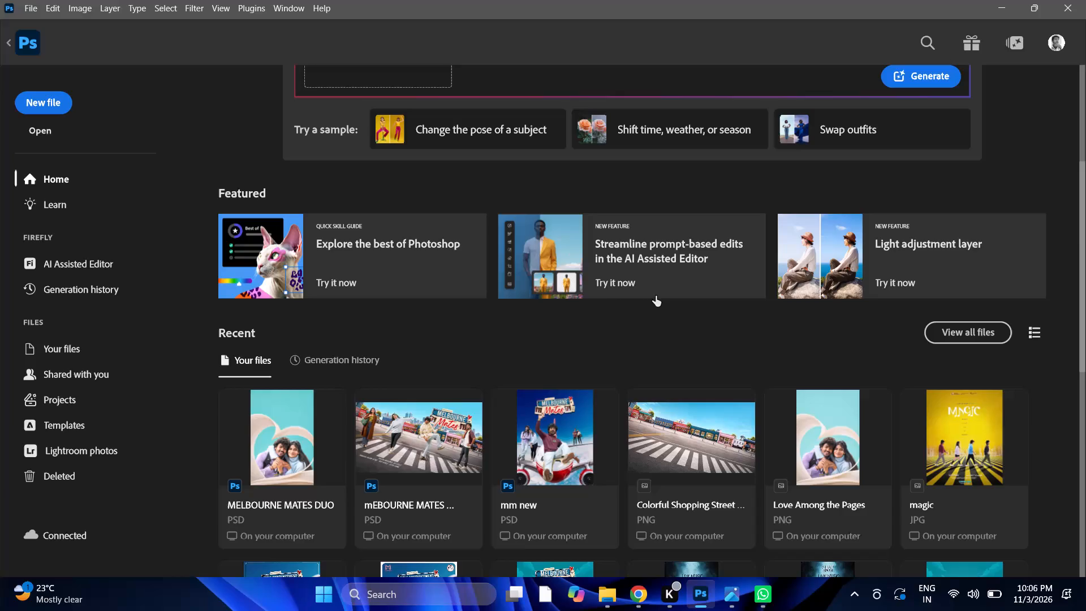
Open the recent file tch haloween.psd, discarding its embedded color profile.
{"action": "scroll", "coordinate": [1024, 274], "scroll_direction": "down", "scroll_amount": 3}
{"action": "scroll", "coordinate": [916, 301], "scroll_direction": "down", "scroll_amount": 6}
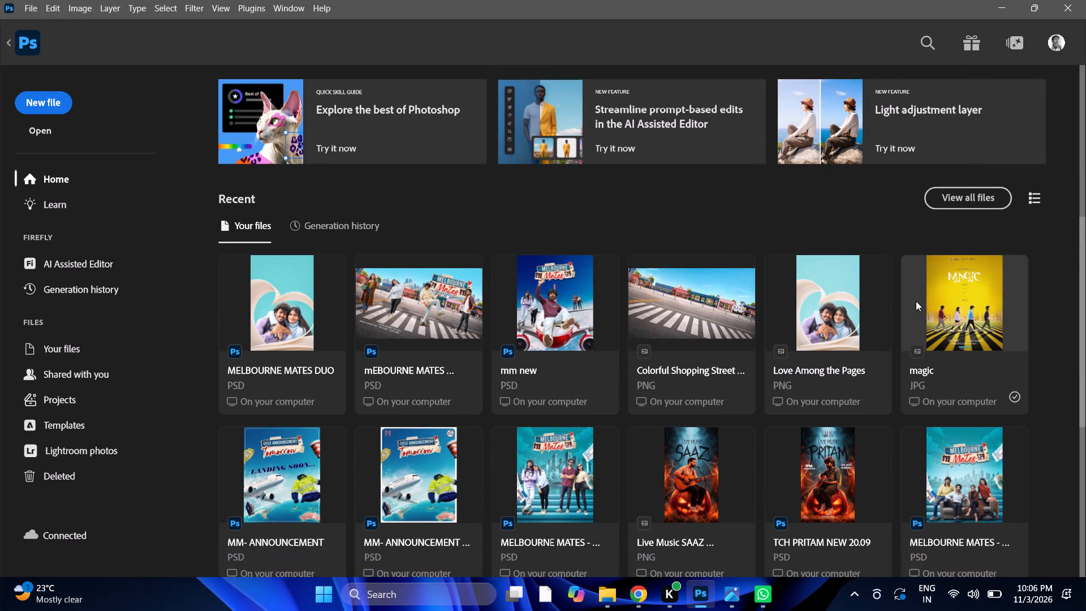
{"action": "scroll", "coordinate": [916, 300], "scroll_direction": "down", "scroll_amount": 7}
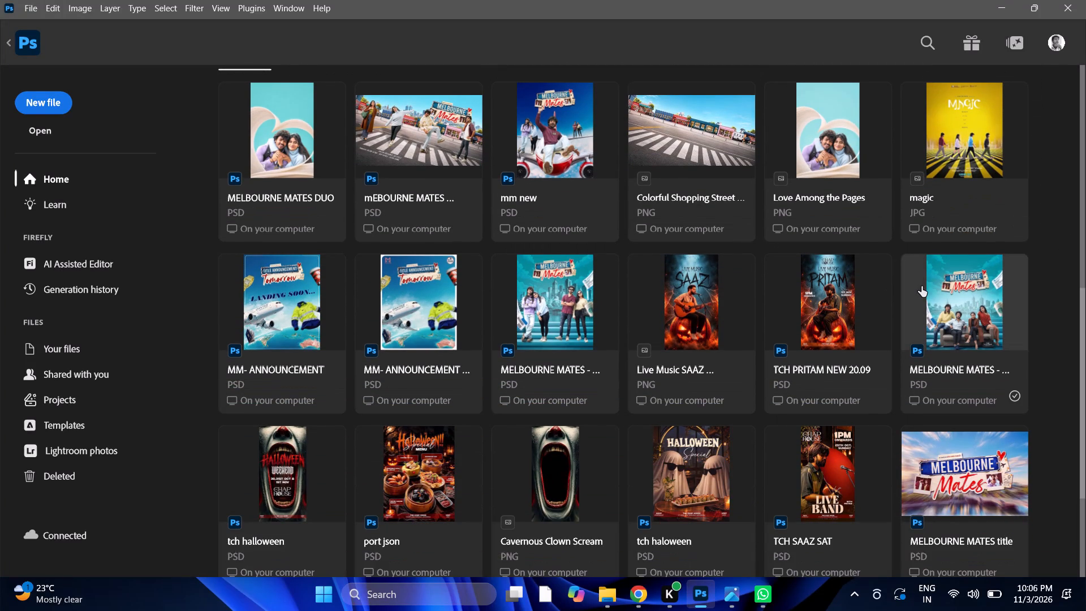
{"action": "left_click", "coordinate": [708, 444]}
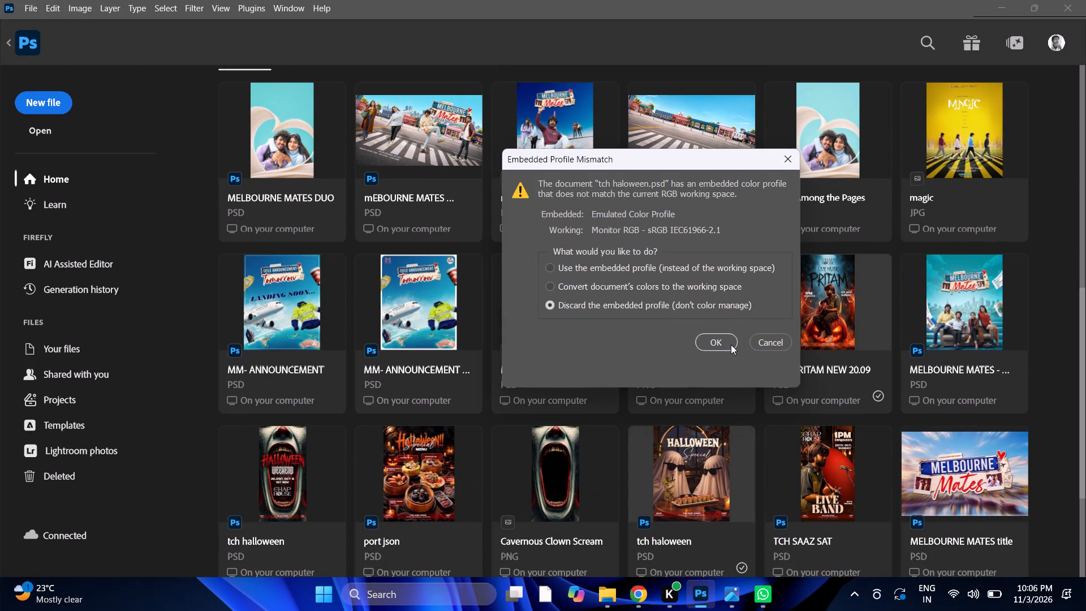
{"action": "left_click", "coordinate": [731, 345]}
Place the TH_Chirp_00460 photo from the Downloads folder into the poster and scale it to fill the canvas width.
{"action": "left_click", "coordinate": [605, 599]}
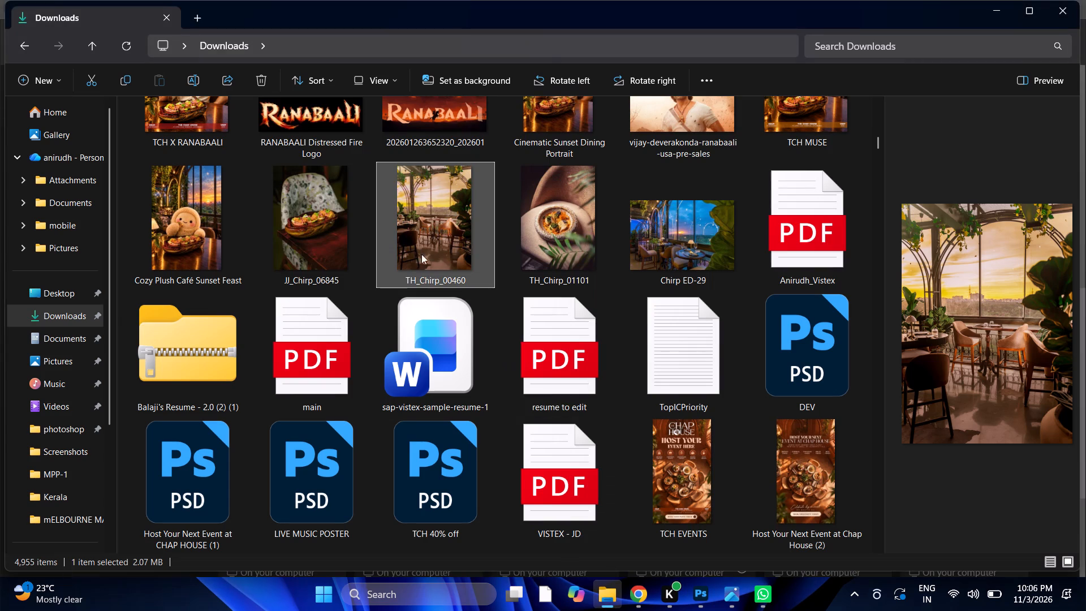
{"action": "left_click_drag", "start_coordinate": [432, 226], "coordinate": [557, 467]}
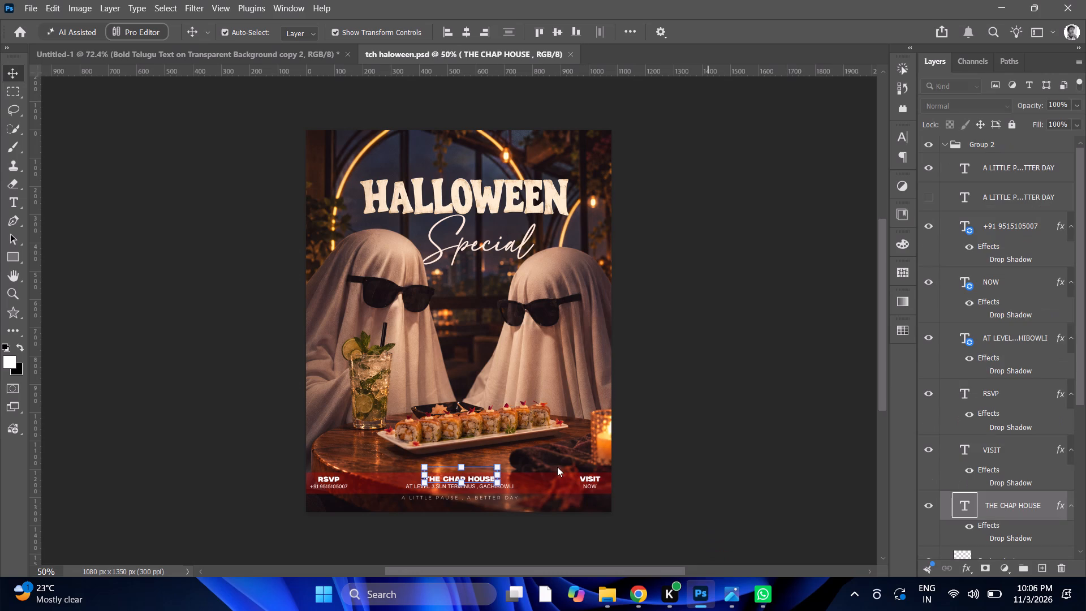
{"action": "left_click_drag", "start_coordinate": [557, 467], "coordinate": [518, 346]}
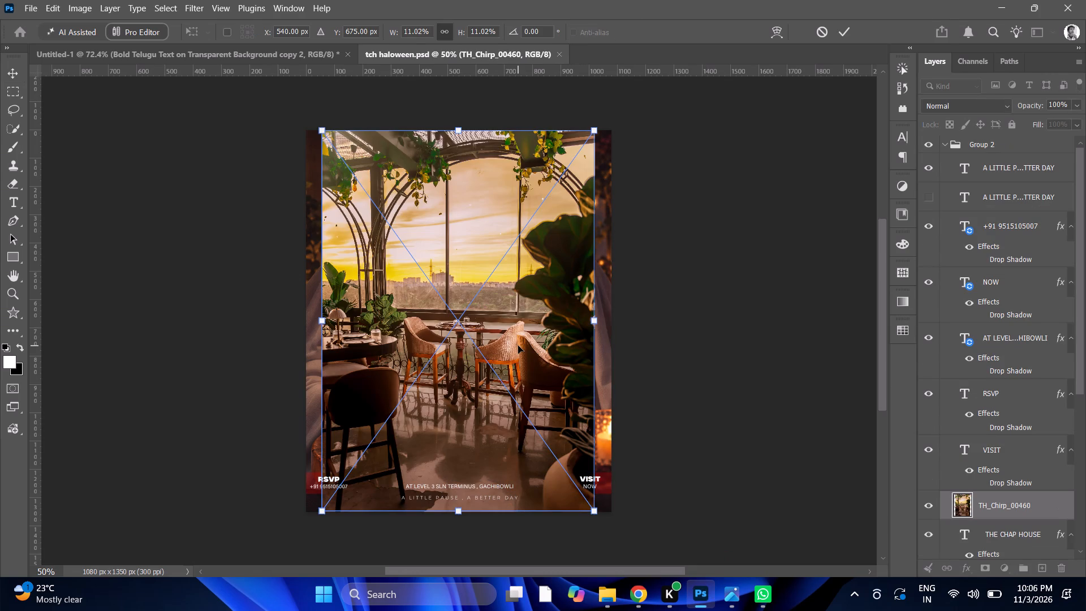
{"action": "left_click_drag", "start_coordinate": [320, 324], "coordinate": [306, 324]}
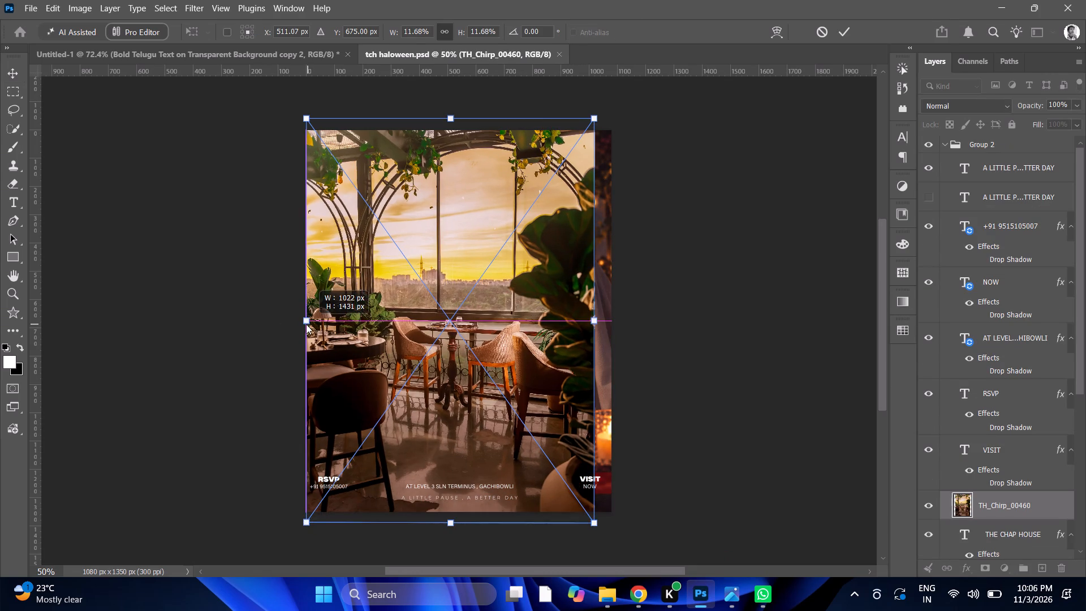
{"action": "left_click_drag", "start_coordinate": [306, 324], "coordinate": [305, 324]}
{"action": "left_click_drag", "start_coordinate": [600, 322], "coordinate": [614, 325]}
{"action": "left_click", "coordinate": [843, 31]}
Move the TH_Chirp_00460 layer out of Group 2 to between the logo and Special layers.
{"action": "scroll", "coordinate": [1083, 326], "scroll_direction": "down", "scroll_amount": 4}
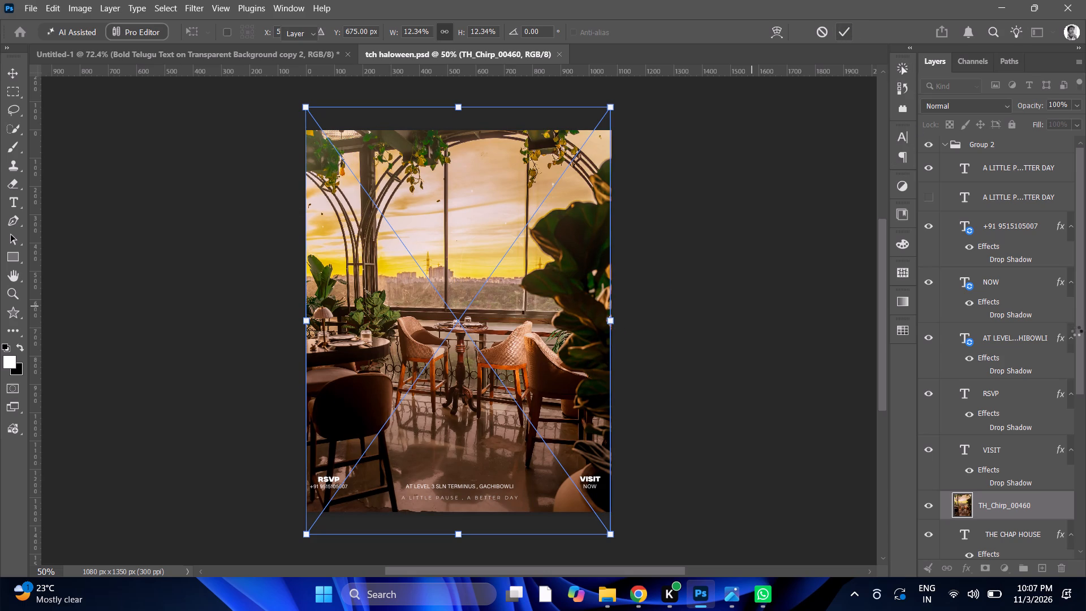
{"action": "scroll", "coordinate": [1069, 334], "scroll_direction": "down", "scroll_amount": 13}
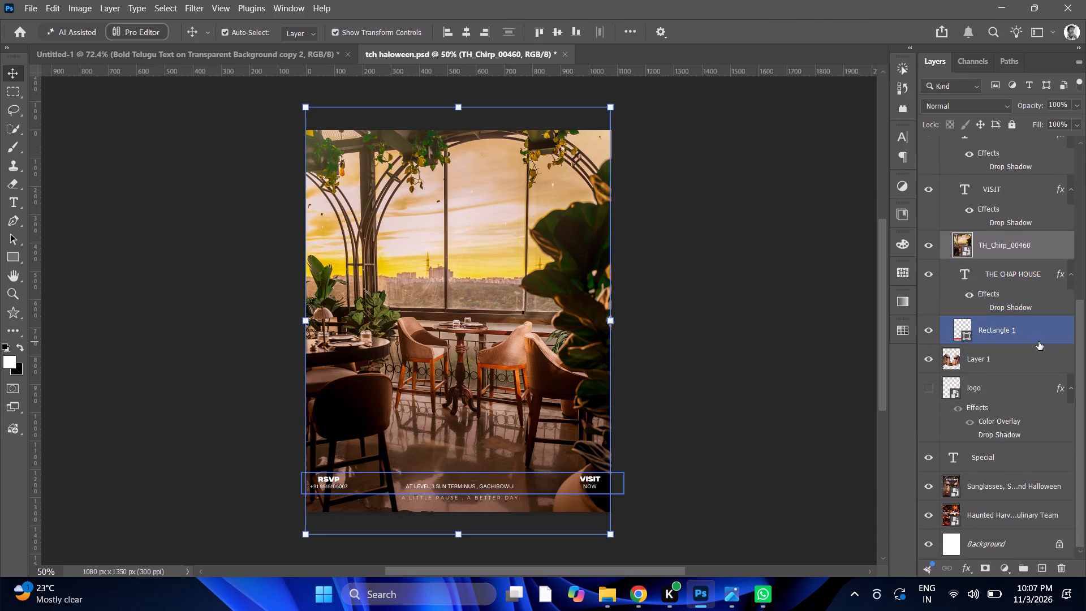
{"action": "scroll", "coordinate": [1038, 342], "scroll_direction": "down", "scroll_amount": 1}
{"action": "left_click_drag", "start_coordinate": [1018, 254], "coordinate": [1002, 434]}
Find the layer holding the ghosts and HALLOWEEN title by toggling layer visibility, and hide Layer 1.
{"action": "left_click", "coordinate": [921, 359]}
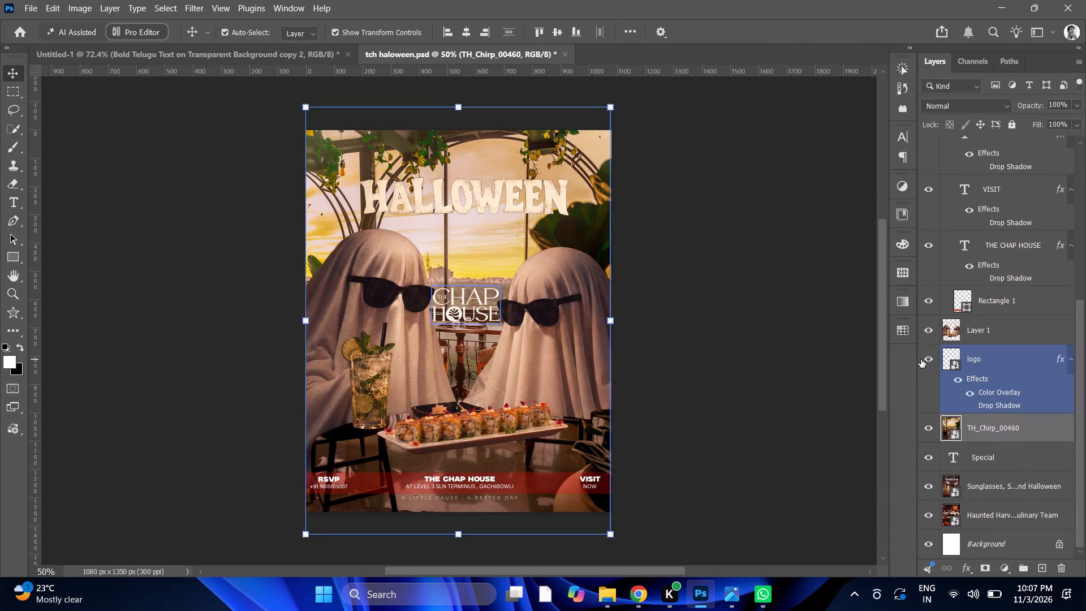
{"action": "left_click", "coordinate": [921, 359]}
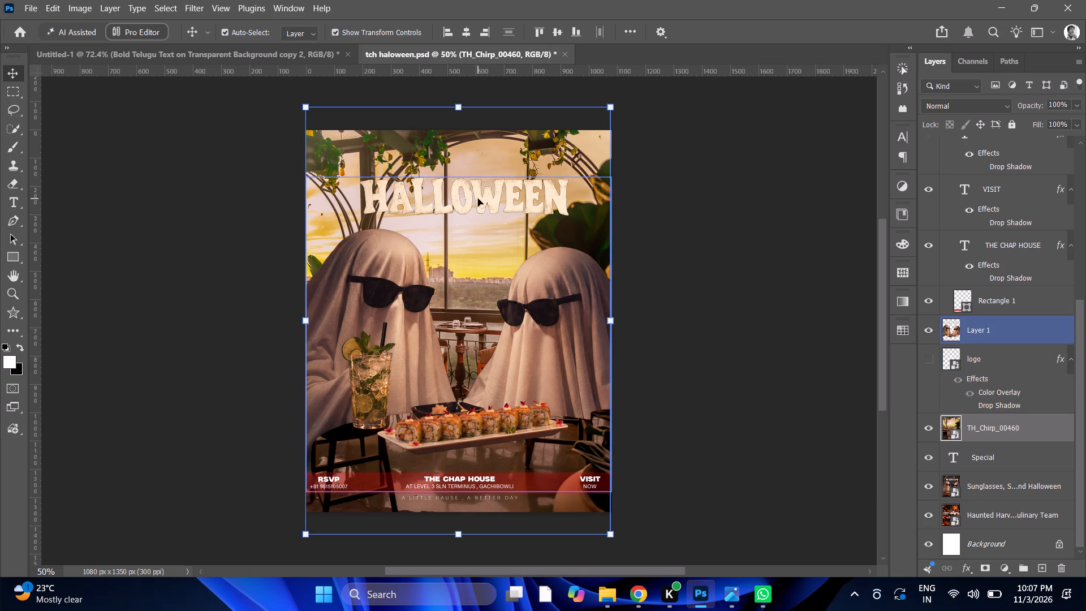
{"action": "left_click", "coordinate": [478, 199], "text": "ctrl"}
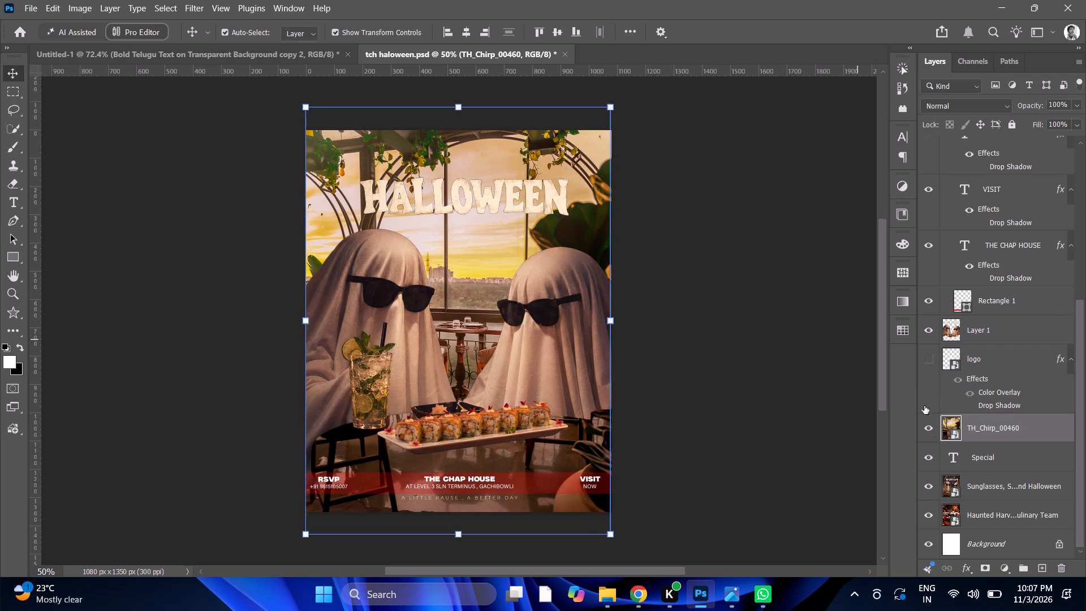
{"action": "left_click", "coordinate": [924, 427]}
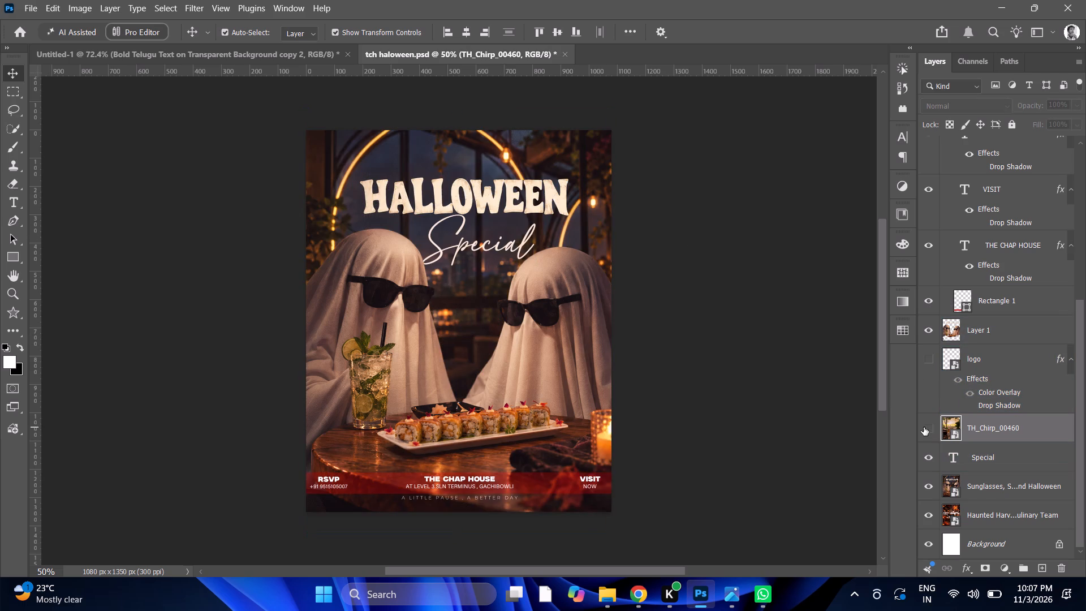
{"action": "left_click", "coordinate": [924, 427]}
{"action": "left_click", "coordinate": [927, 333]}
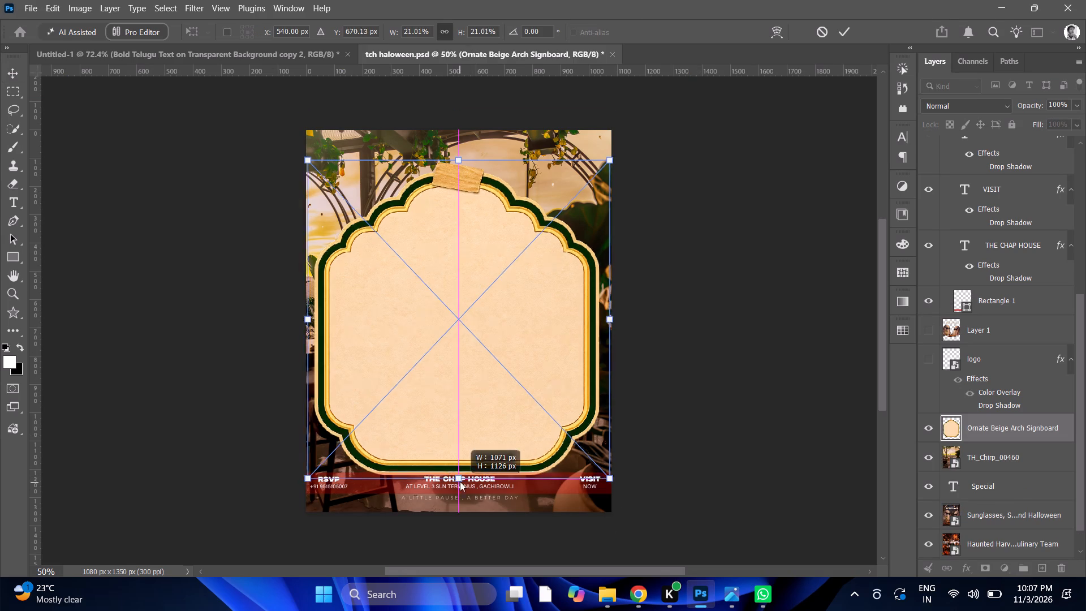
{"action": "left_click_drag", "start_coordinate": [460, 481], "coordinate": [459, 444]}
{"action": "left_click", "coordinate": [842, 35]}
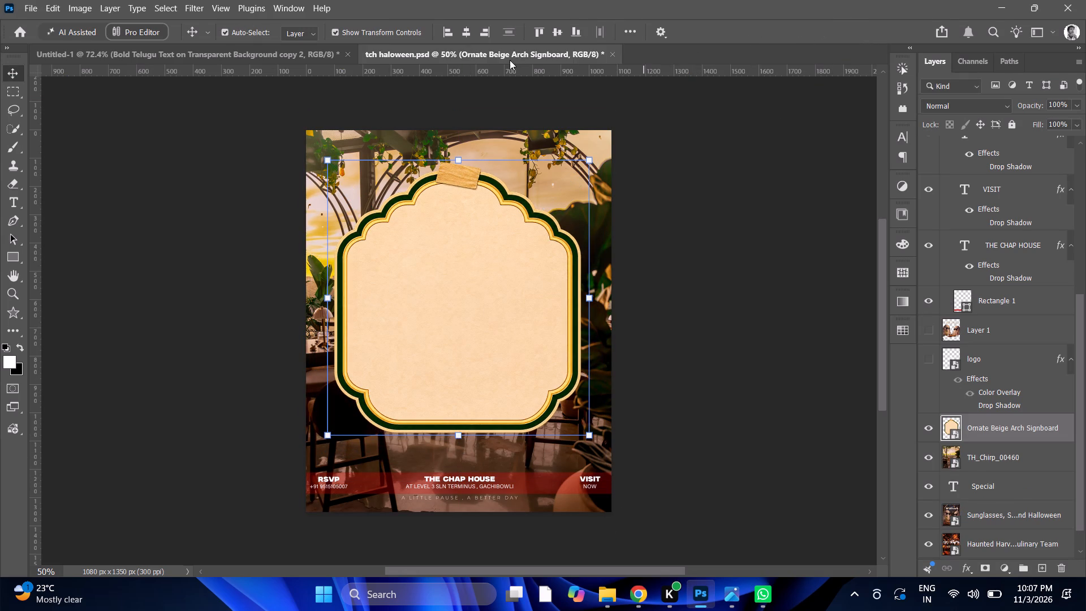
Center the signboard horizontally and vertically with the alignment commands.
{"action": "left_click", "coordinate": [463, 29]}
{"action": "left_click", "coordinate": [560, 31]}
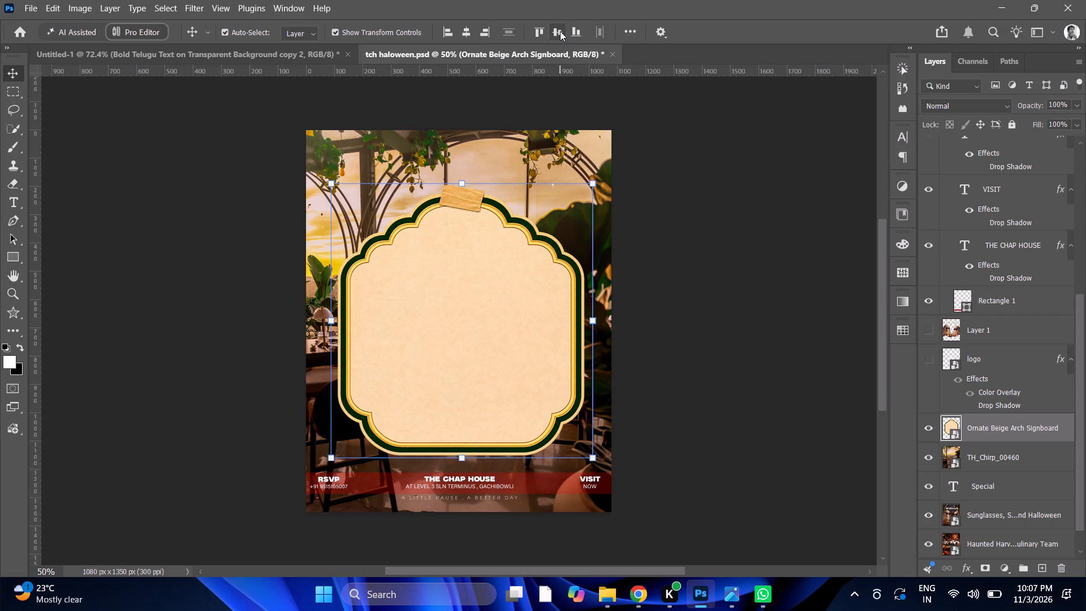
Examine the signboard's placement over the restaurant photo and footer text, both up close and as a whole.
{"action": "scroll", "coordinate": [468, 187], "scroll_direction": "up", "scroll_amount": 4, "text": "alt"}
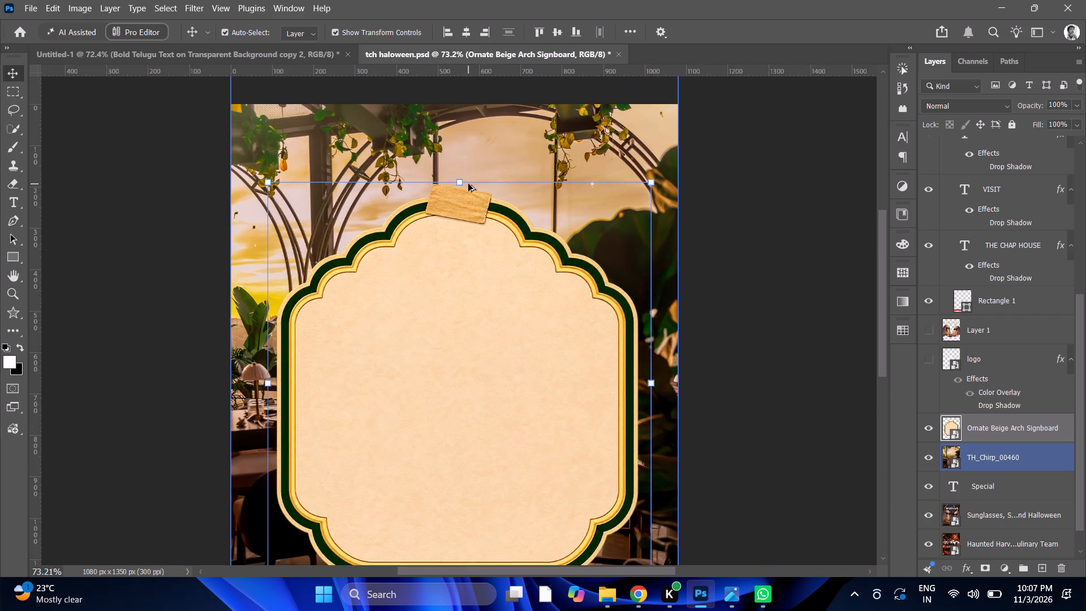
{"action": "scroll", "coordinate": [468, 184], "scroll_direction": "up", "scroll_amount": 2, "text": "alt"}
{"action": "scroll", "coordinate": [468, 184], "scroll_direction": "down", "scroll_amount": 8, "text": "alt"}
{"action": "left_click", "coordinate": [639, 196]}
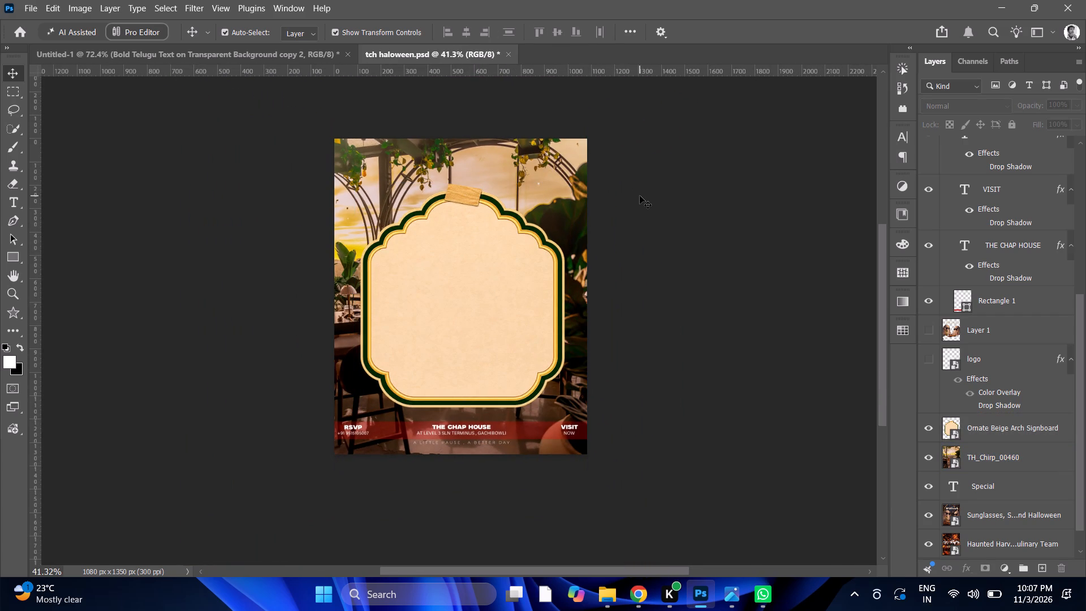
{"action": "scroll", "coordinate": [520, 235], "scroll_direction": "up", "scroll_amount": 3, "text": "alt"}
{"action": "scroll", "coordinate": [520, 235], "scroll_direction": "down", "scroll_amount": 4}
{"action": "scroll", "coordinate": [520, 233], "scroll_direction": "up", "scroll_amount": 2, "text": "alt"}
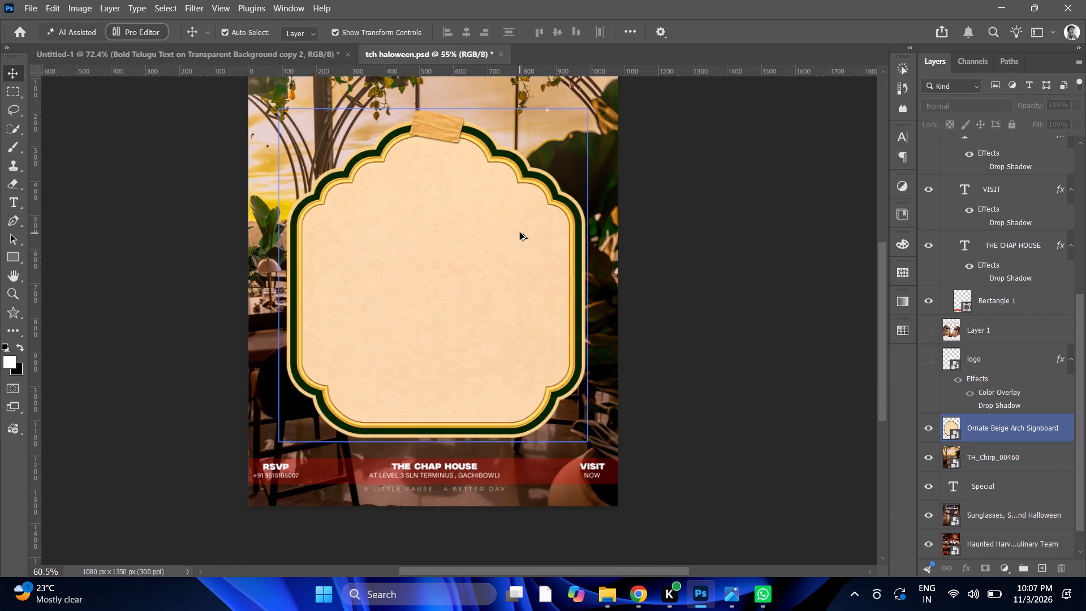
{"action": "scroll", "coordinate": [520, 233], "scroll_direction": "down", "scroll_amount": 3}
{"action": "scroll", "coordinate": [520, 233], "scroll_direction": "up", "scroll_amount": 3, "text": "alt"}
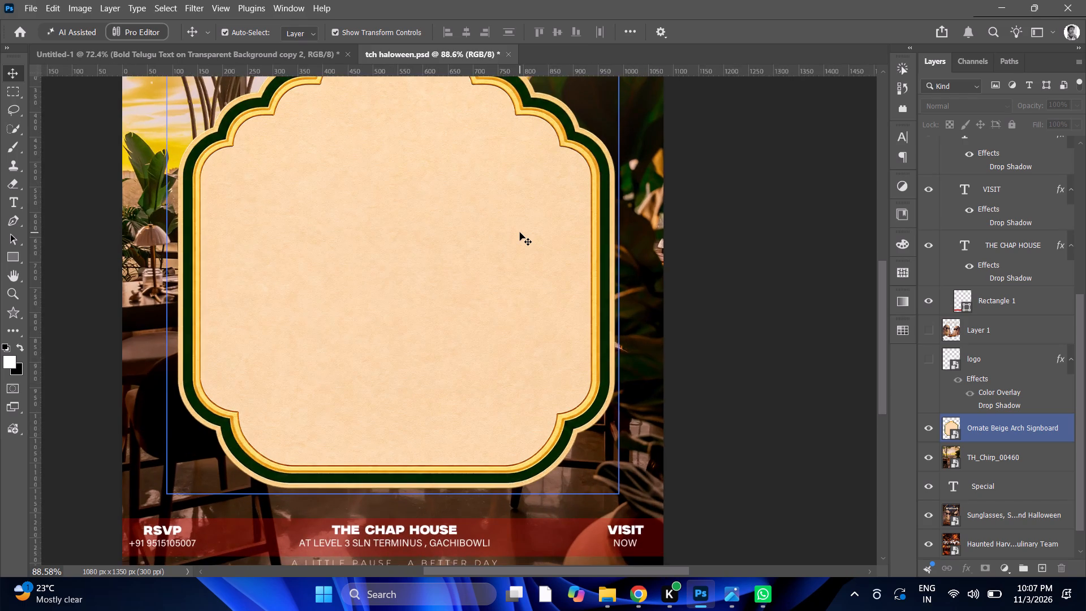
{"action": "scroll", "coordinate": [520, 233], "scroll_direction": "down", "scroll_amount": 2, "text": "alt"}
{"action": "scroll", "coordinate": [520, 233], "scroll_direction": "up", "scroll_amount": 10}
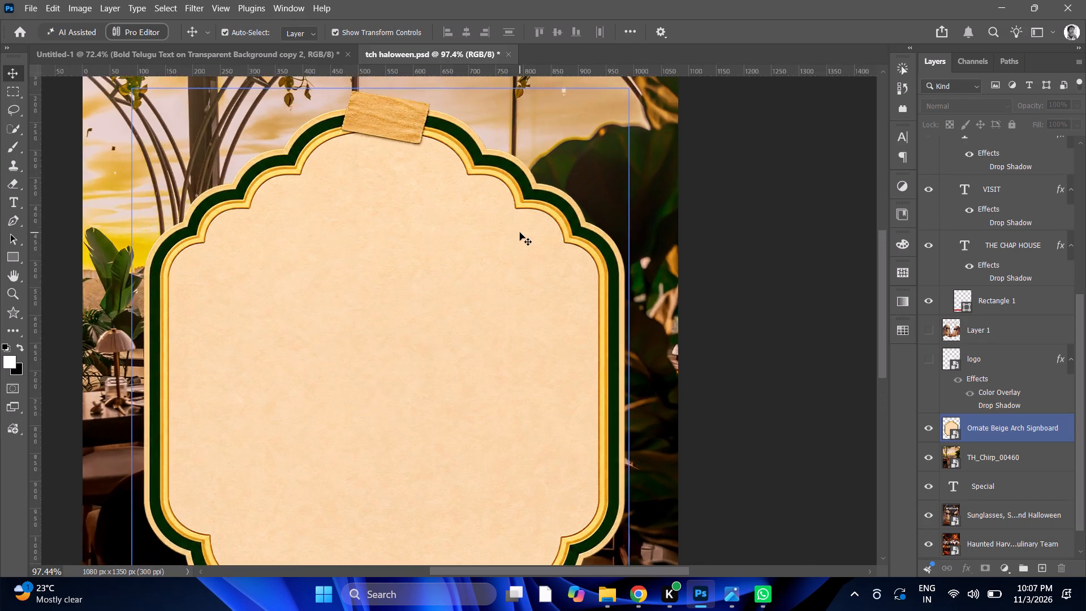
{"action": "scroll", "coordinate": [520, 233], "scroll_direction": "down", "scroll_amount": 5, "text": "alt"}
{"action": "scroll", "coordinate": [343, 248], "scroll_direction": "up", "scroll_amount": 2, "text": "alt"}
{"action": "scroll", "coordinate": [424, 259], "scroll_direction": "down", "scroll_amount": 3}
{"action": "scroll", "coordinate": [424, 259], "scroll_direction": "up", "scroll_amount": 3, "text": "alt"}
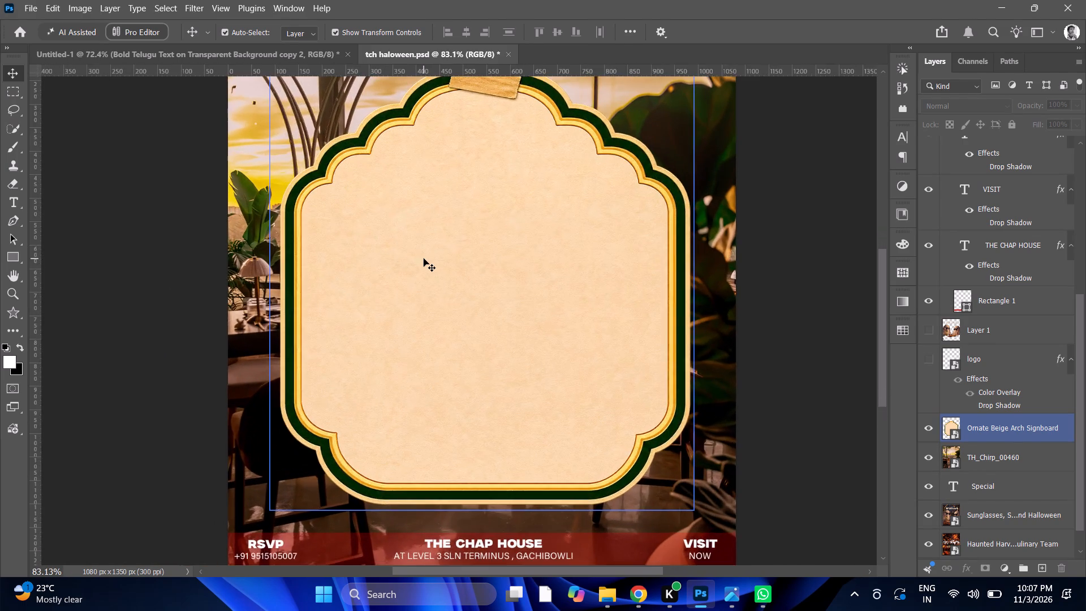
{"action": "scroll", "coordinate": [424, 259], "scroll_direction": "down", "scroll_amount": 5, "text": "alt"}
{"action": "scroll", "coordinate": [426, 252], "scroll_direction": "down", "scroll_amount": 3}
{"action": "scroll", "coordinate": [426, 252], "scroll_direction": "up", "scroll_amount": 5, "text": "alt"}
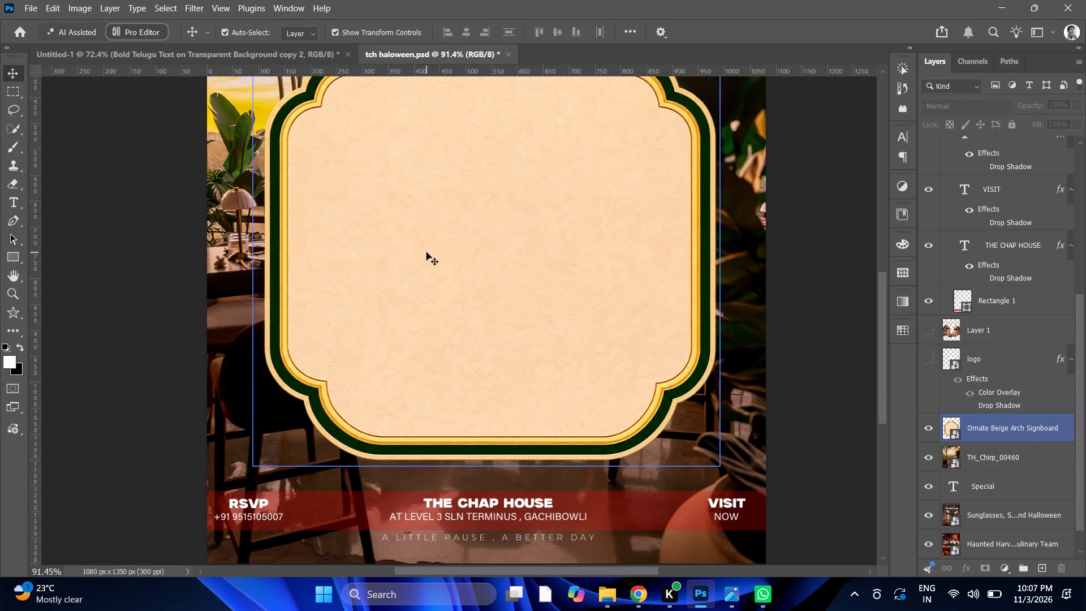
{"action": "scroll", "coordinate": [426, 252], "scroll_direction": "up", "scroll_amount": 4}
{"action": "scroll", "coordinate": [426, 252], "scroll_direction": "down", "scroll_amount": 3, "text": "alt"}
{"action": "scroll", "coordinate": [437, 242], "scroll_direction": "up", "scroll_amount": 3}
{"action": "scroll", "coordinate": [437, 242], "scroll_direction": "down", "scroll_amount": 2, "text": "alt"}
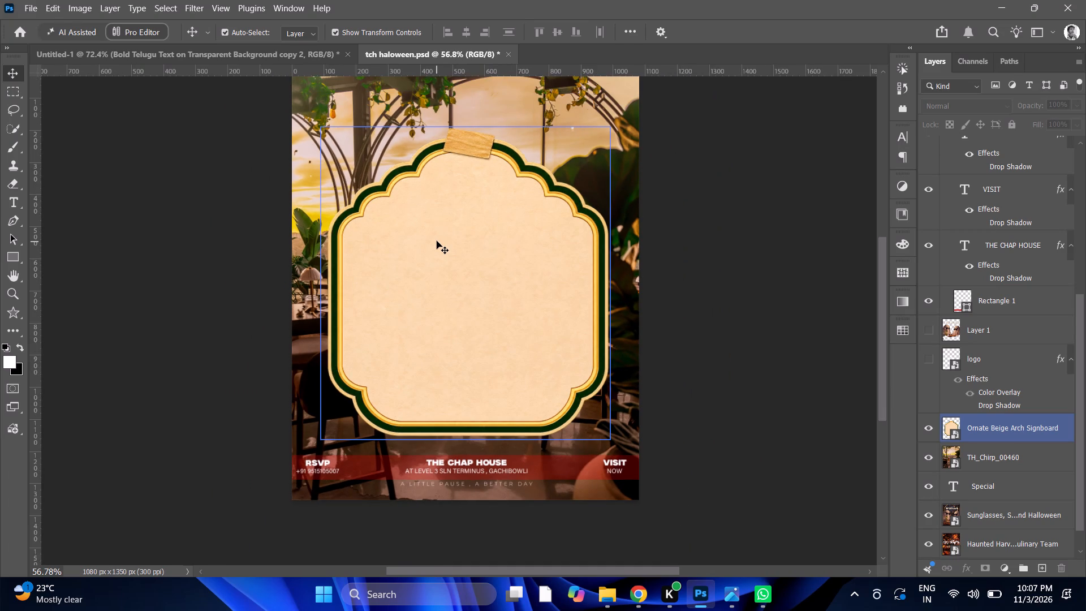
{"action": "scroll", "coordinate": [437, 240], "scroll_direction": "up", "scroll_amount": 2}
{"action": "scroll", "coordinate": [437, 240], "scroll_direction": "down", "scroll_amount": 4, "text": "alt"}
{"action": "scroll", "coordinate": [437, 240], "scroll_direction": "up", "scroll_amount": 5, "text": "alt"}
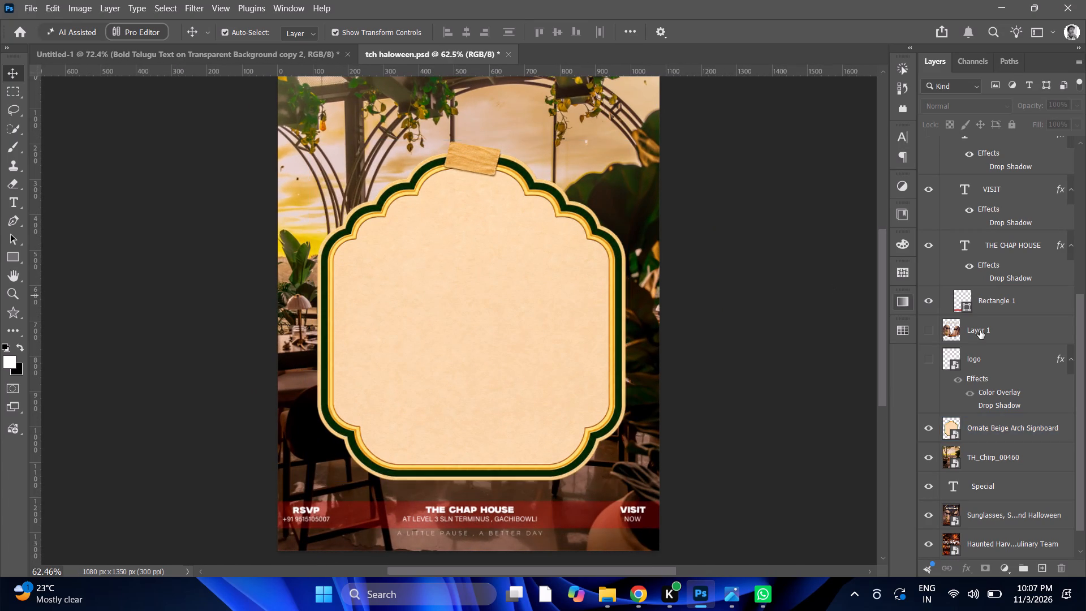
Add a new empty layer directly above the TH_Chirp_00460 photo layer.
{"action": "left_click", "coordinate": [991, 458]}
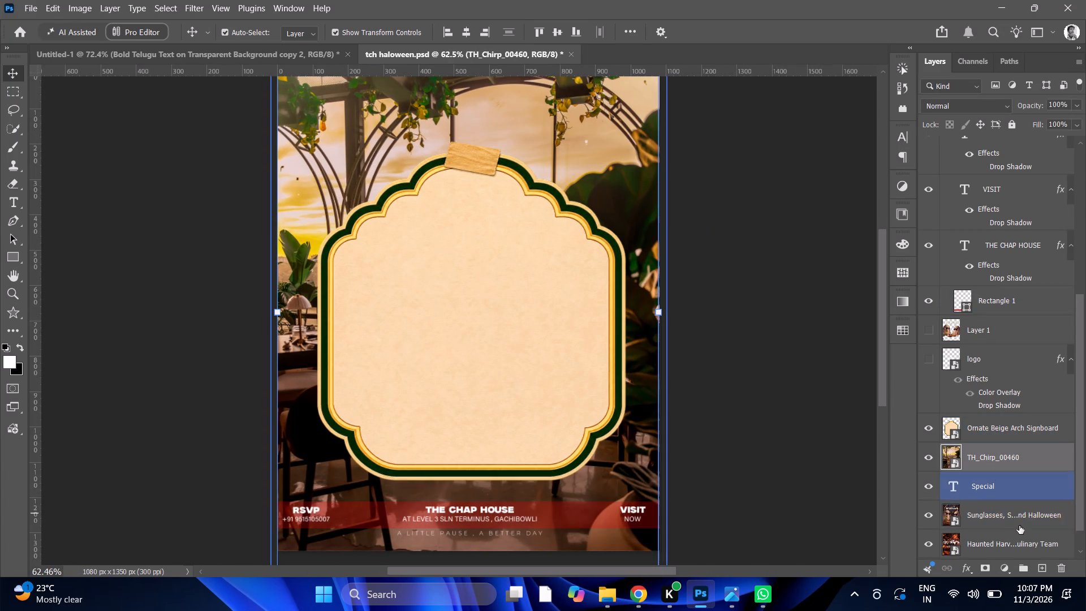
{"action": "left_click", "coordinate": [1045, 563]}
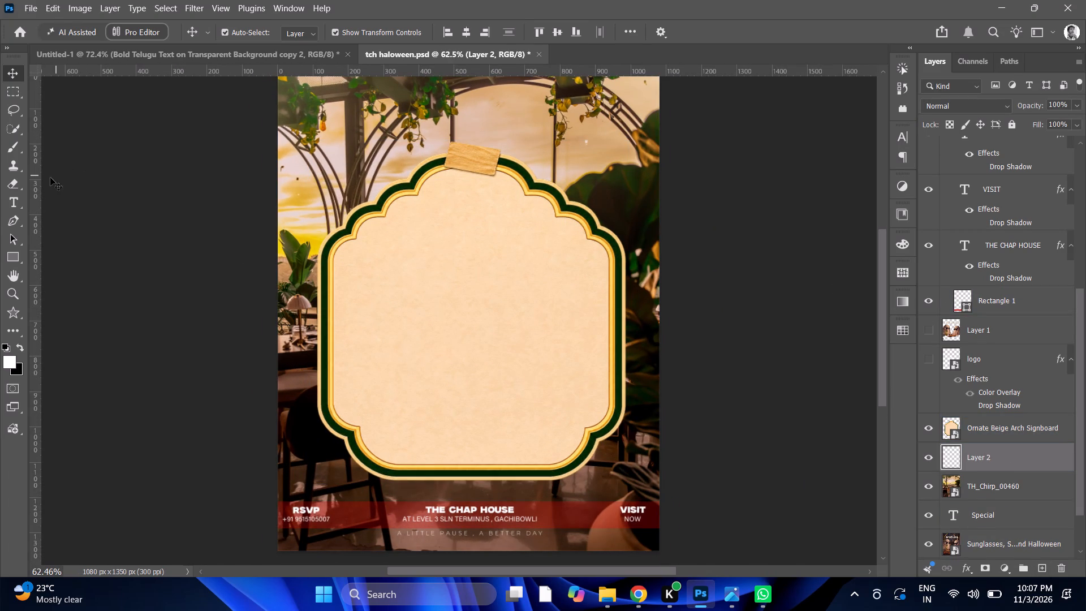
Cover the whole of Layer 2 with very dark red #1f0000 using the Brush enlarged to 5000 px.
{"action": "left_click", "coordinate": [12, 145]}
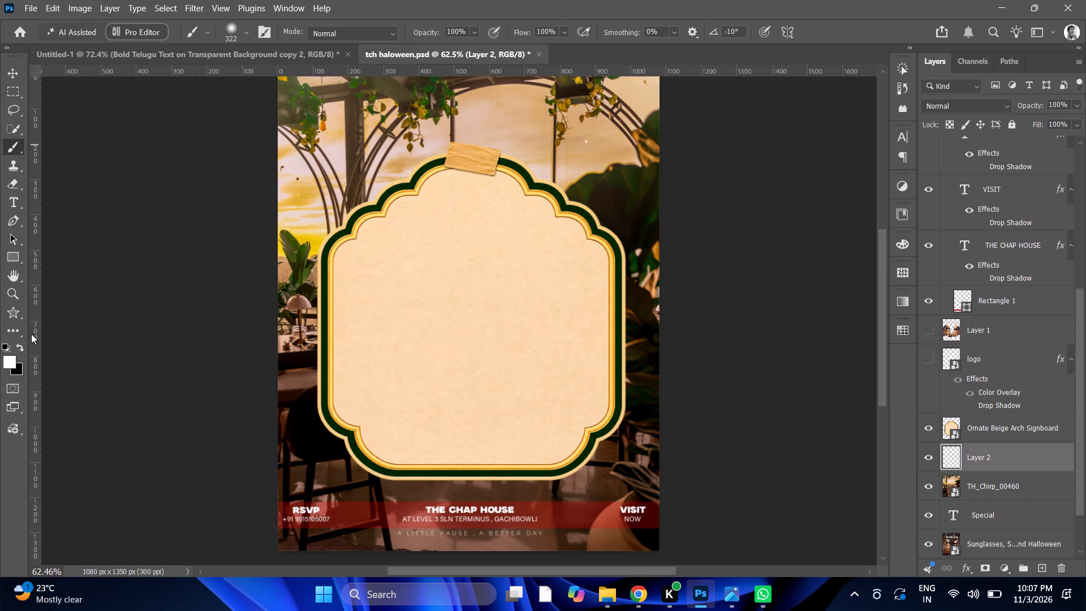
{"action": "left_click", "coordinate": [21, 345]}
{"action": "left_click", "coordinate": [9, 363]}
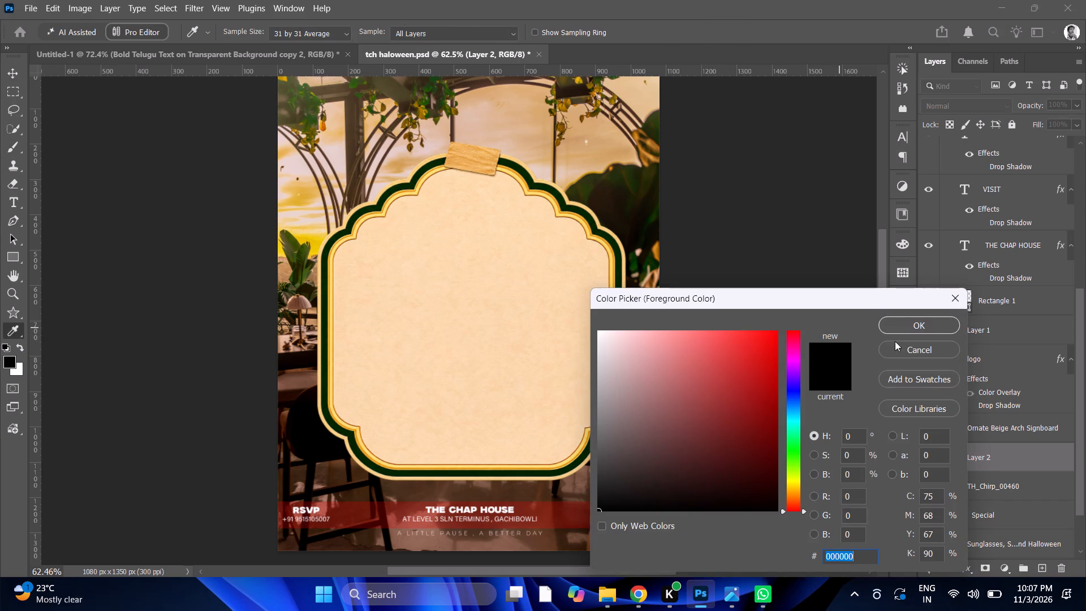
{"action": "left_click_drag", "start_coordinate": [774, 490], "coordinate": [794, 489]}
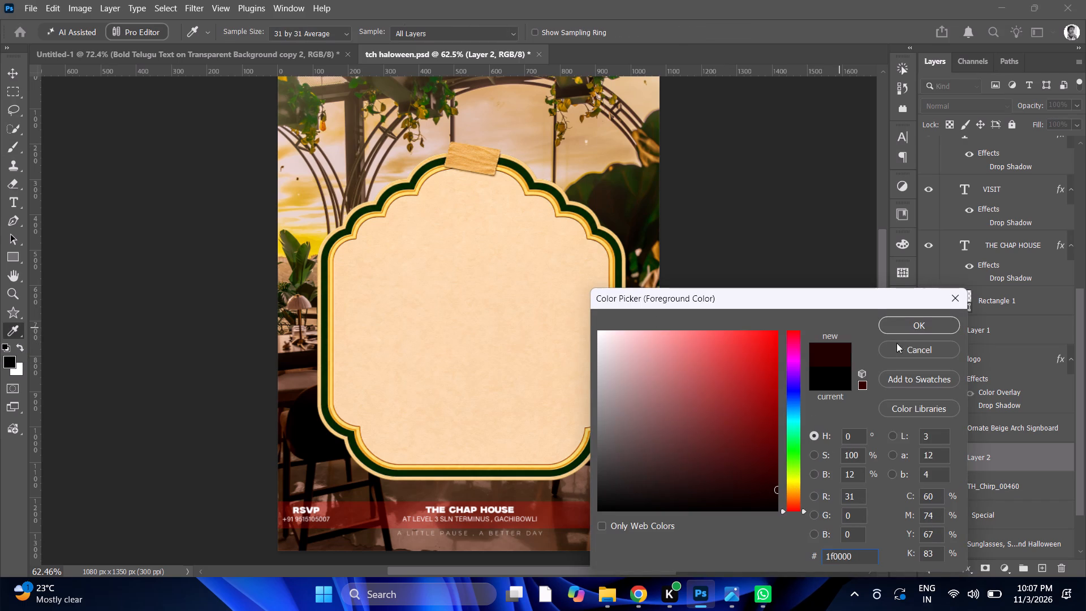
{"action": "left_click", "coordinate": [924, 326]}
{"action": "left_click", "coordinate": [304, 139]}
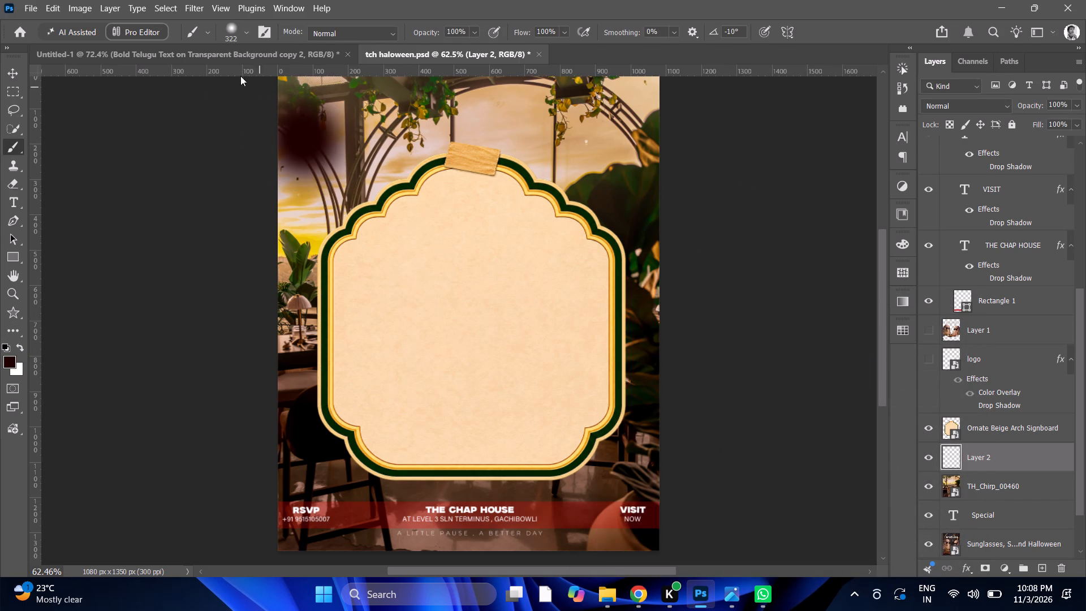
{"action": "left_click", "coordinate": [243, 28]}
{"action": "left_click_drag", "start_coordinate": [296, 79], "coordinate": [341, 74]}
{"action": "left_click_drag", "start_coordinate": [449, 113], "coordinate": [453, 121]}
{"action": "left_click", "coordinate": [503, 169]}
{"action": "left_click_drag", "start_coordinate": [574, 249], "coordinate": [583, 277]}
{"action": "left_click", "coordinate": [583, 278]}
{"action": "left_click_drag", "start_coordinate": [658, 283], "coordinate": [595, 416]}
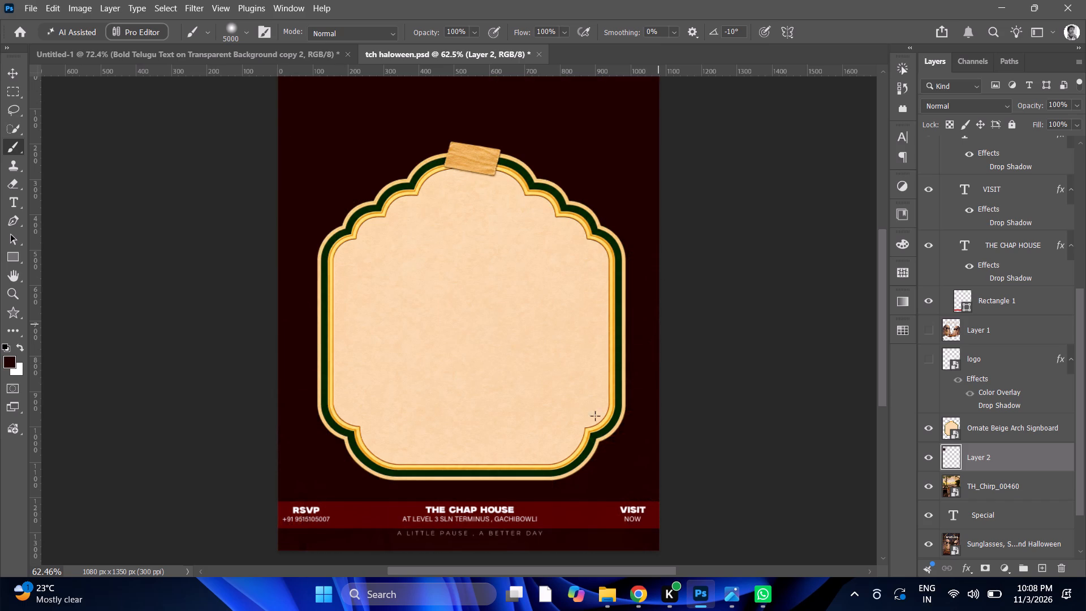
{"action": "left_click_drag", "start_coordinate": [595, 416], "coordinate": [621, 442]}
Reduce the brush size to 228 px.
{"action": "left_click", "coordinate": [234, 33]}
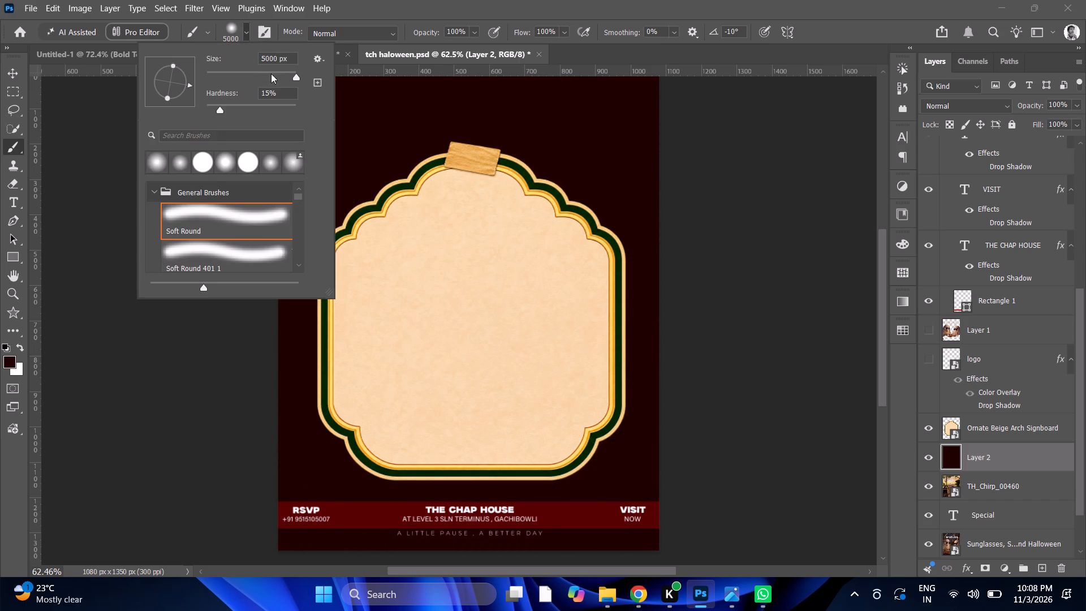
{"action": "left_click", "coordinate": [275, 75]}
{"action": "left_click", "coordinate": [705, 120]}
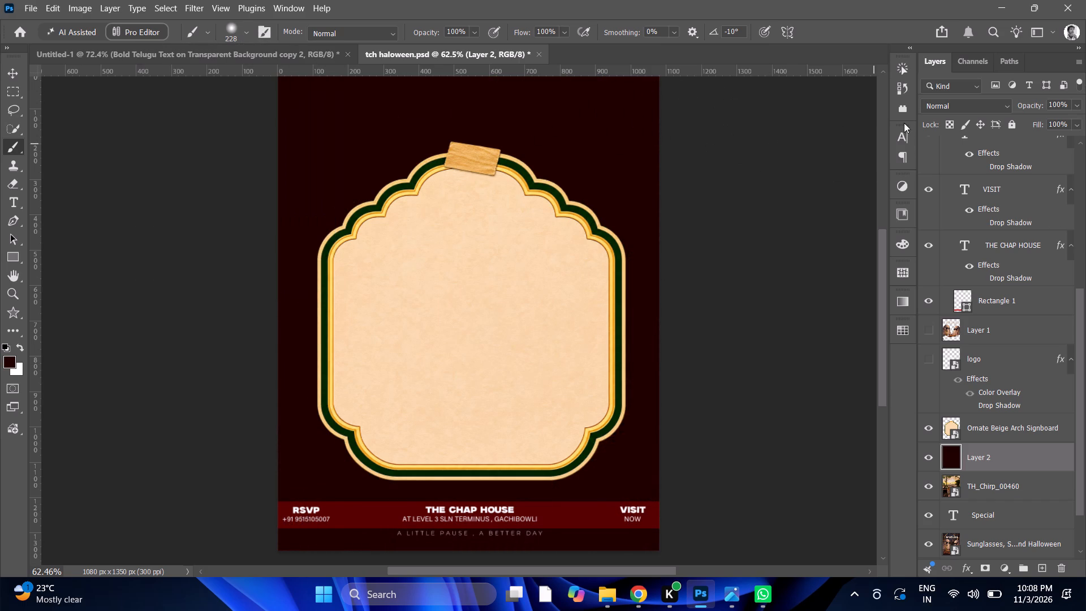
Lower the fill of the dark red Layer 2 to 38% so the restaurant photo shows through.
{"action": "left_click", "coordinate": [1078, 123]}
{"action": "left_click", "coordinate": [1064, 139]}
{"action": "left_click", "coordinate": [1051, 141]}
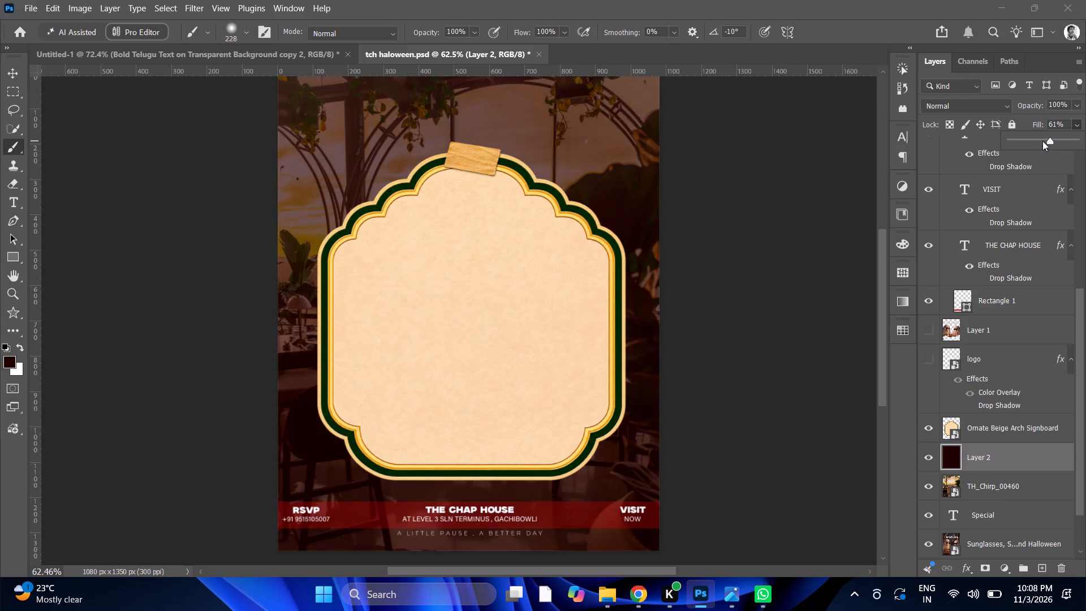
{"action": "left_click", "coordinate": [1041, 141]}
{"action": "left_click", "coordinate": [1032, 141]}
{"action": "left_click", "coordinate": [1041, 143]}
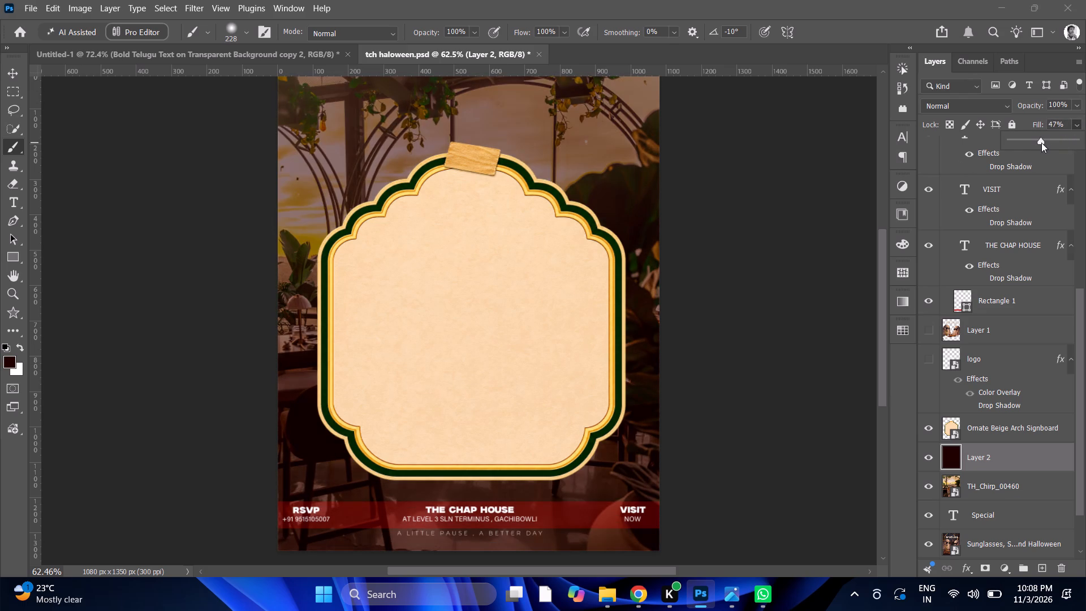
{"action": "left_click", "coordinate": [1036, 144]}
Examine the darkened photo background around the signboard and footer text, both up close and as a whole.
{"action": "scroll", "coordinate": [796, 242], "scroll_direction": "down", "scroll_amount": 7, "text": "alt"}
{"action": "scroll", "coordinate": [618, 444], "scroll_direction": "up", "scroll_amount": 2}
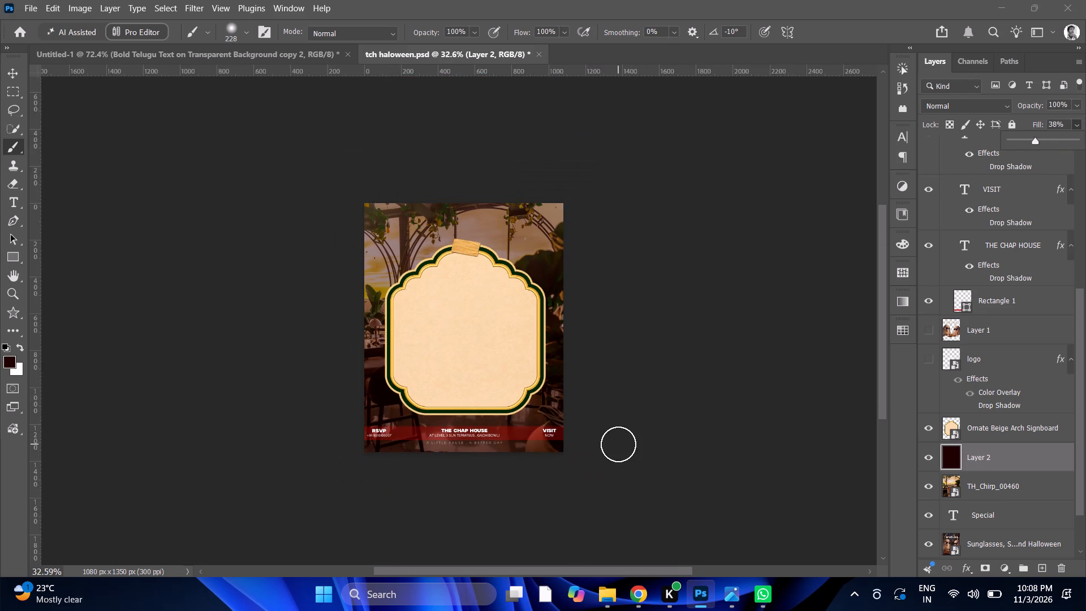
{"action": "scroll", "coordinate": [618, 444], "scroll_direction": "up", "scroll_amount": 2}
{"action": "scroll", "coordinate": [628, 421], "scroll_direction": "up", "scroll_amount": 4, "text": "alt"}
{"action": "scroll", "coordinate": [628, 421], "scroll_direction": "down", "scroll_amount": 6}
{"action": "scroll", "coordinate": [631, 418], "scroll_direction": "up", "scroll_amount": 4, "text": "alt"}
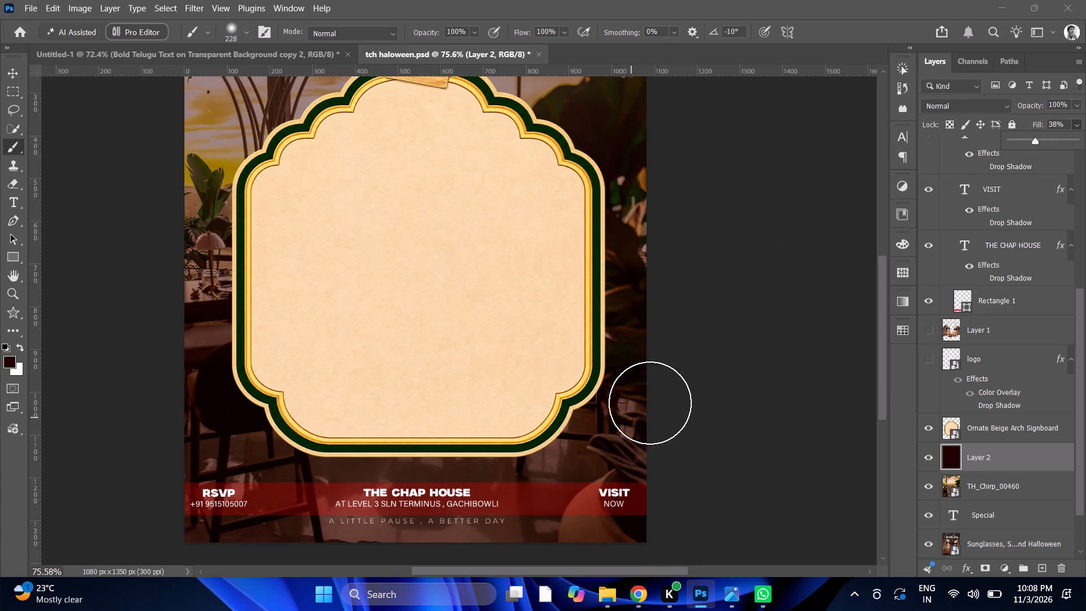
{"action": "scroll", "coordinate": [672, 388], "scroll_direction": "up", "scroll_amount": 3}
{"action": "scroll", "coordinate": [676, 378], "scroll_direction": "up", "scroll_amount": 3, "text": "alt"}
{"action": "scroll", "coordinate": [679, 368], "scroll_direction": "down", "scroll_amount": 9, "text": "alt"}
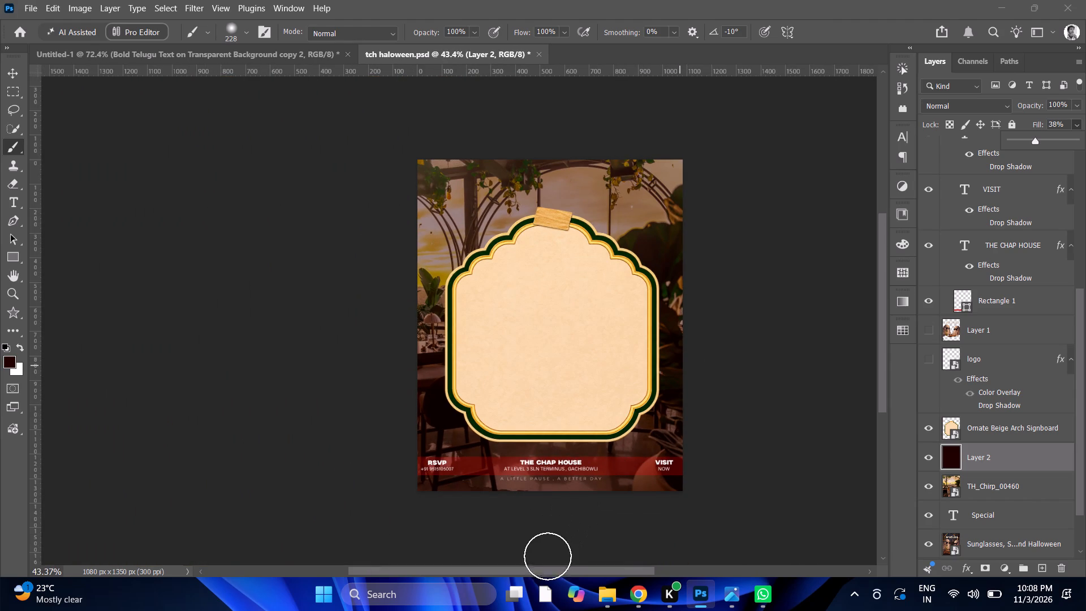
{"action": "left_click_drag", "start_coordinate": [557, 569], "coordinate": [610, 570]}
{"action": "scroll", "coordinate": [613, 501], "scroll_direction": "down", "scroll_amount": 2, "text": "alt"}
{"action": "scroll", "coordinate": [613, 492], "scroll_direction": "up", "scroll_amount": 2, "text": "alt"}
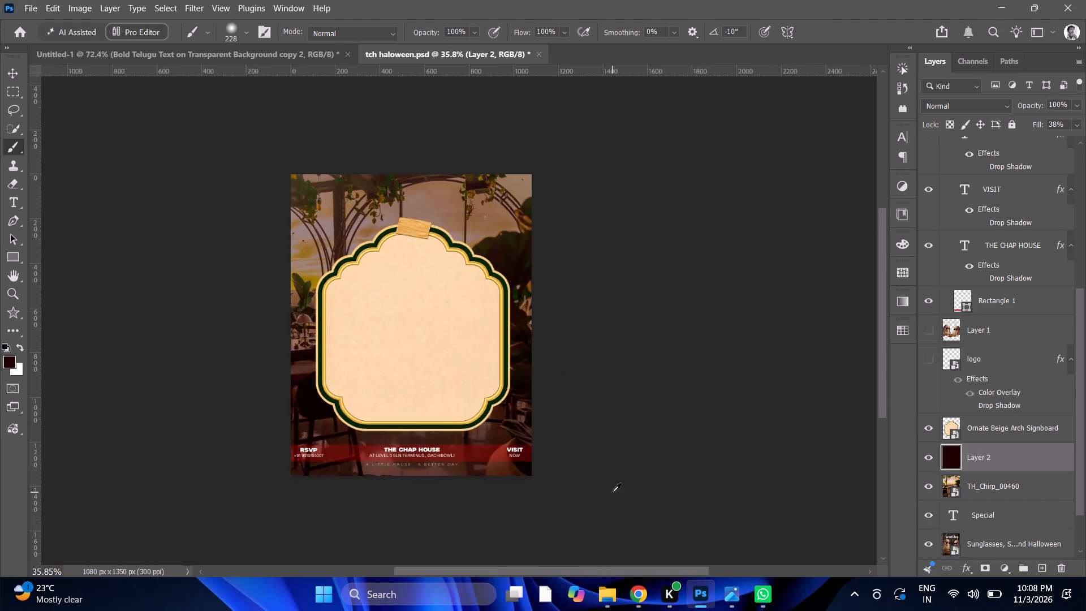
{"action": "scroll", "coordinate": [613, 492], "scroll_direction": "up", "scroll_amount": 3, "text": "alt"}
{"action": "scroll", "coordinate": [607, 455], "scroll_direction": "down", "scroll_amount": 6}
{"action": "scroll", "coordinate": [607, 455], "scroll_direction": "up", "scroll_amount": 5, "text": "alt"}
{"action": "scroll", "coordinate": [607, 455], "scroll_direction": "down", "scroll_amount": 3, "text": "alt"}
{"action": "scroll", "coordinate": [607, 410], "scroll_direction": "up", "scroll_amount": 6}
{"action": "scroll", "coordinate": [607, 402], "scroll_direction": "down", "scroll_amount": 3, "text": "alt"}
{"action": "scroll", "coordinate": [607, 402], "scroll_direction": "up", "scroll_amount": 2}
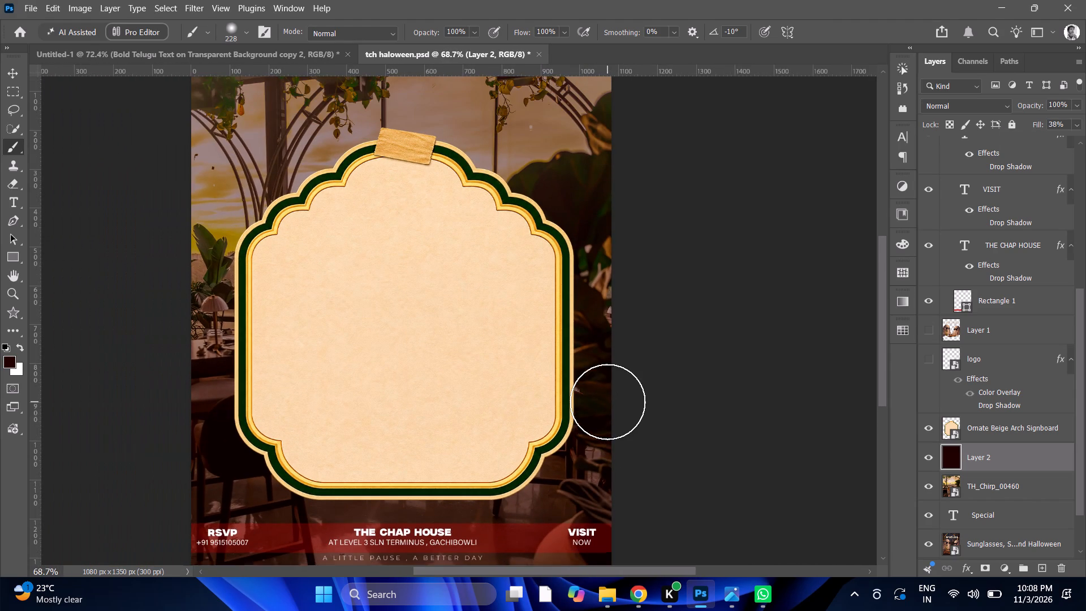
{"action": "scroll", "coordinate": [607, 402], "scroll_direction": "up", "scroll_amount": 4}
{"action": "scroll", "coordinate": [609, 398], "scroll_direction": "down", "scroll_amount": 3, "text": "alt"}
{"action": "scroll", "coordinate": [609, 398], "scroll_direction": "up", "scroll_amount": 3, "text": "alt"}
{"action": "scroll", "coordinate": [609, 398], "scroll_direction": "down", "scroll_amount": 3}
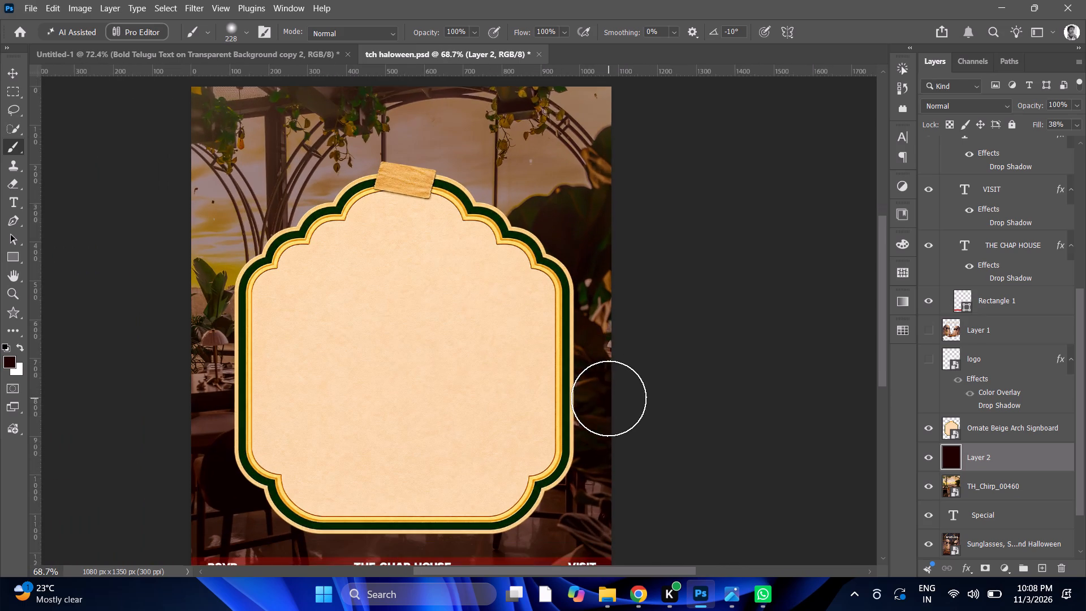
{"action": "scroll", "coordinate": [609, 398], "scroll_direction": "down", "scroll_amount": 3}
{"action": "scroll", "coordinate": [609, 398], "scroll_direction": "up", "scroll_amount": 1, "text": "alt"}
{"action": "scroll", "coordinate": [609, 398], "scroll_direction": "down", "scroll_amount": 4, "text": "alt"}
{"action": "scroll", "coordinate": [609, 398], "scroll_direction": "up", "scroll_amount": 4, "text": "alt"}
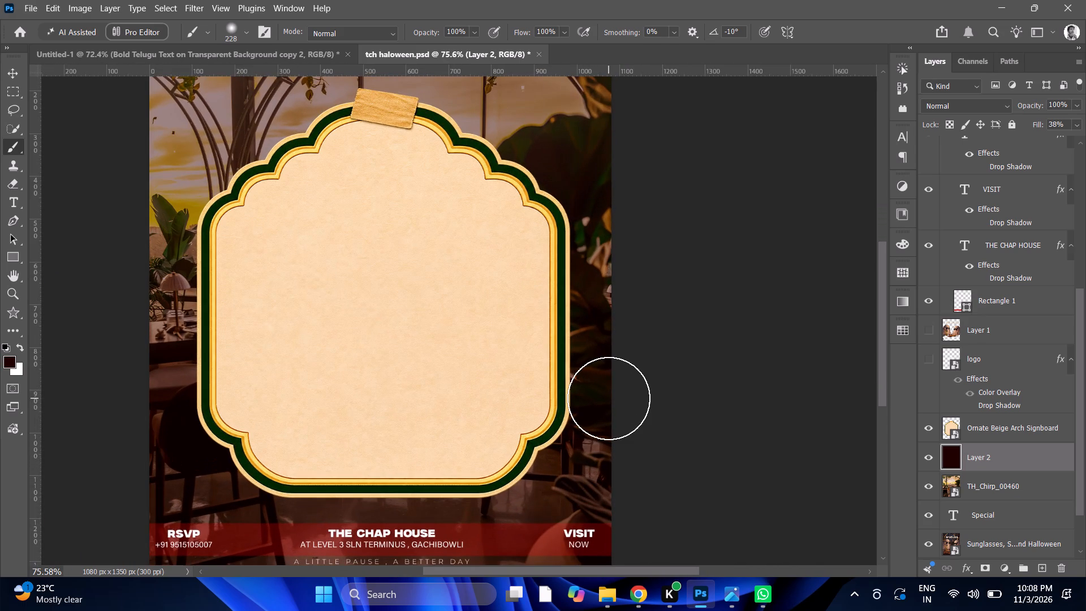
{"action": "scroll", "coordinate": [609, 398], "scroll_direction": "down", "scroll_amount": 3, "text": "alt"}
{"action": "scroll", "coordinate": [609, 398], "scroll_direction": "up", "scroll_amount": 4, "text": "alt"}
{"action": "middle_click", "coordinate": [609, 398], "text": "alt"}
{"action": "scroll", "coordinate": [609, 398], "scroll_direction": "down", "scroll_amount": 5}
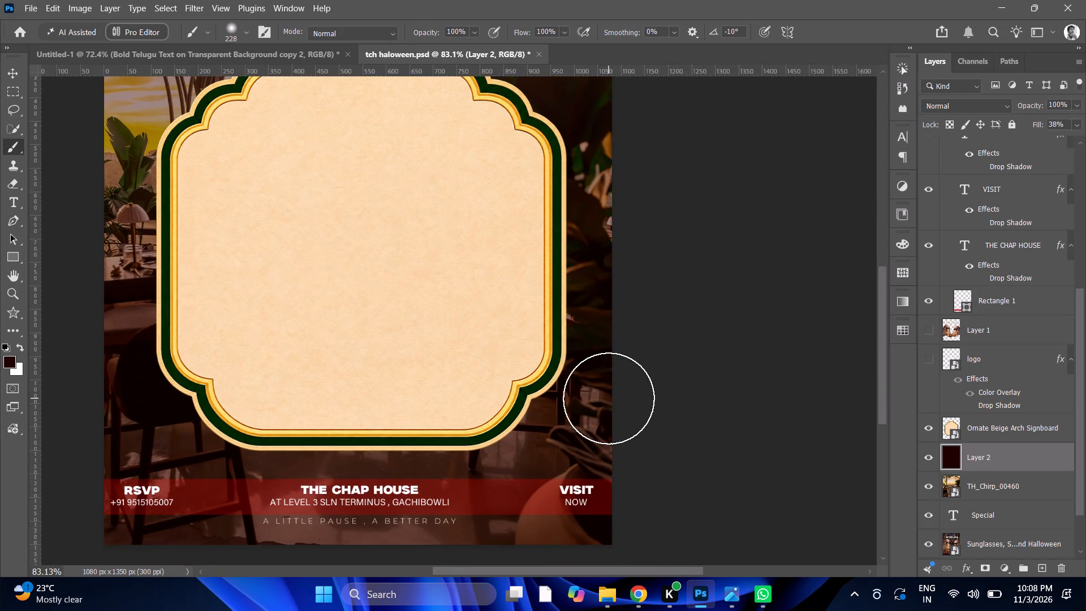
{"action": "scroll", "coordinate": [609, 398], "scroll_direction": "down", "scroll_amount": 3, "text": "alt"}
{"action": "scroll", "coordinate": [641, 371], "scroll_direction": "up", "scroll_amount": 3}
{"action": "scroll", "coordinate": [641, 371], "scroll_direction": "up", "scroll_amount": 2, "text": "alt"}
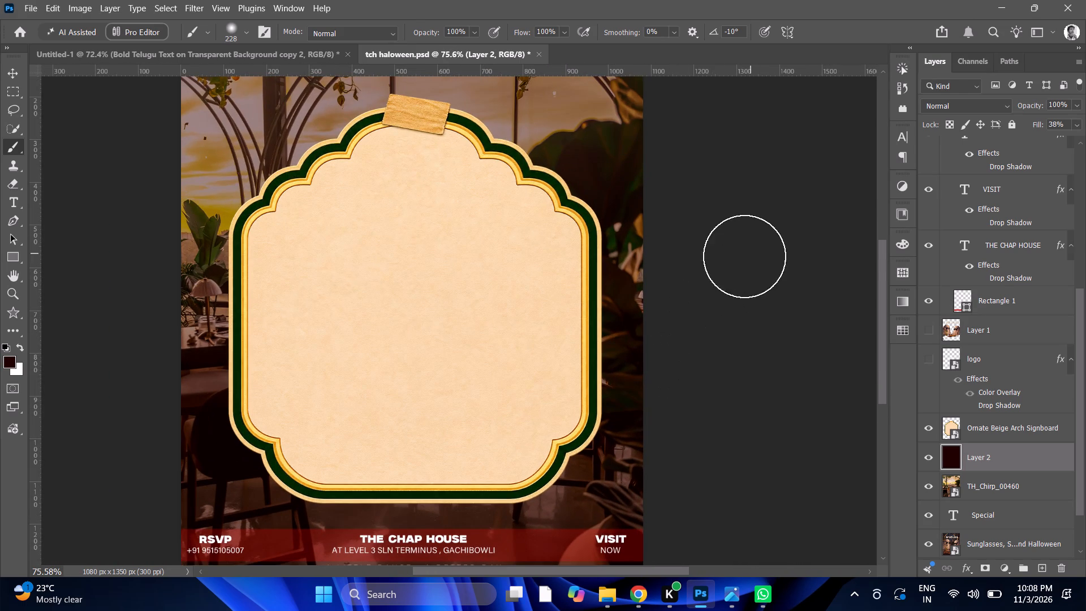
{"action": "scroll", "coordinate": [729, 268], "scroll_direction": "down", "scroll_amount": 2, "text": "alt"}
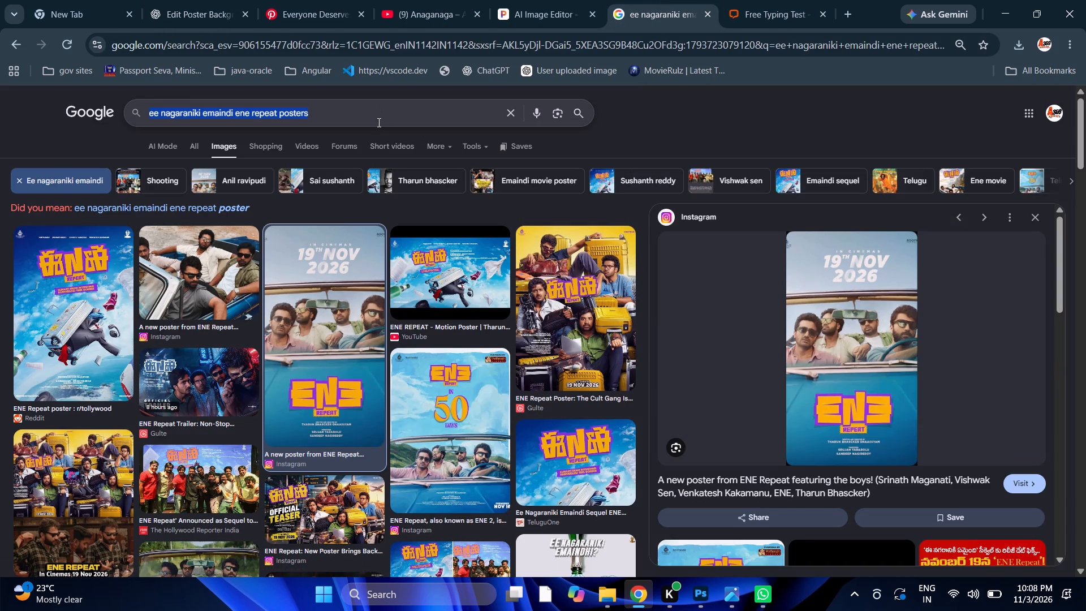
{"action": "type", "text": "november movie"}
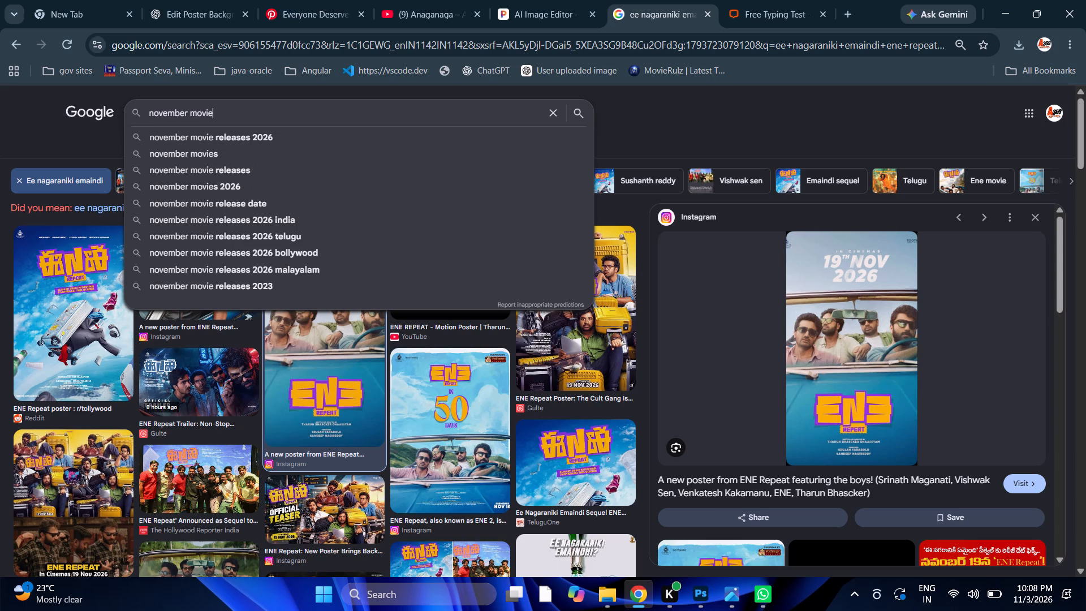
{"action": "type", "text": "s release posters"}
{"action": "key", "text": "space"}
{"action": "key", "text": "Return"}
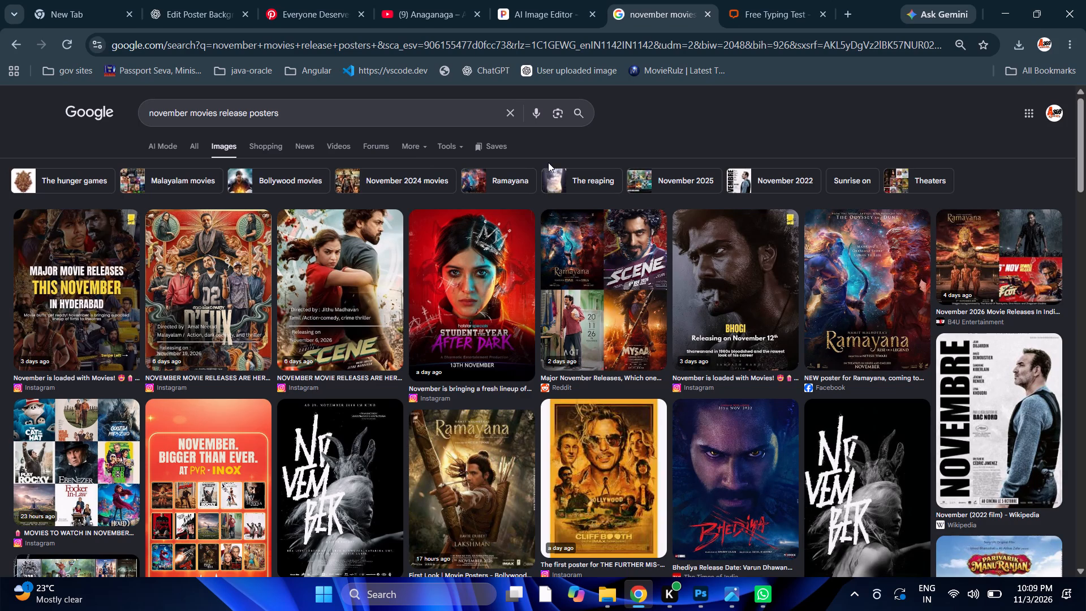
Search Google Images for "scene posters".
{"action": "left_click", "coordinate": [302, 124]}
{"action": "key", "text": "ctrl+a"}
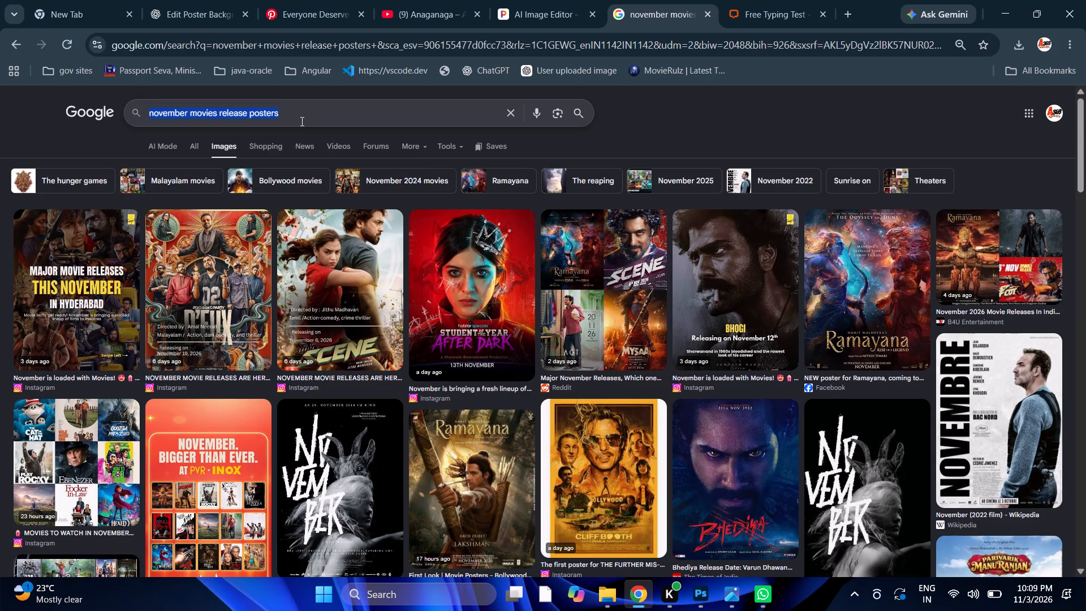
{"action": "type", "text": "scene posters"}
{"action": "key", "text": "space"}
{"action": "key", "text": "Return"}
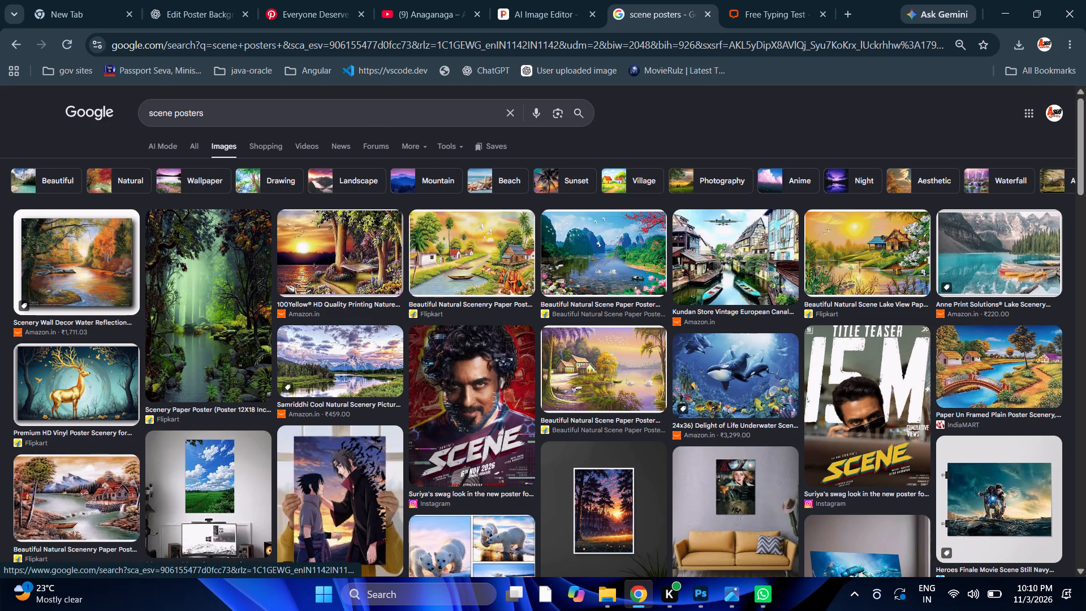
Refine the Google Images search to "scene movie posters".
{"action": "left_click", "coordinate": [178, 118]}
{"action": "left_click", "coordinate": [174, 118]}
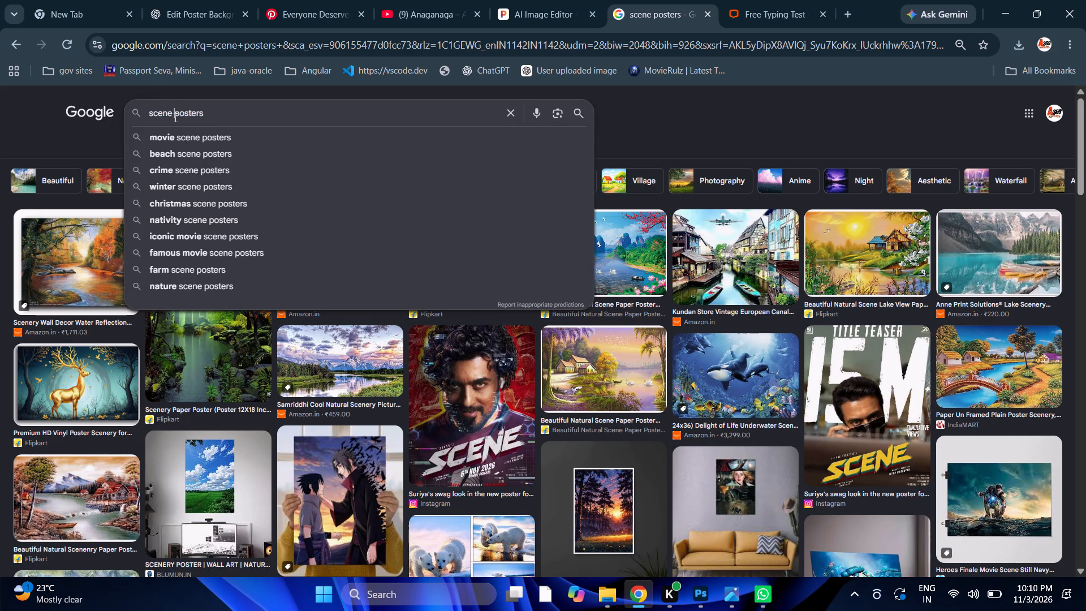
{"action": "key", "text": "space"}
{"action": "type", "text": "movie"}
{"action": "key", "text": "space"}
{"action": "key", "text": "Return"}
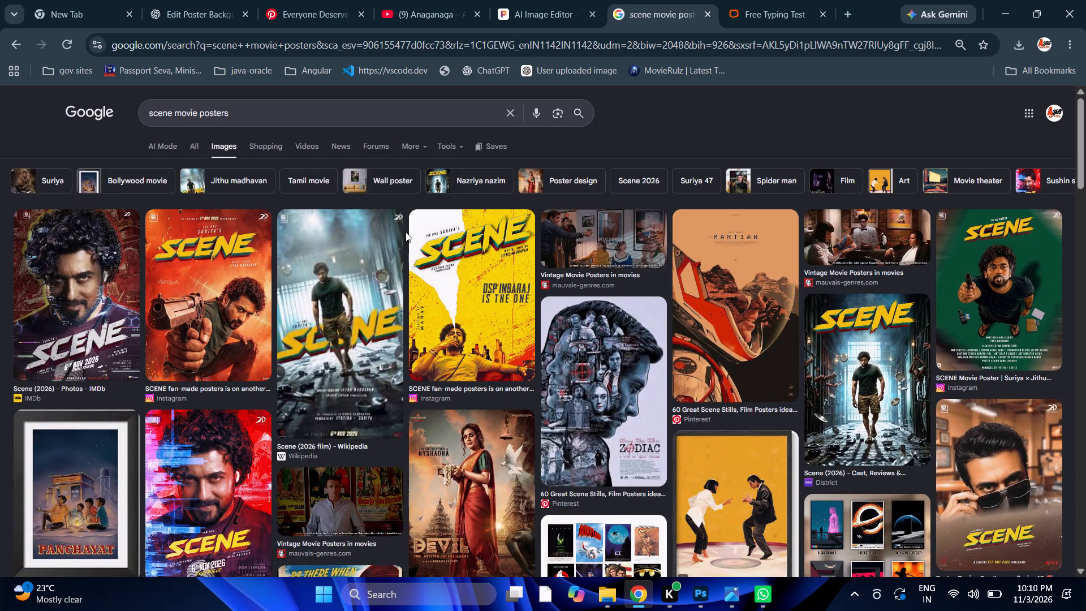
Browse the poster results and open the Instagram post of SCENE fan-made posters from the orange poster with the pointed gun.
{"action": "scroll", "coordinate": [406, 231], "scroll_direction": "down", "scroll_amount": 2}
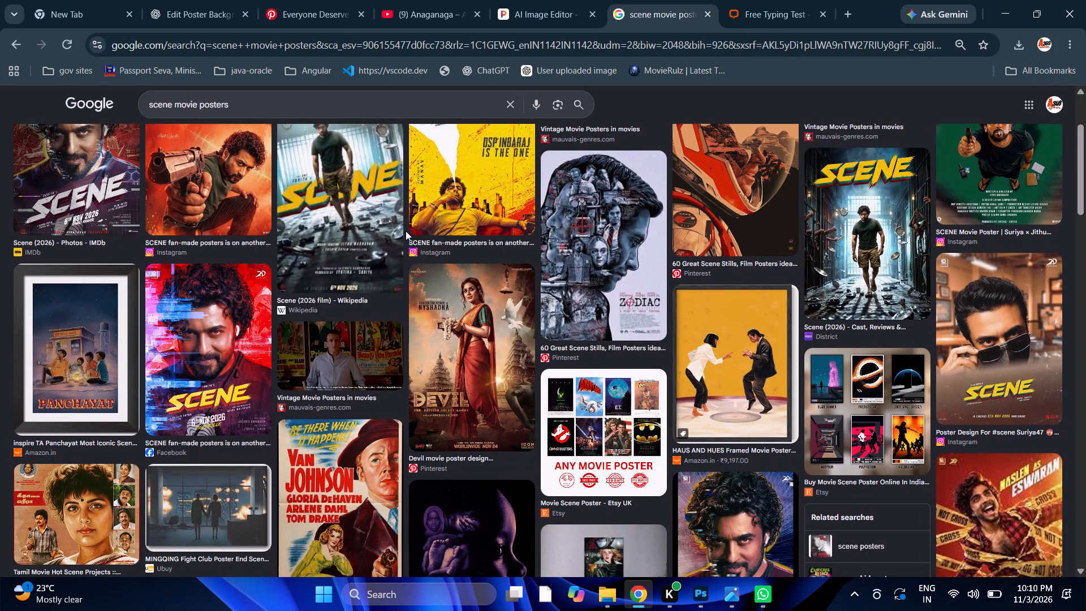
{"action": "scroll", "coordinate": [406, 231], "scroll_direction": "down", "scroll_amount": 1}
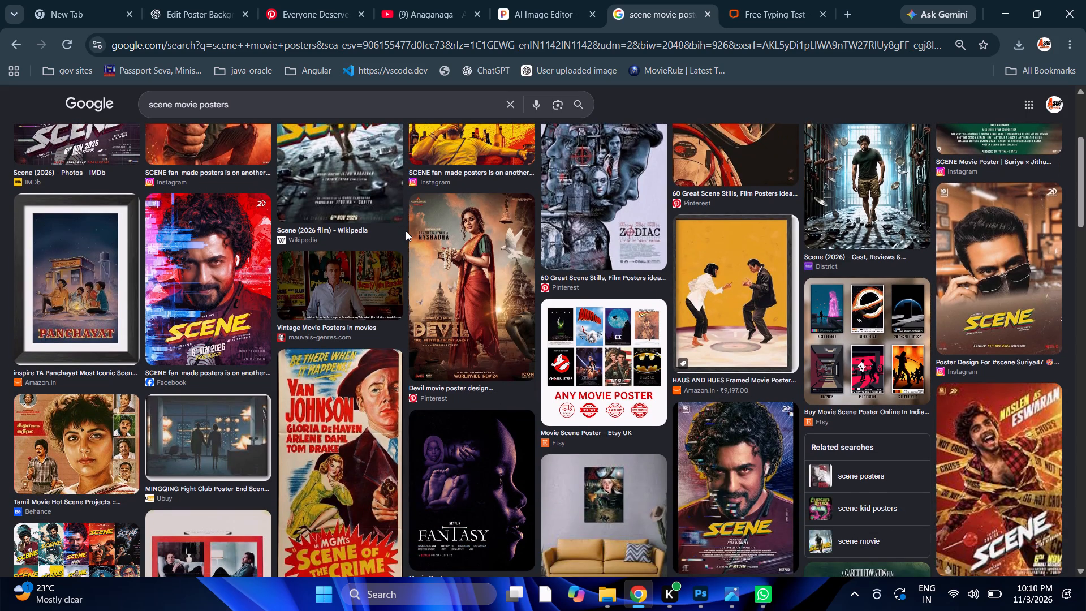
{"action": "scroll", "coordinate": [406, 231], "scroll_direction": "up", "scroll_amount": 3}
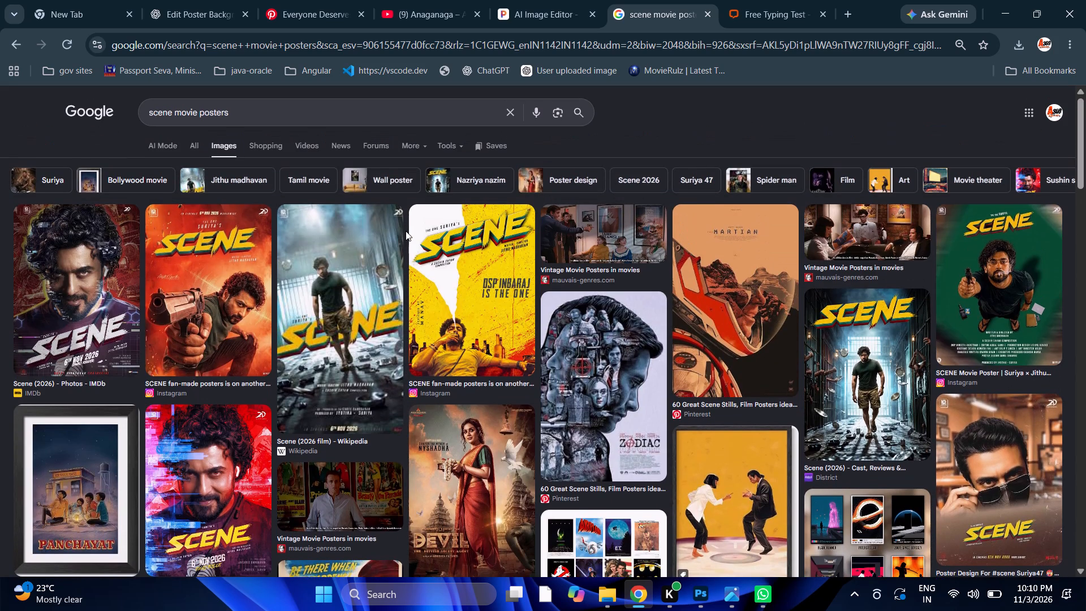
{"action": "left_click", "coordinate": [222, 321]}
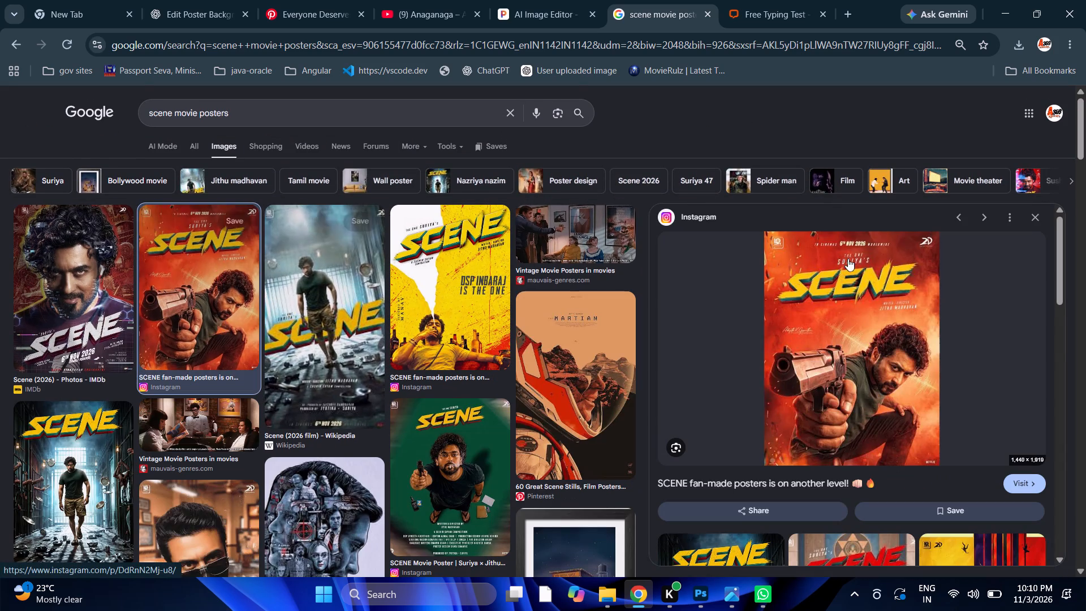
{"action": "right_click", "coordinate": [957, 345]}
{"action": "left_click", "coordinate": [845, 261]}
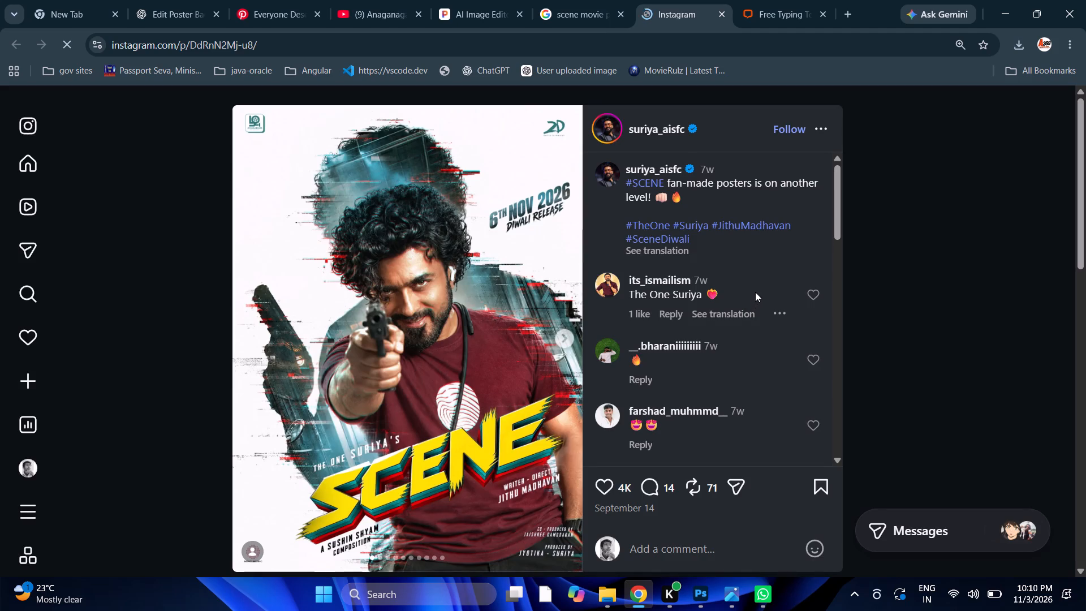
Look through the first seven SCENE fan-made posters in the Instagram post, up to the one with smoke lettering.
{"action": "left_click", "coordinate": [551, 338]}
{"action": "left_click", "coordinate": [551, 338]}
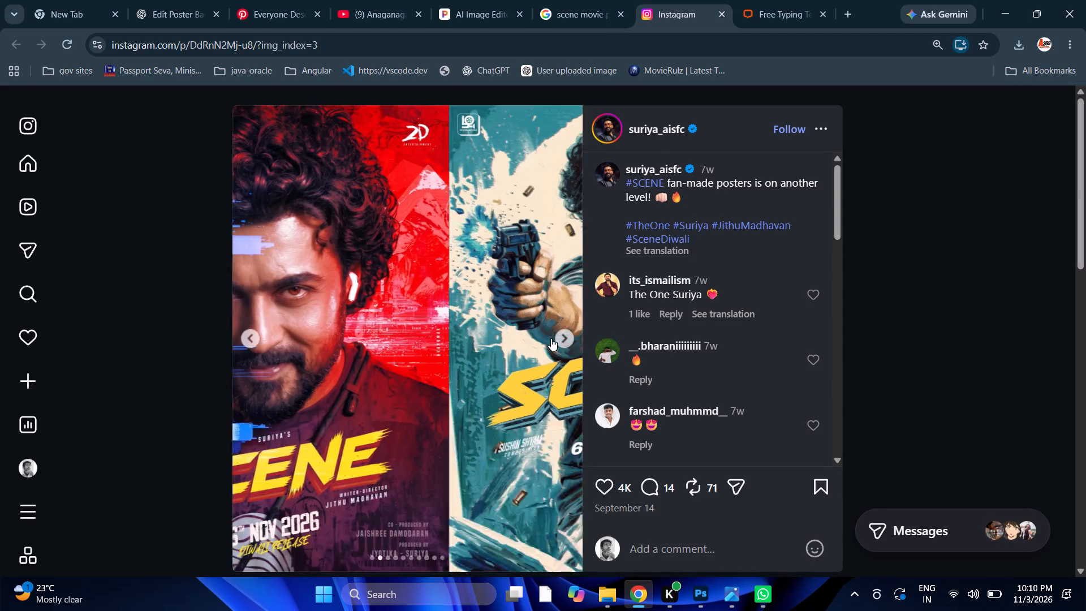
{"action": "left_click", "coordinate": [551, 338]}
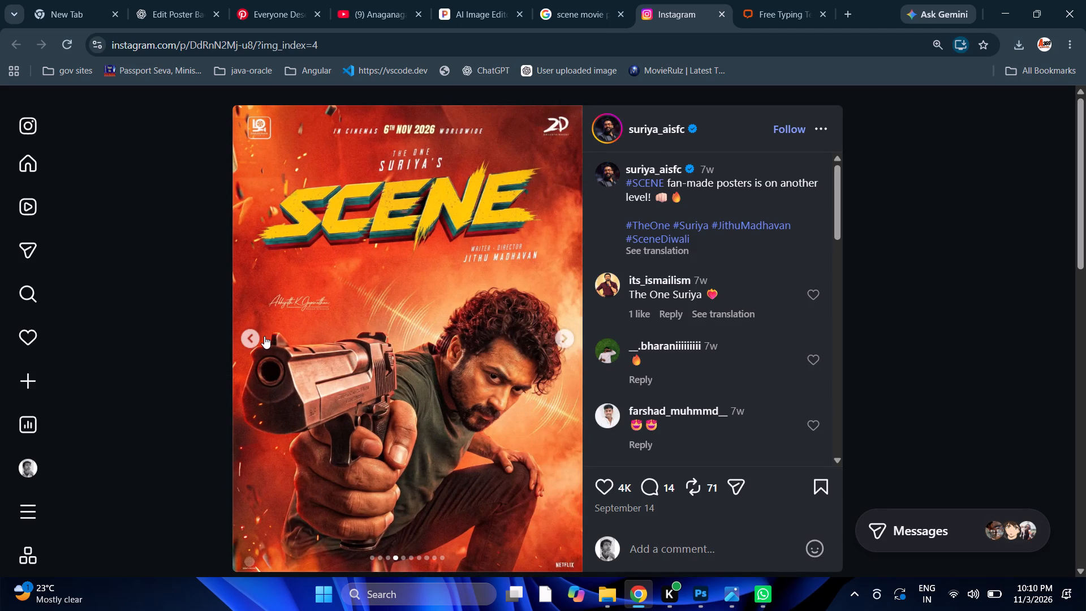
{"action": "left_click", "coordinate": [264, 336]}
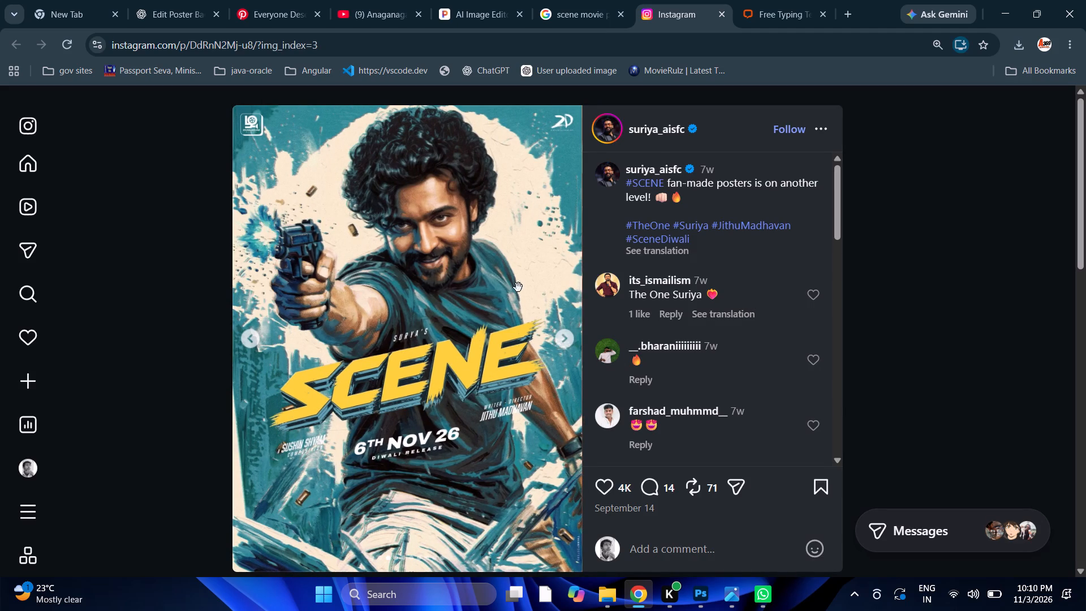
{"action": "left_click", "coordinate": [563, 332]}
{"action": "left_click", "coordinate": [563, 332]}
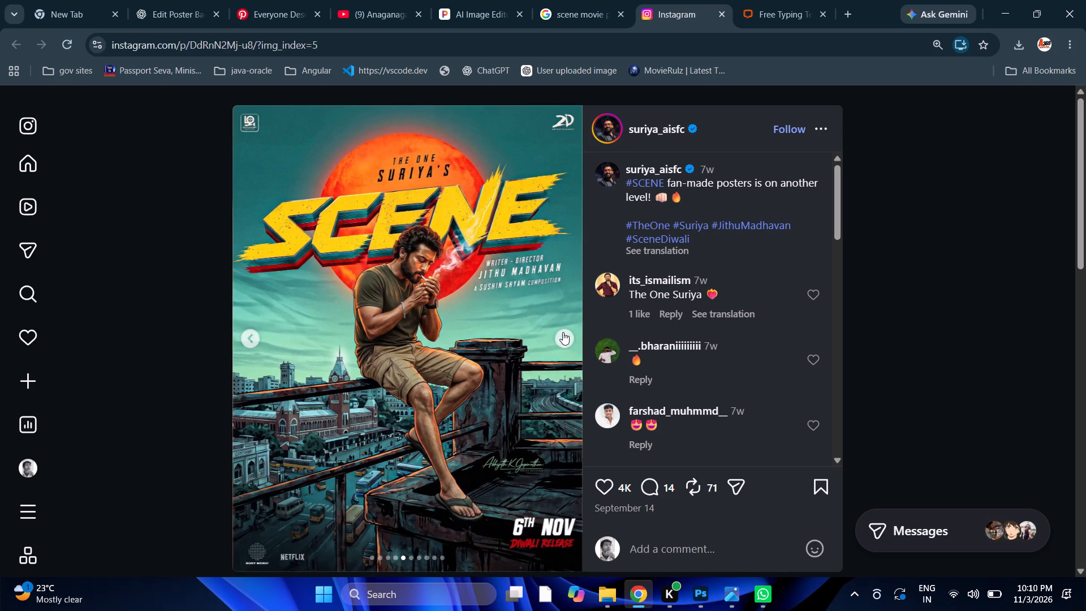
{"action": "left_click", "coordinate": [563, 332]}
{"action": "left_click", "coordinate": [563, 332]}
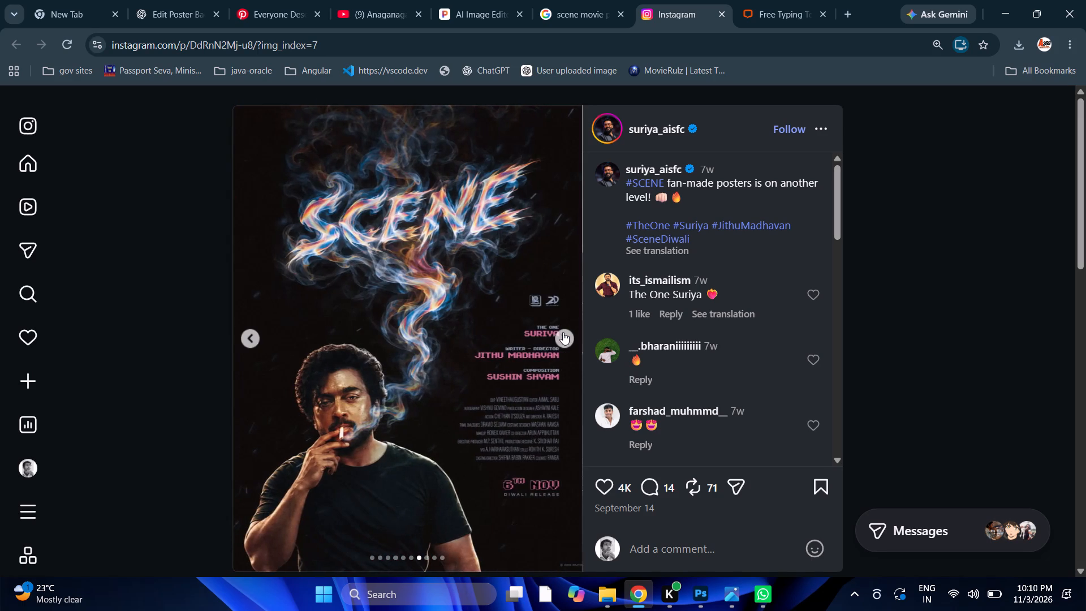
Like the Instagram post of SCENE fan-made posters.
{"action": "double_click", "coordinate": [314, 296]}
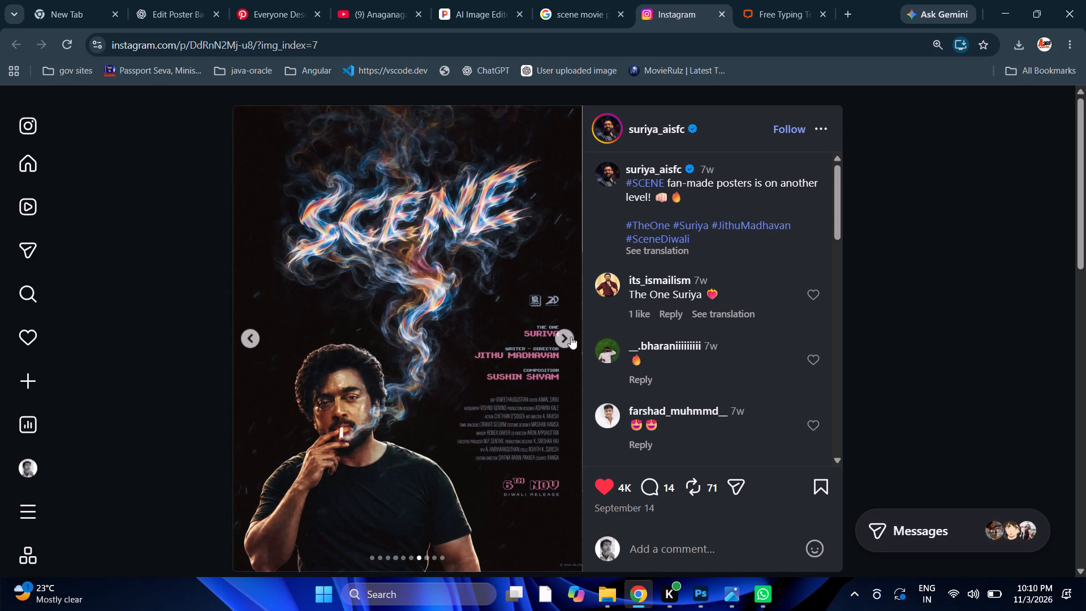
Compare the remaining SCENE posters with the earlier ones, ending on the teal illustrated poster, third in the post.
{"action": "left_click", "coordinate": [565, 337]}
{"action": "left_click", "coordinate": [565, 337]}
{"action": "left_click", "coordinate": [565, 337]}
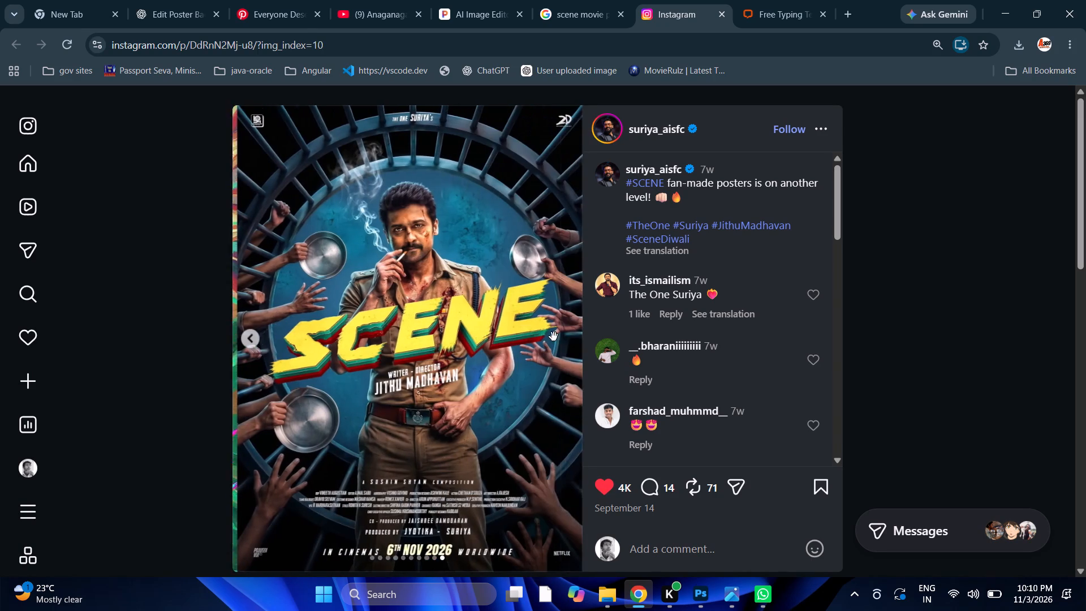
{"action": "triple_click", "coordinate": [248, 332]}
{"action": "left_click", "coordinate": [248, 332]}
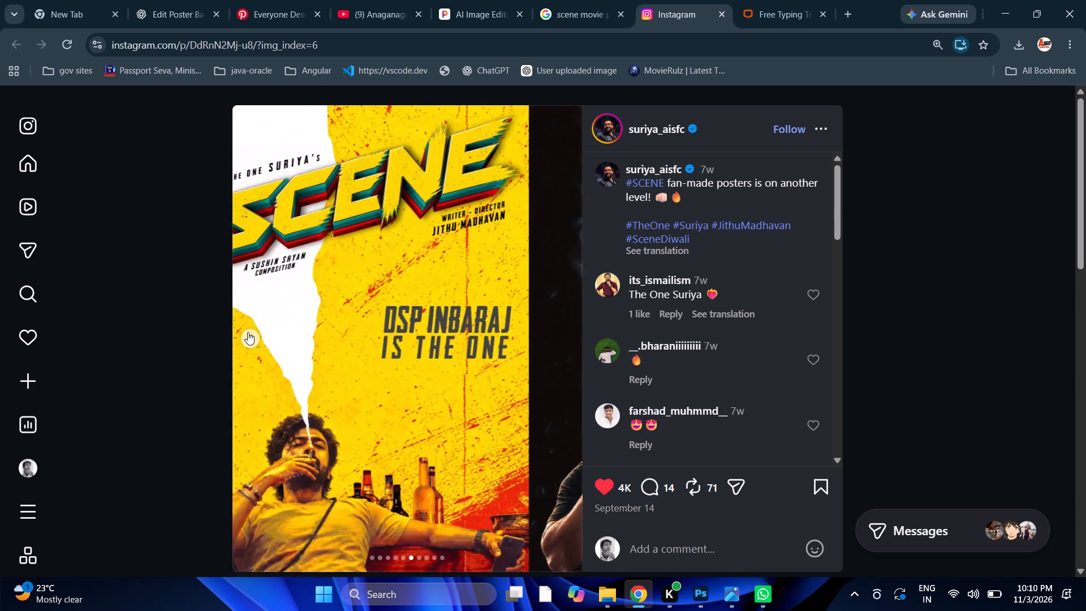
{"action": "left_click", "coordinate": [248, 332]}
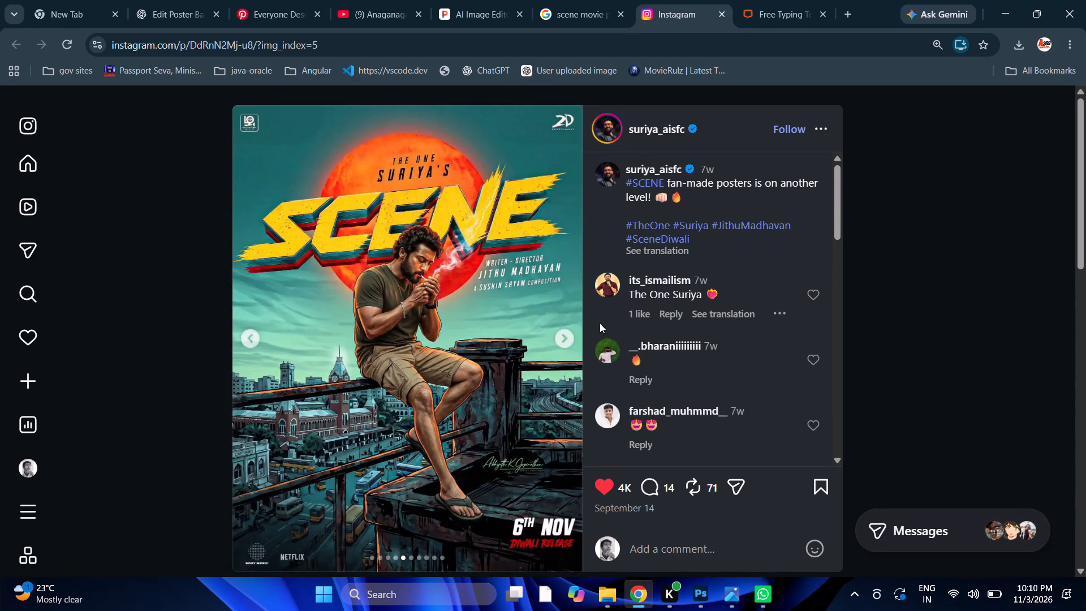
{"action": "left_click", "coordinate": [567, 329]}
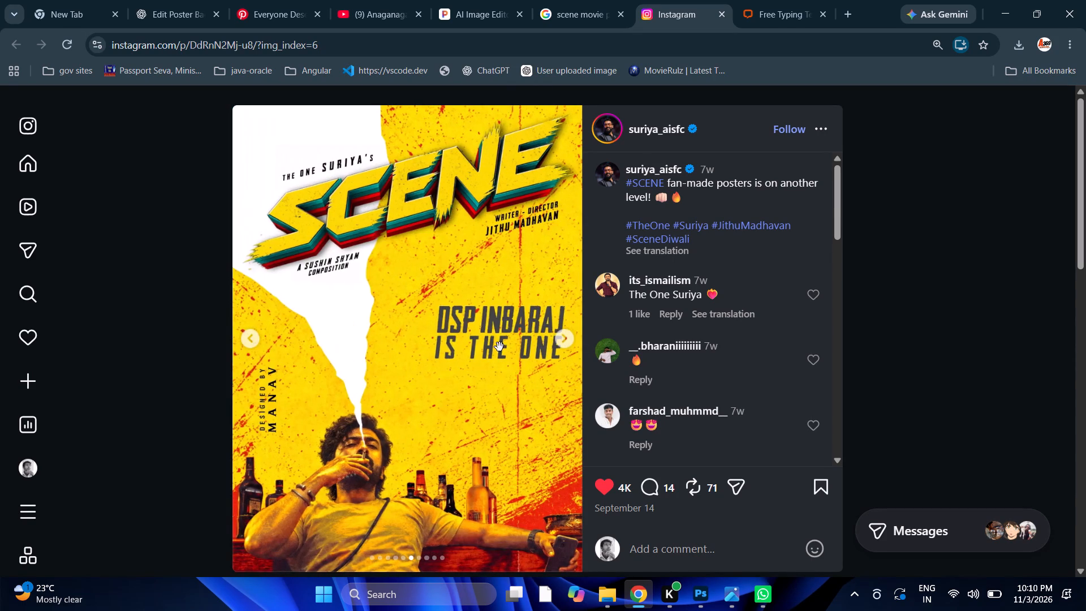
{"action": "left_click", "coordinate": [256, 339]}
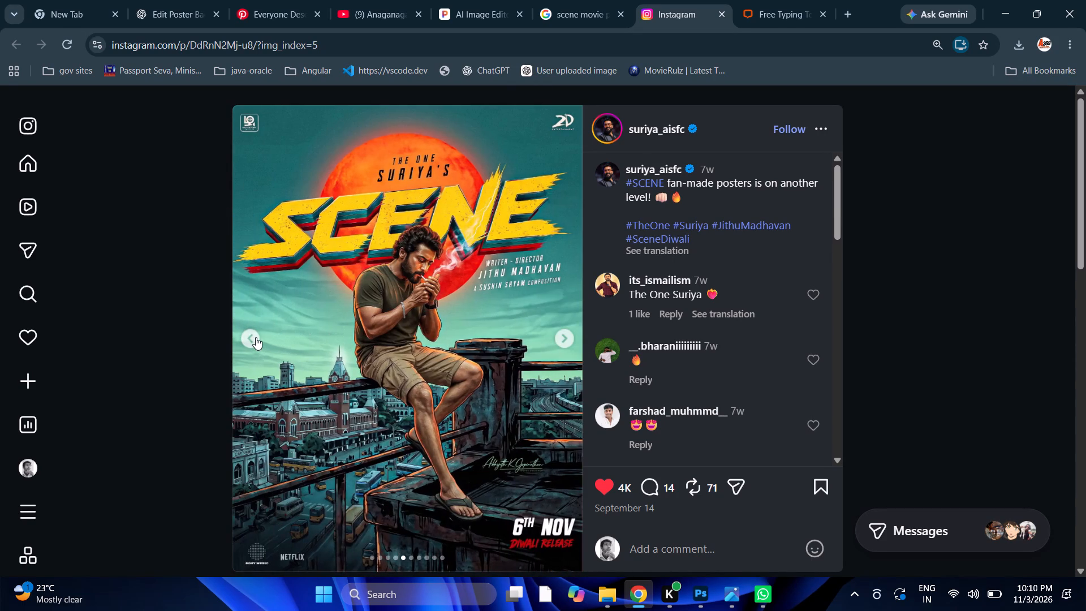
{"action": "left_click", "coordinate": [256, 337]}
{"action": "left_click", "coordinate": [256, 337]}
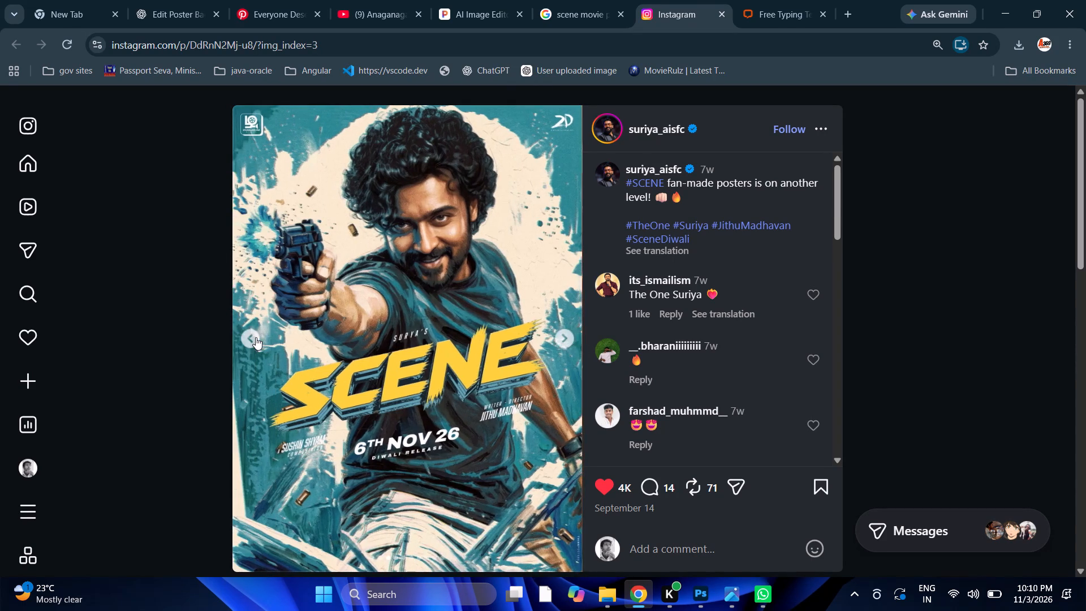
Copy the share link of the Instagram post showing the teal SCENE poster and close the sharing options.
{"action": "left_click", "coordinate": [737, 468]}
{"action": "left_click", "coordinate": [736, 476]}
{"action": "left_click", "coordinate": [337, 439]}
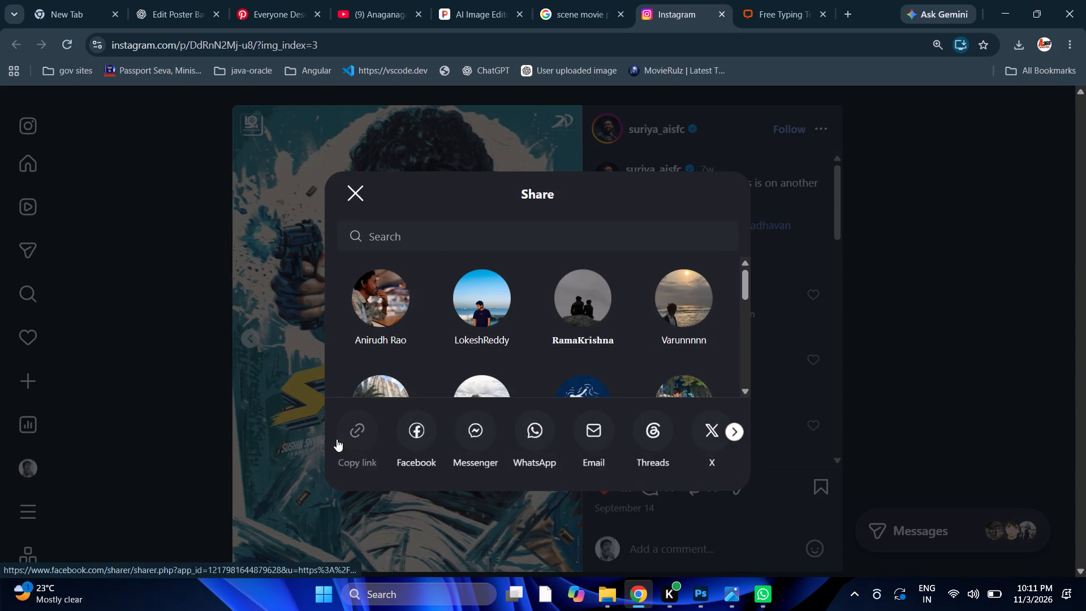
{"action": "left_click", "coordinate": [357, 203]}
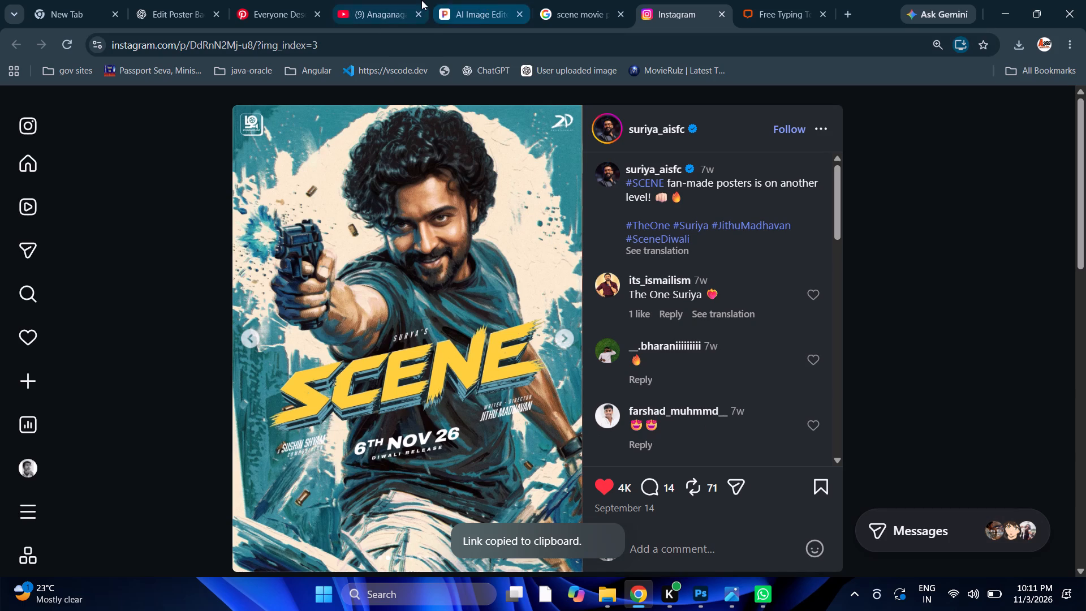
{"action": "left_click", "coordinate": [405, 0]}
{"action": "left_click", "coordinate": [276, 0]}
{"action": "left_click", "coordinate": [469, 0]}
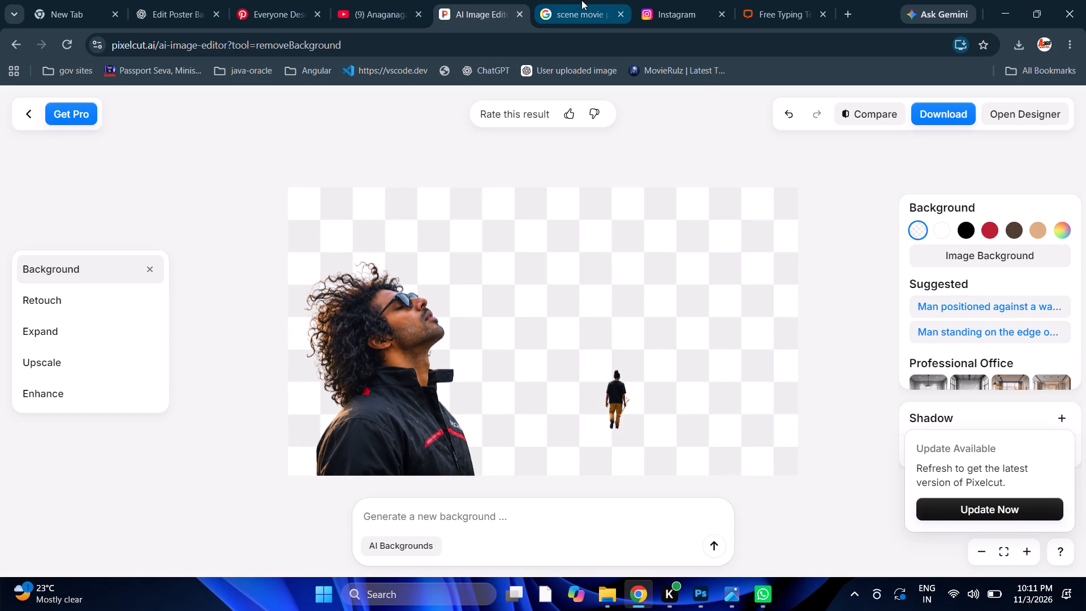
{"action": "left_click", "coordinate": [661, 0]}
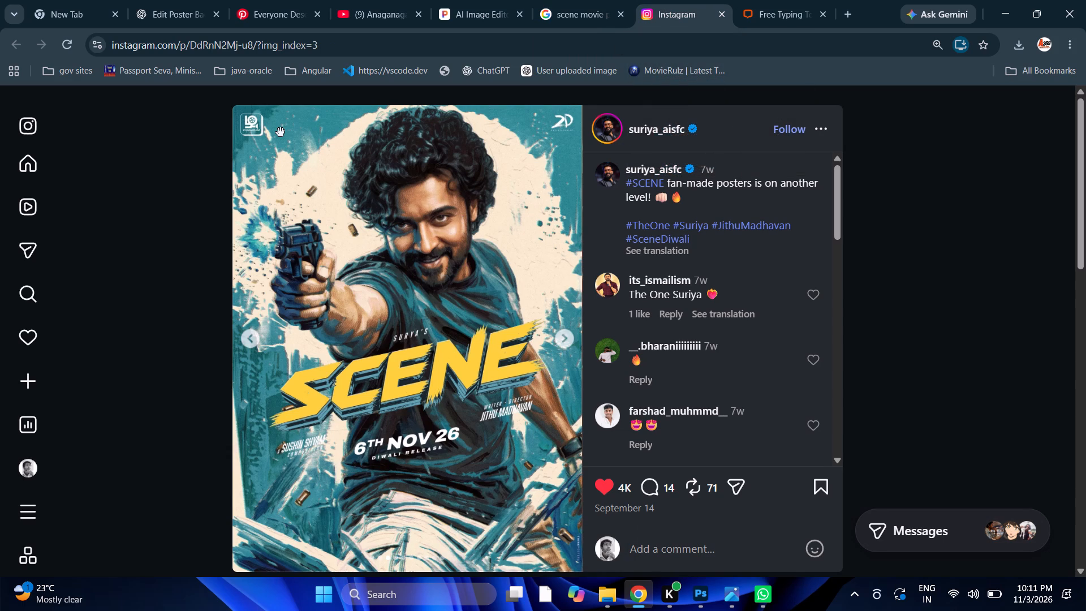
Capture a rectangular screenshot of the full teal SCENE poster shown in the Instagram post.
{"action": "key", "text": "Insert"}
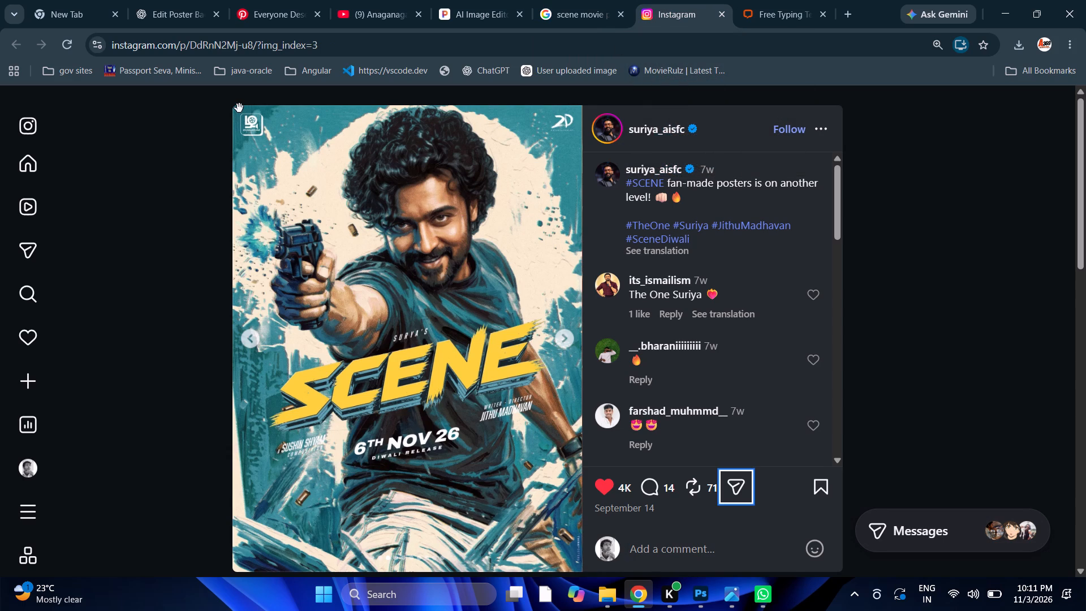
{"action": "key", "text": "Print"}
{"action": "left_click_drag", "start_coordinate": [237, 107], "coordinate": [389, 299]}
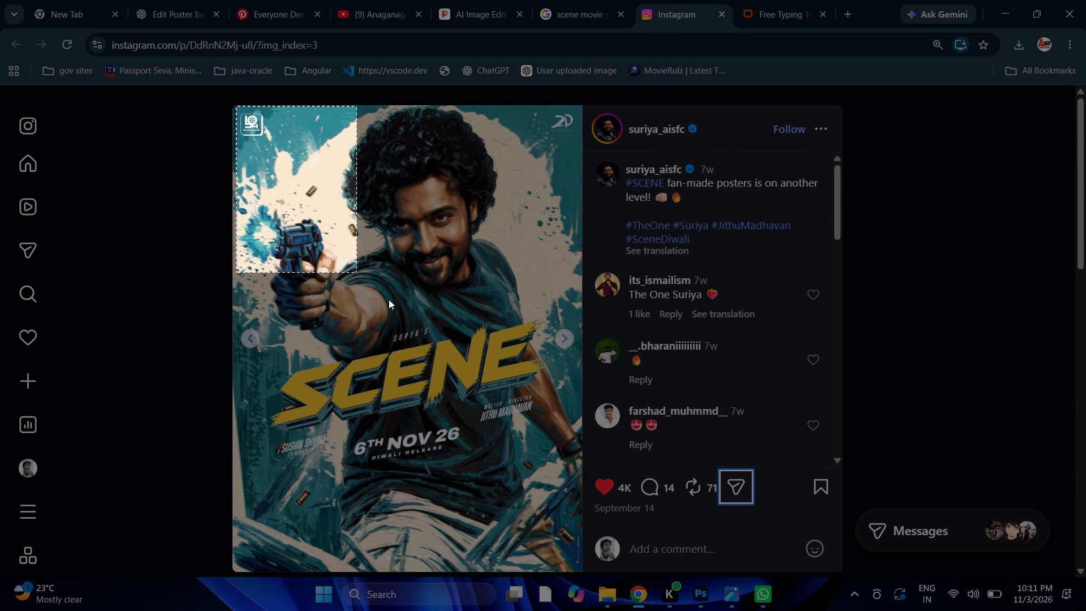
{"action": "left_click_drag", "start_coordinate": [389, 299], "coordinate": [580, 560]}
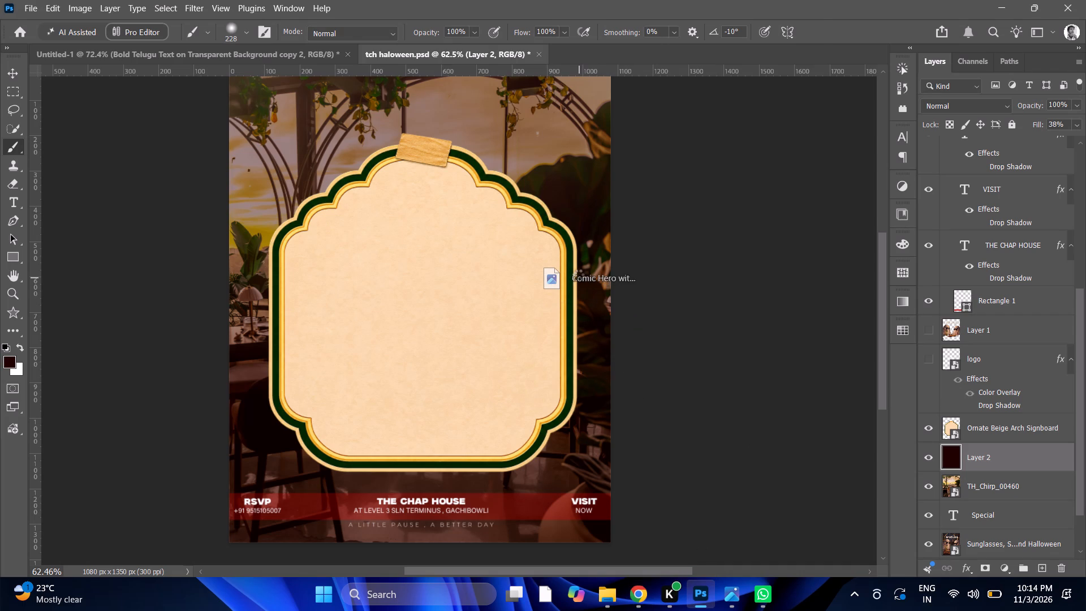
{"action": "key", "text": "space"}
{"action": "scroll", "coordinate": [580, 272], "scroll_direction": "down", "scroll_amount": 4}
{"action": "scroll", "coordinate": [558, 276], "scroll_direction": "down", "scroll_amount": 4, "text": "alt"}
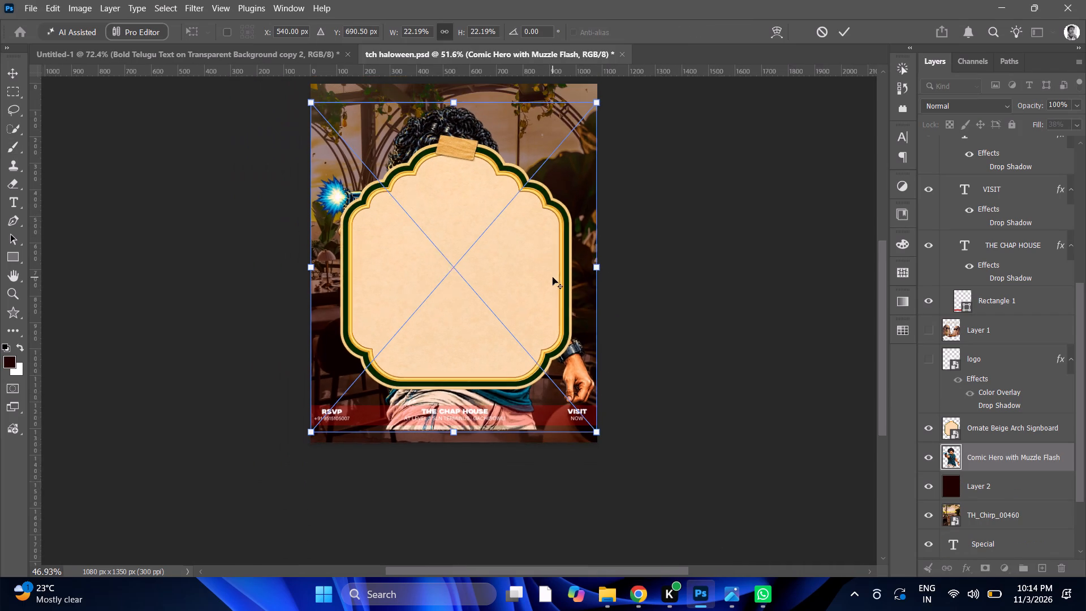
{"action": "left_click_drag", "start_coordinate": [1026, 455], "coordinate": [1024, 411]}
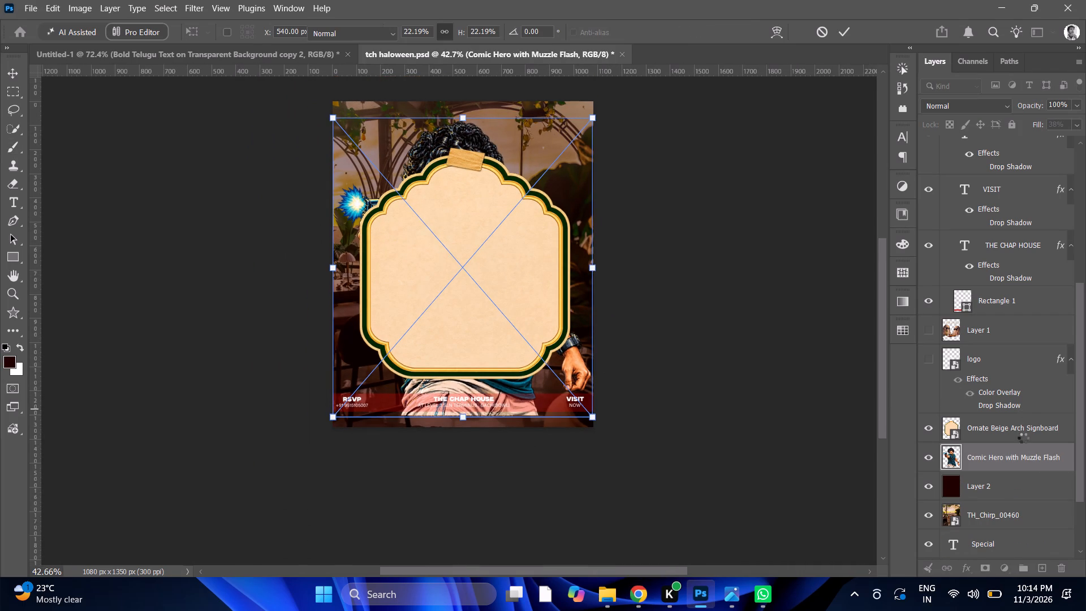
{"action": "scroll", "coordinate": [476, 308], "scroll_direction": "down", "scroll_amount": 5, "text": "alt"}
{"action": "scroll", "coordinate": [477, 308], "scroll_direction": "up", "scroll_amount": 4, "text": "alt"}
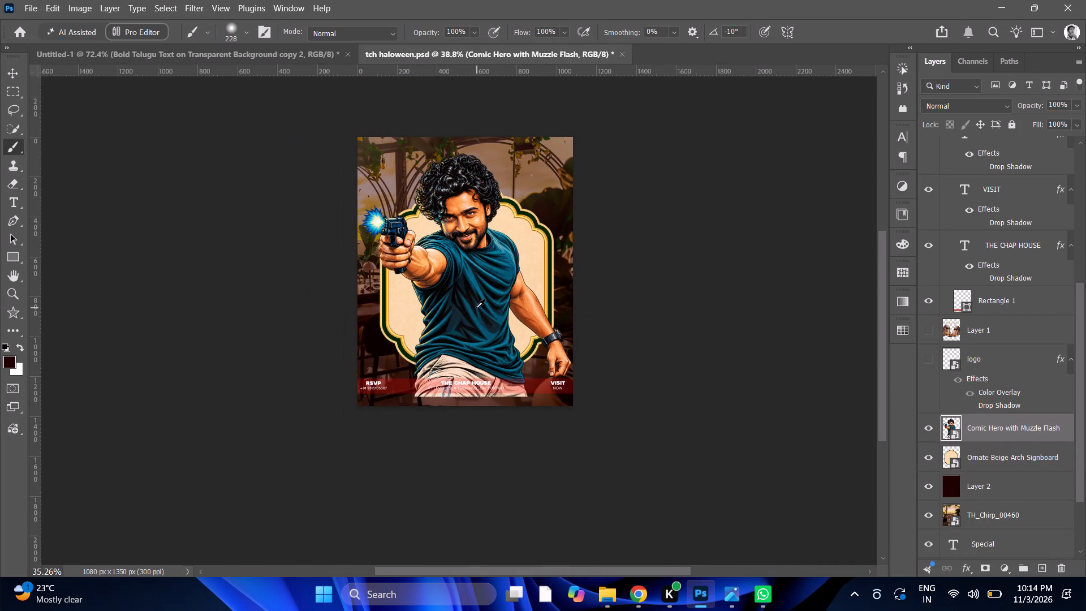
Scale the Suriya cutout to about 7.9% and move it over the signboard's lower right edge.
{"action": "left_click", "coordinate": [10, 67]}
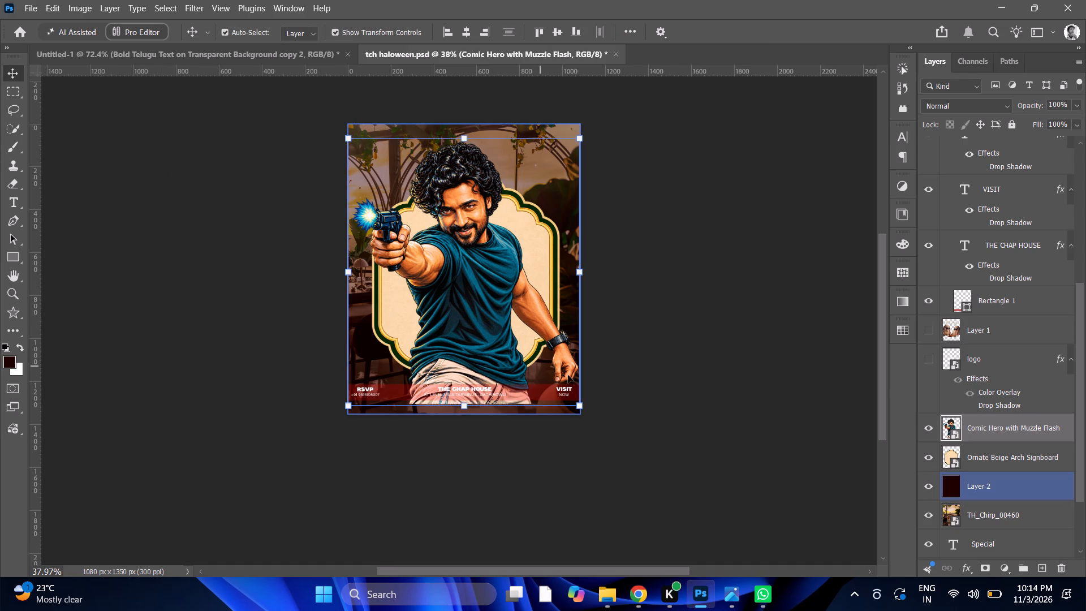
{"action": "left_click", "coordinate": [579, 273]}
{"action": "left_click_drag", "start_coordinate": [346, 139], "coordinate": [535, 277]}
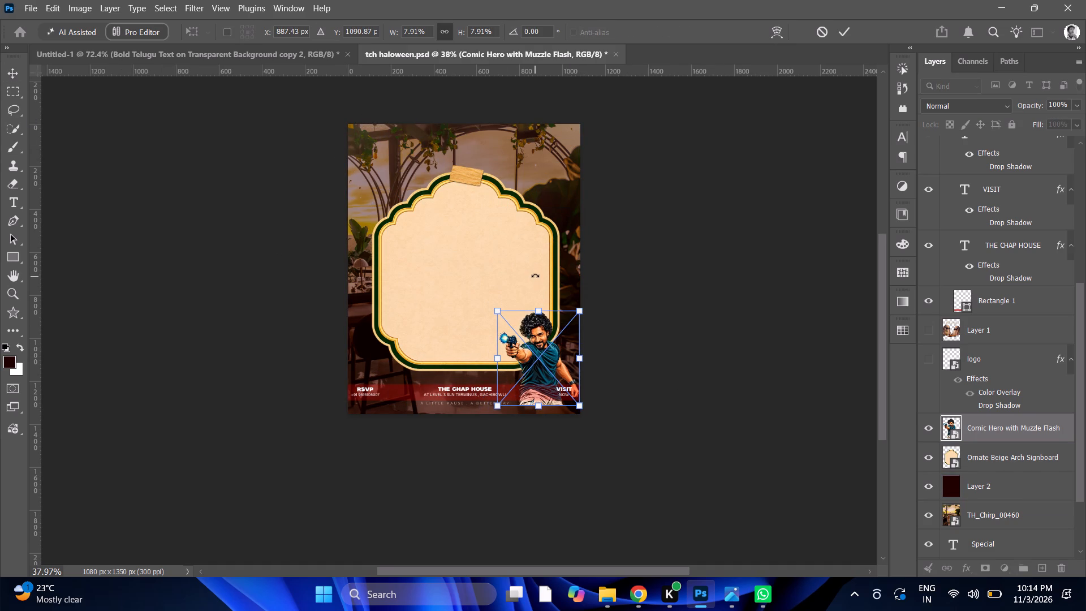
{"action": "left_click_drag", "start_coordinate": [547, 342], "coordinate": [575, 295]}
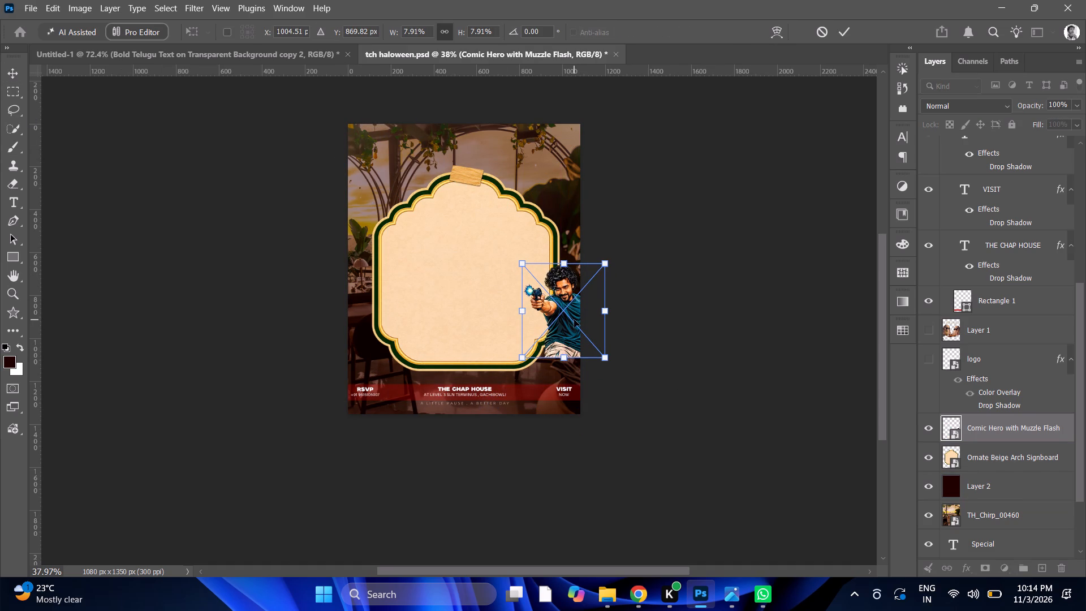
{"action": "left_click", "coordinate": [839, 29]}
Rotate the Suriya cutout about 15.4° and shift it inward to about X 938 px, Y 909 px.
{"action": "scroll", "coordinate": [665, 188], "scroll_direction": "up", "scroll_amount": 4, "text": "alt"}
{"action": "scroll", "coordinate": [626, 217], "scroll_direction": "up", "scroll_amount": 8, "text": "alt"}
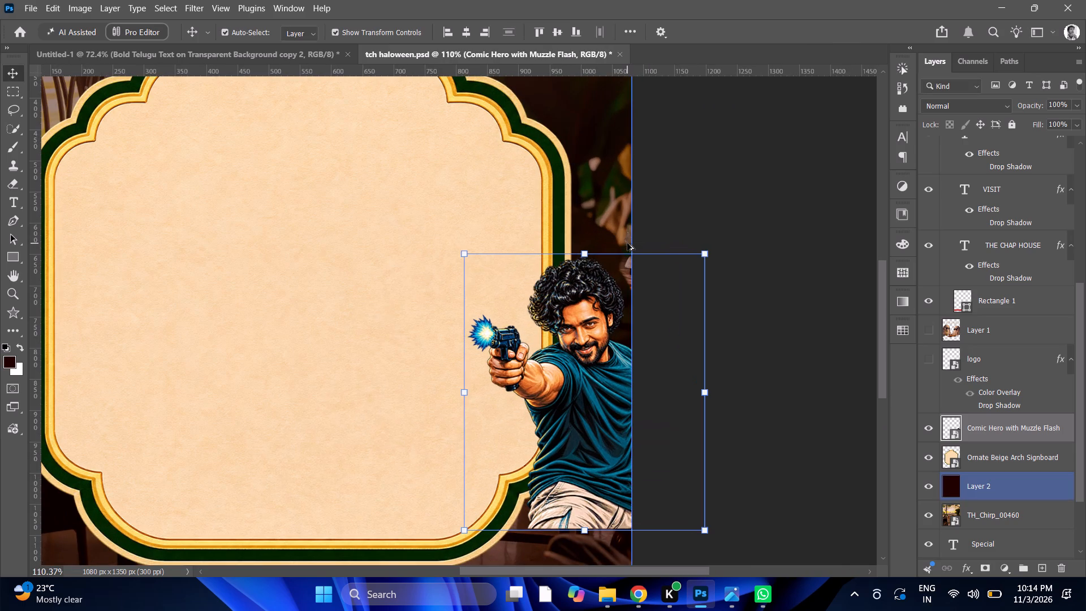
{"action": "scroll", "coordinate": [628, 242], "scroll_direction": "down", "scroll_amount": 2, "text": "alt"}
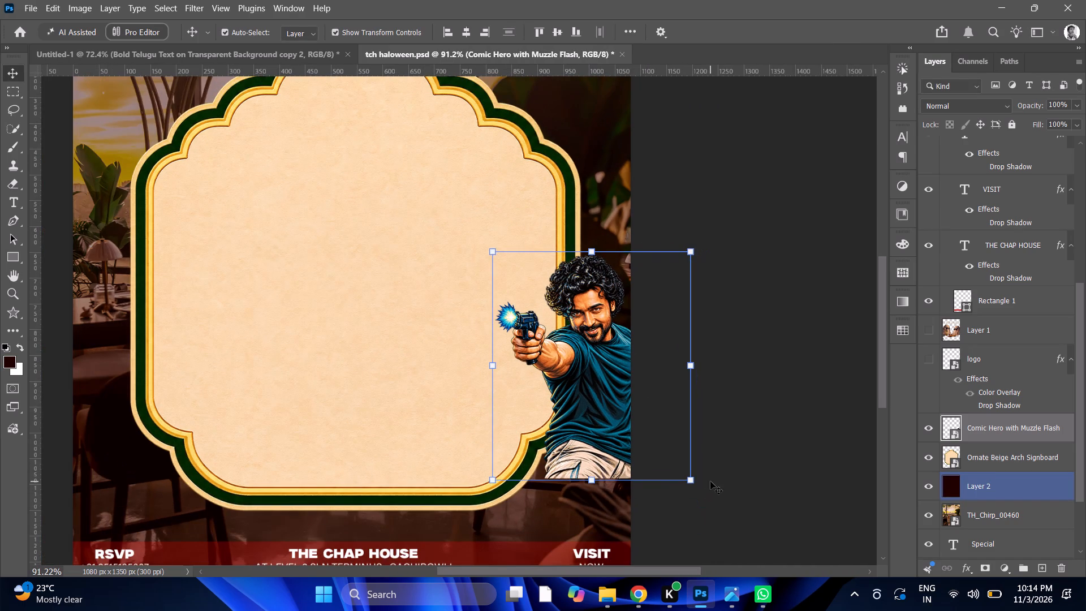
{"action": "left_click_drag", "start_coordinate": [707, 489], "coordinate": [677, 528]}
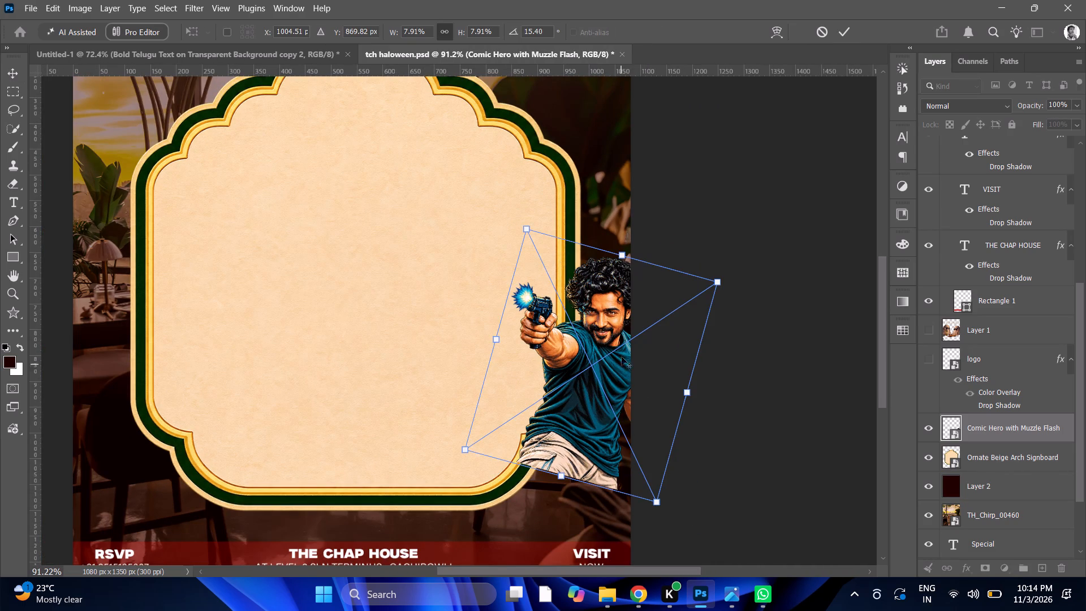
{"action": "scroll", "coordinate": [623, 353], "scroll_direction": "down", "scroll_amount": 3, "text": "alt"}
{"action": "scroll", "coordinate": [623, 353], "scroll_direction": "up", "scroll_amount": 4, "text": "alt"}
{"action": "left_click_drag", "start_coordinate": [609, 366], "coordinate": [588, 394]}
{"action": "left_click_drag", "start_coordinate": [615, 406], "coordinate": [566, 424]}
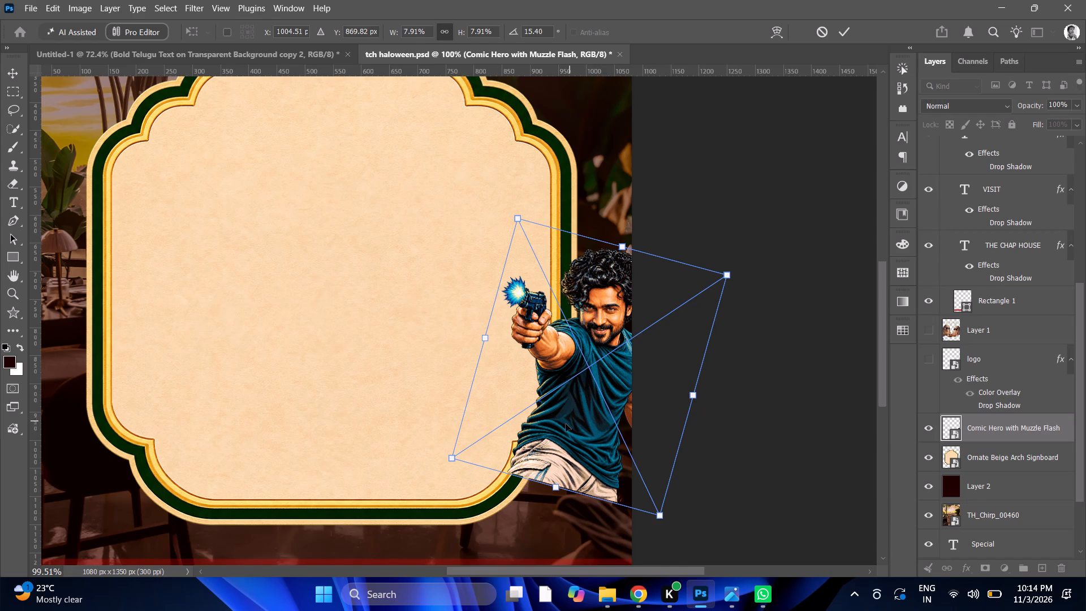
{"action": "left_click_drag", "start_coordinate": [566, 424], "coordinate": [561, 425]}
{"action": "left_click_drag", "start_coordinate": [545, 426], "coordinate": [505, 448]}
{"action": "scroll", "coordinate": [522, 403], "scroll_direction": "down", "scroll_amount": 4, "text": "alt"}
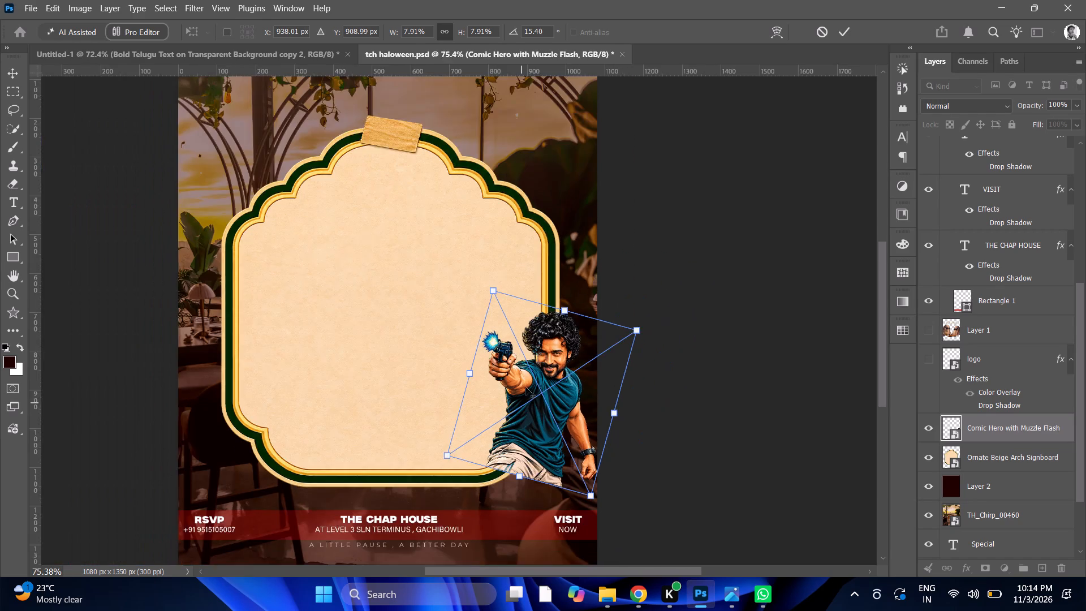
Reduce the Suriya cutout to about 6.7% scale at the signboard's lower right corner.
{"action": "scroll", "coordinate": [525, 387], "scroll_direction": "down", "scroll_amount": 4, "text": "alt"}
{"action": "left_click", "coordinate": [505, 305]}
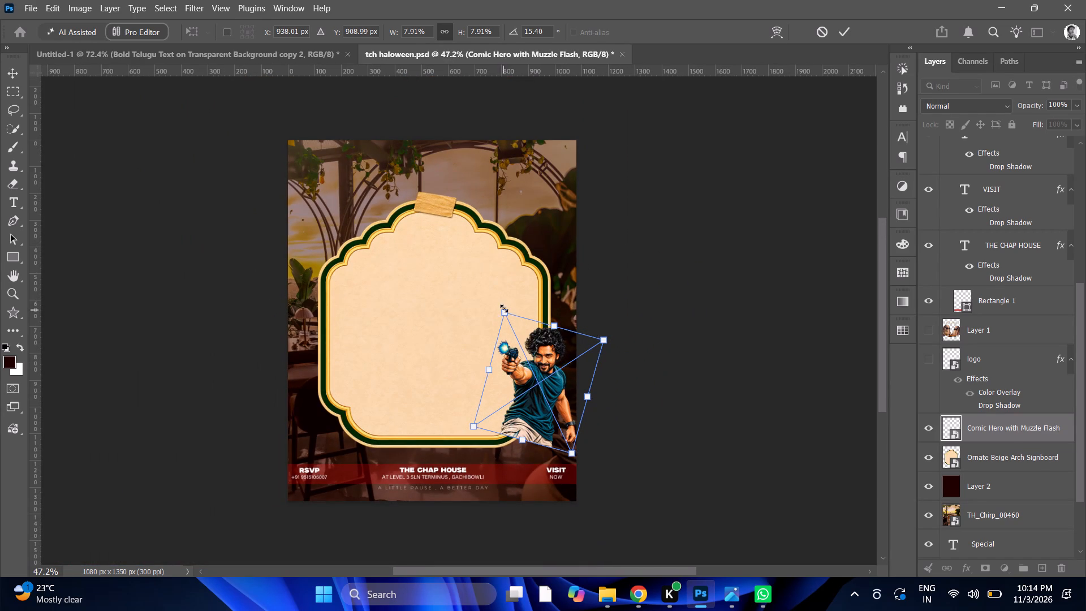
{"action": "left_click_drag", "start_coordinate": [505, 306], "coordinate": [524, 332]}
{"action": "left_click_drag", "start_coordinate": [504, 311], "coordinate": [520, 330]}
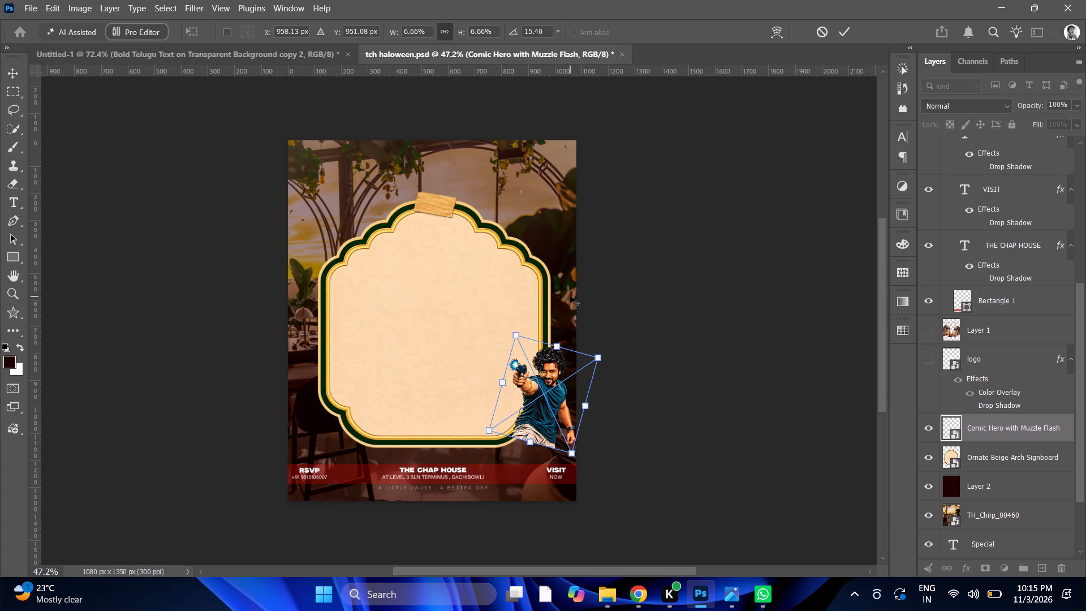
{"action": "scroll", "coordinate": [572, 291], "scroll_direction": "up", "scroll_amount": 4, "text": "alt"}
{"action": "left_click", "coordinate": [844, 27]}
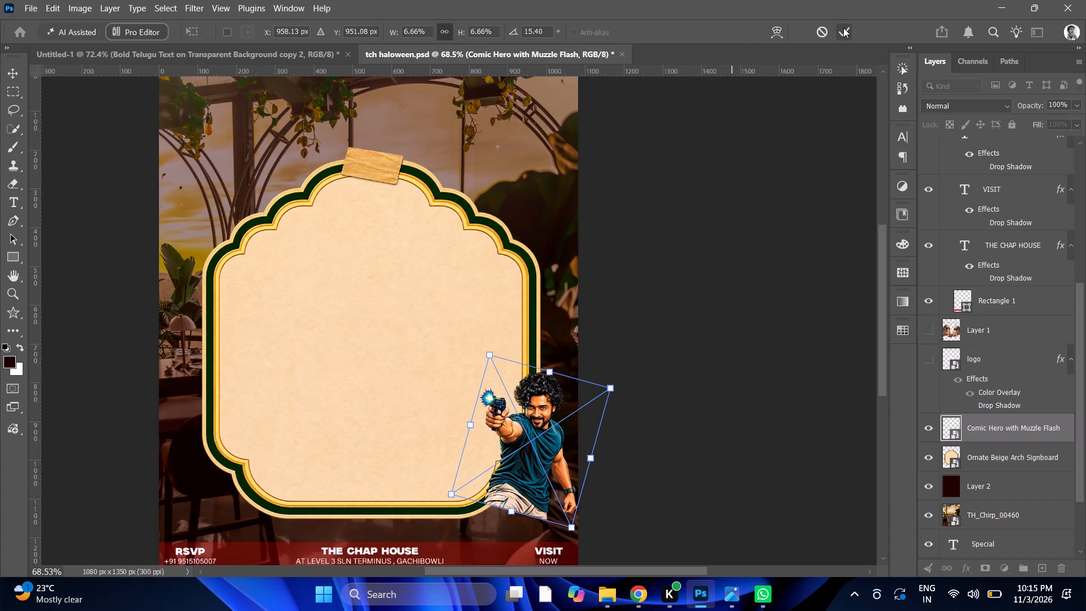
Add a 7 px outside stroke to the Suriya cutout in the beige f7d7aa sampled from the signboard.
{"action": "left_click", "coordinate": [963, 567]}
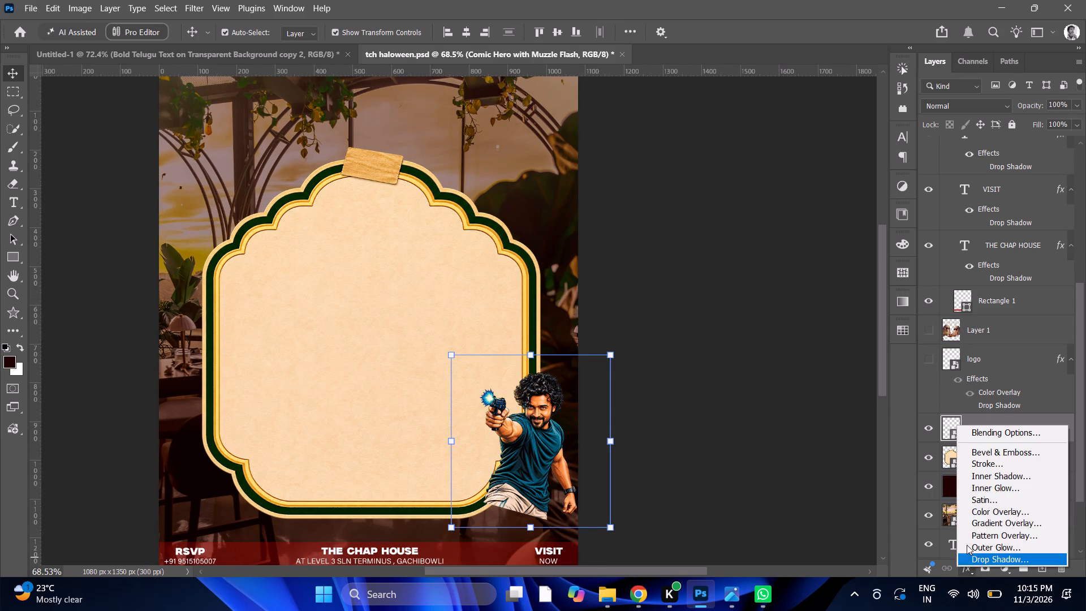
{"action": "left_click", "coordinate": [977, 464]}
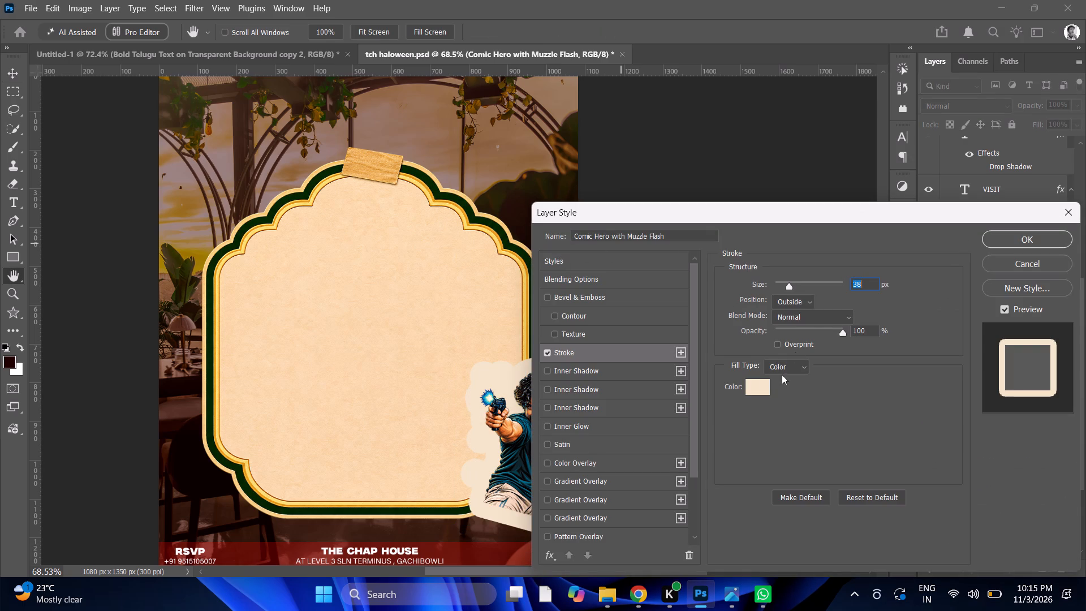
{"action": "left_click", "coordinate": [754, 388]}
{"action": "left_click", "coordinate": [369, 347]}
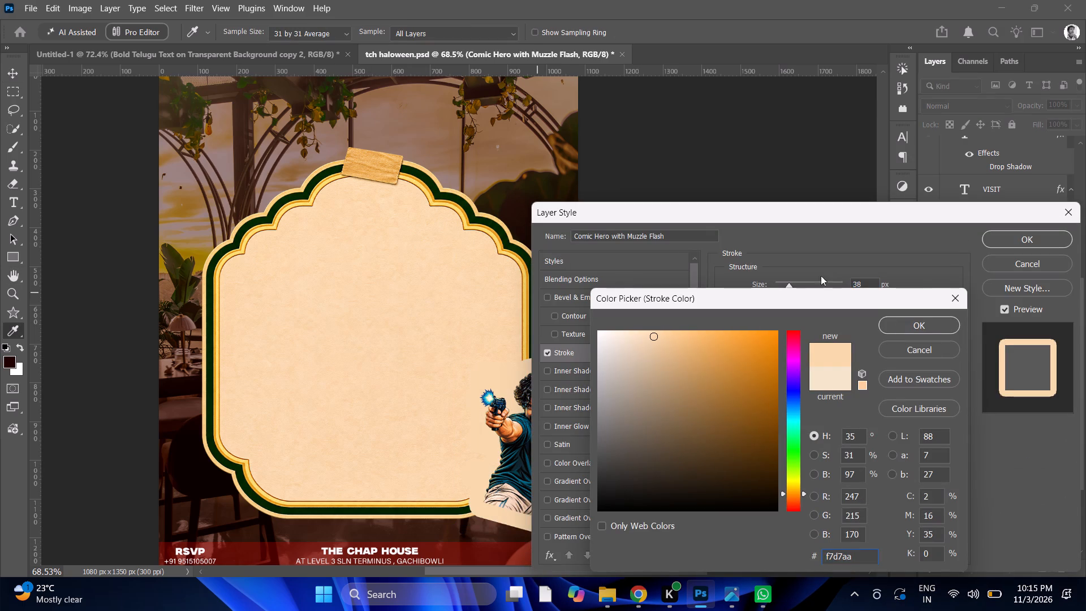
{"action": "left_click", "coordinate": [923, 324]}
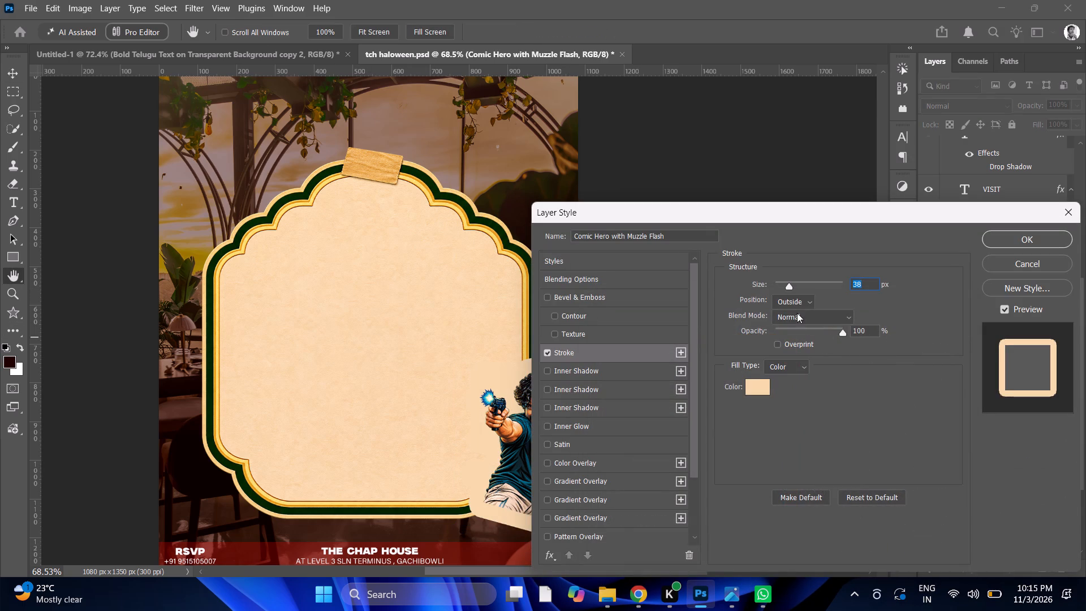
{"action": "left_click", "coordinate": [782, 281]}
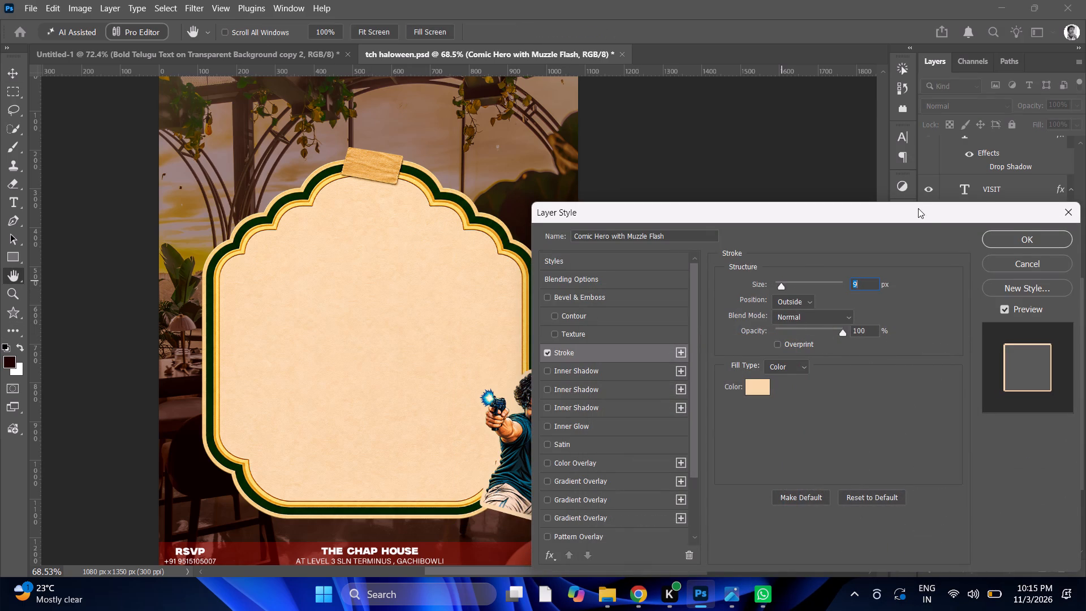
{"action": "left_click_drag", "start_coordinate": [916, 211], "coordinate": [1028, 203]}
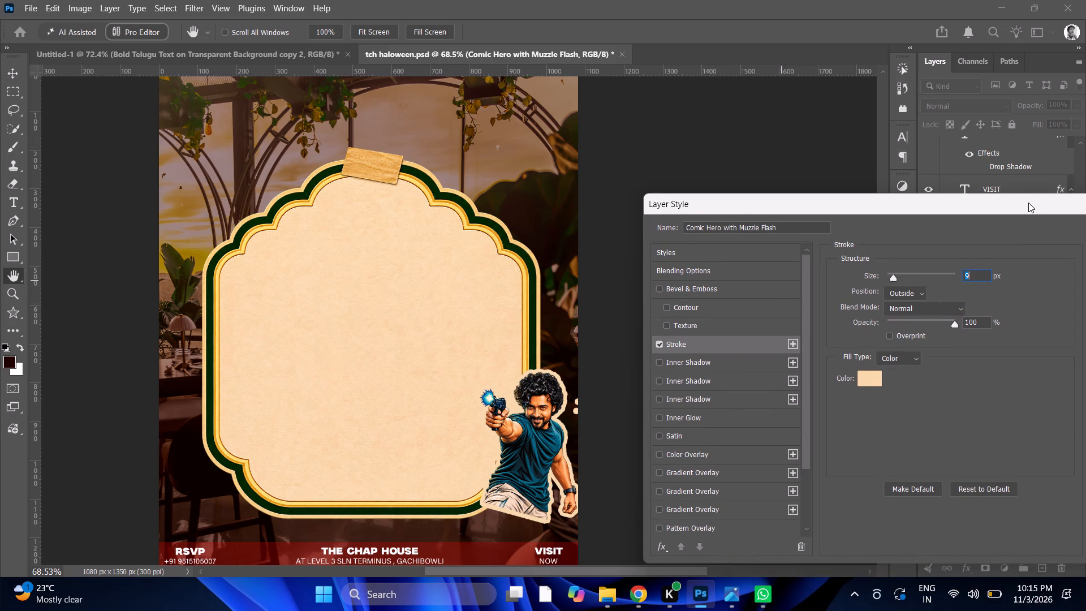
{"action": "left_click", "coordinate": [892, 274]}
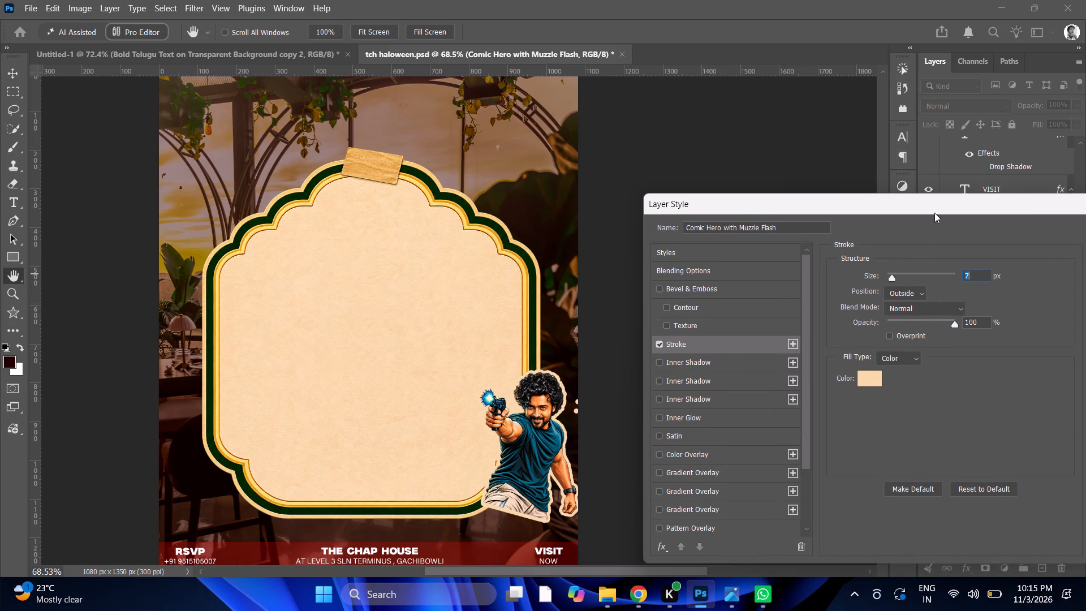
{"action": "left_click_drag", "start_coordinate": [936, 212], "coordinate": [827, 228]}
{"action": "left_click", "coordinate": [1037, 248]}
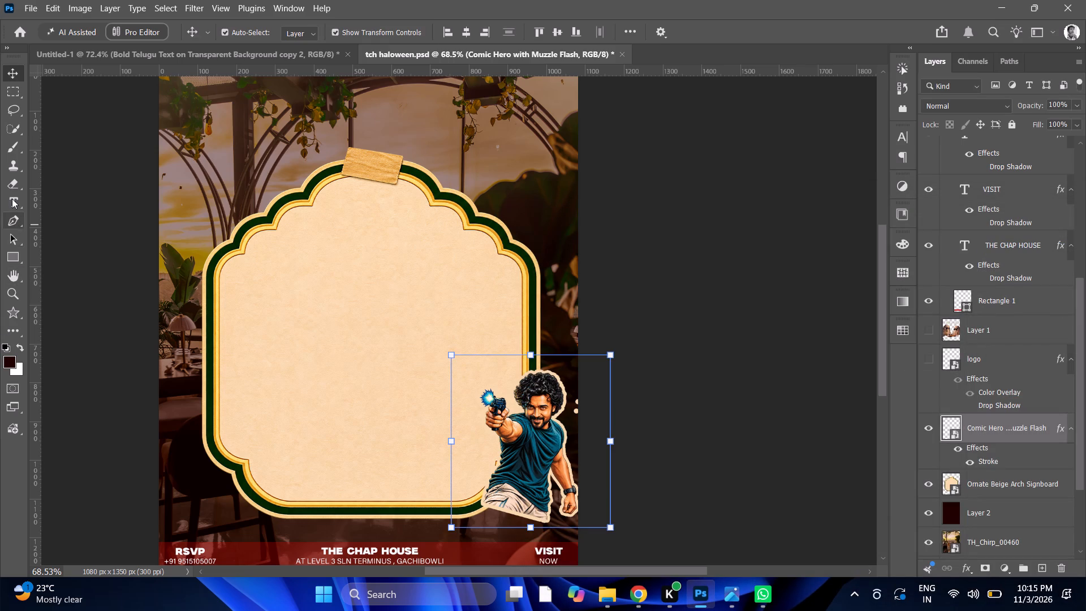
Rasterize the Suriya cutout's smart object so it can be erased.
{"action": "left_click", "coordinate": [16, 184]}
{"action": "left_click", "coordinate": [576, 360]}
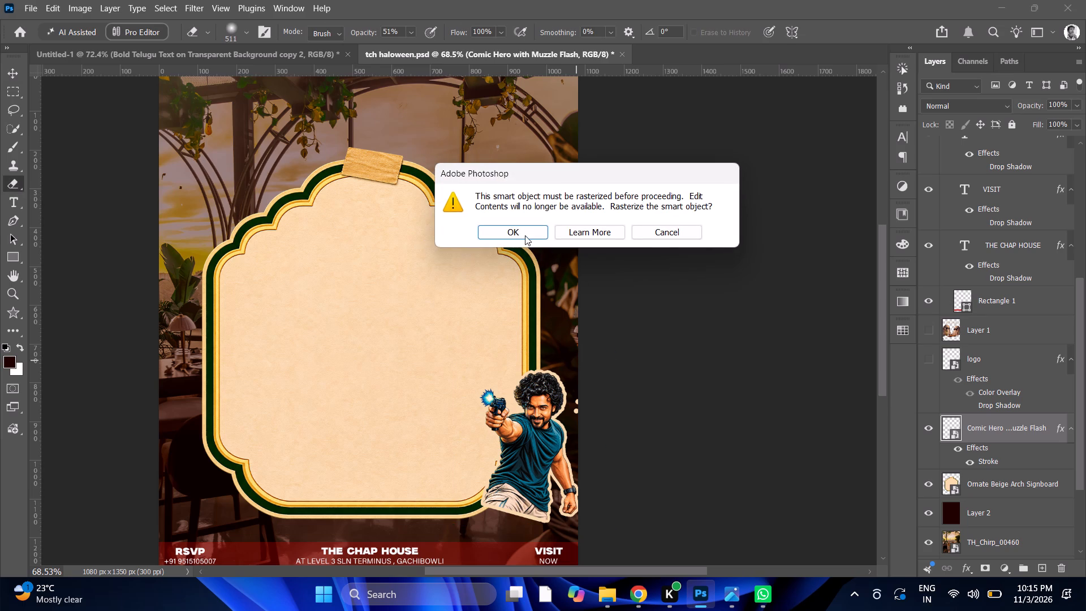
{"action": "left_click", "coordinate": [523, 231]}
Try to erase the stray dot beside Suriya at the poster's edge with a 37 px soft eraser.
{"action": "left_click", "coordinate": [239, 32]}
{"action": "left_click", "coordinate": [223, 79]}
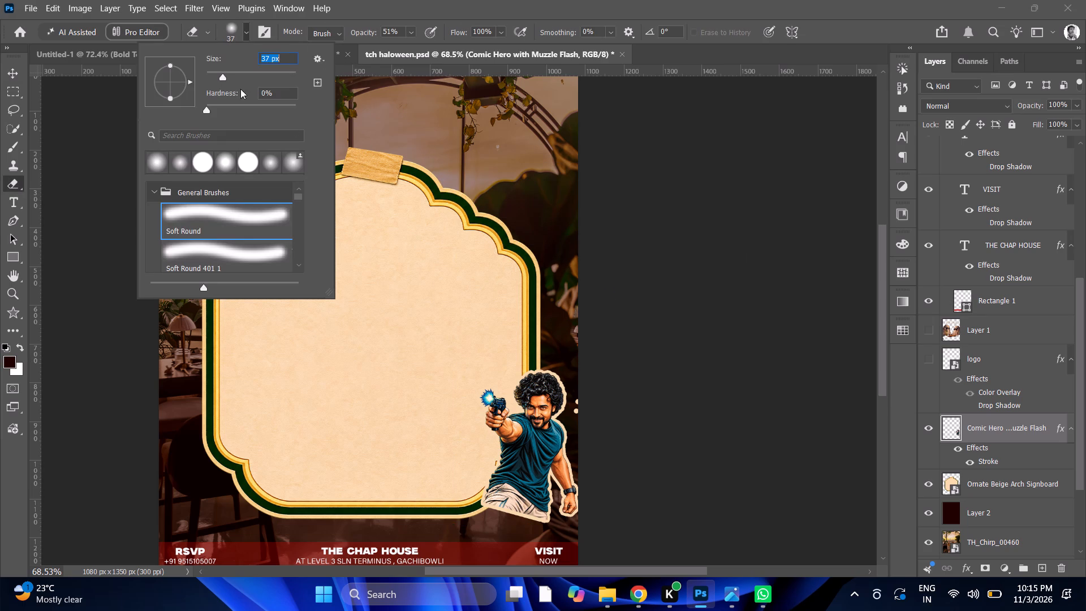
{"action": "left_click", "coordinate": [579, 412]}
{"action": "triple_click", "coordinate": [575, 403]}
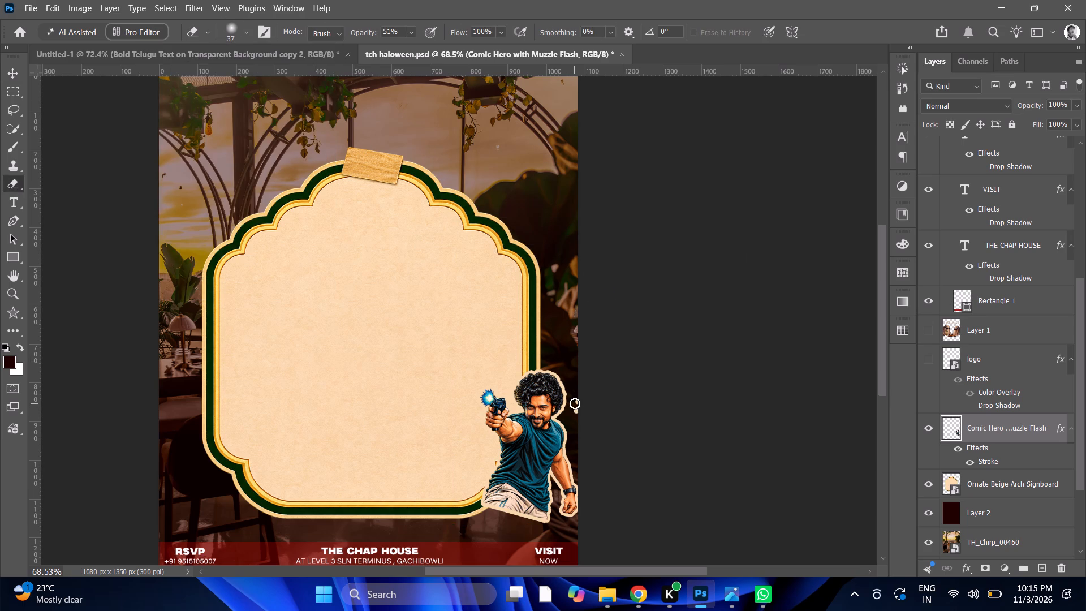
{"action": "left_click", "coordinate": [577, 401]}
{"action": "left_click_drag", "start_coordinate": [577, 401], "coordinate": [582, 419]}
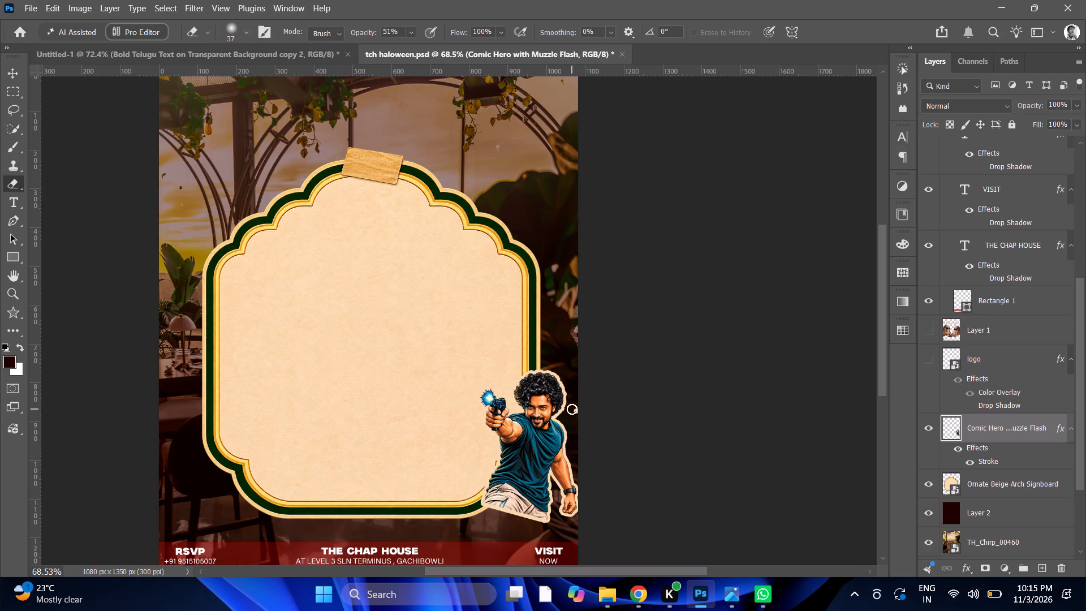
{"action": "left_click", "coordinate": [572, 409]}
{"action": "triple_click", "coordinate": [578, 411]}
{"action": "triple_click", "coordinate": [578, 411]}
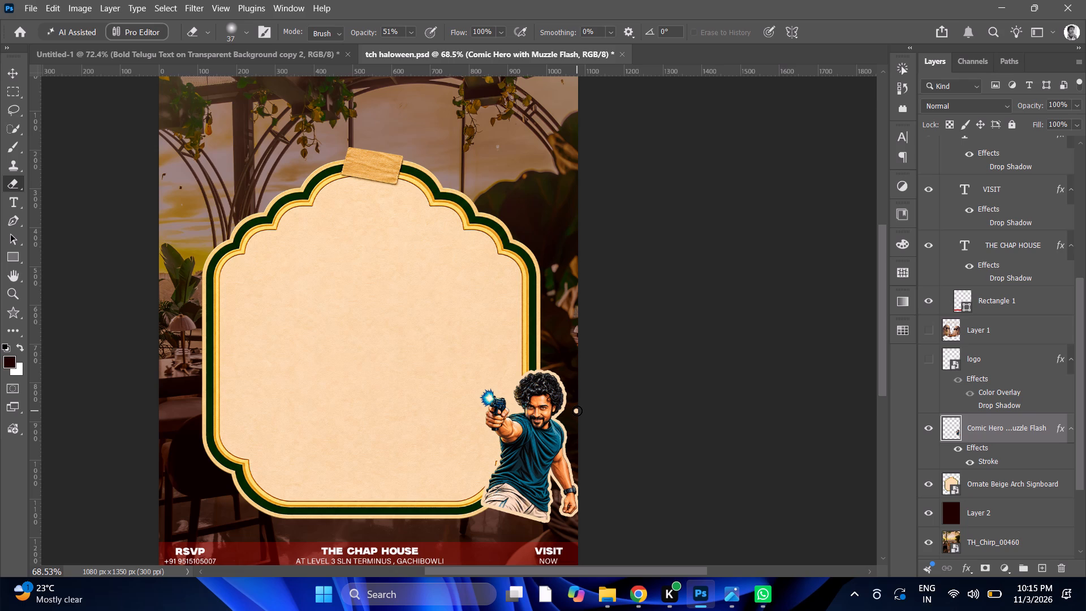
{"action": "double_click", "coordinate": [576, 411]}
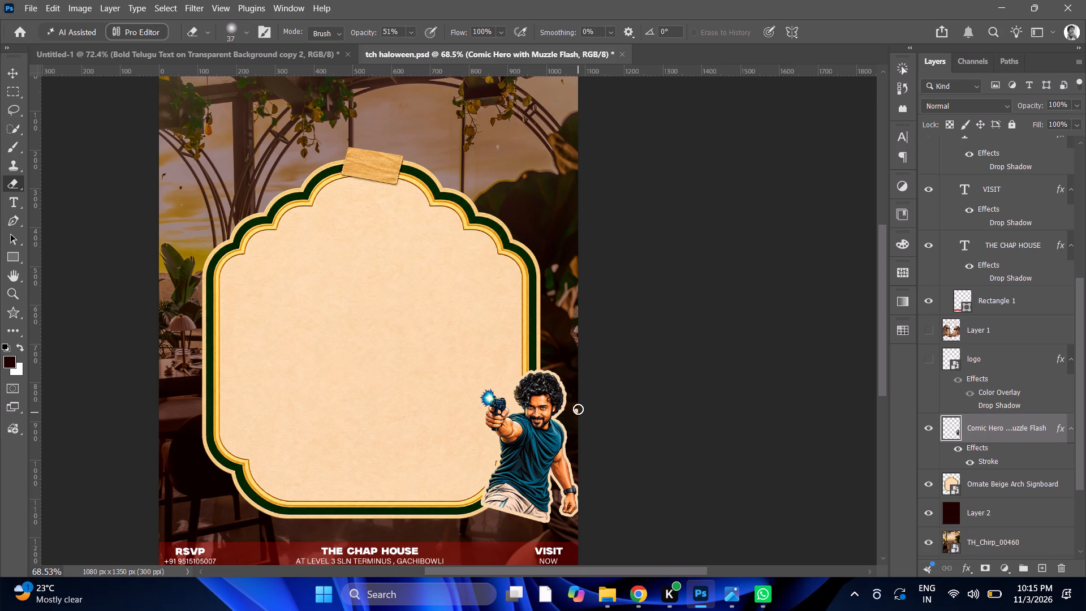
{"action": "triple_click", "coordinate": [576, 411]}
{"action": "left_click", "coordinate": [576, 411]}
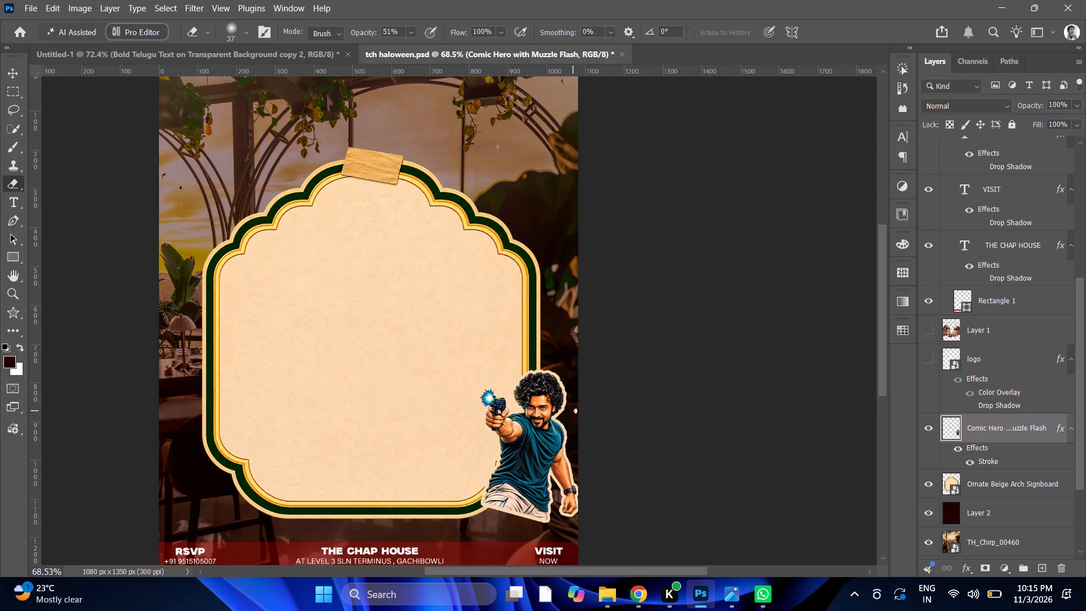
{"action": "left_click", "coordinate": [573, 411]}
{"action": "left_click", "coordinate": [590, 408]}
{"action": "left_click_drag", "start_coordinate": [591, 415], "coordinate": [582, 409]}
{"action": "left_click", "coordinate": [929, 421]}
{"action": "left_click", "coordinate": [929, 423]}
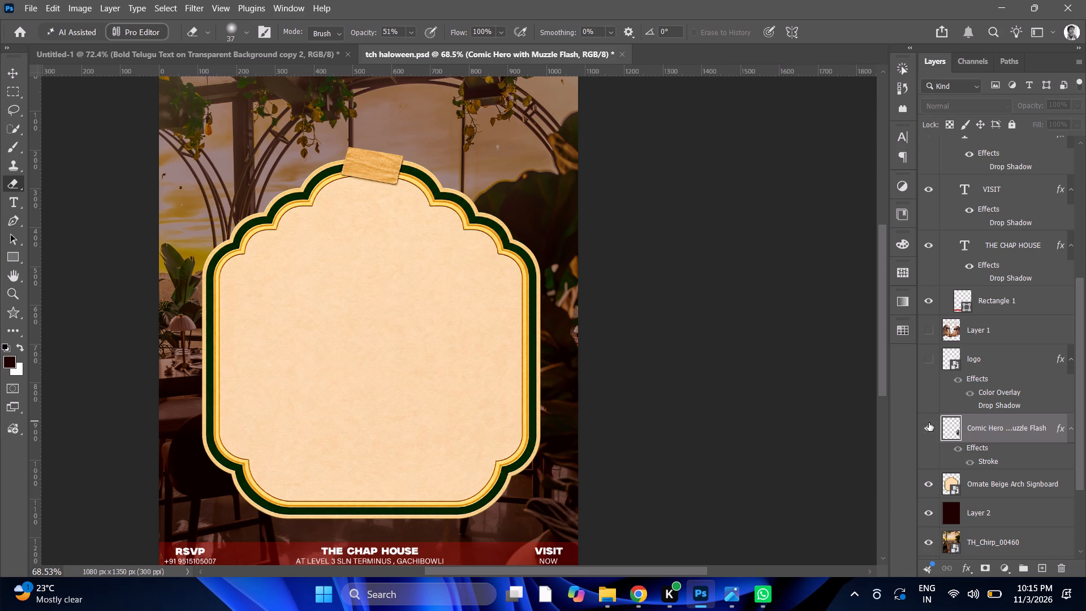
Move the Suriya cutout inward to about X 836 px, Y 947 px, away from the poster's edge.
{"action": "left_click", "coordinate": [7, 70]}
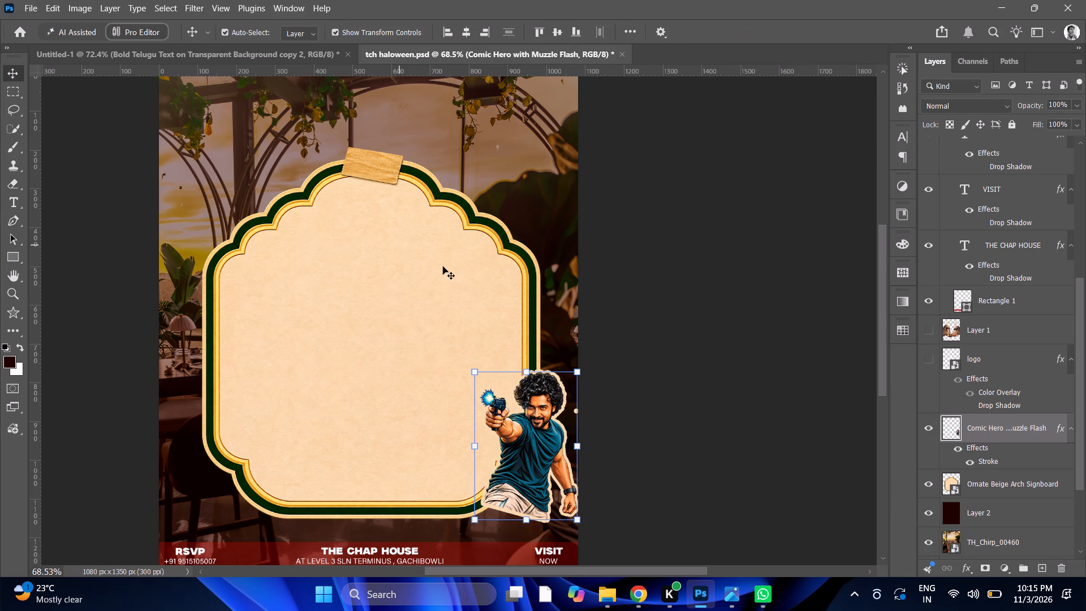
{"action": "left_click", "coordinate": [528, 371]}
{"action": "left_click_drag", "start_coordinate": [534, 416], "coordinate": [492, 409]}
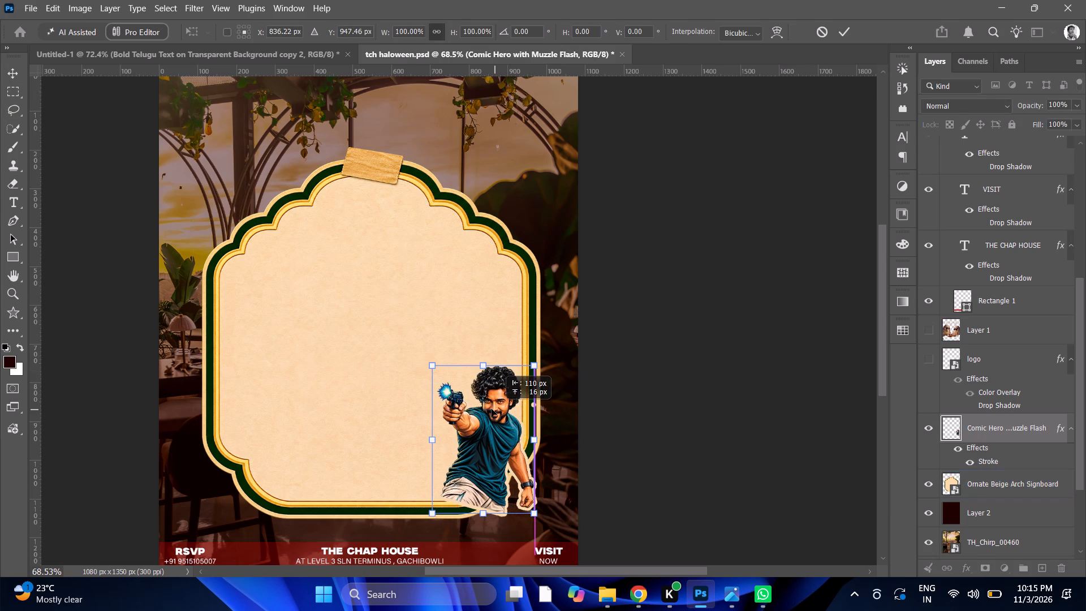
{"action": "left_click_drag", "start_coordinate": [492, 409], "coordinate": [491, 408]}
Erase the stray dot beside Suriya's head with the eraser at 100% opacity.
{"action": "left_click", "coordinate": [4, 184]}
{"action": "left_click", "coordinate": [23, 180]}
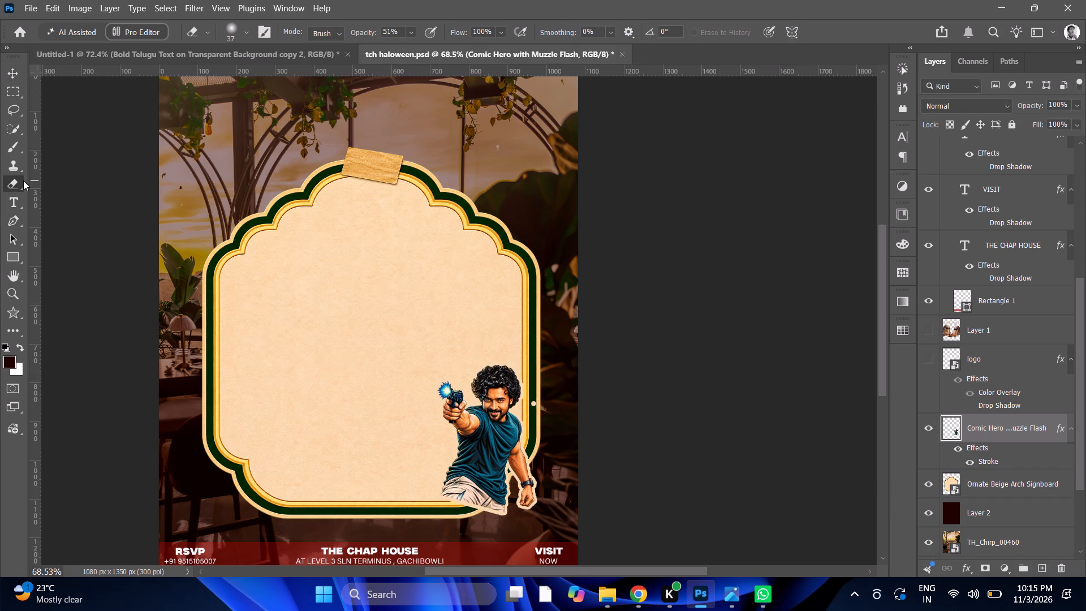
{"action": "left_click", "coordinate": [410, 33]}
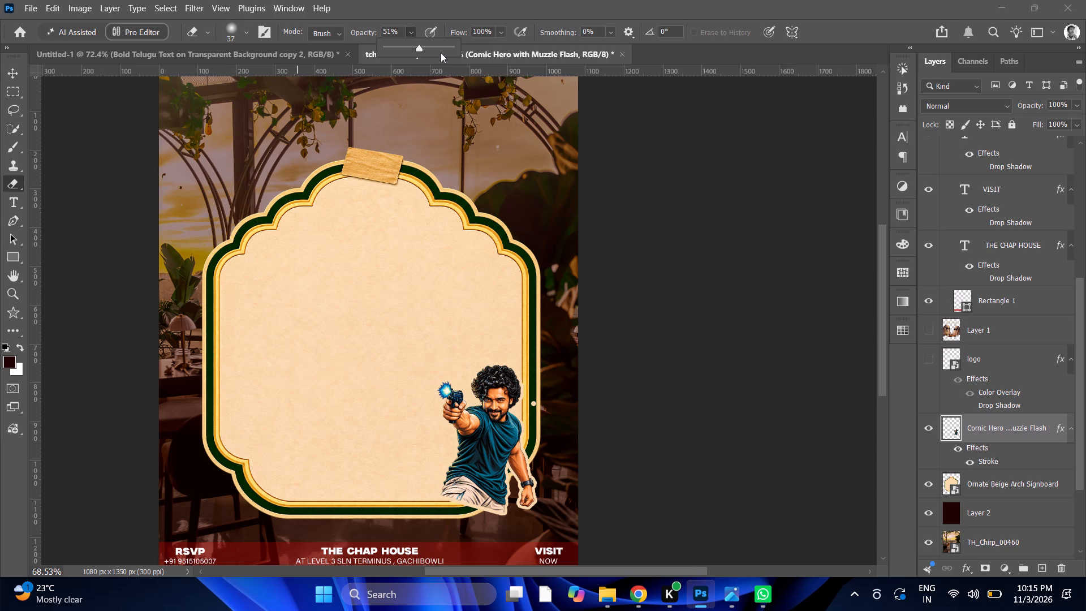
{"action": "left_click_drag", "start_coordinate": [436, 48], "coordinate": [497, 49]}
{"action": "scroll", "coordinate": [551, 310], "scroll_direction": "up", "scroll_amount": 10, "text": "alt"}
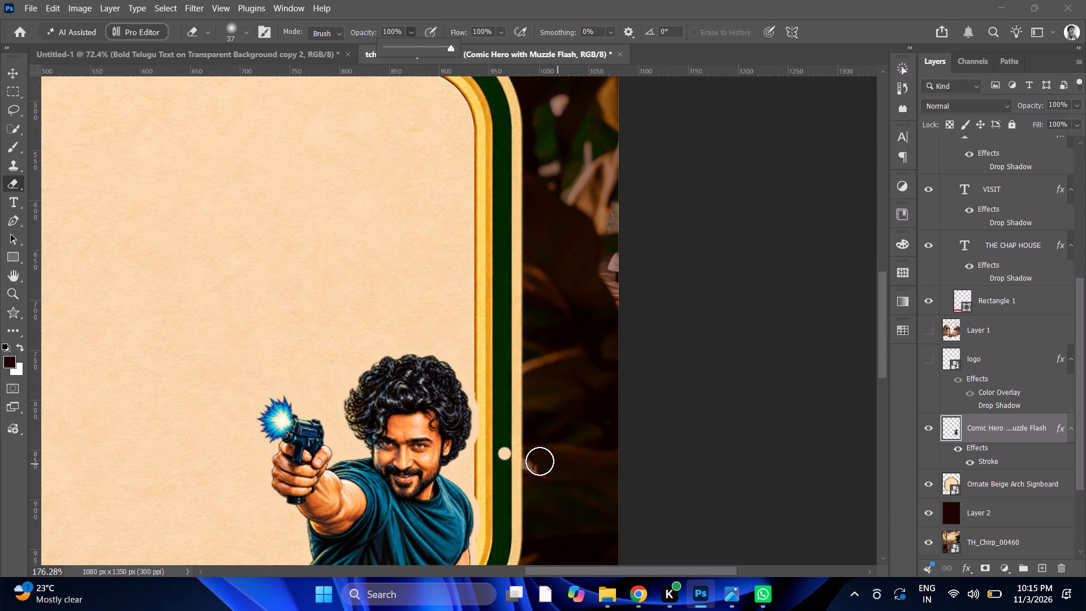
{"action": "left_click", "coordinate": [503, 455]}
{"action": "scroll", "coordinate": [511, 421], "scroll_direction": "down", "scroll_amount": 12, "text": "alt"}
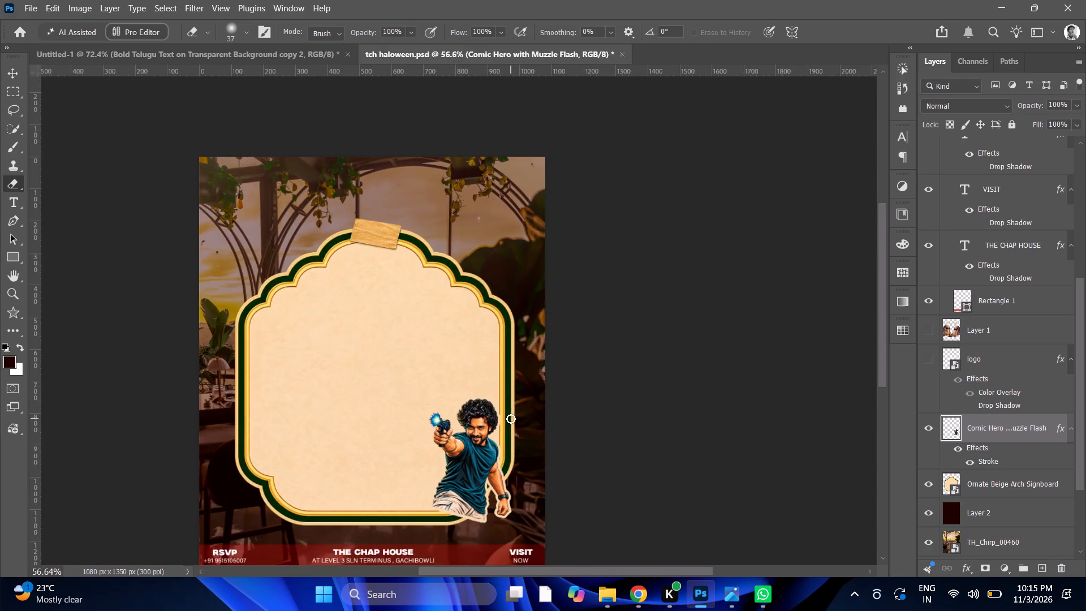
{"action": "scroll", "coordinate": [524, 398], "scroll_direction": "down", "scroll_amount": 2, "text": "alt"}
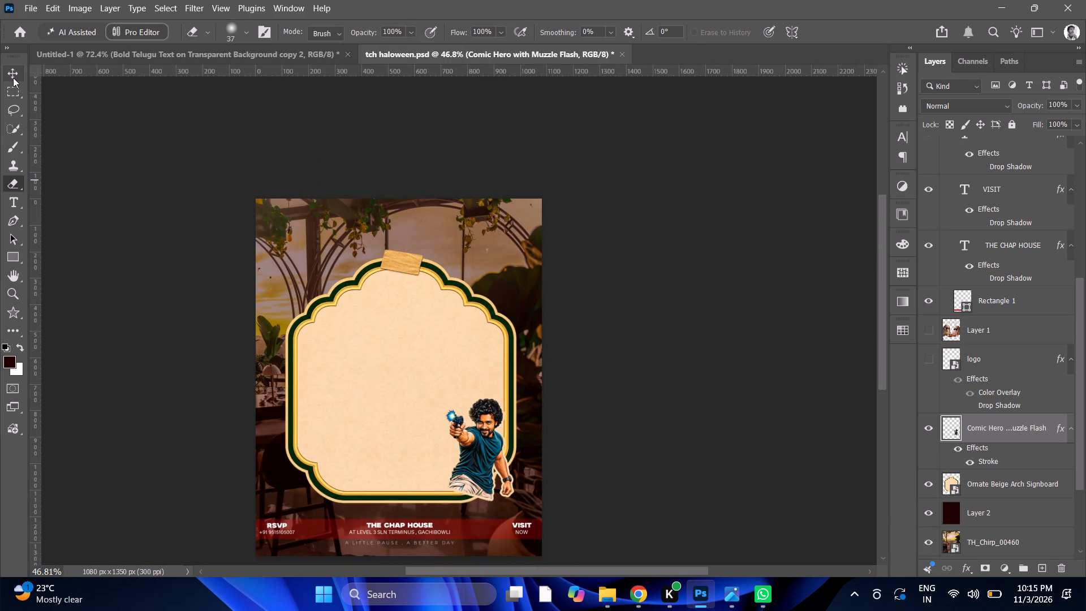
Scale the Suriya cutout to about 79.9% and move it to about X 885 px, Y 1009 px at the signboard's corner.
{"action": "left_click_drag", "start_coordinate": [14, 74], "coordinate": [33, 82]}
{"action": "left_click_drag", "start_coordinate": [473, 396], "coordinate": [482, 408]}
{"action": "left_click_drag", "start_coordinate": [477, 395], "coordinate": [484, 415]}
{"action": "left_click_drag", "start_coordinate": [476, 451], "coordinate": [479, 453]}
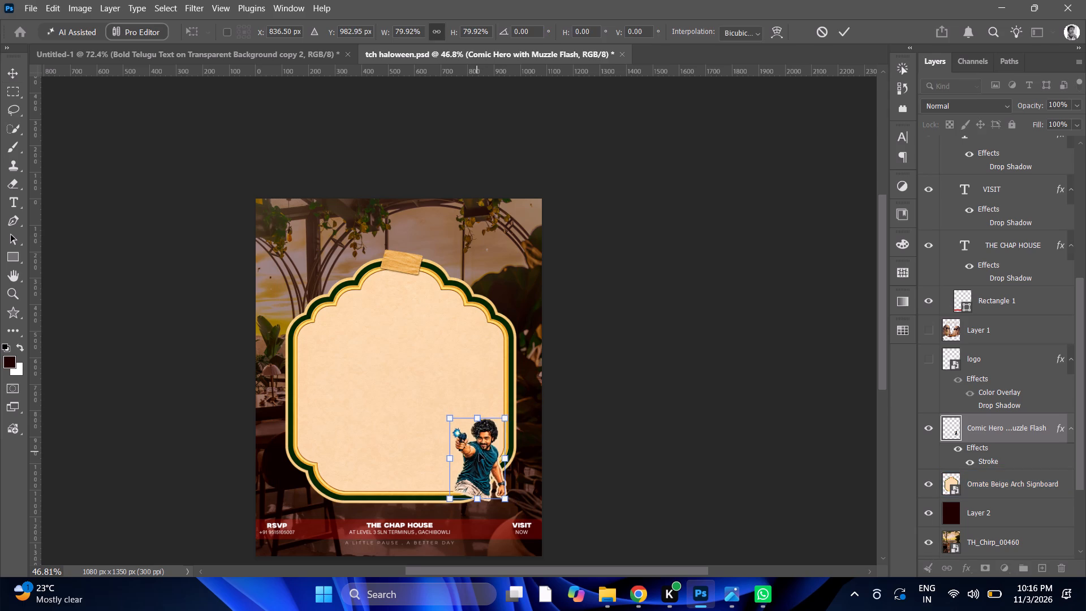
{"action": "left_click_drag", "start_coordinate": [479, 453], "coordinate": [490, 456]}
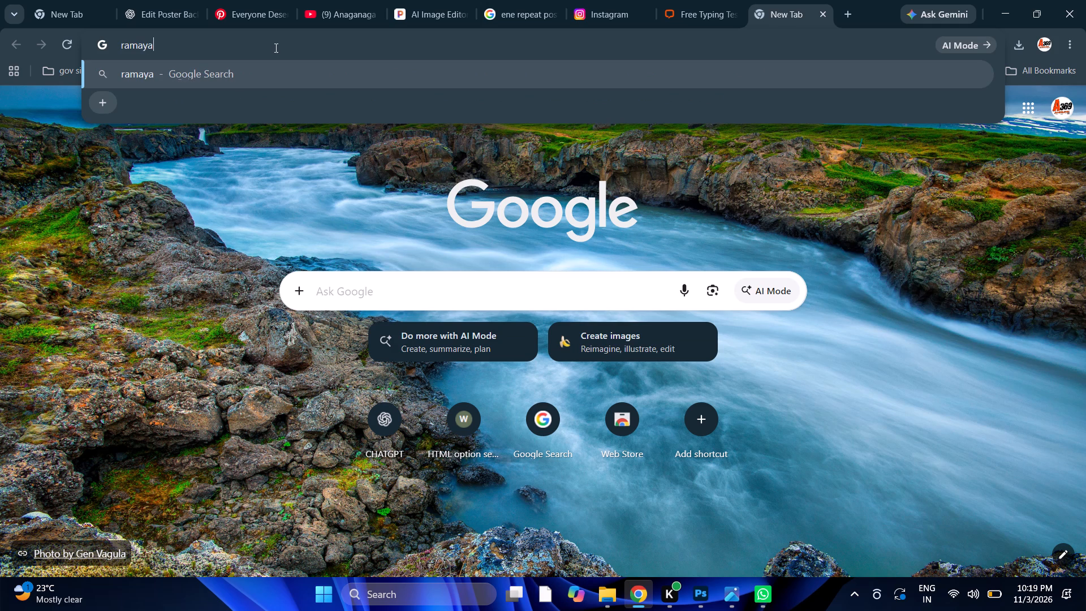
{"action": "key", "text": "BackSpace"}
{"action": "type", "text": "na poster"}
{"action": "key", "text": "space"}
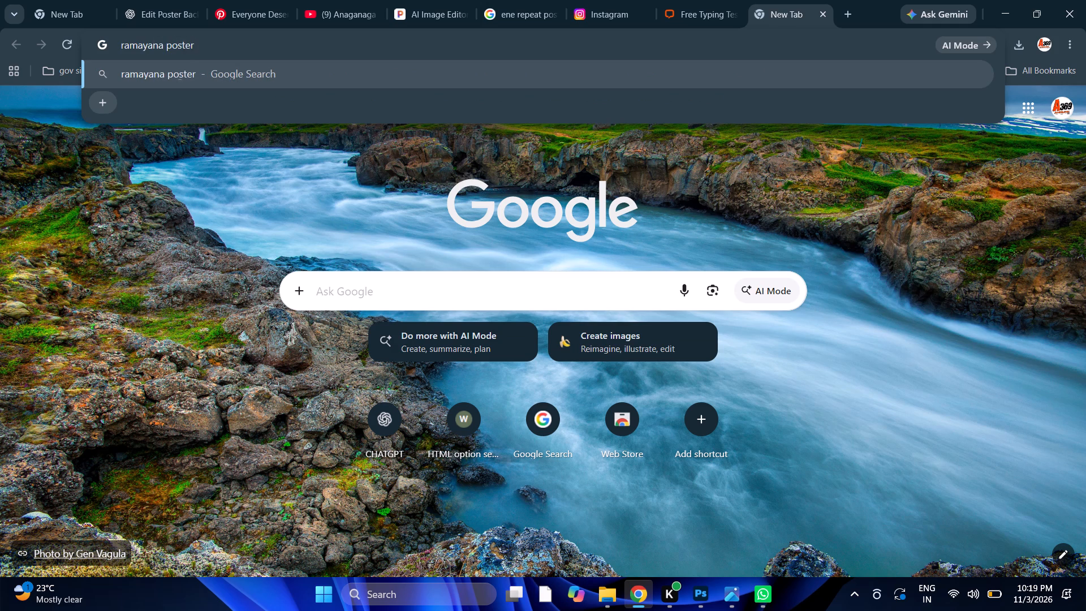
{"action": "key", "text": "Return"}
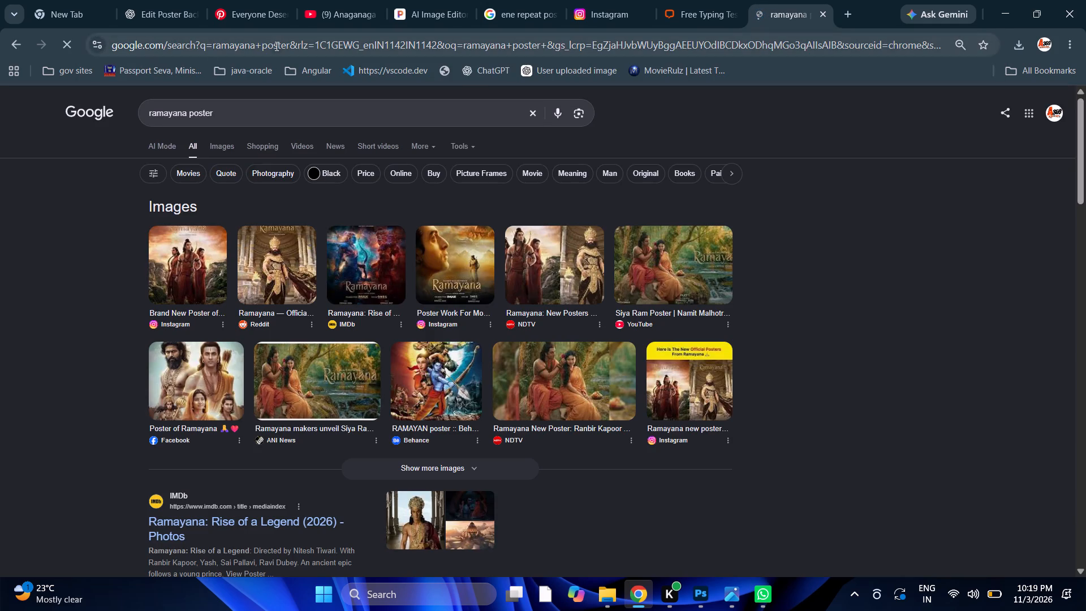
Show the image results for the Ramayana poster search and preview the Lord Ram with bow poster from Instagram.
{"action": "left_click", "coordinate": [229, 145]}
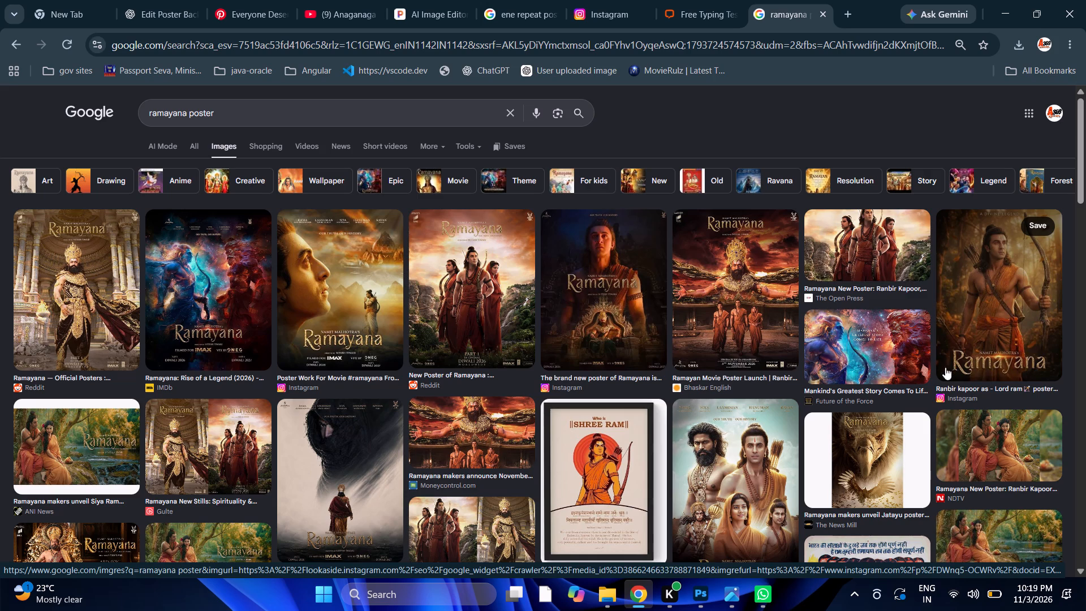
{"action": "left_click", "coordinate": [1008, 338]}
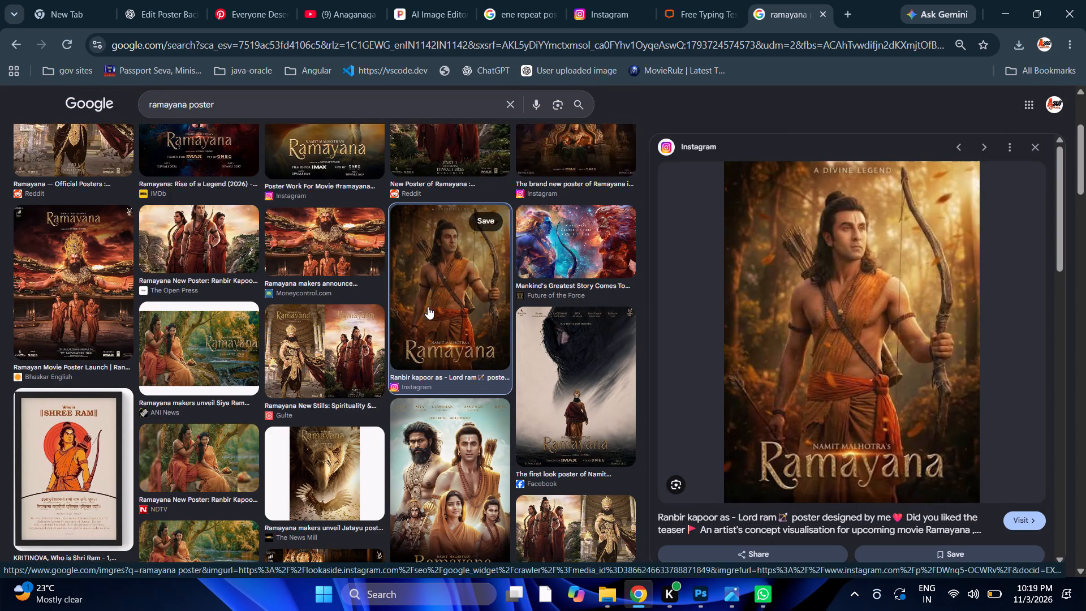
{"action": "scroll", "coordinate": [428, 307], "scroll_direction": "down", "scroll_amount": 3}
{"action": "scroll", "coordinate": [428, 307], "scroll_direction": "up", "scroll_amount": 9}
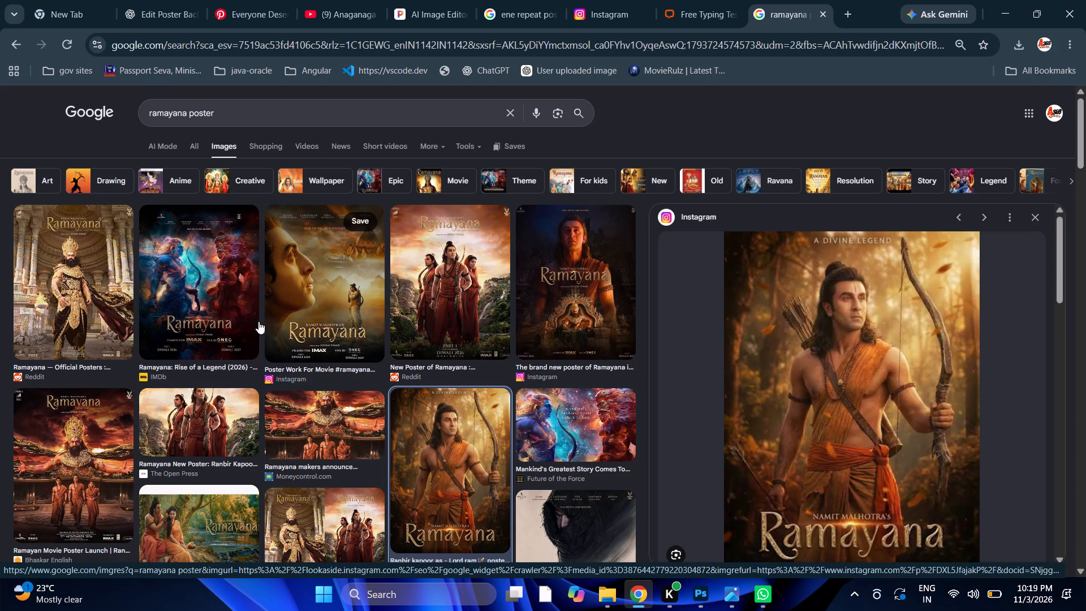
Preview the IMDb "Ramayana: Rise of a Legend (2026)" poster, open its IMDb photo page and look through the gallery images.
{"action": "left_click", "coordinate": [211, 349]}
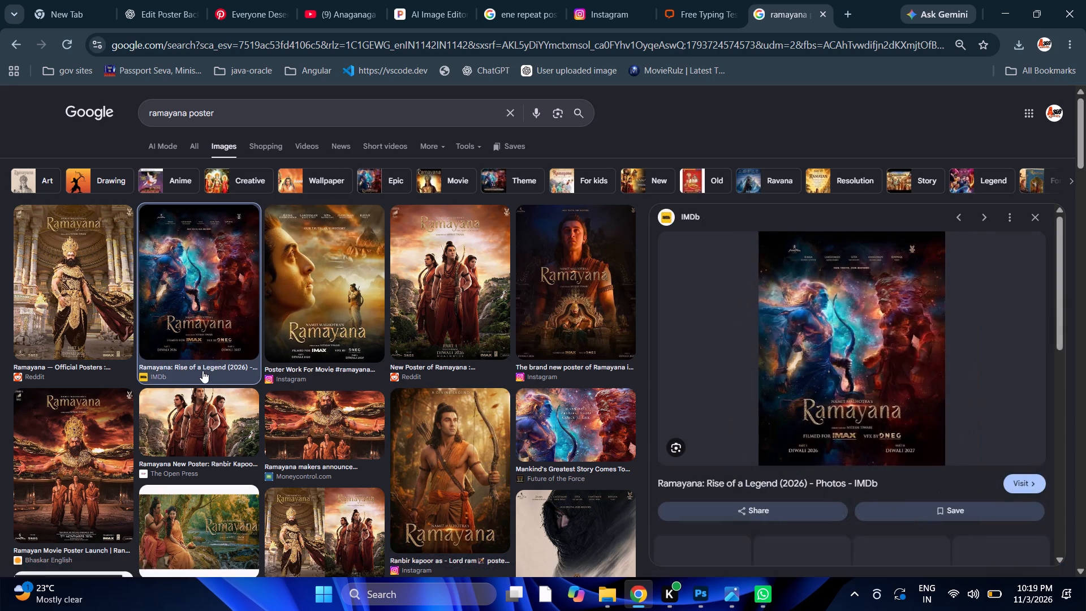
{"action": "left_click", "coordinate": [202, 371]}
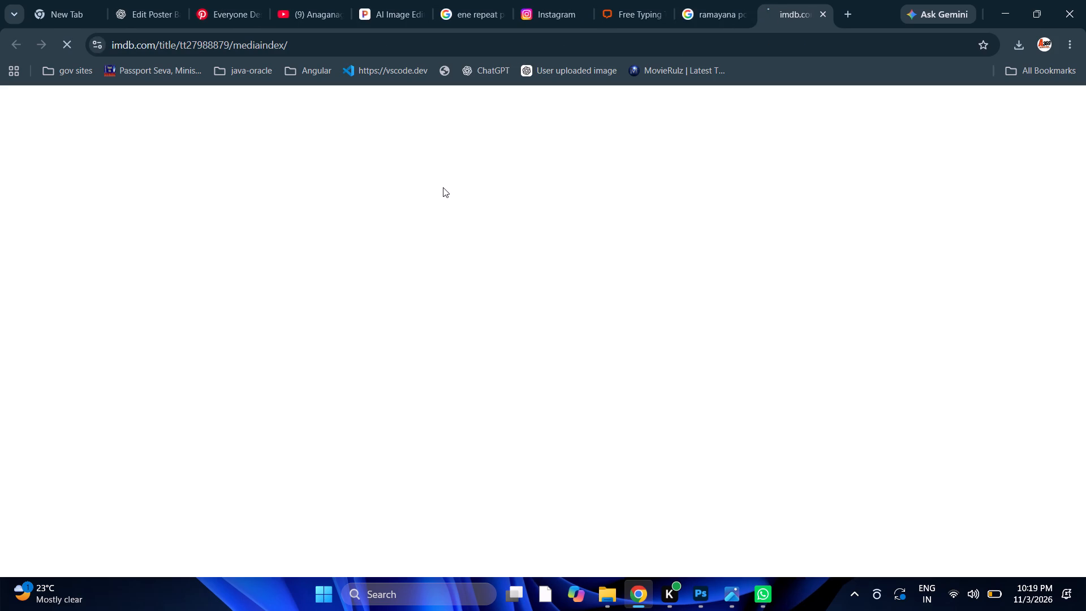
{"action": "scroll", "coordinate": [443, 187], "scroll_direction": "down", "scroll_amount": 10}
{"action": "scroll", "coordinate": [445, 185], "scroll_direction": "up", "scroll_amount": 5}
{"action": "scroll", "coordinate": [445, 185], "scroll_direction": "down", "scroll_amount": 5}
{"action": "scroll", "coordinate": [445, 185], "scroll_direction": "up", "scroll_amount": 2}
{"action": "scroll", "coordinate": [445, 185], "scroll_direction": "down", "scroll_amount": 2}
{"action": "scroll", "coordinate": [445, 185], "scroll_direction": "up", "scroll_amount": 1}
{"action": "scroll", "coordinate": [445, 185], "scroll_direction": "down", "scroll_amount": 1}
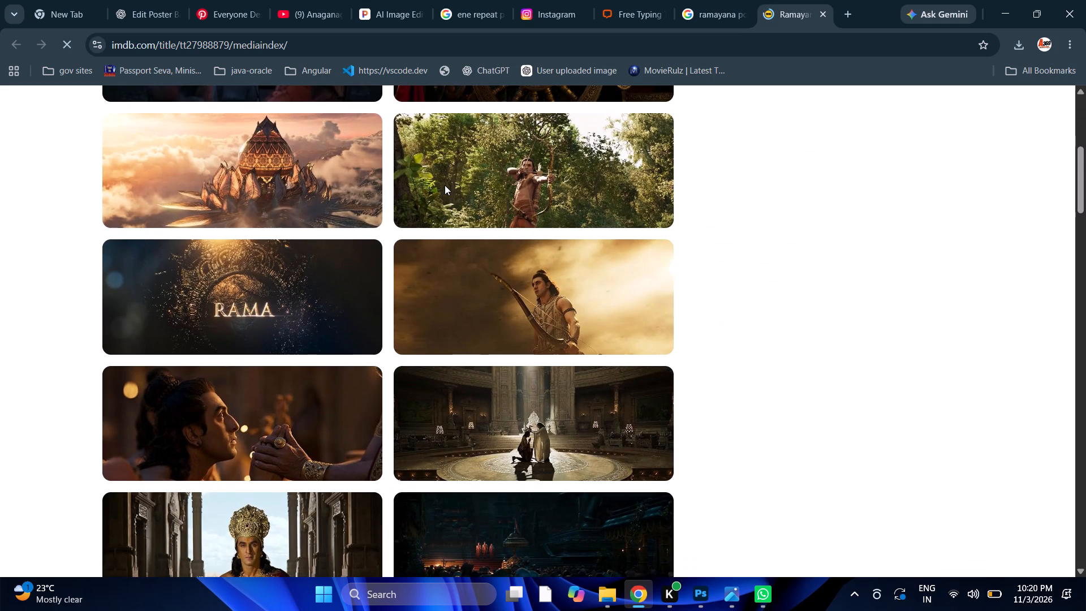
Browse the IMDb photo gallery of Ramayana: Rise of a Legend for a suitable character image.
{"action": "scroll", "coordinate": [445, 185], "scroll_direction": "down", "scroll_amount": 11}
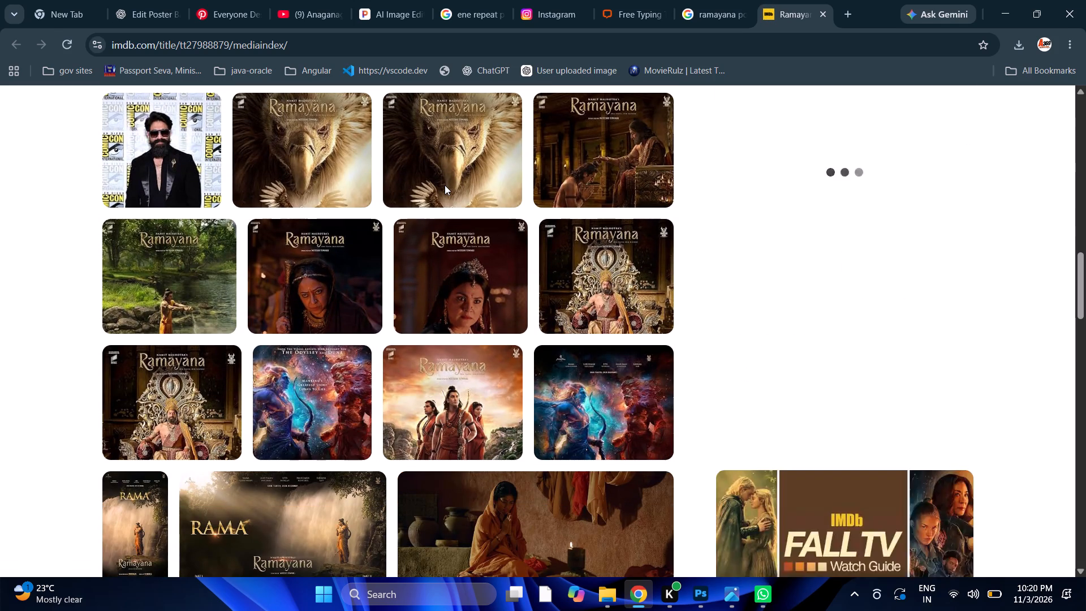
{"action": "scroll", "coordinate": [445, 185], "scroll_direction": "down", "scroll_amount": 10}
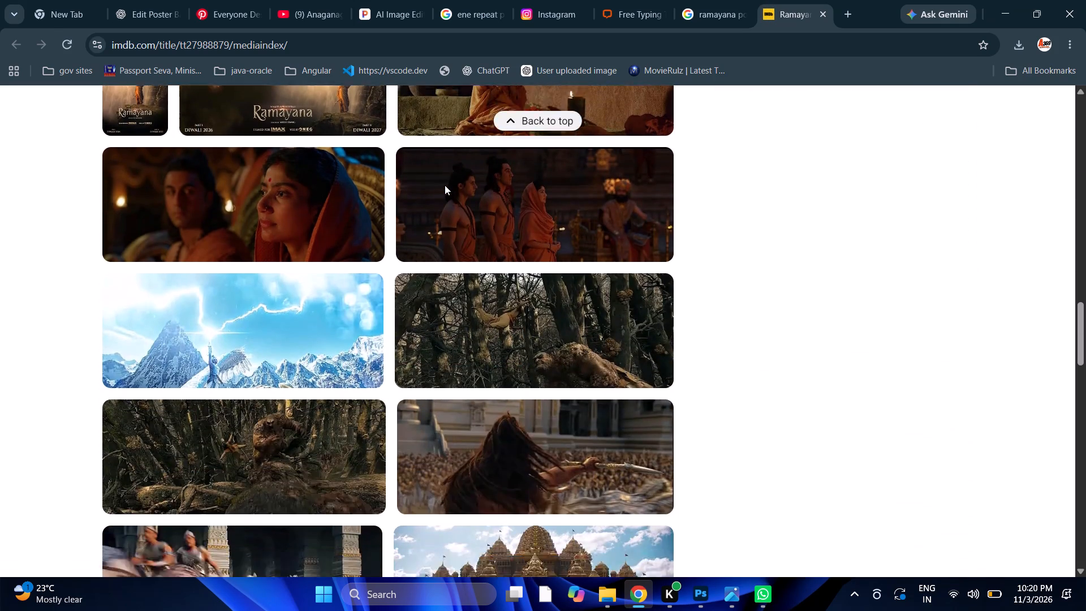
{"action": "scroll", "coordinate": [445, 185], "scroll_direction": "down", "scroll_amount": 17}
{"action": "scroll", "coordinate": [445, 185], "scroll_direction": "up", "scroll_amount": 5}
{"action": "scroll", "coordinate": [445, 185], "scroll_direction": "down", "scroll_amount": 2}
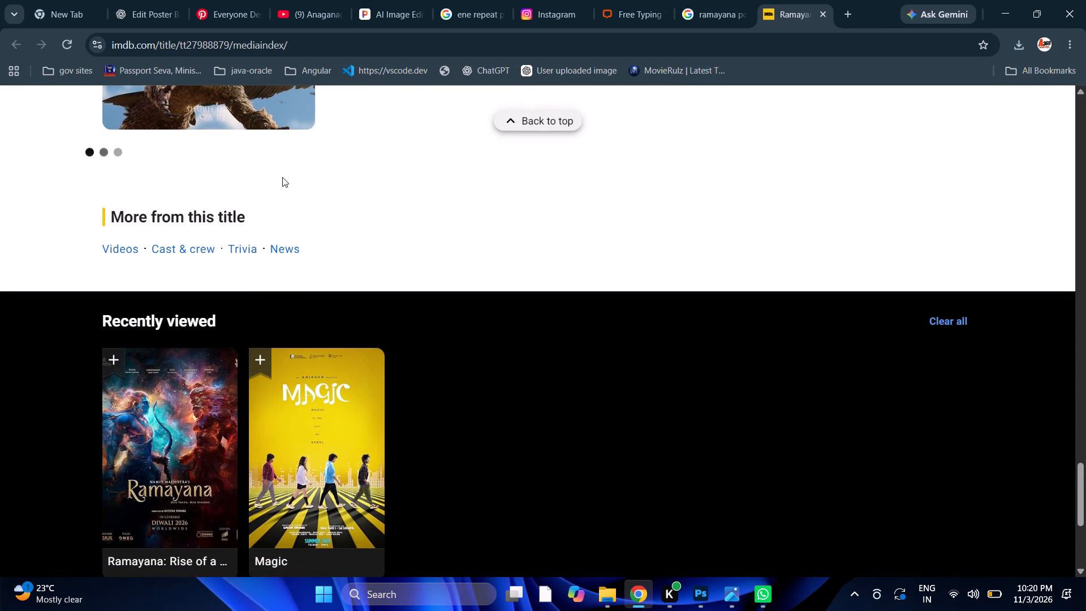
{"action": "left_click", "coordinate": [117, 157]}
{"action": "scroll", "coordinate": [315, 215], "scroll_direction": "up", "scroll_amount": 15}
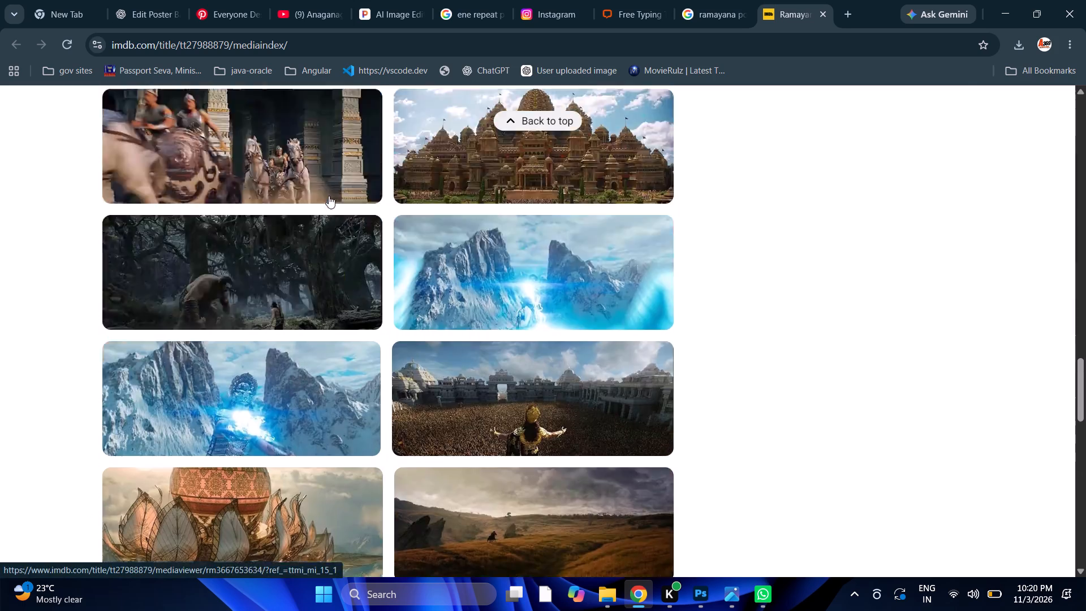
{"action": "scroll", "coordinate": [329, 196], "scroll_direction": "up", "scroll_amount": 18}
{"action": "scroll", "coordinate": [332, 185], "scroll_direction": "up", "scroll_amount": 5}
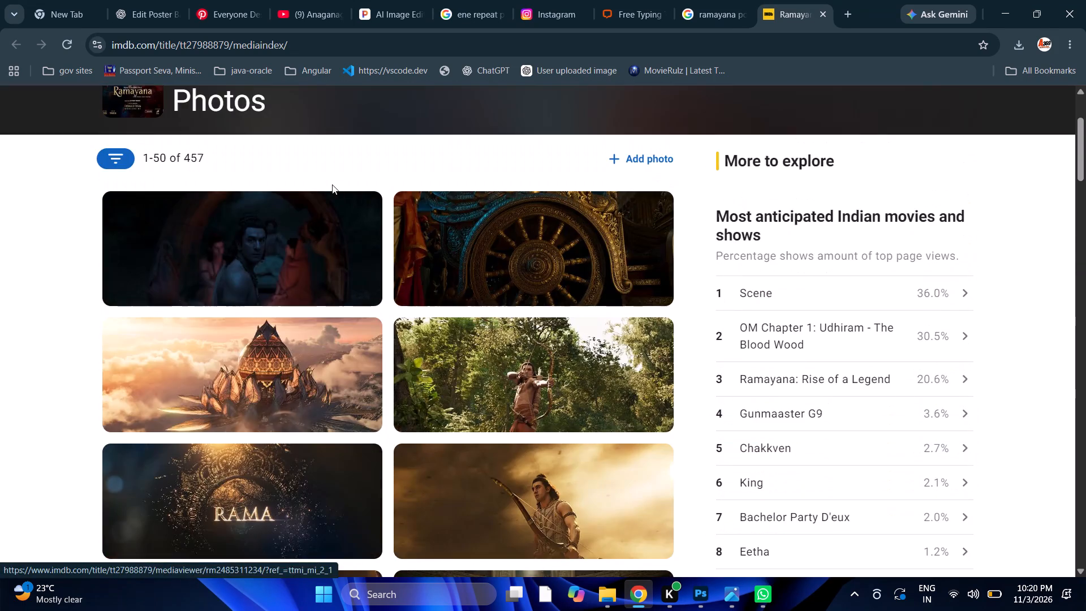
{"action": "scroll", "coordinate": [332, 184], "scroll_direction": "up", "scroll_amount": 10}
Open the main IMDb page of Ramayana: Rise of a Legend from its photo gallery and look over its media.
{"action": "left_click", "coordinate": [139, 207]}
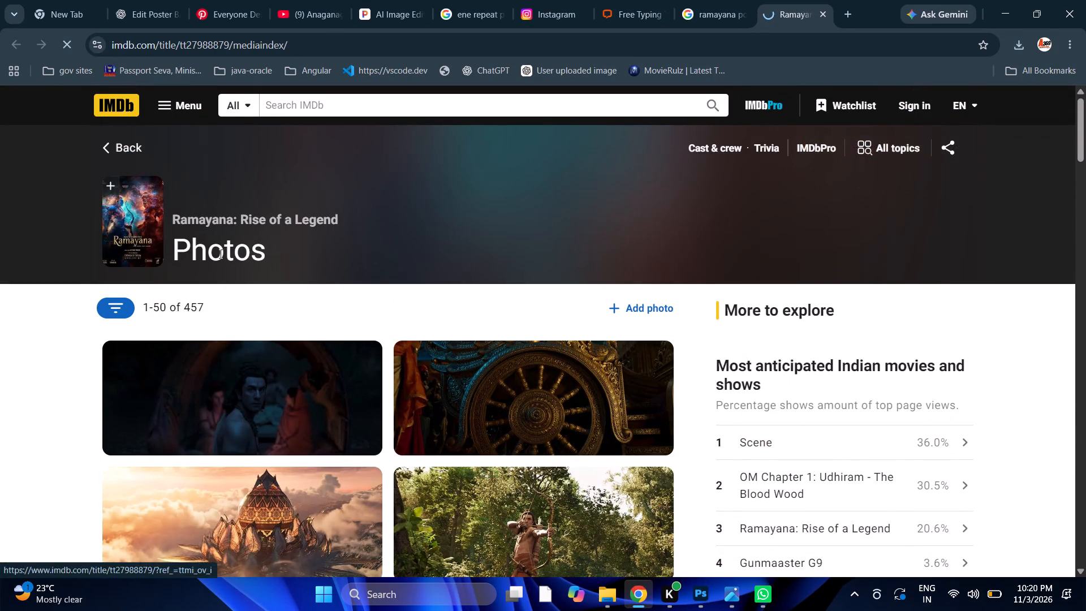
{"action": "left_click", "coordinate": [220, 261]}
{"action": "scroll", "coordinate": [178, 298], "scroll_direction": "down", "scroll_amount": 16}
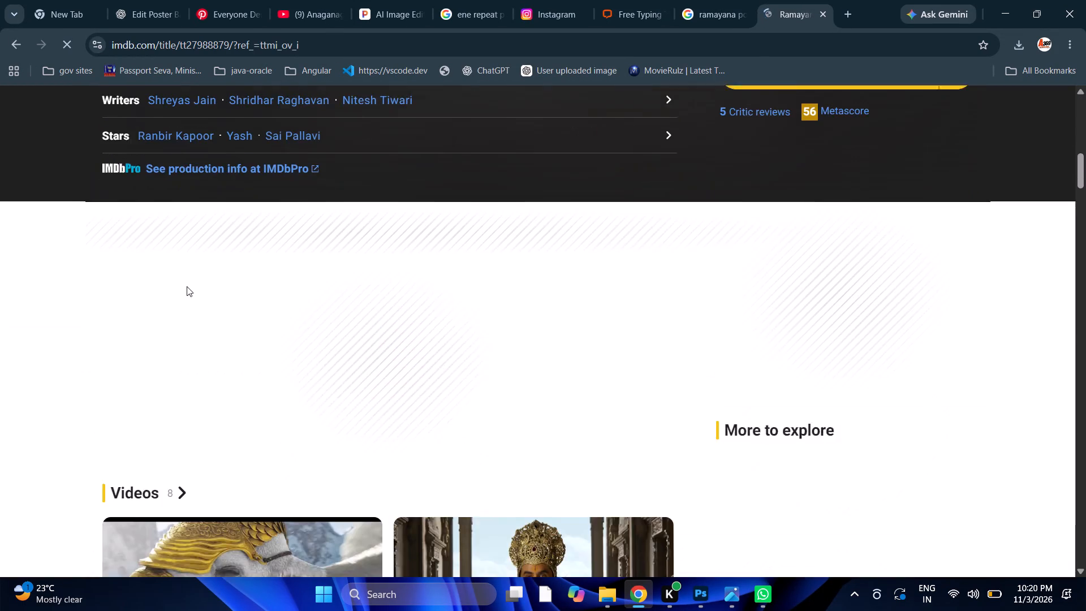
{"action": "scroll", "coordinate": [187, 286], "scroll_direction": "up", "scroll_amount": 10}
{"action": "scroll", "coordinate": [981, 378], "scroll_direction": "down", "scroll_amount": 3}
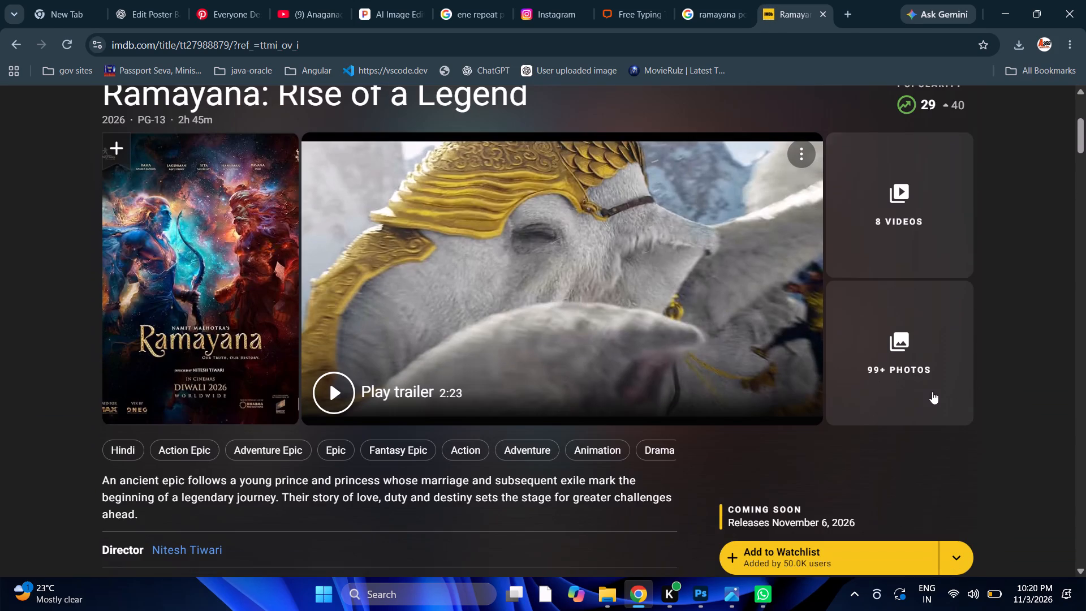
Look through the photos and cast on the Ramayana: Rise of a Legend IMDb page, and close that browser tab.
{"action": "left_click", "coordinate": [910, 378]}
{"action": "scroll", "coordinate": [910, 372], "scroll_direction": "down", "scroll_amount": 7}
{"action": "scroll", "coordinate": [786, 371], "scroll_direction": "down", "scroll_amount": 5}
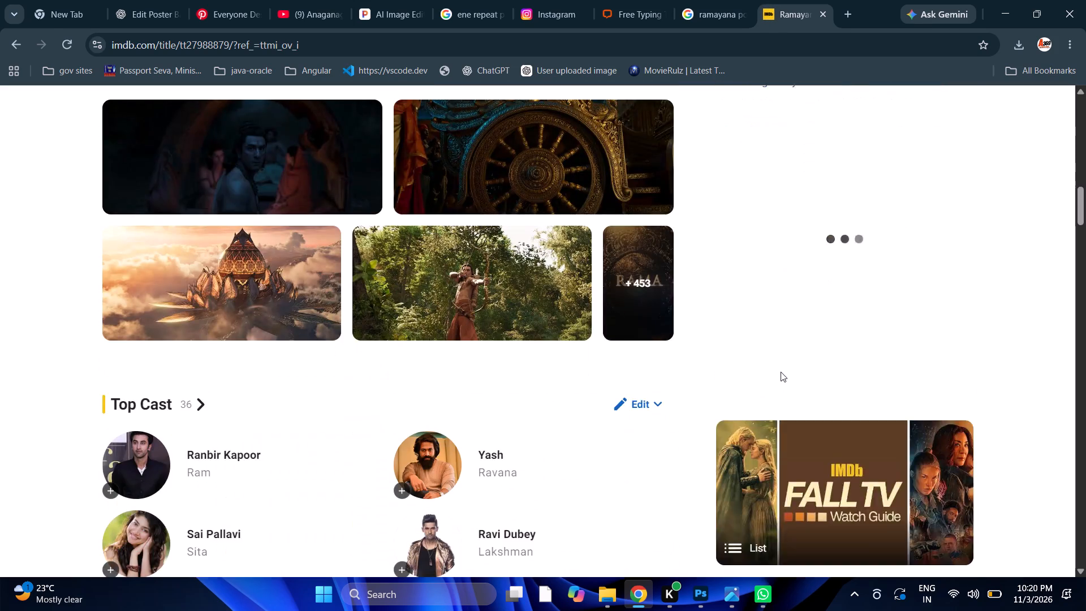
{"action": "scroll", "coordinate": [781, 371], "scroll_direction": "down", "scroll_amount": 5}
{"action": "scroll", "coordinate": [781, 364], "scroll_direction": "up", "scroll_amount": 6}
{"action": "left_click", "coordinate": [638, 359]}
{"action": "scroll", "coordinate": [638, 359], "scroll_direction": "down", "scroll_amount": 7}
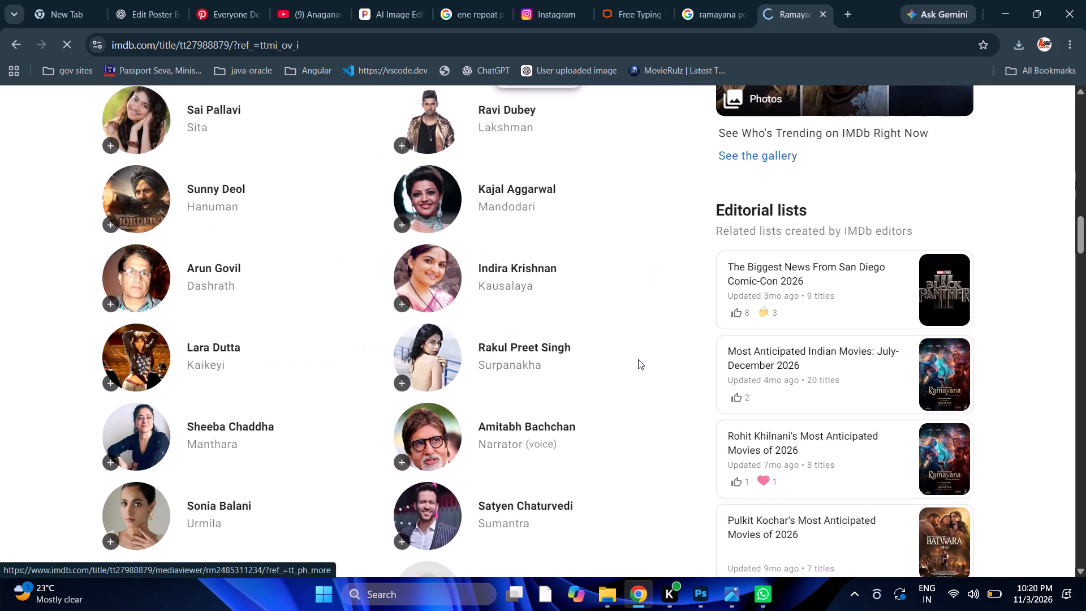
{"action": "scroll", "coordinate": [638, 359], "scroll_direction": "down", "scroll_amount": 16}
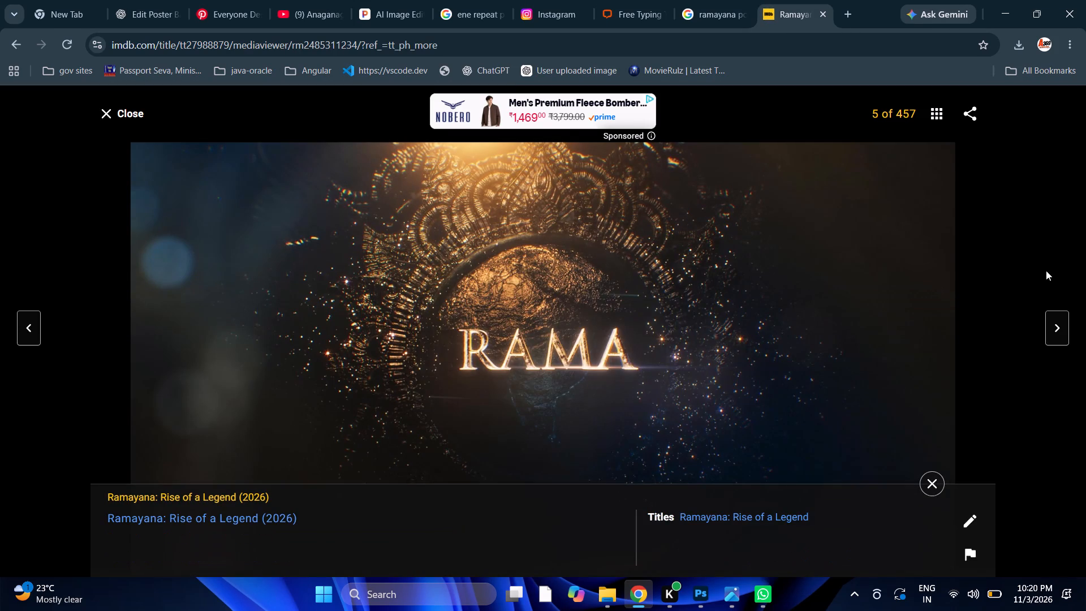
{"action": "left_click", "coordinate": [1046, 270]}
{"action": "key", "text": "Escape"}
{"action": "key", "text": "Escape"}
{"action": "key", "text": "Escape"}
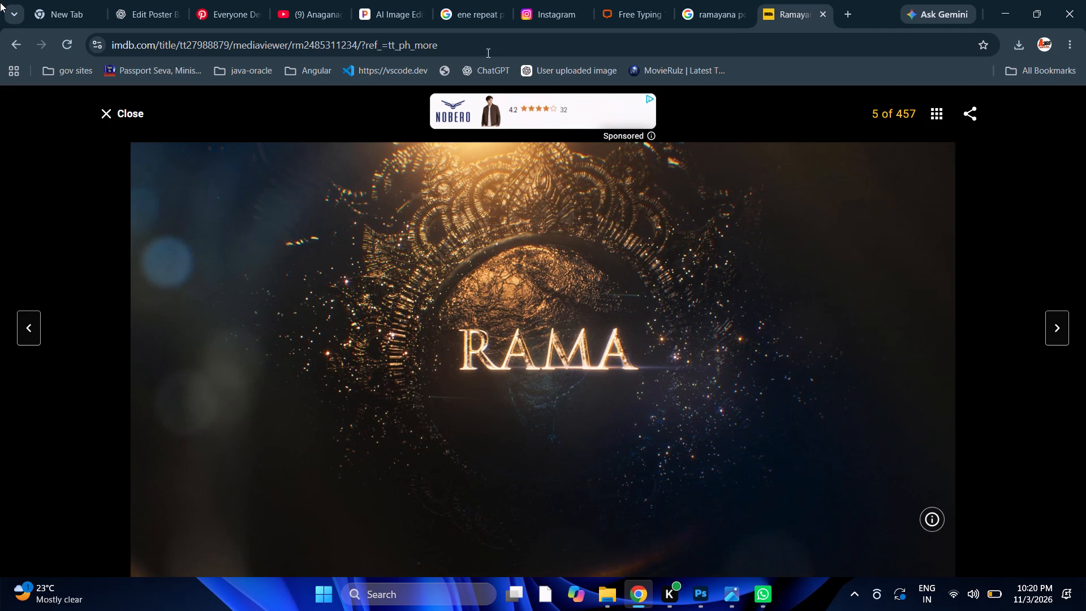
{"action": "left_click", "coordinate": [823, 10]}
{"action": "left_click", "coordinate": [163, 0]}
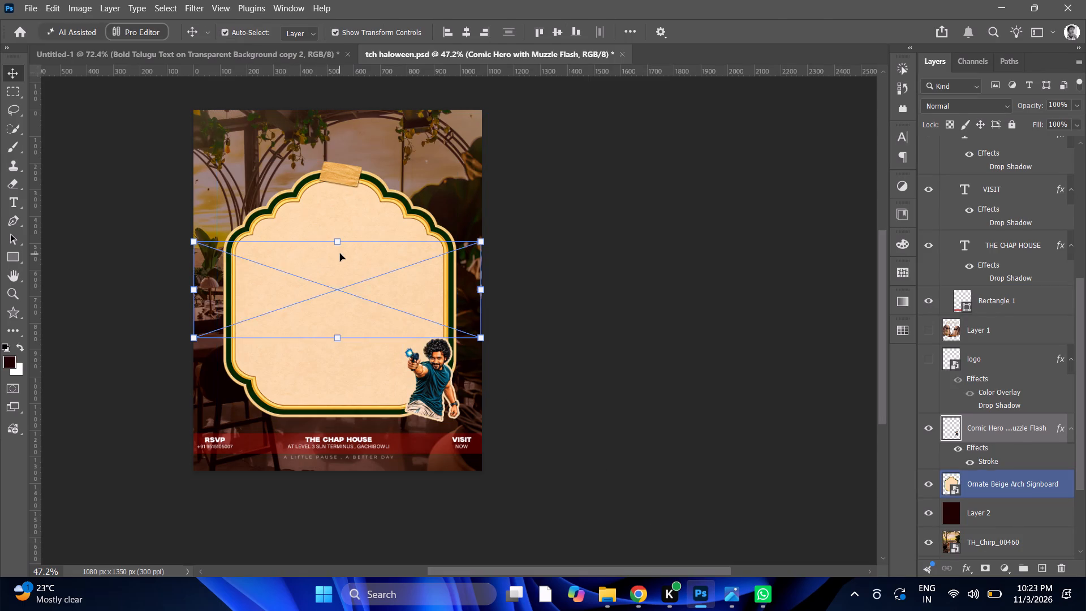
{"action": "scroll", "coordinate": [340, 253], "scroll_direction": "up", "scroll_amount": 4, "text": "alt"}
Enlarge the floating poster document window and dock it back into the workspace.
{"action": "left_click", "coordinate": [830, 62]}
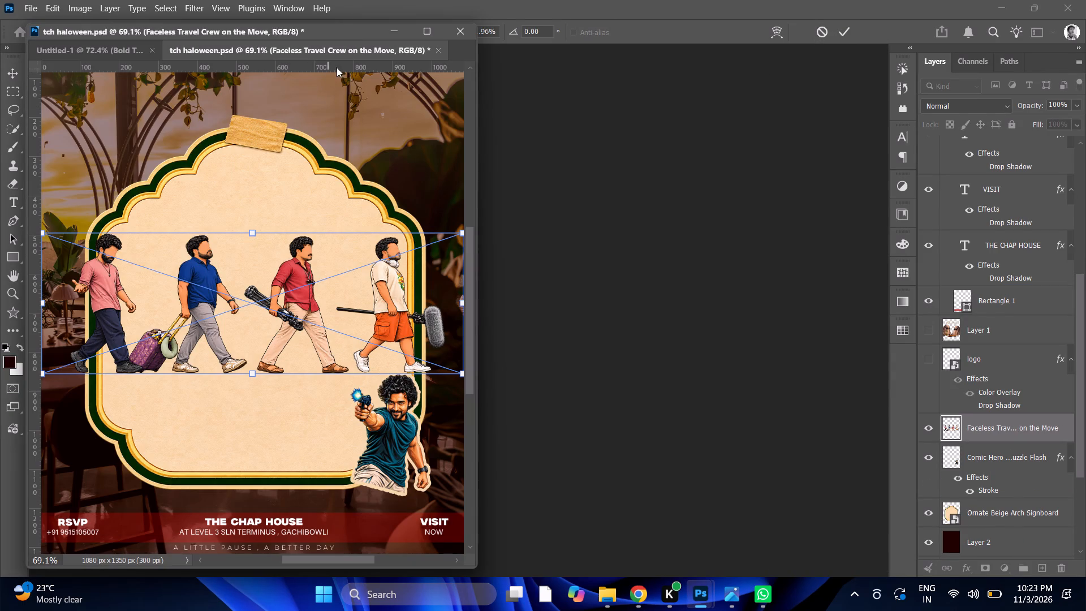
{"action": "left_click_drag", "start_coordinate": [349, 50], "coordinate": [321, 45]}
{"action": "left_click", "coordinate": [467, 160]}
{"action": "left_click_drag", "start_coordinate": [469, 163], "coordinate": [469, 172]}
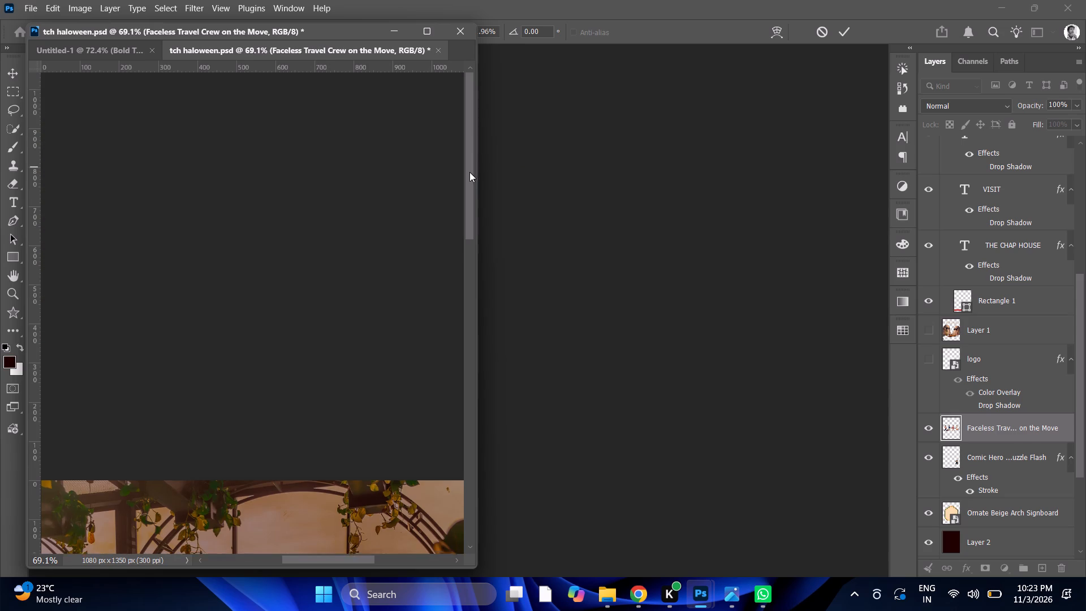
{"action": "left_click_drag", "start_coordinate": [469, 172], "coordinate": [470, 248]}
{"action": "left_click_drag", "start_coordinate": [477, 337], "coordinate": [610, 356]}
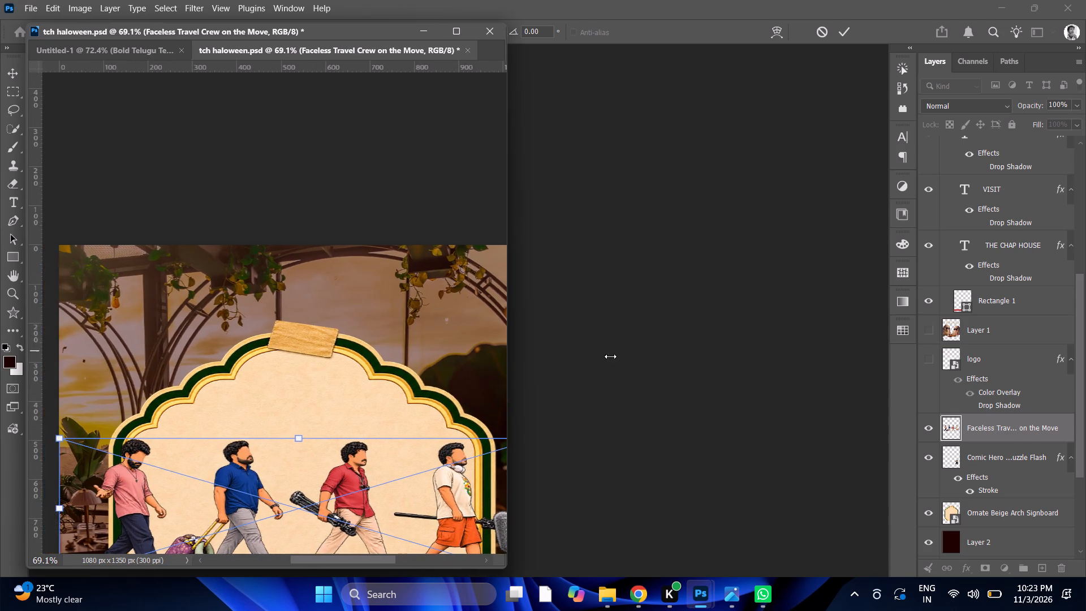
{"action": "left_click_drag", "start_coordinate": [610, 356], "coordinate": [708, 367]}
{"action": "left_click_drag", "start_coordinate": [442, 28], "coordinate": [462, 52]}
Confirm the placed image of the four walking men and narrow it with unlinked proportions to about 10.98% width.
{"action": "scroll", "coordinate": [483, 266], "scroll_direction": "down", "scroll_amount": 9}
{"action": "scroll", "coordinate": [478, 371], "scroll_direction": "up", "scroll_amount": 4, "text": "alt"}
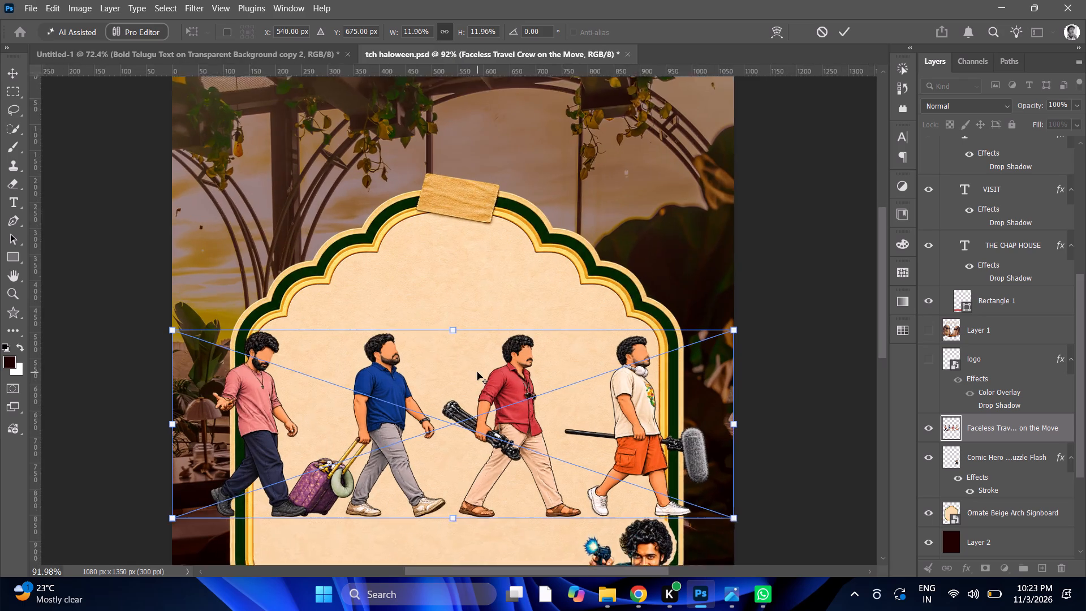
{"action": "left_click", "coordinate": [841, 35]}
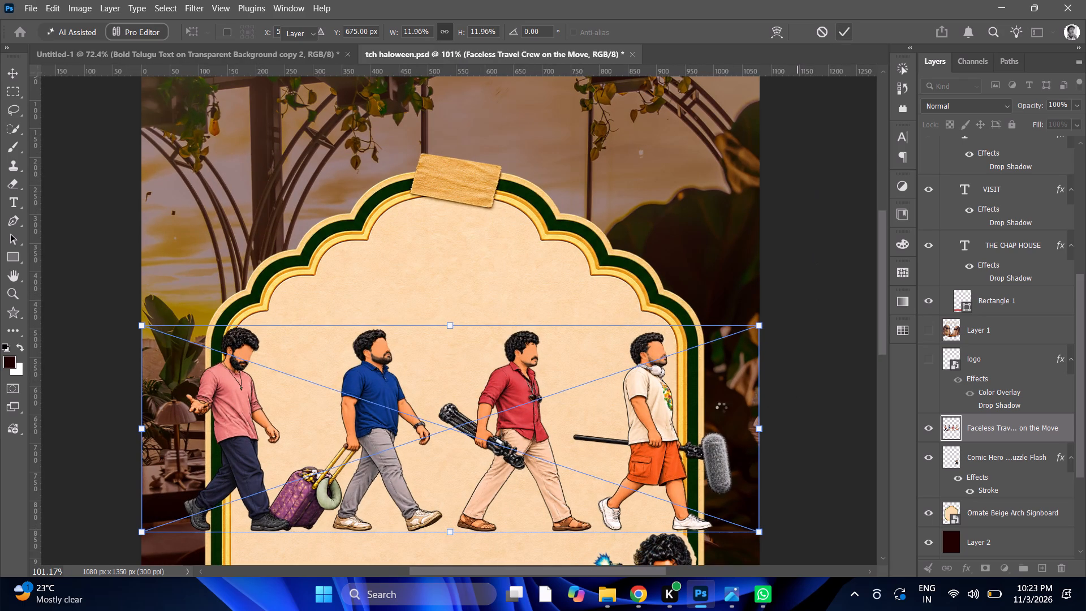
{"action": "left_click", "coordinate": [3, 75]}
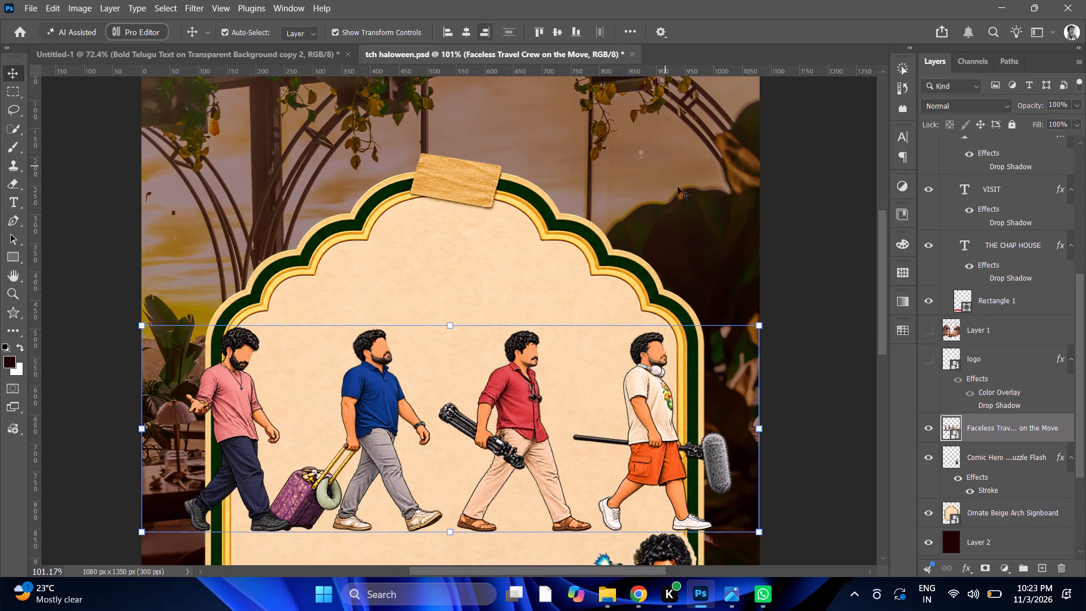
{"action": "left_click", "coordinate": [762, 430]}
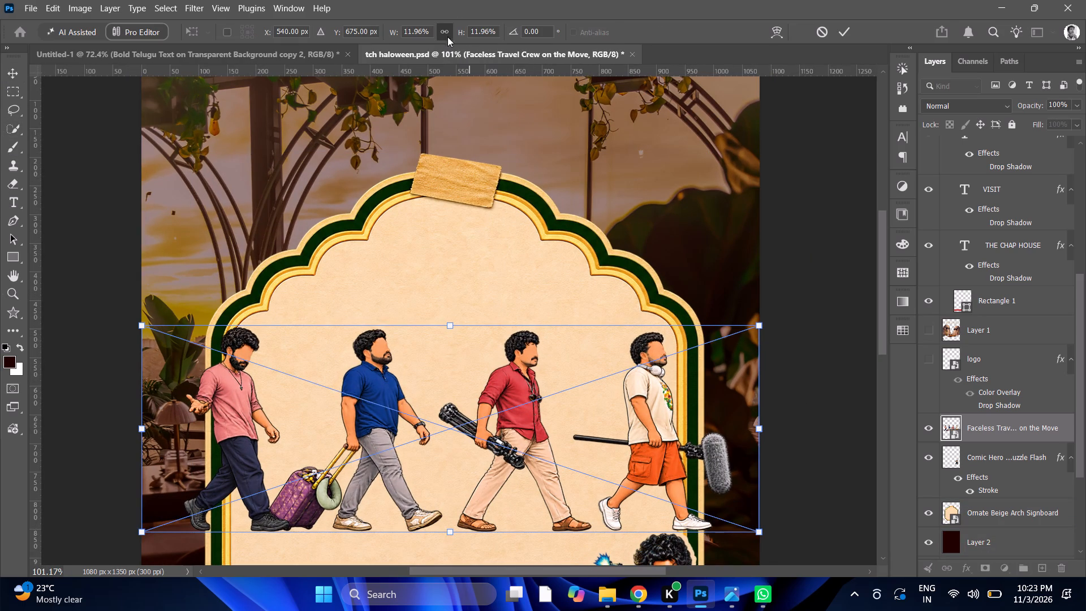
{"action": "left_click", "coordinate": [439, 31]}
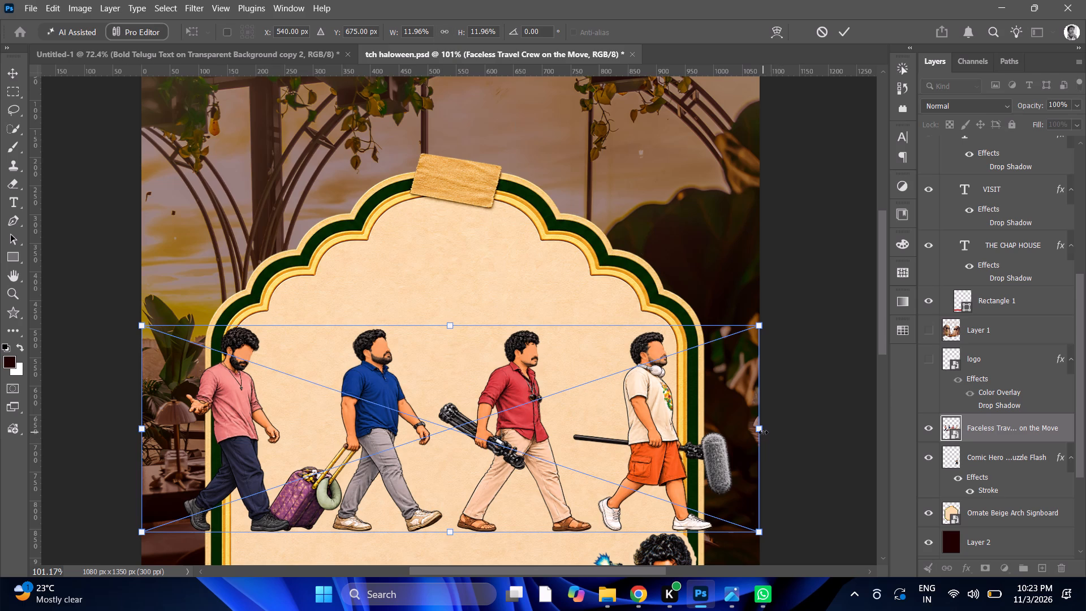
{"action": "left_click_drag", "start_coordinate": [763, 432], "coordinate": [721, 440]}
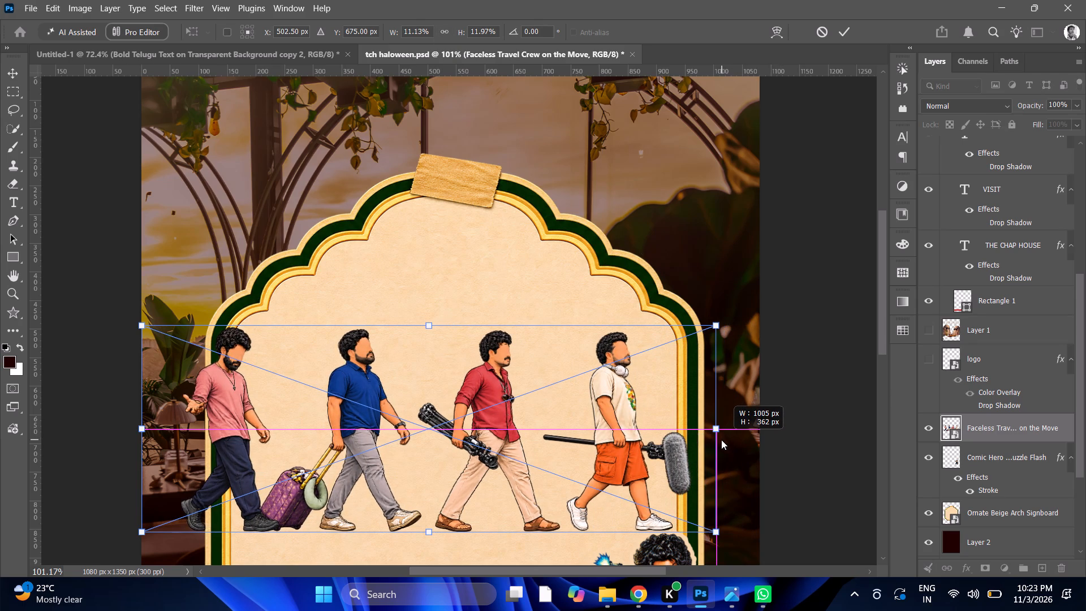
{"action": "left_click_drag", "start_coordinate": [721, 440], "coordinate": [713, 440]}
{"action": "scroll", "coordinate": [710, 436], "scroll_direction": "down", "scroll_amount": 3, "text": "alt"}
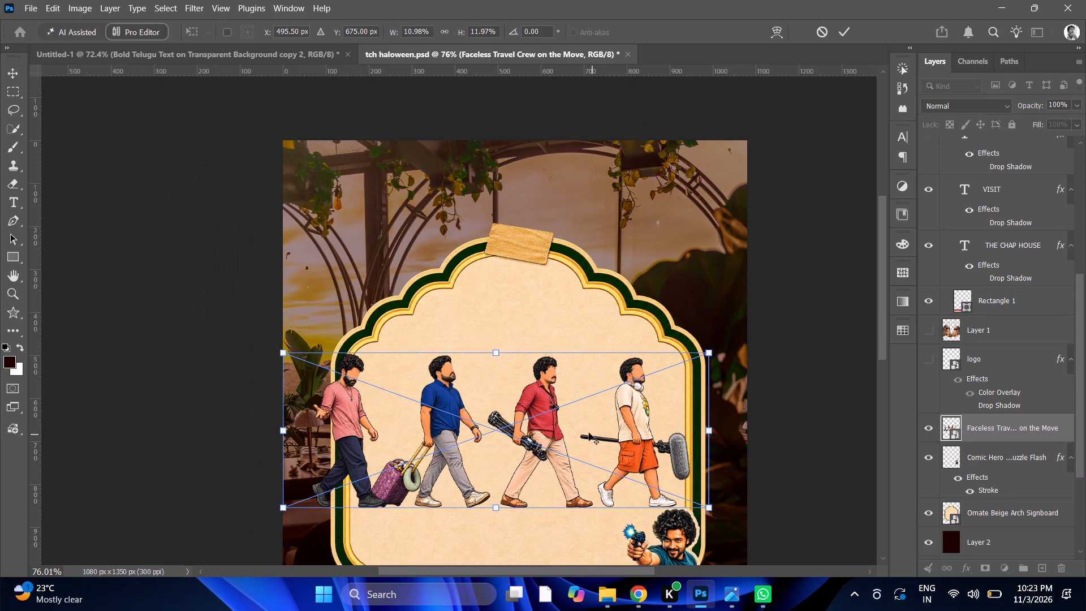
{"action": "left_click", "coordinate": [848, 29]}
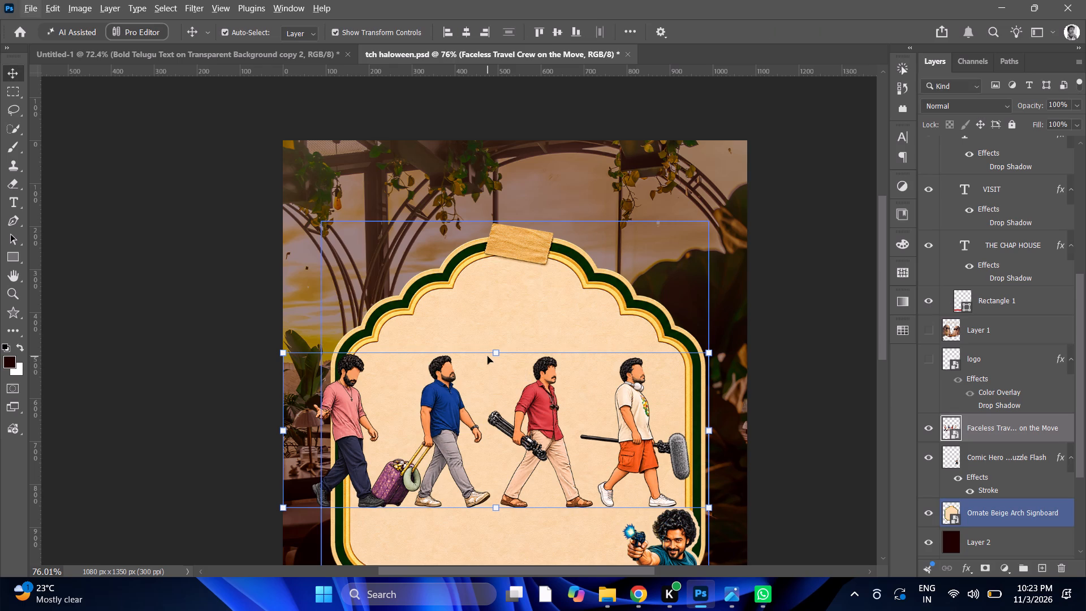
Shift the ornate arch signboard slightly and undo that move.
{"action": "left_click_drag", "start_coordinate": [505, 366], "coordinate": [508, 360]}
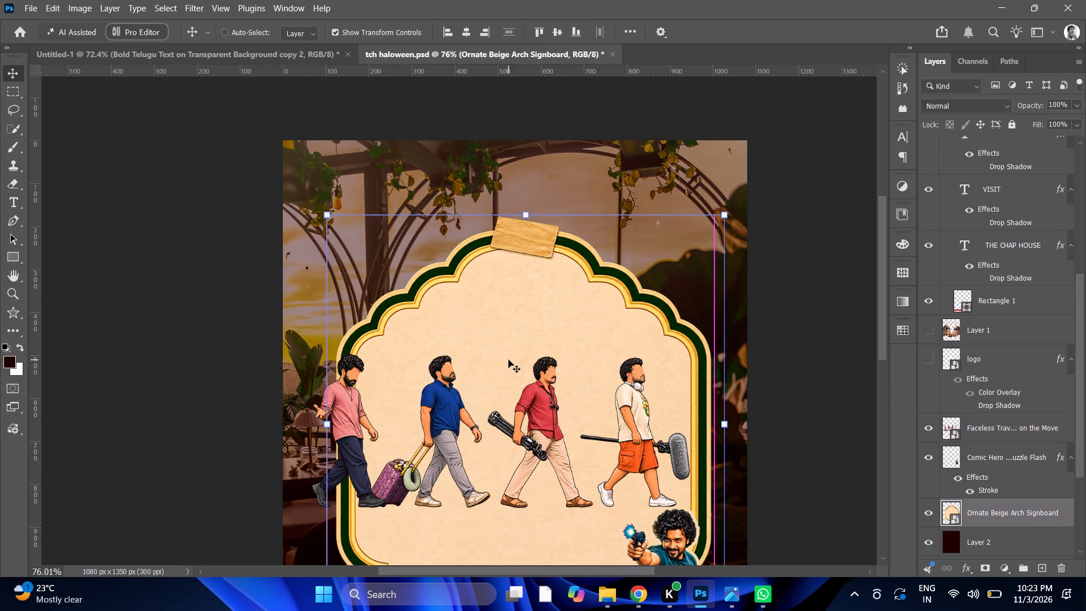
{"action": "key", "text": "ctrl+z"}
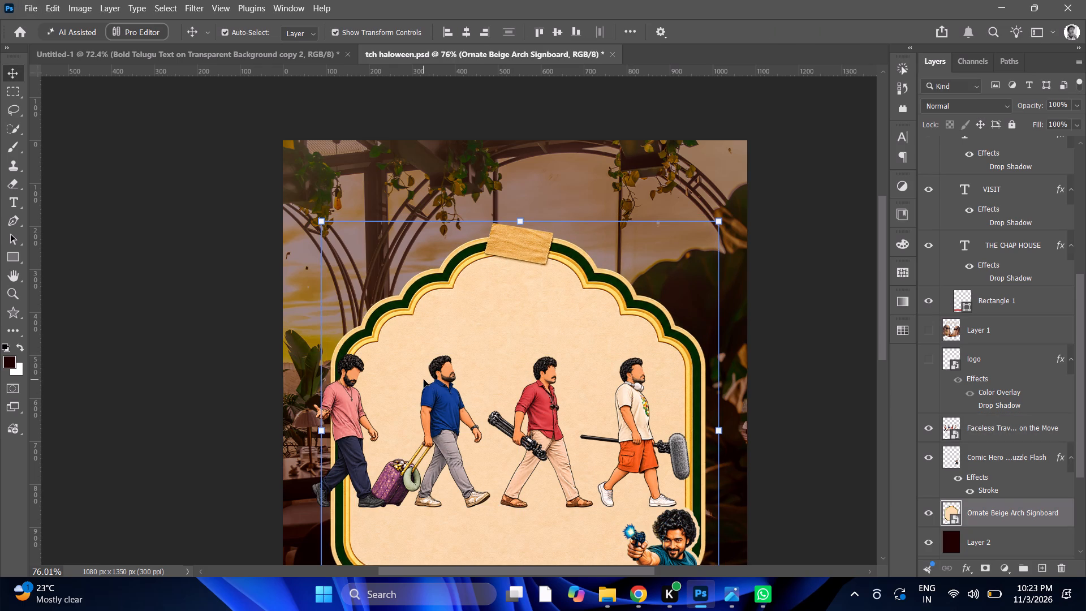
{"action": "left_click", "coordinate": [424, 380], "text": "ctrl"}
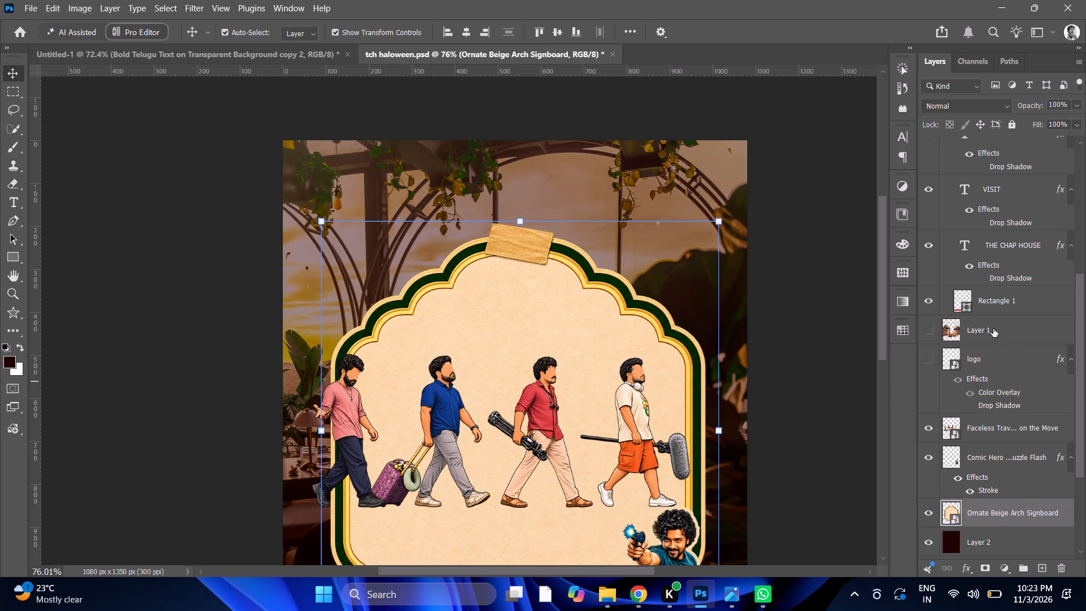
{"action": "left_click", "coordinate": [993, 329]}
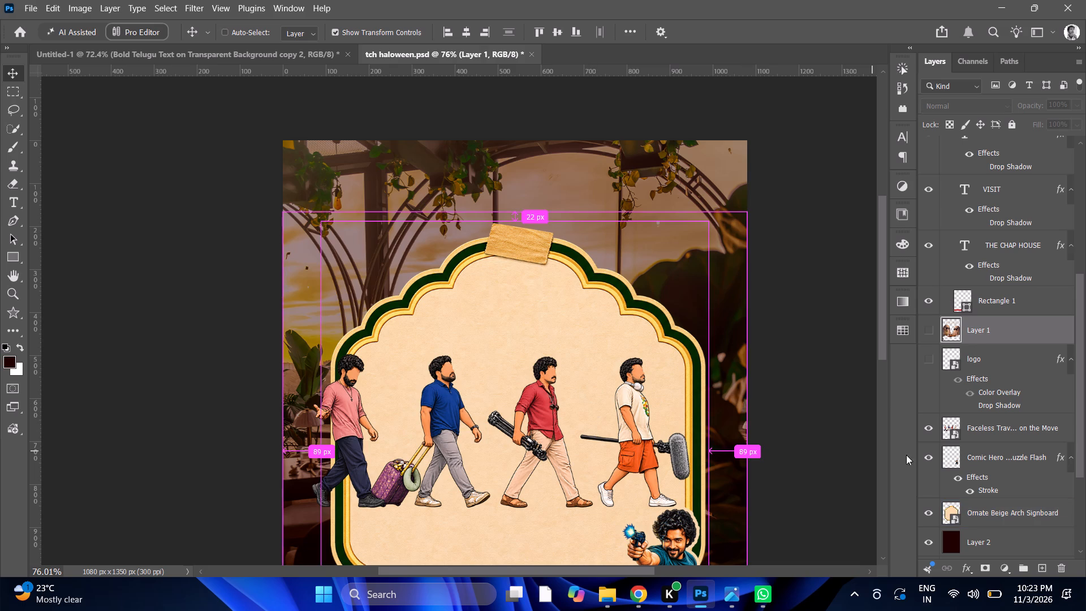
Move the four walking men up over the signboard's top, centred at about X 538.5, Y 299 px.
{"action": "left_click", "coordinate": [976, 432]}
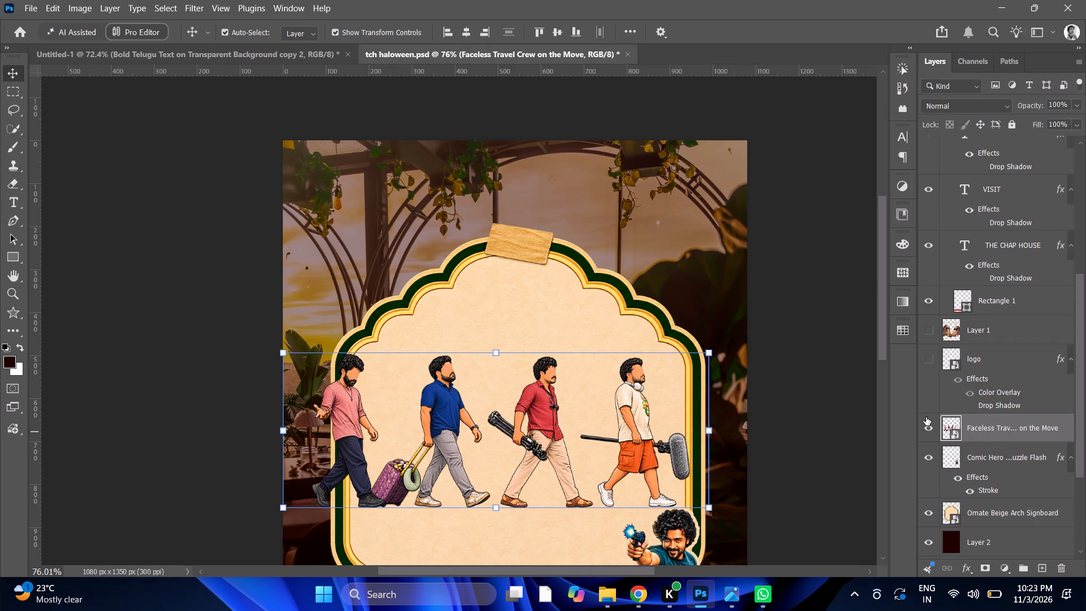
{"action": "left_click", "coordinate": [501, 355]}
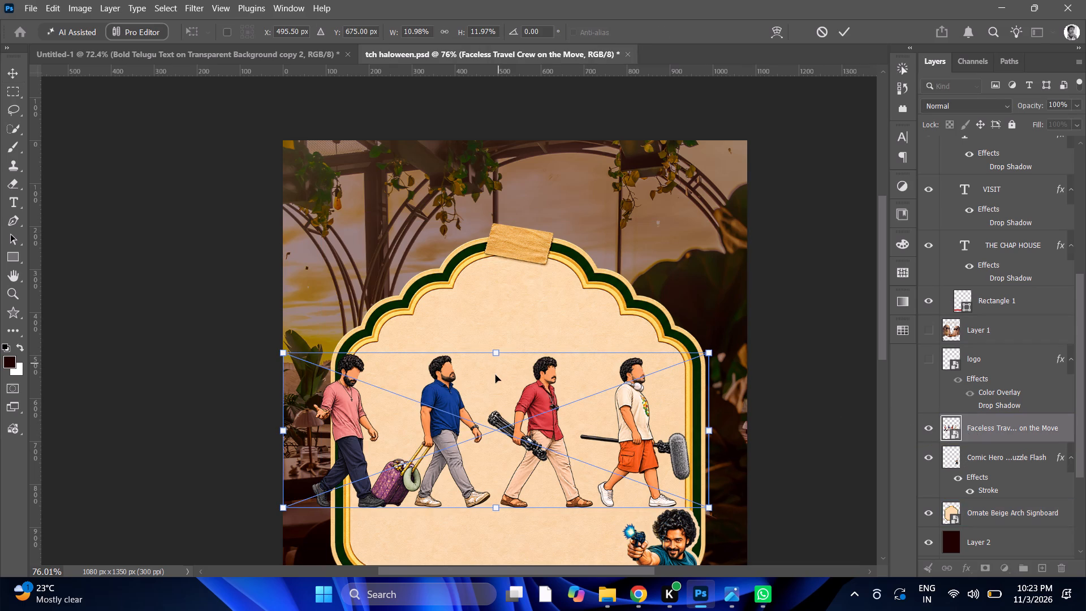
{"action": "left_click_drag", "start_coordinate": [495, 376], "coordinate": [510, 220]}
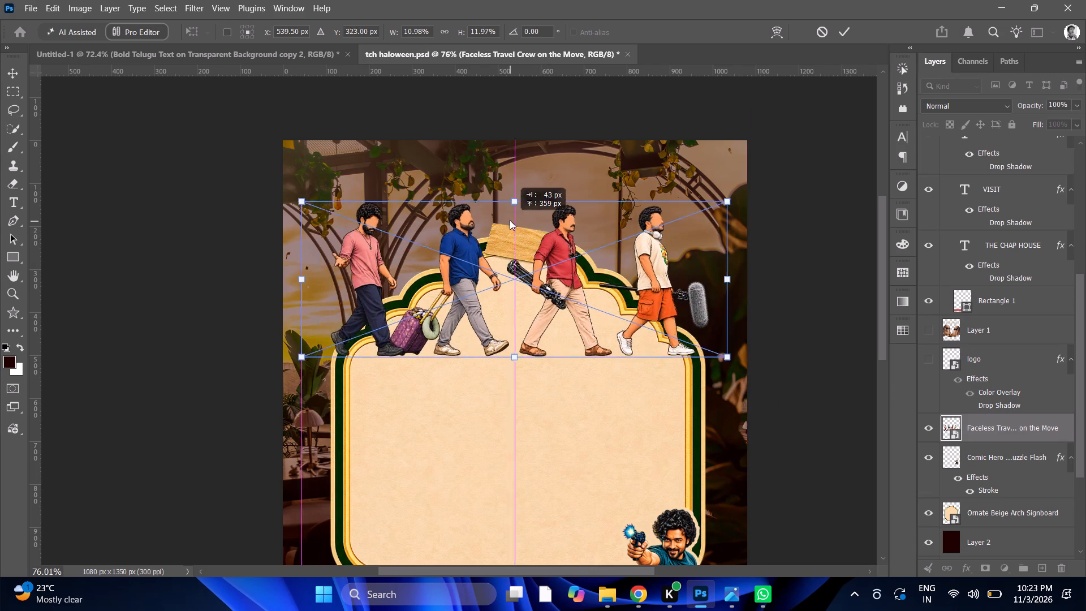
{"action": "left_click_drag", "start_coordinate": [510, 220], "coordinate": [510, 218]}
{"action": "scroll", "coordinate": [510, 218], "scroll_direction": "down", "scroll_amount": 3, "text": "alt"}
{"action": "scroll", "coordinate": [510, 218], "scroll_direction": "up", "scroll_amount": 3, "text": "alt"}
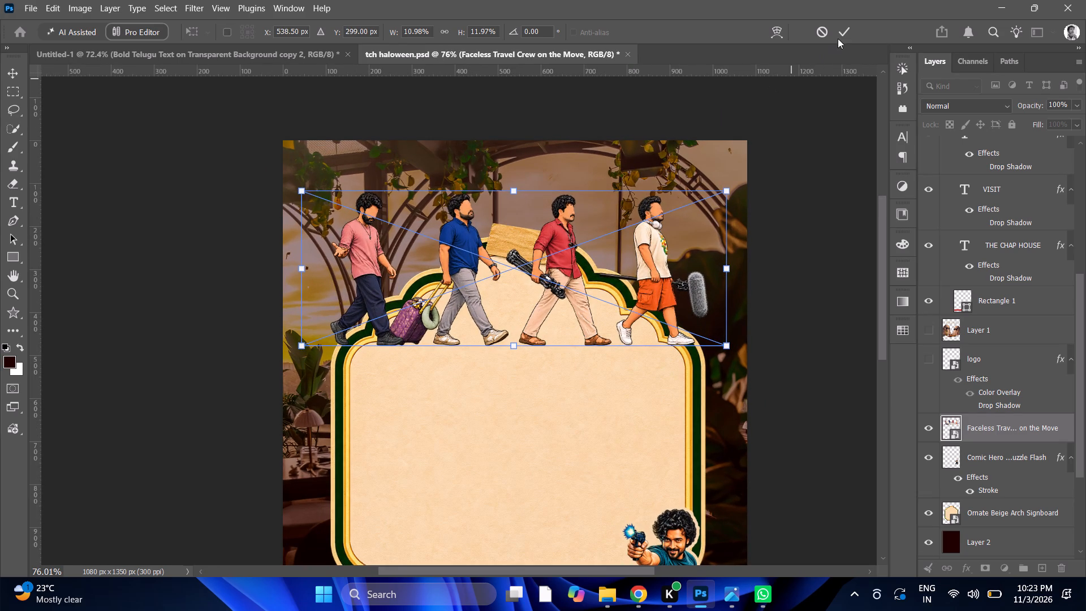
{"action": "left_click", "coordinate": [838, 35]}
Narrow the four walking men further, without changing their height, to about 10.65% width.
{"action": "left_click_drag", "start_coordinate": [728, 269], "coordinate": [710, 271]}
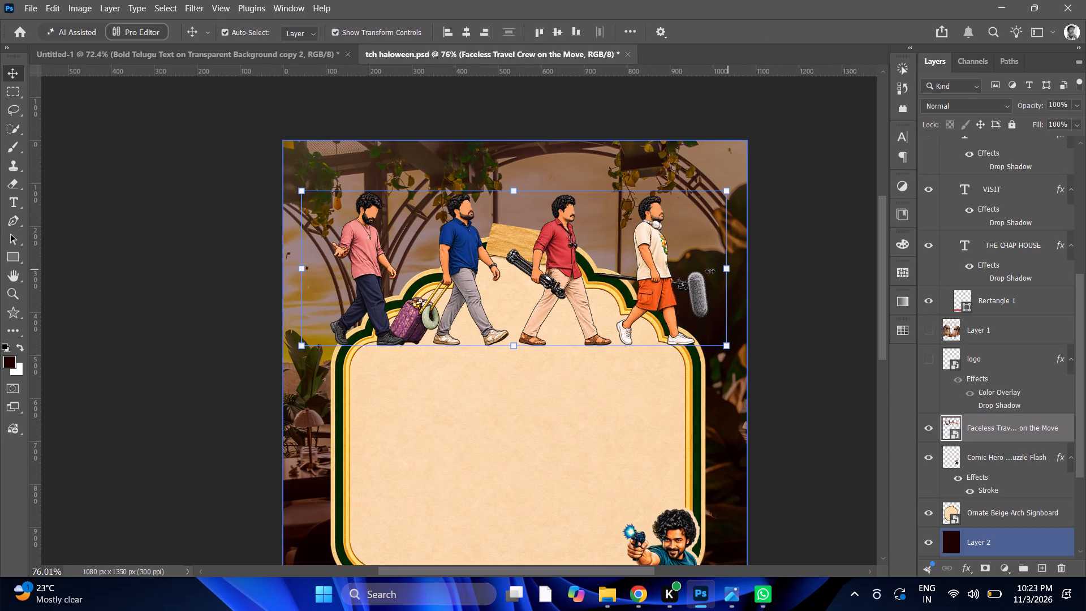
{"action": "left_click_drag", "start_coordinate": [710, 271], "coordinate": [713, 269]}
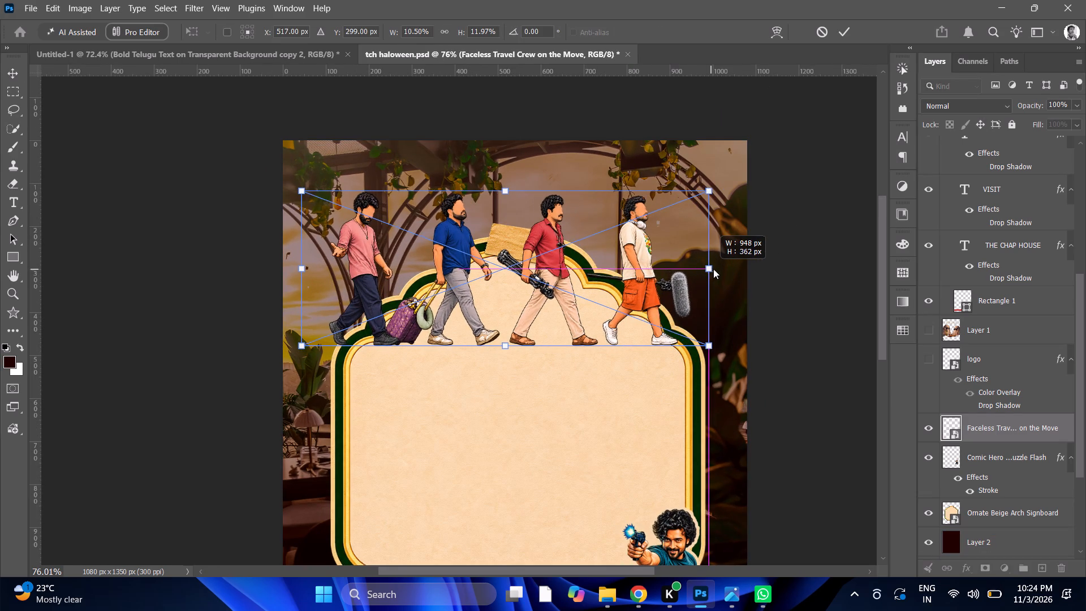
{"action": "left_click_drag", "start_coordinate": [713, 269], "coordinate": [716, 269]}
{"action": "left_click", "coordinate": [852, 29]}
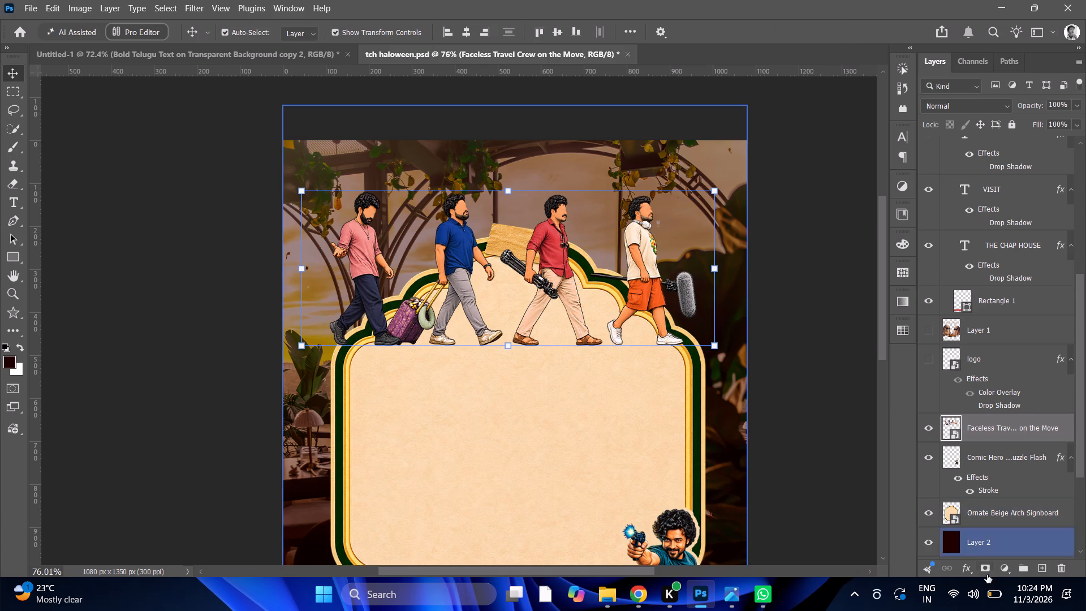
Add a 7 px beige outside stroke at 100% opacity to the four walking men layer.
{"action": "left_click", "coordinate": [971, 571]}
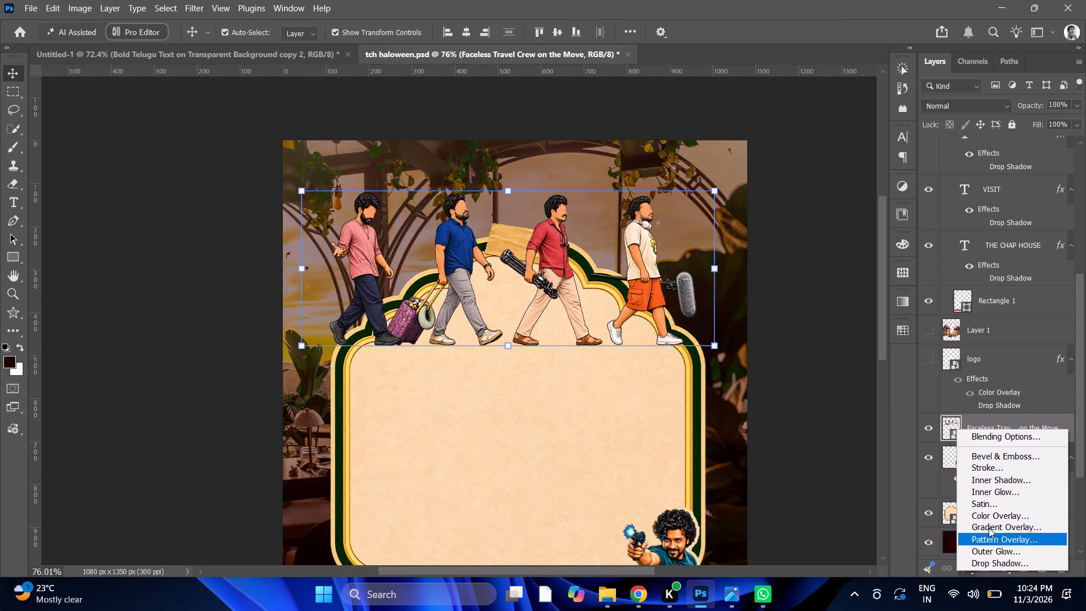
{"action": "left_click", "coordinate": [993, 471]}
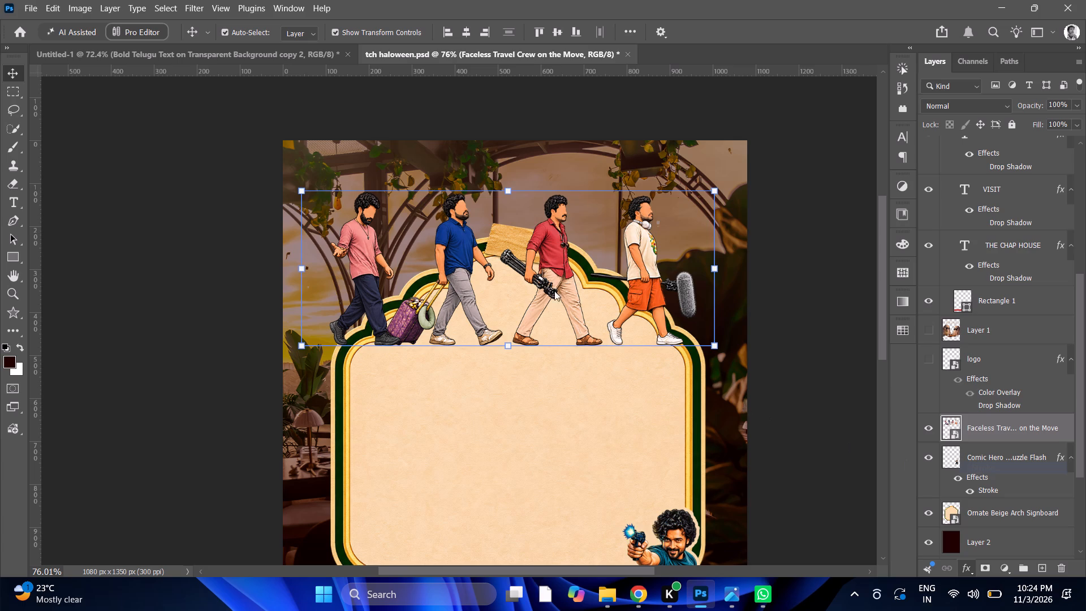
{"action": "scroll", "coordinate": [549, 273], "scroll_direction": "up", "scroll_amount": 3, "text": "alt"}
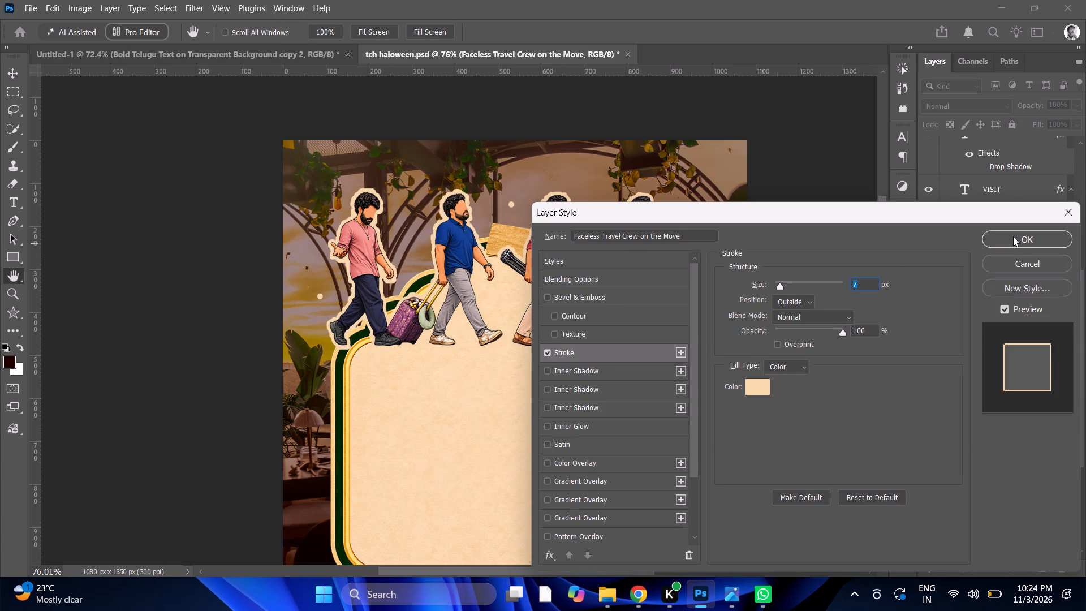
{"action": "left_click", "coordinate": [1013, 236]}
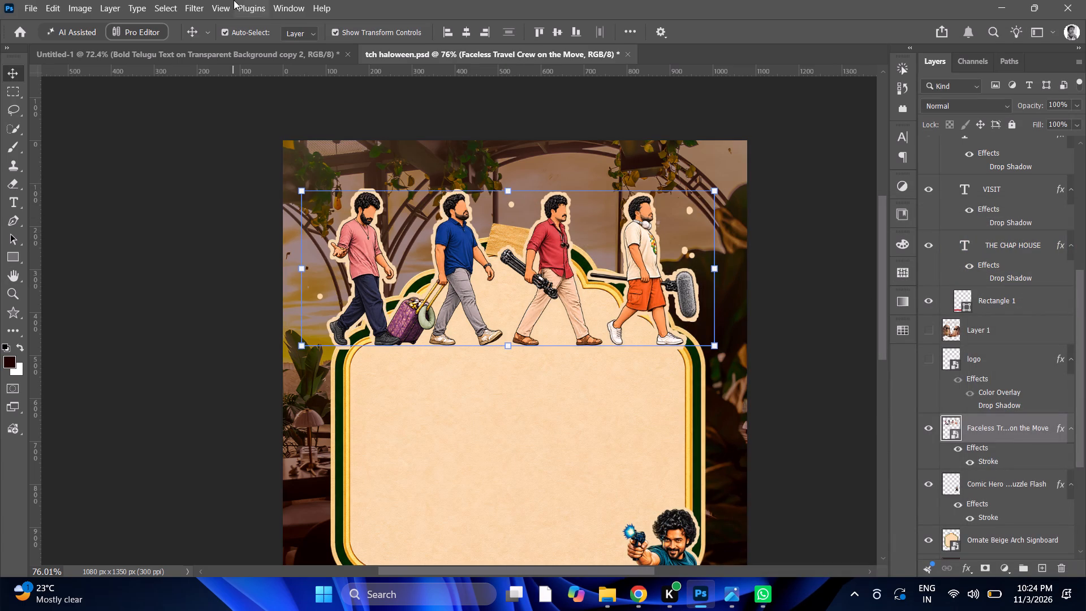
Relink the proportions and scale the four walking men down to about 7.52% width and 8.45% height.
{"action": "left_click", "coordinate": [508, 188]}
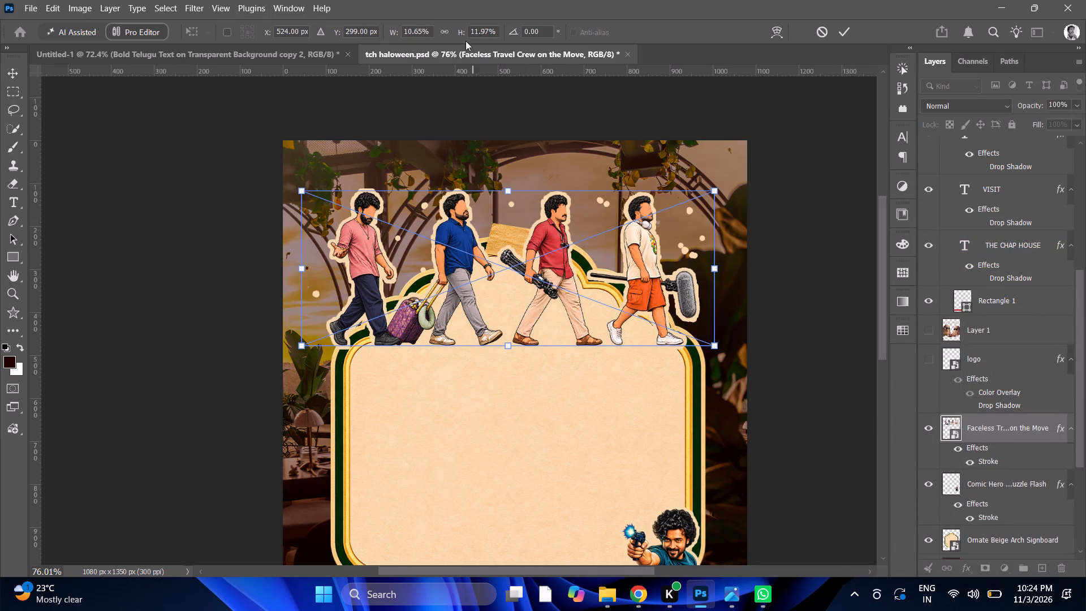
{"action": "left_click", "coordinate": [446, 29]}
{"action": "left_click_drag", "start_coordinate": [510, 188], "coordinate": [507, 203]}
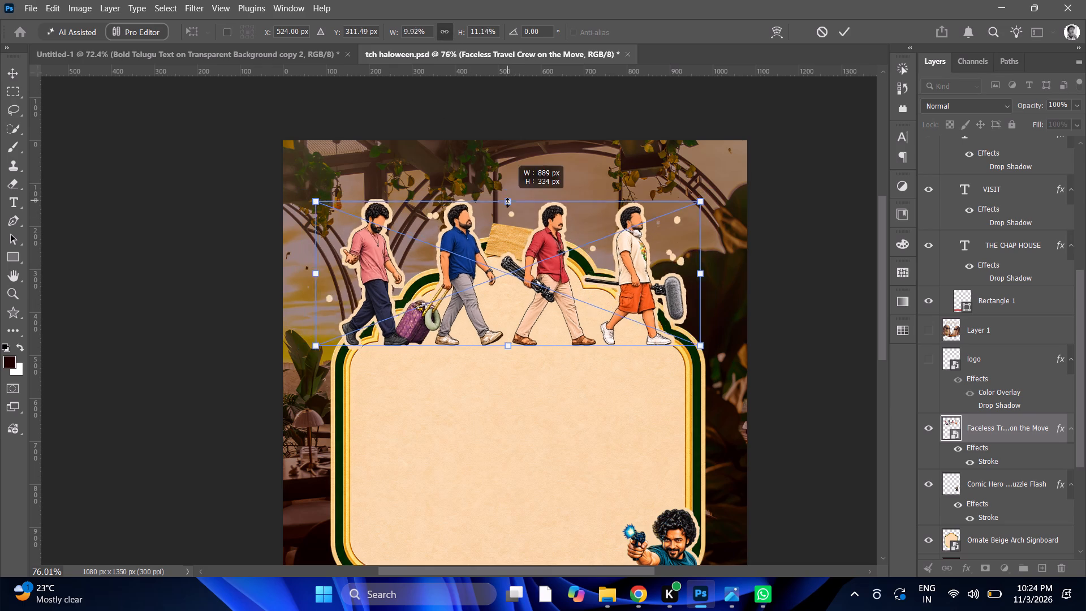
{"action": "left_click_drag", "start_coordinate": [507, 203], "coordinate": [521, 234]}
Move the four walking men down to the signboard's bottom edge, at about X 545, Y 969 px.
{"action": "left_click_drag", "start_coordinate": [532, 279], "coordinate": [473, 451]}
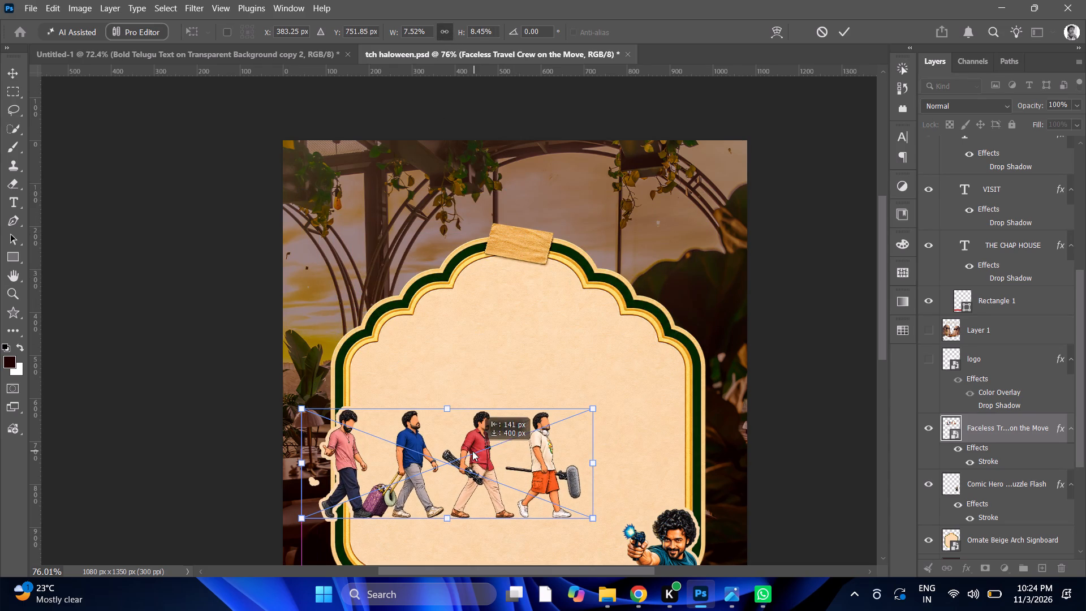
{"action": "scroll", "coordinate": [471, 444], "scroll_direction": "down", "scroll_amount": 14}
{"action": "left_click_drag", "start_coordinate": [467, 327], "coordinate": [471, 391]}
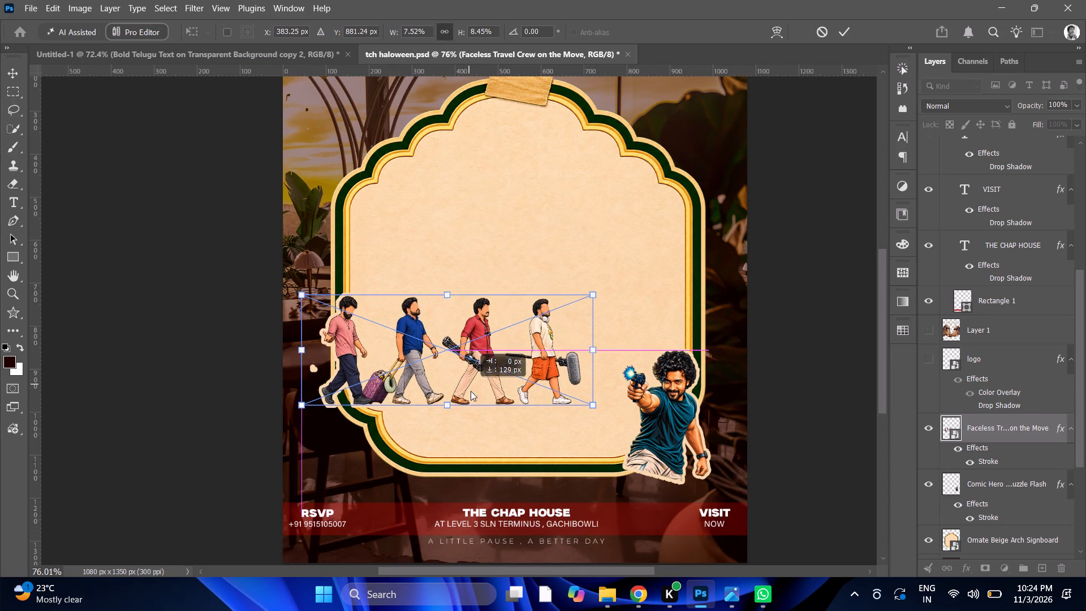
{"action": "left_click_drag", "start_coordinate": [471, 391], "coordinate": [538, 418]}
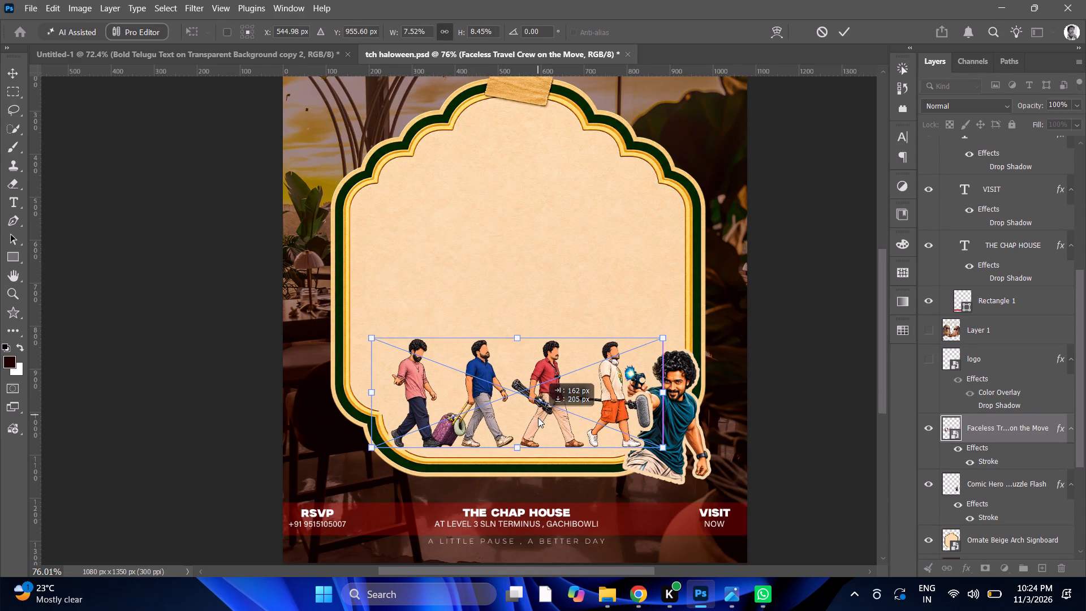
{"action": "left_click_drag", "start_coordinate": [538, 418], "coordinate": [538, 420]}
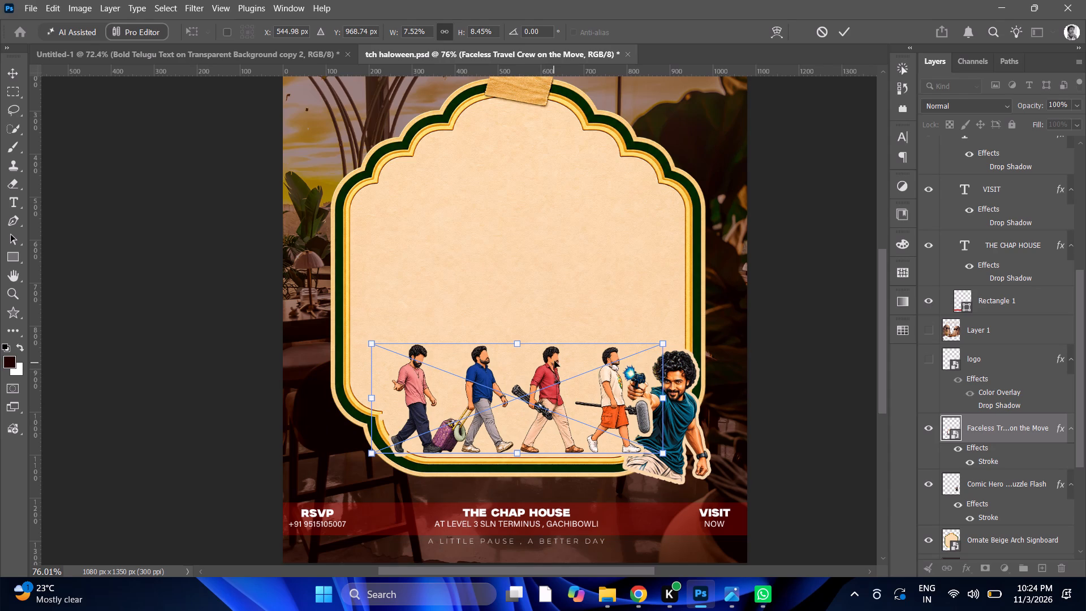
{"action": "scroll", "coordinate": [583, 335], "scroll_direction": "down", "scroll_amount": 3, "text": "alt"}
{"action": "scroll", "coordinate": [583, 335], "scroll_direction": "up", "scroll_amount": 4, "text": "alt"}
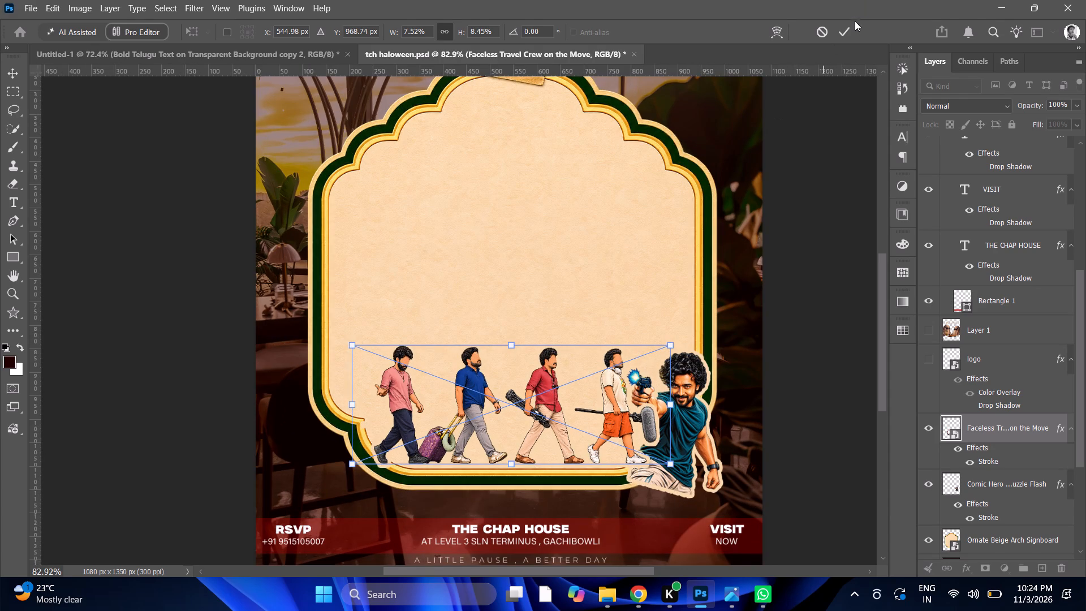
{"action": "left_click", "coordinate": [854, 26]}
{"action": "left_click", "coordinate": [847, 34]}
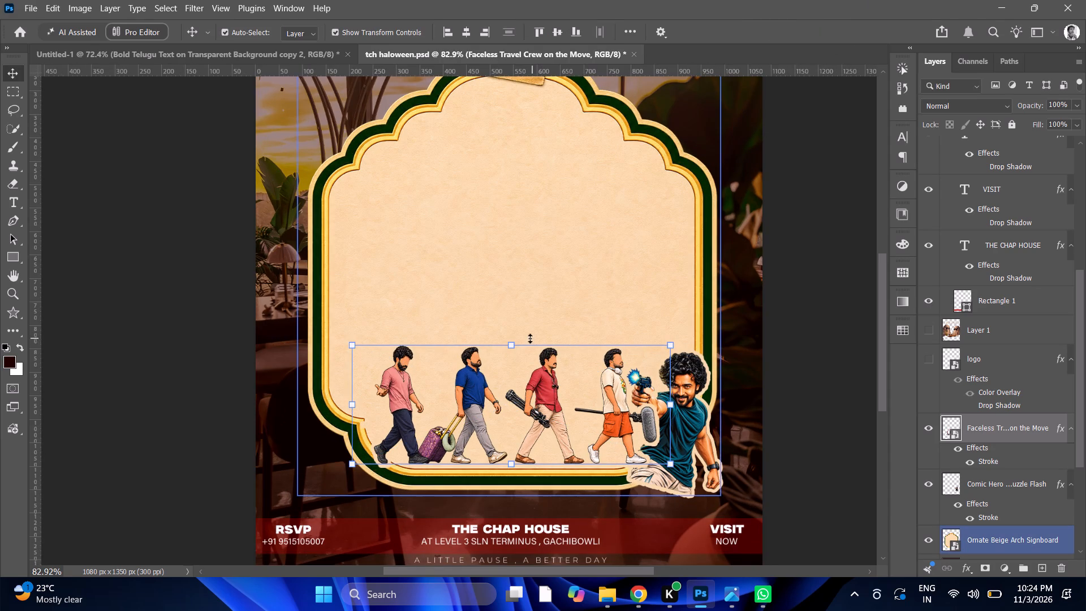
Scale the four walking men down to about 5.36% width and 6.02% height, standing on the signboard's bottom border at about X 506, Y 1021 px.
{"action": "left_click_drag", "start_coordinate": [511, 345], "coordinate": [518, 391]}
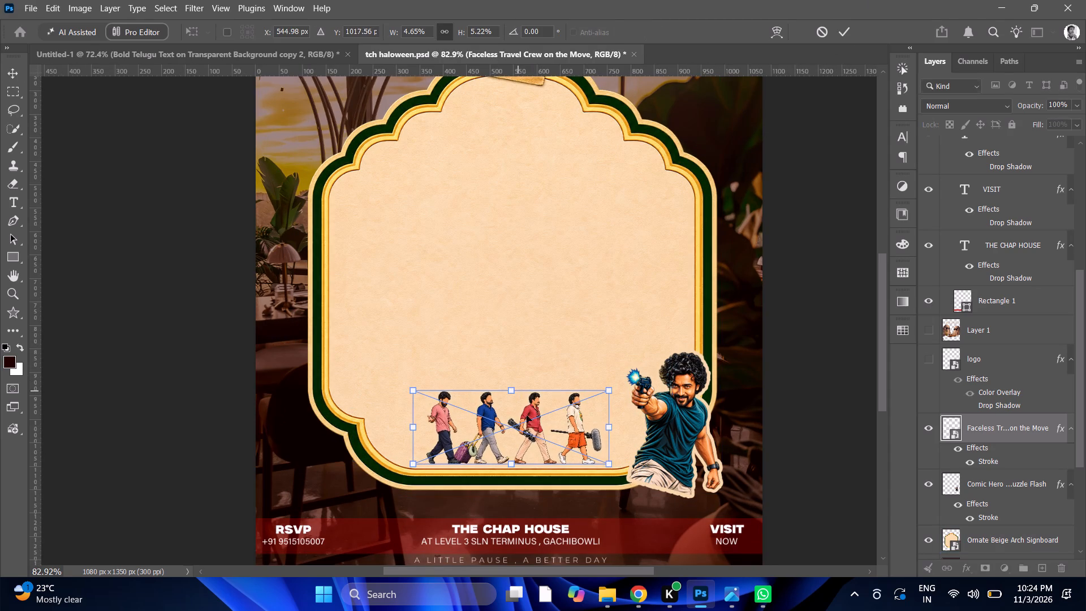
{"action": "left_click_drag", "start_coordinate": [533, 429], "coordinate": [502, 434]}
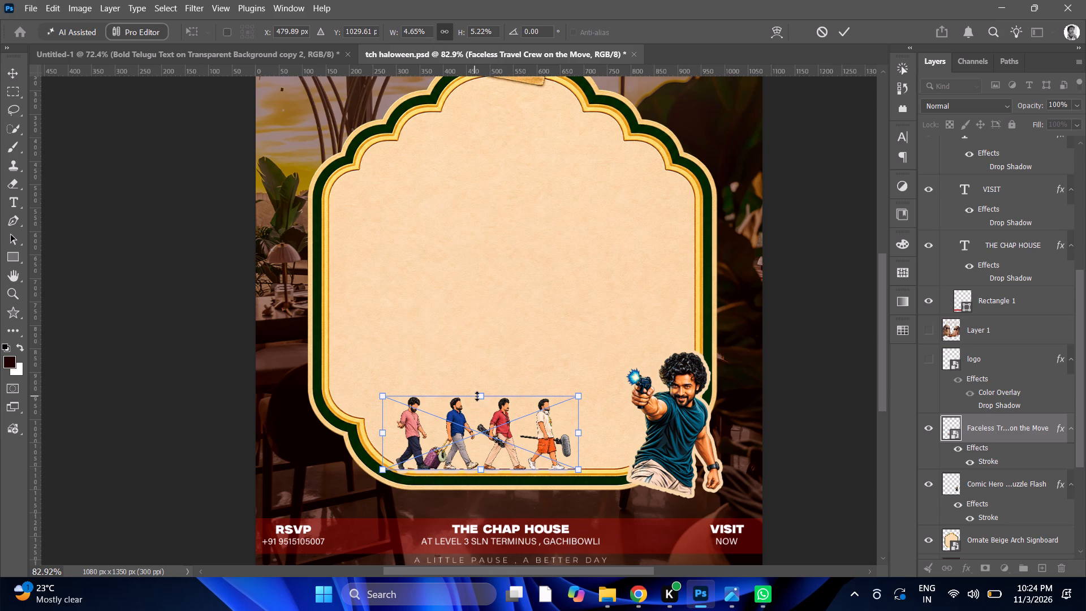
{"action": "left_click_drag", "start_coordinate": [480, 395], "coordinate": [480, 390]}
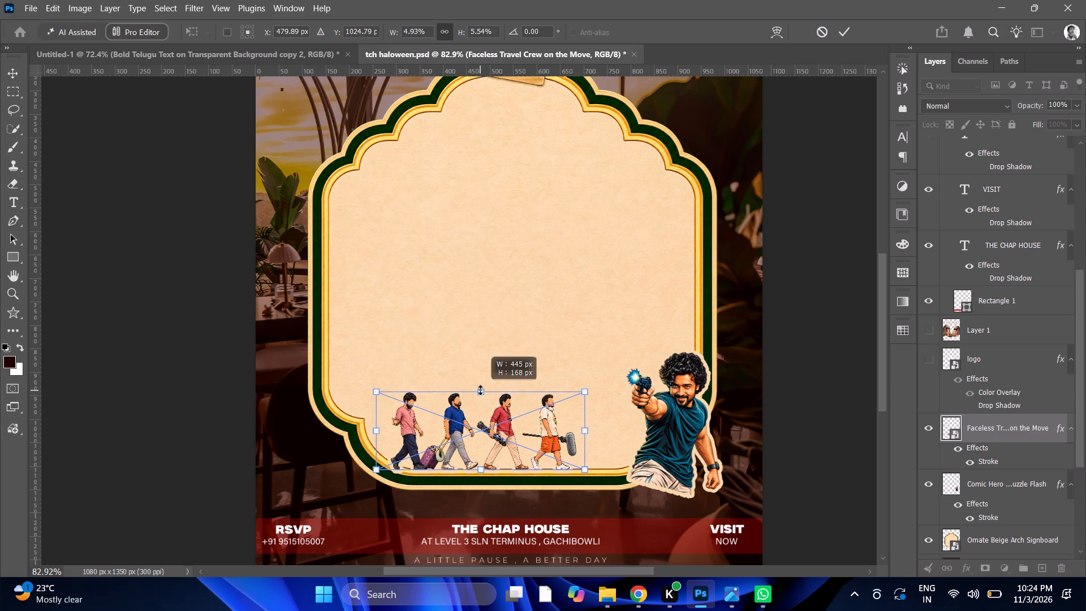
{"action": "left_click_drag", "start_coordinate": [480, 390], "coordinate": [483, 384]}
{"action": "left_click_drag", "start_coordinate": [488, 418], "coordinate": [495, 418]}
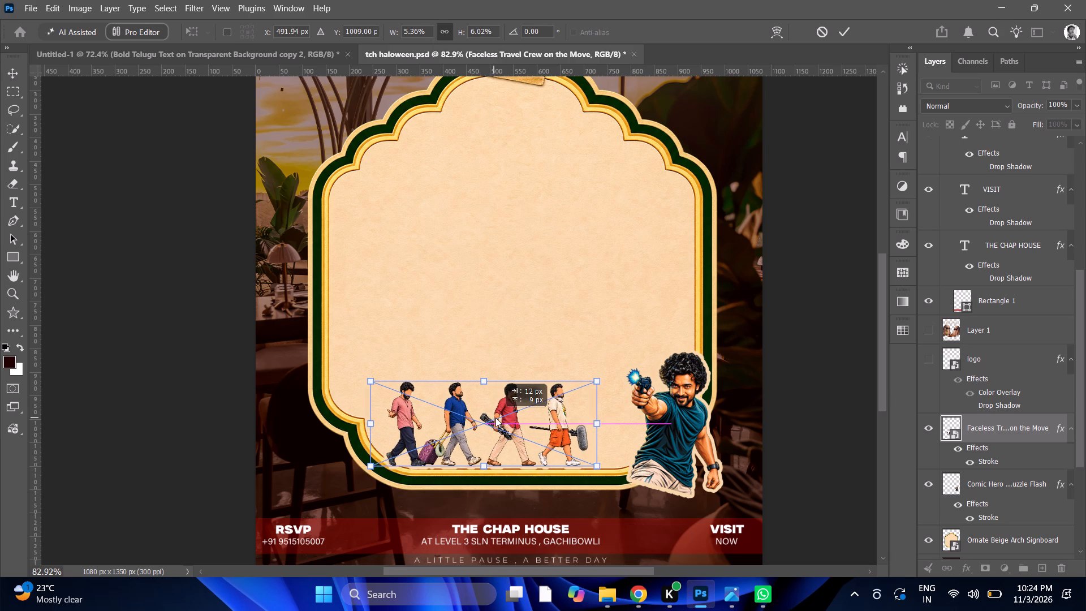
{"action": "left_click_drag", "start_coordinate": [495, 418], "coordinate": [498, 419]}
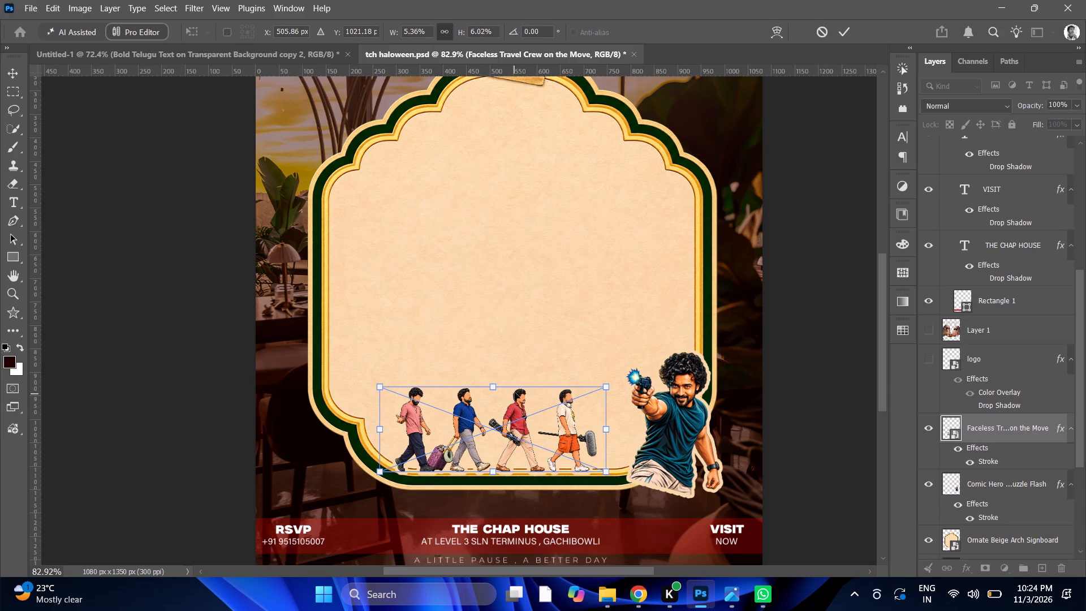
{"action": "left_click", "coordinate": [848, 36]}
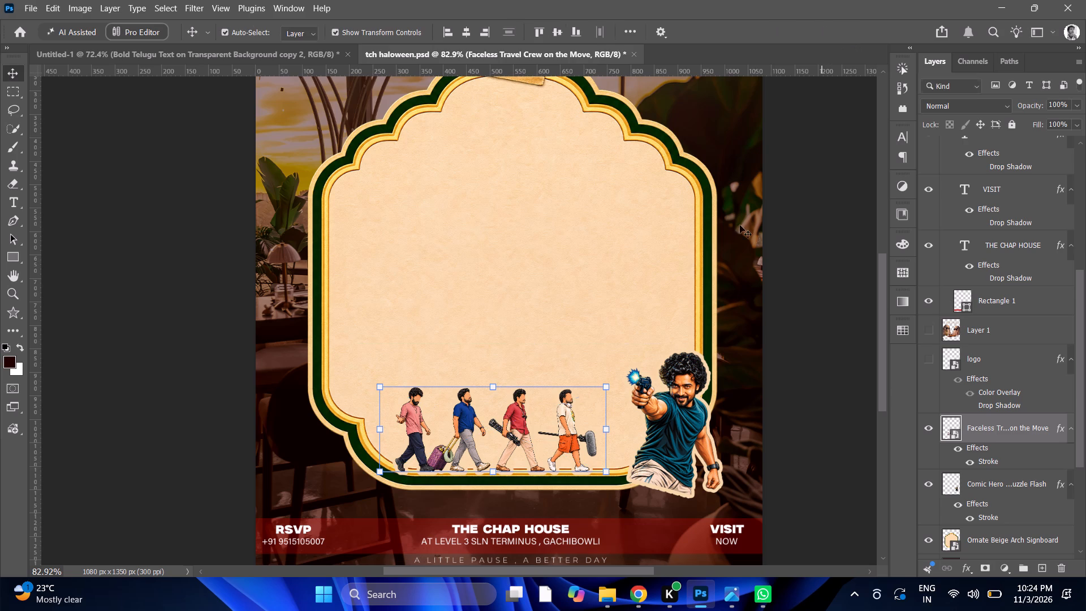
Move the gunman cutout from the signboard's lower right corner up to its upper right shoulder.
{"action": "scroll", "coordinate": [718, 259], "scroll_direction": "down", "scroll_amount": 7, "text": "alt"}
{"action": "scroll", "coordinate": [718, 359], "scroll_direction": "up", "scroll_amount": 5, "text": "alt"}
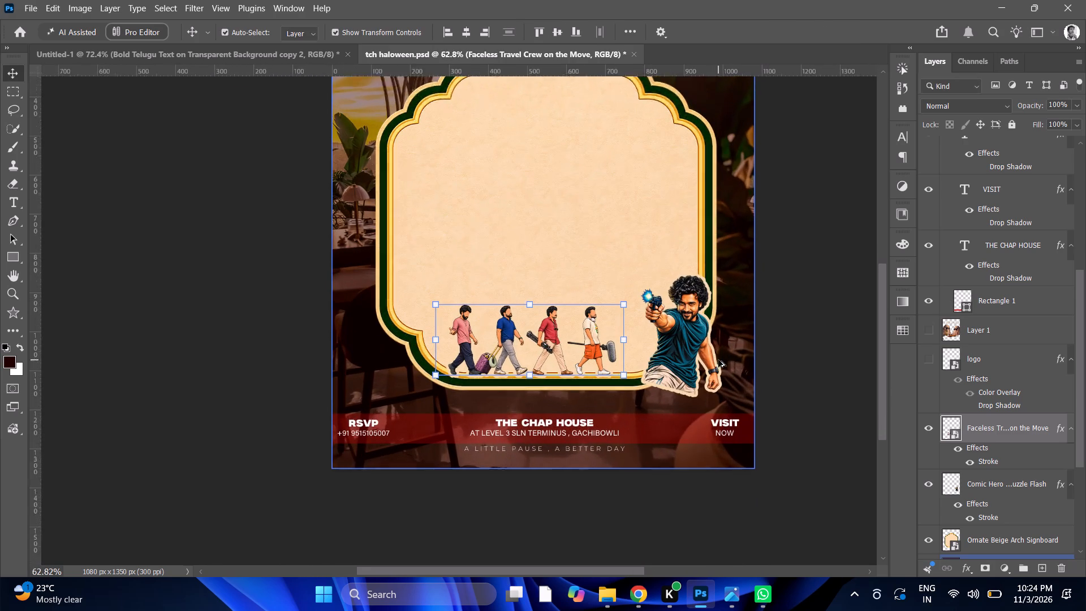
{"action": "scroll", "coordinate": [718, 360], "scroll_direction": "up", "scroll_amount": 1, "text": "alt"}
{"action": "left_click", "coordinate": [676, 316], "text": "alt"}
{"action": "left_click_drag", "start_coordinate": [680, 317], "coordinate": [682, 304]}
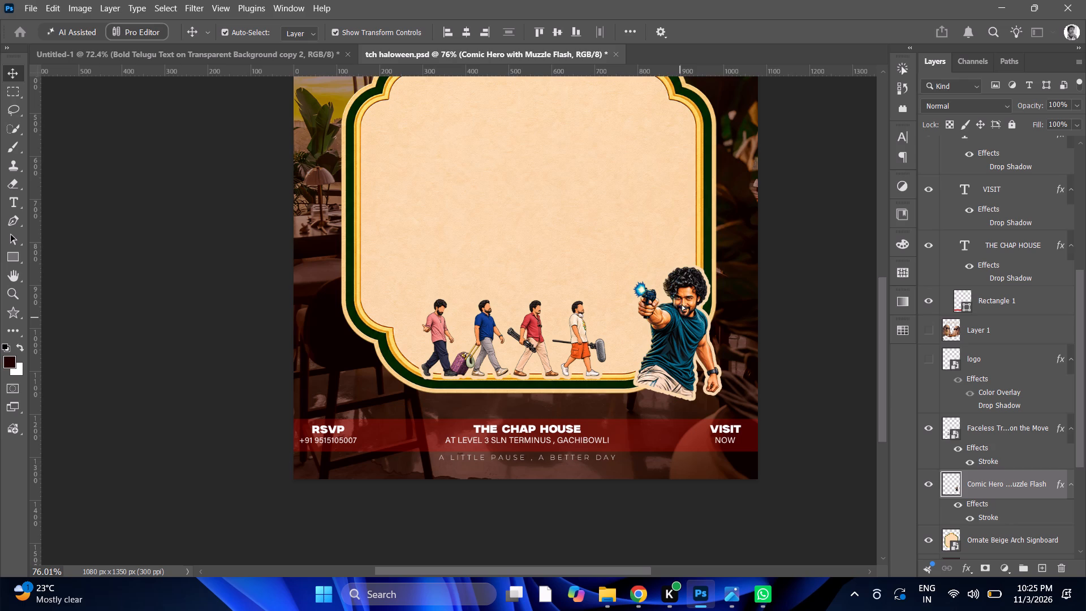
{"action": "left_click_drag", "start_coordinate": [682, 304], "coordinate": [713, 128]}
{"action": "scroll", "coordinate": [712, 160], "scroll_direction": "up", "scroll_amount": 13}
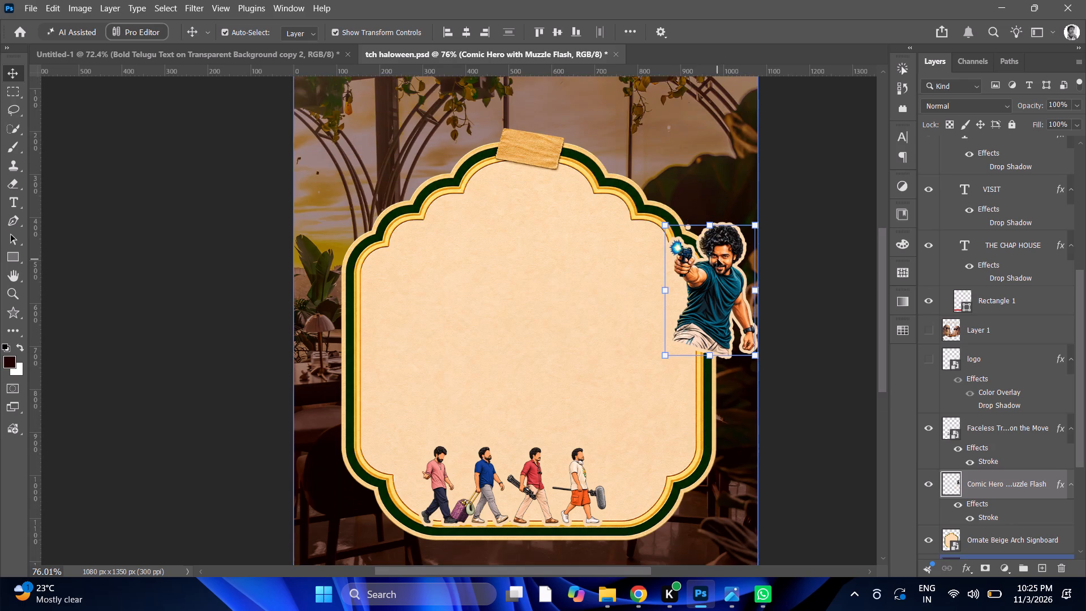
{"action": "left_click_drag", "start_coordinate": [710, 281], "coordinate": [679, 185]}
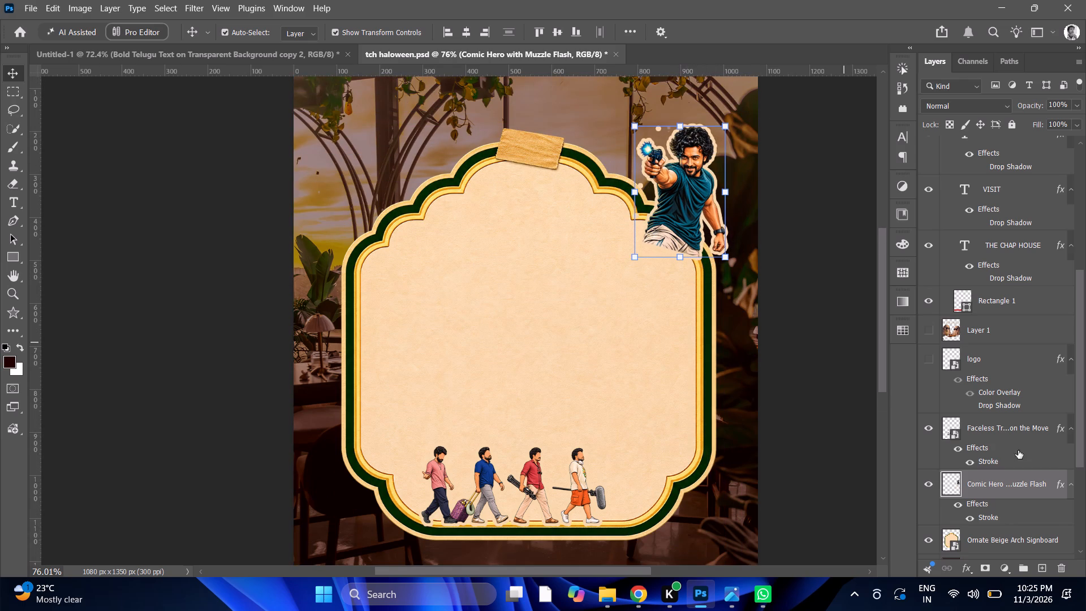
Place the Comic Hero with Muzzle Flash layer directly beneath the Ornate Beige Arch Signboard layer.
{"action": "scroll", "coordinate": [1029, 494], "scroll_direction": "down", "scroll_amount": 1}
{"action": "left_click_drag", "start_coordinate": [1024, 474], "coordinate": [1025, 536]}
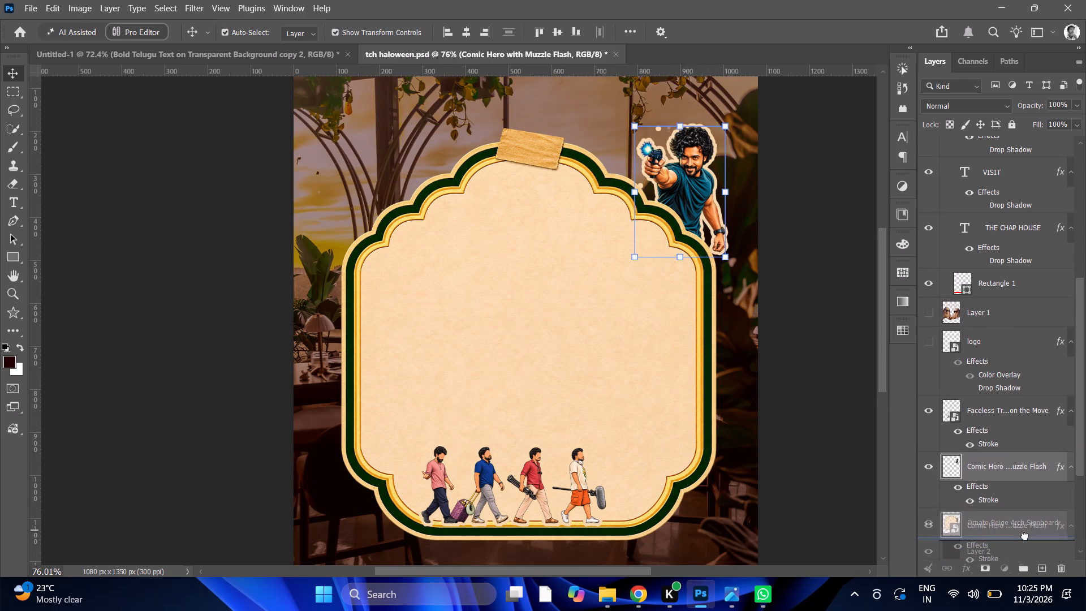
{"action": "left_click_drag", "start_coordinate": [1025, 536], "coordinate": [1025, 540]}
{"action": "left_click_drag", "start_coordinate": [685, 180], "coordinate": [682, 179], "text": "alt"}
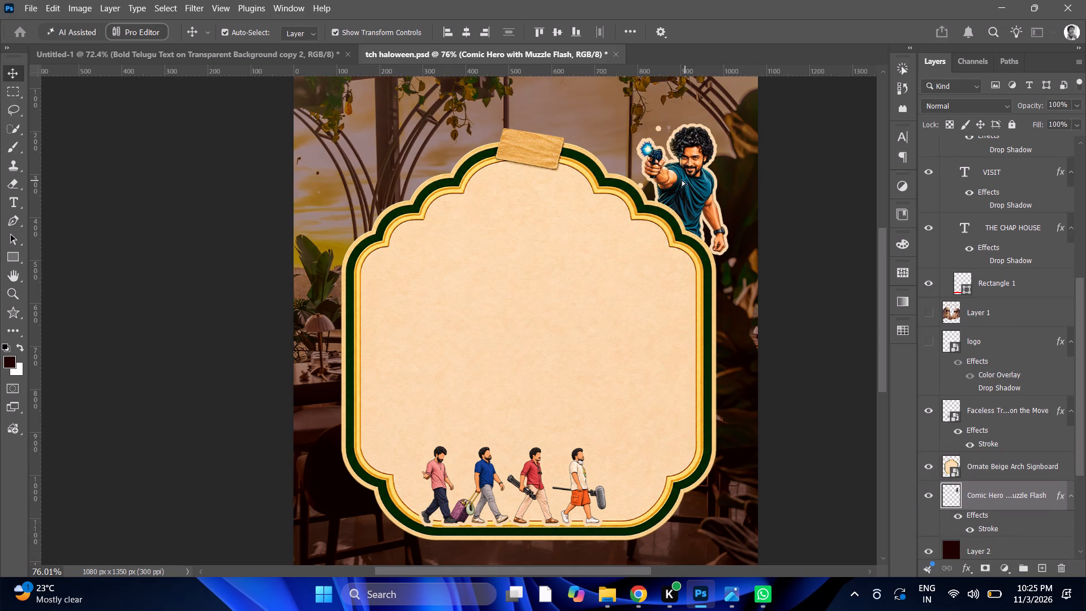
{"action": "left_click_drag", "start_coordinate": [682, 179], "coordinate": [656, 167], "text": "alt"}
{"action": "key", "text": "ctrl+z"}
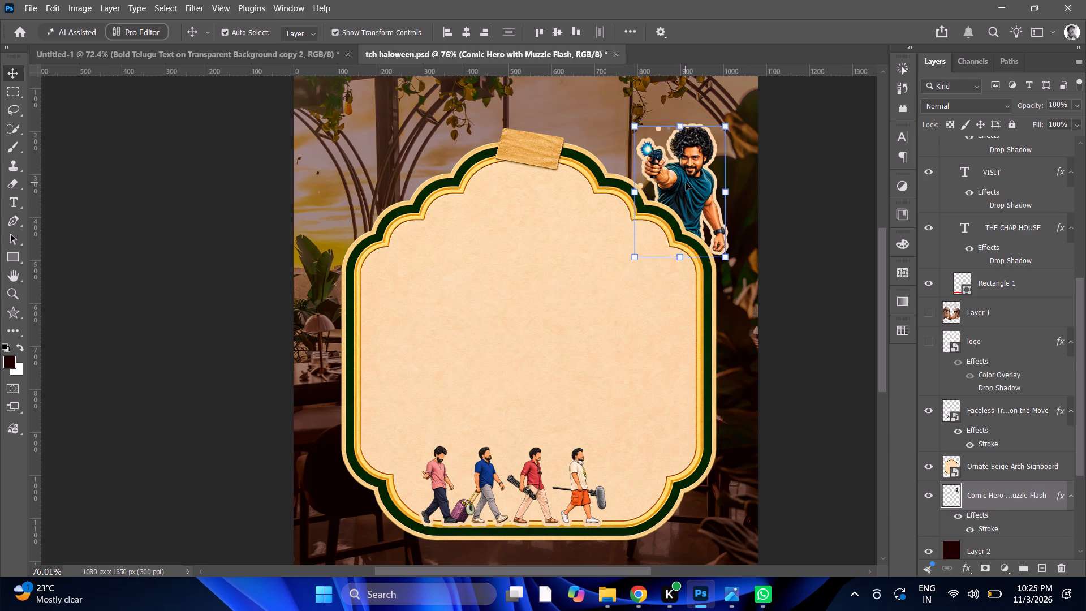
Select the THE CHAP HOUSE text layer in the poster's footer.
{"action": "scroll", "coordinate": [686, 183], "scroll_direction": "down", "scroll_amount": 4, "text": "alt"}
{"action": "scroll", "coordinate": [686, 183], "scroll_direction": "up", "scroll_amount": 4, "text": "alt"}
{"action": "scroll", "coordinate": [686, 183], "scroll_direction": "down", "scroll_amount": 4, "text": "alt"}
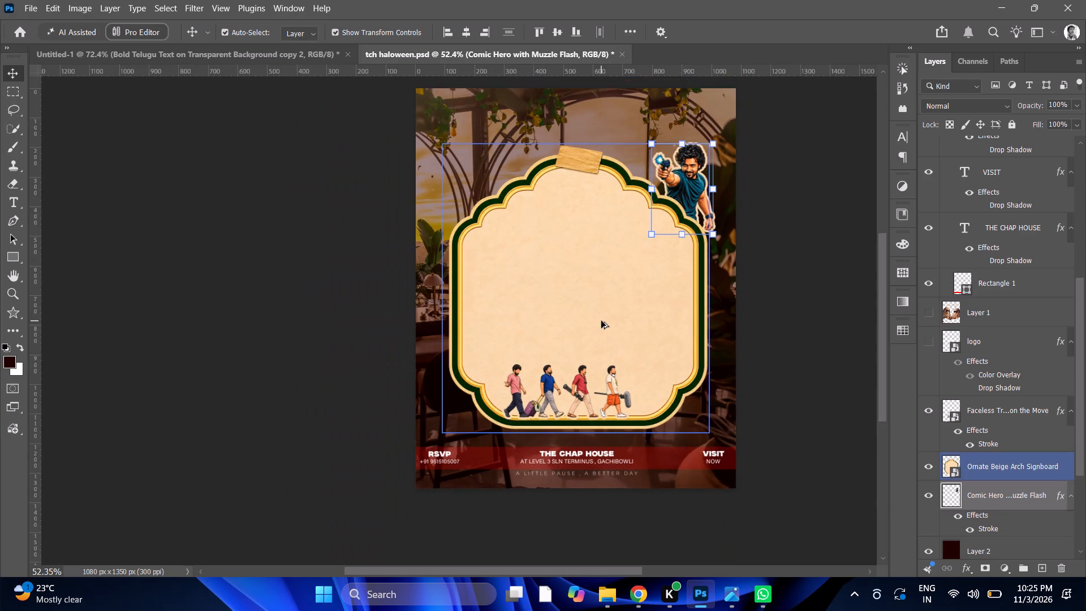
{"action": "scroll", "coordinate": [601, 321], "scroll_direction": "up", "scroll_amount": 1, "text": "alt"}
{"action": "scroll", "coordinate": [600, 329], "scroll_direction": "down", "scroll_amount": 1, "text": "alt"}
{"action": "left_click", "coordinate": [1025, 287]}
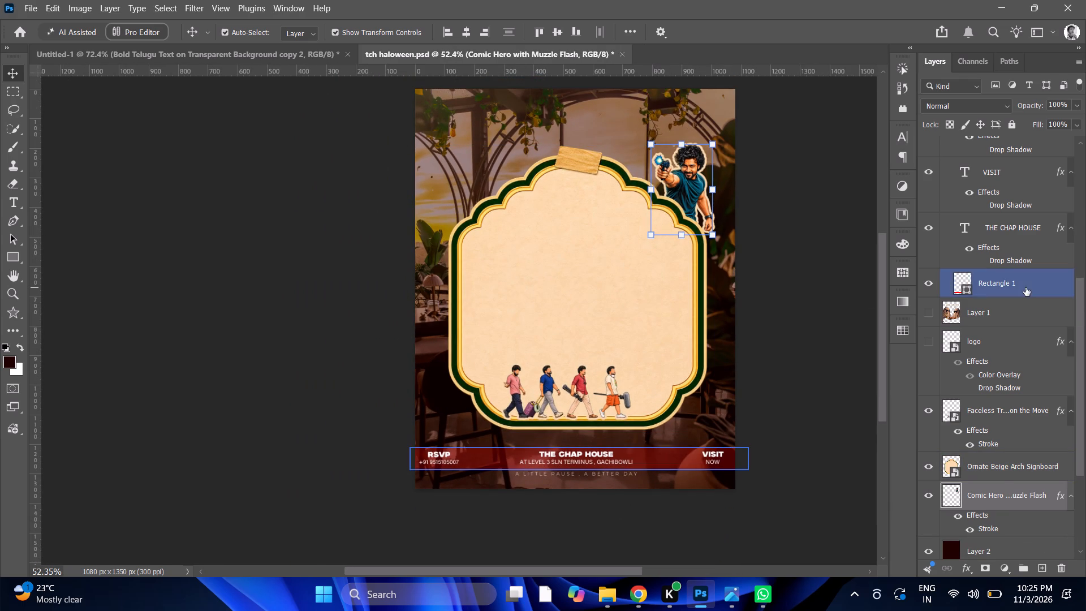
{"action": "scroll", "coordinate": [702, 345], "scroll_direction": "down", "scroll_amount": 2, "text": "alt"}
{"action": "scroll", "coordinate": [702, 345], "scroll_direction": "up", "scroll_amount": 2, "text": "alt"}
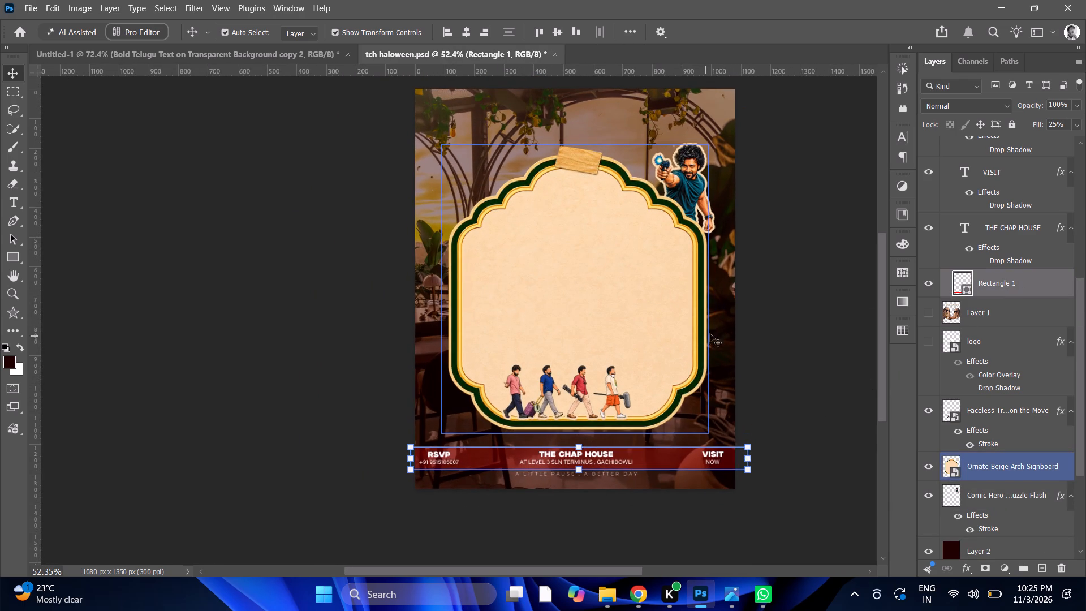
{"action": "scroll", "coordinate": [737, 318], "scroll_direction": "up", "scroll_amount": 2}
{"action": "left_click", "coordinate": [1039, 225]}
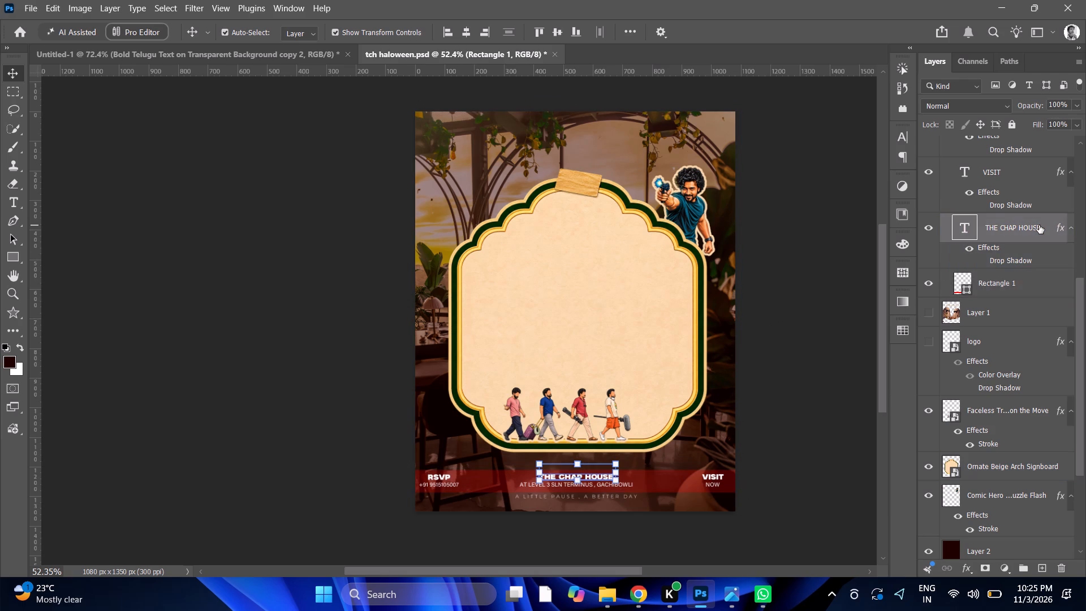
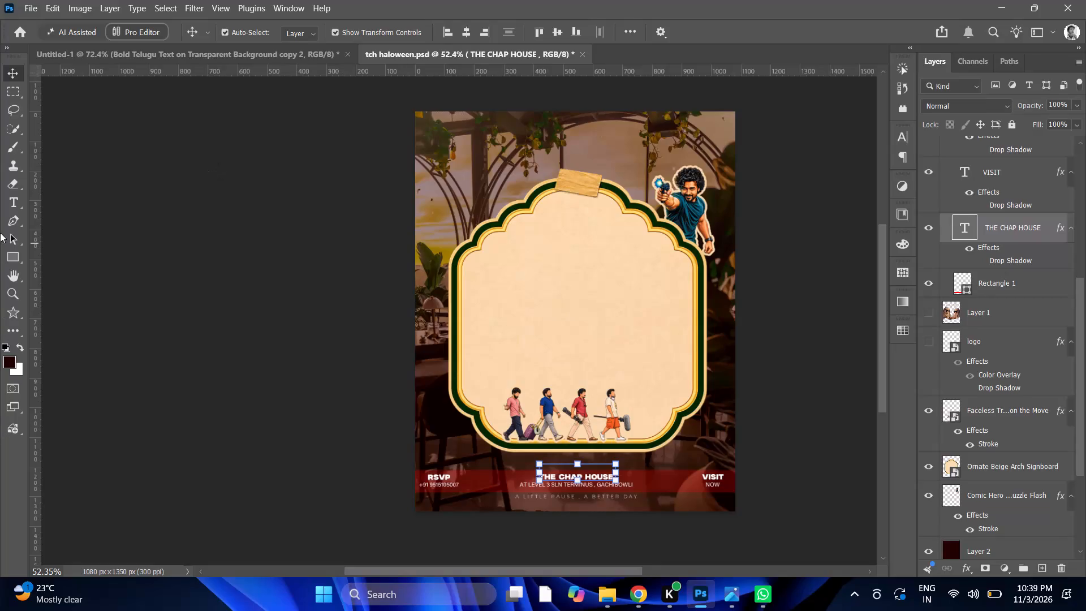
Examine the signboard, the walking men on its bottom border and the footer band, both close up and as a whole.
{"action": "scroll", "coordinate": [493, 281], "scroll_direction": "down", "scroll_amount": 4}
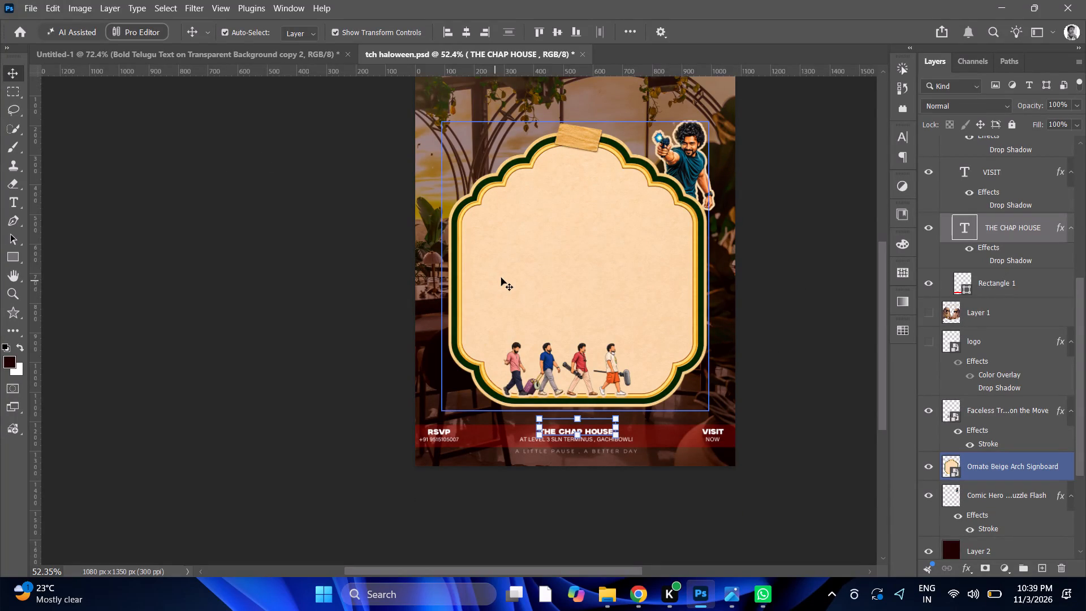
{"action": "scroll", "coordinate": [556, 255], "scroll_direction": "up", "scroll_amount": 4}
{"action": "scroll", "coordinate": [556, 255], "scroll_direction": "up", "scroll_amount": 3, "text": "alt"}
{"action": "scroll", "coordinate": [668, 254], "scroll_direction": "down", "scroll_amount": 2}
{"action": "left_click", "coordinate": [1018, 285]}
{"action": "scroll", "coordinate": [749, 333], "scroll_direction": "down", "scroll_amount": 4, "text": "alt"}
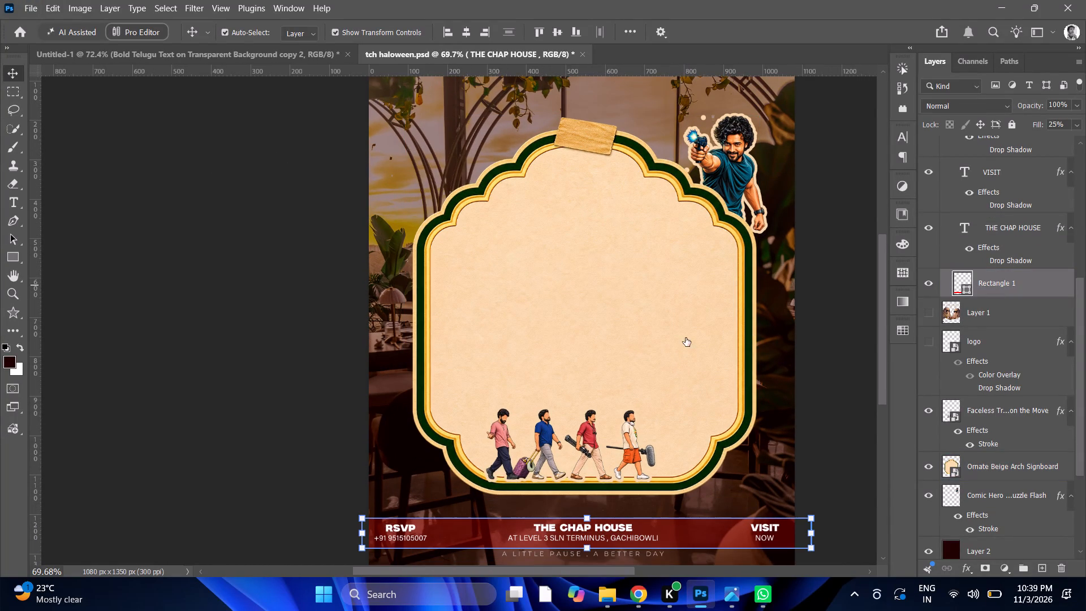
{"action": "scroll", "coordinate": [602, 342], "scroll_direction": "up", "scroll_amount": 4, "text": "alt"}
{"action": "scroll", "coordinate": [638, 437], "scroll_direction": "up", "scroll_amount": 8, "text": "alt"}
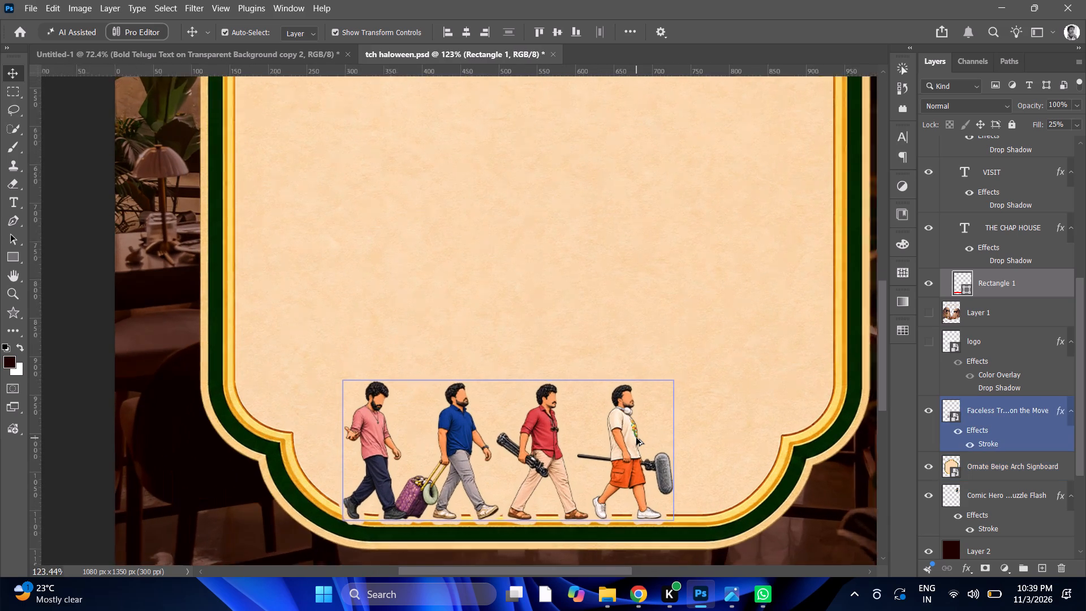
{"action": "scroll", "coordinate": [636, 438], "scroll_direction": "down", "scroll_amount": 9, "text": "alt"}
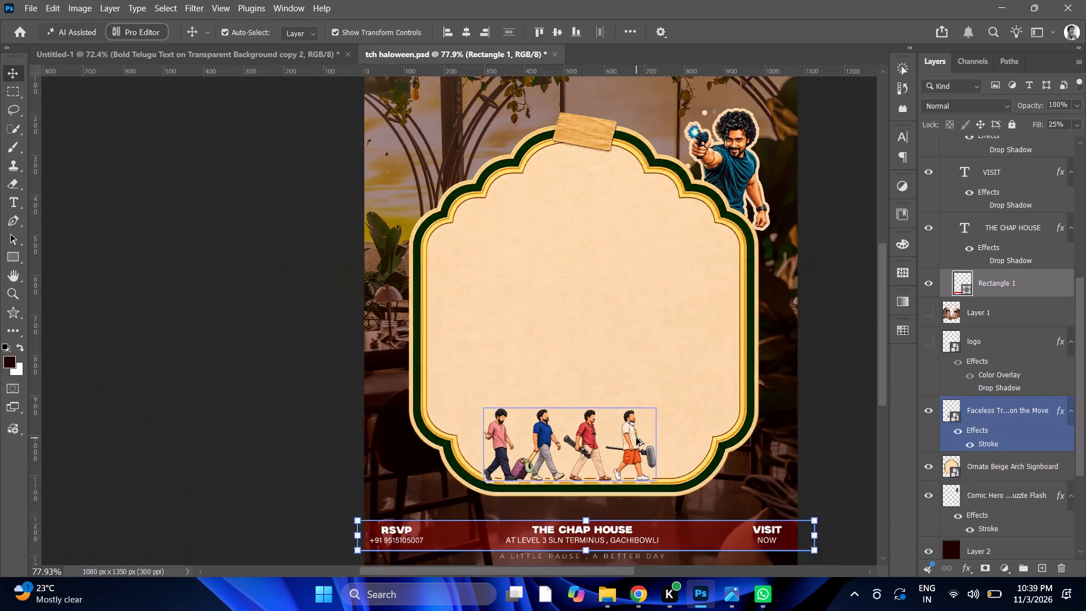
{"action": "scroll", "coordinate": [653, 424], "scroll_direction": "up", "scroll_amount": 4, "text": "alt"}
{"action": "scroll", "coordinate": [653, 423], "scroll_direction": "down", "scroll_amount": 3, "text": "alt"}
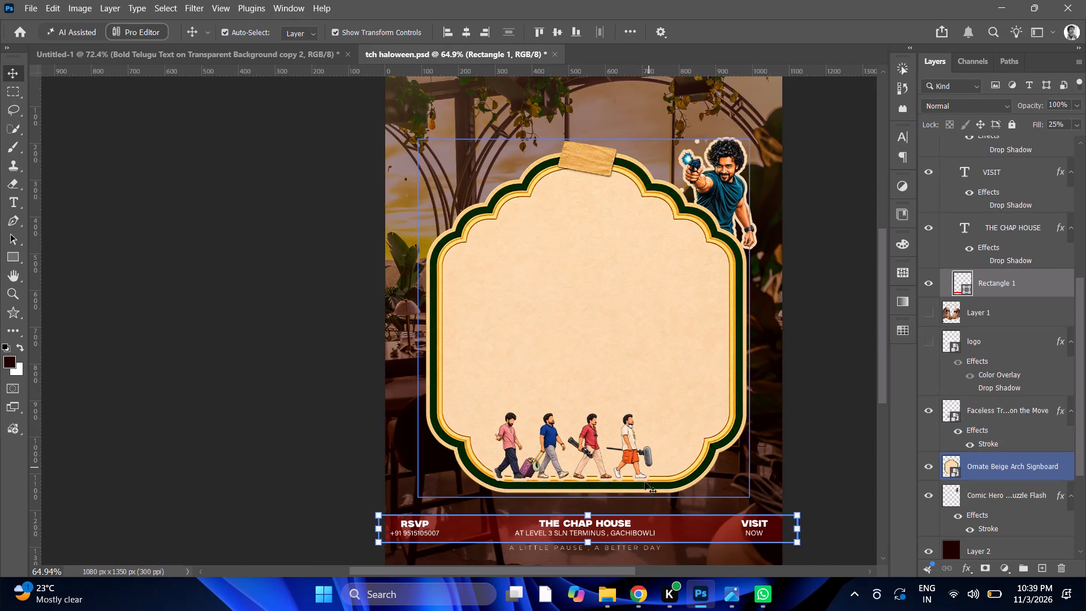
{"action": "scroll", "coordinate": [636, 423], "scroll_direction": "down", "scroll_amount": 2, "text": "alt"}
{"action": "scroll", "coordinate": [636, 423], "scroll_direction": "up", "scroll_amount": 2, "text": "alt"}
{"action": "scroll", "coordinate": [636, 423], "scroll_direction": "down", "scroll_amount": 1, "text": "alt"}
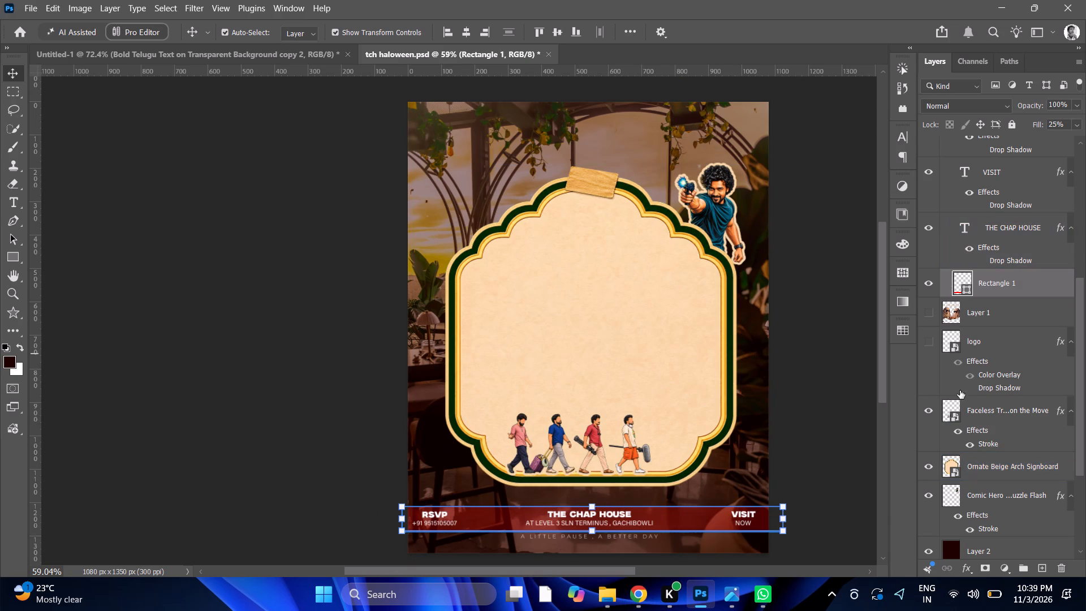
Move the hidden logo layer to the top of the layer stack, above and outside Group 2, and make it visible.
{"action": "left_click", "coordinate": [984, 352]}
{"action": "scroll", "coordinate": [1026, 346], "scroll_direction": "up", "scroll_amount": 4}
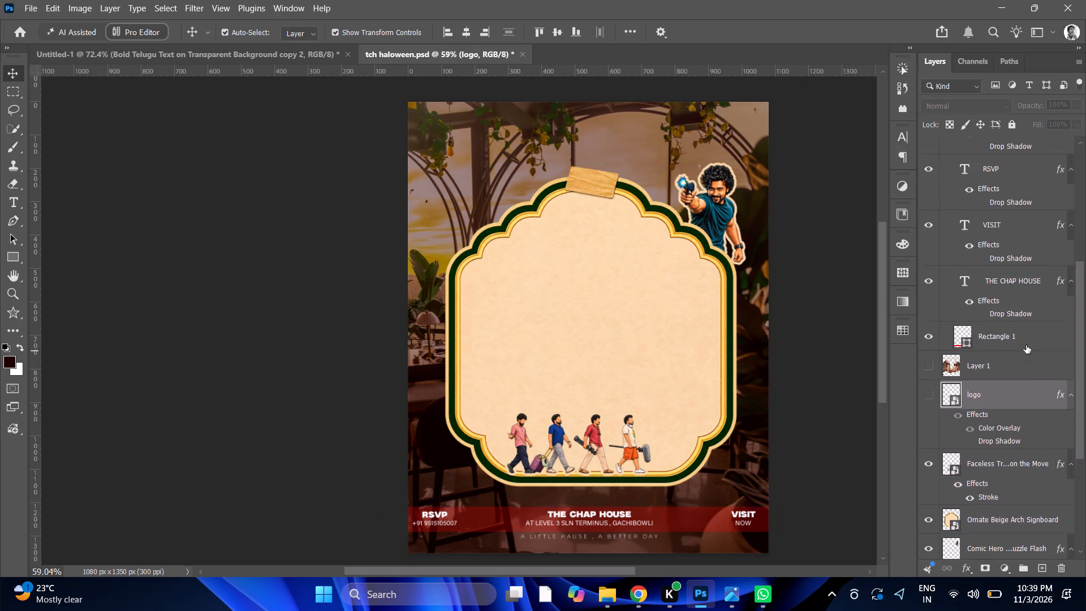
{"action": "left_click_drag", "start_coordinate": [1014, 409], "coordinate": [1052, 0]}
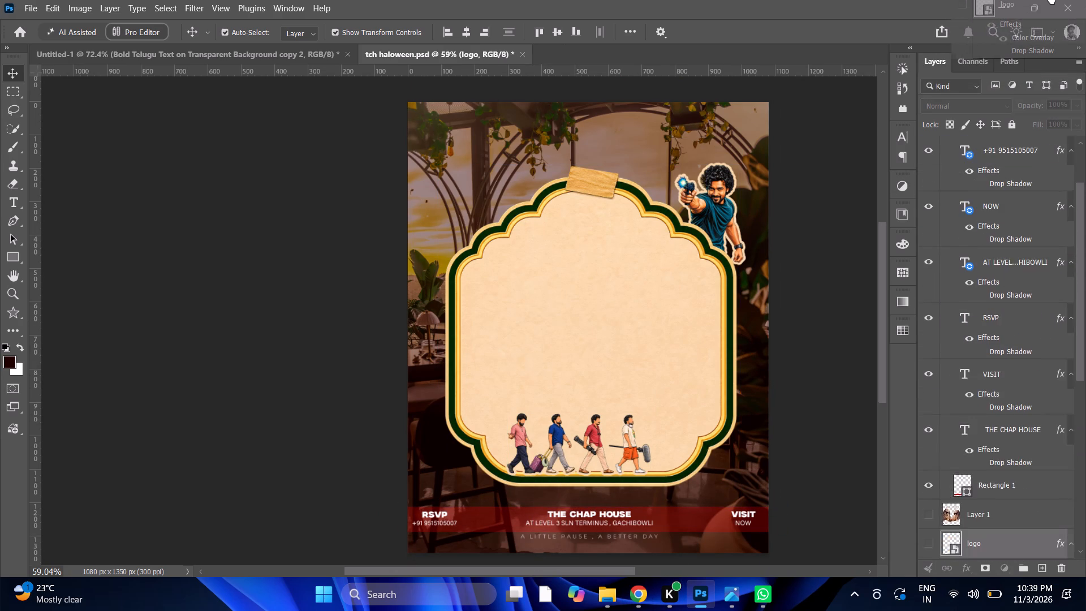
{"action": "left_click_drag", "start_coordinate": [1052, 0], "coordinate": [1012, 144]}
{"action": "left_click_drag", "start_coordinate": [989, 171], "coordinate": [992, 141]}
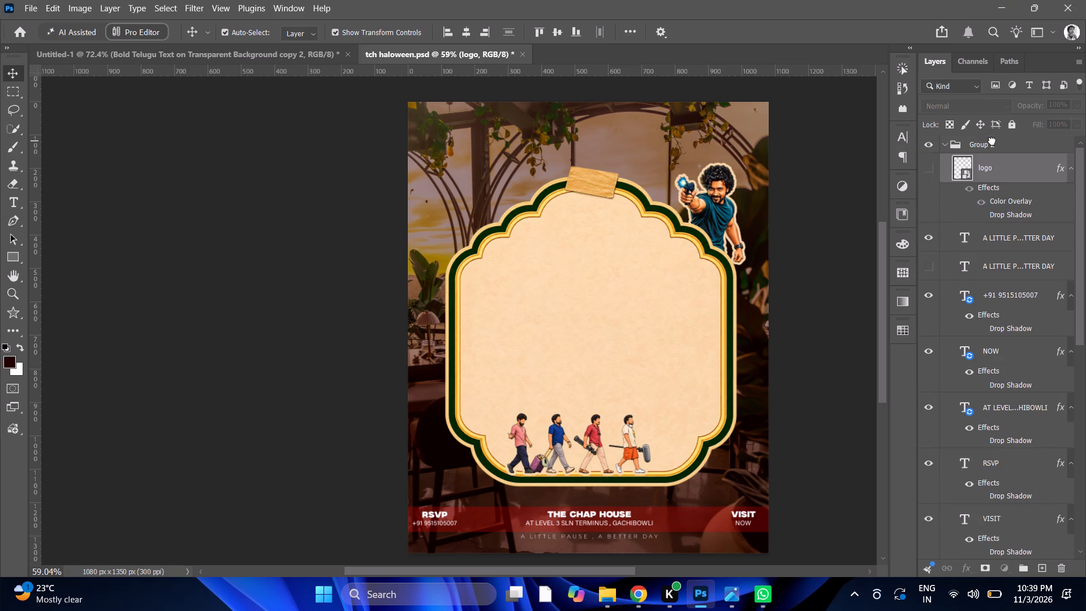
{"action": "left_click_drag", "start_coordinate": [989, 170], "coordinate": [996, 121]}
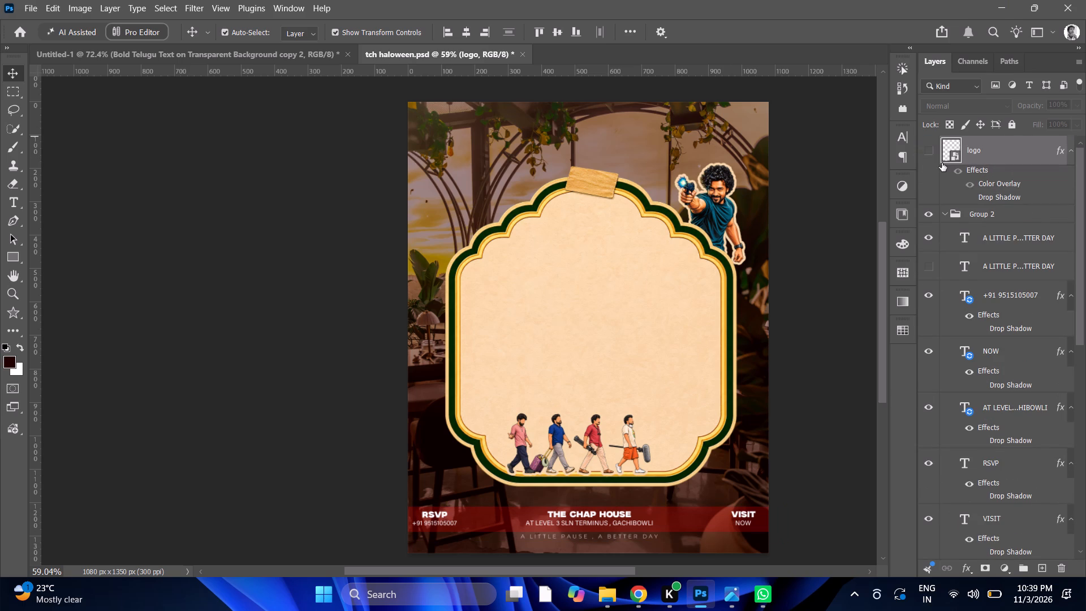
{"action": "left_click", "coordinate": [932, 161]}
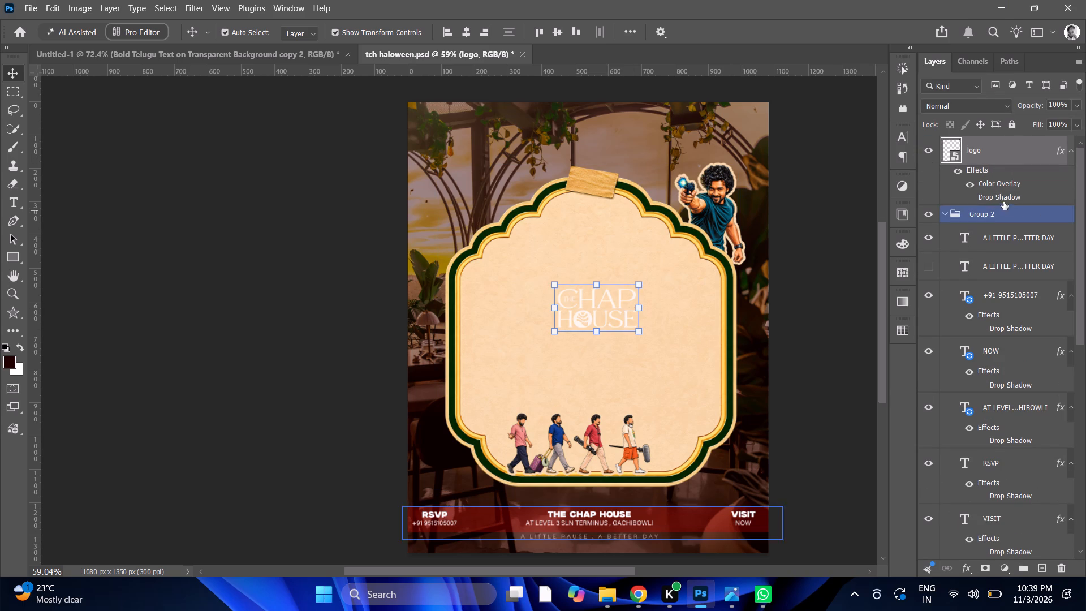
Compare the Chap House logo with its Color Overlay effect switched off and on.
{"action": "left_click", "coordinate": [971, 184]}
{"action": "left_click", "coordinate": [971, 184]}
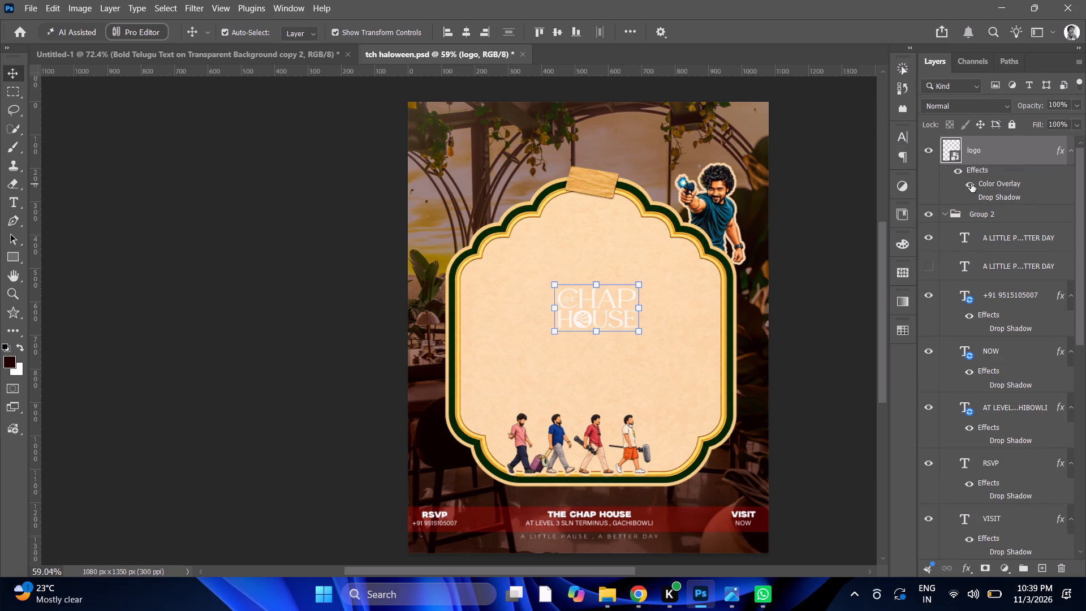
{"action": "left_click", "coordinate": [971, 184]}
{"action": "left_click", "coordinate": [971, 187]}
Set the logo's Color Overlay to dark brown #261300 at 100% opacity.
{"action": "left_click", "coordinate": [985, 187]}
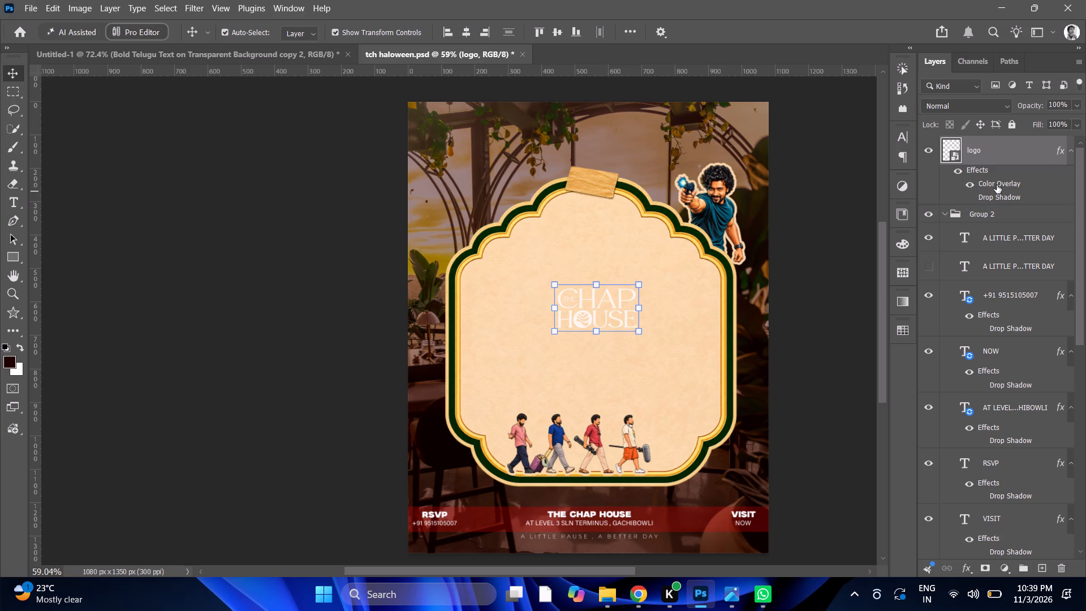
{"action": "left_click", "coordinate": [997, 185]}
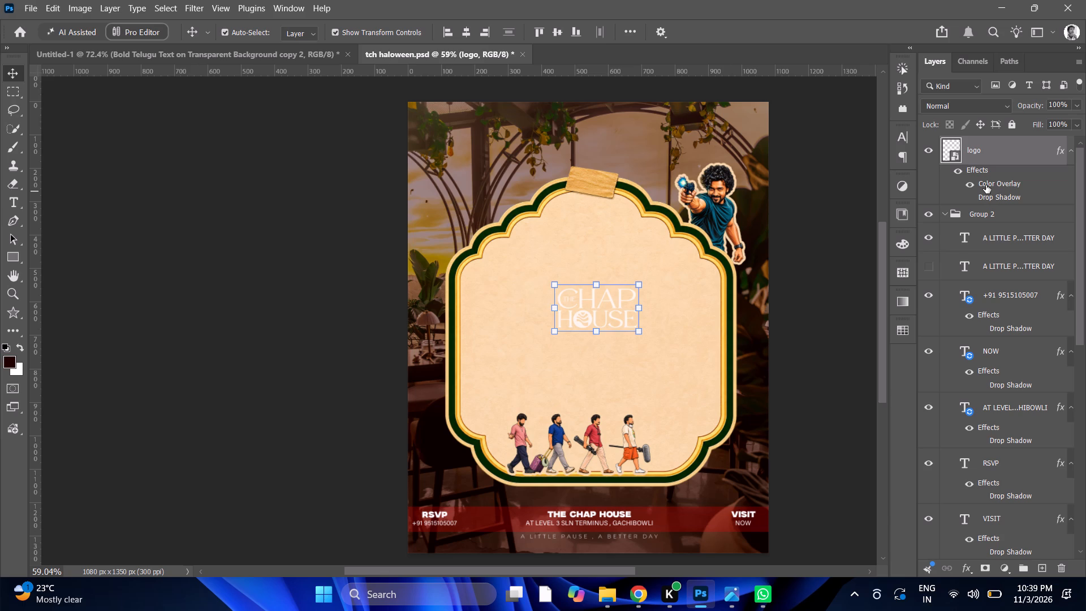
{"action": "left_click", "coordinate": [986, 185]}
{"action": "scroll", "coordinate": [611, 298], "scroll_direction": "up", "scroll_amount": 9, "text": "alt"}
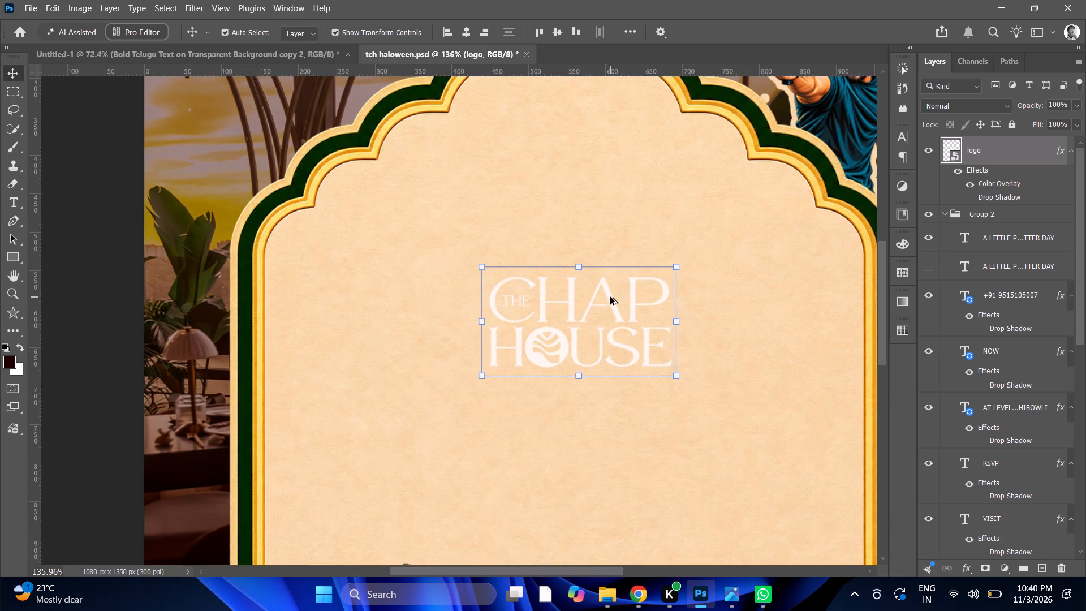
{"action": "double_click", "coordinate": [989, 183]}
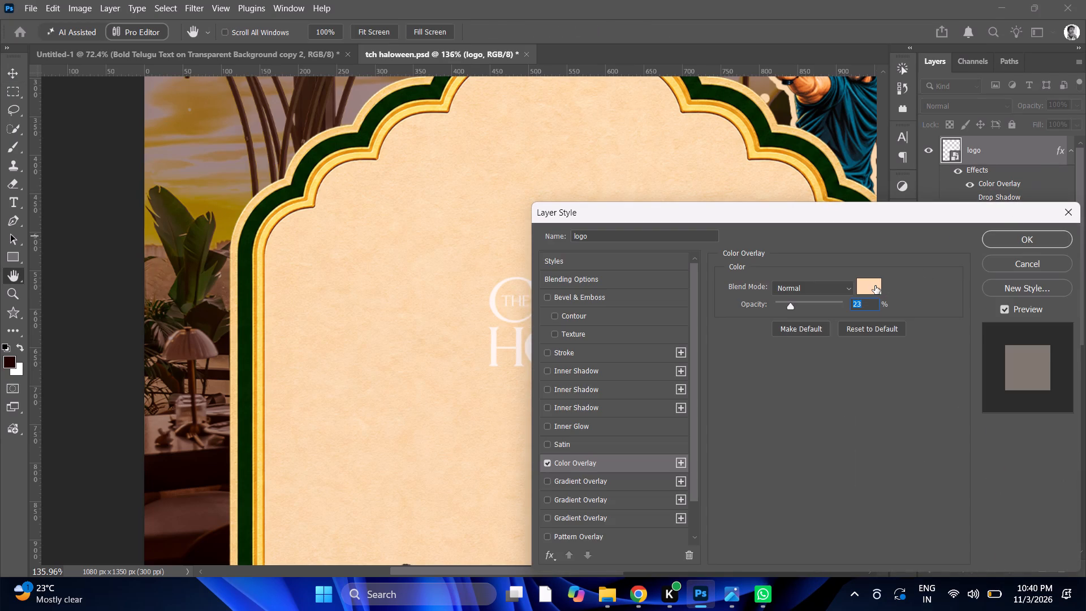
{"action": "left_click", "coordinate": [873, 286]}
{"action": "left_click_drag", "start_coordinate": [736, 413], "coordinate": [803, 422]}
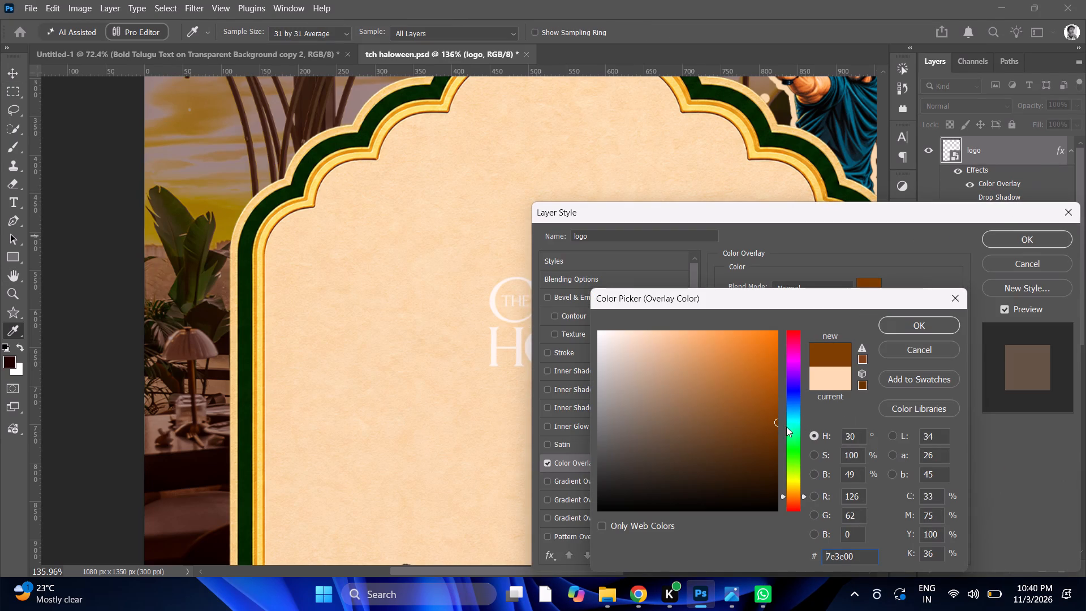
{"action": "left_click_drag", "start_coordinate": [735, 463], "coordinate": [809, 484]}
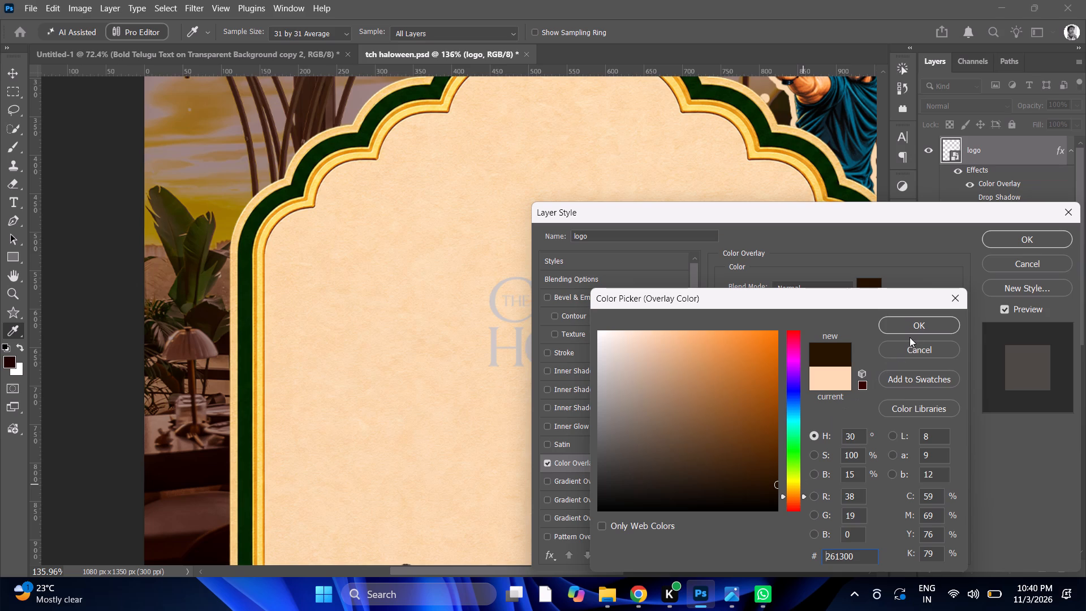
{"action": "left_click", "coordinate": [914, 328]}
{"action": "left_click_drag", "start_coordinate": [825, 307], "coordinate": [899, 291]}
{"action": "left_click", "coordinate": [1055, 243]}
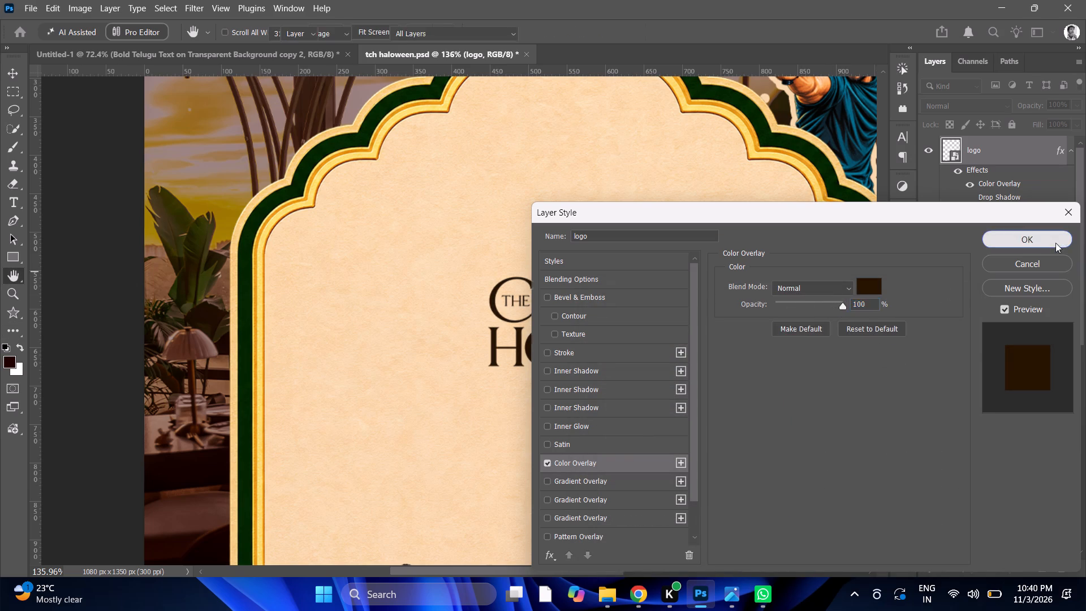
Move the Chap House logo to the signboard's upper left area, at about X 360, Y 533 px.
{"action": "scroll", "coordinate": [757, 329], "scroll_direction": "down", "scroll_amount": 7, "text": "alt"}
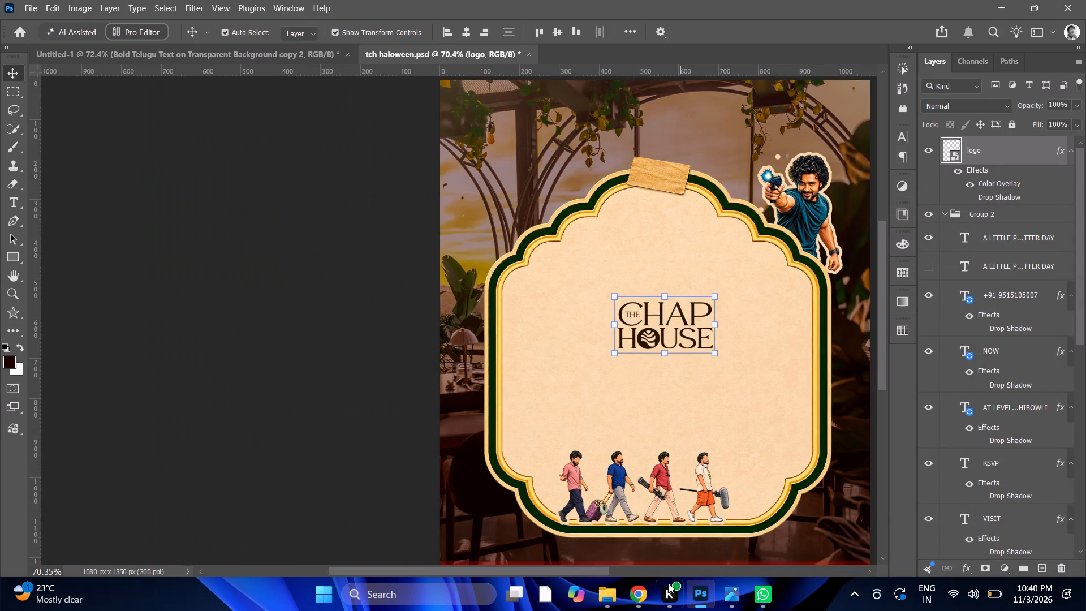
{"action": "left_click_drag", "start_coordinate": [589, 574], "coordinate": [650, 541]}
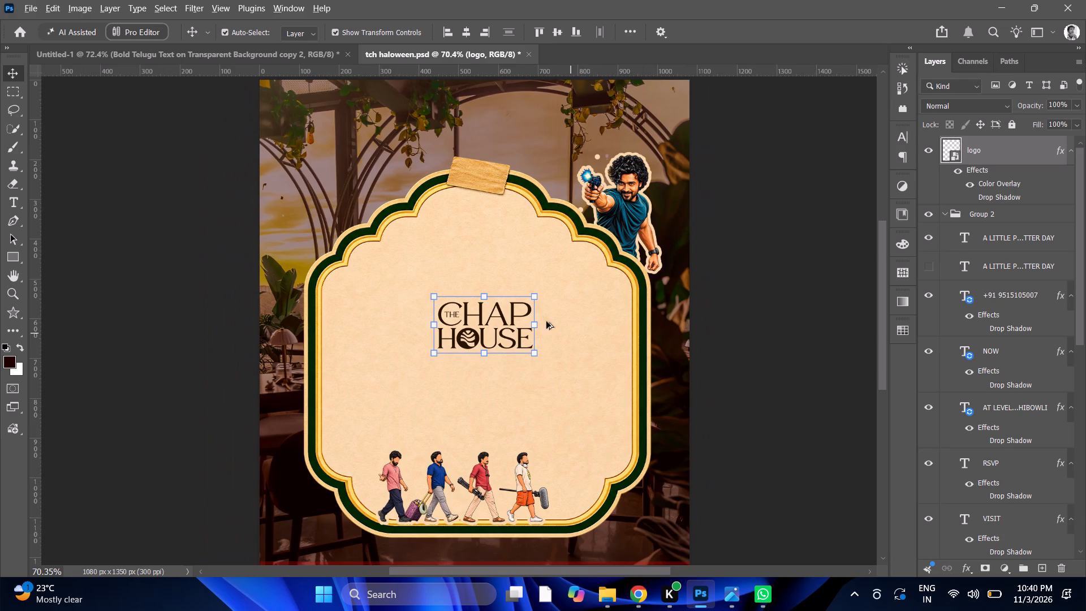
{"action": "scroll", "coordinate": [533, 319], "scroll_direction": "up", "scroll_amount": 3, "text": "alt"}
{"action": "left_click", "coordinate": [466, 292]}
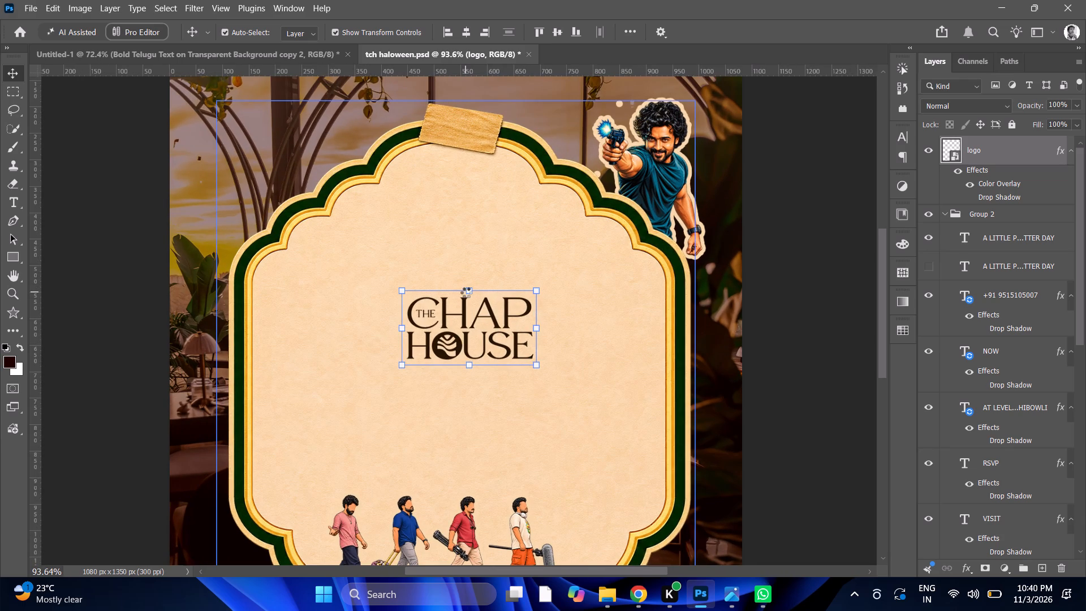
{"action": "left_click", "coordinate": [461, 325]}
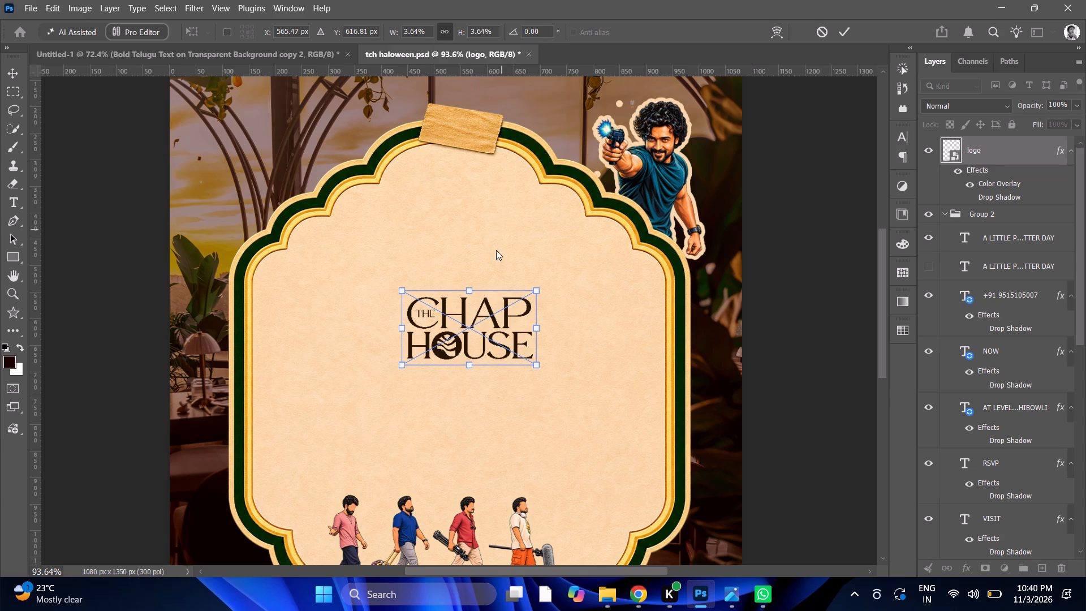
{"action": "left_click_drag", "start_coordinate": [473, 316], "coordinate": [425, 310]}
{"action": "left_click_drag", "start_coordinate": [425, 310], "coordinate": [416, 307]}
{"action": "left_click", "coordinate": [420, 290]}
{"action": "left_click_drag", "start_coordinate": [438, 314], "coordinate": [351, 281]}
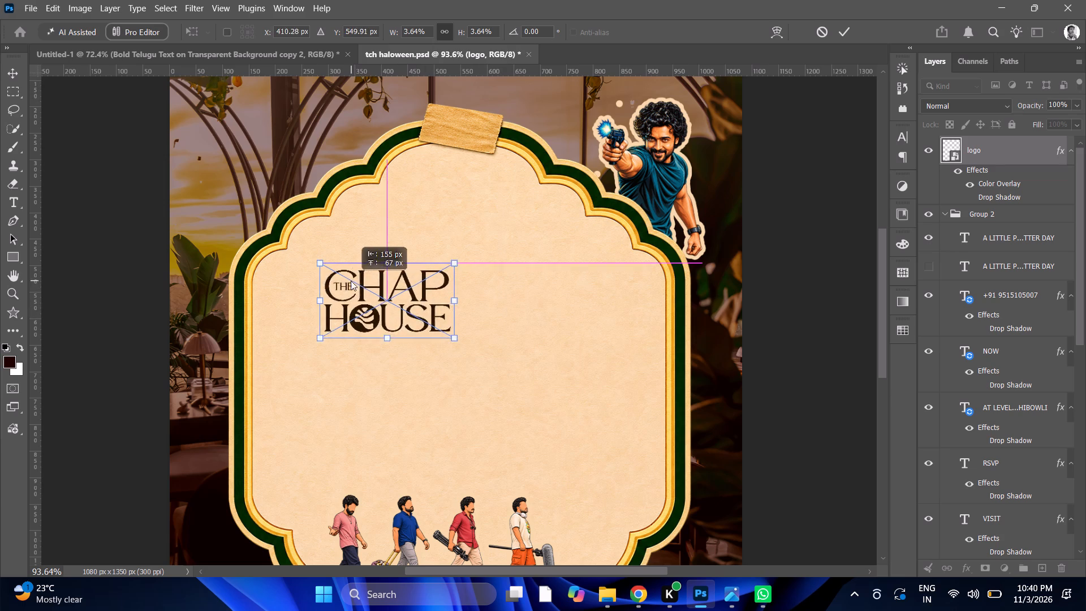
{"action": "left_click_drag", "start_coordinate": [351, 281], "coordinate": [329, 269]}
{"action": "scroll", "coordinate": [329, 269], "scroll_direction": "up", "scroll_amount": 4, "text": "alt"}
{"action": "scroll", "coordinate": [329, 269], "scroll_direction": "down", "scroll_amount": 3, "text": "alt"}
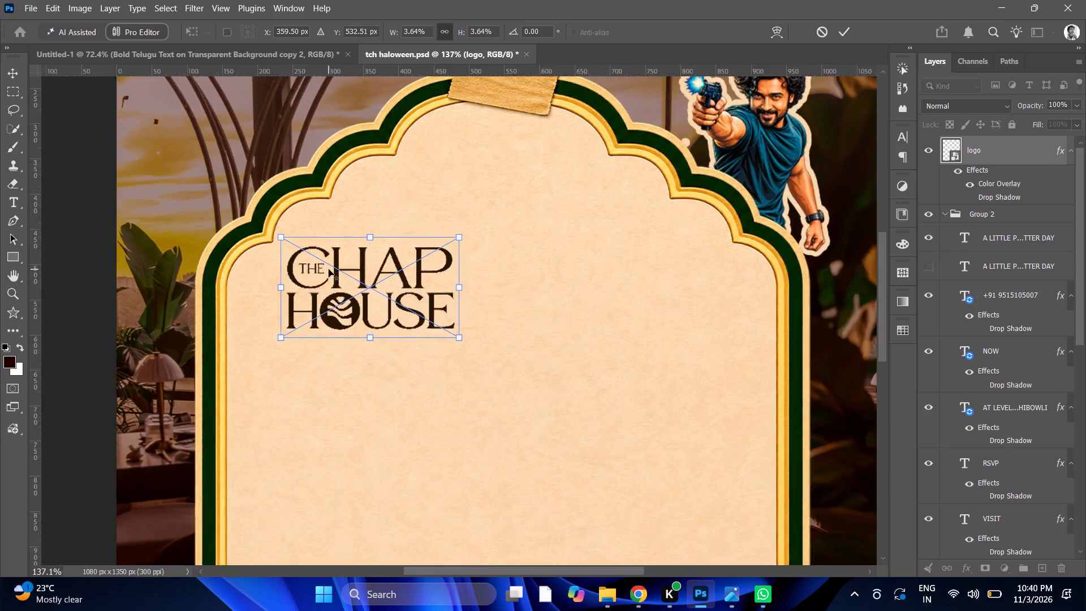
{"action": "scroll", "coordinate": [329, 269], "scroll_direction": "down", "scroll_amount": 3, "text": "alt"}
{"action": "left_click", "coordinate": [841, 33]}
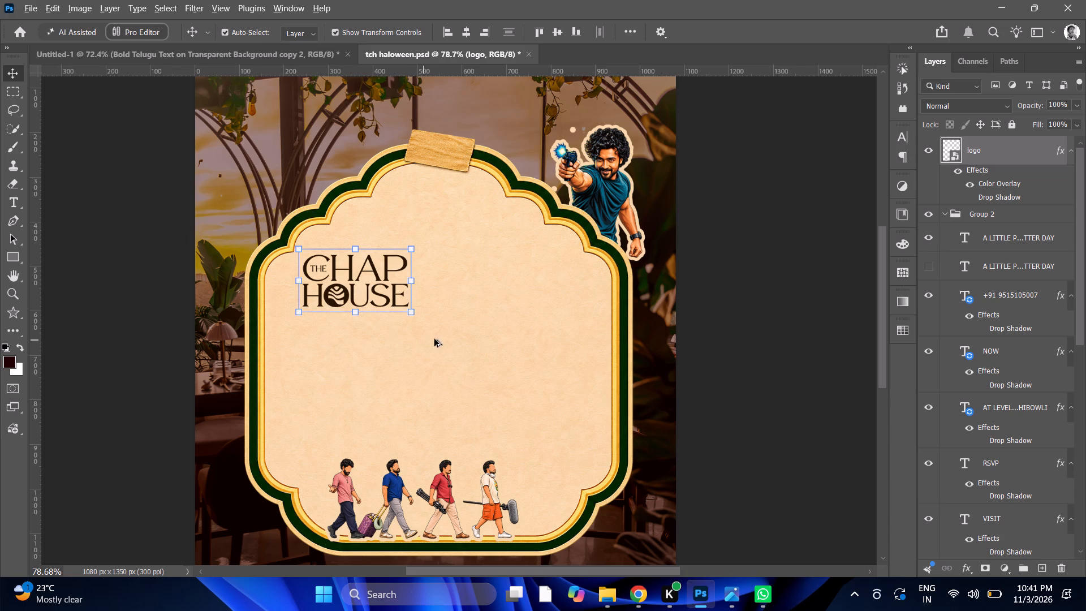
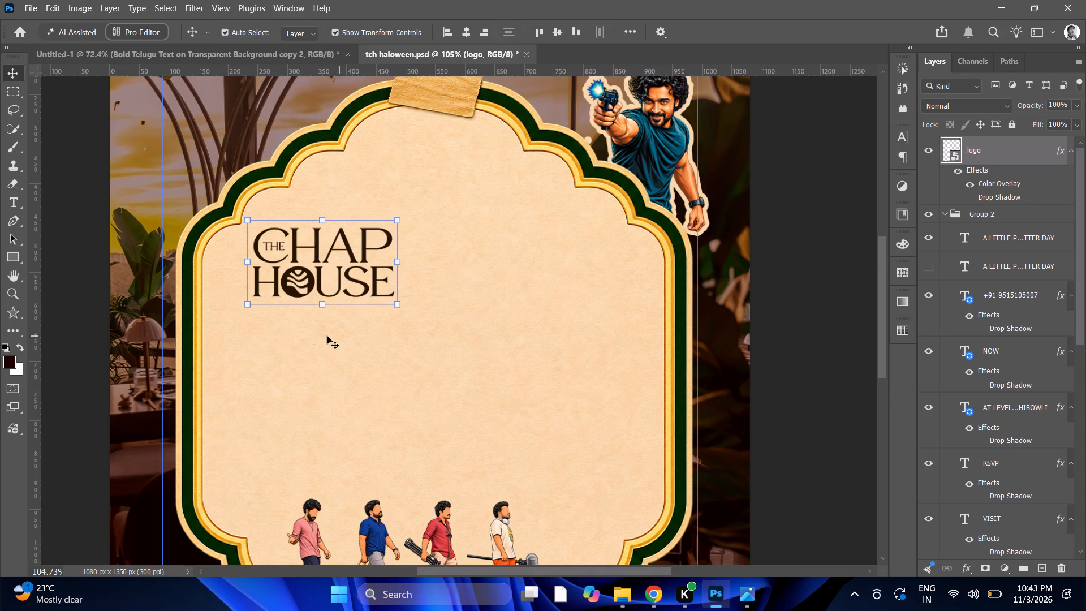
{"action": "scroll", "coordinate": [314, 335], "scroll_direction": "down", "scroll_amount": 5, "text": "alt"}
{"action": "left_click", "coordinate": [322, 265]}
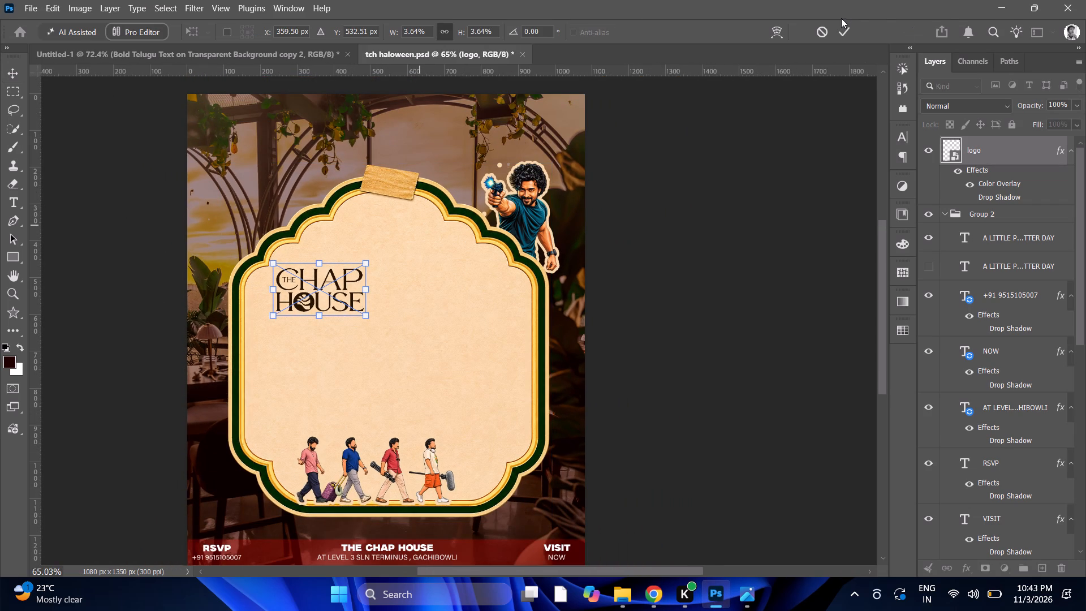
{"action": "left_click", "coordinate": [844, 28]}
{"action": "scroll", "coordinate": [438, 458], "scroll_direction": "down", "scroll_amount": 5, "text": "alt"}
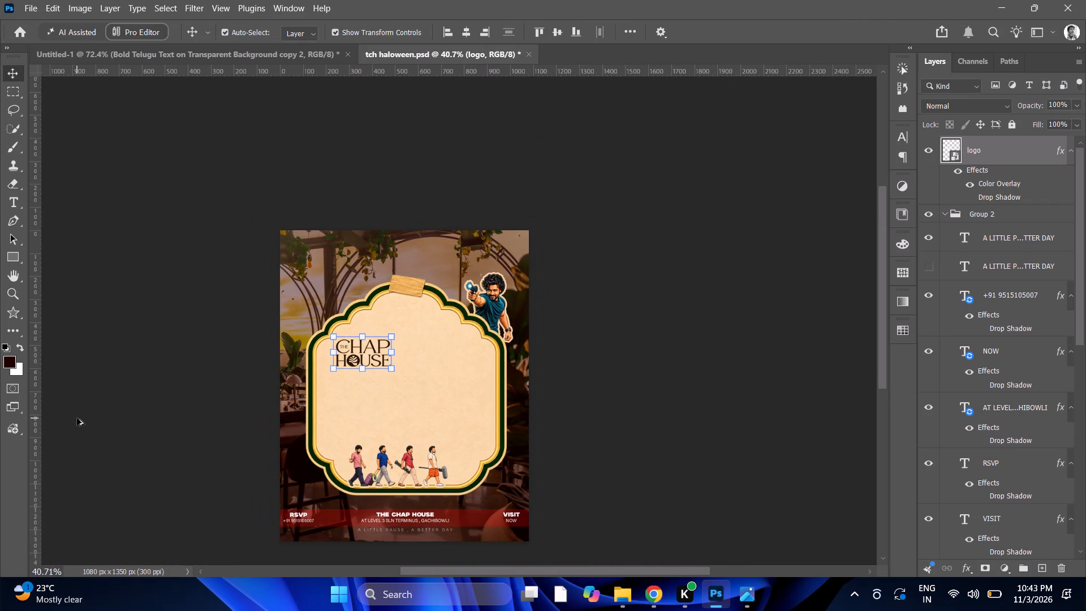
{"action": "scroll", "coordinate": [308, 462], "scroll_direction": "down", "scroll_amount": 3, "text": "alt"}
{"action": "scroll", "coordinate": [307, 463], "scroll_direction": "up", "scroll_amount": 8, "text": "alt"}
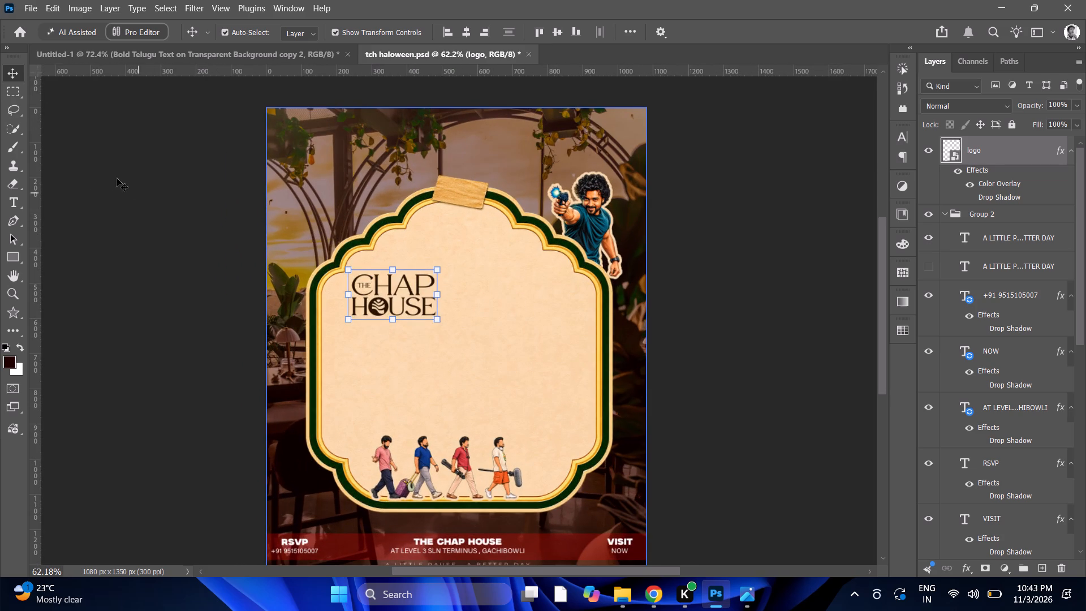
{"action": "left_click", "coordinate": [20, 201]}
{"action": "left_click", "coordinate": [362, 366]}
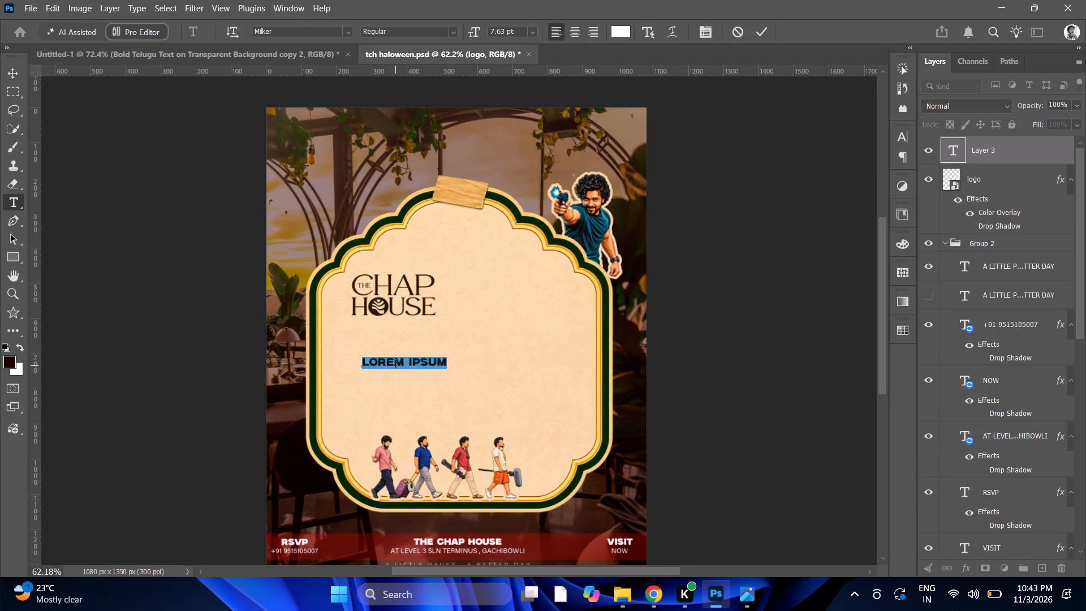
{"action": "key", "text": "shift+m"}
{"action": "type", "text": "OVIE"}
{"action": "key", "text": "shift+space"}
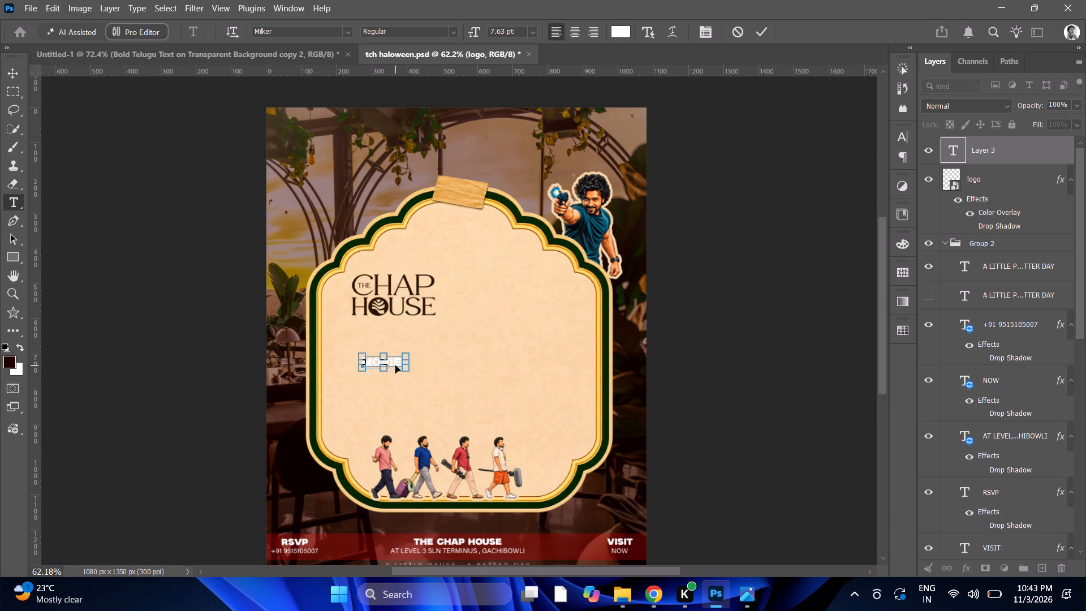
Change the colour of the whole MOVIE text from the signboard to a deep pure red.
{"action": "key", "text": "ctrl+a"}
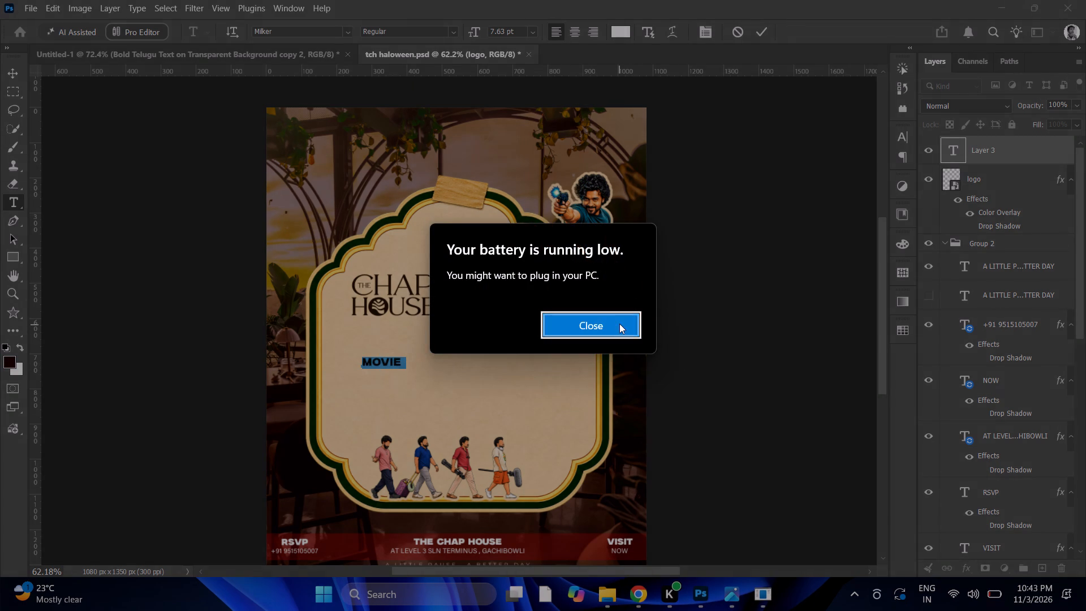
{"action": "left_click", "coordinate": [619, 324]}
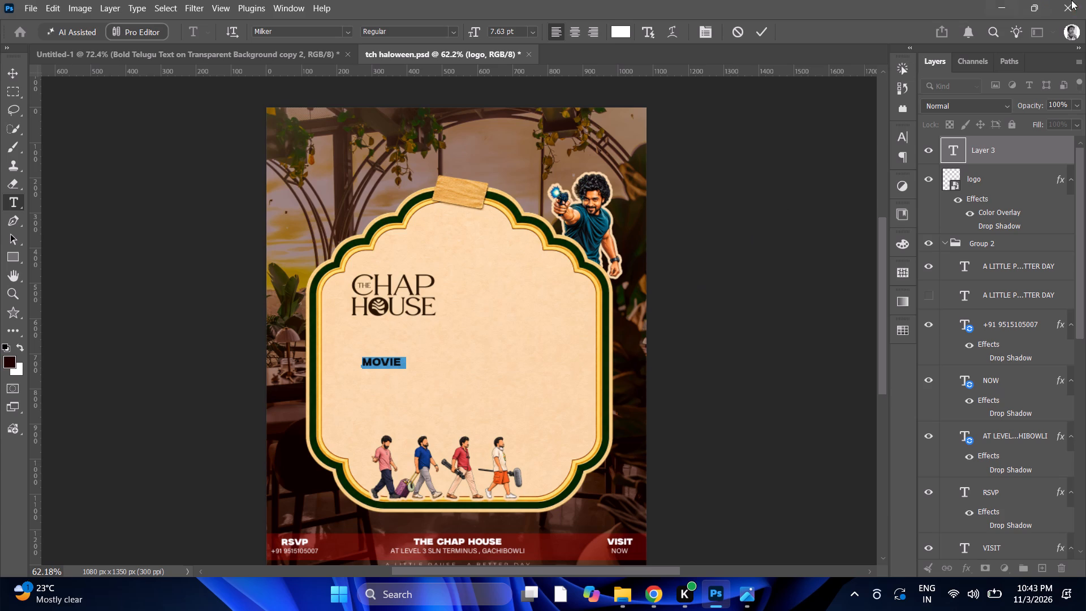
{"action": "left_click", "coordinate": [626, 33]}
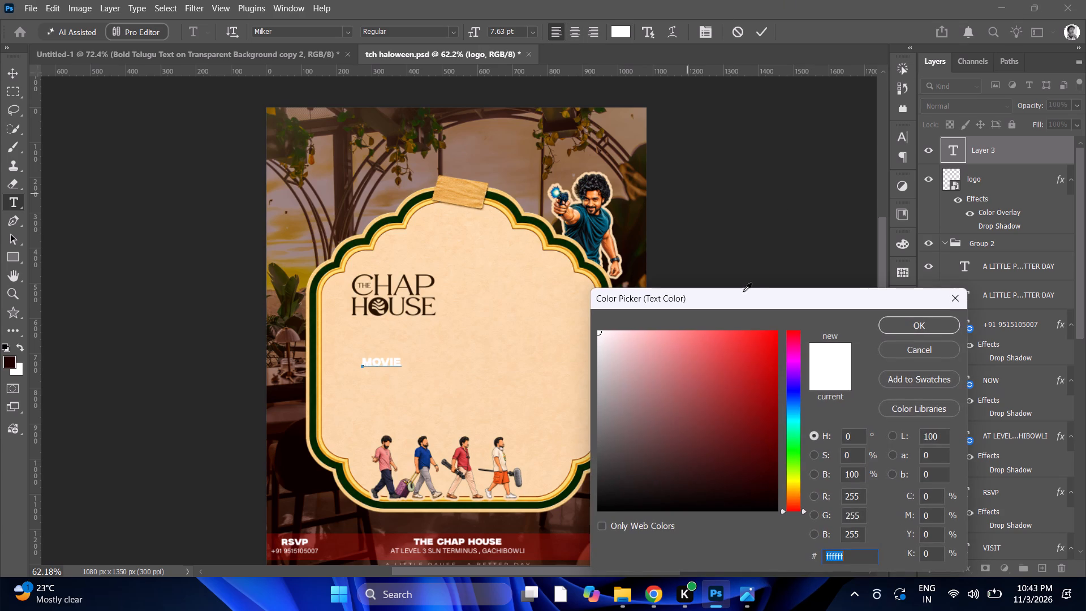
{"action": "left_click_drag", "start_coordinate": [755, 434], "coordinate": [828, 398]}
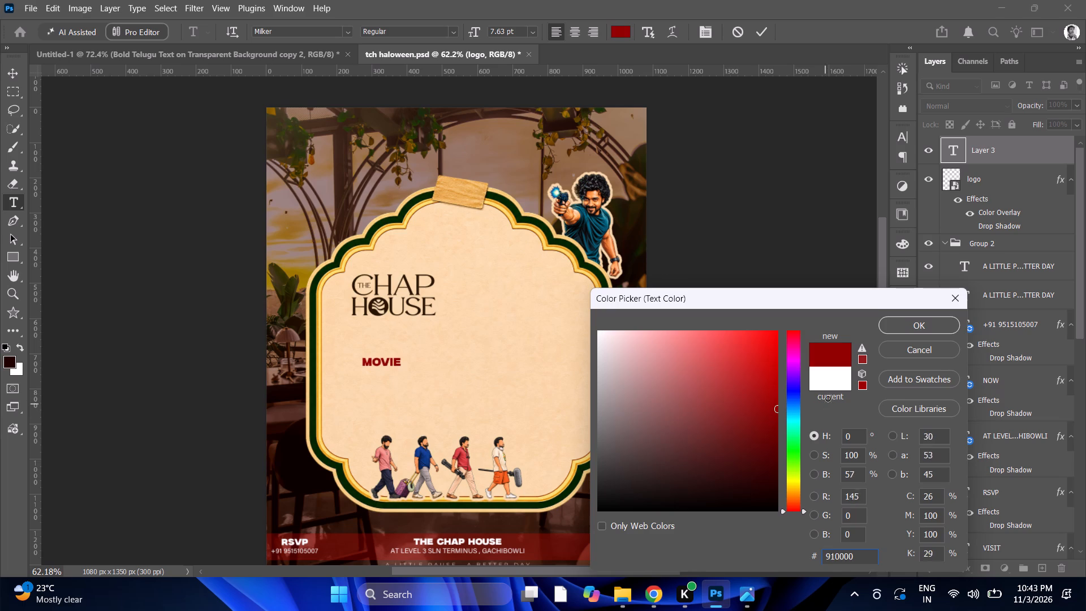
{"action": "left_click_drag", "start_coordinate": [828, 398], "coordinate": [846, 373]}
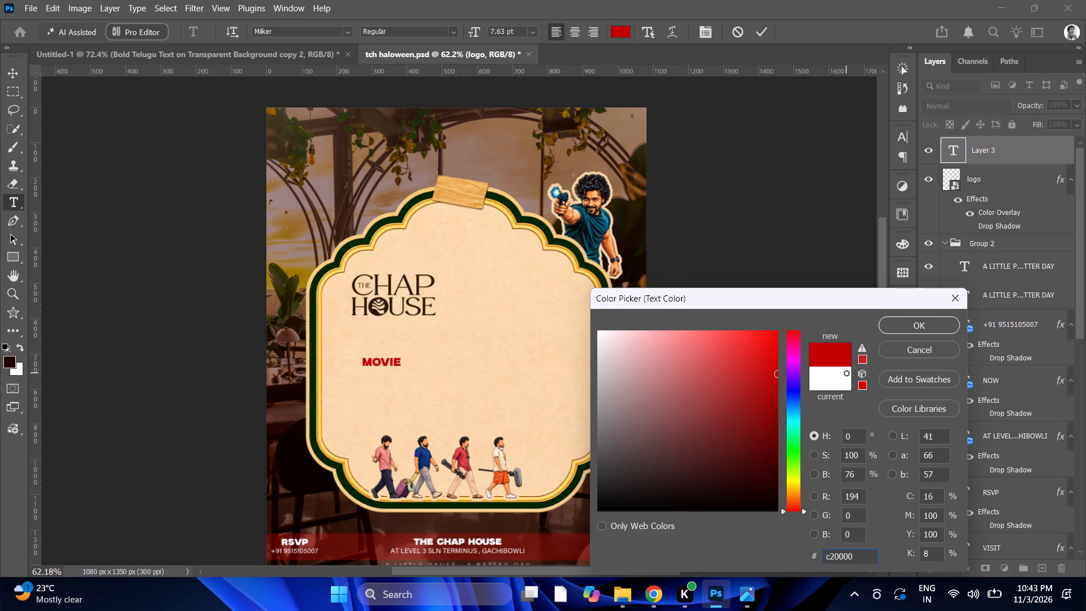
{"action": "left_click_drag", "start_coordinate": [846, 373], "coordinate": [861, 361]}
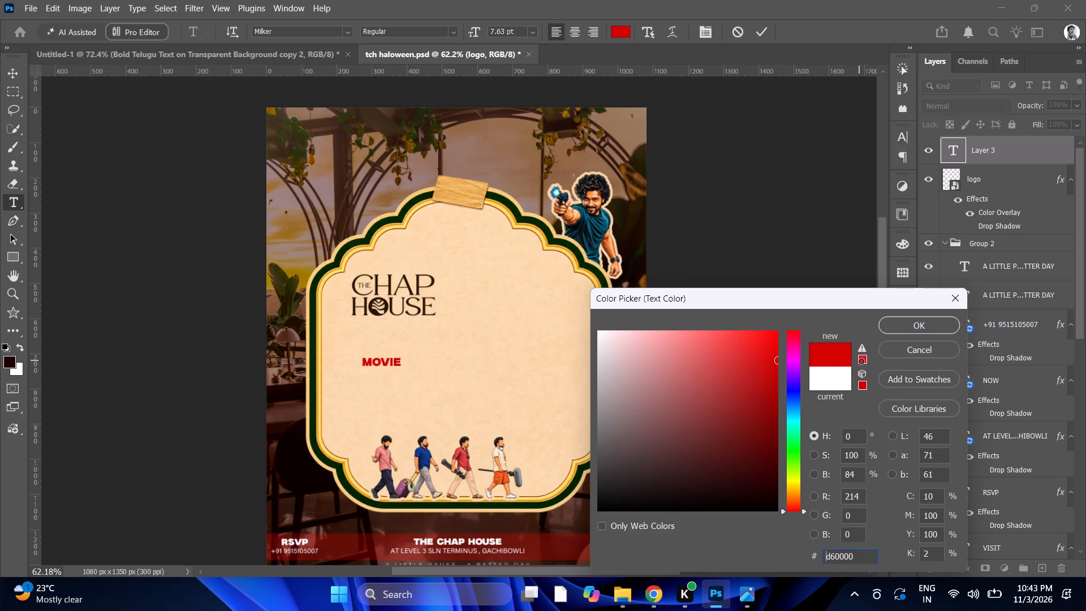
{"action": "left_click_drag", "start_coordinate": [861, 361], "coordinate": [876, 376]}
{"action": "left_click", "coordinate": [933, 328]}
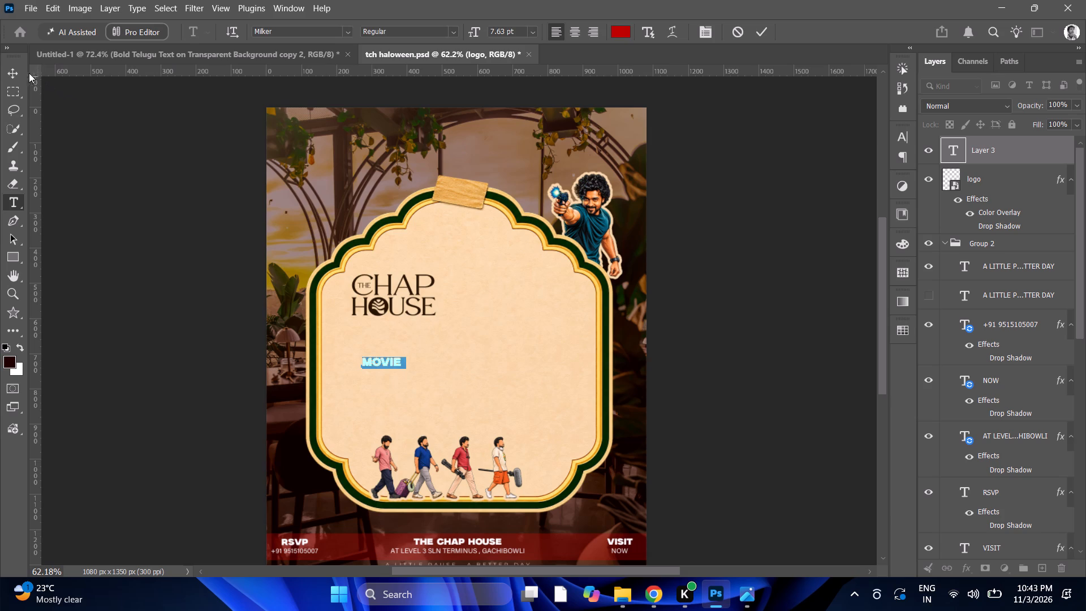
Scale the red MOVIE text on the signboard up proportionally to about 377%.
{"action": "left_click", "coordinate": [13, 72]}
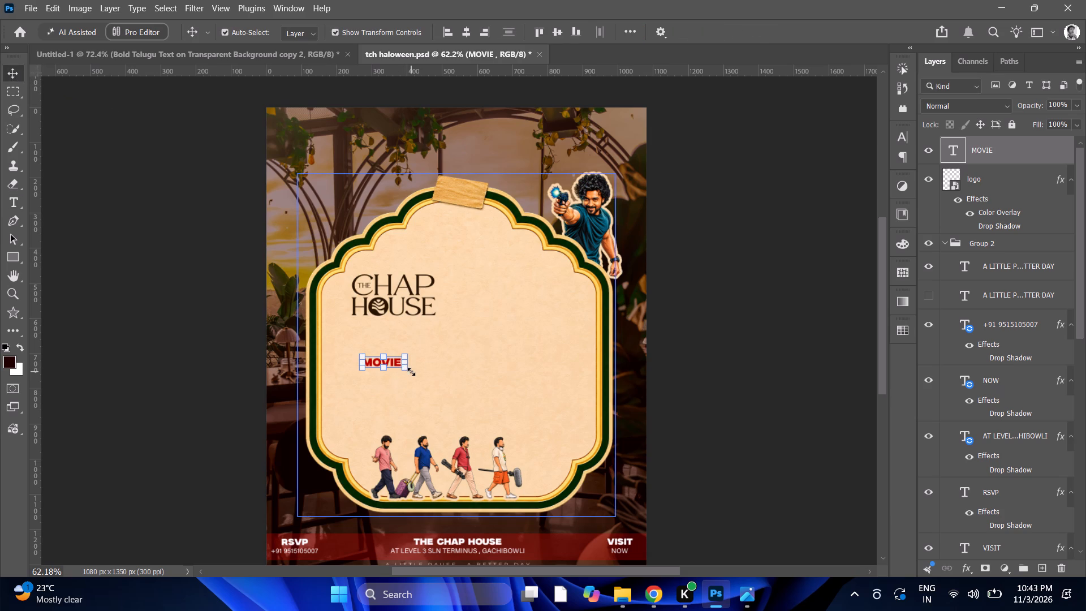
{"action": "left_click_drag", "start_coordinate": [403, 373], "coordinate": [517, 432]}
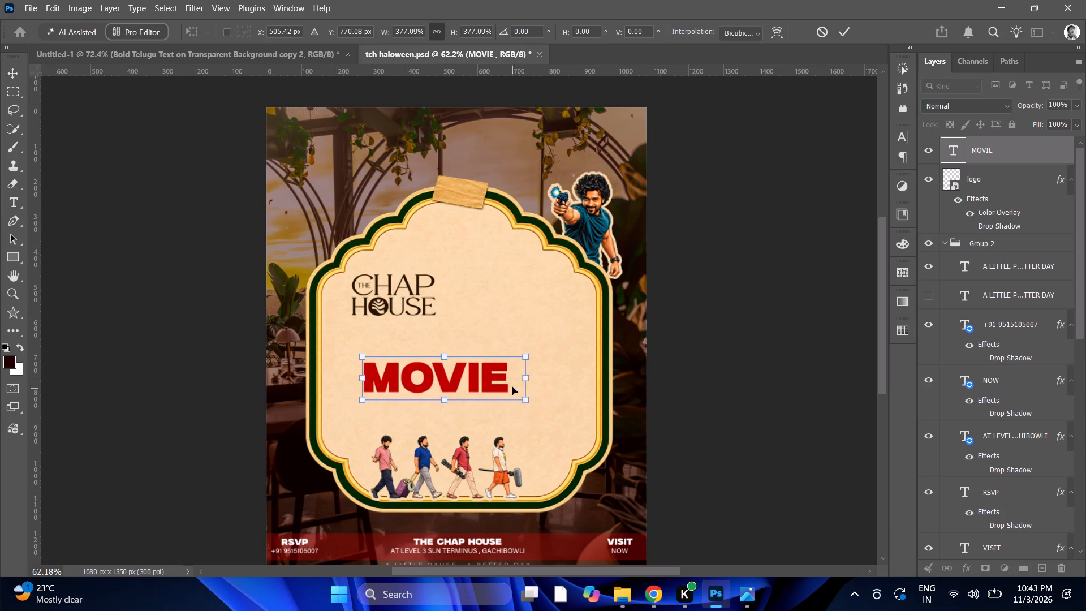
{"action": "scroll", "coordinate": [397, 365], "scroll_direction": "up", "scroll_amount": 4, "text": "alt"}
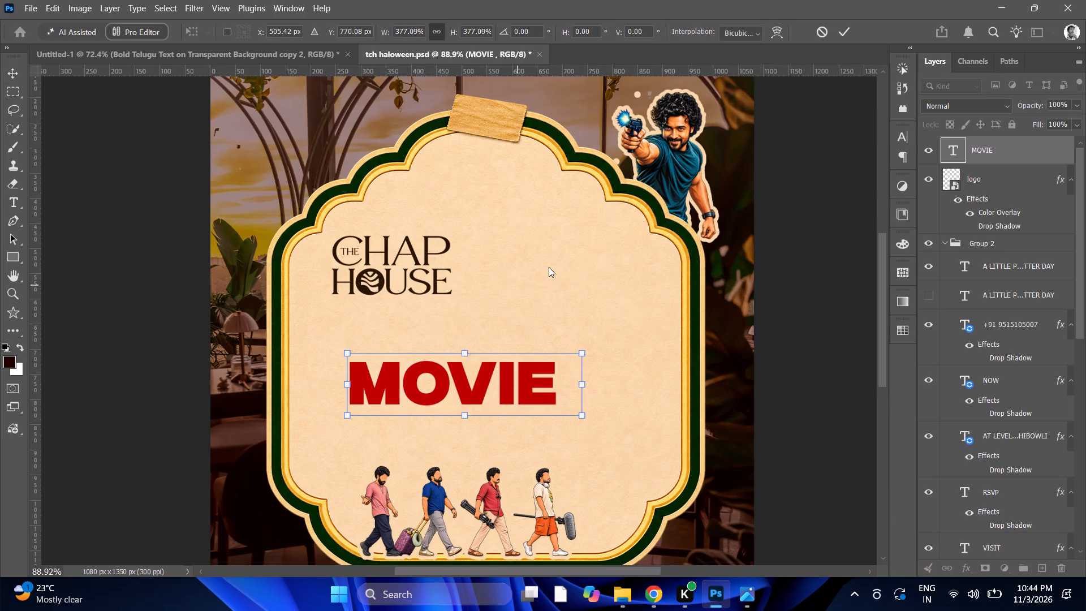
{"action": "left_click", "coordinate": [846, 29]}
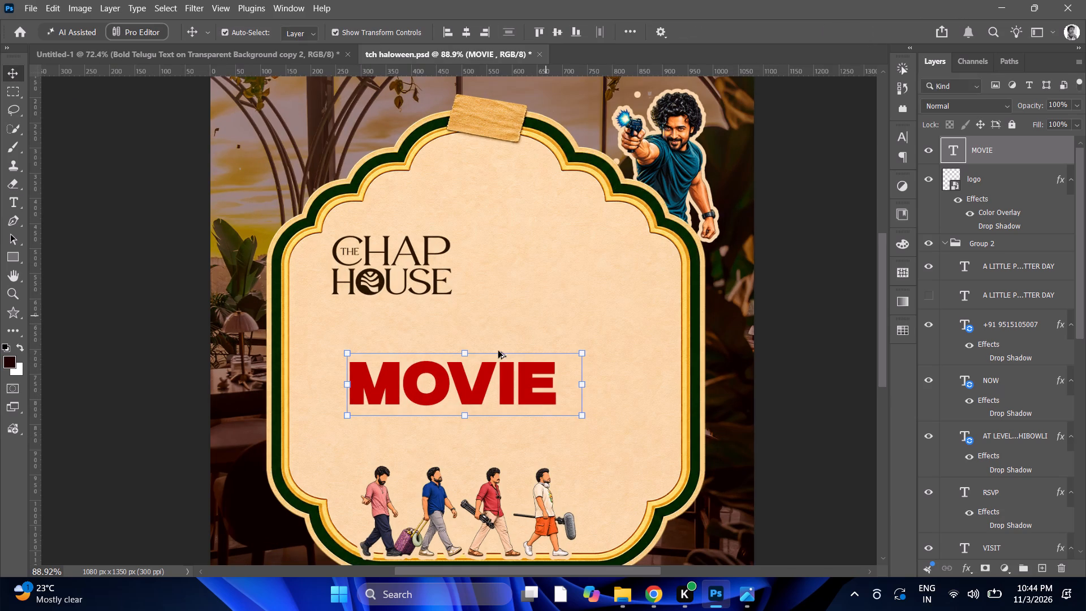
Move the MOVIE text up, just below the Chap House logo and near the signboard's horizontal centre.
{"action": "scroll", "coordinate": [475, 367], "scroll_direction": "down", "scroll_amount": 3, "text": "alt"}
{"action": "scroll", "coordinate": [473, 383], "scroll_direction": "up", "scroll_amount": 4, "text": "alt"}
{"action": "left_click_drag", "start_coordinate": [482, 377], "coordinate": [488, 361]}
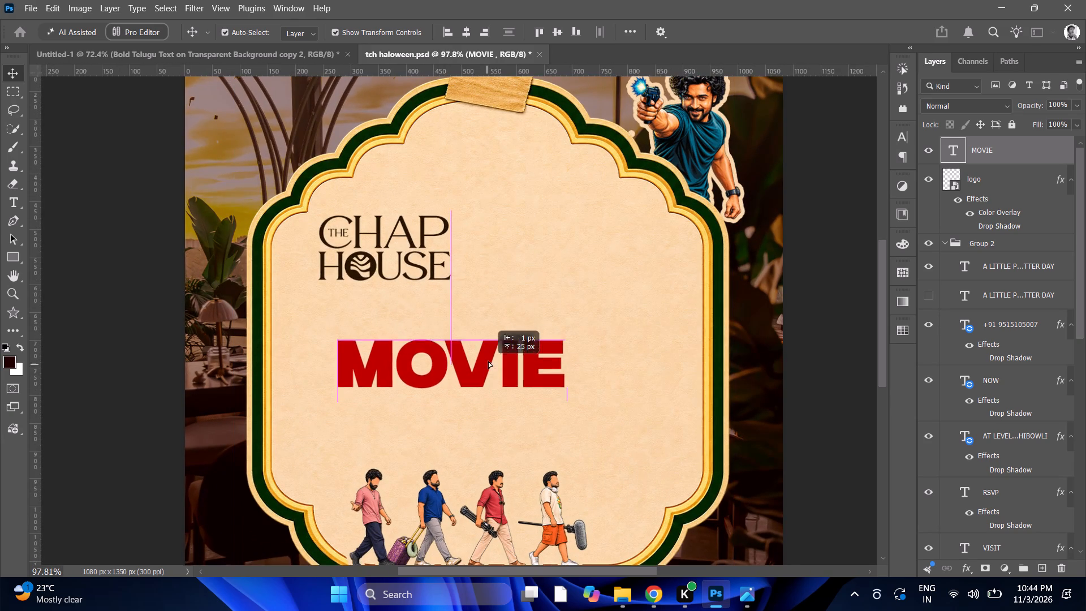
{"action": "left_click_drag", "start_coordinate": [488, 361], "coordinate": [505, 321]}
Move the Chap House logo to the top centre of the signboard, just below the wooden tape.
{"action": "scroll", "coordinate": [497, 321], "scroll_direction": "down", "scroll_amount": 9, "text": "alt"}
{"action": "scroll", "coordinate": [491, 330], "scroll_direction": "up", "scroll_amount": 5, "text": "alt"}
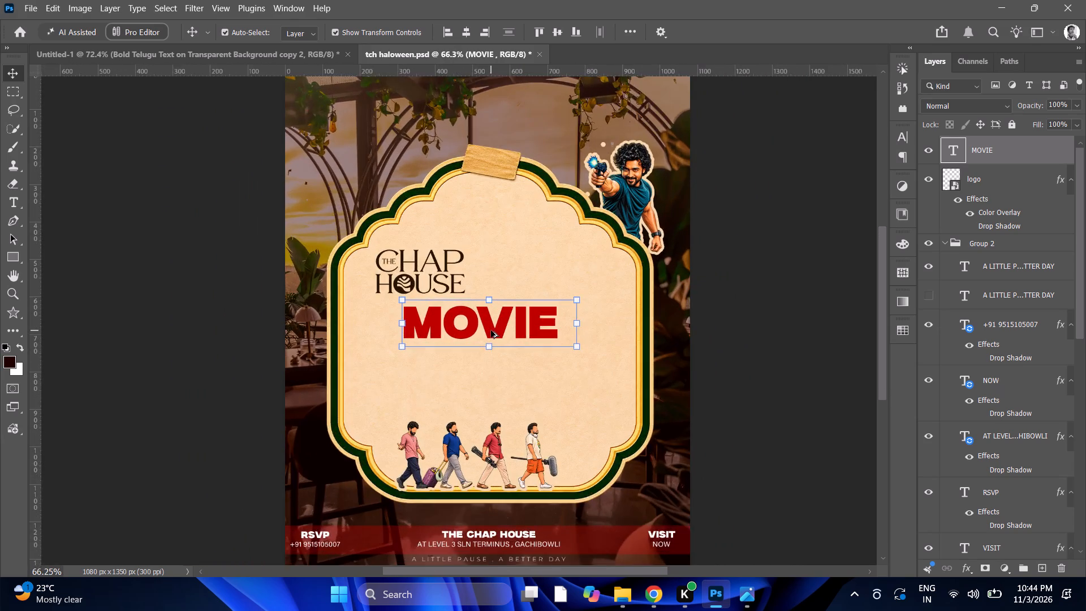
{"action": "scroll", "coordinate": [491, 330], "scroll_direction": "up", "scroll_amount": 4, "text": "alt"}
{"action": "scroll", "coordinate": [491, 330], "scroll_direction": "down", "scroll_amount": 10, "text": "alt"}
{"action": "scroll", "coordinate": [490, 333], "scroll_direction": "up", "scroll_amount": 4, "text": "alt"}
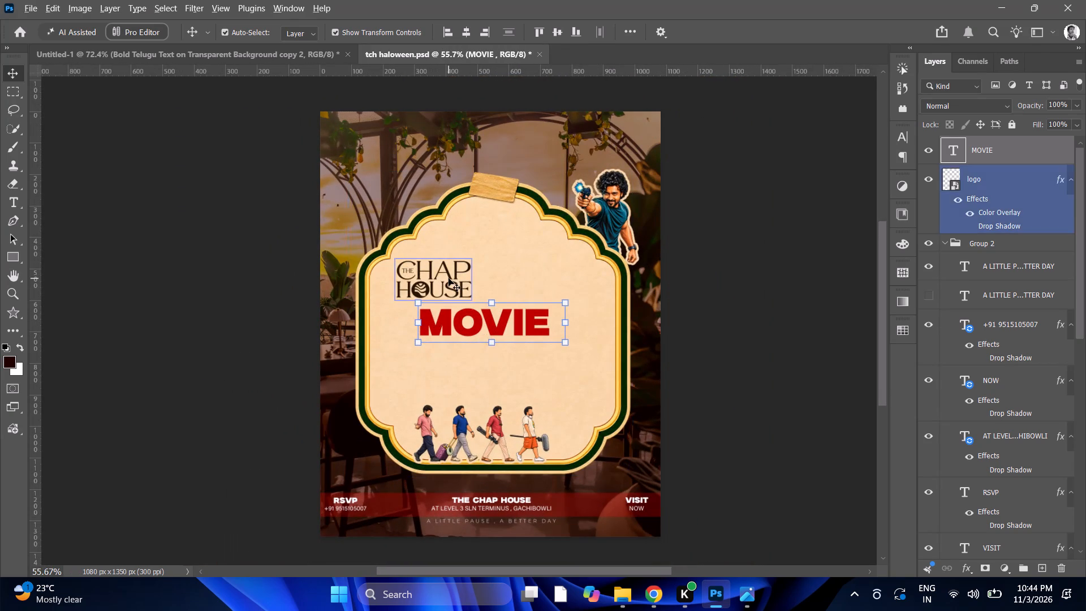
{"action": "left_click", "coordinate": [449, 278], "text": "alt"}
{"action": "left_click_drag", "start_coordinate": [449, 278], "coordinate": [511, 247]}
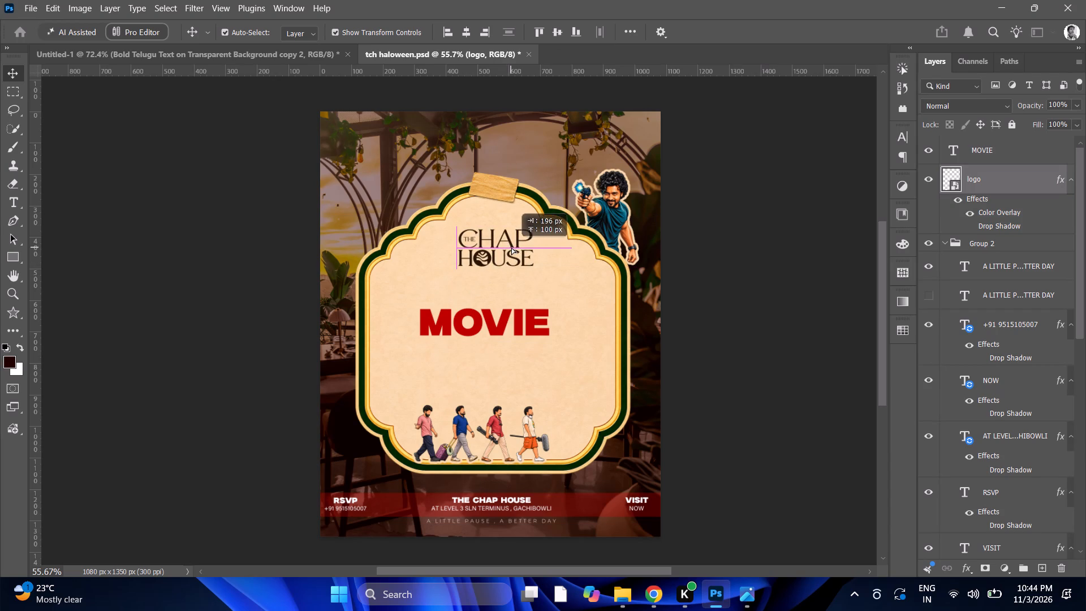
{"action": "left_click_drag", "start_coordinate": [511, 247], "coordinate": [509, 235]}
Duplicate the MOVIE text directly below the original and replace the copy's wording with "with".
{"action": "scroll", "coordinate": [508, 235], "scroll_direction": "down", "scroll_amount": 4, "text": "alt"}
{"action": "scroll", "coordinate": [508, 236], "scroll_direction": "up", "scroll_amount": 4, "text": "alt"}
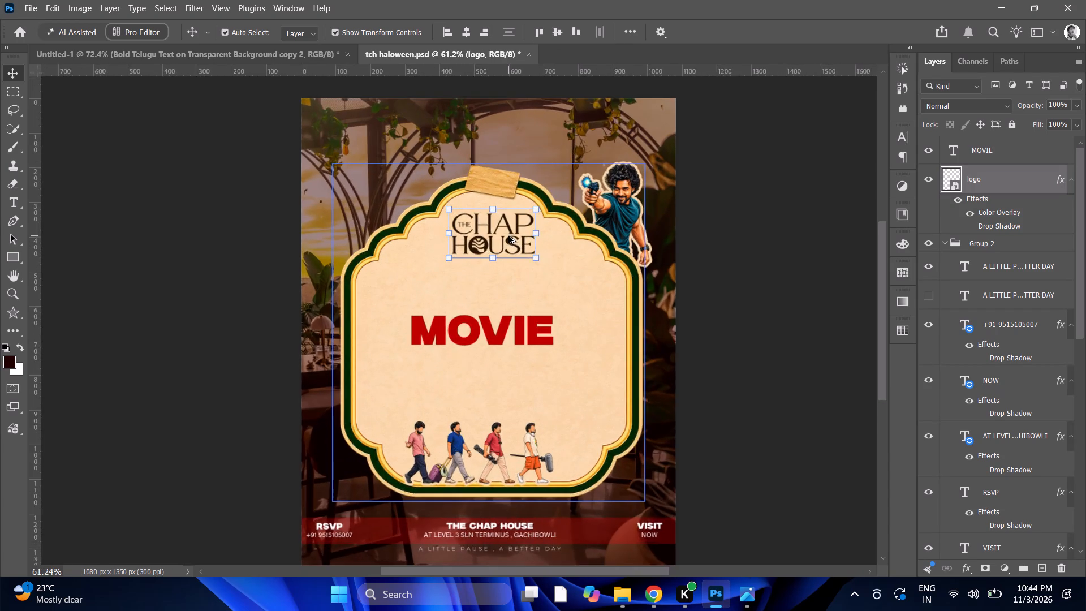
{"action": "scroll", "coordinate": [508, 236], "scroll_direction": "up", "scroll_amount": 4, "text": "alt"}
{"action": "left_click", "coordinate": [487, 358], "text": "alt"}
{"action": "left_click_drag", "start_coordinate": [487, 358], "coordinate": [493, 311]}
{"action": "left_click", "coordinate": [765, 32]}
{"action": "left_click_drag", "start_coordinate": [481, 370], "coordinate": [480, 414], "text": "alt"}
{"action": "triple_click", "coordinate": [479, 414]}
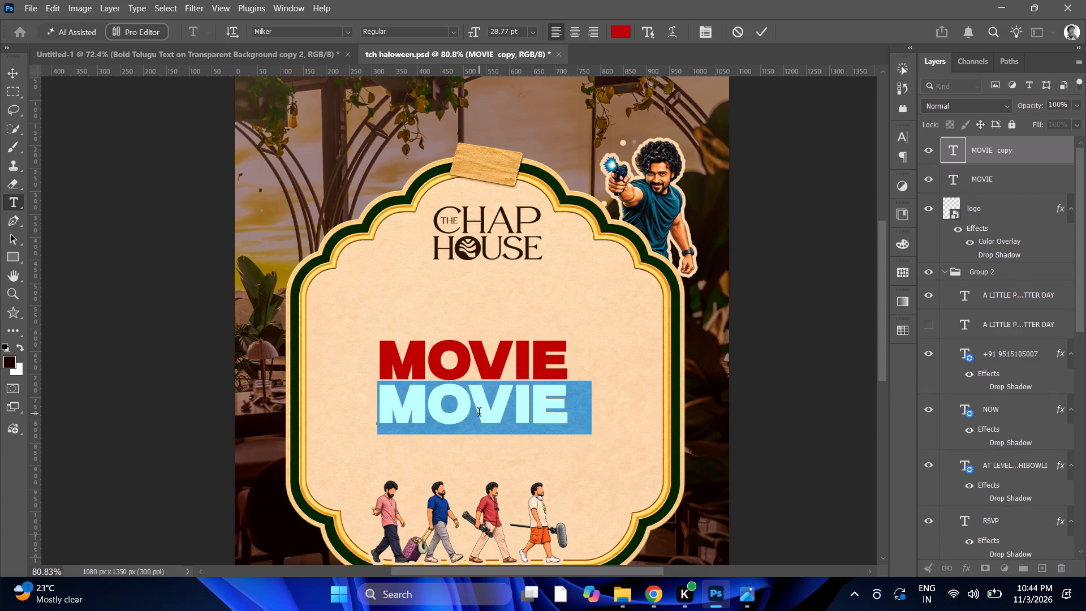
{"action": "type", "text": "with"}
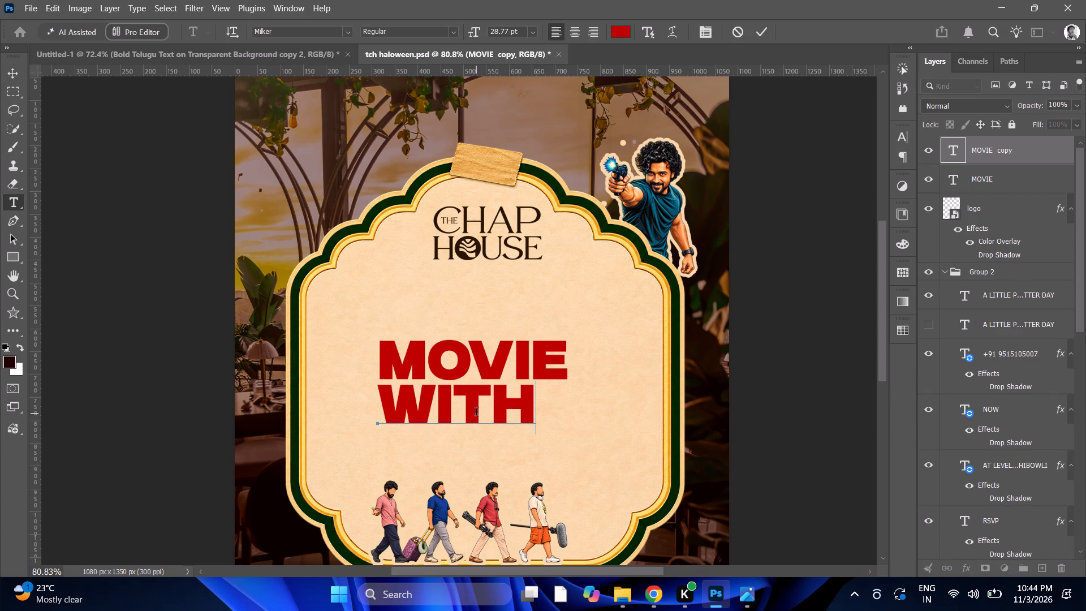
Change the font of the whole "with" text to Monument Extended.
{"action": "key", "text": "ctrl+a"}
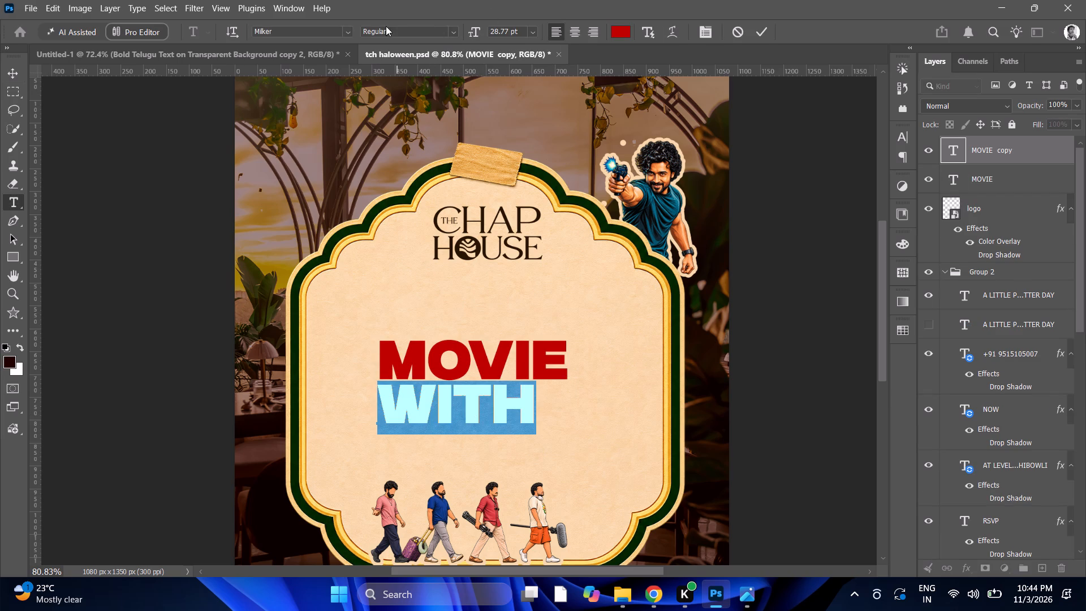
{"action": "left_click", "coordinate": [347, 29]}
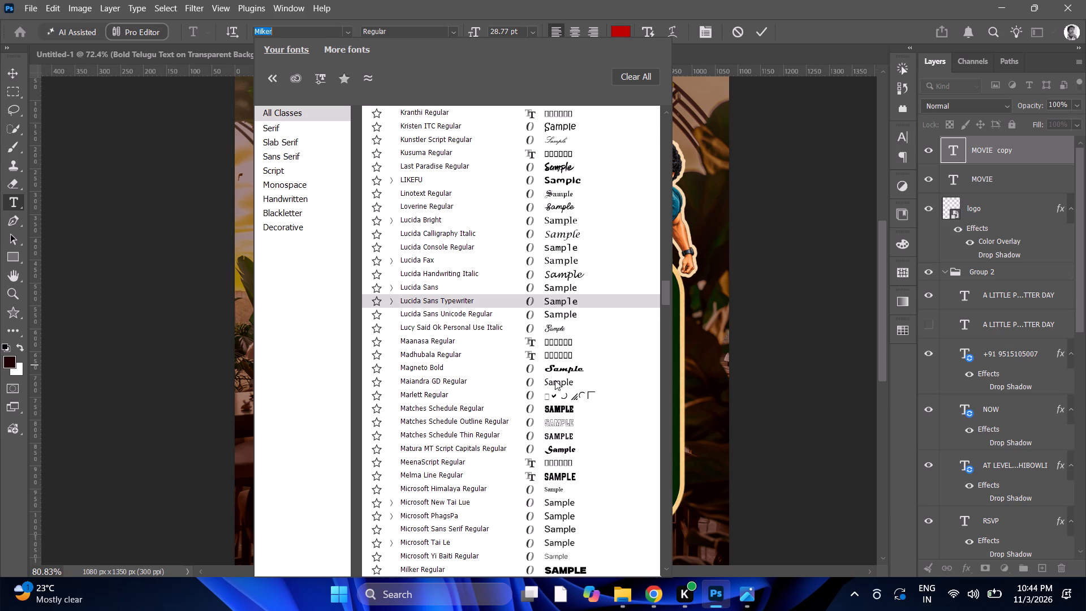
{"action": "scroll", "coordinate": [533, 411], "scroll_direction": "down", "scroll_amount": 16}
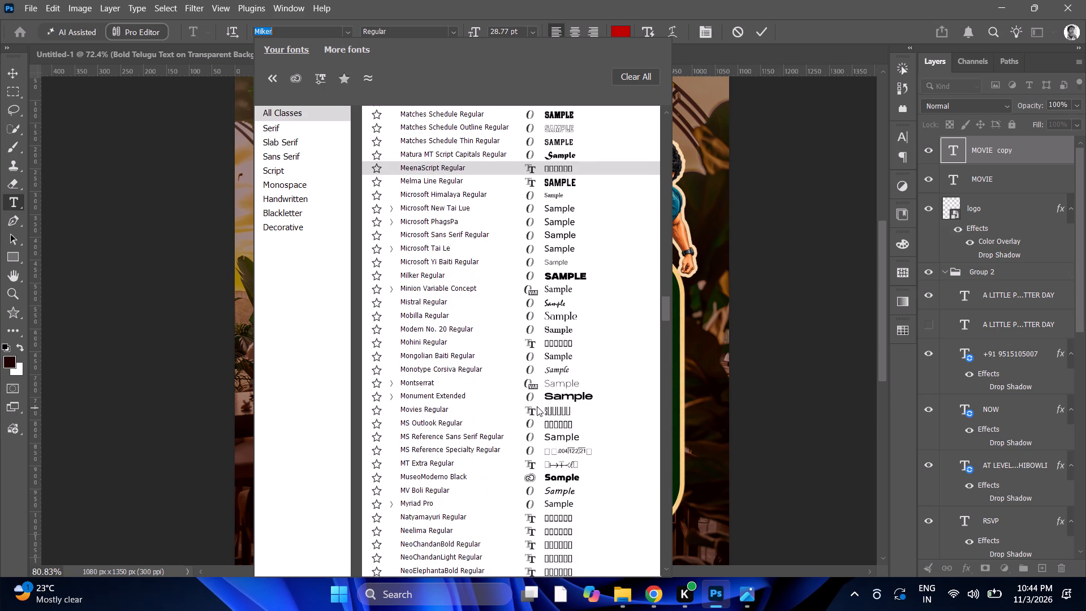
{"action": "scroll", "coordinate": [537, 405], "scroll_direction": "down", "scroll_amount": 4}
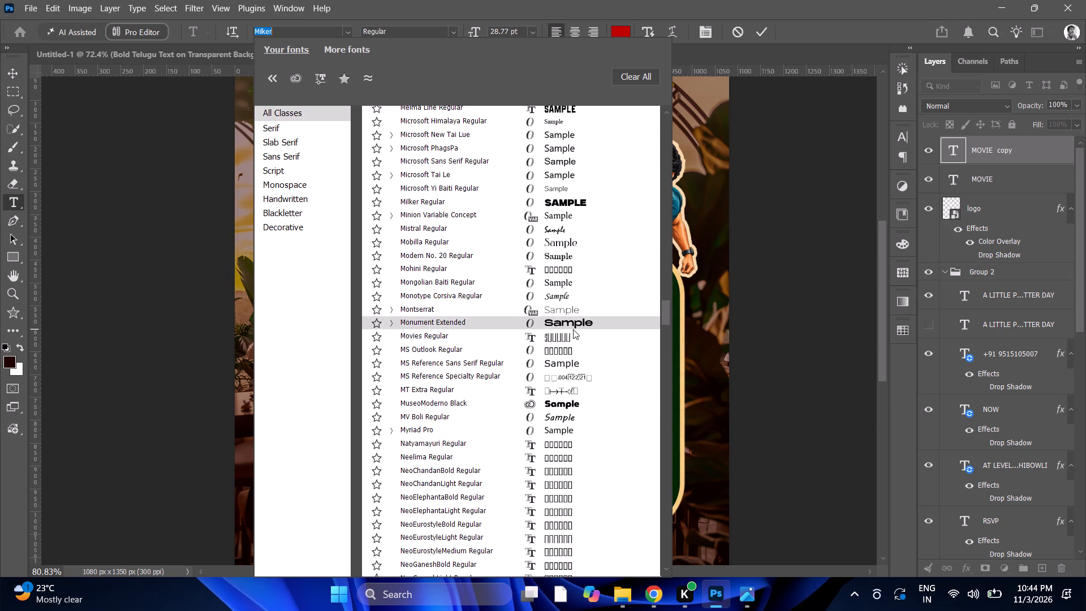
{"action": "left_click", "coordinate": [573, 329]}
{"action": "left_click", "coordinate": [480, 406]}
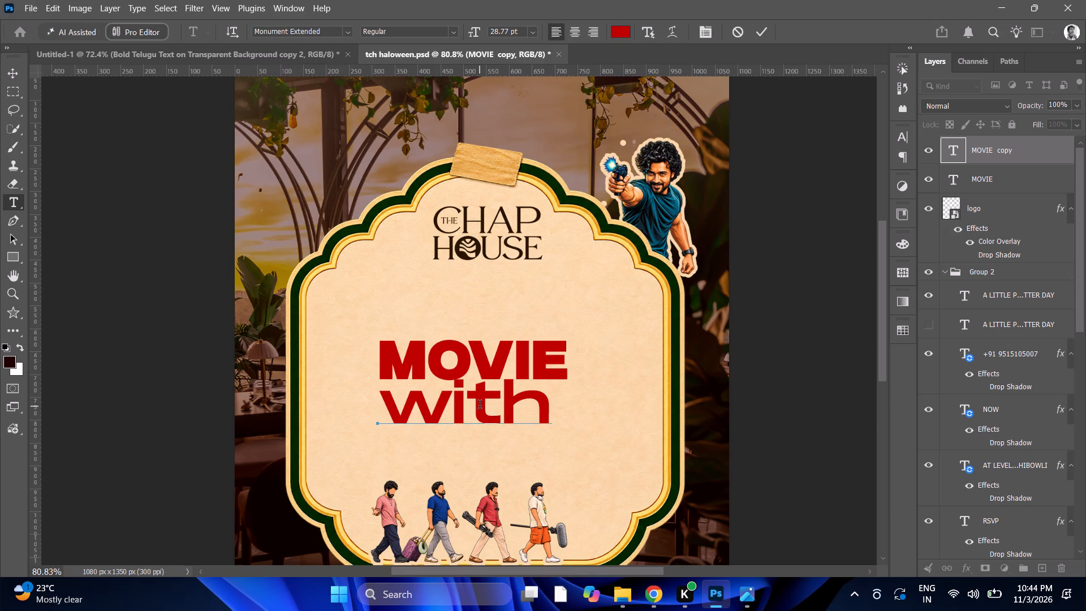
{"action": "left_click", "coordinate": [770, 35]}
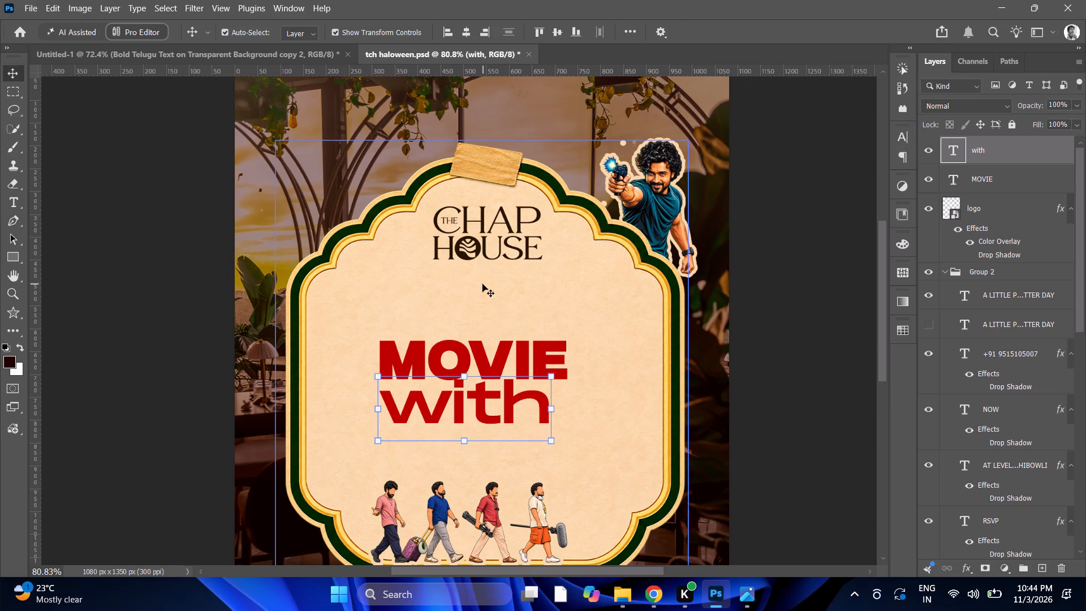
Move the MOVIE text up, away from the word "with", and centre it horizontally.
{"action": "left_click", "coordinate": [490, 352], "text": "alt"}
{"action": "left_click_drag", "start_coordinate": [491, 351], "coordinate": [491, 352]}
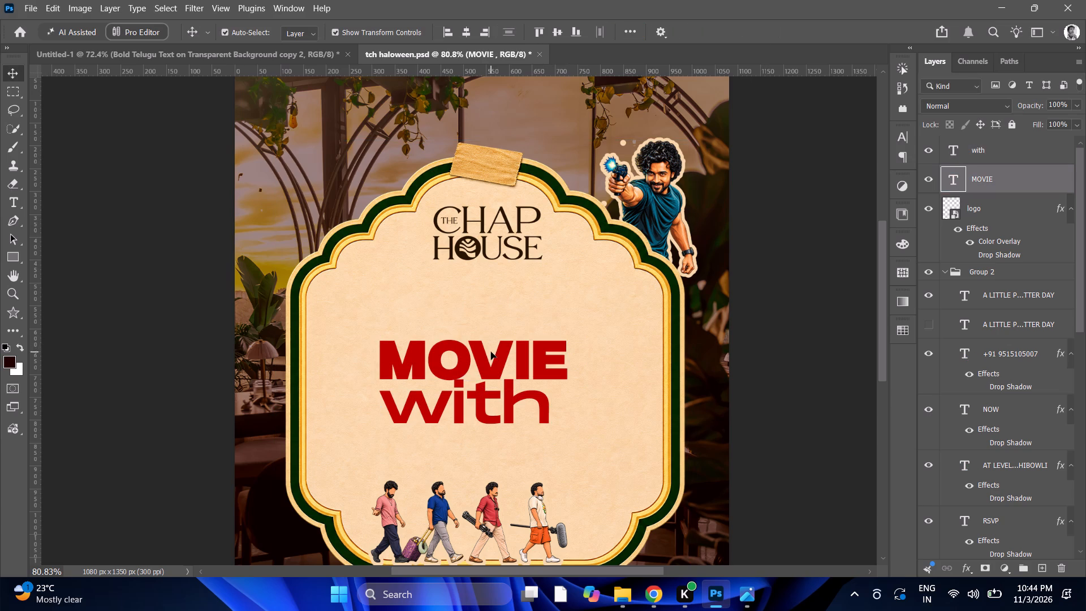
{"action": "left_click_drag", "start_coordinate": [491, 352], "coordinate": [494, 313]}
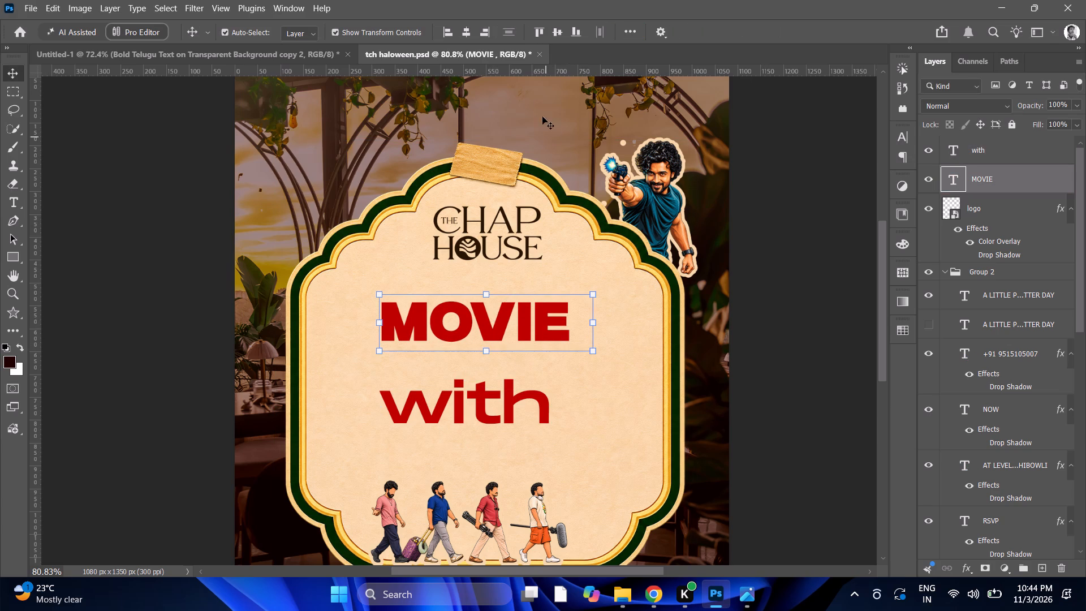
{"action": "left_click", "coordinate": [462, 32]}
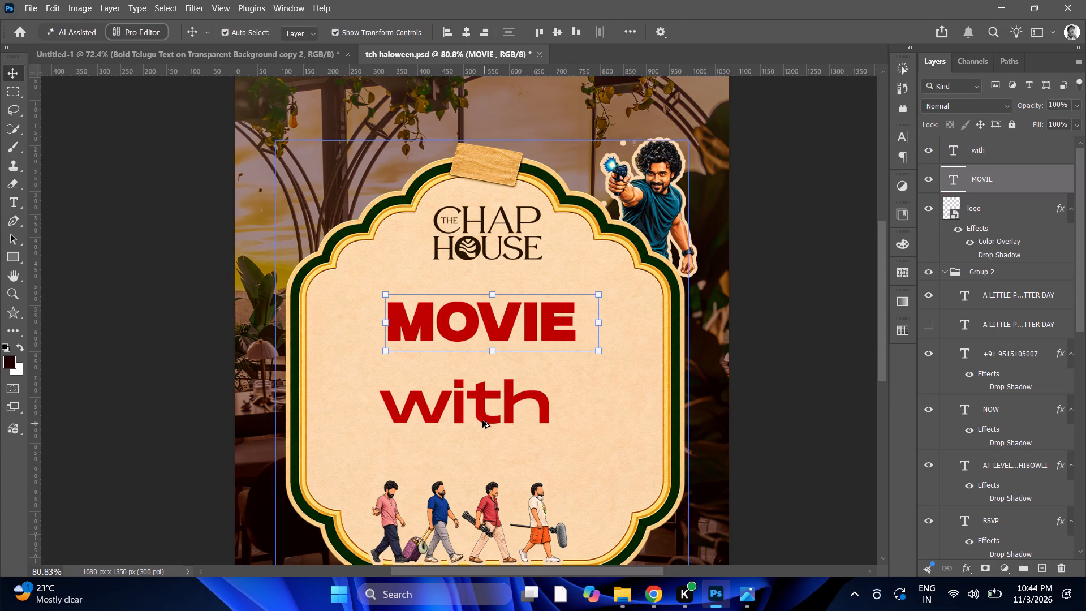
Move the "with" text up close beneath MOVIE and centre it horizontally.
{"action": "left_click", "coordinate": [481, 416], "text": "alt"}
{"action": "left_click_drag", "start_coordinate": [481, 414], "coordinate": [485, 384]}
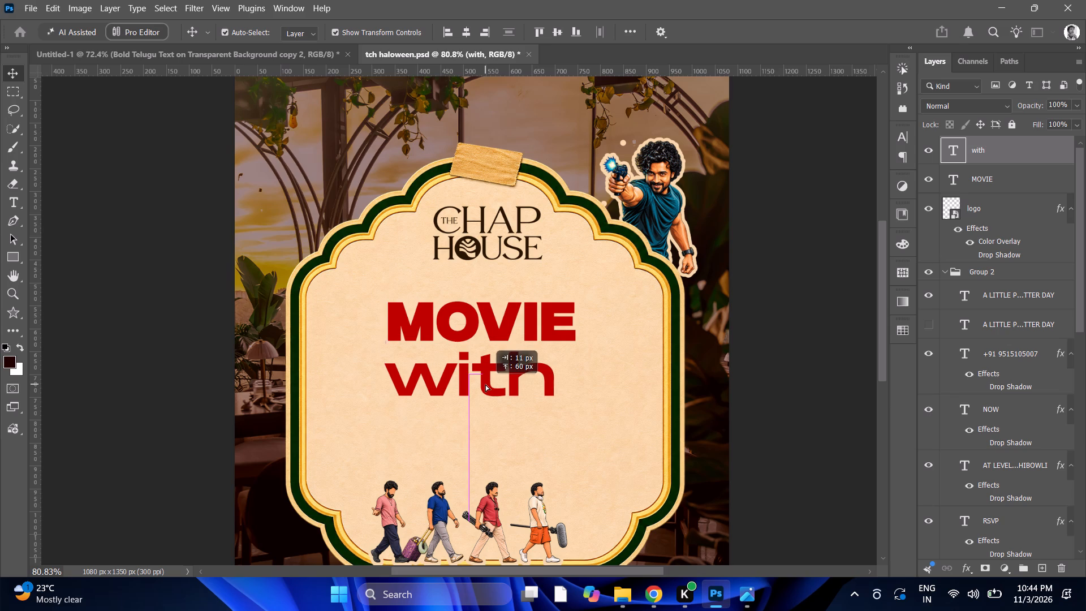
{"action": "left_click_drag", "start_coordinate": [485, 384], "coordinate": [488, 378]}
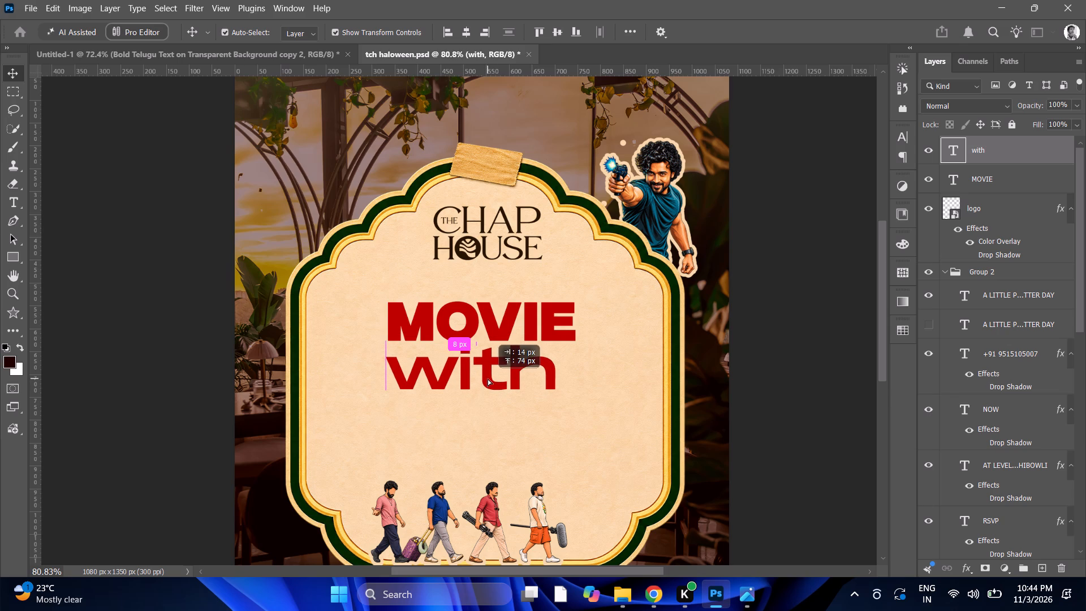
{"action": "left_click_drag", "start_coordinate": [488, 378], "coordinate": [489, 378]}
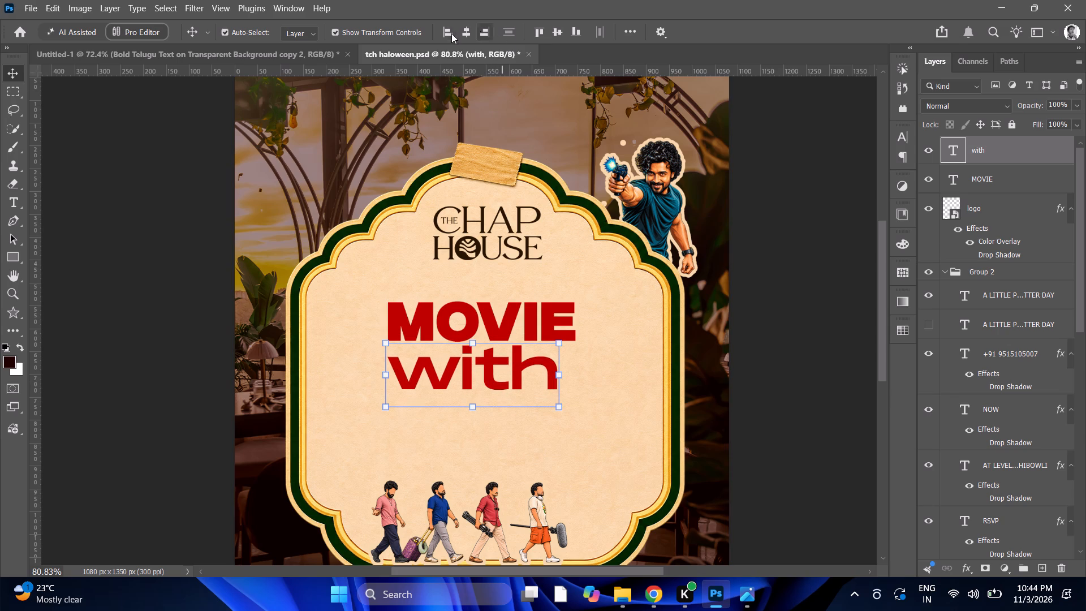
{"action": "left_click", "coordinate": [466, 33]}
Shift the "with" text so its left edge lines up with MOVIE and it sits tight beneath it.
{"action": "scroll", "coordinate": [472, 377], "scroll_direction": "up", "scroll_amount": 2, "text": "alt"}
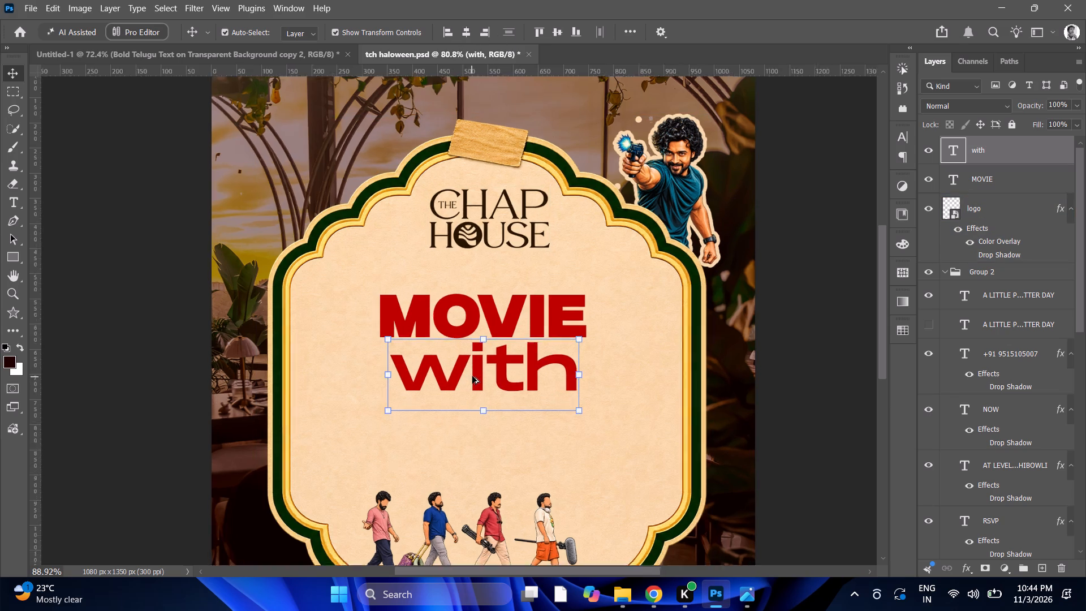
{"action": "scroll", "coordinate": [472, 376], "scroll_direction": "up", "scroll_amount": 6, "text": "alt"}
{"action": "left_click_drag", "start_coordinate": [472, 373], "coordinate": [454, 367]}
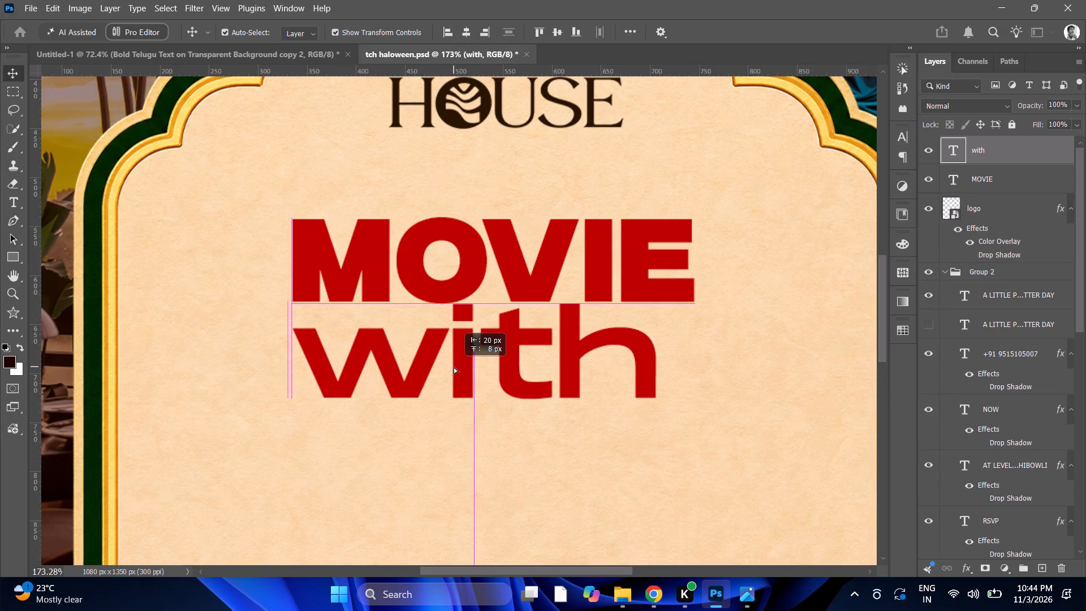
{"action": "left_click_drag", "start_coordinate": [454, 367], "coordinate": [449, 368]}
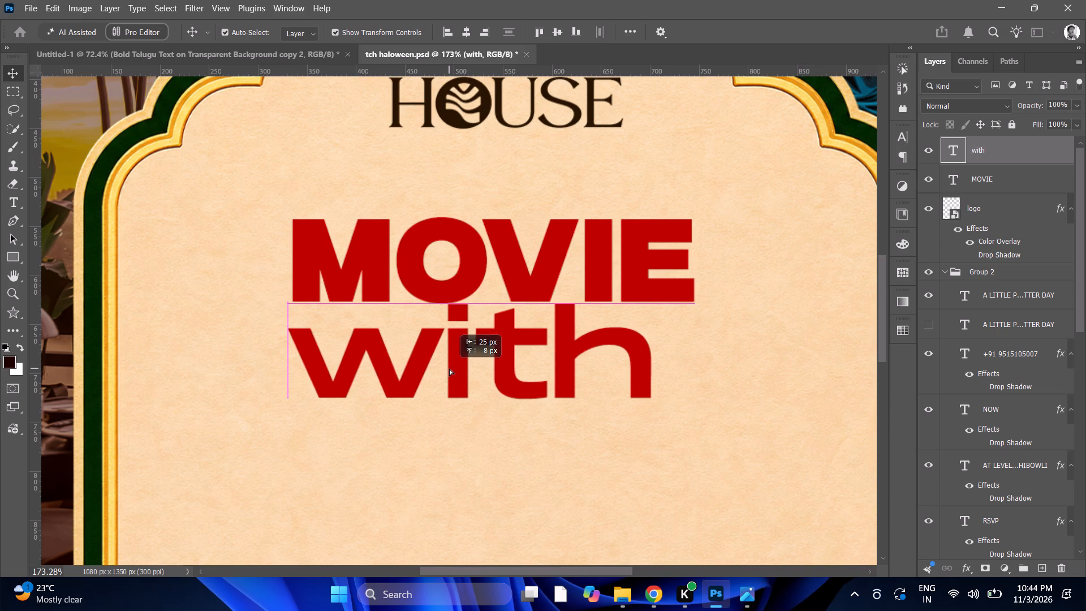
{"action": "left_click_drag", "start_coordinate": [449, 368], "coordinate": [449, 368]}
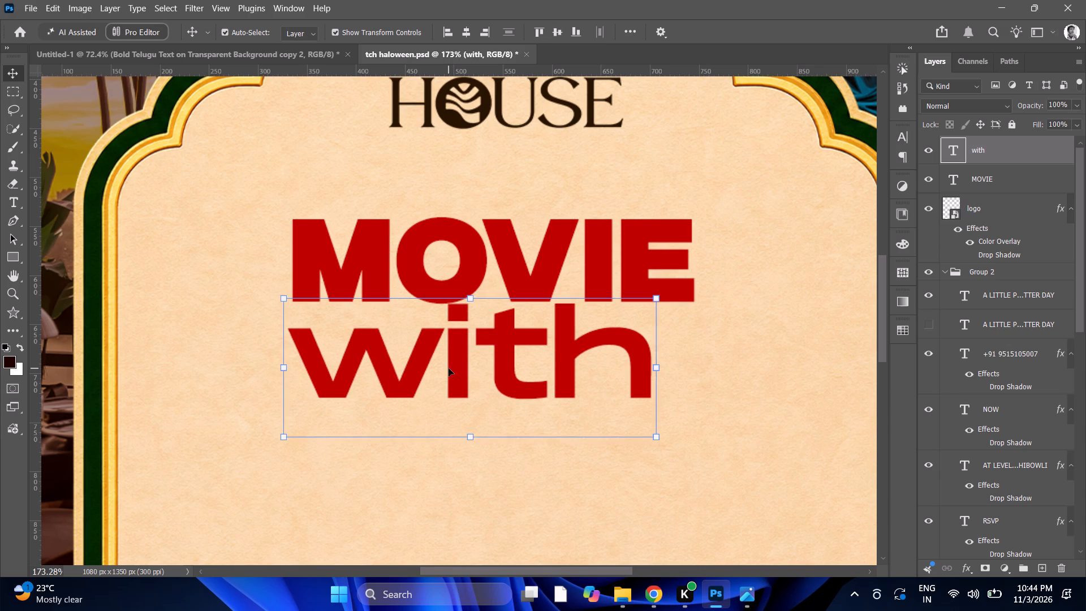
{"action": "left_click", "coordinate": [449, 368]}
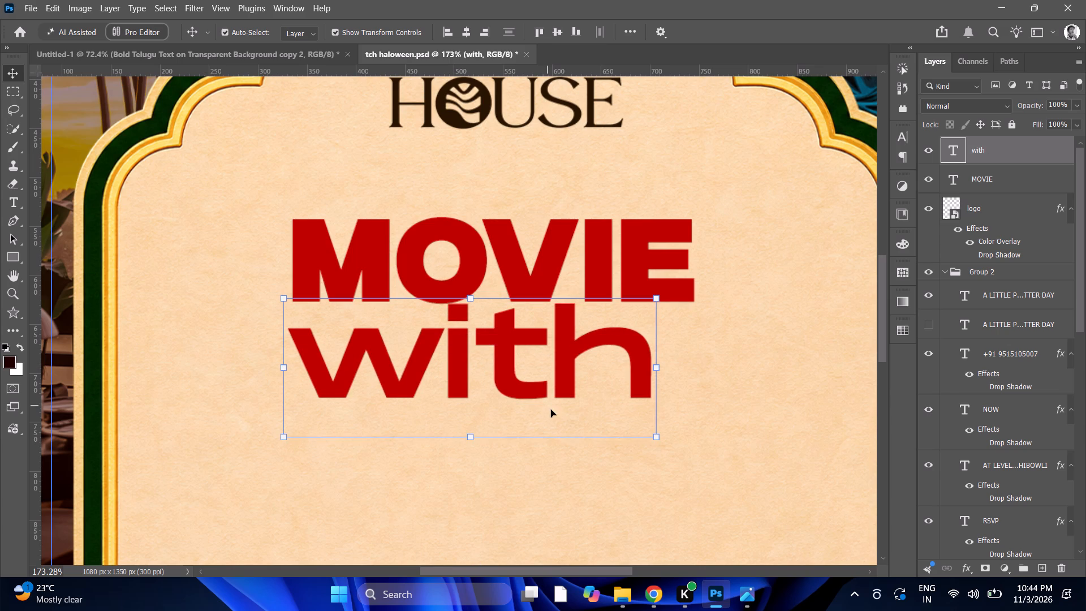
Rotate the "with" text by about 0.97°.
{"action": "left_click", "coordinate": [666, 450]}
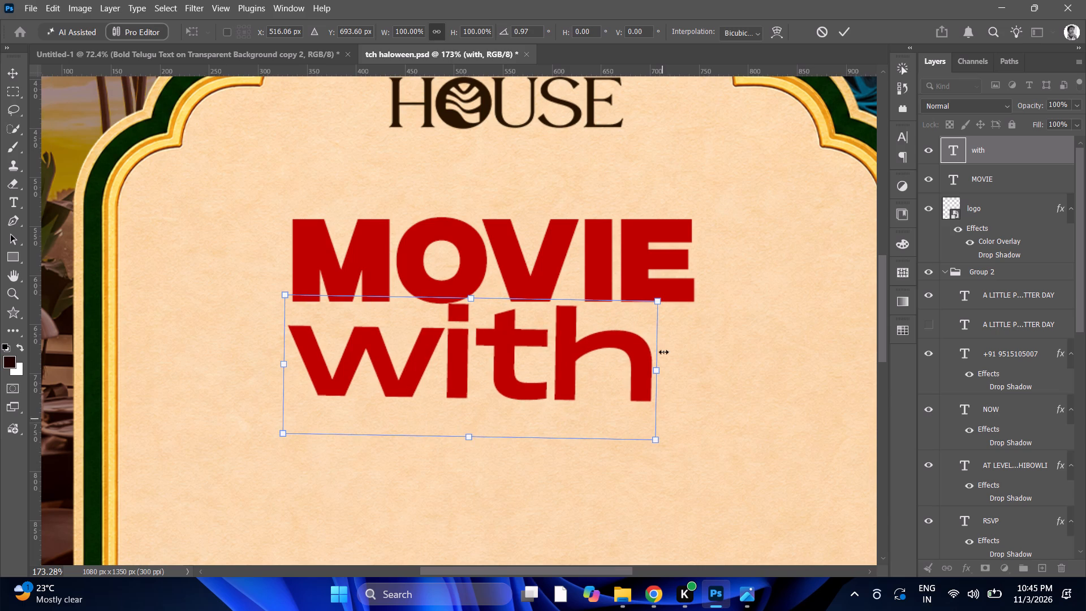
{"action": "left_click", "coordinate": [848, 29]}
Nudge the "with" text slightly down from MOVIE.
{"action": "key", "text": "Down"}
{"action": "key", "text": "Down"}
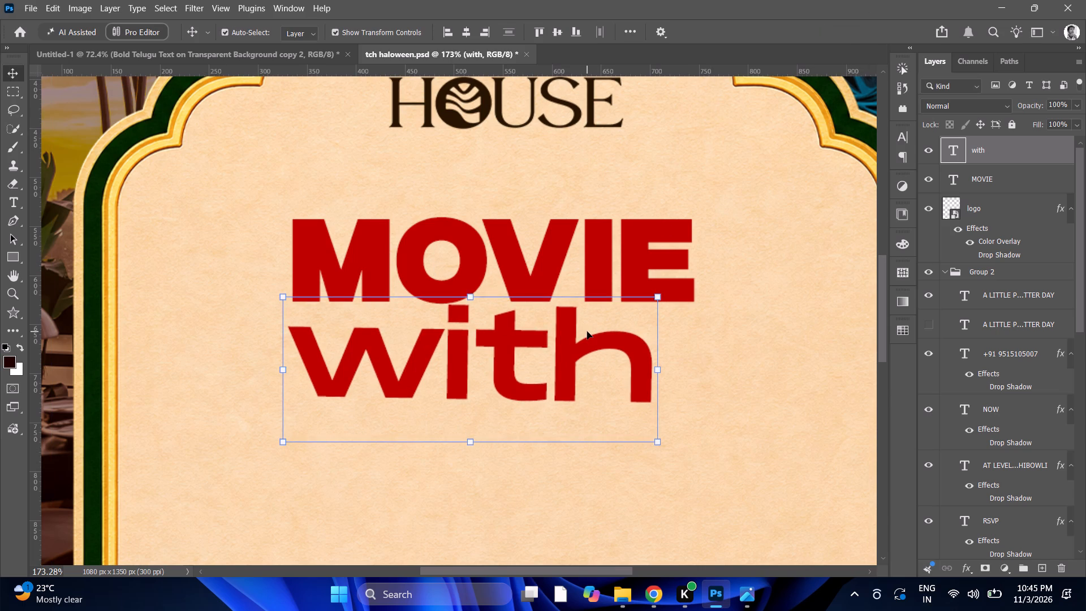
{"action": "key", "text": "Down"}
{"action": "key", "text": "Down"}
Duplicate the MOVIE text and place the copy directly beneath the "with" line.
{"action": "scroll", "coordinate": [561, 319], "scroll_direction": "down", "scroll_amount": 3, "text": "alt"}
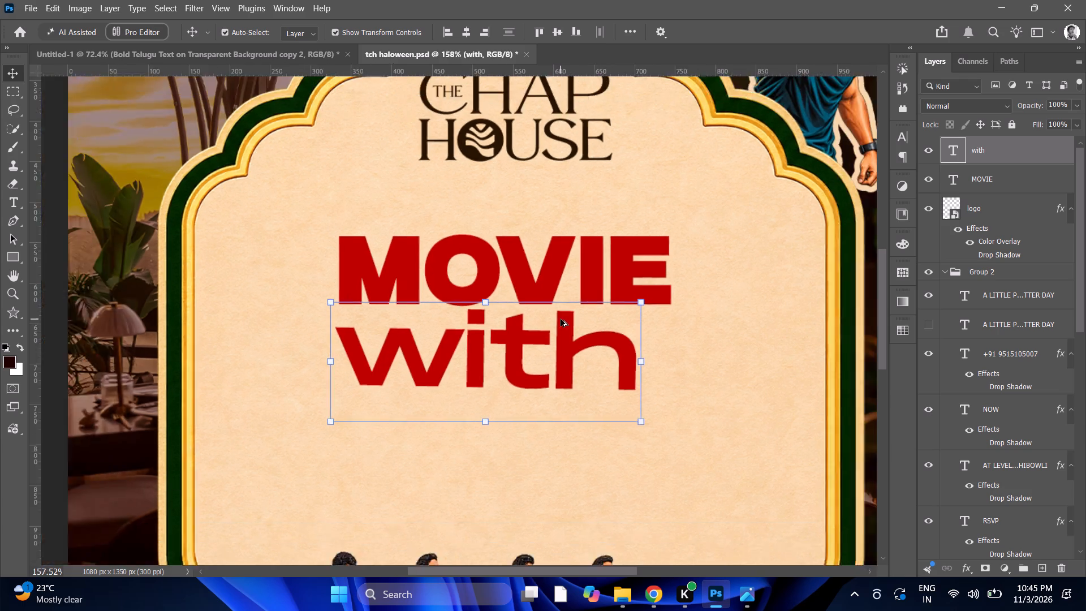
{"action": "scroll", "coordinate": [561, 319], "scroll_direction": "down", "scroll_amount": 11, "text": "alt"}
{"action": "scroll", "coordinate": [579, 317], "scroll_direction": "up", "scroll_amount": 8, "text": "alt"}
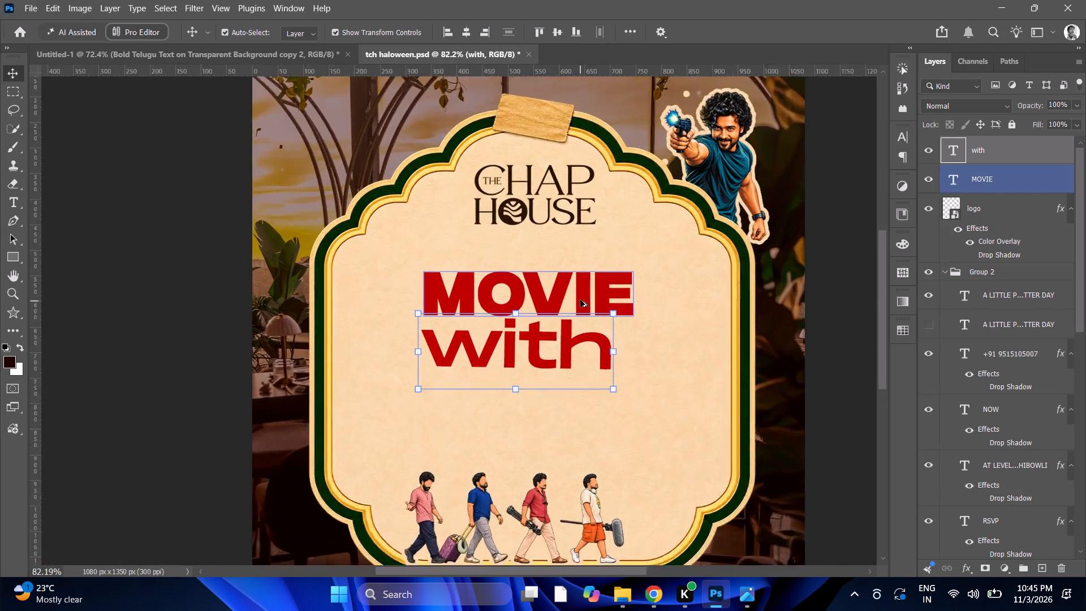
{"action": "scroll", "coordinate": [580, 300], "scroll_direction": "up", "scroll_amount": 2, "text": "alt"}
{"action": "left_click", "coordinate": [581, 295], "text": "alt"}
{"action": "left_click_drag", "start_coordinate": [580, 296], "coordinate": [567, 402], "text": "alt"}
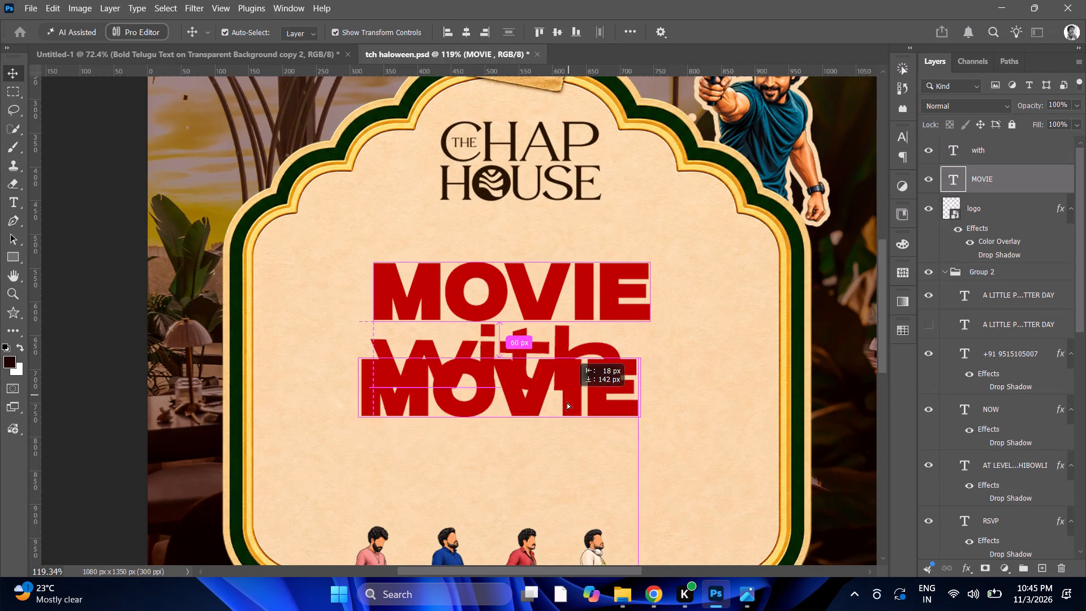
{"action": "left_click_drag", "start_coordinate": [567, 402], "coordinate": [580, 434], "text": "alt"}
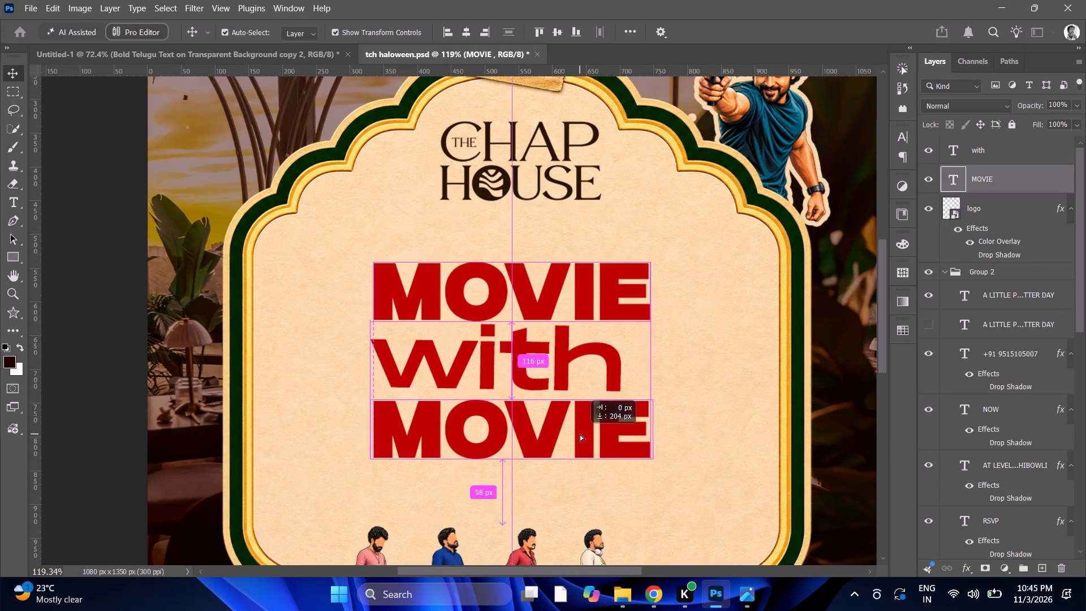
{"action": "left_click_drag", "start_coordinate": [580, 434], "coordinate": [584, 434], "text": "alt"}
Change the wording of the lower MOVIE copy to "Meal".
{"action": "triple_click", "coordinate": [584, 420]}
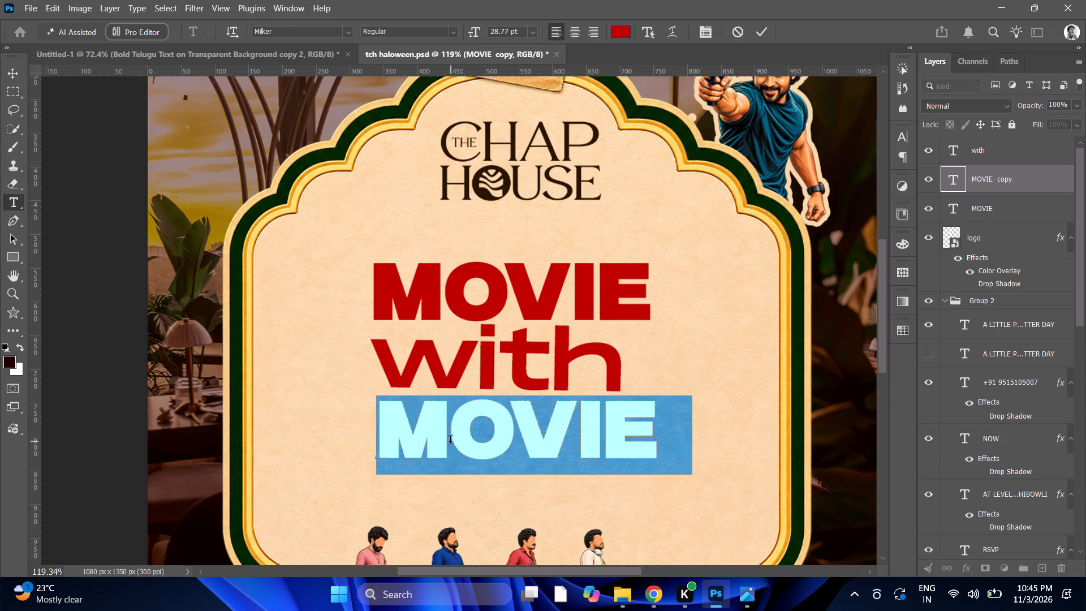
{"action": "left_click", "coordinate": [455, 436]}
{"action": "left_click_drag", "start_coordinate": [455, 436], "coordinate": [625, 431]}
{"action": "left_click", "coordinate": [499, 437]}
{"action": "left_click_drag", "start_coordinate": [477, 434], "coordinate": [729, 441]}
{"action": "type", "text": "eal"}
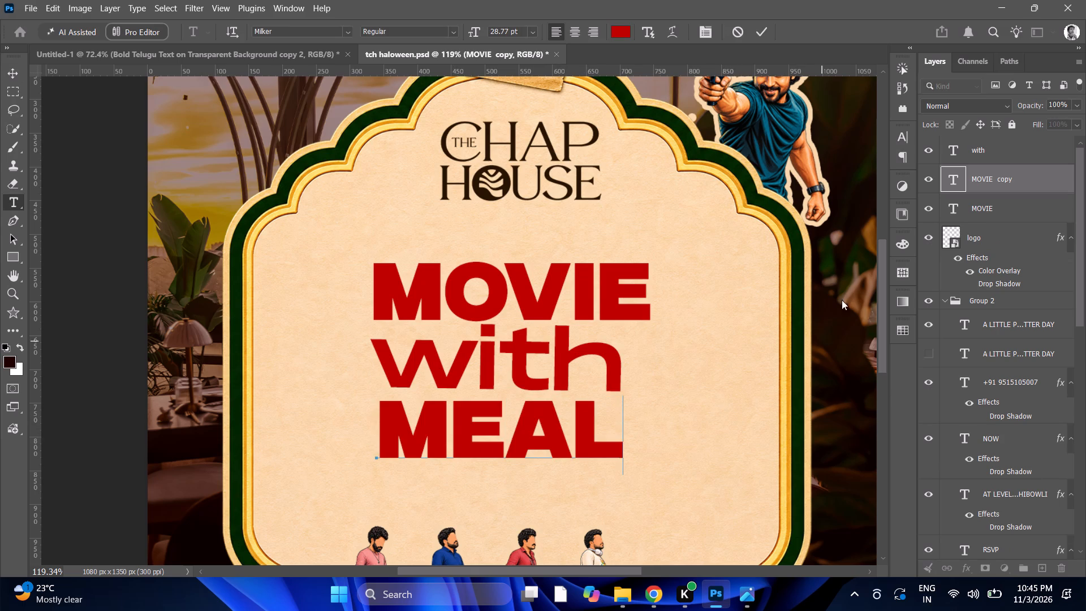
{"action": "left_click", "coordinate": [768, 36]}
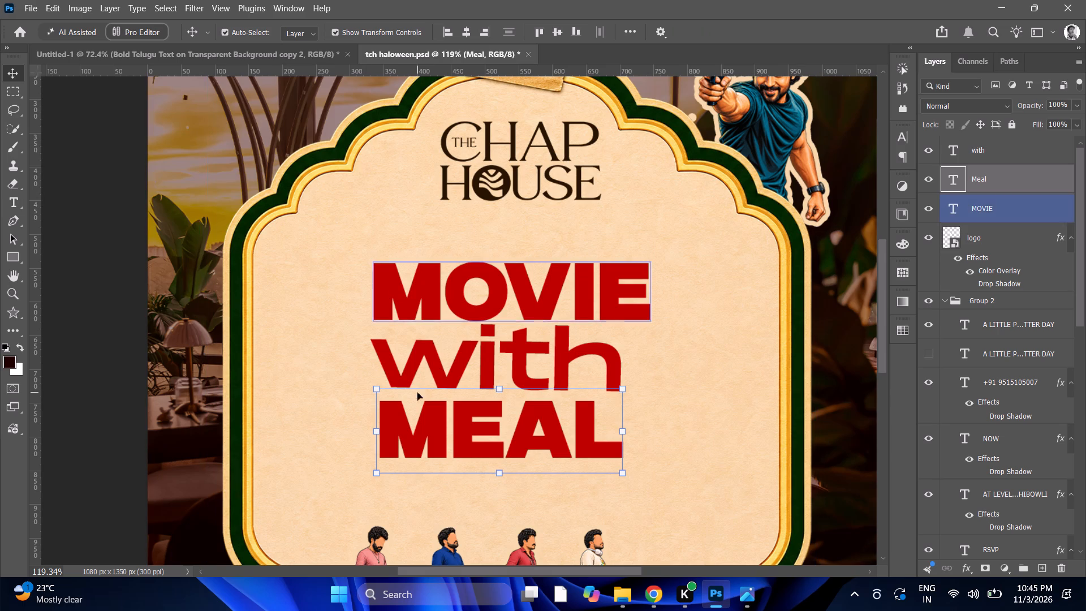
Line up the MEAL text's left edge with MOVIE and nudge it down to leave a small gap beneath "with".
{"action": "left_click", "coordinate": [439, 429]}
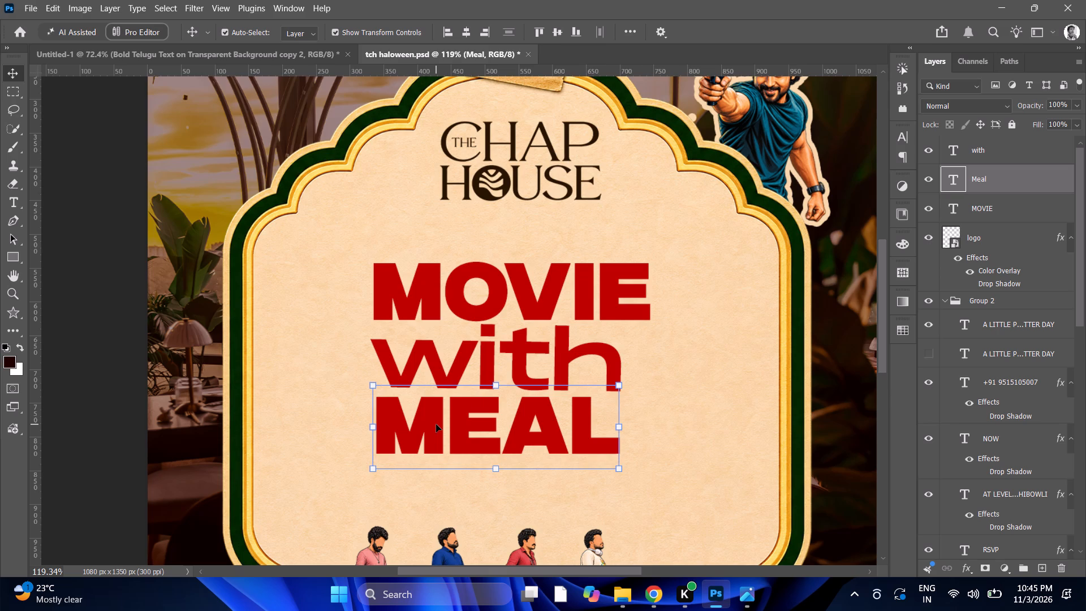
{"action": "key", "text": "Down"}
{"action": "key", "text": "Down"}
{"action": "key", "text": "Down"}
{"action": "key", "text": "Down"}
{"action": "key", "text": "Down"}
{"action": "key", "text": "Down"}
{"action": "key", "text": "Down"}
{"action": "key", "text": "Down"}
{"action": "key", "text": "Down"}
{"action": "key", "text": "Down"}
{"action": "key", "text": "Down"}
{"action": "key", "text": "Down"}
{"action": "key", "text": "Down"}
{"action": "key", "text": "Down"}
{"action": "key", "text": "Down"}
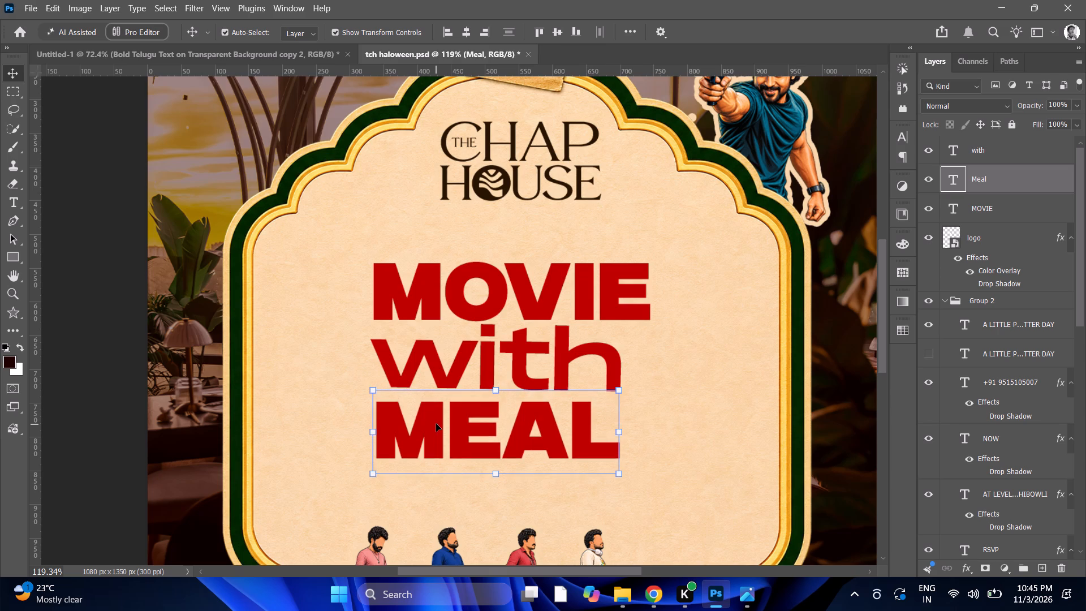
{"action": "key", "text": "Down"}
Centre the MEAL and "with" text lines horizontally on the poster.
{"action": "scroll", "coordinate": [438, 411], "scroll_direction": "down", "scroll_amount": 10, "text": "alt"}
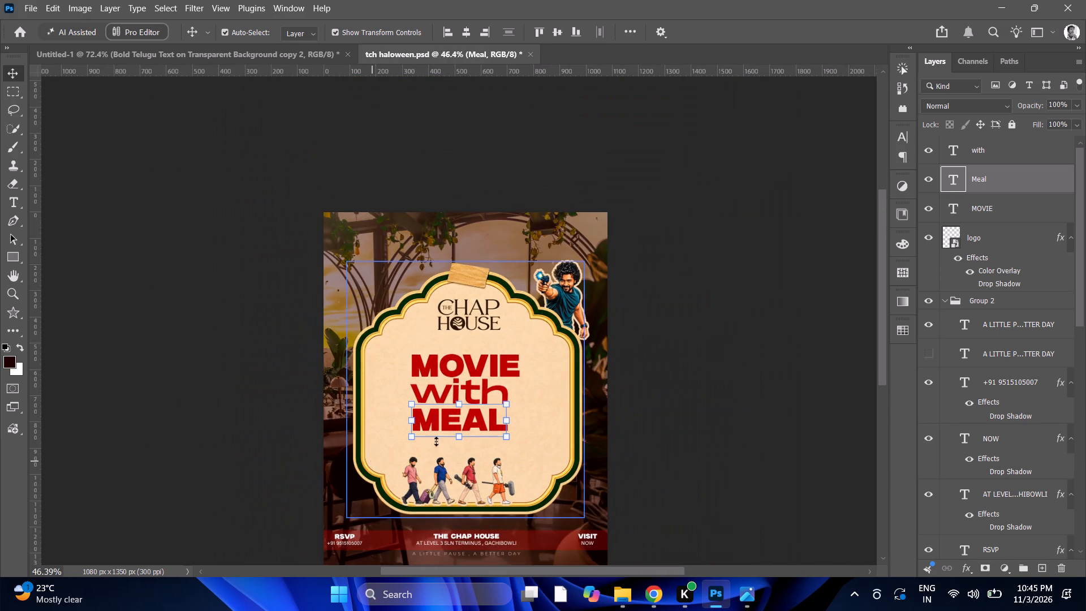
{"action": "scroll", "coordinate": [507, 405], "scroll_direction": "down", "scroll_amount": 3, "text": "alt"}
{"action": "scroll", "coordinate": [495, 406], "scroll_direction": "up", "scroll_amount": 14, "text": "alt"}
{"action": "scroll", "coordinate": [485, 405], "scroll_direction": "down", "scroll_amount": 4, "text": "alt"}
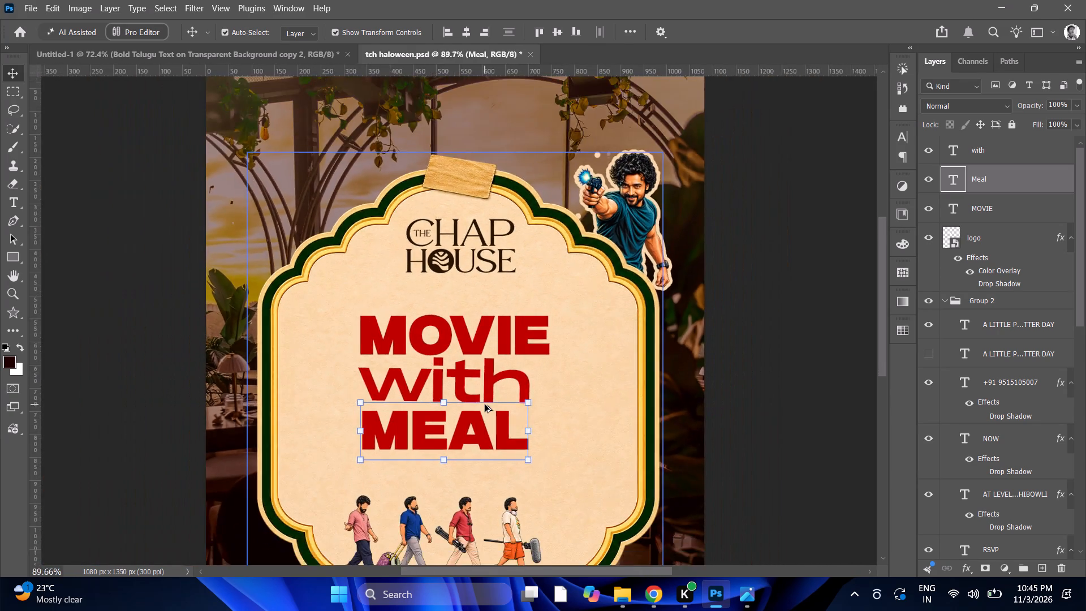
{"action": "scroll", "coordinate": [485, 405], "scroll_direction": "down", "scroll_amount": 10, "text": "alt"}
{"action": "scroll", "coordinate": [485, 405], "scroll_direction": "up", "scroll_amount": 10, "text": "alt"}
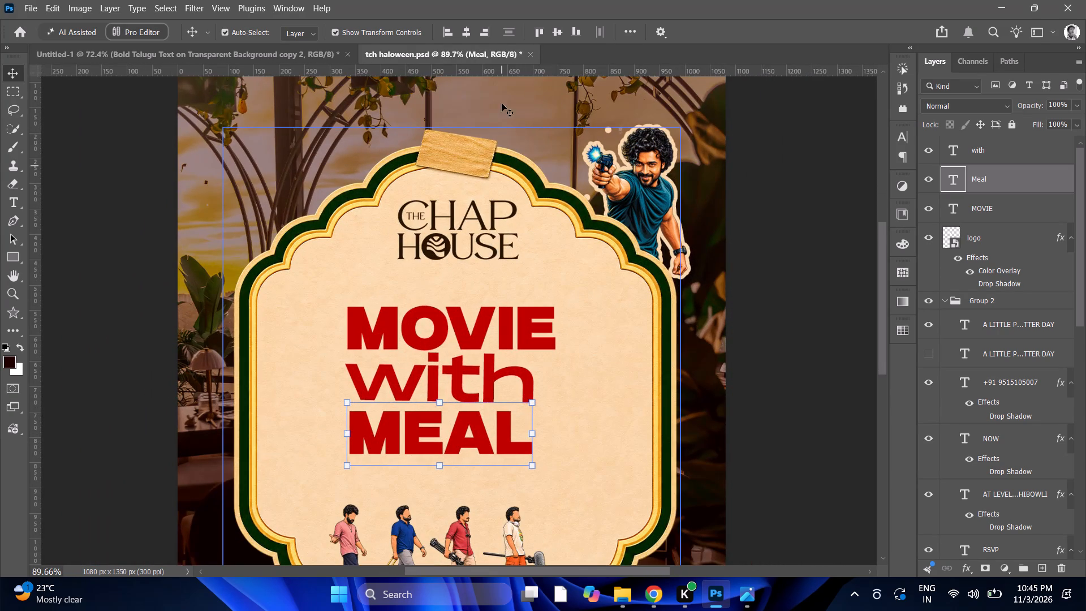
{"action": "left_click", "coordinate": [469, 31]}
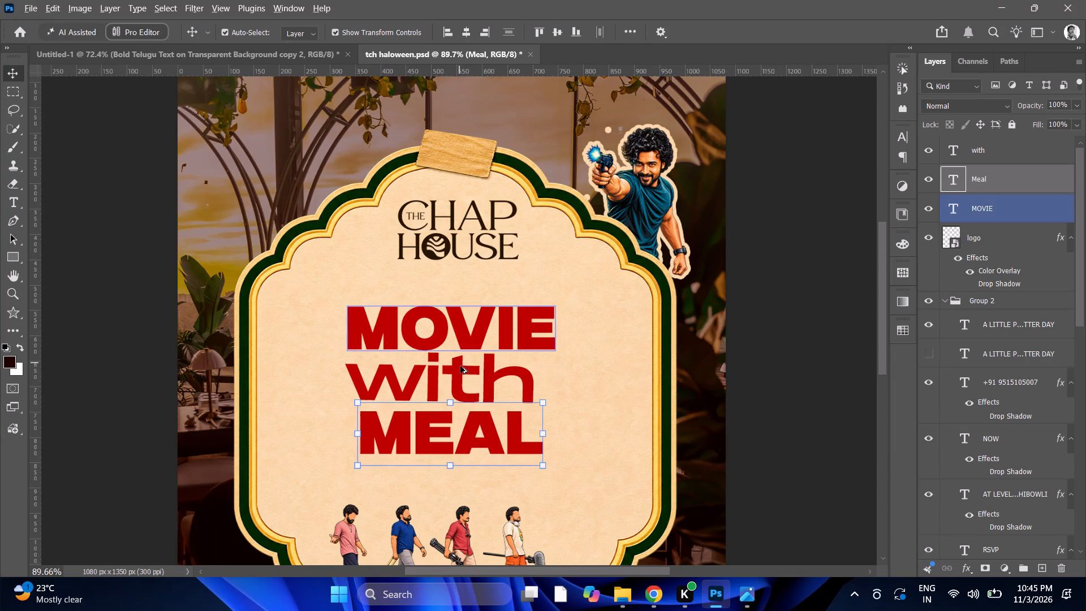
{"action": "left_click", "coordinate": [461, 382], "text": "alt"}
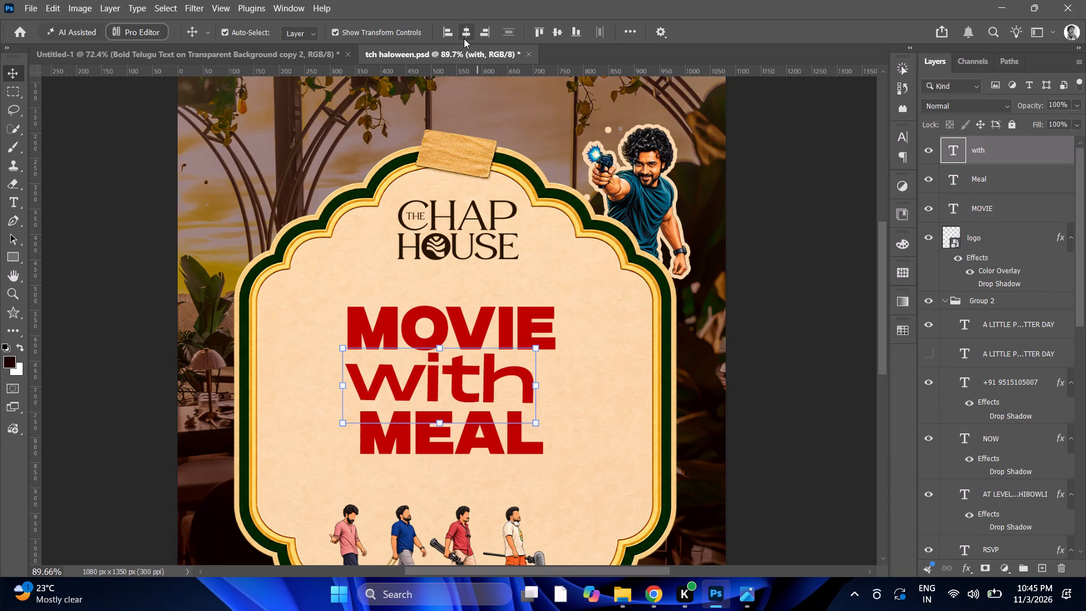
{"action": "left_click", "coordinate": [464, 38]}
Shift the "with" text right and slightly up so its right end sits near MOVIE's right edge.
{"action": "scroll", "coordinate": [475, 368], "scroll_direction": "up", "scroll_amount": 9, "text": "alt"}
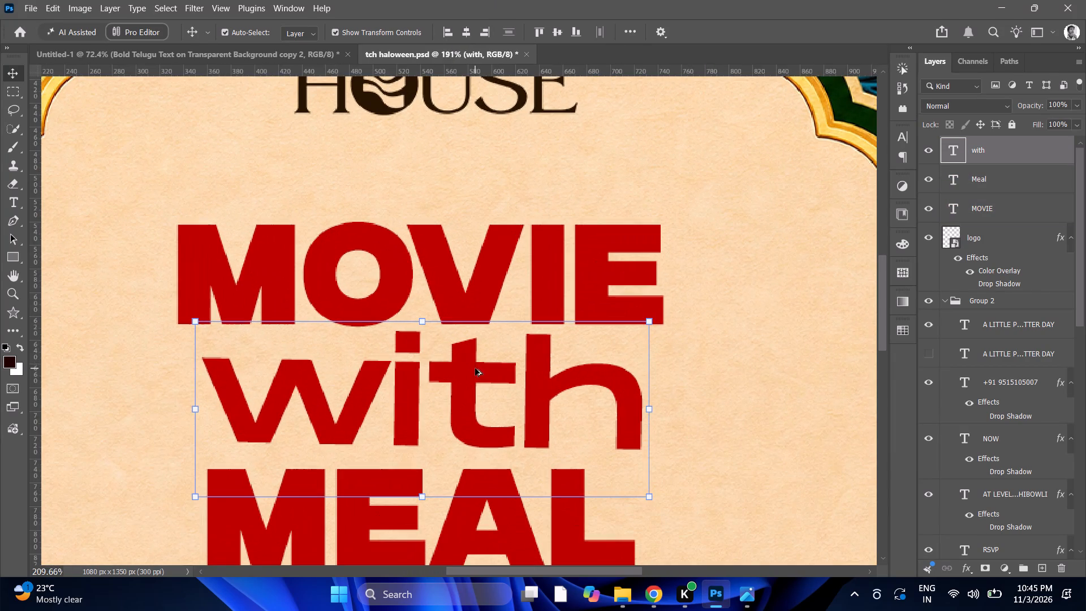
{"action": "left_click_drag", "start_coordinate": [520, 378], "coordinate": [581, 376]}
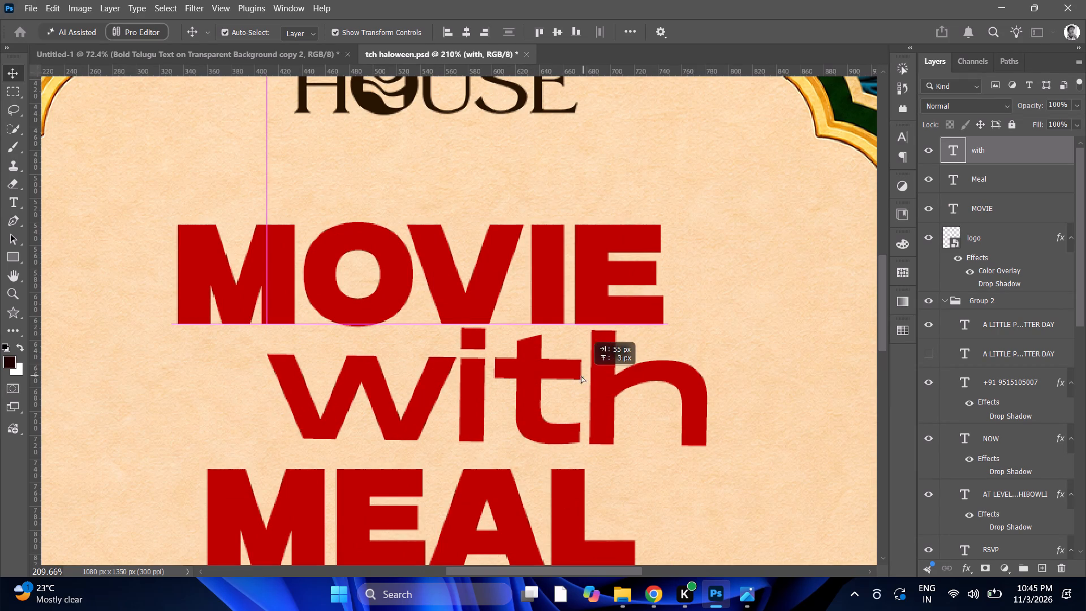
{"action": "left_click_drag", "start_coordinate": [581, 376], "coordinate": [545, 371]}
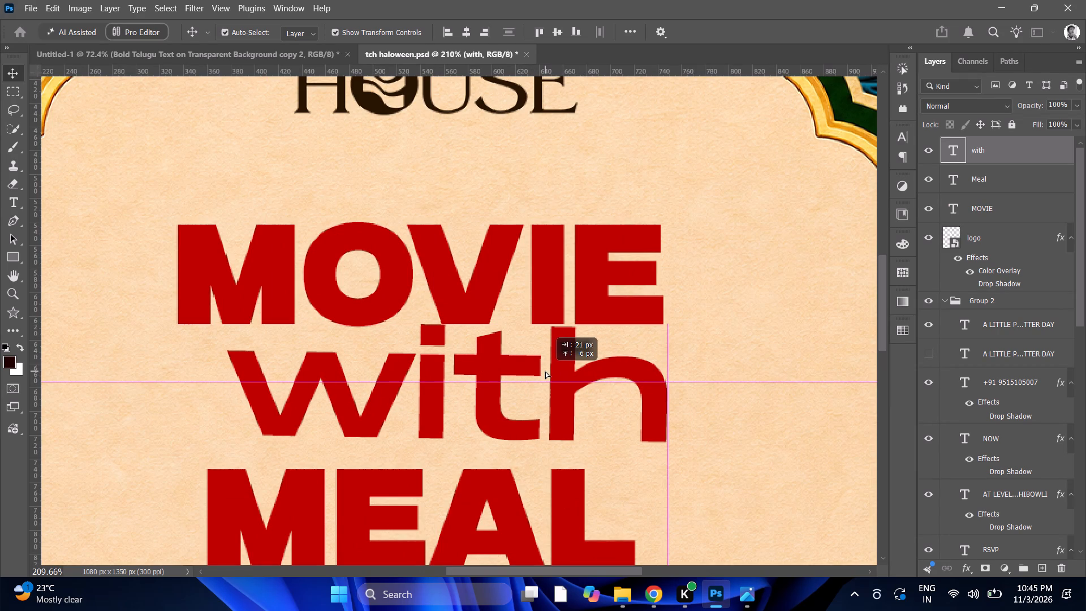
{"action": "left_click_drag", "start_coordinate": [545, 371], "coordinate": [551, 373]}
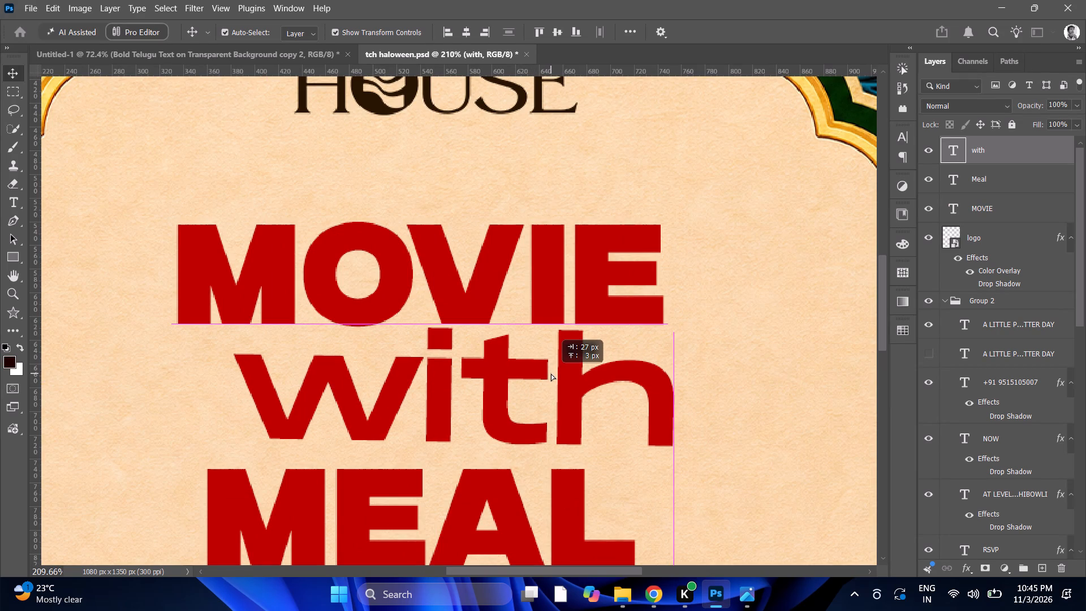
{"action": "left_click_drag", "start_coordinate": [551, 373], "coordinate": [545, 373]}
Scale the MEAL text to about 101.46% with its left edge lined up with MOVIE.
{"action": "scroll", "coordinate": [543, 373], "scroll_direction": "down", "scroll_amount": 5, "text": "alt"}
{"action": "scroll", "coordinate": [510, 415], "scroll_direction": "down", "scroll_amount": 5}
{"action": "scroll", "coordinate": [502, 419], "scroll_direction": "down", "scroll_amount": 12, "text": "alt"}
{"action": "scroll", "coordinate": [507, 395], "scroll_direction": "up", "scroll_amount": 3, "text": "alt"}
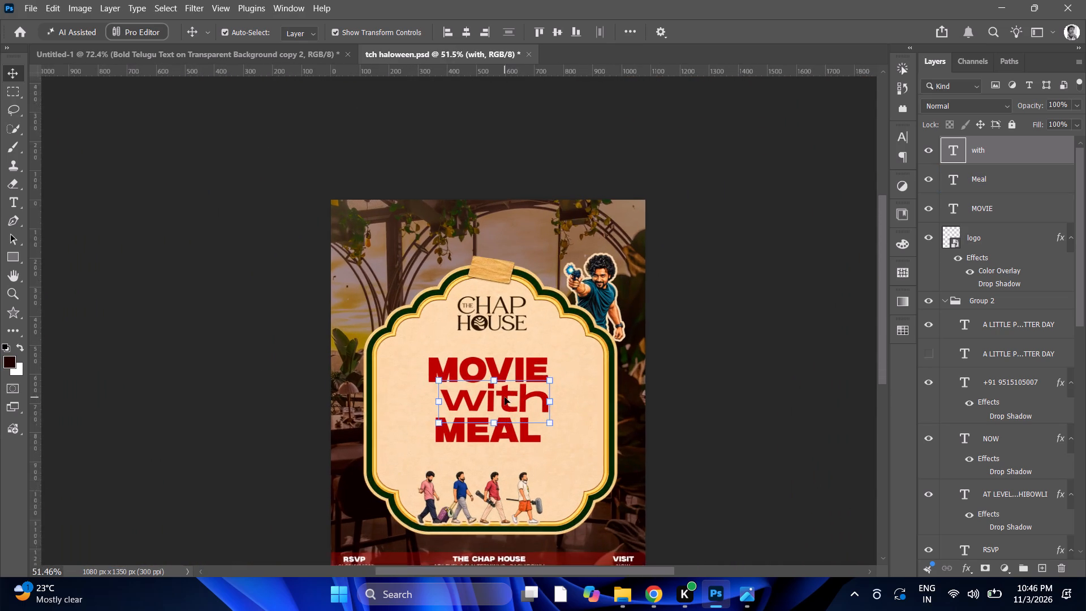
{"action": "scroll", "coordinate": [505, 397], "scroll_direction": "up", "scroll_amount": 2, "text": "alt"}
{"action": "scroll", "coordinate": [505, 397], "scroll_direction": "down", "scroll_amount": 6}
{"action": "scroll", "coordinate": [476, 402], "scroll_direction": "up", "scroll_amount": 9, "text": "alt"}
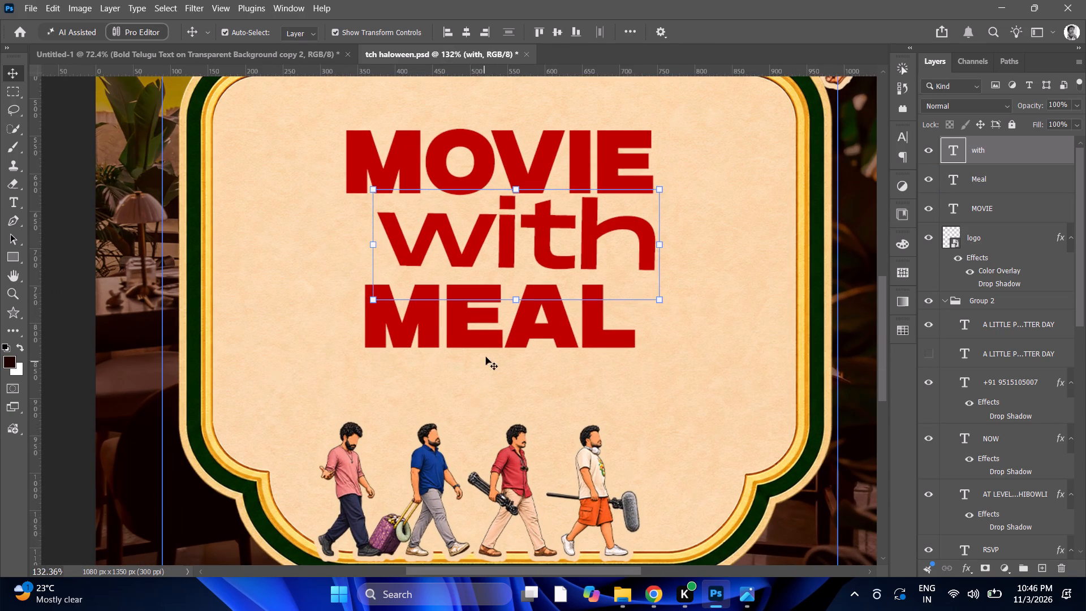
{"action": "left_click", "coordinate": [489, 342], "text": "alt"}
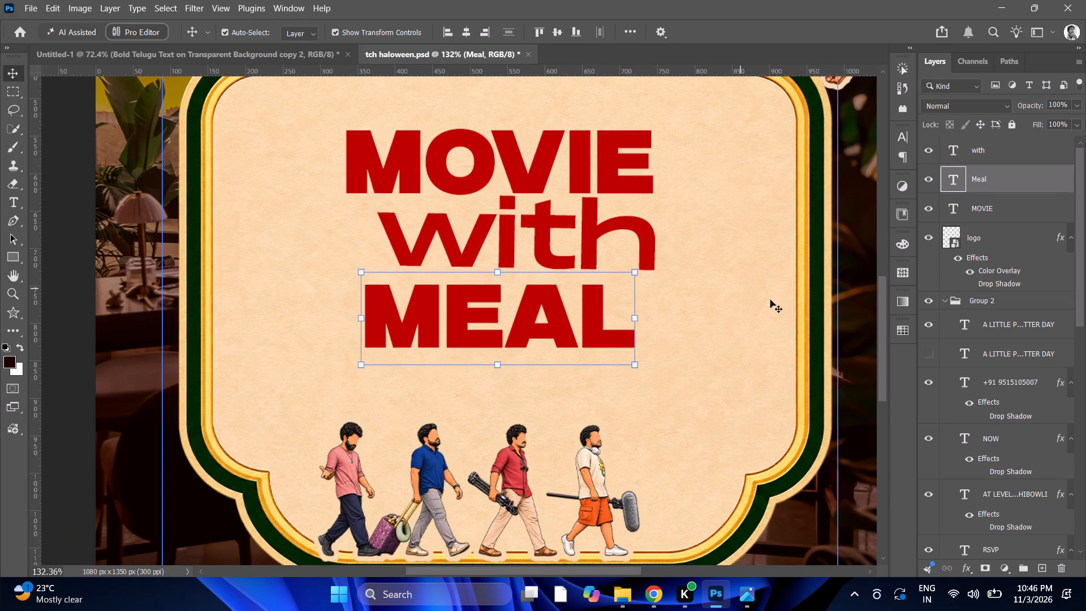
{"action": "left_click_drag", "start_coordinate": [365, 318], "coordinate": [360, 319]}
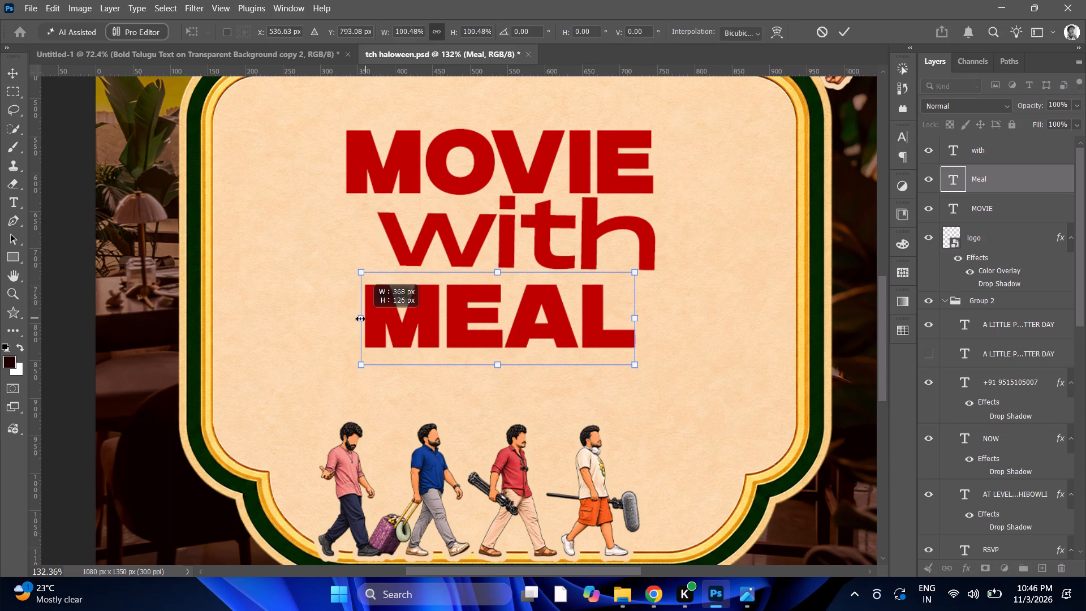
{"action": "left_click_drag", "start_coordinate": [360, 319], "coordinate": [342, 322]}
{"action": "left_click", "coordinate": [457, 318]}
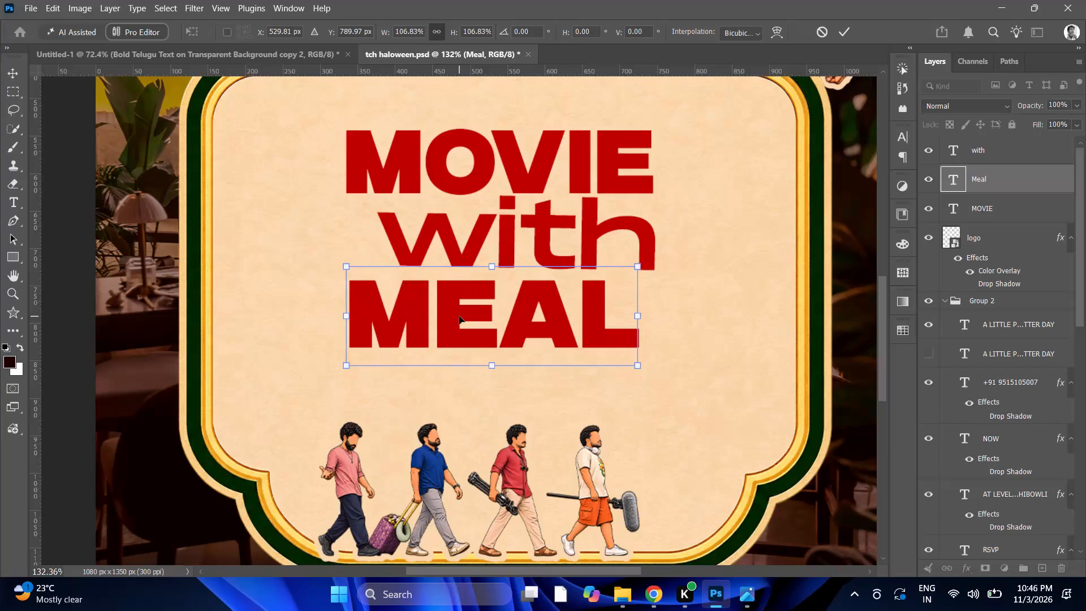
{"action": "left_click", "coordinate": [459, 316]}
{"action": "left_click_drag", "start_coordinate": [639, 364], "coordinate": [623, 360]}
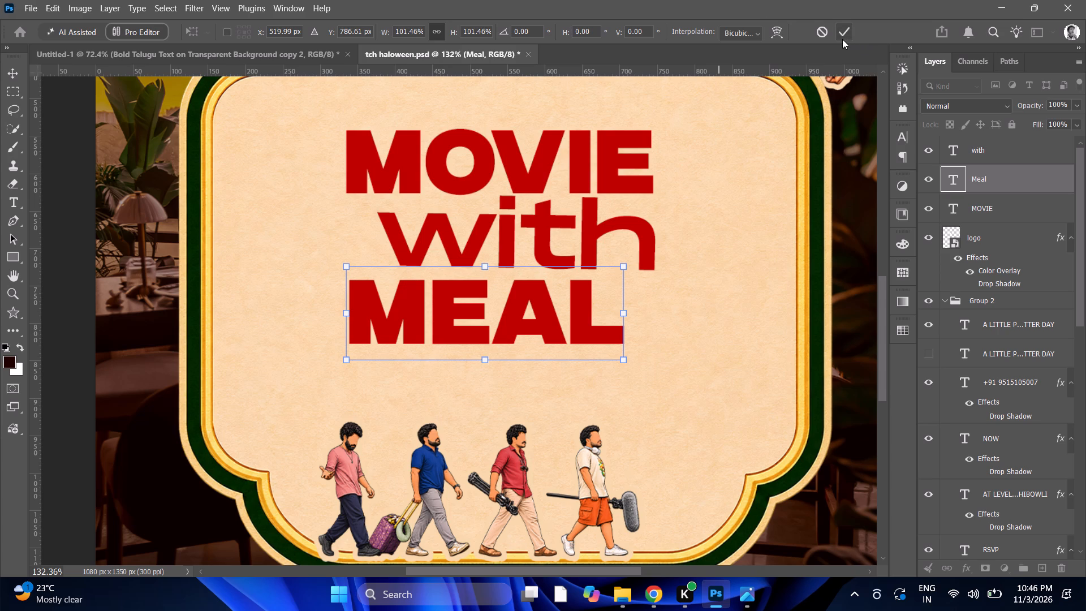
{"action": "left_click", "coordinate": [842, 39]}
Even out the headline spacing by moving MEAL slightly up and "with" down about 2 px.
{"action": "scroll", "coordinate": [533, 247], "scroll_direction": "up", "scroll_amount": 5, "text": "alt"}
{"action": "left_click_drag", "start_coordinate": [426, 350], "coordinate": [425, 348]}
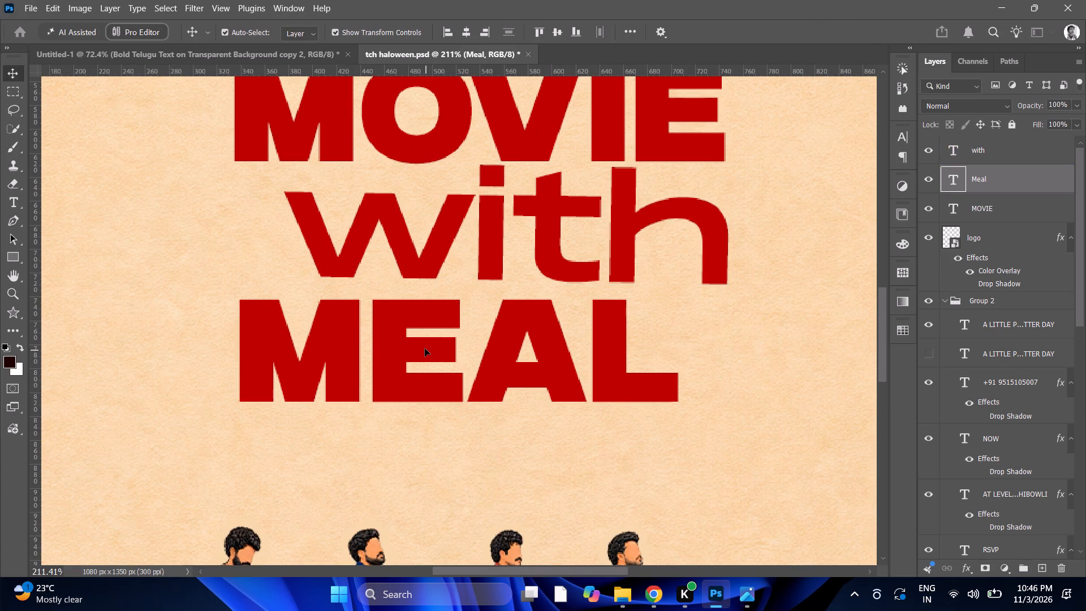
{"action": "left_click_drag", "start_coordinate": [425, 348], "coordinate": [426, 343]}
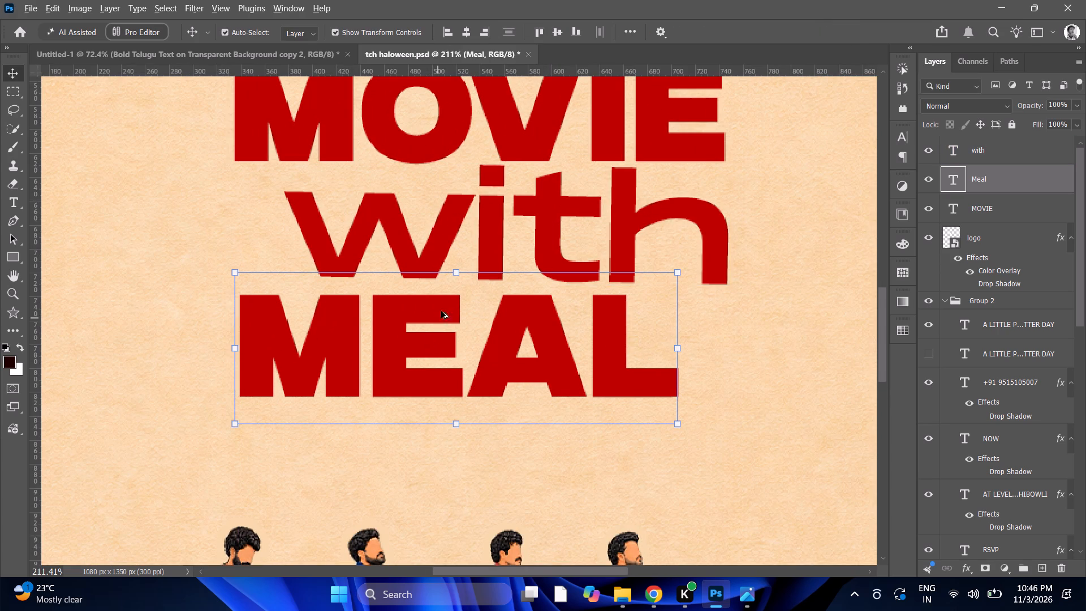
{"action": "left_click", "coordinate": [494, 236], "text": "alt"}
{"action": "left_click", "coordinate": [524, 232]}
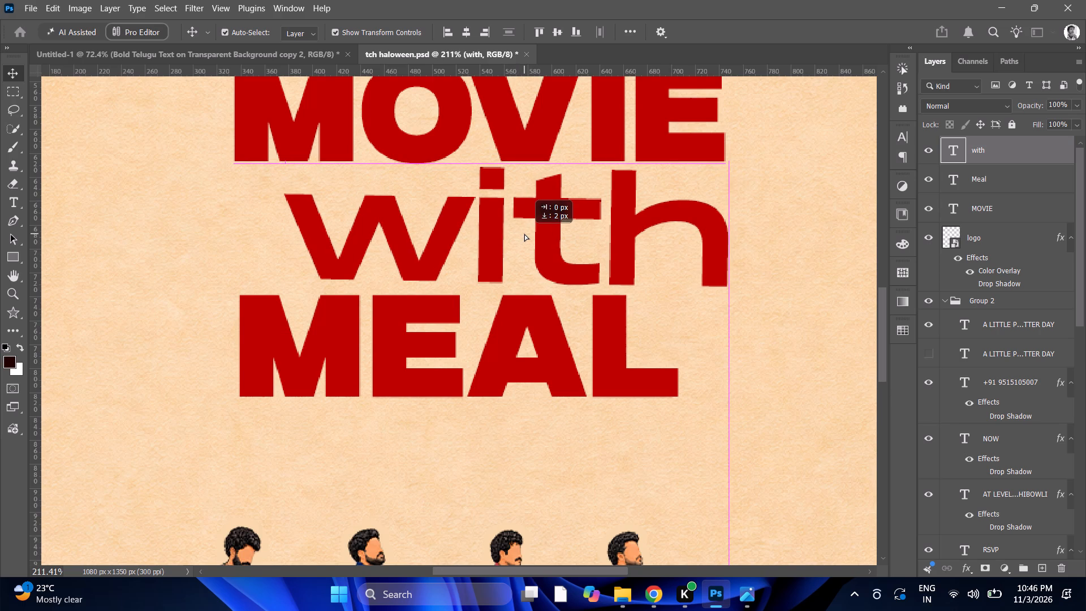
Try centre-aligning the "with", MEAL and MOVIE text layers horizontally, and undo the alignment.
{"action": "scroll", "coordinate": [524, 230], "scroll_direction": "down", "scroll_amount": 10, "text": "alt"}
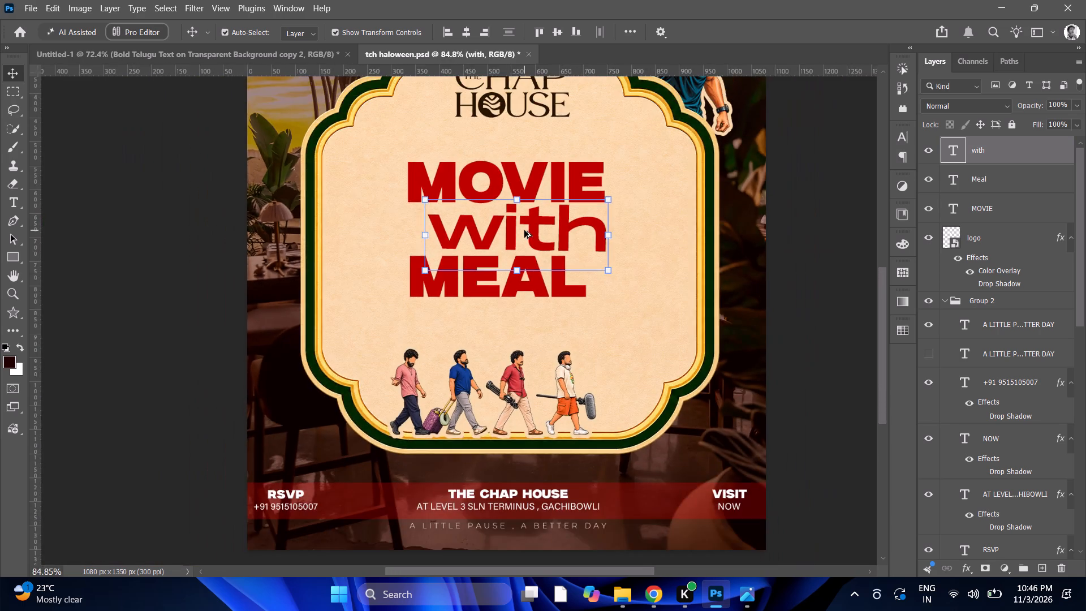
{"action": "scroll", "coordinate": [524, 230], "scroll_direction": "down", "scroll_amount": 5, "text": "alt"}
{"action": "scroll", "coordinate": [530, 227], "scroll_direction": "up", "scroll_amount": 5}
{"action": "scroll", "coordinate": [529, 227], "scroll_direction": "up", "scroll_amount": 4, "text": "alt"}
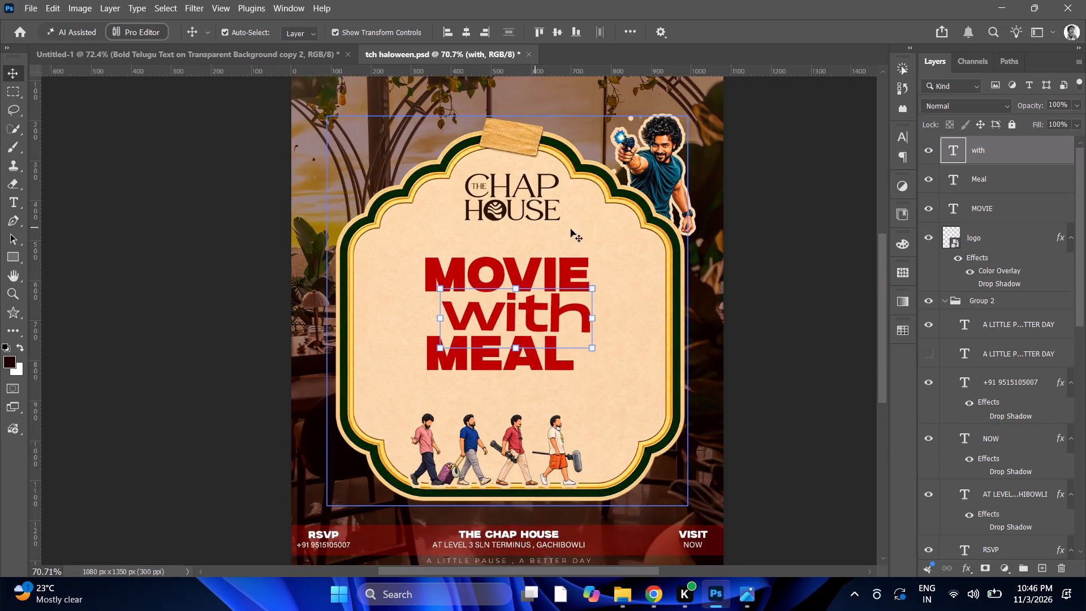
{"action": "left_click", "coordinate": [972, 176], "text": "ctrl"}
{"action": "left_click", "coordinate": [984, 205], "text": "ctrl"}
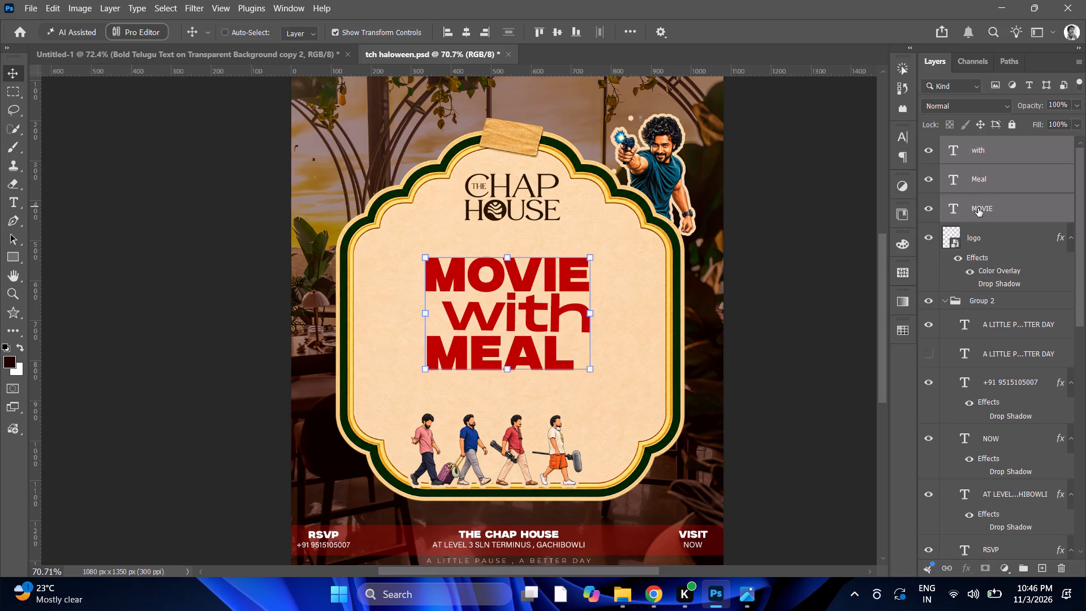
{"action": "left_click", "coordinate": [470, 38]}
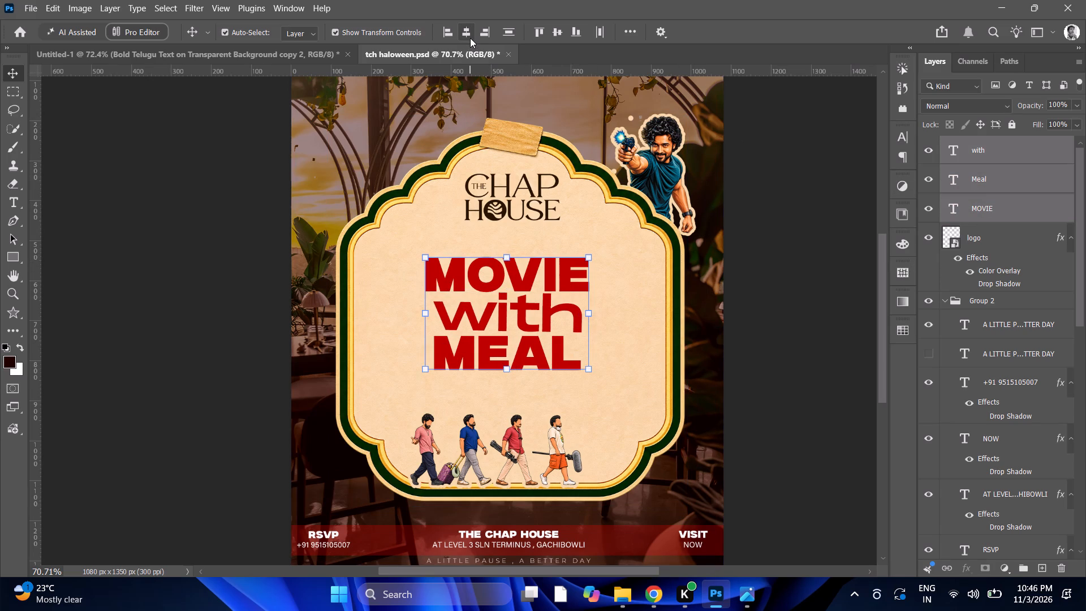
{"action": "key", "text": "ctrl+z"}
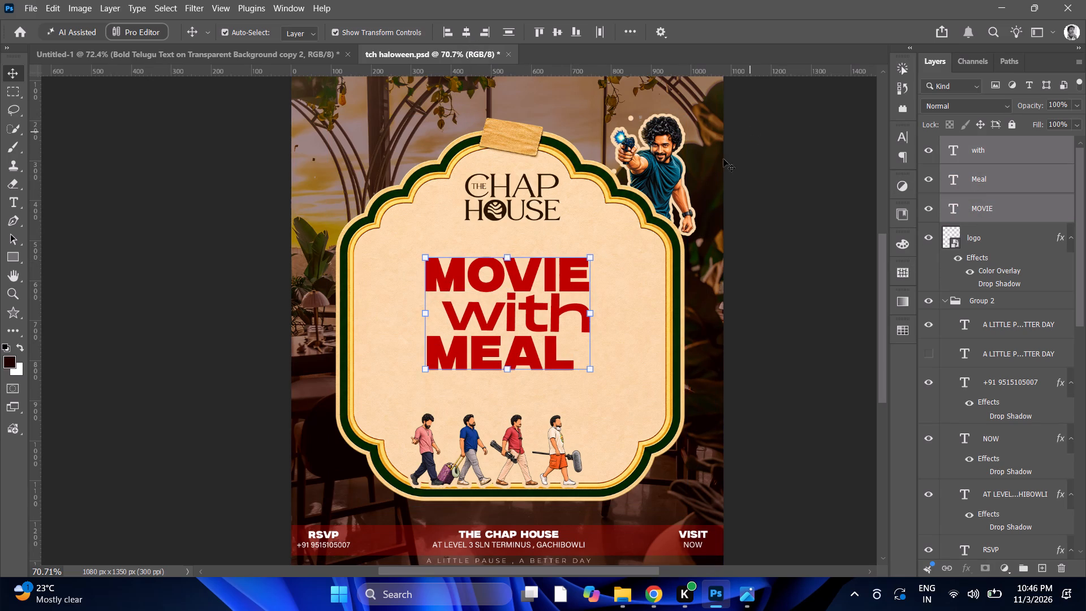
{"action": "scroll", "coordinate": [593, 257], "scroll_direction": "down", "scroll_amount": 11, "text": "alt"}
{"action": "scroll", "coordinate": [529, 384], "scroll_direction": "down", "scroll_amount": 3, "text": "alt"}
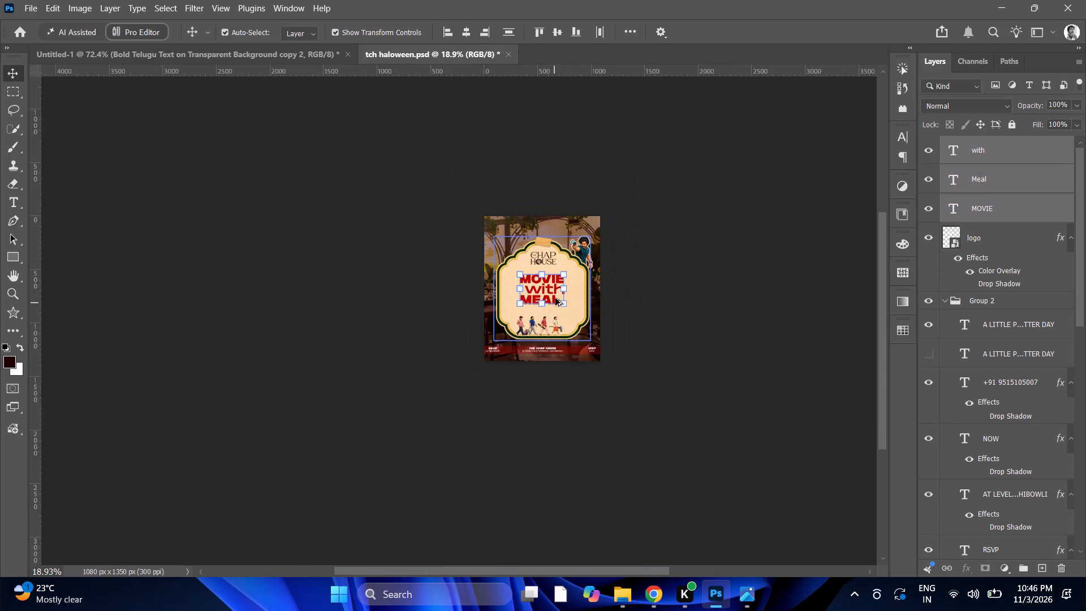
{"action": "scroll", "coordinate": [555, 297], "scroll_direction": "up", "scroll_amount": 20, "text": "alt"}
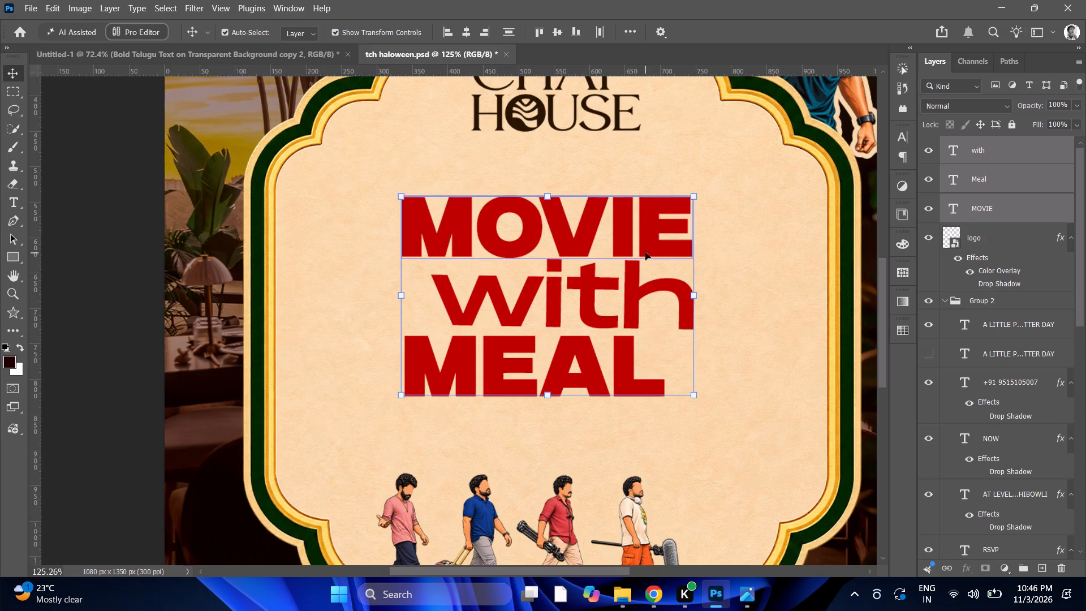
Examine the spacing of the red headline, the logo and the characters across the whole poster.
{"action": "scroll", "coordinate": [493, 177], "scroll_direction": "down", "scroll_amount": 5, "text": "alt"}
{"action": "scroll", "coordinate": [528, 138], "scroll_direction": "up", "scroll_amount": 3, "text": "alt"}
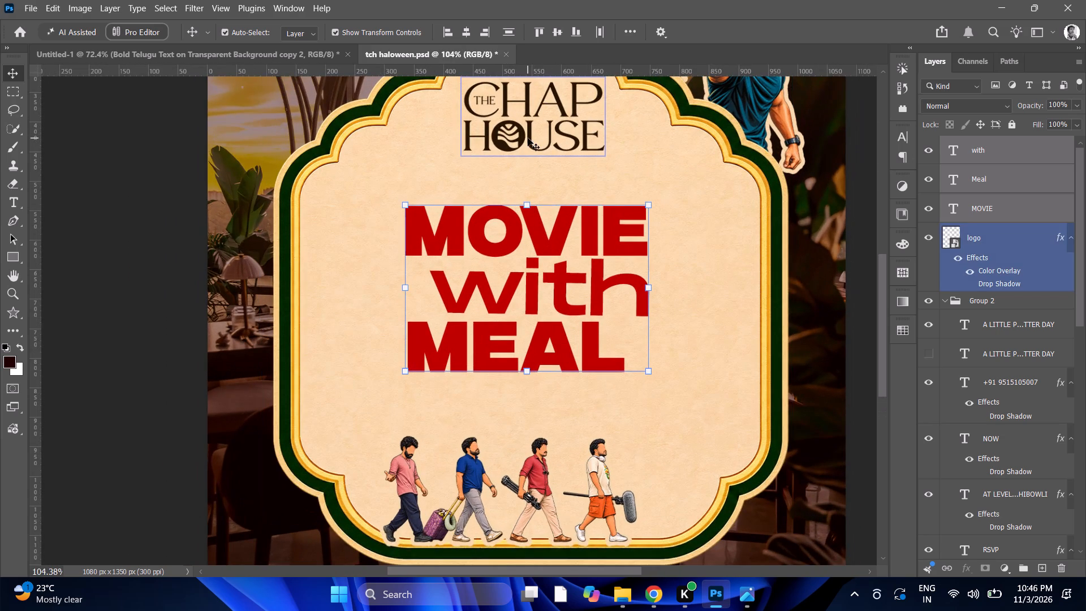
{"action": "scroll", "coordinate": [528, 138], "scroll_direction": "up", "scroll_amount": 3}
{"action": "scroll", "coordinate": [528, 138], "scroll_direction": "down", "scroll_amount": 4, "text": "alt"}
{"action": "scroll", "coordinate": [528, 138], "scroll_direction": "up", "scroll_amount": 4, "text": "alt"}
{"action": "scroll", "coordinate": [528, 138], "scroll_direction": "up", "scroll_amount": 4}
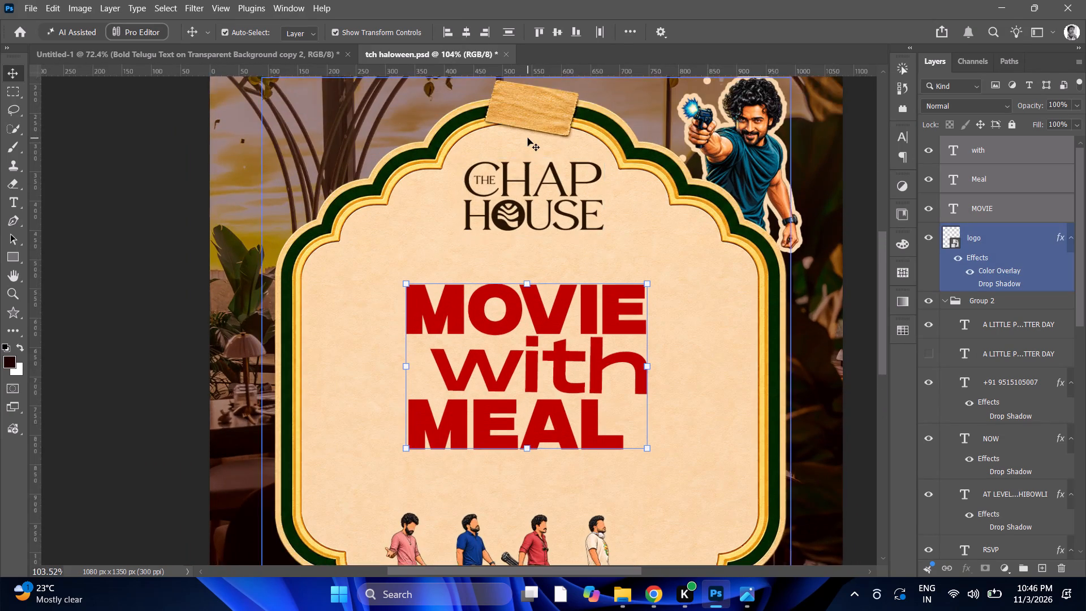
{"action": "scroll", "coordinate": [528, 138], "scroll_direction": "down", "scroll_amount": 10, "text": "alt"}
{"action": "scroll", "coordinate": [532, 141], "scroll_direction": "up", "scroll_amount": 9}
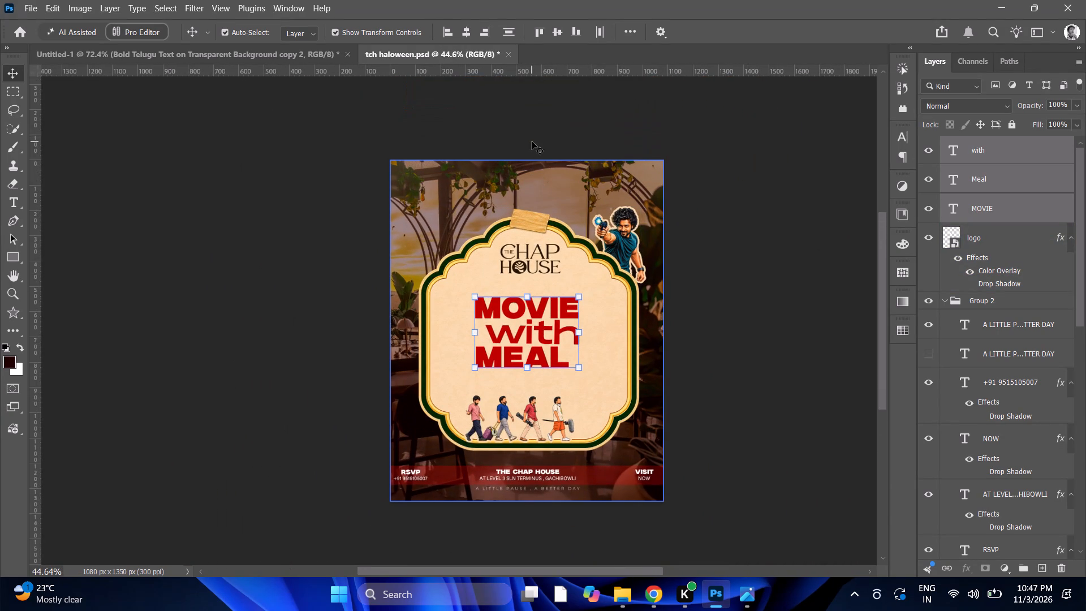
{"action": "scroll", "coordinate": [532, 141], "scroll_direction": "down", "scroll_amount": 6}
{"action": "scroll", "coordinate": [527, 247], "scroll_direction": "up", "scroll_amount": 4, "text": "alt"}
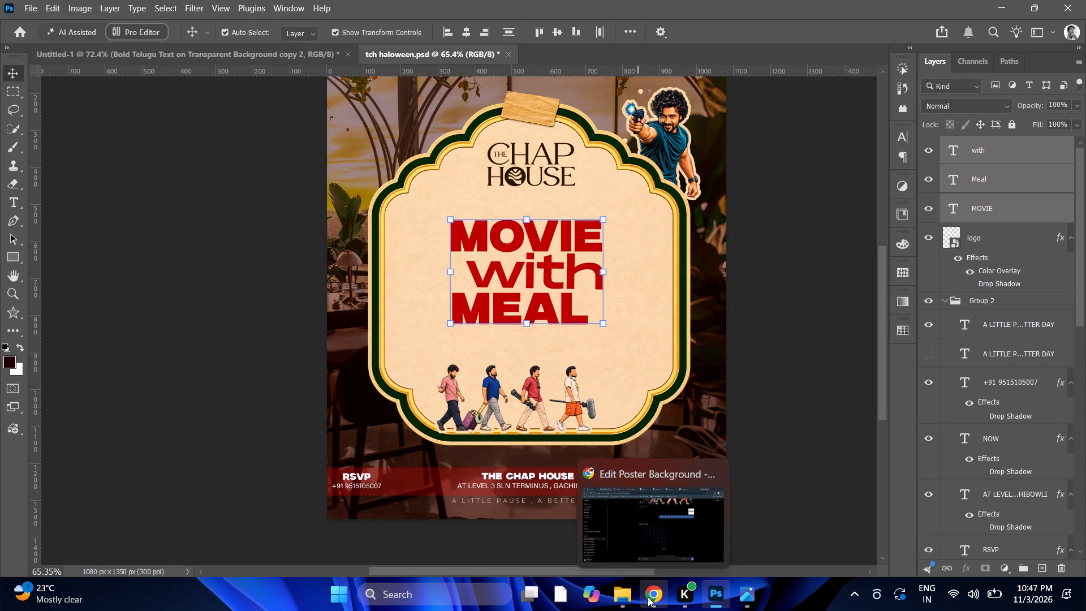
Switch to Chrome, open the generated transparent Movietime Cinemas logo in ChatGPT and download it.
{"action": "left_click", "coordinate": [649, 539]}
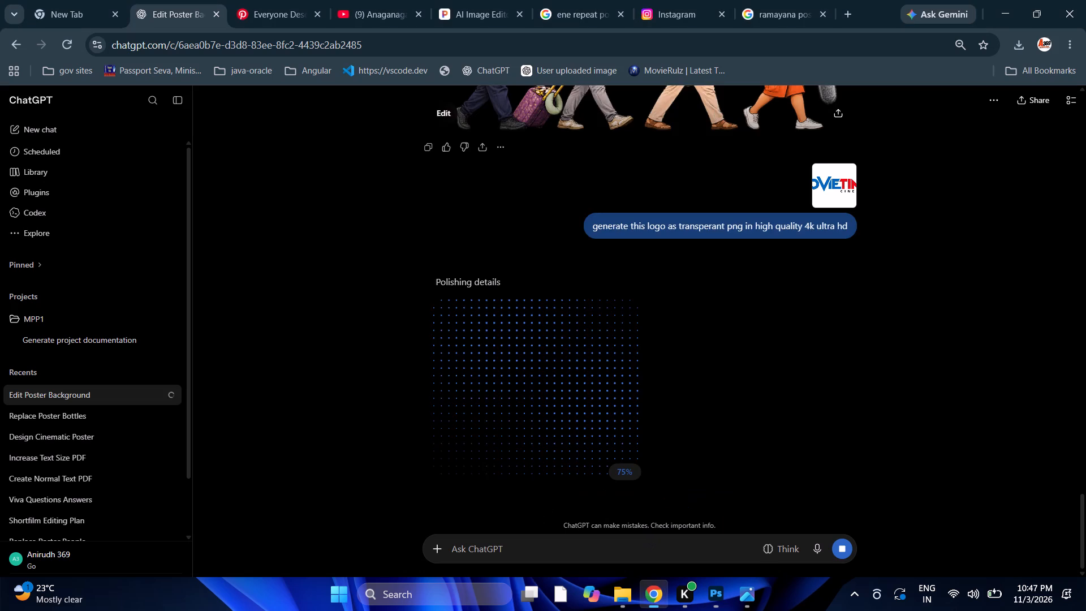
{"action": "left_click", "coordinate": [596, 437]}
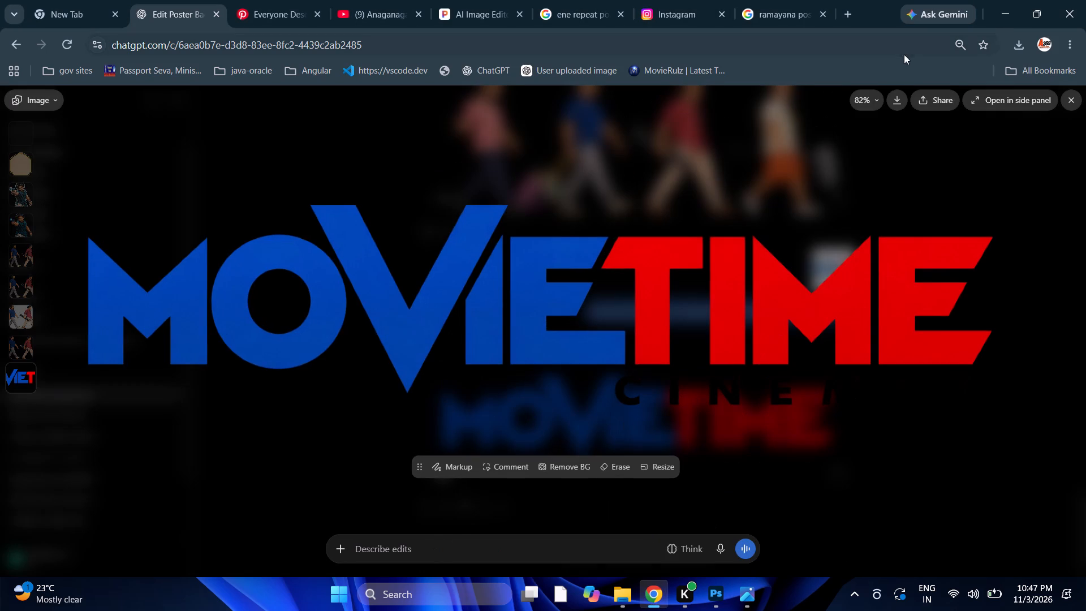
{"action": "left_click", "coordinate": [897, 108]}
Place the downloaded Movietime Cinemas Logo file into the tch haloween.psd poster in Photoshop.
{"action": "left_click_drag", "start_coordinate": [886, 91], "coordinate": [868, 109]}
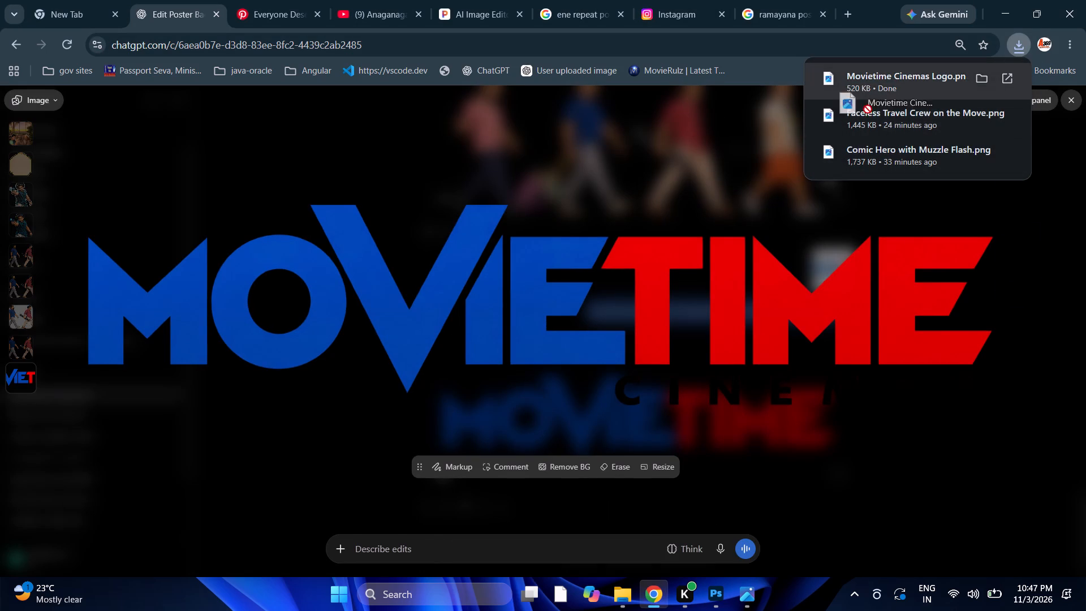
{"action": "left_click_drag", "start_coordinate": [868, 109], "coordinate": [717, 562]}
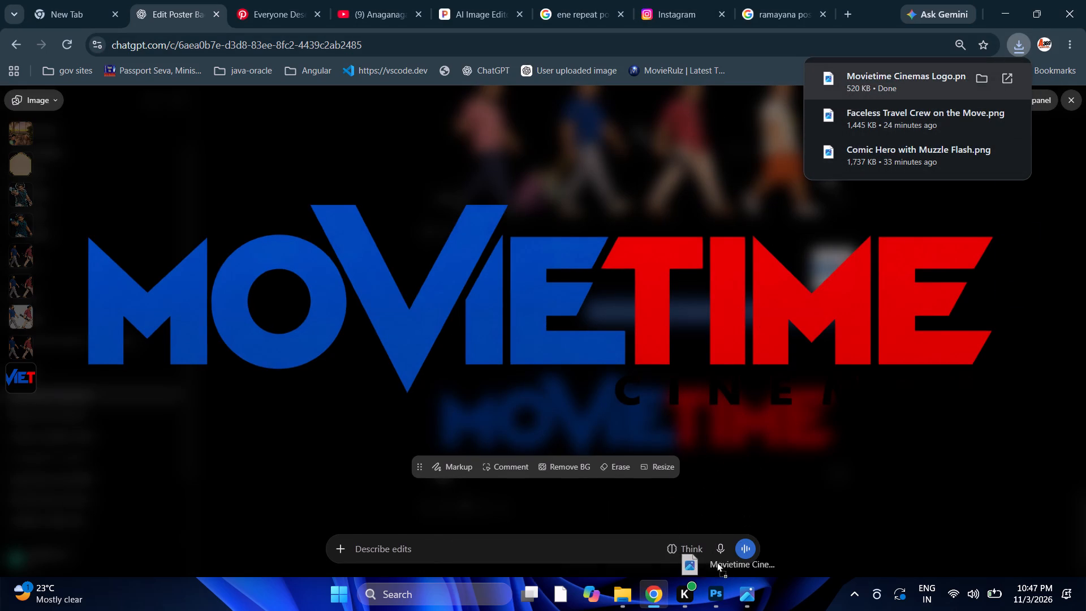
{"action": "left_click_drag", "start_coordinate": [717, 562], "coordinate": [637, 290]}
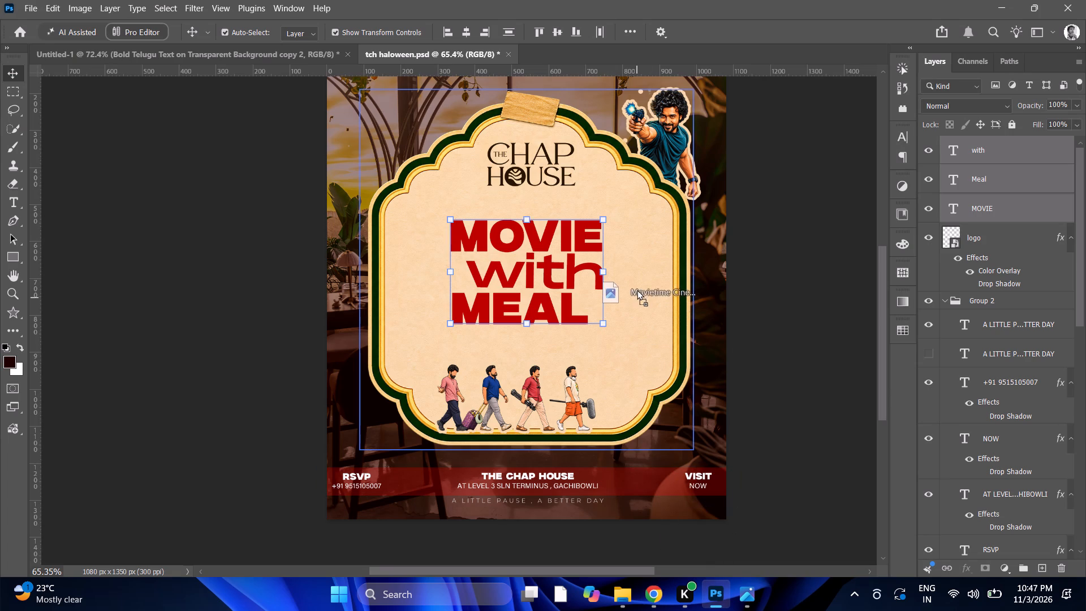
{"action": "left_click_drag", "start_coordinate": [637, 290], "coordinate": [537, 198]}
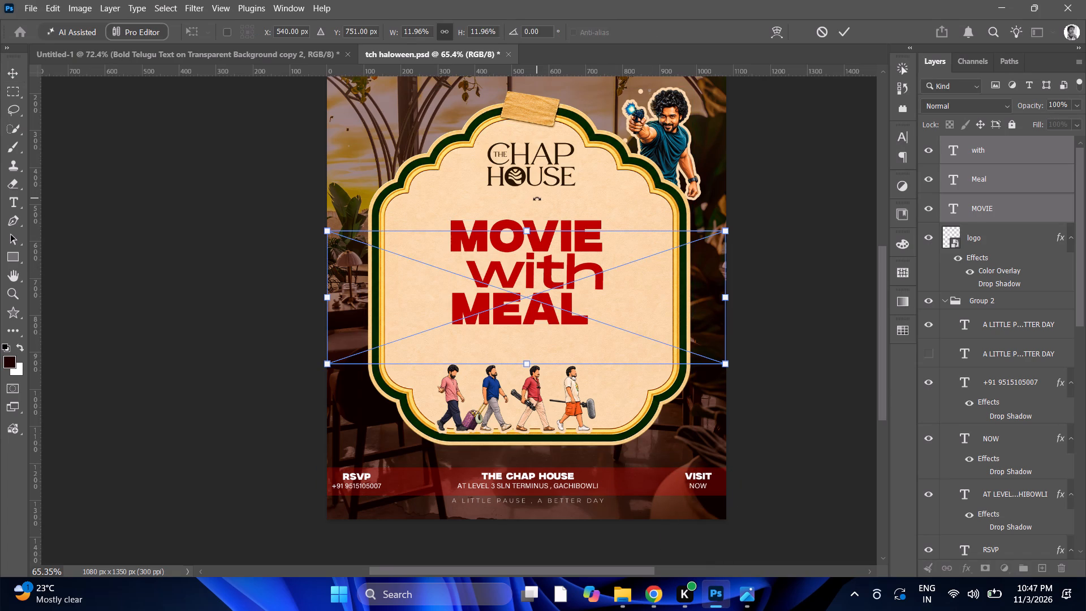
Scale the placed Movietime Cinemas logo down proportionally to about 3.57%.
{"action": "left_click_drag", "start_coordinate": [525, 366], "coordinate": [525, 365]}
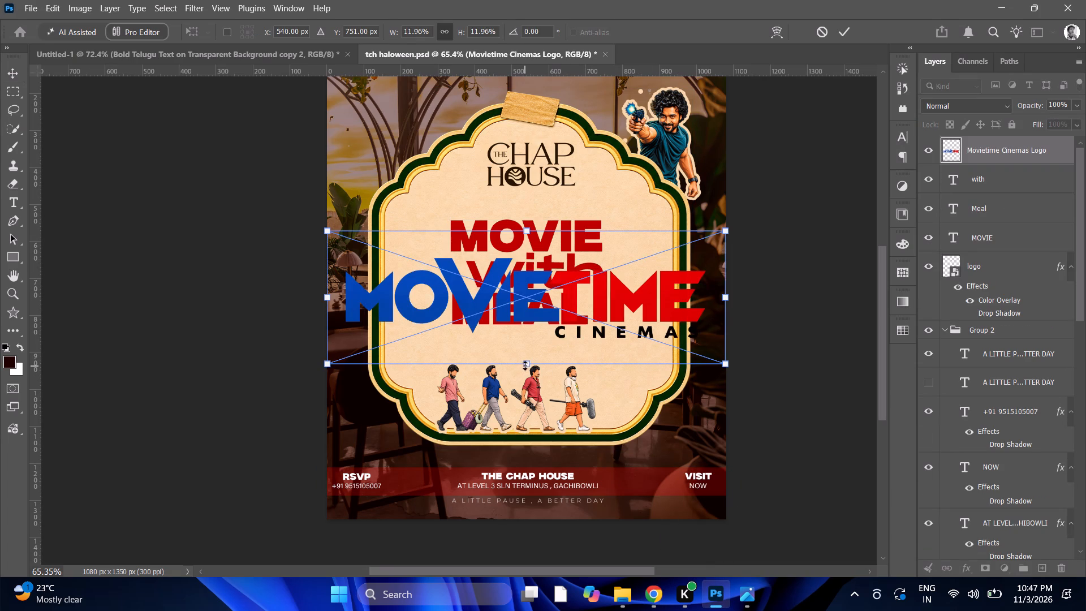
{"action": "left_click_drag", "start_coordinate": [525, 365], "coordinate": [522, 307]}
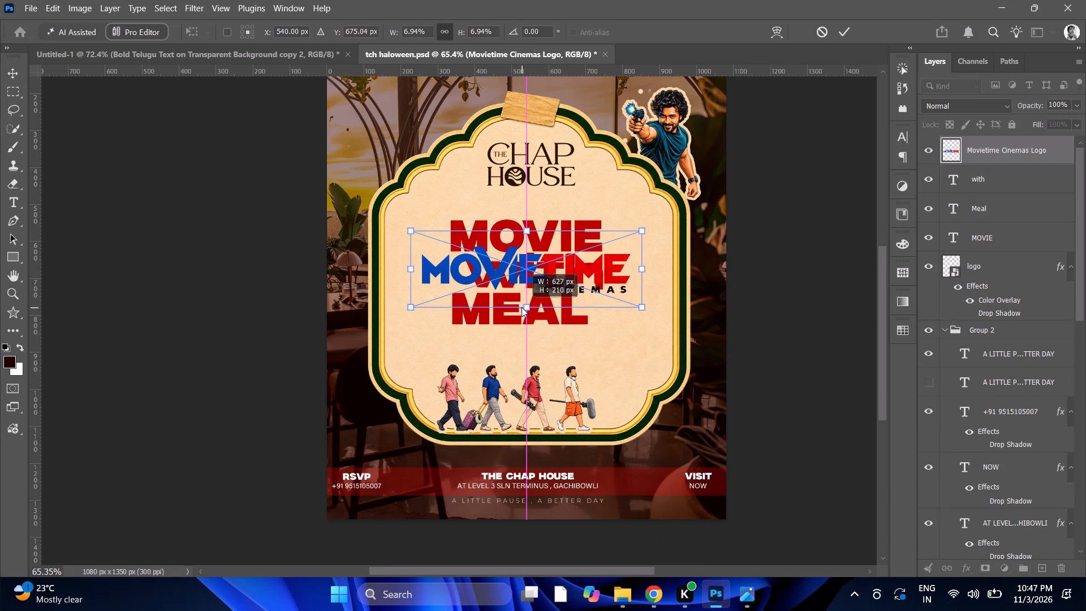
{"action": "left_click_drag", "start_coordinate": [522, 307], "coordinate": [508, 276]}
Position the Movietime Cinemas logo inside the signboard, above MOVIE and right of centre, at about X 701 px, Y 478 px.
{"action": "scroll", "coordinate": [525, 234], "scroll_direction": "up", "scroll_amount": 11}
{"action": "left_click_drag", "start_coordinate": [541, 378], "coordinate": [549, 343]}
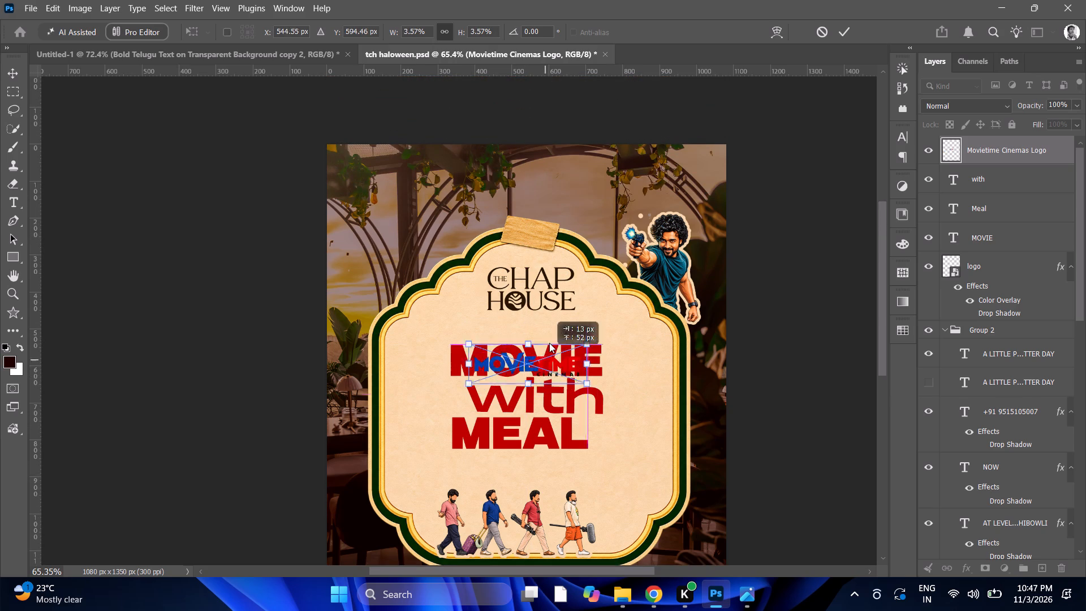
{"action": "left_click_drag", "start_coordinate": [549, 343], "coordinate": [605, 212]}
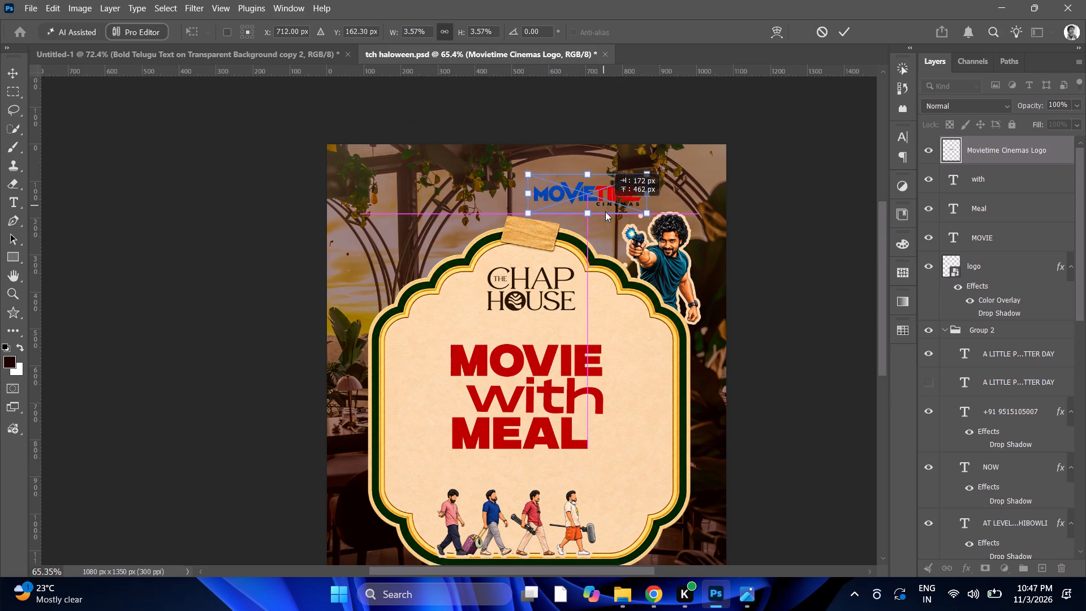
{"action": "left_click_drag", "start_coordinate": [605, 212], "coordinate": [598, 325]}
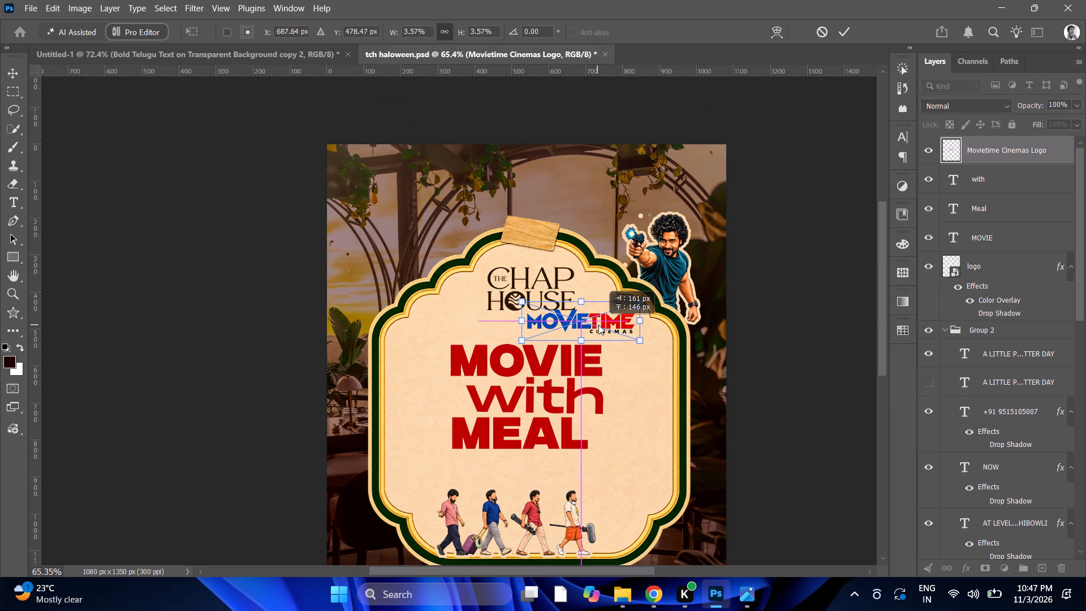
{"action": "left_click_drag", "start_coordinate": [598, 325], "coordinate": [600, 325]}
{"action": "scroll", "coordinate": [587, 307], "scroll_direction": "down", "scroll_amount": 5, "text": "alt"}
{"action": "scroll", "coordinate": [583, 308], "scroll_direction": "up", "scroll_amount": 2, "text": "alt"}
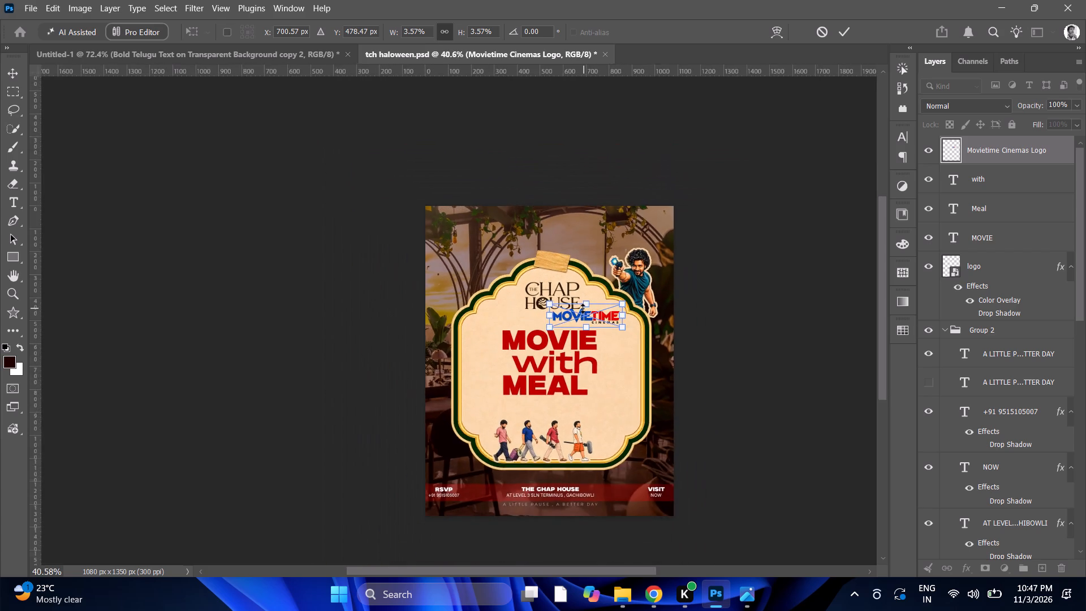
{"action": "scroll", "coordinate": [583, 308], "scroll_direction": "up", "scroll_amount": 3, "text": "alt"}
{"action": "scroll", "coordinate": [583, 308], "scroll_direction": "down", "scroll_amount": 6}
{"action": "left_click", "coordinate": [849, 29]}
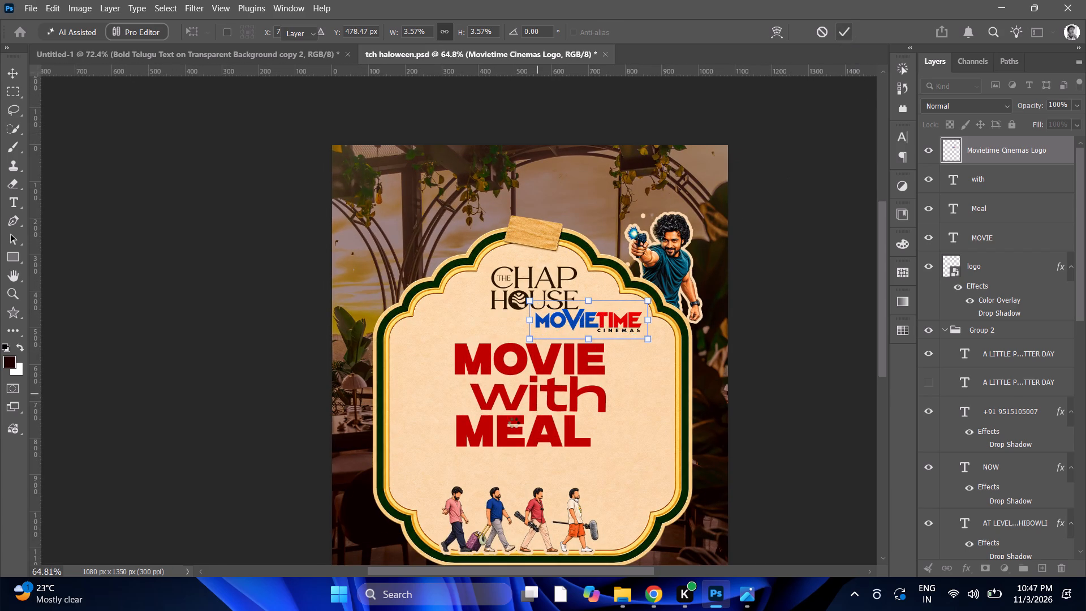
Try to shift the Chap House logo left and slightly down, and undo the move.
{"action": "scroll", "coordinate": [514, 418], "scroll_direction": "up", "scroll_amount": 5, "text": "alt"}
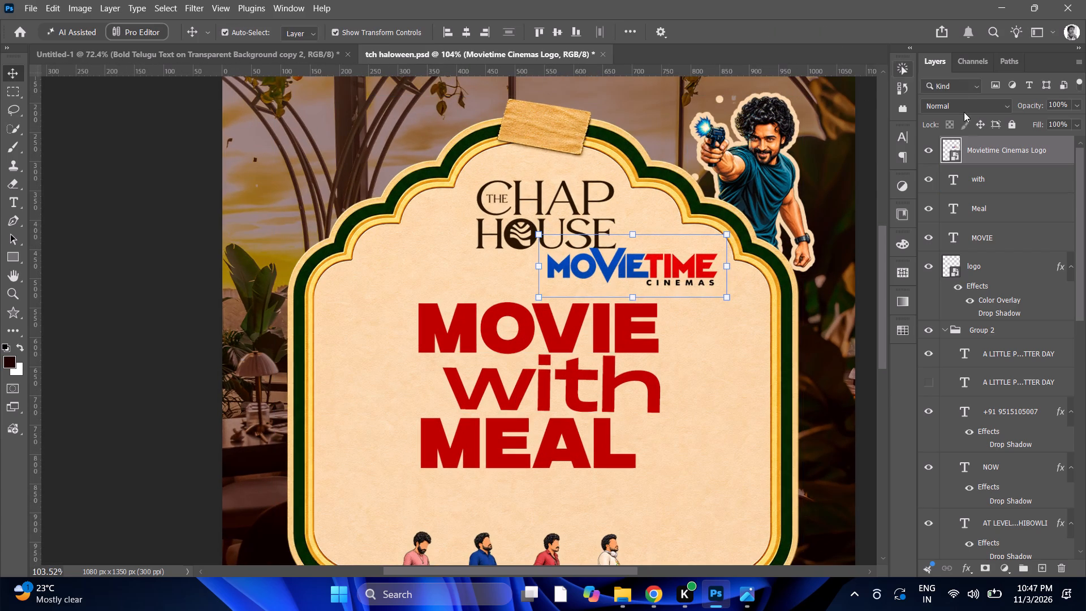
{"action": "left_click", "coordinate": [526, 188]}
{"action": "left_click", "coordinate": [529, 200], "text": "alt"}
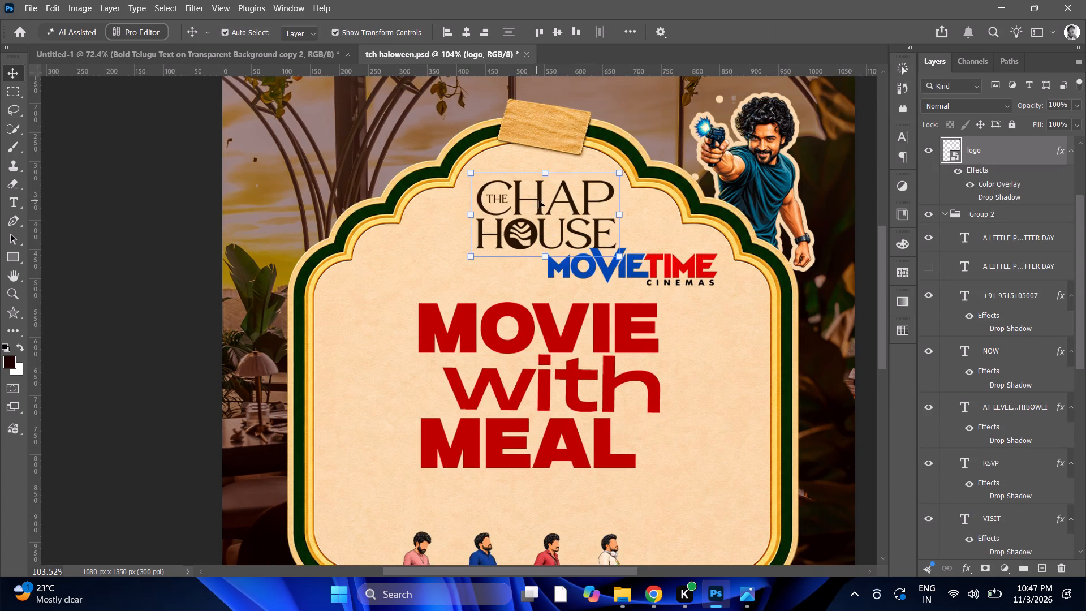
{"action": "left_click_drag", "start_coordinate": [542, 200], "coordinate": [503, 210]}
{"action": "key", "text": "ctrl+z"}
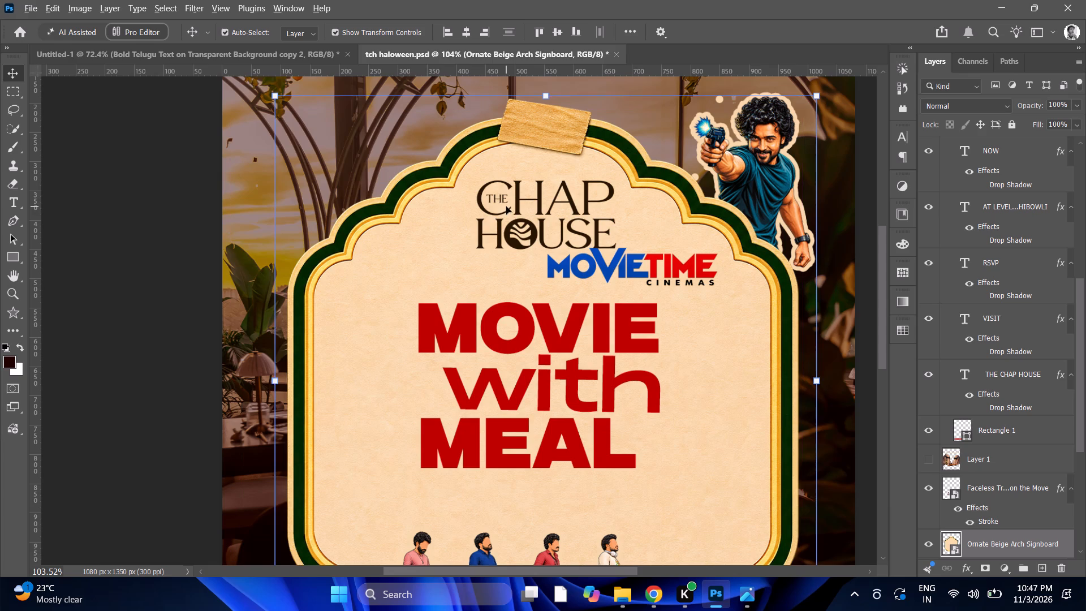
Move the Chap House logo to the left of the Movietime logo at about X 413 px and scale it to about 2.95%.
{"action": "left_click", "coordinate": [510, 205], "text": "alt"}
{"action": "left_click", "coordinate": [541, 199], "text": "alt"}
{"action": "left_click", "coordinate": [548, 177]}
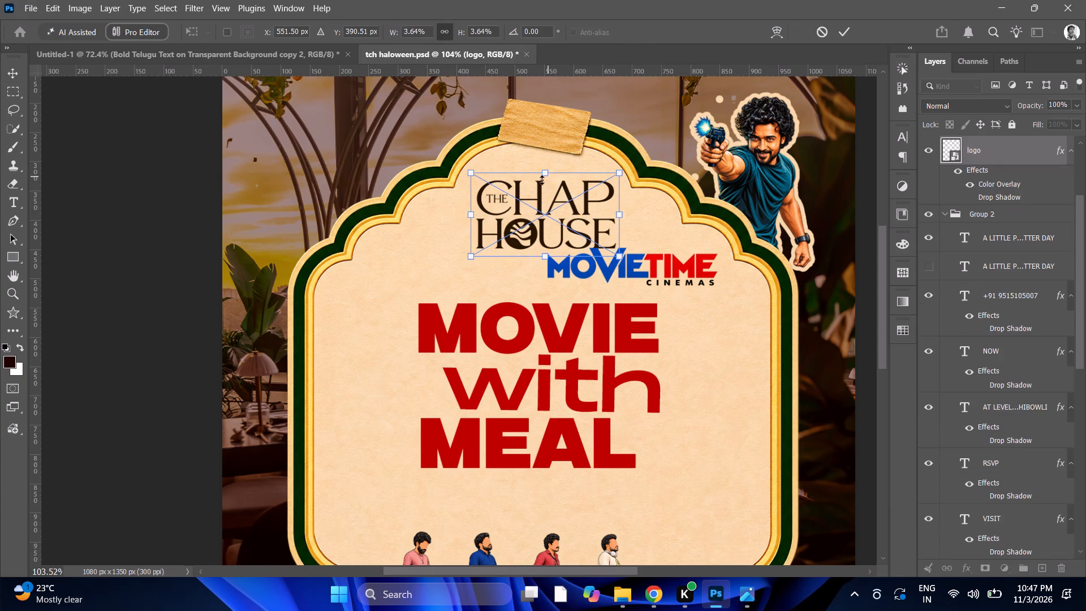
{"action": "left_click_drag", "start_coordinate": [533, 201], "coordinate": [452, 229]}
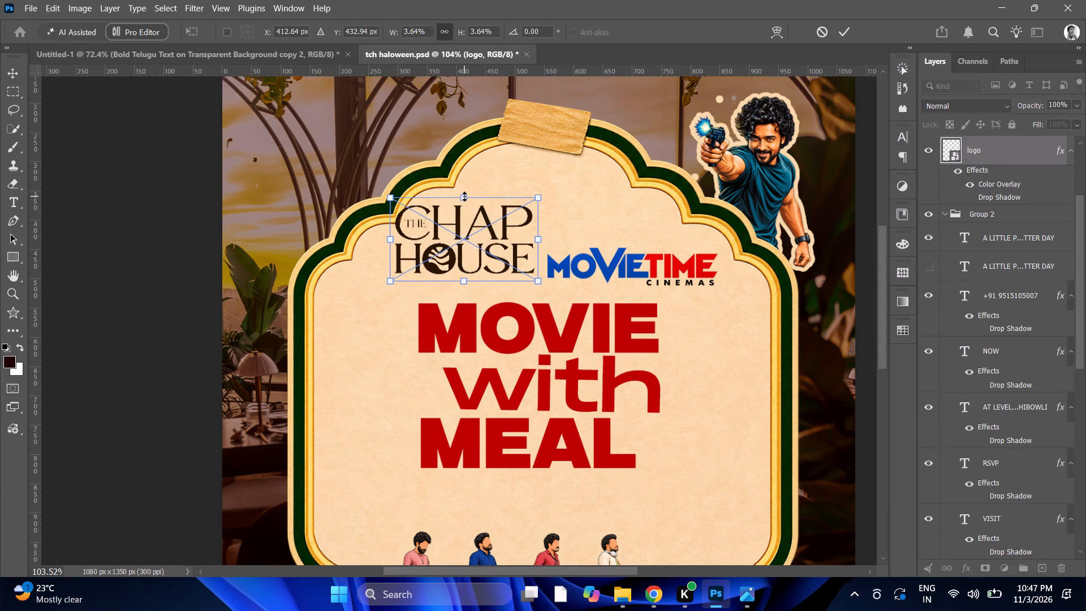
{"action": "left_click_drag", "start_coordinate": [464, 196], "coordinate": [463, 213]}
{"action": "scroll", "coordinate": [463, 213], "scroll_direction": "down", "scroll_amount": 5, "text": "alt"}
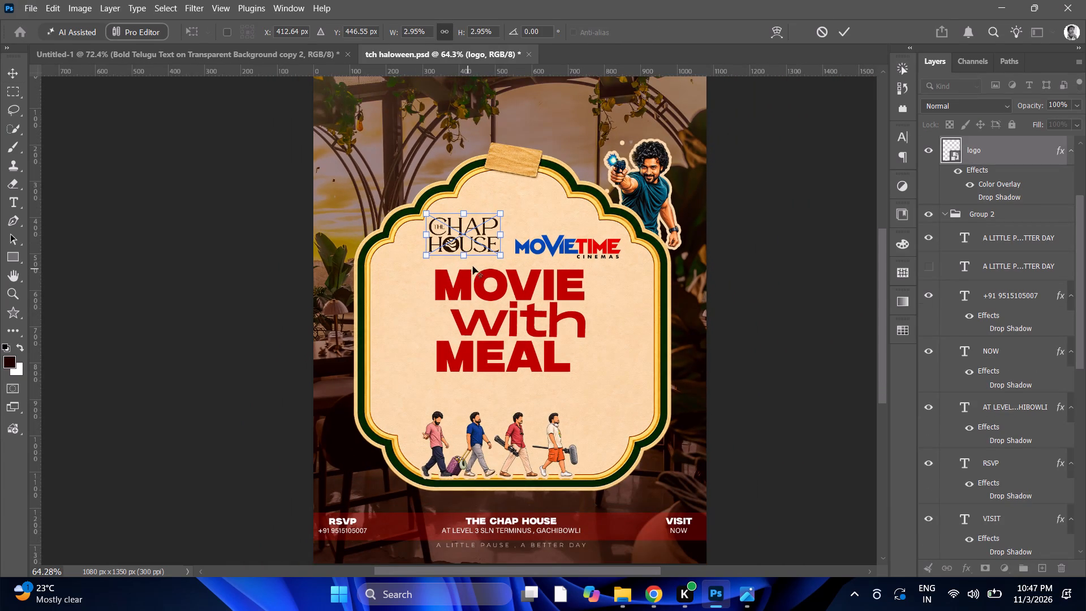
{"action": "scroll", "coordinate": [469, 284], "scroll_direction": "up", "scroll_amount": 2, "text": "alt"}
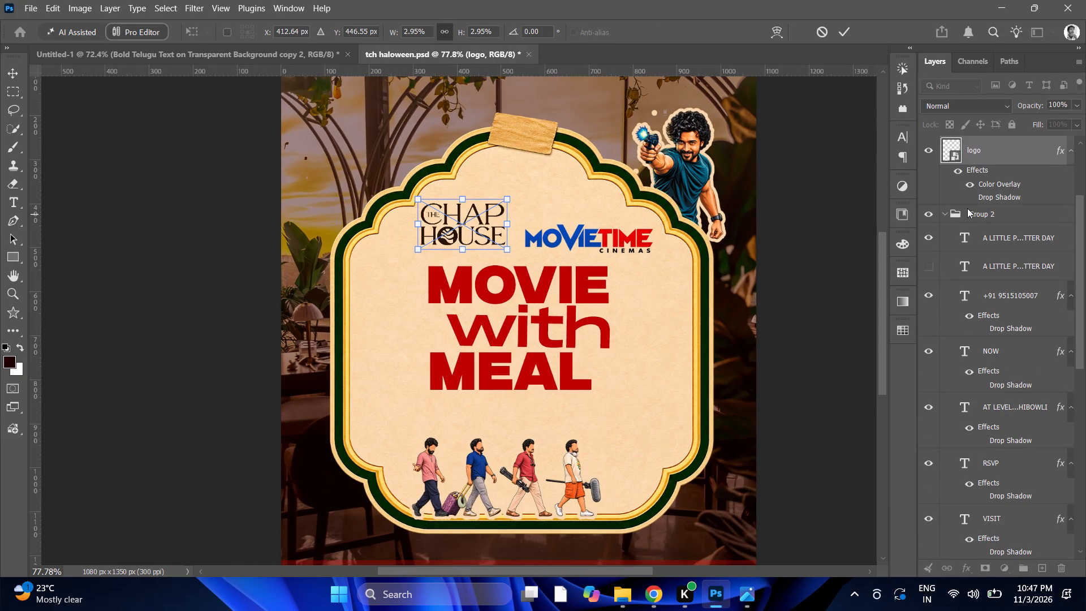
Collapse the Group 2 layer group.
{"action": "scroll", "coordinate": [997, 186], "scroll_direction": "up", "scroll_amount": 6}
{"action": "scroll", "coordinate": [997, 186], "scroll_direction": "down", "scroll_amount": 4}
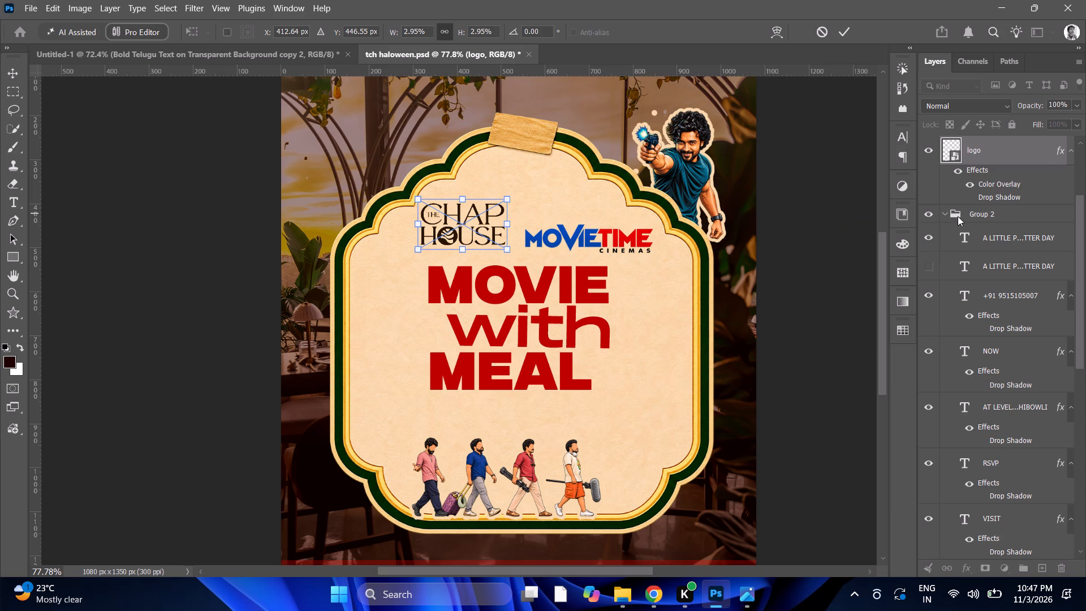
{"action": "left_click", "coordinate": [944, 219]}
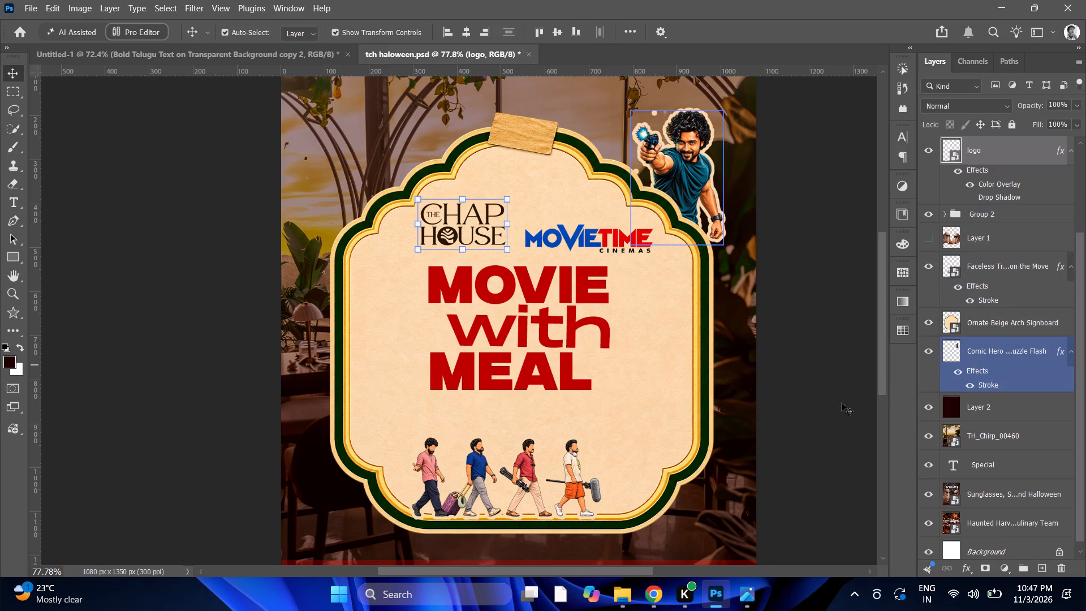
Select the MOVIE, with and MEAL text layers together and move the headline straight down to about X 541 px, Y 726 px.
{"action": "left_click", "coordinate": [524, 298], "text": "ctrl"}
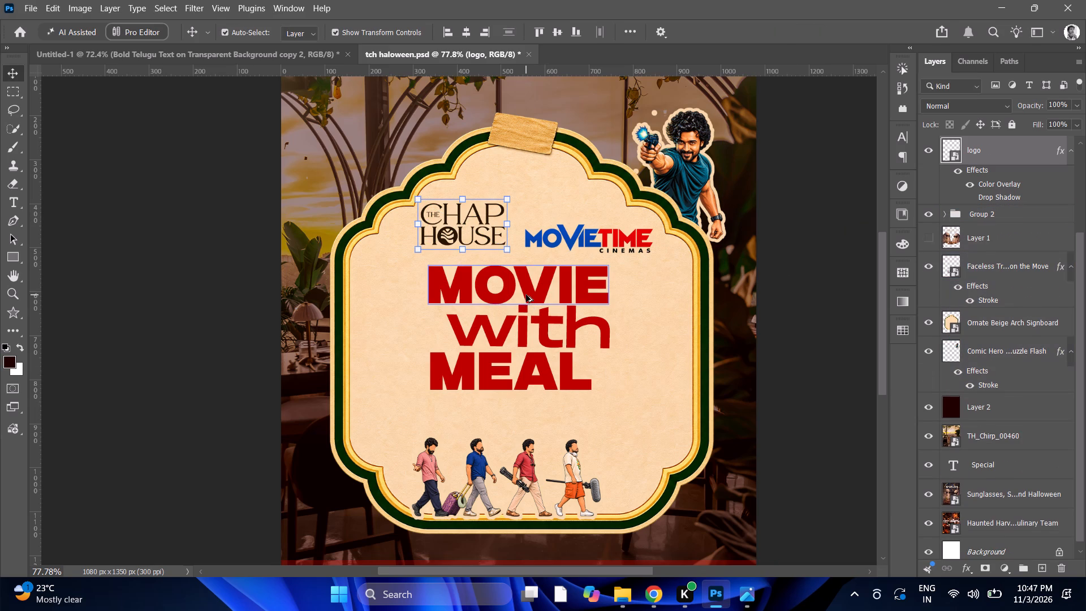
{"action": "left_click", "coordinate": [526, 295], "text": "alt"}
{"action": "scroll", "coordinate": [980, 179], "scroll_direction": "up", "scroll_amount": 4}
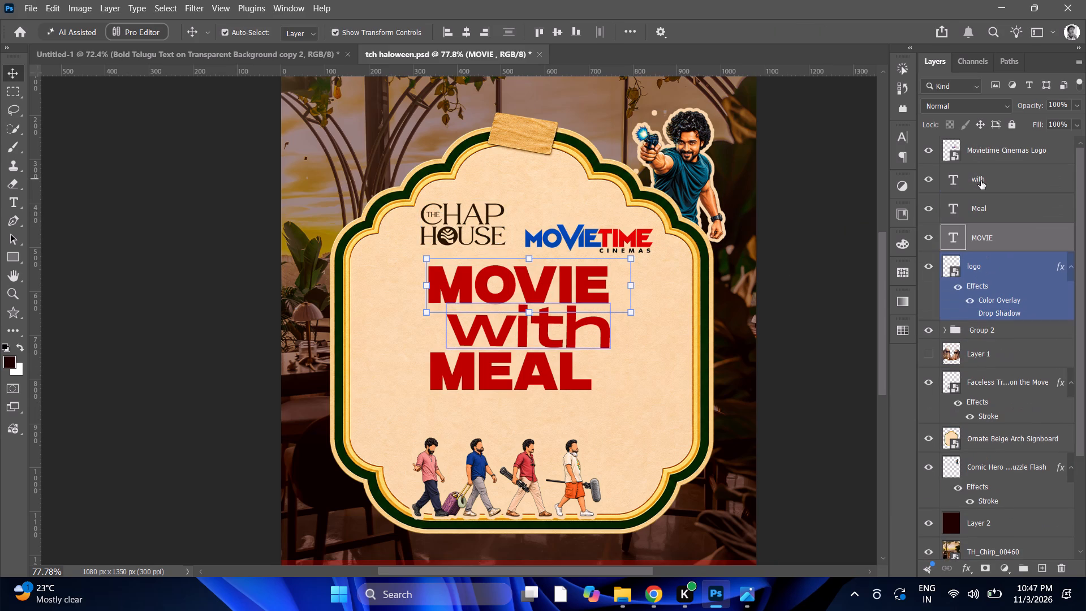
{"action": "left_click", "coordinate": [981, 181], "text": "alt"}
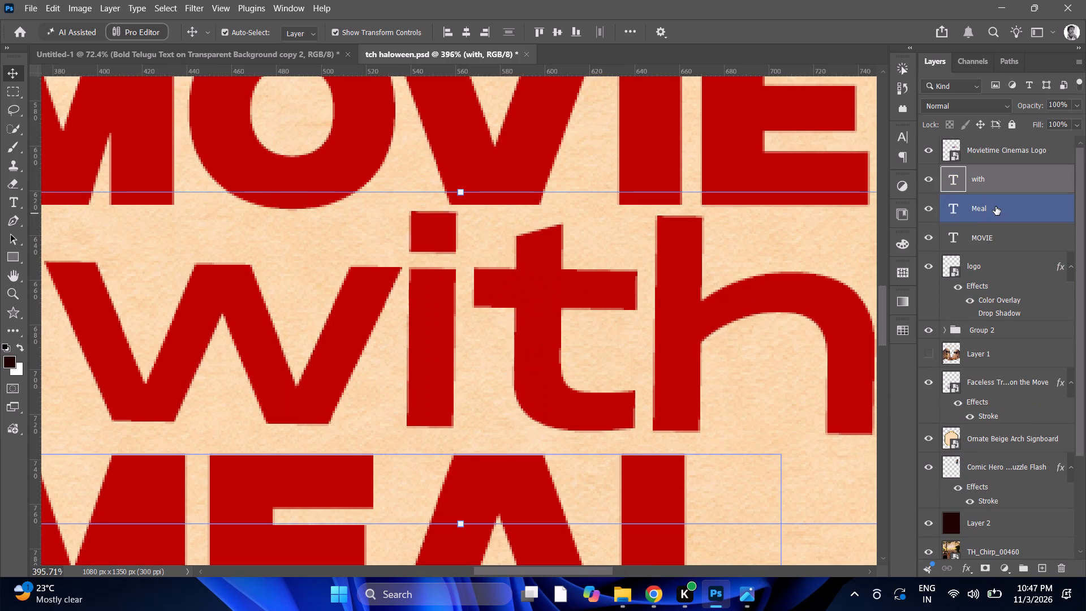
{"action": "left_click", "coordinate": [994, 206], "text": "ctrl"}
{"action": "scroll", "coordinate": [681, 283], "scroll_direction": "down", "scroll_amount": 5, "text": "alt"}
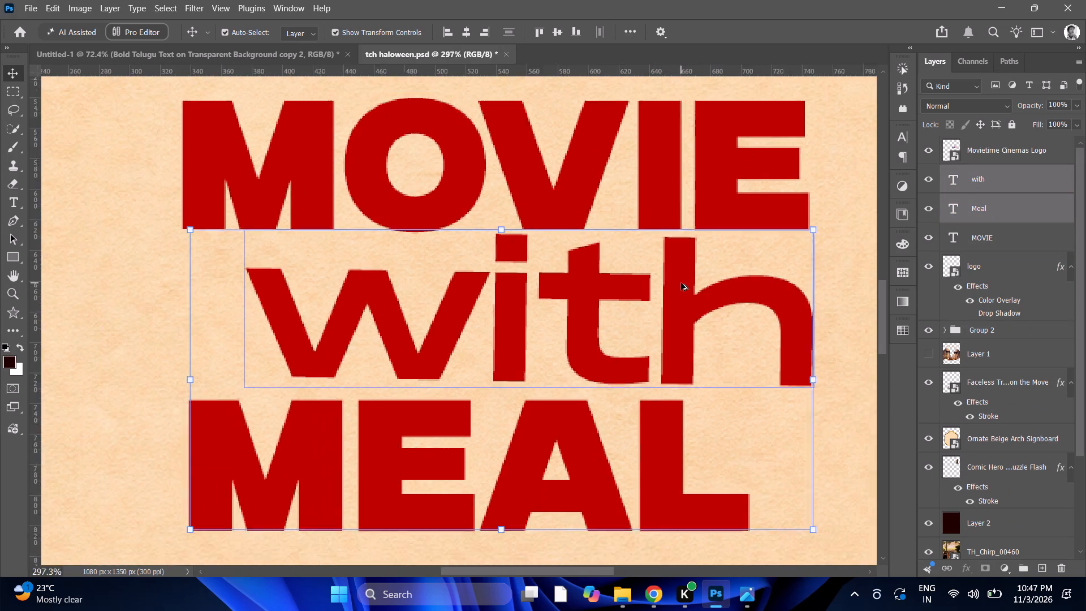
{"action": "scroll", "coordinate": [681, 283], "scroll_direction": "down", "scroll_amount": 8, "text": "alt"}
{"action": "left_click", "coordinate": [1002, 244], "text": "ctrl"}
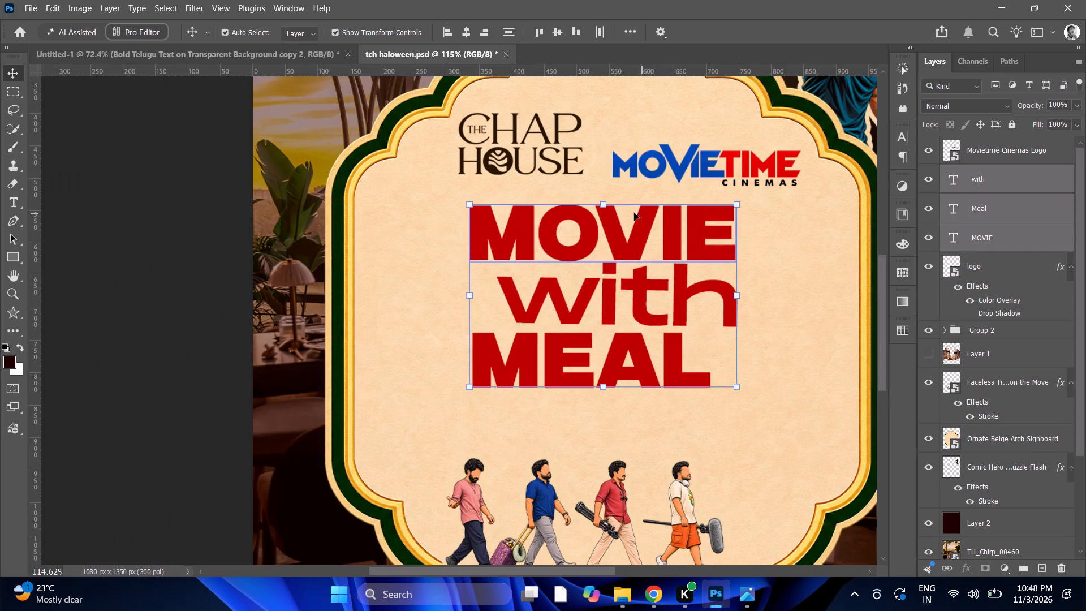
{"action": "key", "text": "Down"}
{"action": "key", "text": "Up"}
{"action": "left_click", "coordinate": [584, 278]}
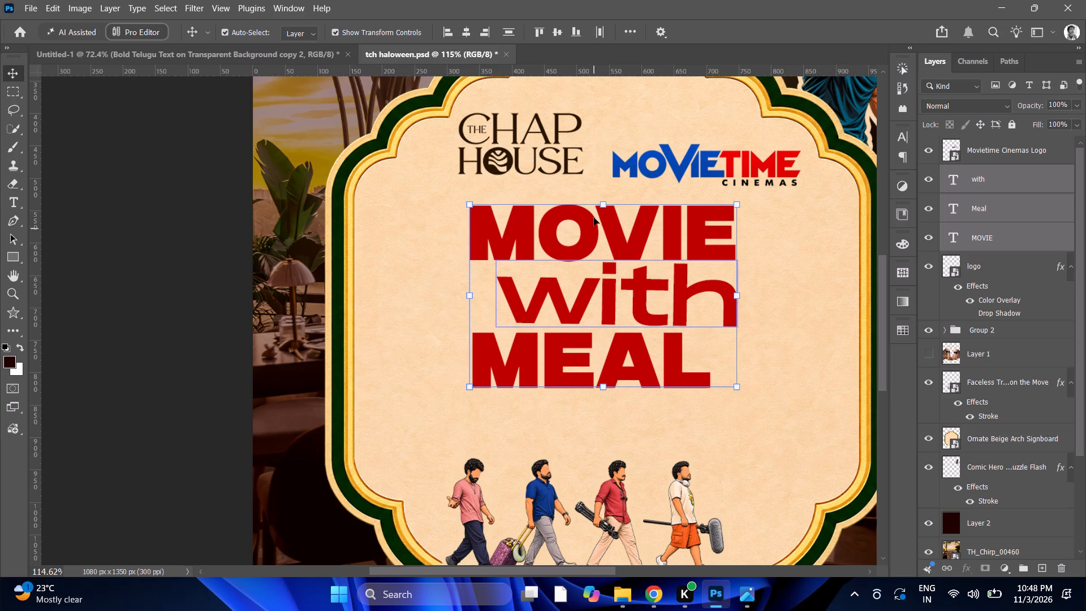
{"action": "left_click", "coordinate": [597, 204]}
{"action": "left_click_drag", "start_coordinate": [588, 239], "coordinate": [588, 268]}
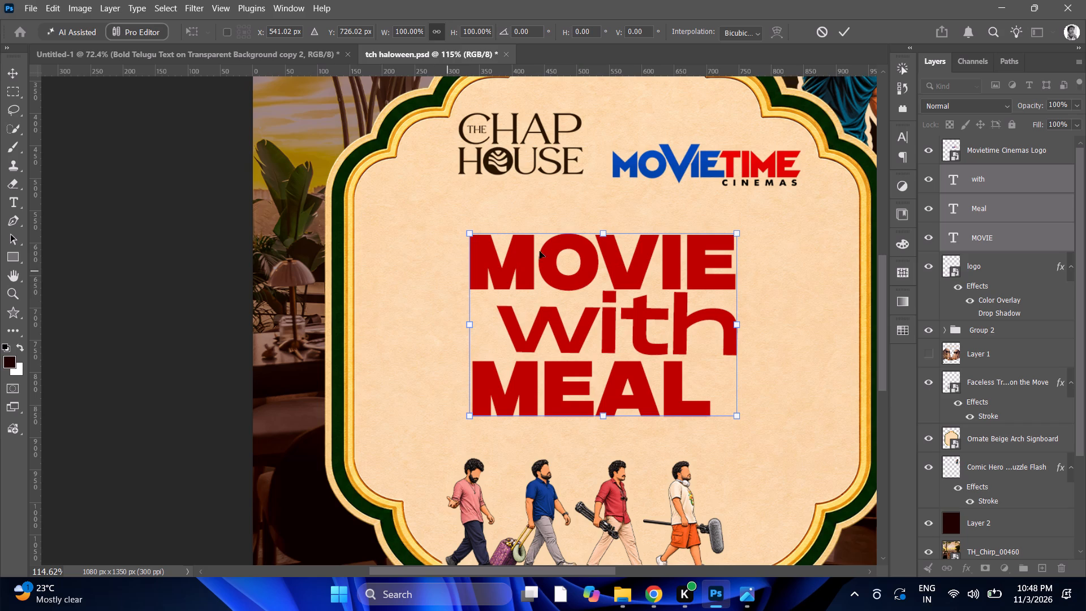
{"action": "scroll", "coordinate": [580, 243], "scroll_direction": "down", "scroll_amount": 13, "text": "alt"}
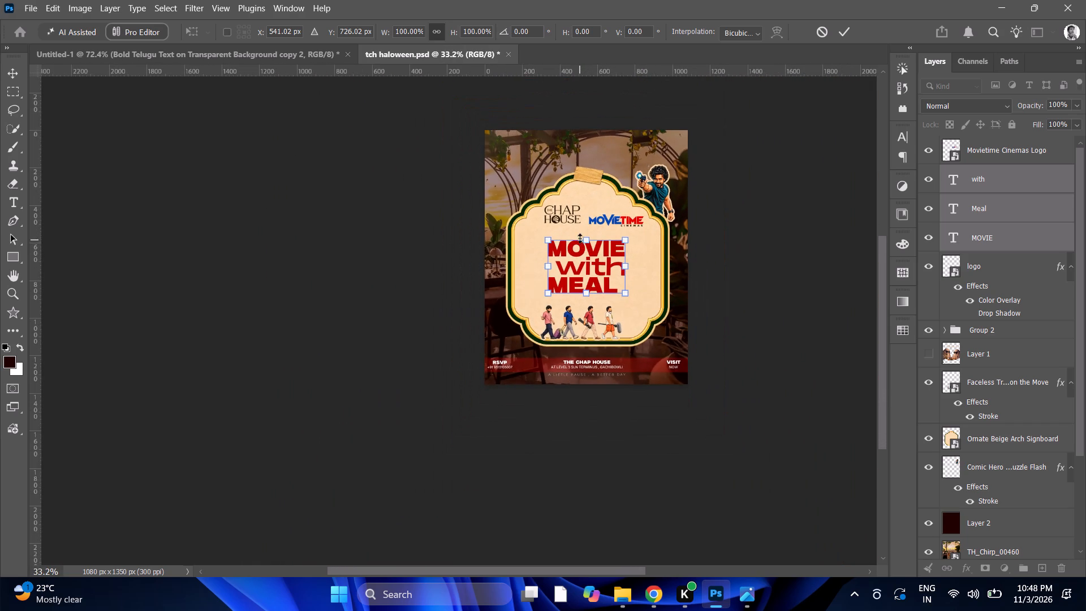
{"action": "scroll", "coordinate": [580, 236], "scroll_direction": "down", "scroll_amount": 3, "text": "alt"}
{"action": "scroll", "coordinate": [580, 236], "scroll_direction": "up", "scroll_amount": 7, "text": "alt"}
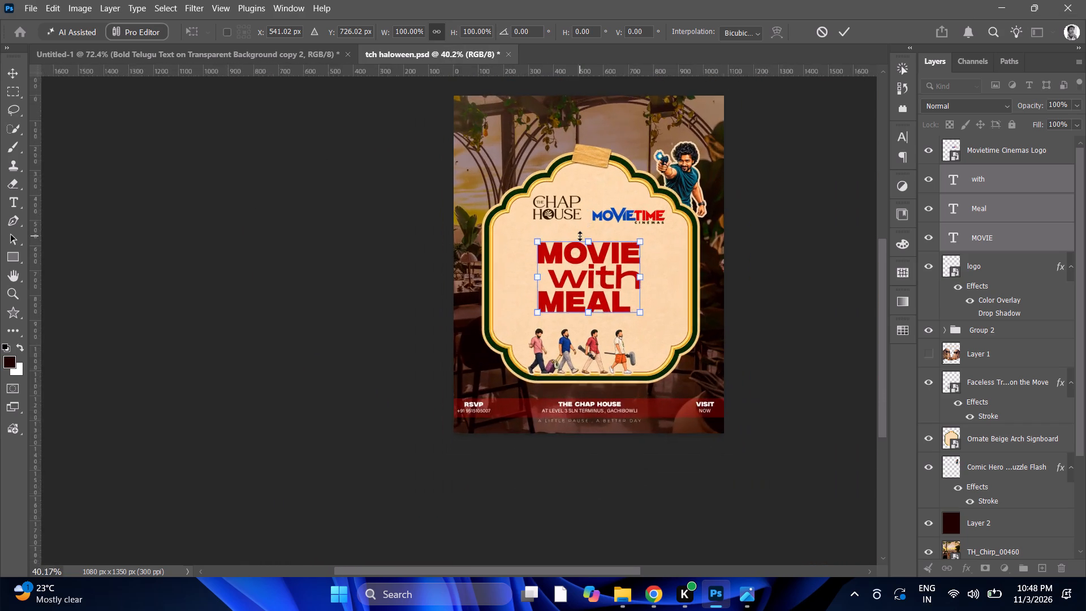
{"action": "scroll", "coordinate": [580, 236], "scroll_direction": "up", "scroll_amount": 1, "text": "alt"}
{"action": "scroll", "coordinate": [580, 236], "scroll_direction": "down", "scroll_amount": 4, "text": "alt"}
{"action": "scroll", "coordinate": [580, 236], "scroll_direction": "up", "scroll_amount": 8, "text": "alt"}
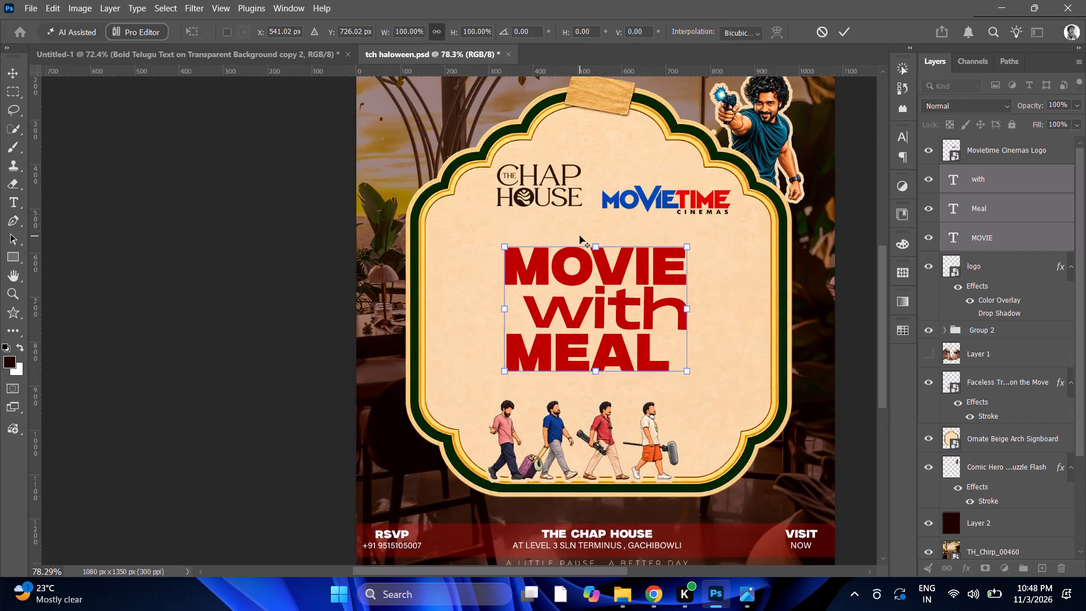
{"action": "scroll", "coordinate": [580, 236], "scroll_direction": "down", "scroll_amount": 3, "text": "alt"}
{"action": "key", "text": "Down"}
{"action": "key", "text": "Down"}
{"action": "key", "text": "Down"}
{"action": "key", "text": "Down"}
{"action": "key", "text": "Down"}
{"action": "key", "text": "Down"}
{"action": "key", "text": "Down"}
{"action": "key", "text": "Down"}
{"action": "key", "text": "Down"}
{"action": "key", "text": "Down"}
{"action": "key", "text": "Down"}
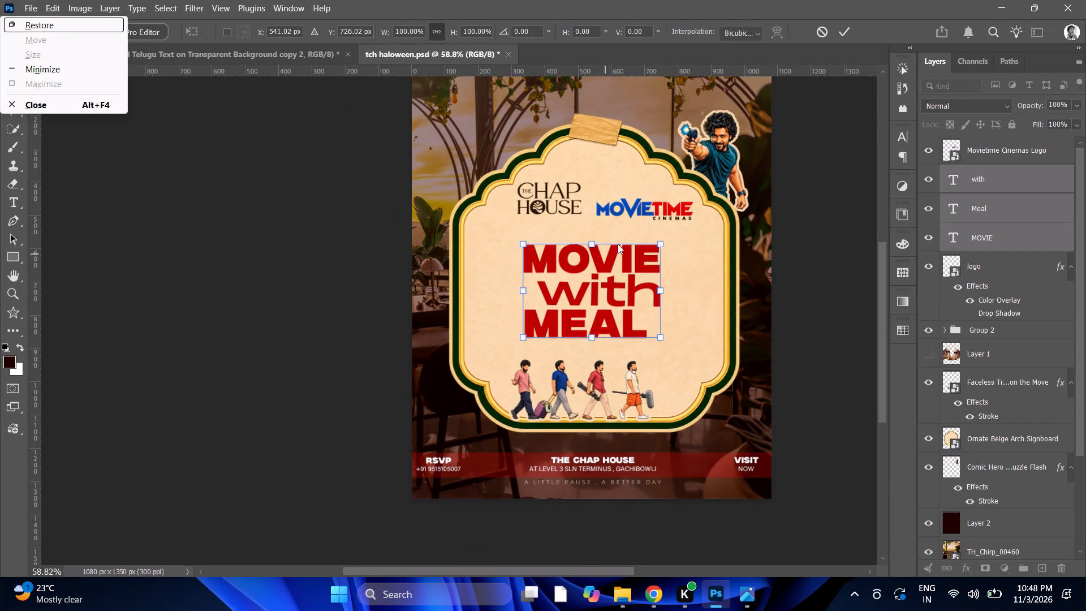
{"action": "left_click", "coordinate": [841, 27]}
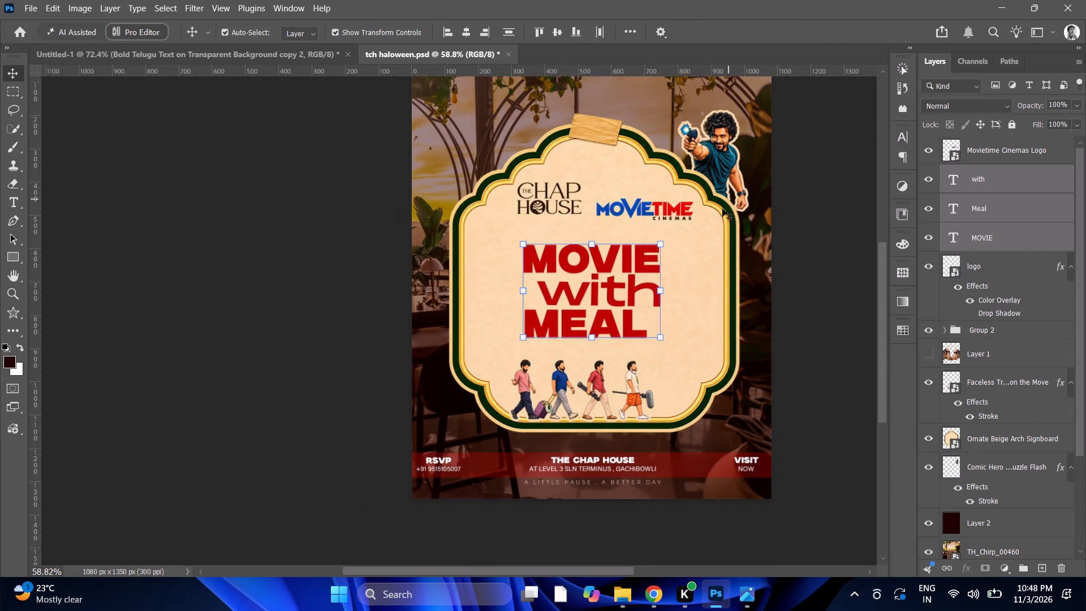
Nudge the three-line MOVIE with MEAL headline slightly lower, towards the walking characters.
{"action": "key", "text": "Down"}
{"action": "key", "text": "Down"}
{"action": "key", "text": "Down"}
{"action": "key", "text": "Down"}
{"action": "key", "text": "Down"}
{"action": "key", "text": "Down"}
{"action": "key", "text": "Down"}
{"action": "key", "text": "Down"}
{"action": "key", "text": "Down"}
{"action": "key", "text": "Down"}
{"action": "key", "text": "Down"}
{"action": "key", "text": "Down"}
{"action": "key", "text": "Down"}
{"action": "key", "text": "Down"}
{"action": "key", "text": "Down"}
{"action": "key", "text": "Down"}
{"action": "key", "text": "Down"}
{"action": "key", "text": "Down"}
{"action": "key", "text": "Down"}
{"action": "key", "text": "Down"}
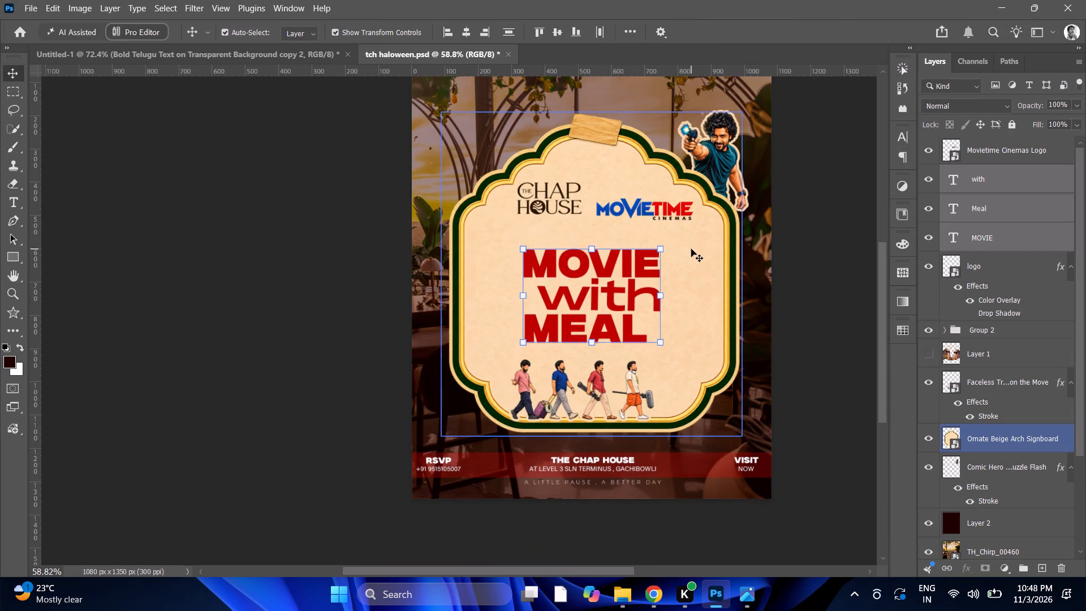
{"action": "key", "text": "Up"}
{"action": "key", "text": "Up"}
{"action": "key", "text": "Up"}
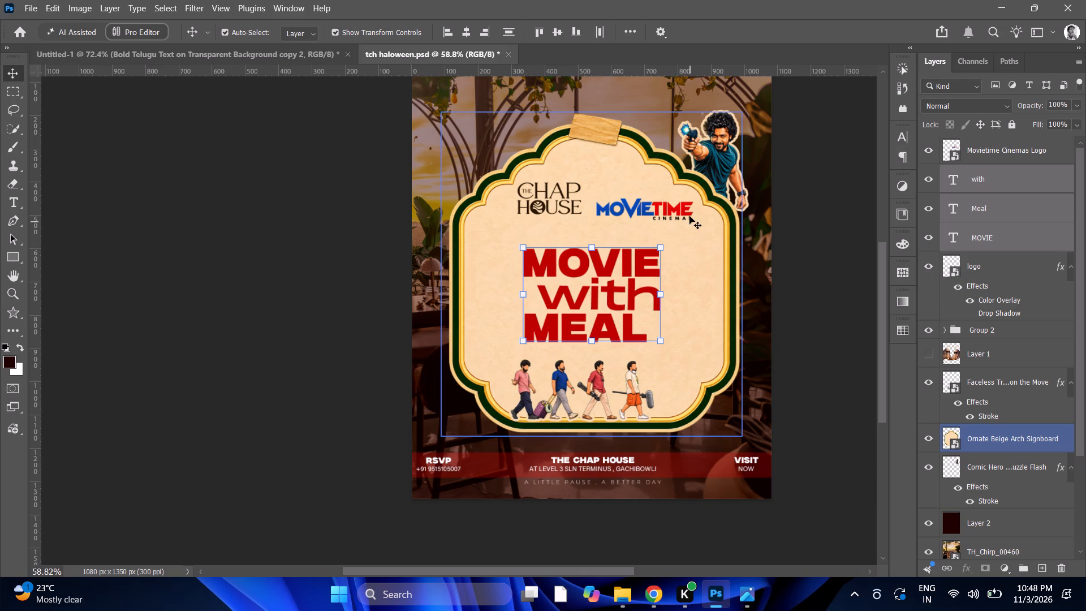
Examine the whole poster composition and the spacing of the logos, headline and characters inside the signboard.
{"action": "scroll", "coordinate": [604, 215], "scroll_direction": "down", "scroll_amount": 10, "text": "alt"}
{"action": "scroll", "coordinate": [601, 216], "scroll_direction": "up", "scroll_amount": 6, "text": "alt"}
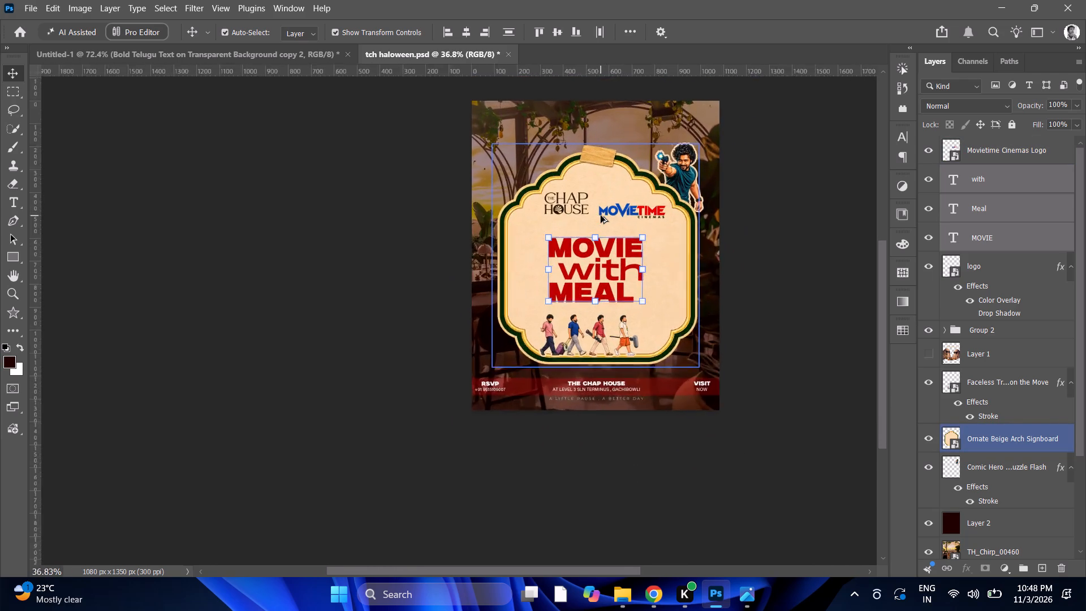
{"action": "scroll", "coordinate": [601, 216], "scroll_direction": "up", "scroll_amount": 11, "text": "alt"}
{"action": "scroll", "coordinate": [601, 216], "scroll_direction": "down", "scroll_amount": 11, "text": "alt"}
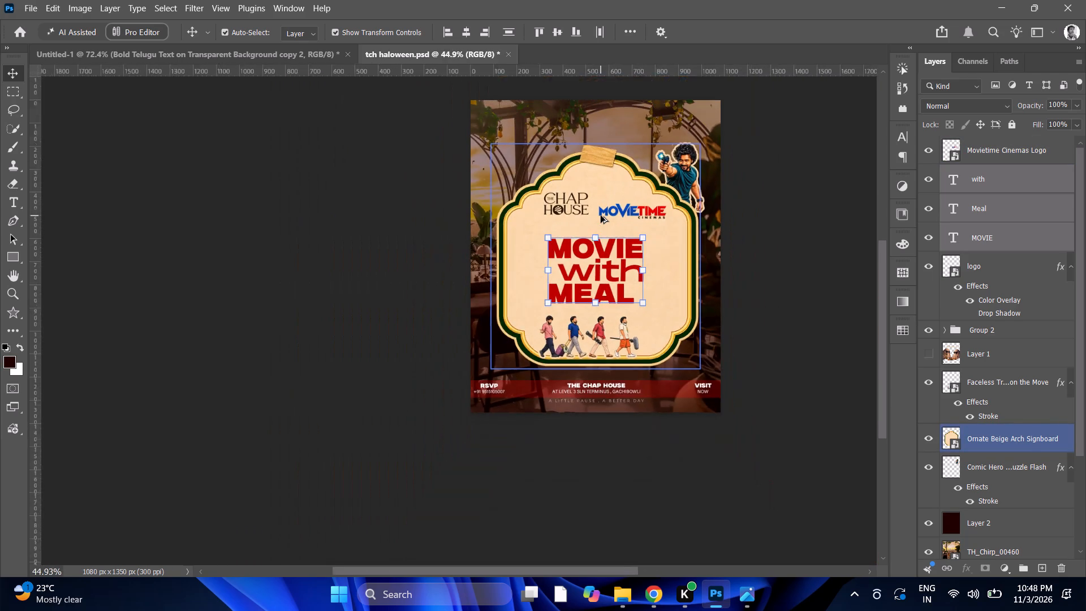
{"action": "scroll", "coordinate": [601, 216], "scroll_direction": "up", "scroll_amount": 4, "text": "alt"}
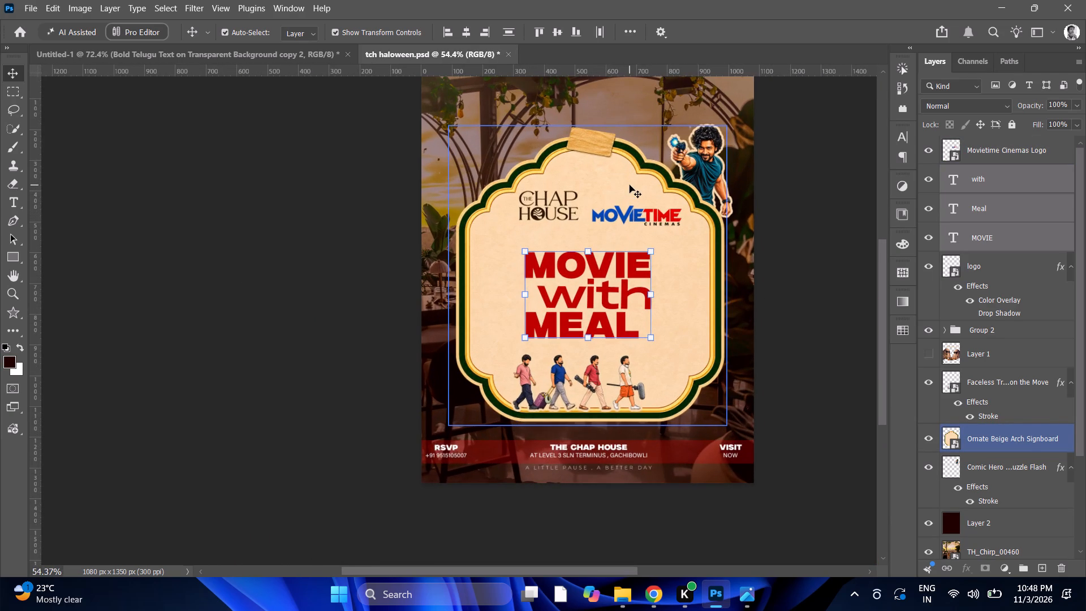
{"action": "scroll", "coordinate": [624, 195], "scroll_direction": "up", "scroll_amount": 2, "text": "alt"}
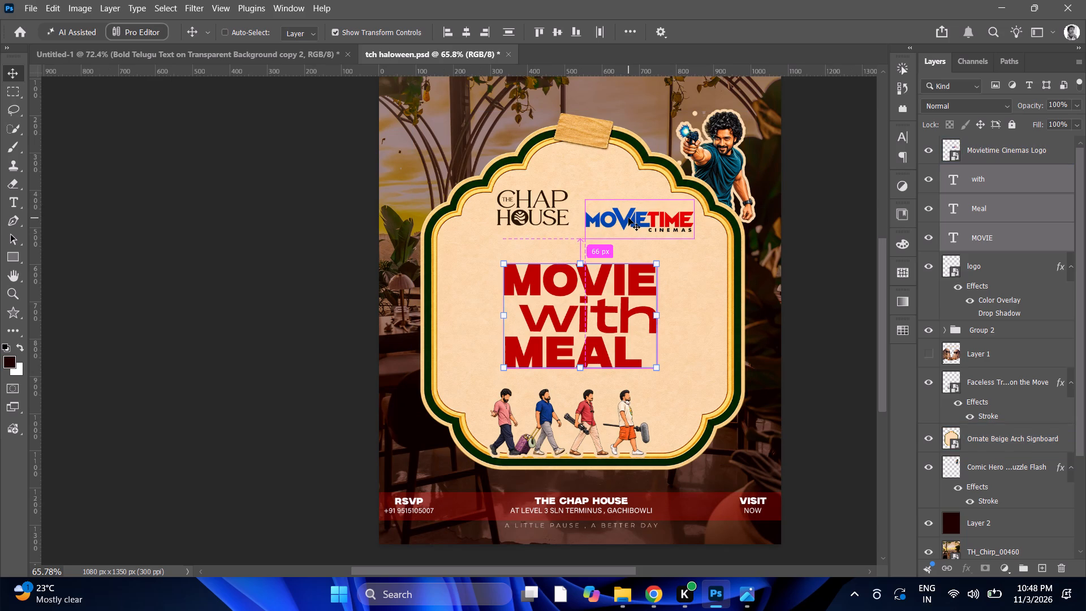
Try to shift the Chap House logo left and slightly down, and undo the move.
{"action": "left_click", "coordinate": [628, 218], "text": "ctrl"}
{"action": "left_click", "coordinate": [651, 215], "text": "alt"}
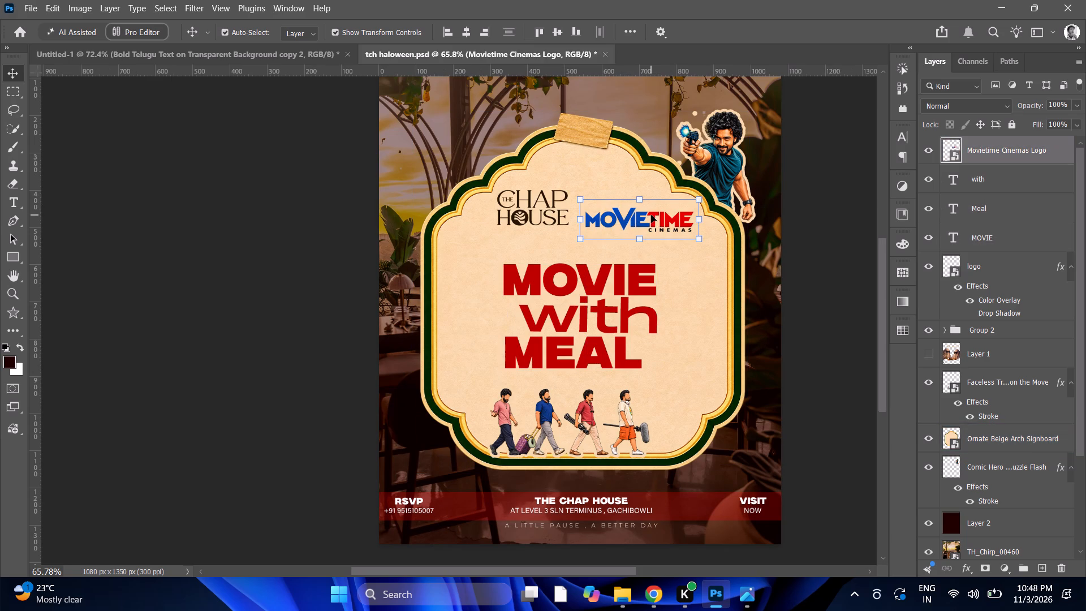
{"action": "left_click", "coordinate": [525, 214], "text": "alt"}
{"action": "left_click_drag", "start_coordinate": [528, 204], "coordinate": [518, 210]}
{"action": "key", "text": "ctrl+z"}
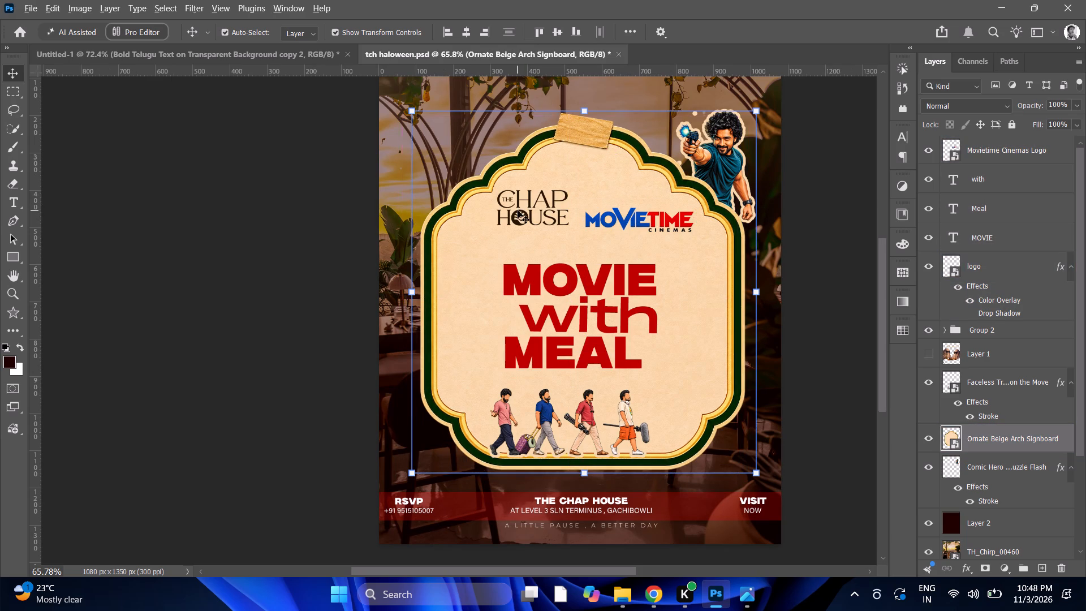
Move the Chap House logo about 59 px left and slightly down, level with the Movietime Cinemas logo.
{"action": "left_click", "coordinate": [536, 204], "text": "alt"}
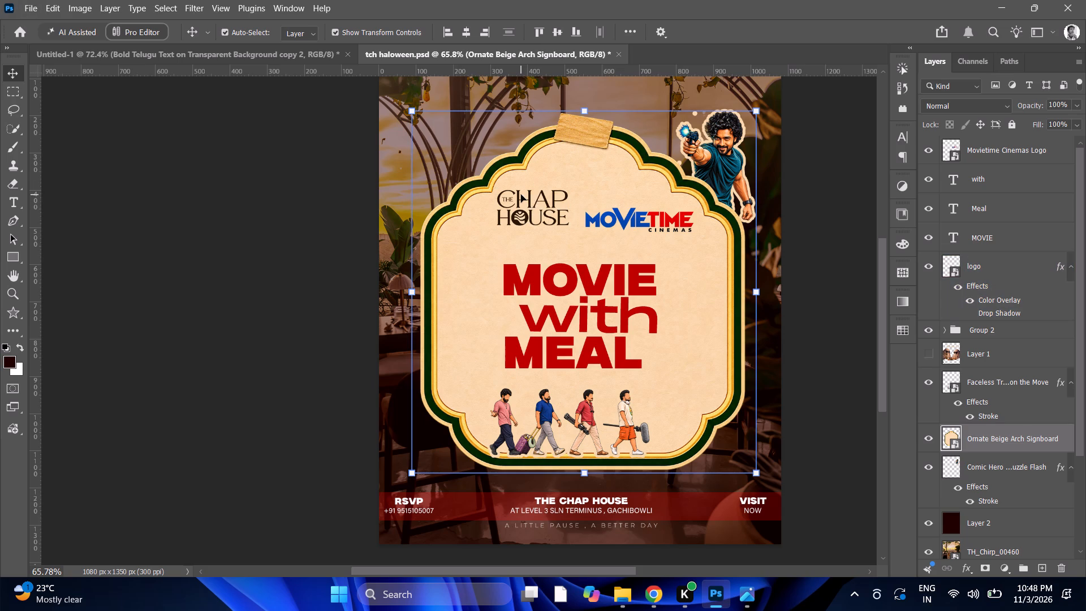
{"action": "left_click", "coordinate": [521, 196], "text": "ctrl"}
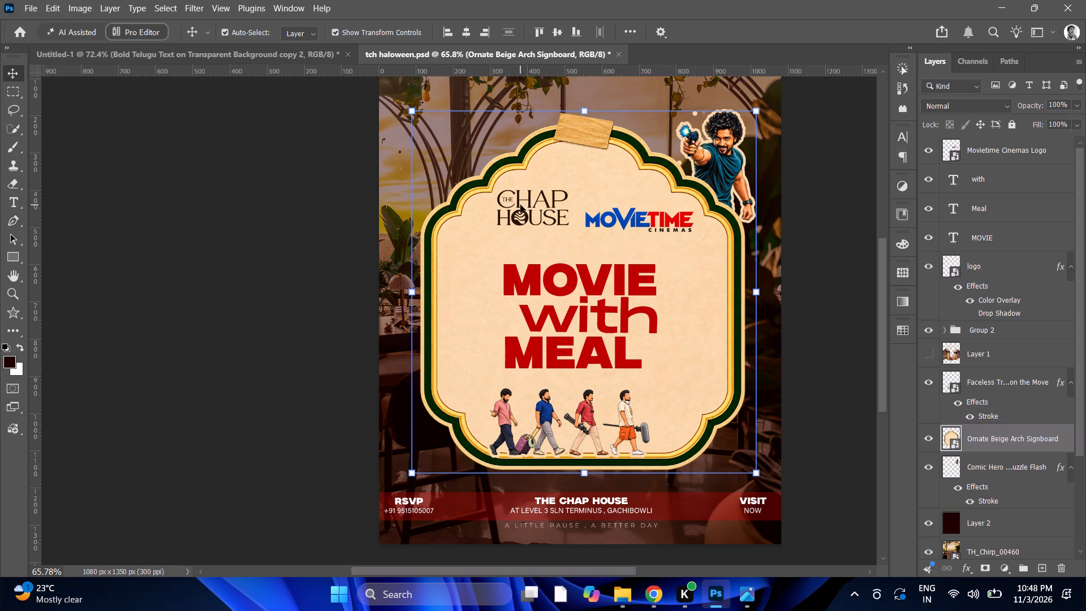
{"action": "left_click", "coordinate": [520, 205], "text": "alt"}
{"action": "left_click", "coordinate": [543, 206], "text": "alt"}
{"action": "scroll", "coordinate": [996, 167], "scroll_direction": "up", "scroll_amount": 4}
{"action": "scroll", "coordinate": [996, 167], "scroll_direction": "down", "scroll_amount": 2}
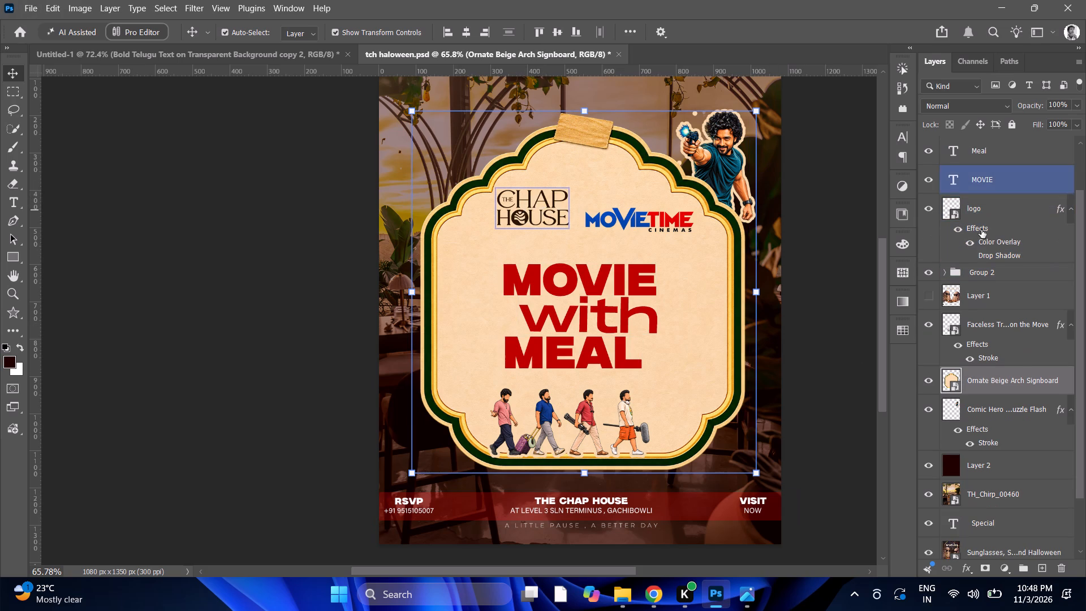
{"action": "left_click", "coordinate": [993, 215]}
{"action": "left_click_drag", "start_coordinate": [525, 220], "coordinate": [505, 237], "text": "ctrl"}
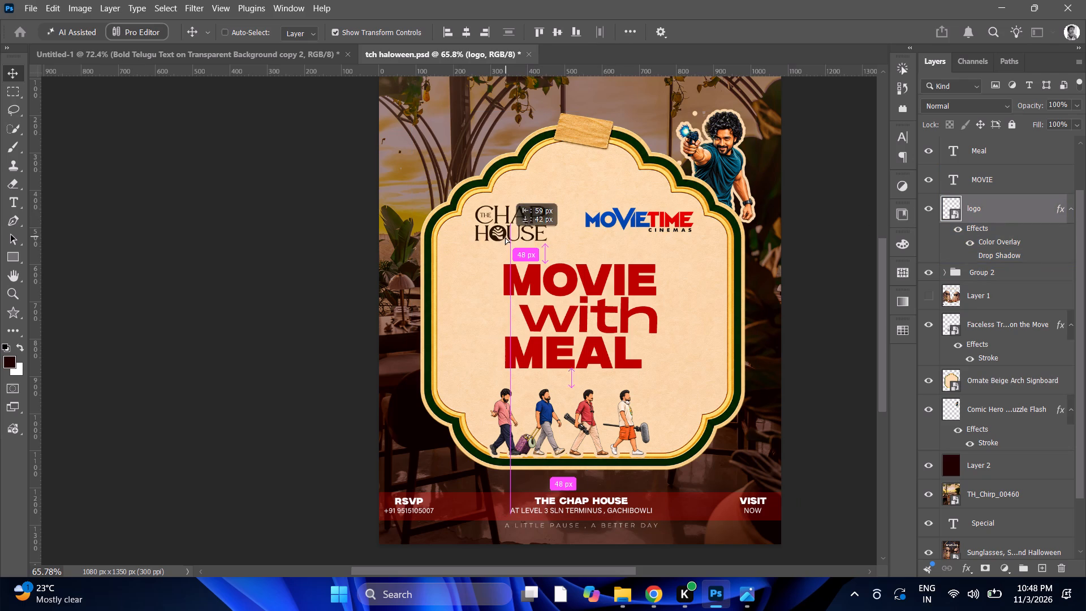
{"action": "left_click_drag", "start_coordinate": [505, 237], "coordinate": [505, 229], "text": "ctrl"}
Move the Movietime Cinemas logo about 175 px left and 97 px up, into the signboard's upper arch above the Chap House logo.
{"action": "left_click", "coordinate": [641, 212], "text": "ctrl"}
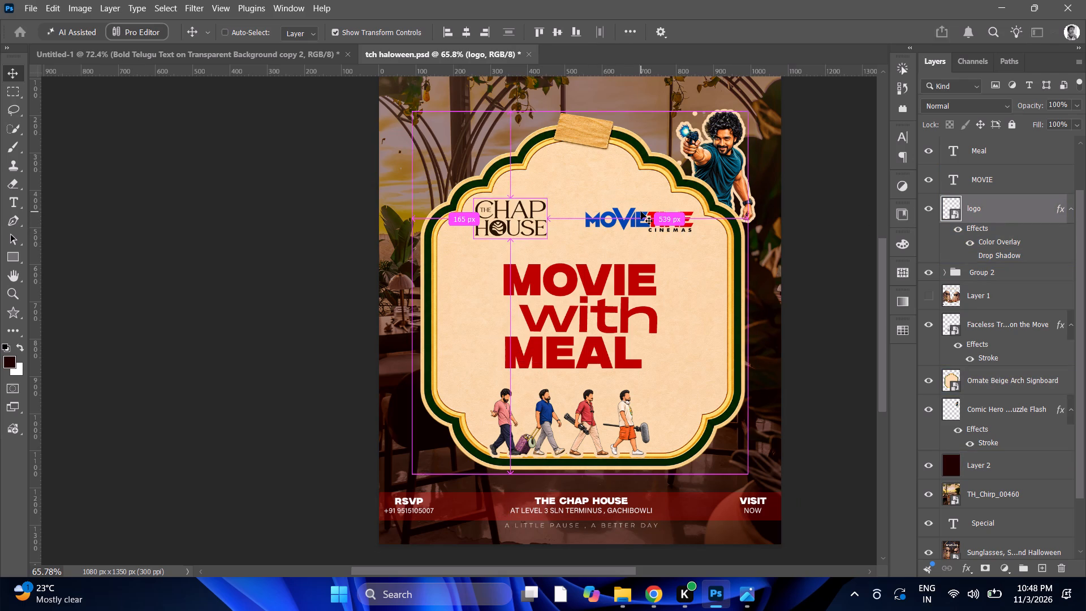
{"action": "left_click", "coordinate": [641, 220], "text": "ctrl"}
{"action": "left_click", "coordinate": [654, 221], "text": "ctrl"}
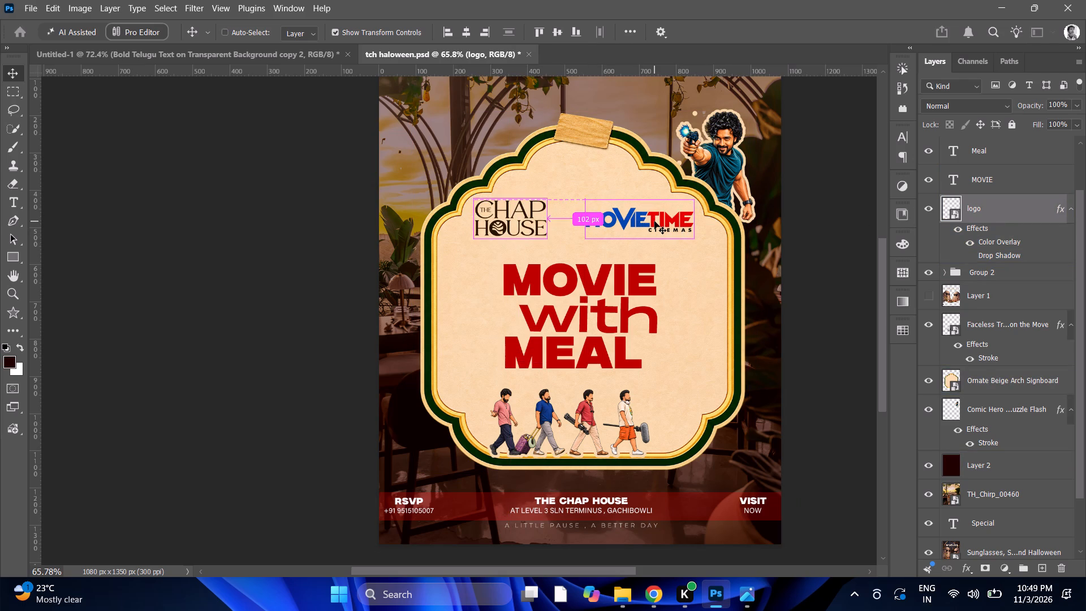
{"action": "left_click", "coordinate": [649, 216], "text": "alt"}
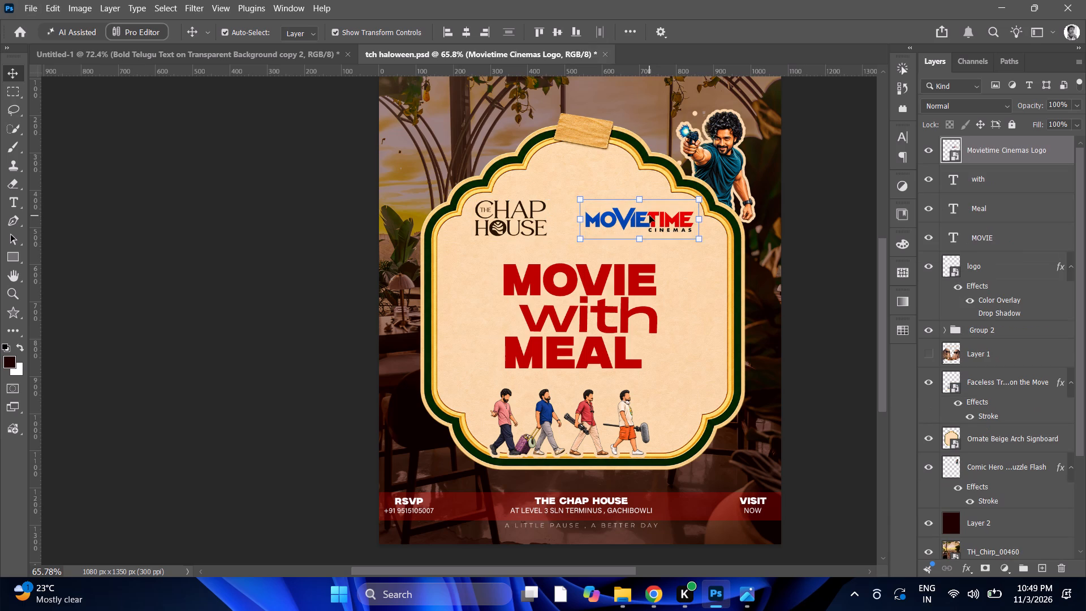
{"action": "left_click_drag", "start_coordinate": [649, 216], "coordinate": [609, 186], "text": "ctrl"}
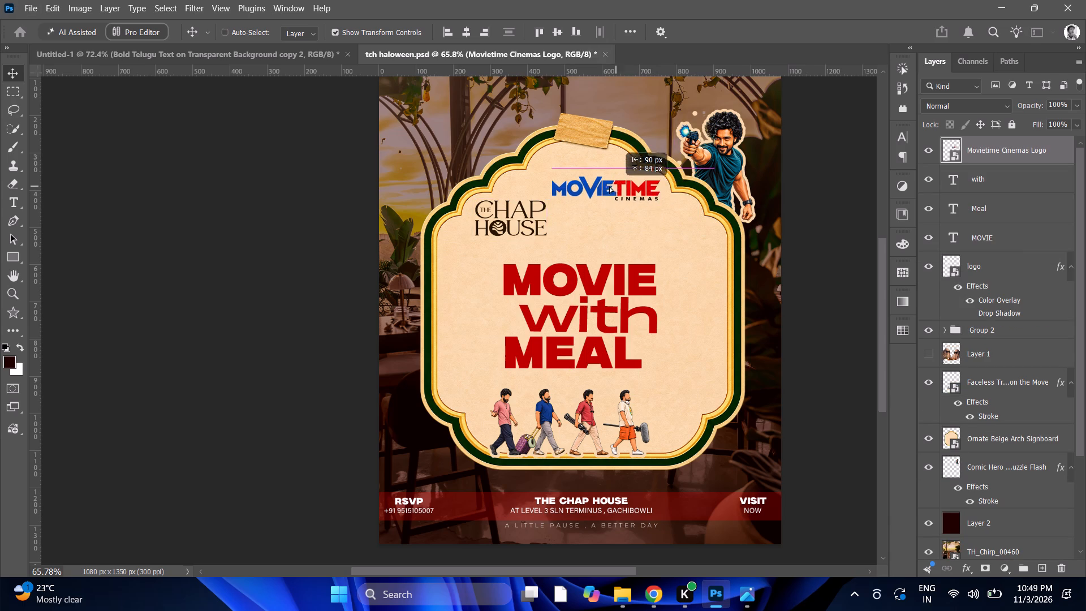
{"action": "left_click_drag", "start_coordinate": [609, 186], "coordinate": [593, 171], "text": "ctrl"}
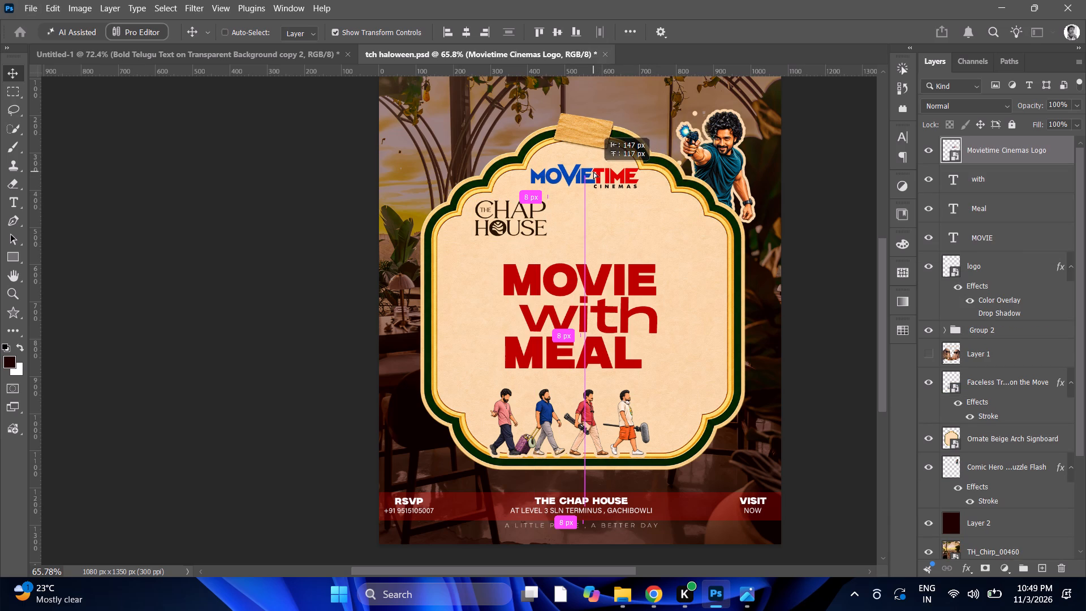
{"action": "left_click_drag", "start_coordinate": [593, 171], "coordinate": [591, 171], "text": "ctrl"}
{"action": "left_click_drag", "start_coordinate": [606, 177], "coordinate": [600, 187]}
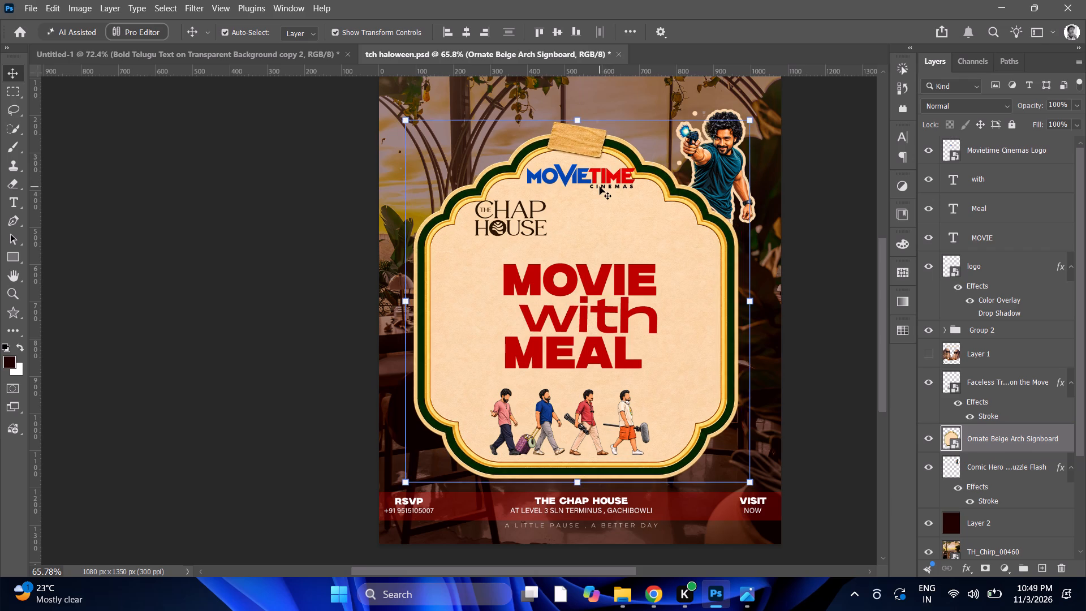
{"action": "key", "text": "ctrl+z"}
{"action": "left_click", "coordinate": [593, 179], "text": "ctrl"}
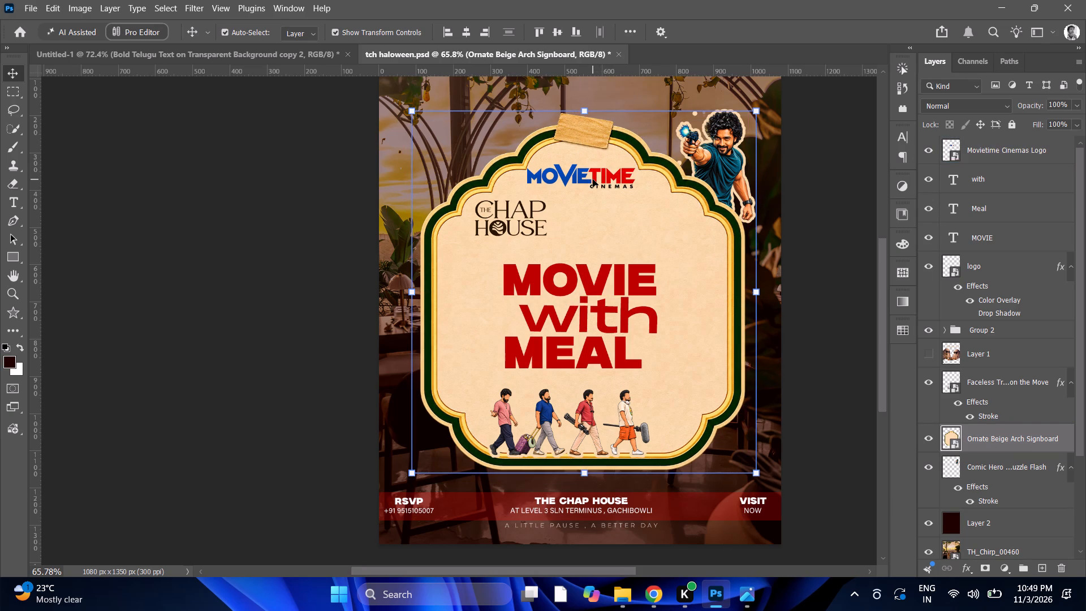
{"action": "left_click", "coordinate": [593, 175], "text": "alt"}
{"action": "left_click_drag", "start_coordinate": [593, 175], "coordinate": [586, 183]}
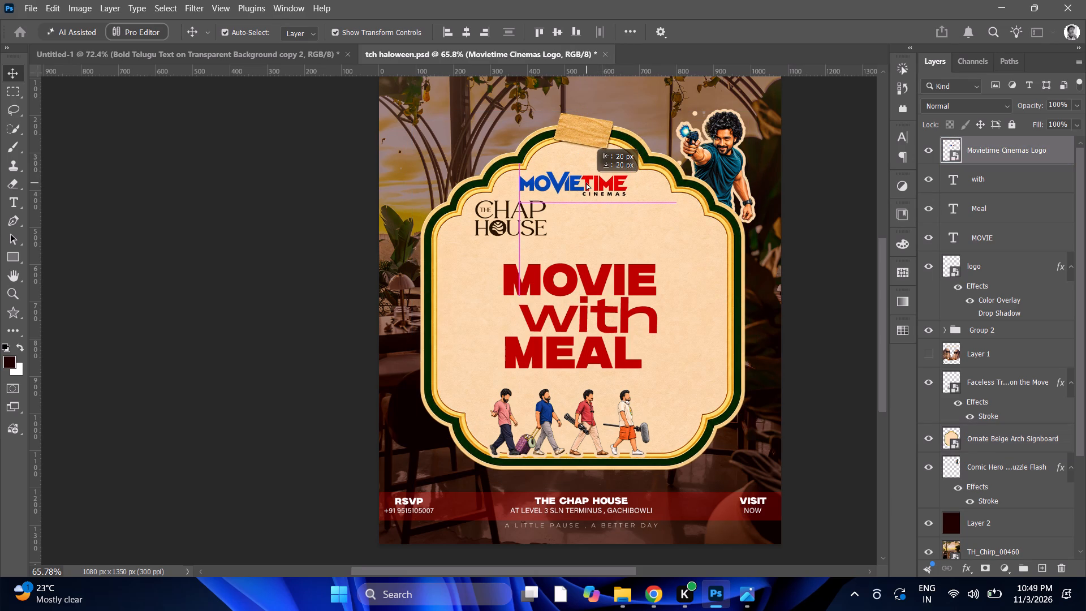
{"action": "left_click_drag", "start_coordinate": [586, 183], "coordinate": [588, 184]}
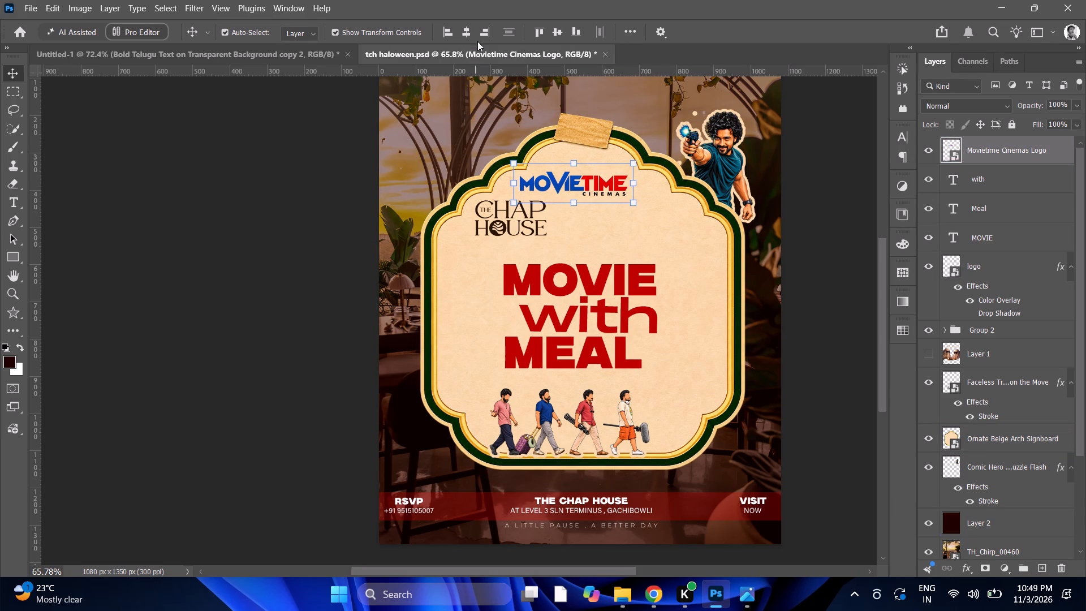
Centre the Movietime Cinemas logo horizontally on the poster.
{"action": "left_click", "coordinate": [463, 35]}
Centre the Chap House logo horizontally beneath the Movietime Cinemas logo and nudge it slightly down towards the headline.
{"action": "left_click", "coordinate": [506, 210], "text": "alt"}
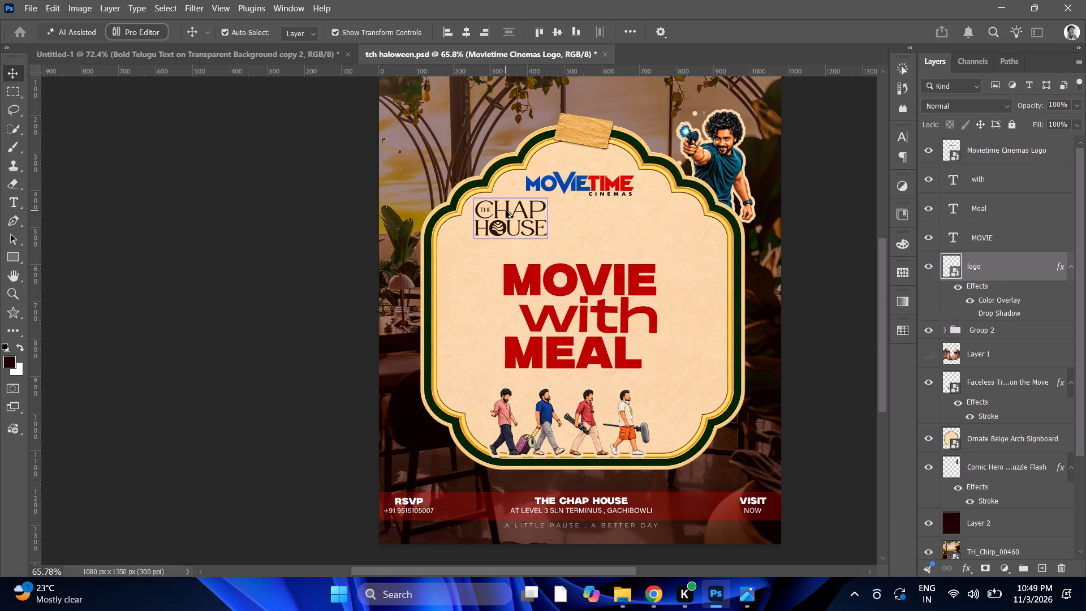
{"action": "left_click", "coordinate": [513, 220]}
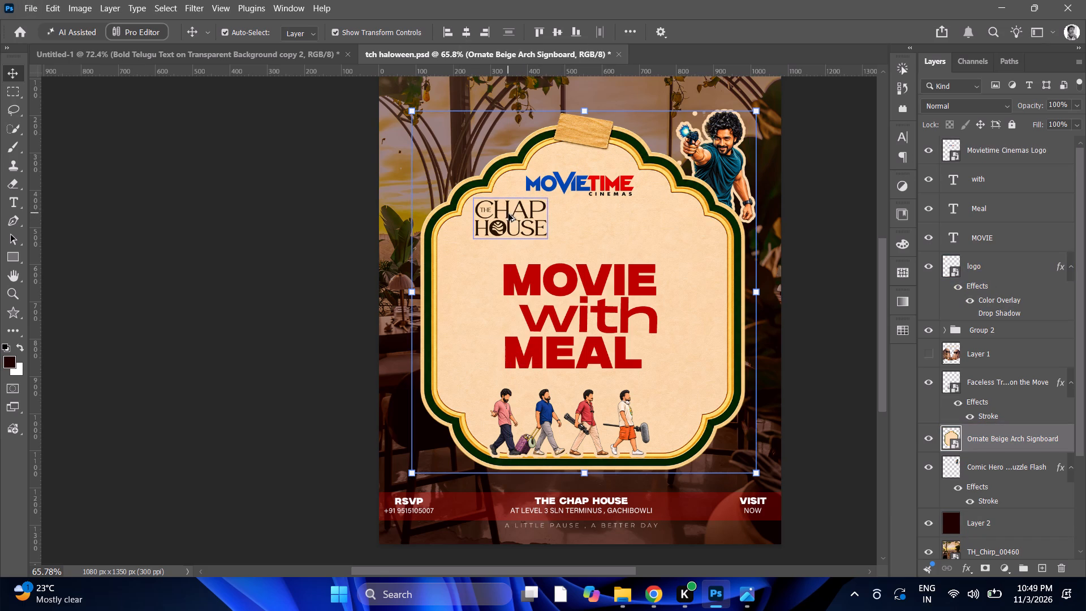
{"action": "left_click", "coordinate": [508, 214], "text": "alt"}
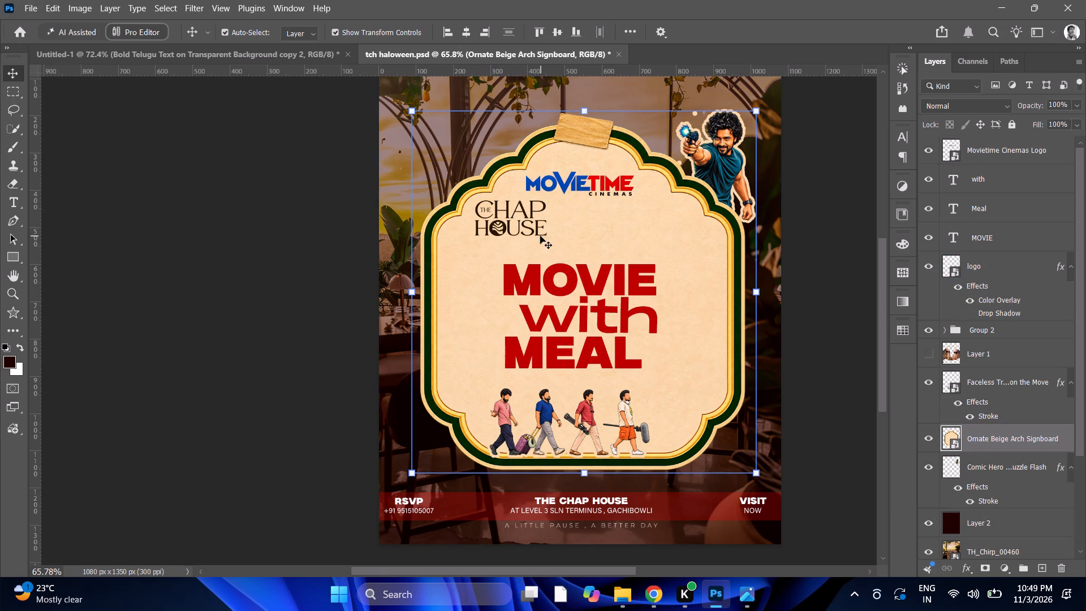
{"action": "left_click", "coordinate": [507, 211], "text": "alt"}
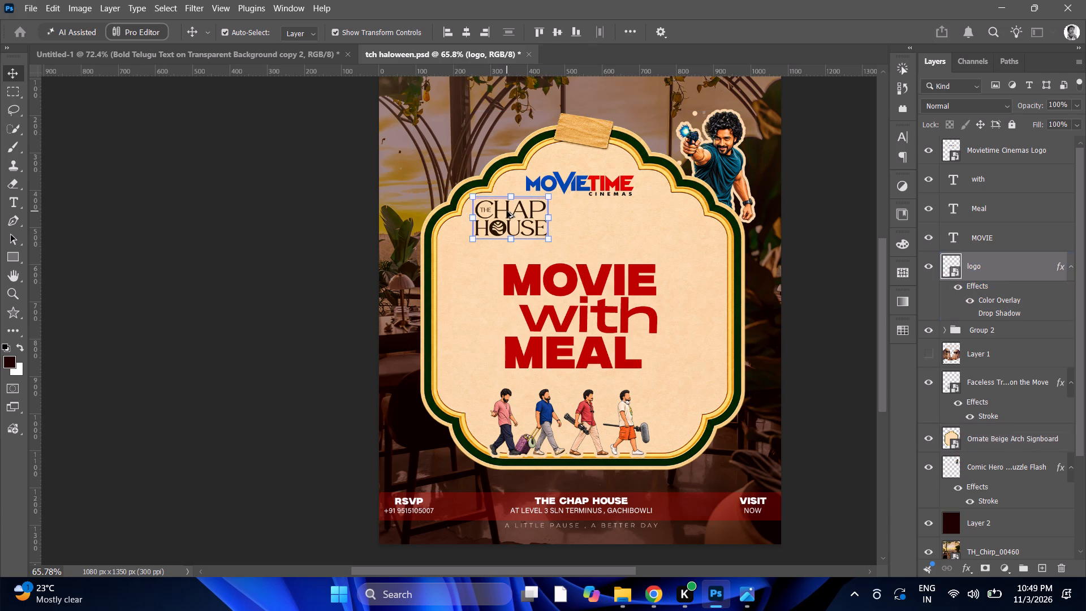
{"action": "left_click", "coordinate": [460, 35]}
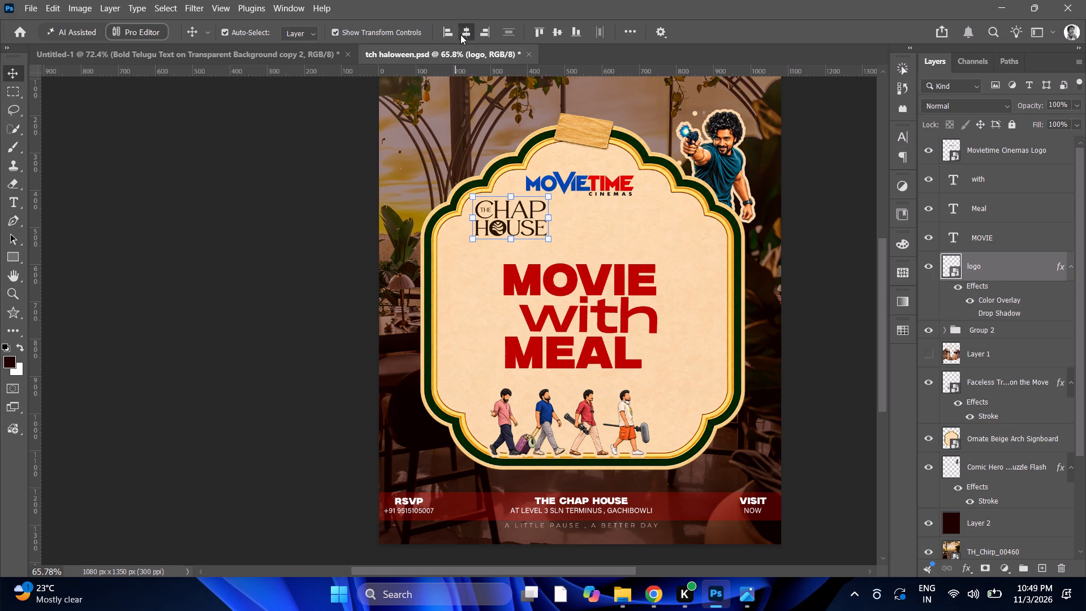
{"action": "key", "text": "Up"}
{"action": "key", "text": "Down"}
{"action": "key", "text": "Down"}
{"action": "key", "text": "Down"}
{"action": "key", "text": "Down"}
{"action": "key", "text": "Down"}
{"action": "key", "text": "Down"}
{"action": "key", "text": "Down"}
{"action": "key", "text": "Down"}
{"action": "key", "text": "Down"}
{"action": "key", "text": "Down"}
{"action": "key", "text": "Down"}
{"action": "key", "text": "Down"}
{"action": "key", "text": "Down"}
{"action": "key", "text": "Down"}
{"action": "key", "text": "Down"}
{"action": "key", "text": "Down"}
{"action": "key", "text": "Down"}
{"action": "key", "text": "Down"}
{"action": "key", "text": "Down"}
{"action": "key", "text": "Down"}
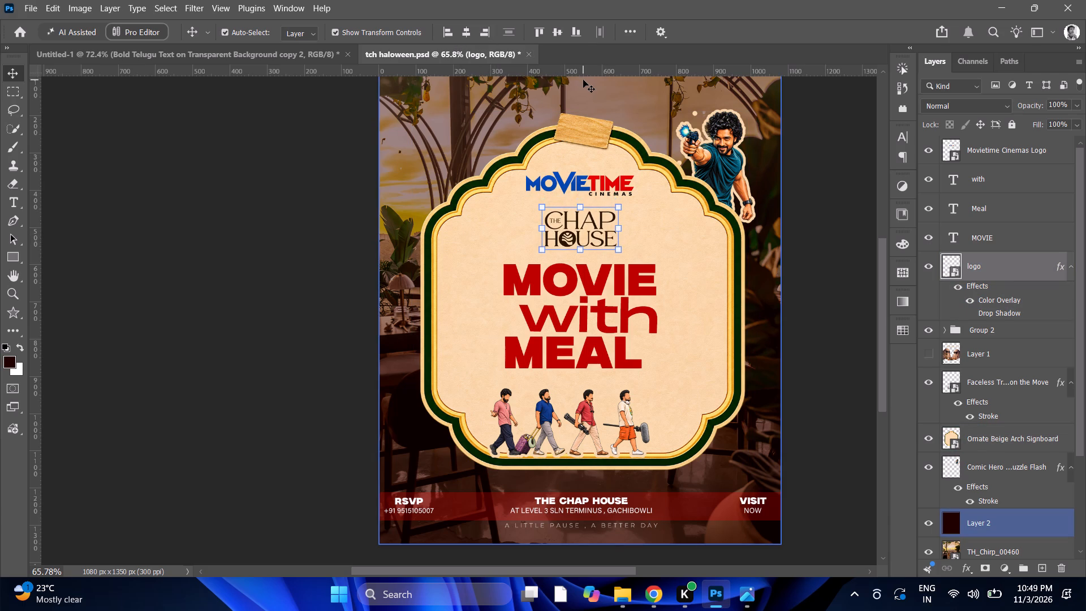
{"action": "key", "text": "Up"}
{"action": "key", "text": "Up"}
{"action": "key", "text": "Up"}
{"action": "key", "text": "Up"}
Change the Chap House logo's colour overlay to dark maroon 530000.
{"action": "scroll", "coordinate": [605, 230], "scroll_direction": "down", "scroll_amount": 5, "text": "alt"}
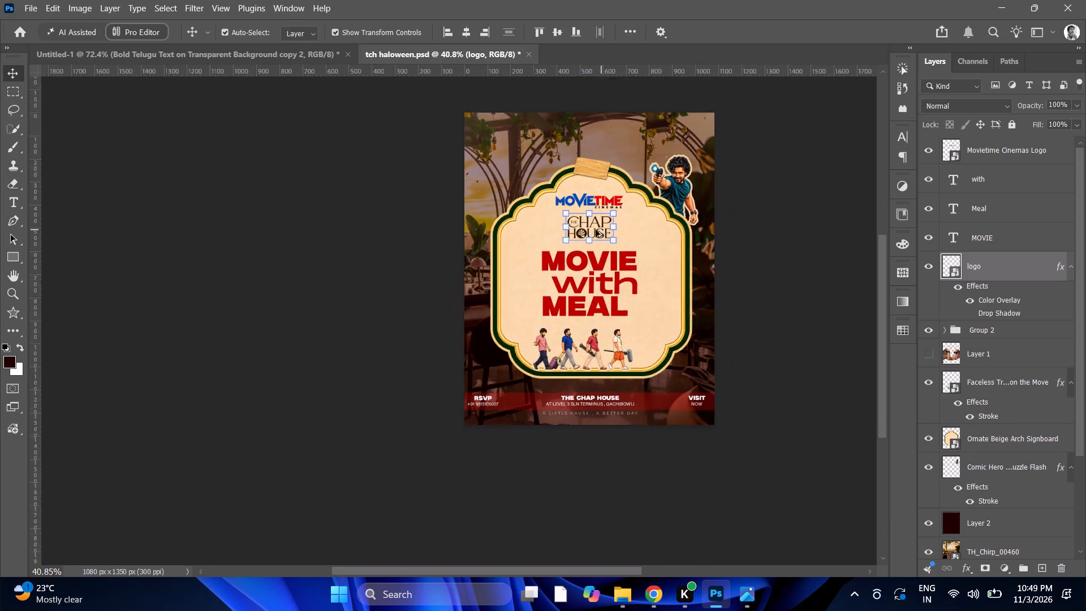
{"action": "scroll", "coordinate": [589, 230], "scroll_direction": "up", "scroll_amount": 13, "text": "alt"}
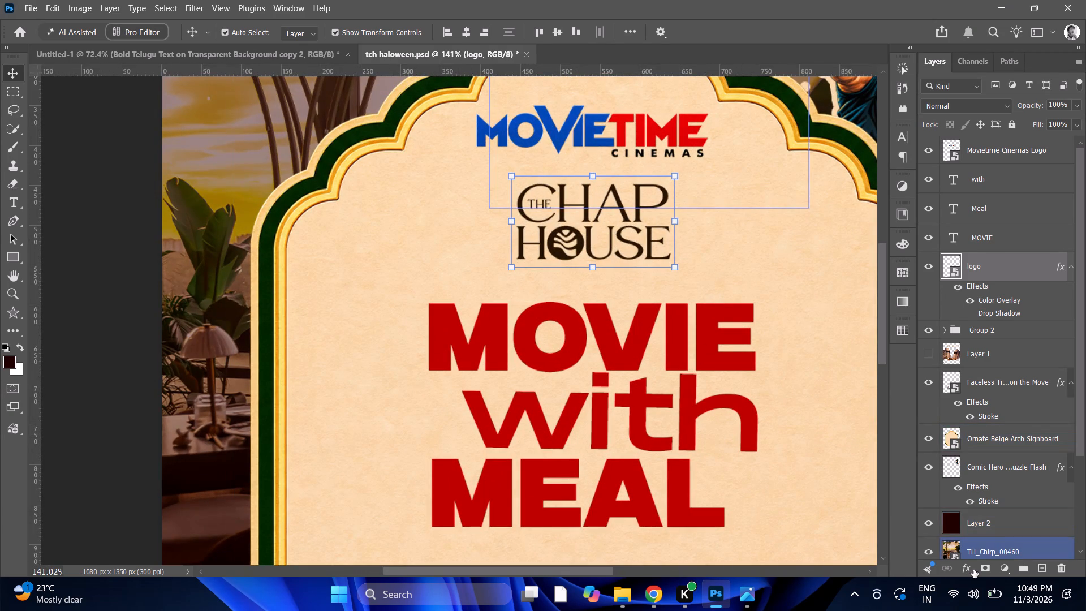
{"action": "left_click", "coordinate": [973, 569]}
{"action": "left_click", "coordinate": [985, 519]}
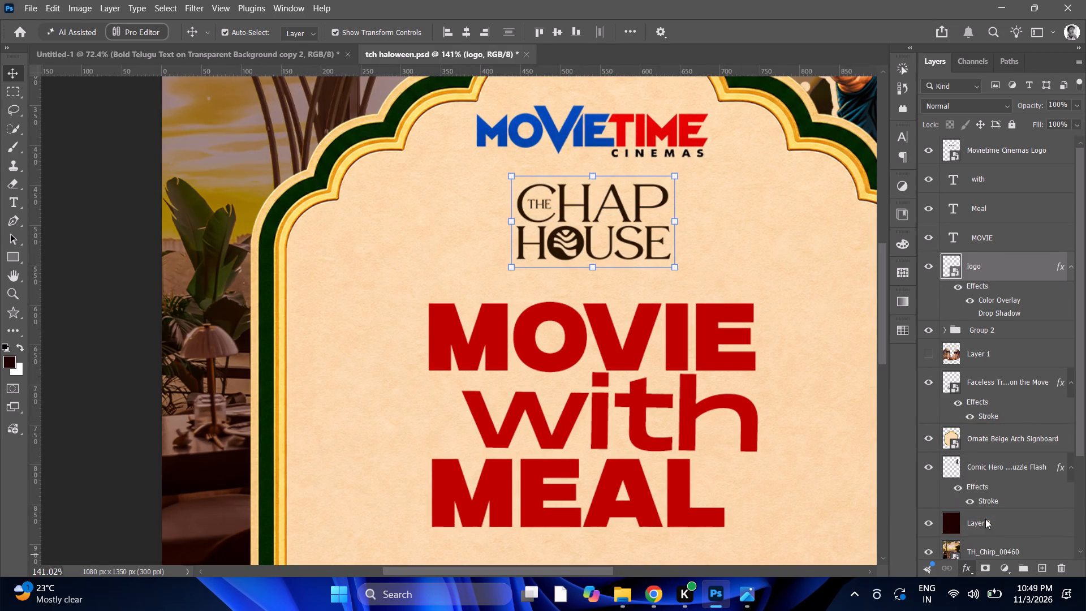
{"action": "left_click", "coordinate": [870, 287]}
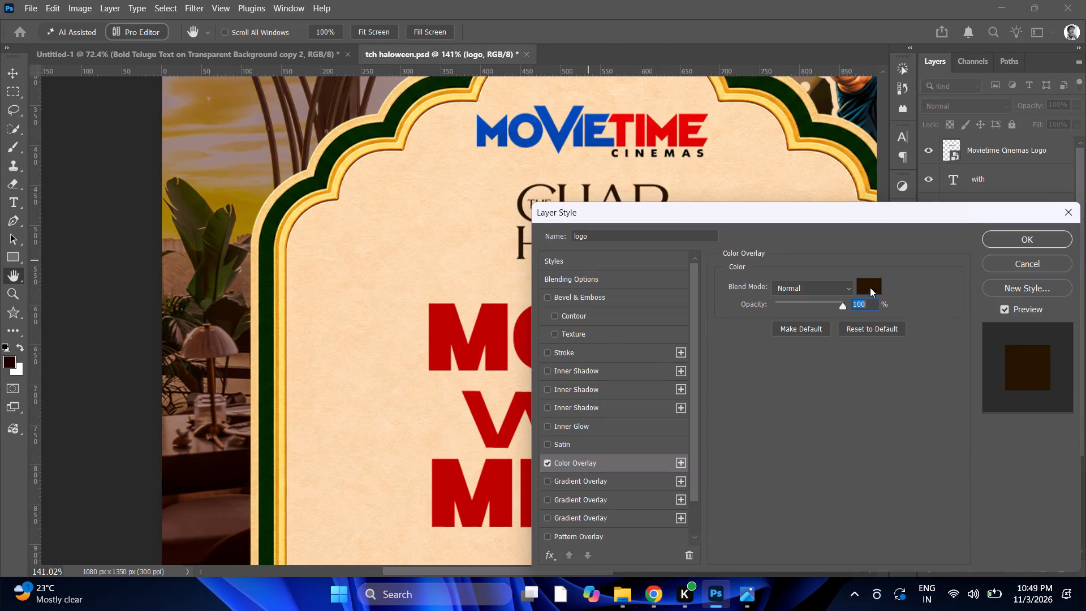
{"action": "left_click_drag", "start_coordinate": [758, 411], "coordinate": [801, 452]}
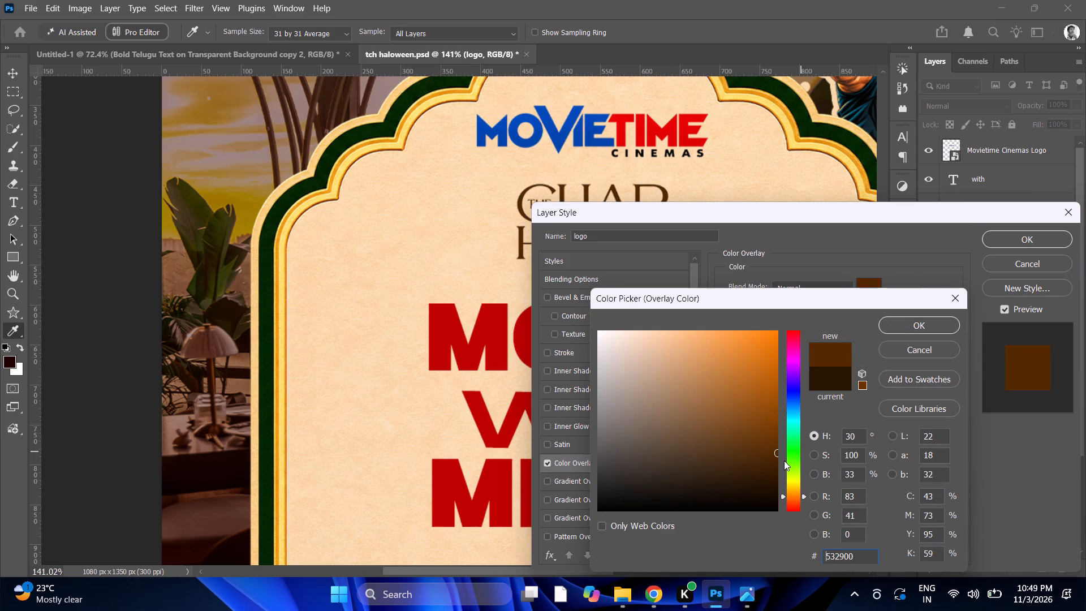
{"action": "left_click_drag", "start_coordinate": [781, 459], "coordinate": [829, 281]}
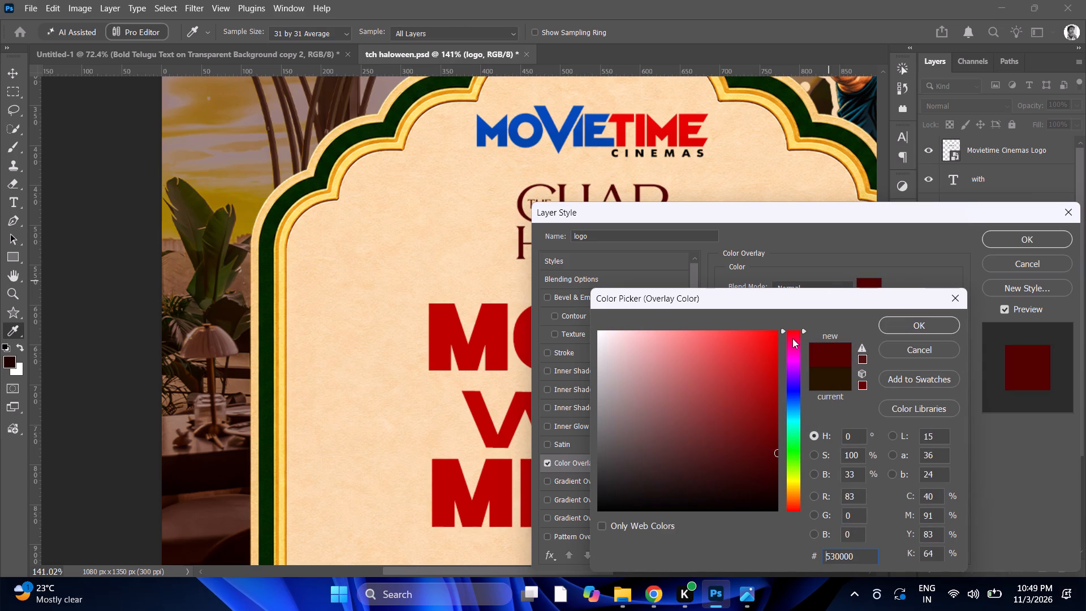
{"action": "left_click", "coordinate": [916, 330]}
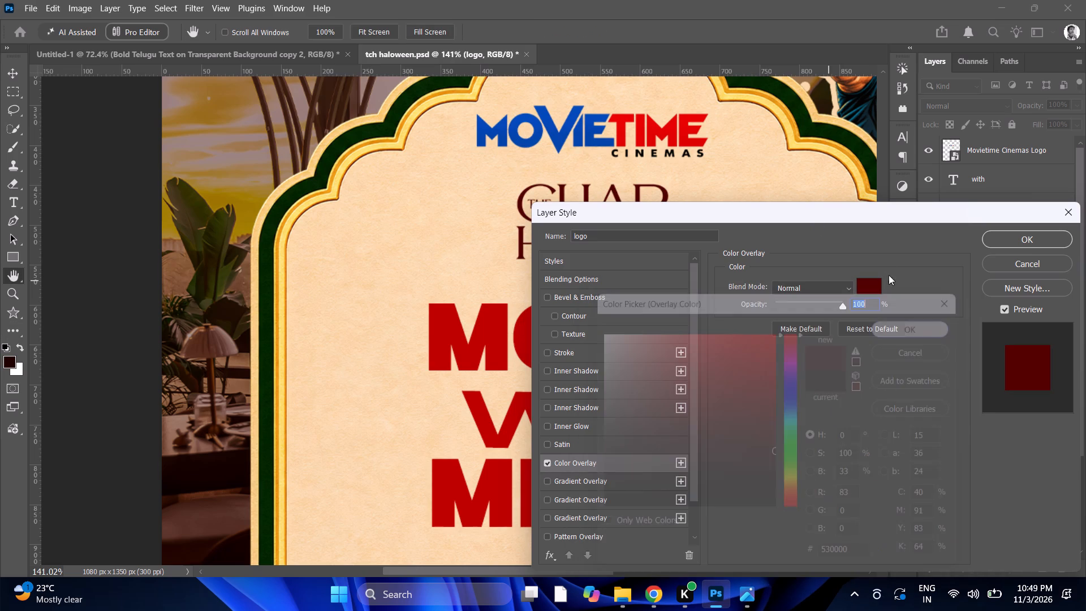
{"action": "left_click_drag", "start_coordinate": [902, 223], "coordinate": [766, 371]}
{"action": "left_click_drag", "start_coordinate": [863, 214], "coordinate": [653, 434]}
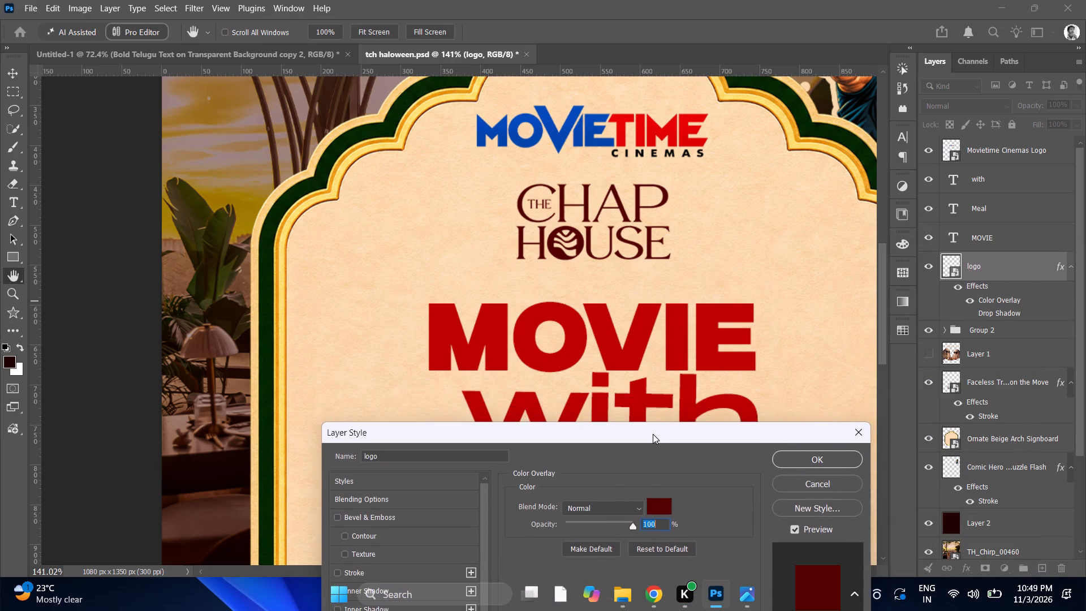
{"action": "left_click_drag", "start_coordinate": [653, 434], "coordinate": [661, 380]}
{"action": "scroll", "coordinate": [661, 358], "scroll_direction": "down", "scroll_amount": 5, "text": "alt"}
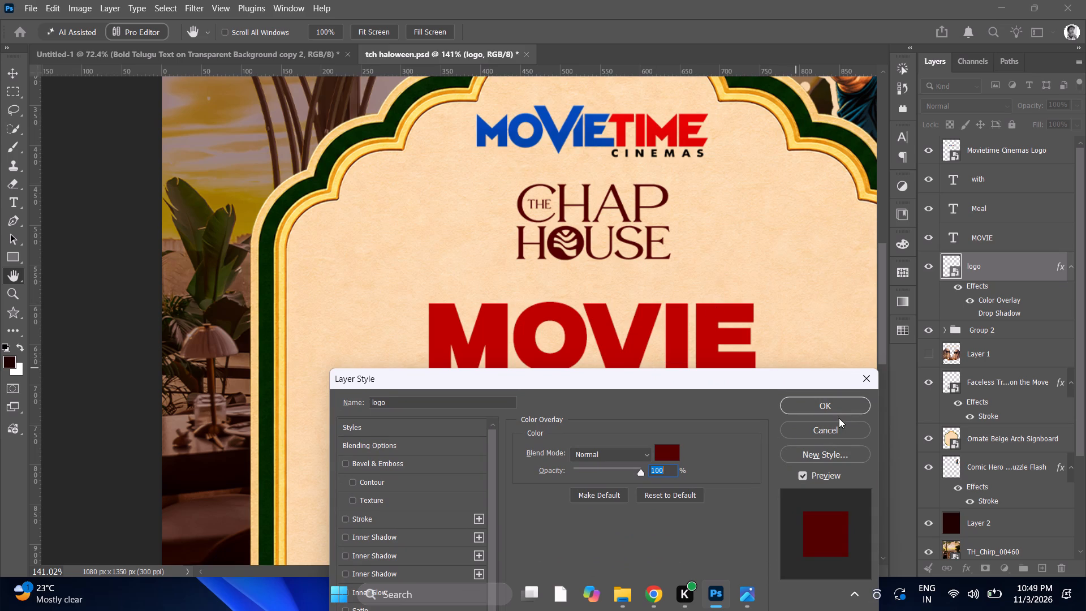
{"action": "left_click", "coordinate": [839, 409]}
Examine the whole poster and the recoloured, centred logos above the headline.
{"action": "scroll", "coordinate": [652, 270], "scroll_direction": "down", "scroll_amount": 10, "text": "alt"}
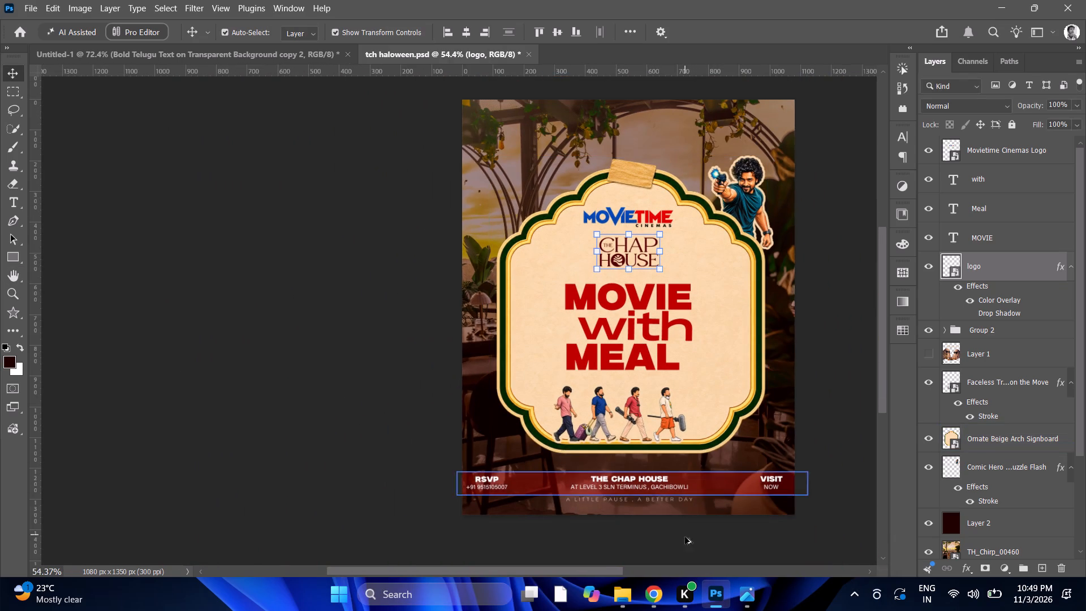
{"action": "left_click_drag", "start_coordinate": [597, 572], "coordinate": [627, 569]}
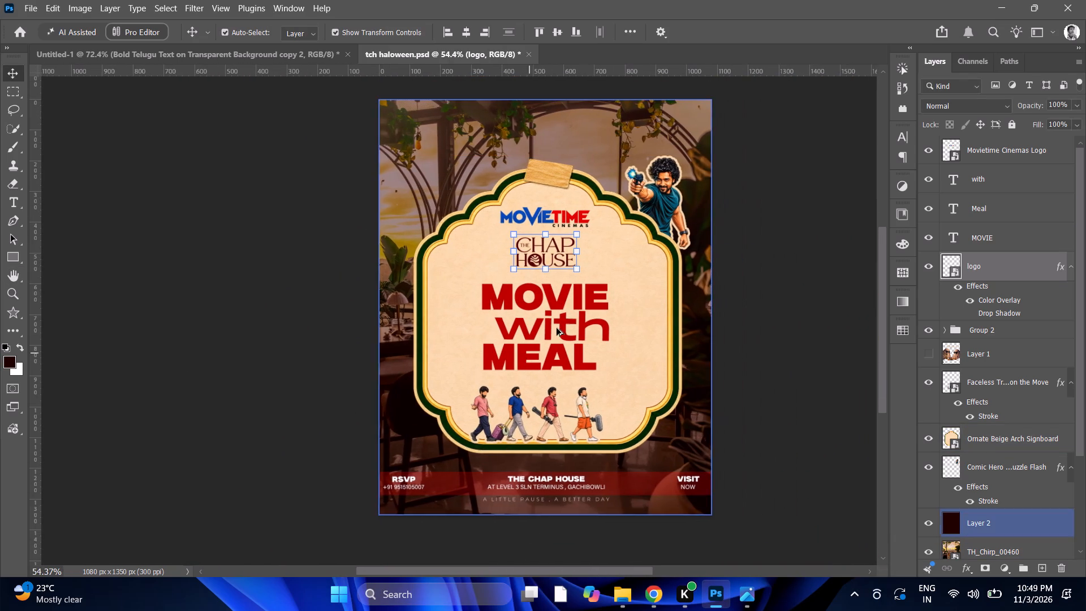
{"action": "scroll", "coordinate": [632, 227], "scroll_direction": "up", "scroll_amount": 5, "text": "alt"}
{"action": "scroll", "coordinate": [558, 235], "scroll_direction": "down", "scroll_amount": 4}
{"action": "scroll", "coordinate": [558, 235], "scroll_direction": "down", "scroll_amount": 7, "text": "alt"}
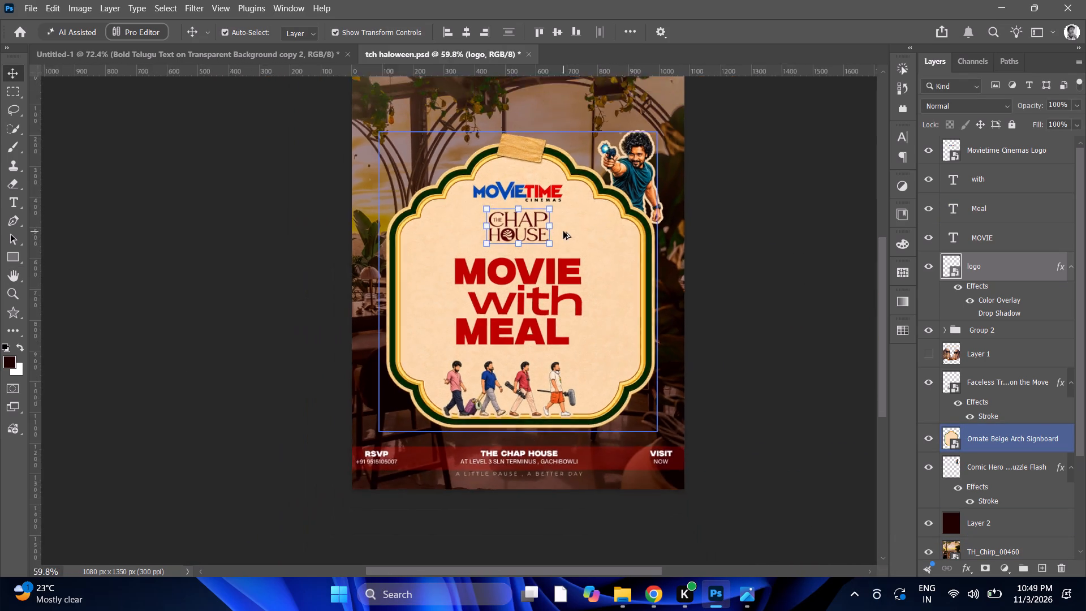
{"action": "scroll", "coordinate": [563, 231], "scroll_direction": "down", "scroll_amount": 1, "text": "alt"}
{"action": "scroll", "coordinate": [568, 223], "scroll_direction": "up", "scroll_amount": 11, "text": "alt"}
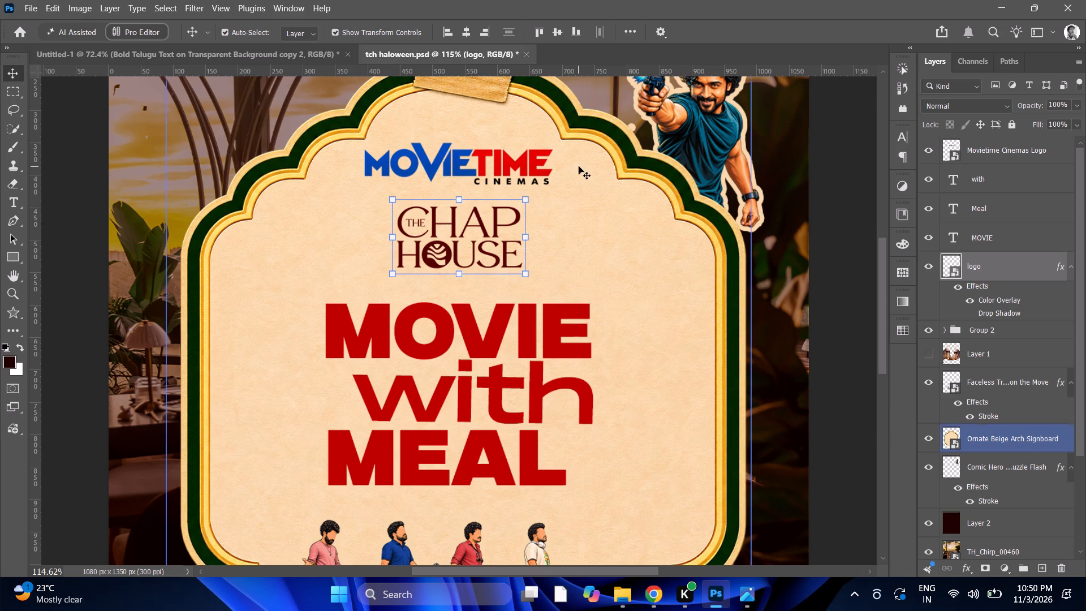
Add a red text "x" in the Mobilla Regular font beside the Chap House logo.
{"action": "left_click", "coordinate": [1006, 235]}
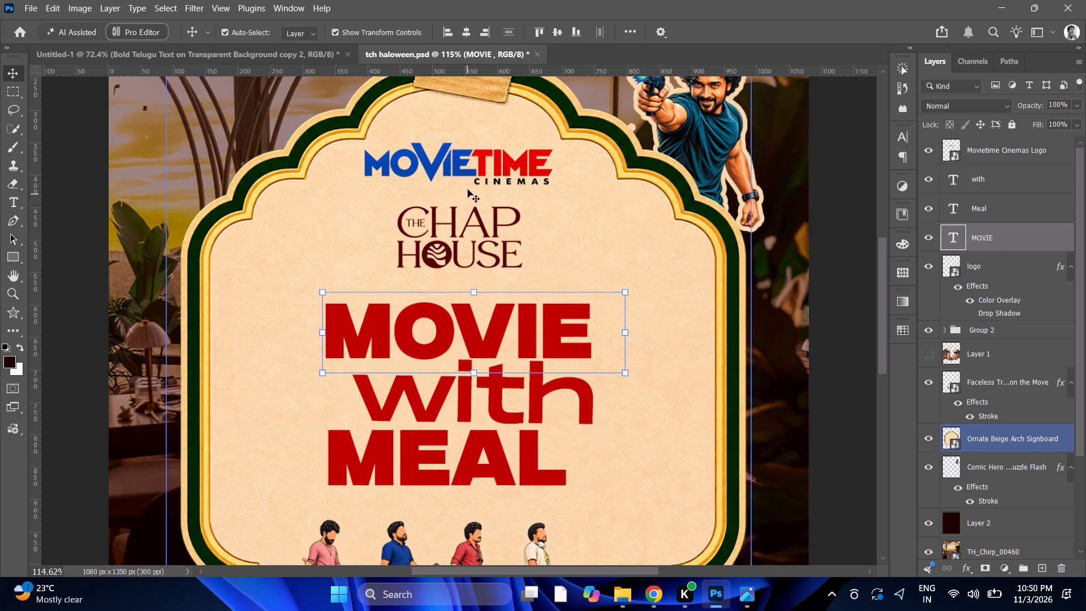
{"action": "left_click", "coordinate": [10, 203]}
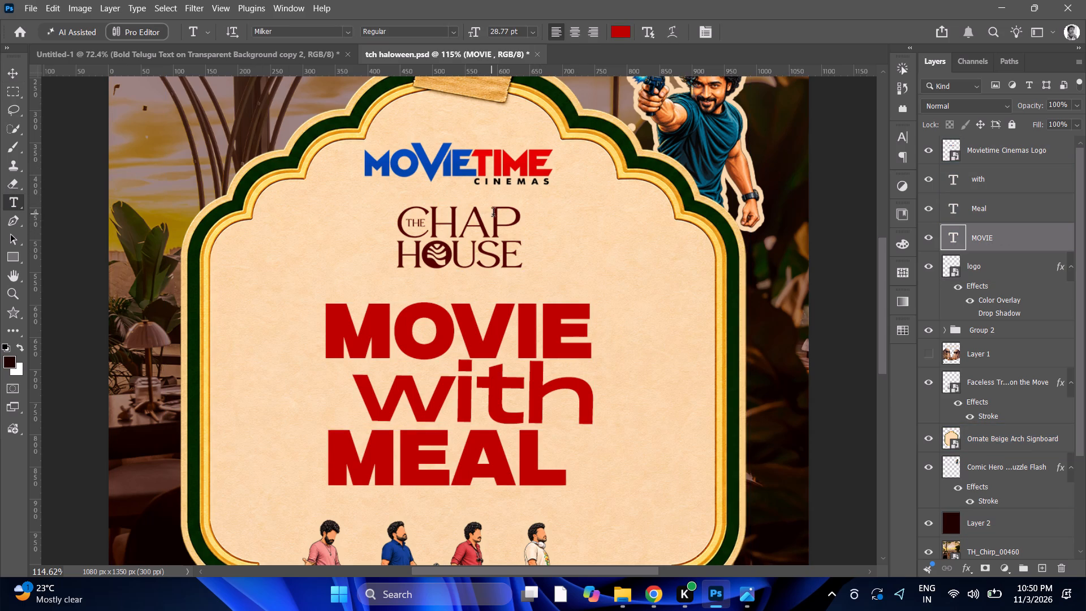
{"action": "left_click", "coordinate": [239, 266]}
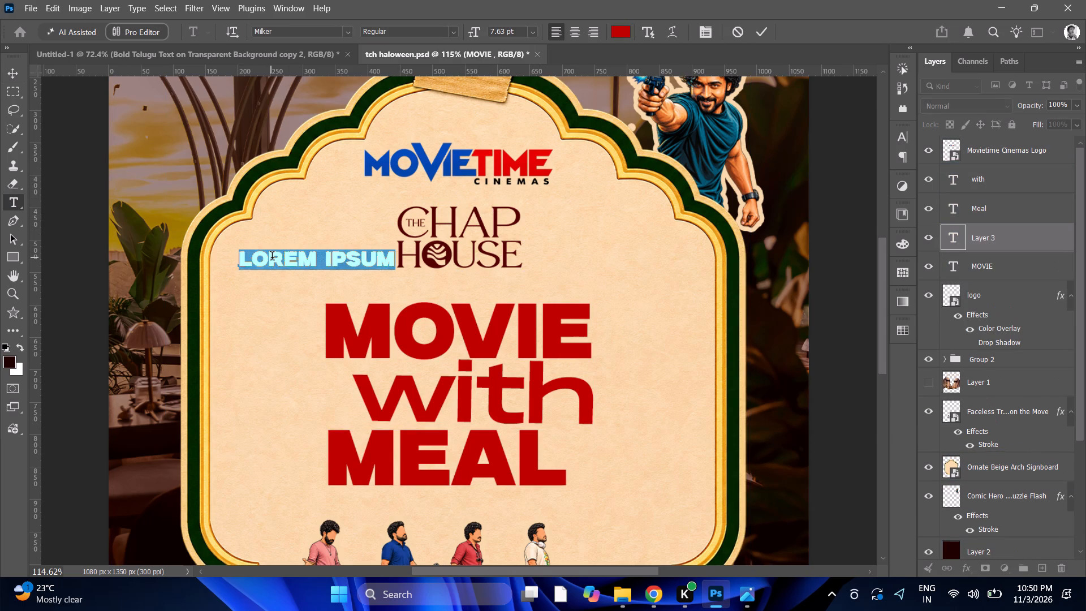
{"action": "key", "text": "x"}
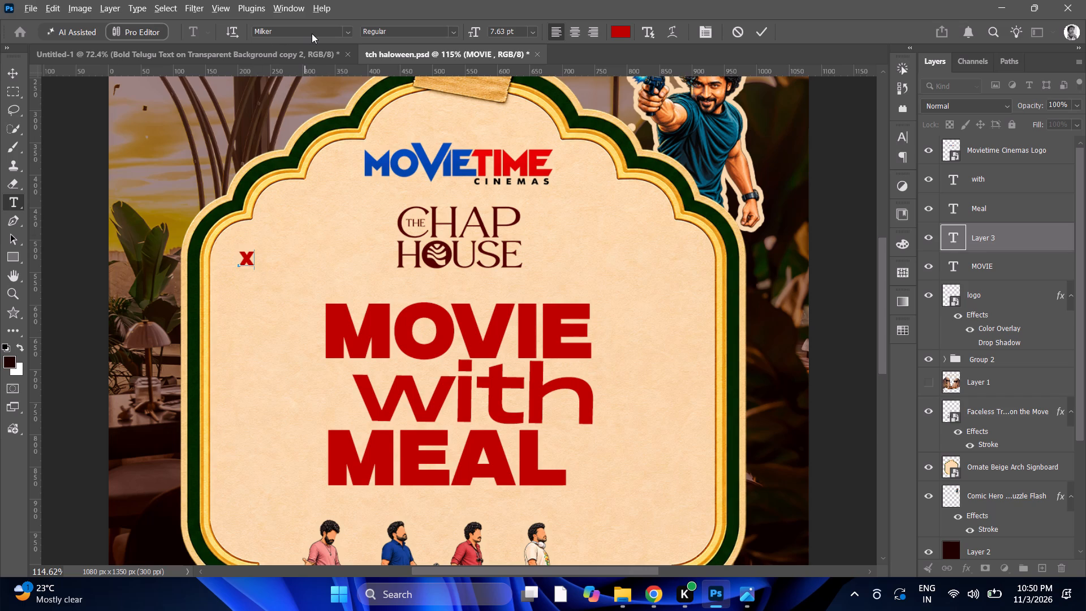
{"action": "key", "text": "ctrl+a"}
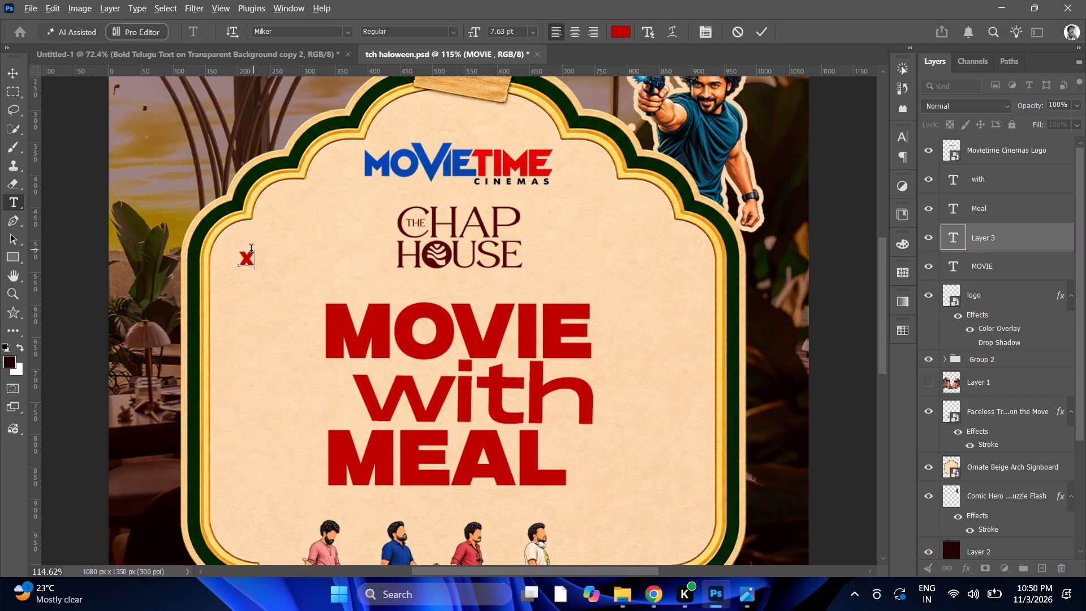
{"action": "left_click", "coordinate": [251, 250]}
{"action": "double_click", "coordinate": [246, 258]}
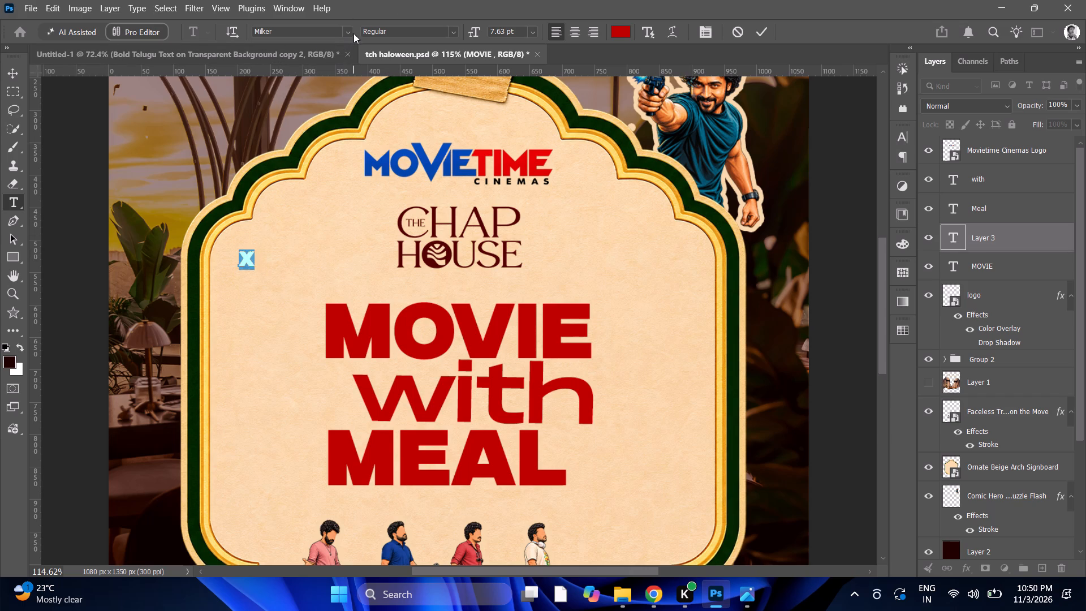
{"action": "left_click", "coordinate": [352, 33]}
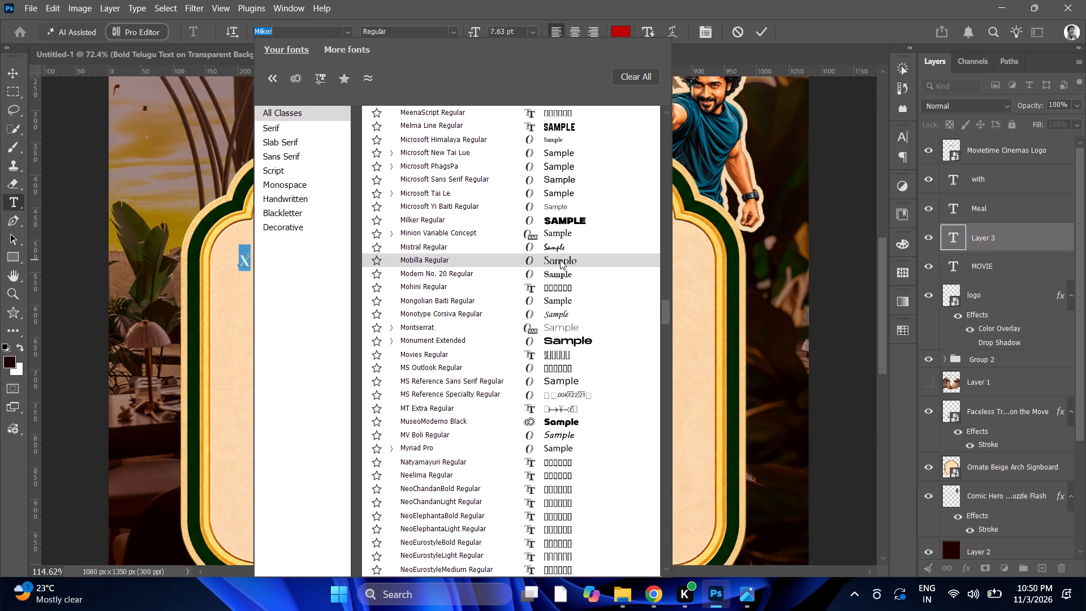
{"action": "left_click", "coordinate": [560, 261]}
{"action": "left_click", "coordinate": [247, 261]}
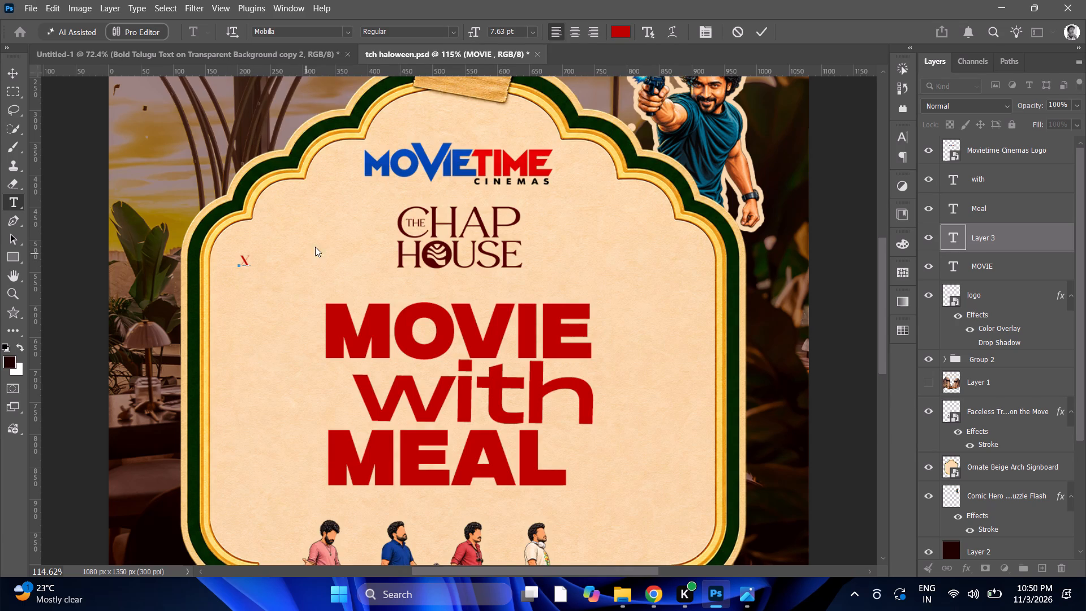
{"action": "left_click", "coordinate": [10, 69]}
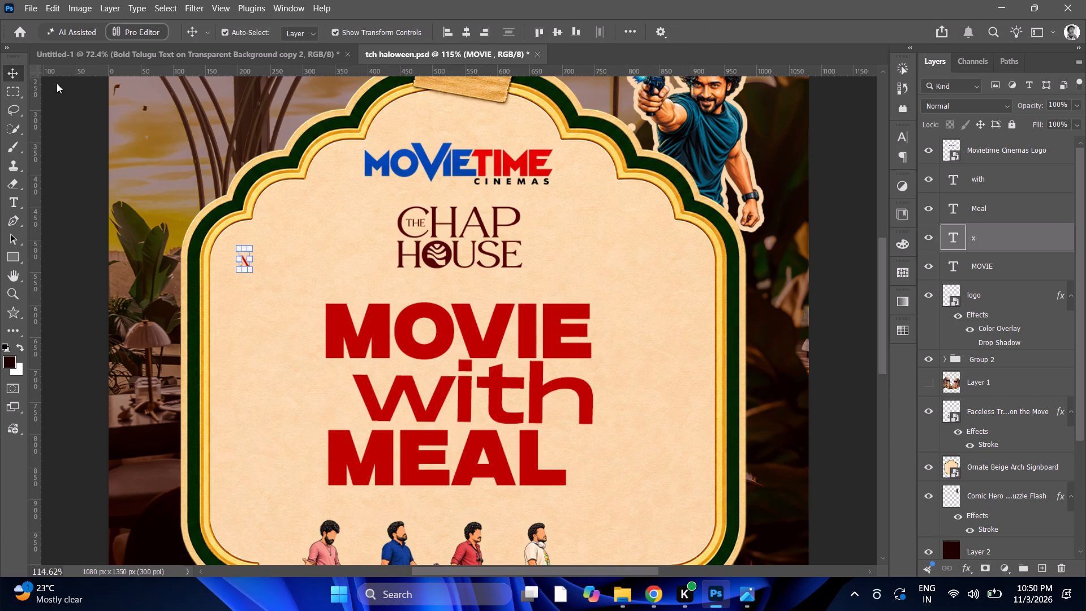
Move the "x" between the Movietime Cinemas and Chap House logos and enlarge it to about 146%.
{"action": "left_click_drag", "start_coordinate": [243, 261], "coordinate": [283, 249]}
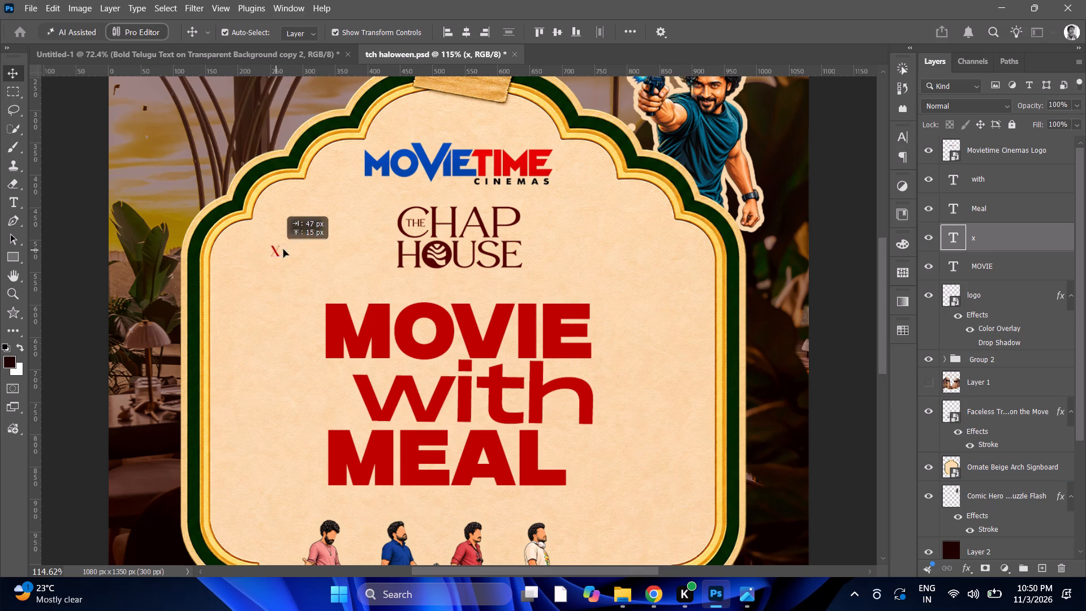
{"action": "left_click_drag", "start_coordinate": [283, 249], "coordinate": [459, 190]}
{"action": "left_click_drag", "start_coordinate": [466, 203], "coordinate": [475, 211]}
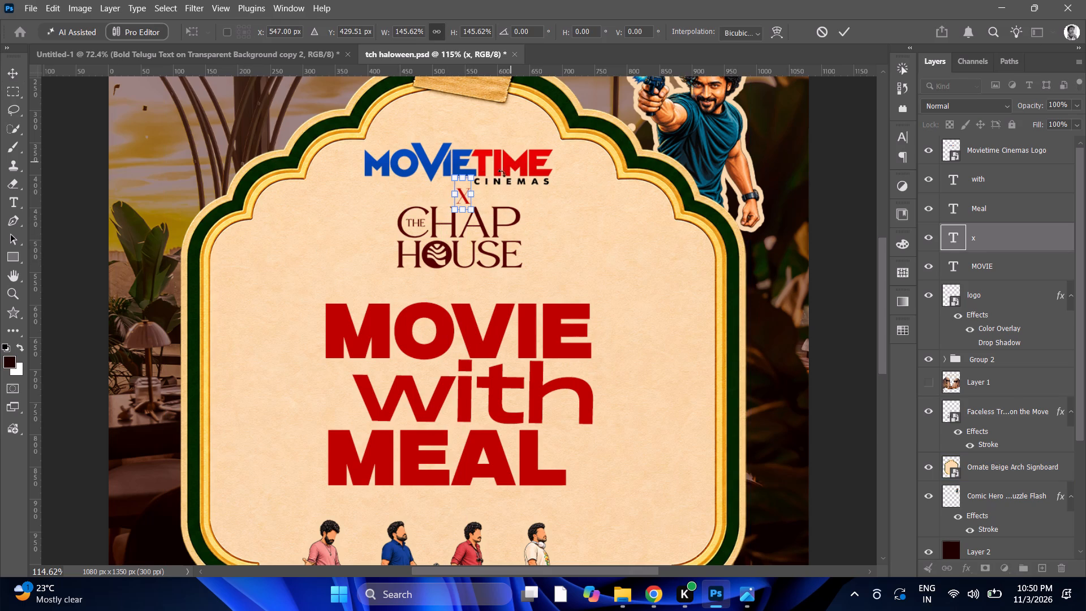
{"action": "key", "text": "grave"}
{"action": "scroll", "coordinate": [451, 205], "scroll_direction": "up", "scroll_amount": 9, "text": "alt"}
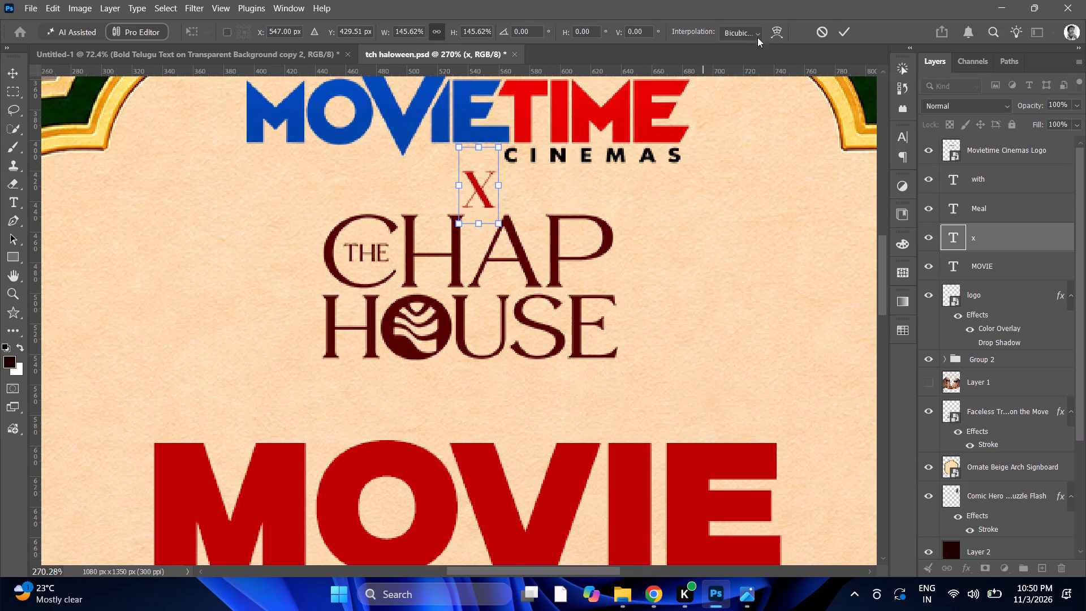
{"action": "left_click", "coordinate": [843, 37]}
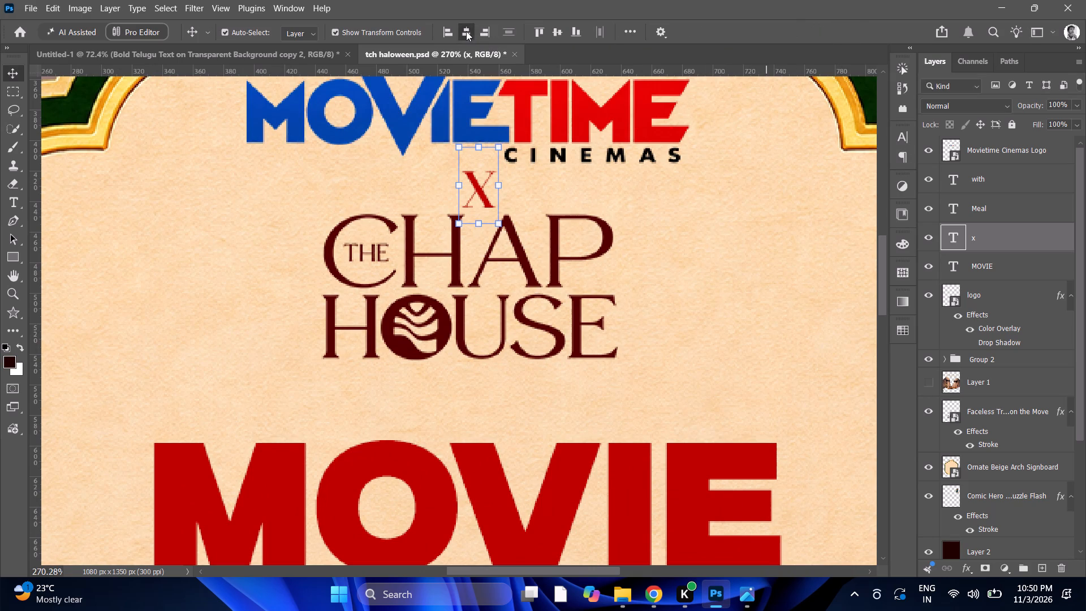
Centre the "x" horizontally on the poster and nudge it slightly up between the two logos.
{"action": "left_click", "coordinate": [466, 31]}
{"action": "scroll", "coordinate": [480, 177], "scroll_direction": "up", "scroll_amount": 7, "text": "alt"}
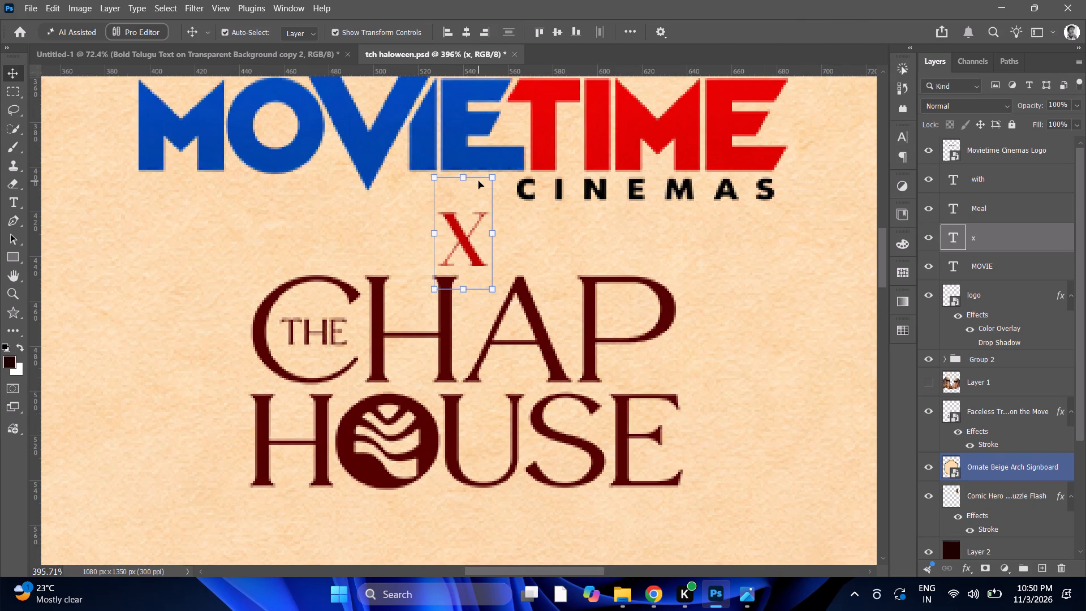
{"action": "key", "text": "Up"}
{"action": "key", "text": "Up"}
{"action": "key", "text": "Up"}
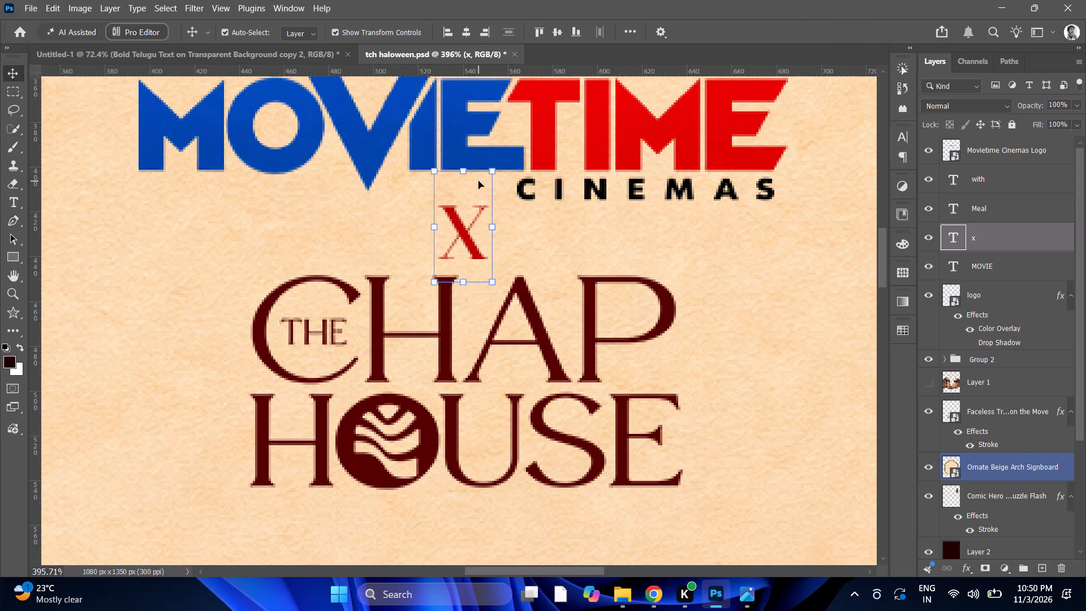
{"action": "key", "text": "Up"}
{"action": "scroll", "coordinate": [449, 241], "scroll_direction": "down", "scroll_amount": 10, "text": "alt"}
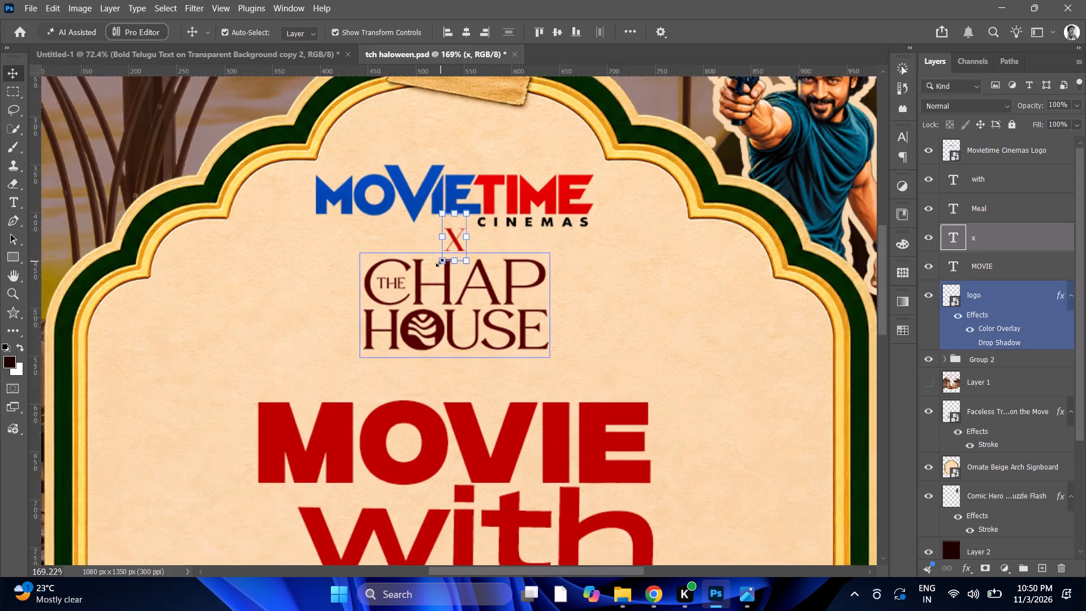
Centre the Chap House logo horizontally on the poster, beneath the "x" and above the MOVIE headline.
{"action": "scroll", "coordinate": [439, 263], "scroll_direction": "down", "scroll_amount": 10, "text": "alt"}
{"action": "scroll", "coordinate": [434, 272], "scroll_direction": "up", "scroll_amount": 4}
{"action": "scroll", "coordinate": [429, 313], "scroll_direction": "up", "scroll_amount": 4, "text": "alt"}
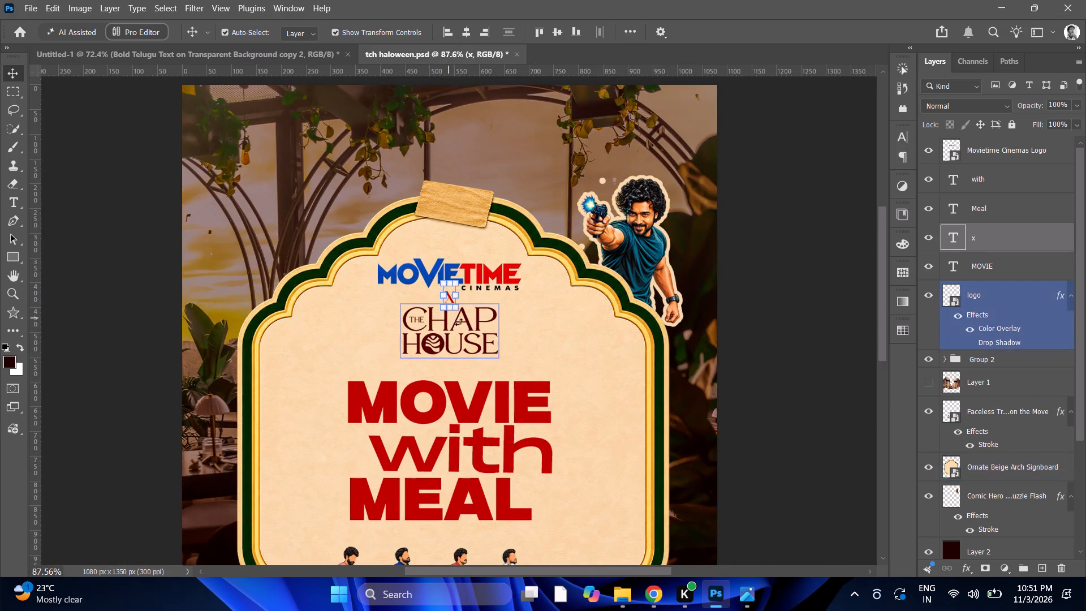
{"action": "left_click", "coordinate": [470, 328], "text": "alt"}
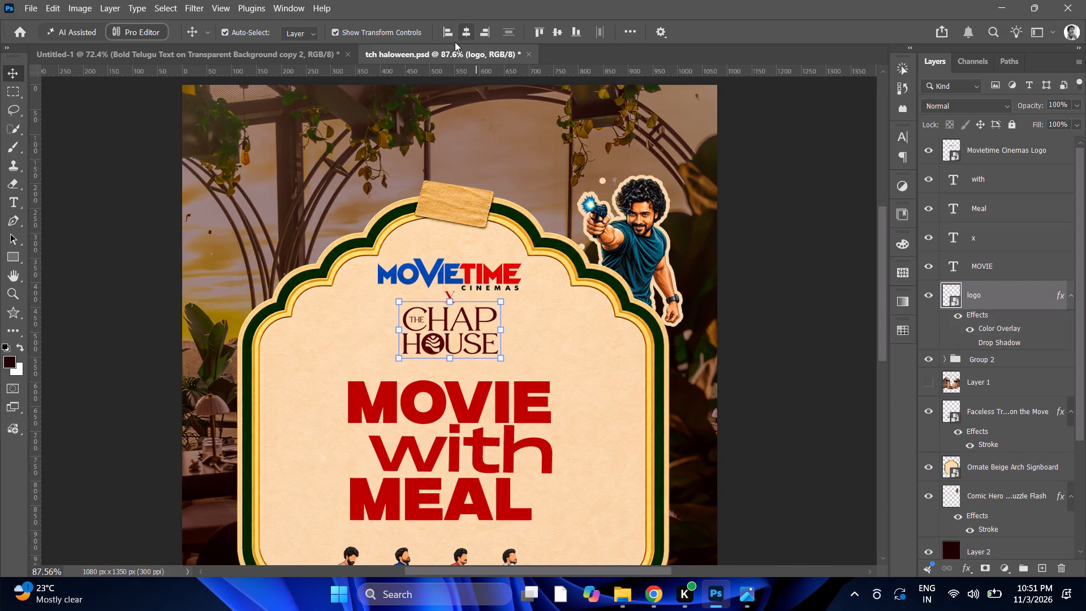
{"action": "left_click", "coordinate": [462, 35]}
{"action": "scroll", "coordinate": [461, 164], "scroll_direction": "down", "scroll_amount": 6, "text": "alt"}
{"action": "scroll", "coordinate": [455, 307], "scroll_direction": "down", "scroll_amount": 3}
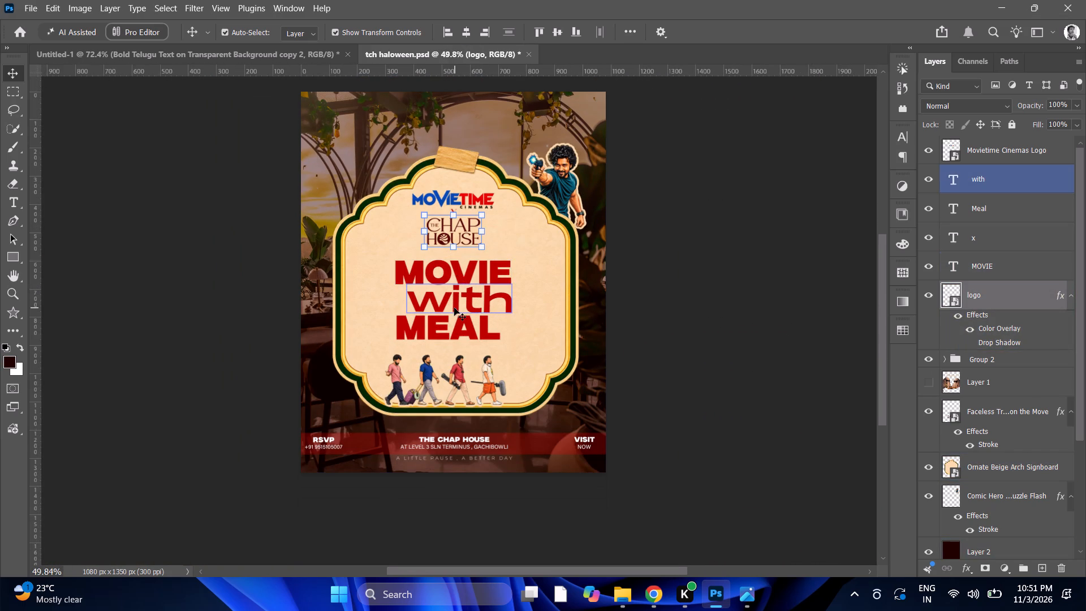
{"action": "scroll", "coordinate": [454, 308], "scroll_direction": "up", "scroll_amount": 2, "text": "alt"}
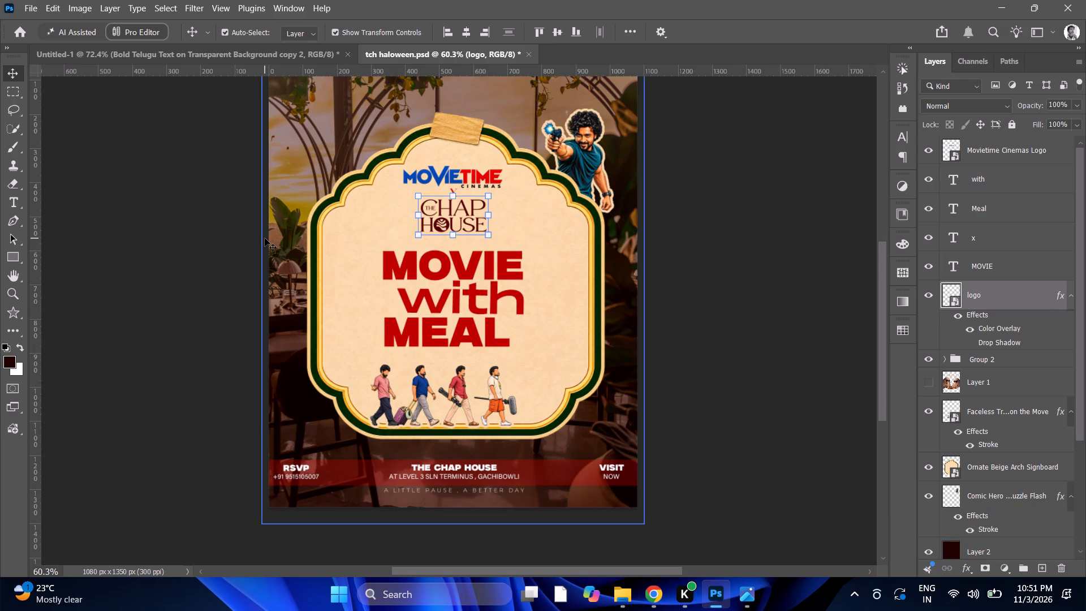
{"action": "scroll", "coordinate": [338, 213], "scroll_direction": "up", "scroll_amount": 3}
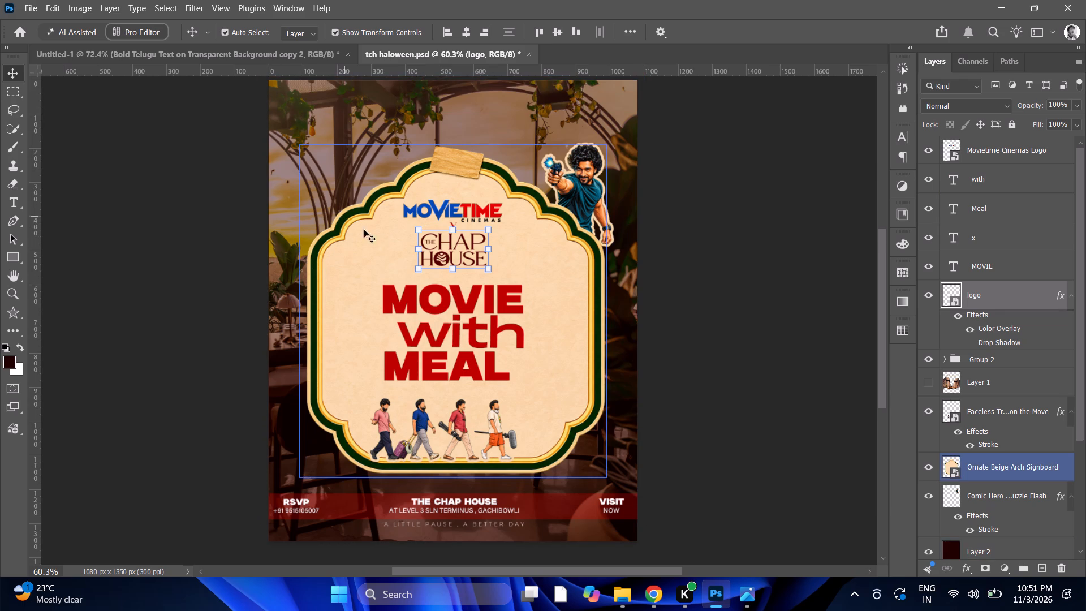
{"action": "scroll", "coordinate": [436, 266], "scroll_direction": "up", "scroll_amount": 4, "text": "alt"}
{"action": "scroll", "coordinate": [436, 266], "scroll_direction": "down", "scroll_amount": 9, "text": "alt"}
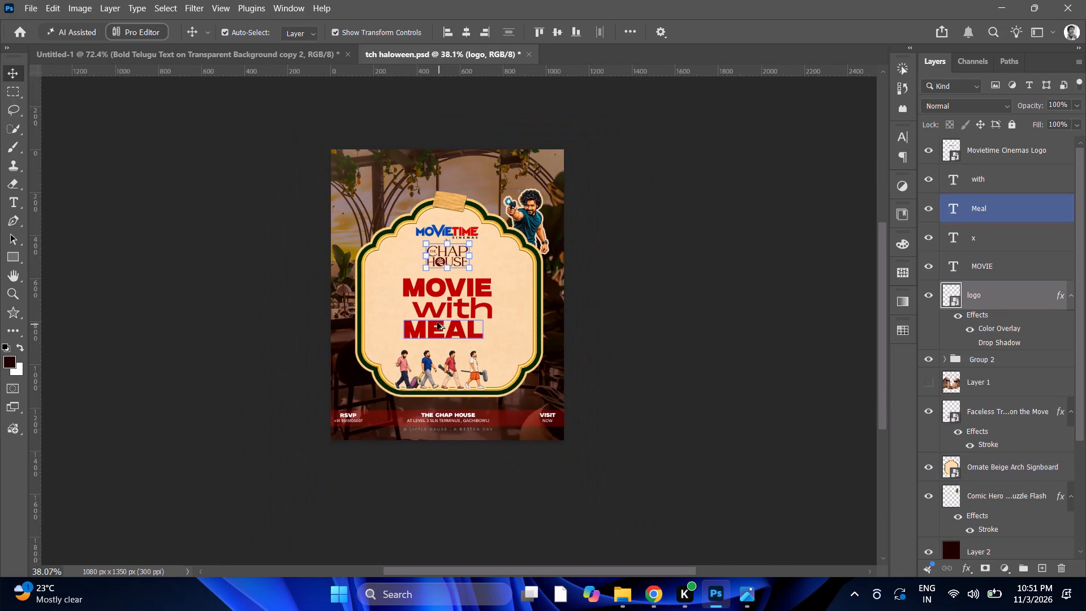
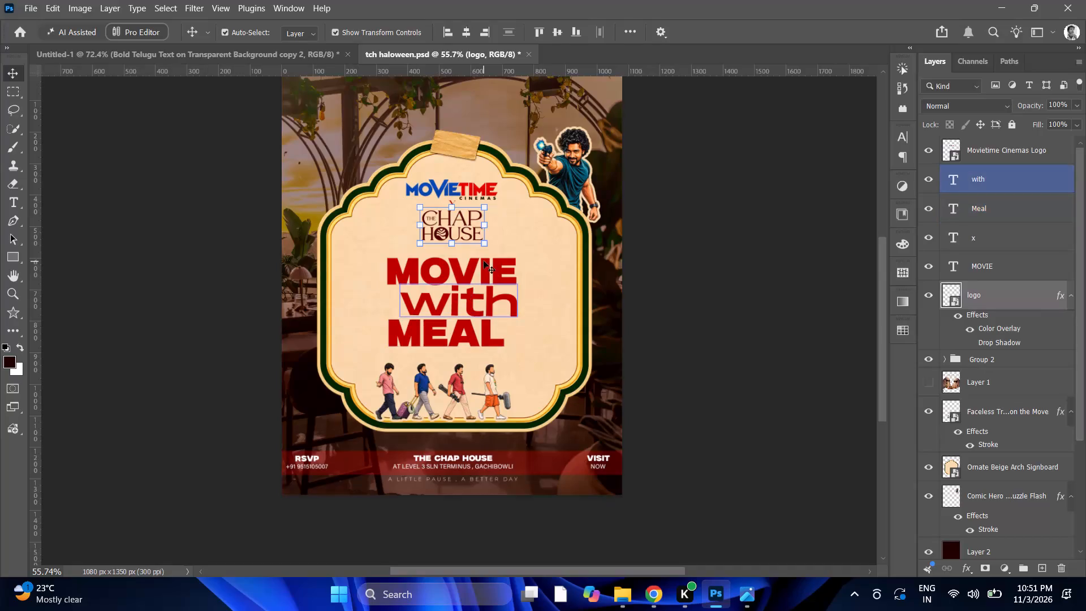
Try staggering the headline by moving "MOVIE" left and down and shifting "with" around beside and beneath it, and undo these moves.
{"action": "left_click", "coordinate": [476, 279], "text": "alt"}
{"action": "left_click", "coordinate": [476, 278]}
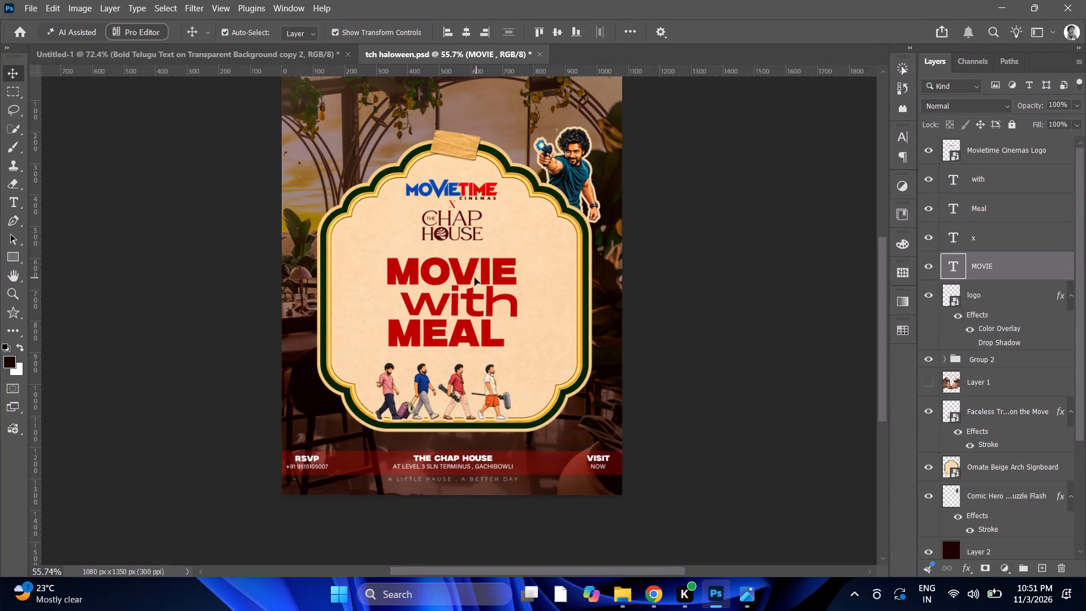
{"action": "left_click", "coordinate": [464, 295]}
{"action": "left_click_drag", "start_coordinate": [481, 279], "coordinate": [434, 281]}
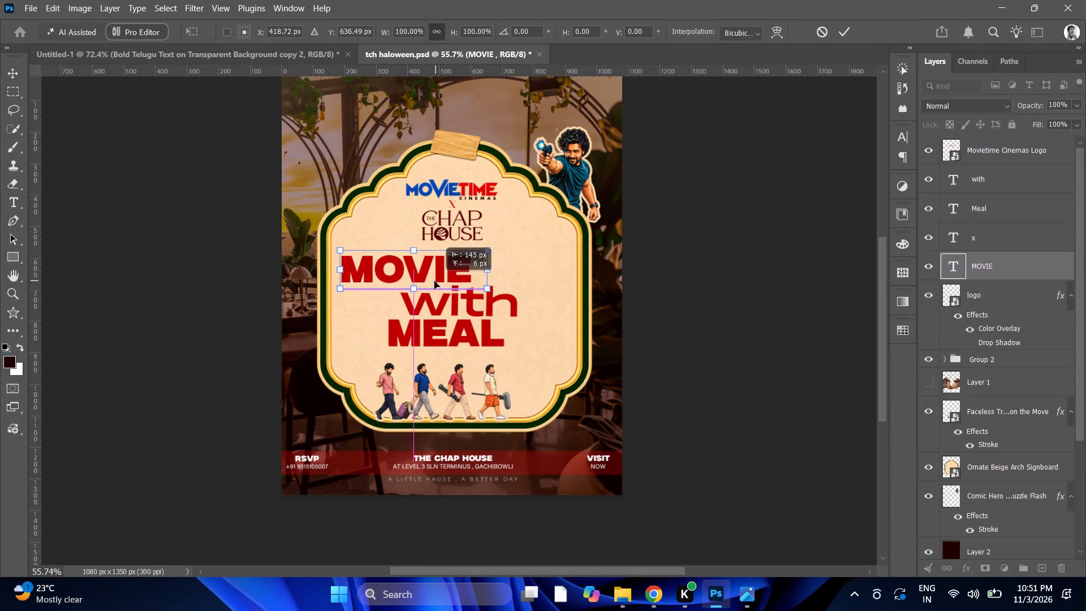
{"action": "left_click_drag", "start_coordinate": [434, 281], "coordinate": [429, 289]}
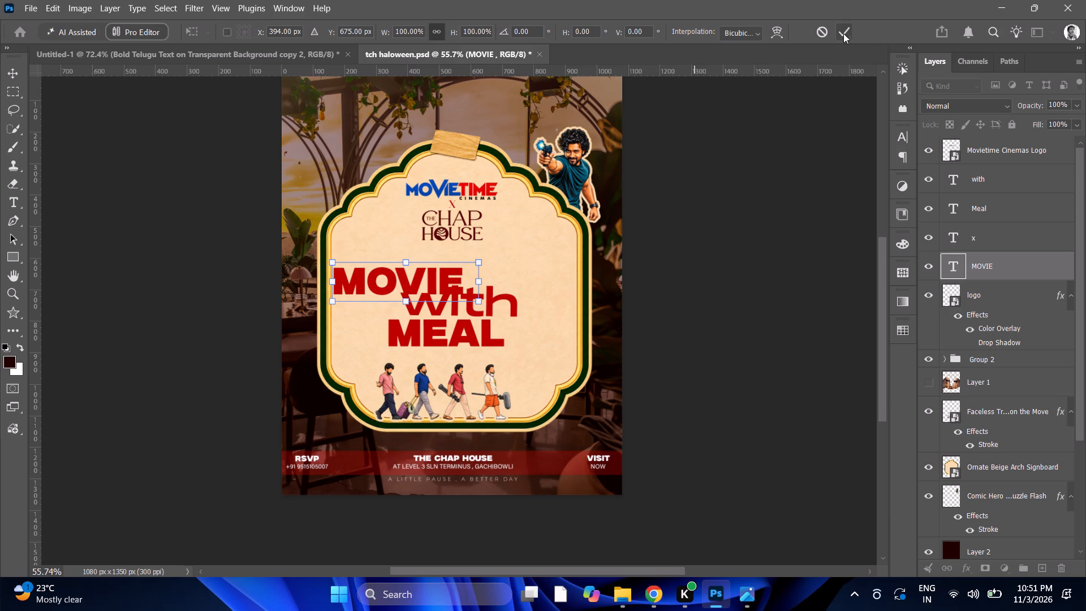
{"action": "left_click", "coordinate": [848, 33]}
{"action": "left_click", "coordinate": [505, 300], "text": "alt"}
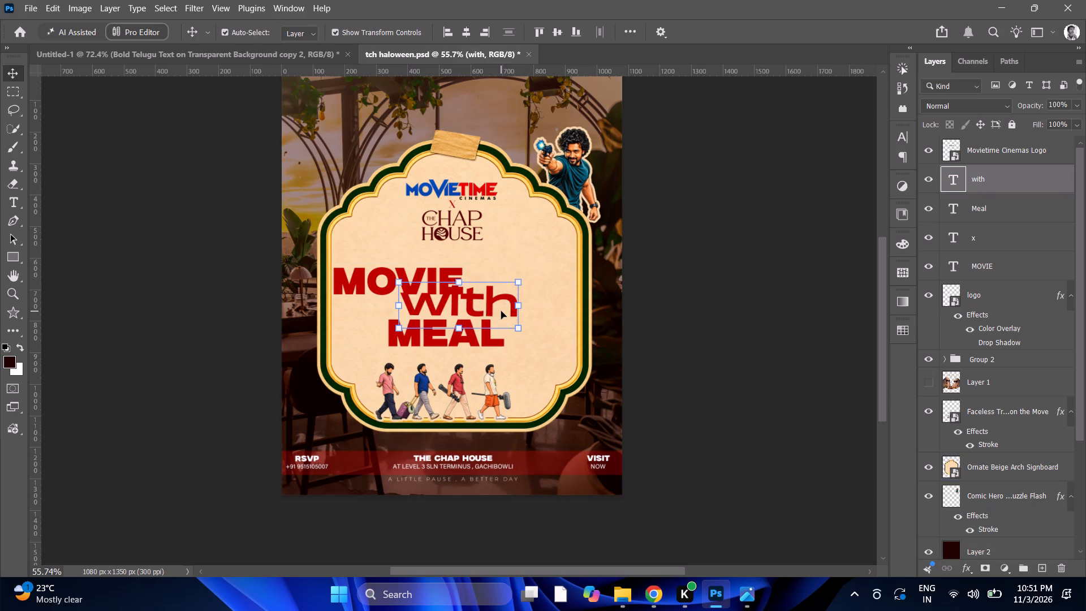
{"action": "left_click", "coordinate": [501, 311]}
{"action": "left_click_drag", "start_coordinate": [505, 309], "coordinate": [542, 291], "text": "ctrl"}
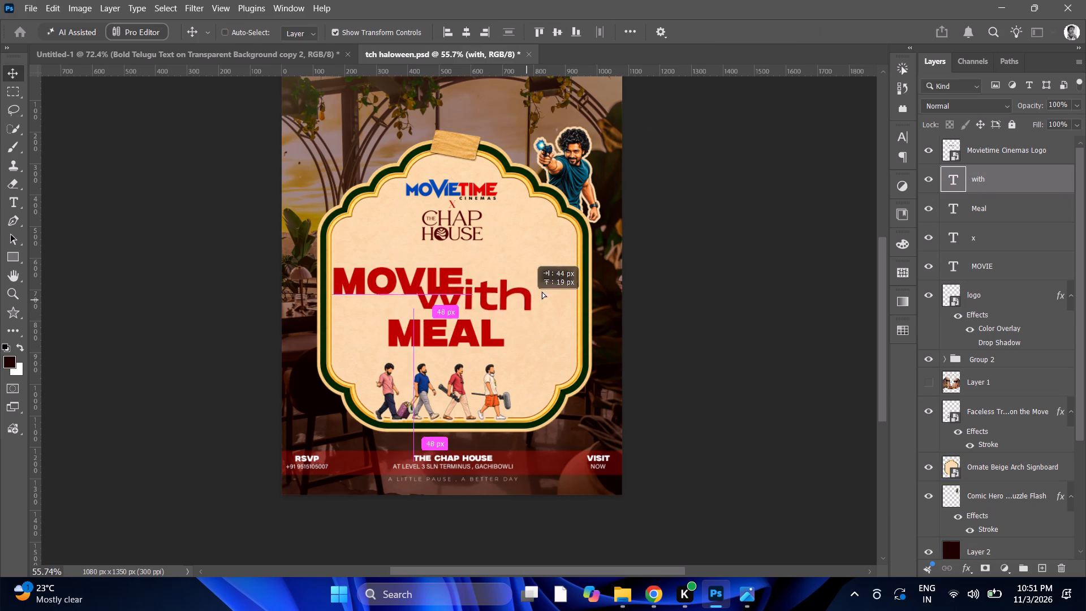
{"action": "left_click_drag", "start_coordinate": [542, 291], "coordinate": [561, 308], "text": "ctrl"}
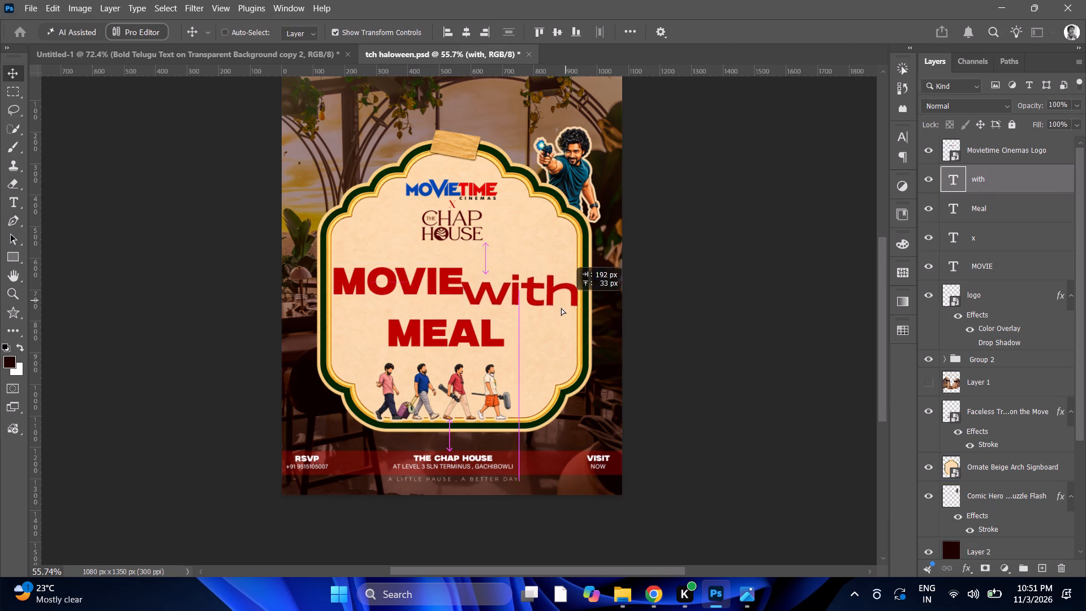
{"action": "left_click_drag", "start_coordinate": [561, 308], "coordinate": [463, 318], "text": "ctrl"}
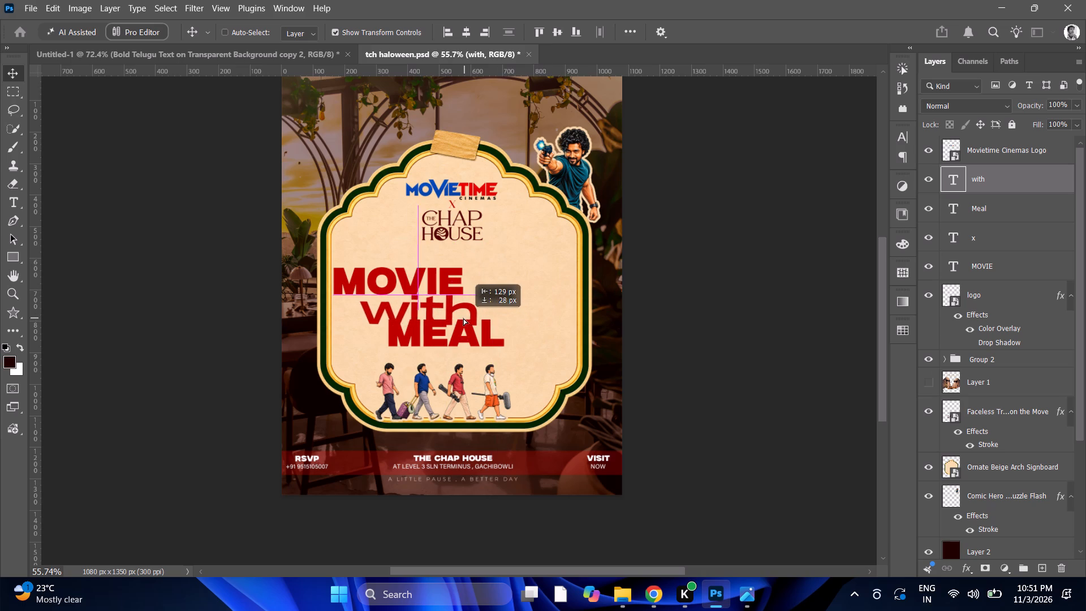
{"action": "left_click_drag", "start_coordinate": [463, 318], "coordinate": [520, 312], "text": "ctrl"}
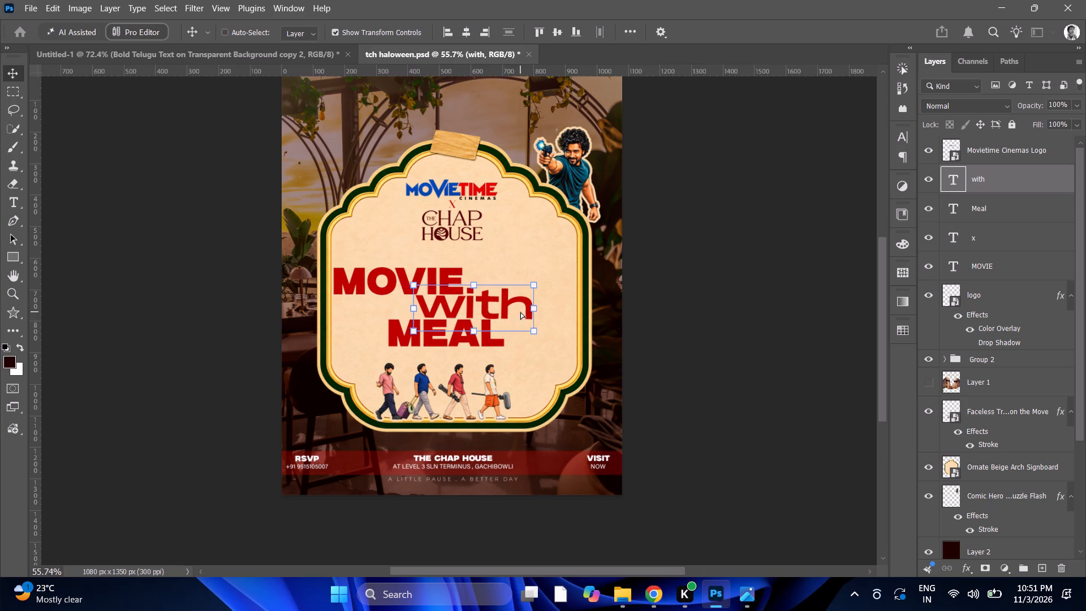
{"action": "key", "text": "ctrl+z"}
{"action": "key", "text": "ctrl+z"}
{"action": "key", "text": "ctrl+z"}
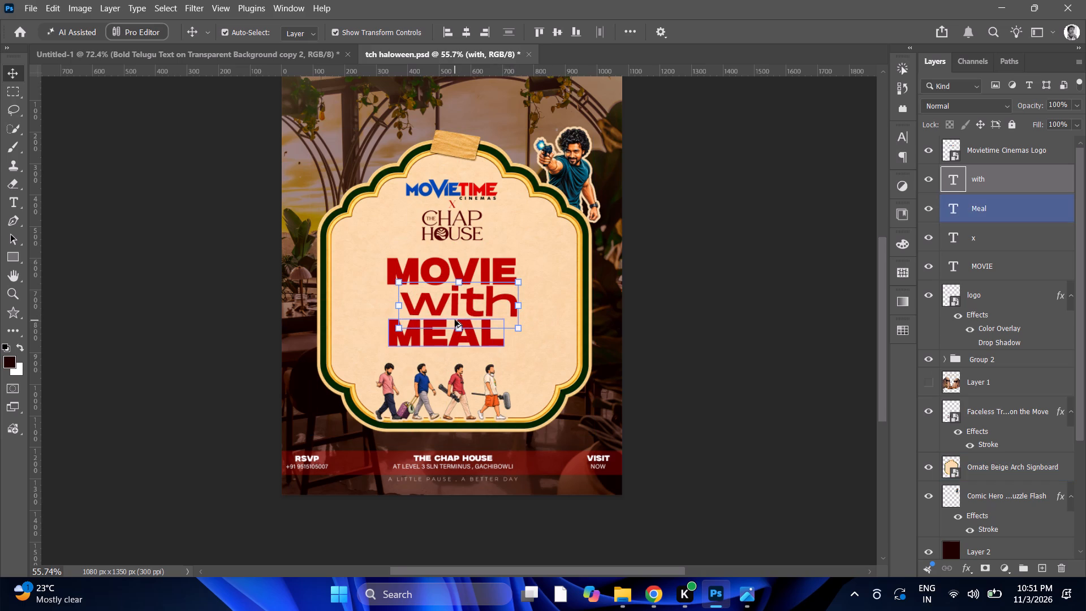
Centre the headline word "with" horizontally on the poster.
{"action": "scroll", "coordinate": [455, 319], "scroll_direction": "up", "scroll_amount": 5, "text": "alt"}
{"action": "left_click", "coordinate": [477, 248], "text": "ctrl"}
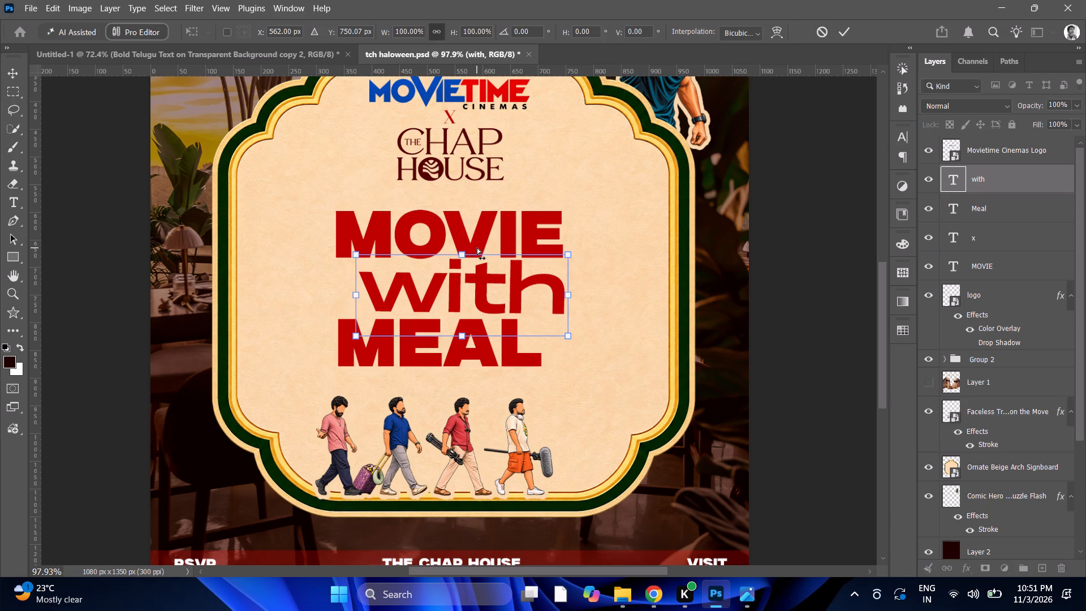
{"action": "left_click", "coordinate": [851, 28]}
{"action": "left_click", "coordinate": [471, 32]}
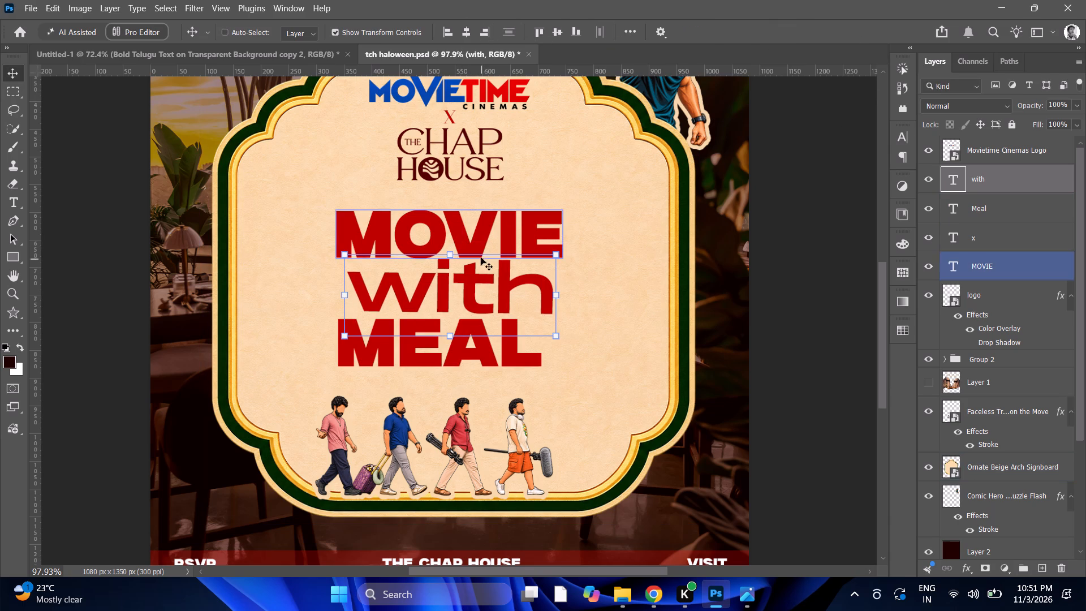
Move "MOVIE" about 23 px right and 4 px up so its left edge lines up with "with".
{"action": "left_click", "coordinate": [493, 235], "text": "ctrl"}
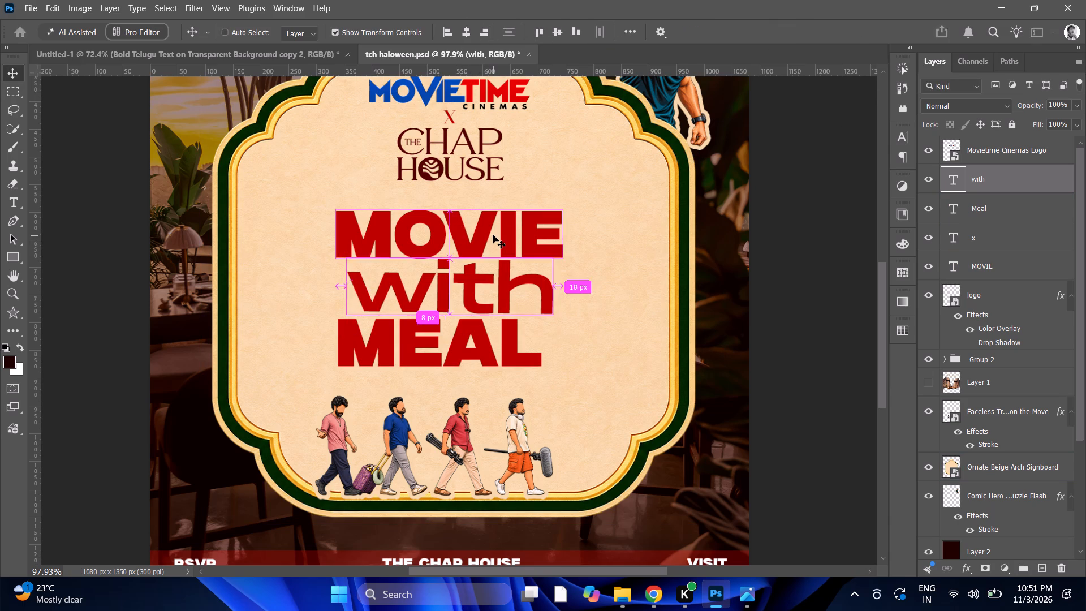
{"action": "left_click", "coordinate": [506, 225], "text": "alt"}
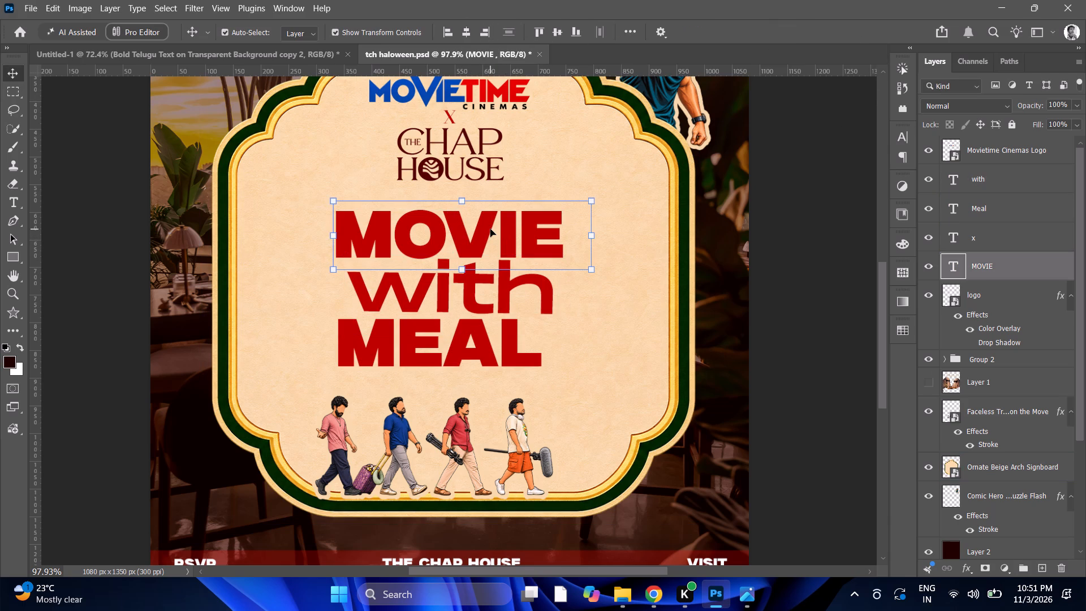
{"action": "left_click", "coordinate": [472, 31]}
{"action": "left_click_drag", "start_coordinate": [495, 222], "coordinate": [485, 222], "text": "ctrl"}
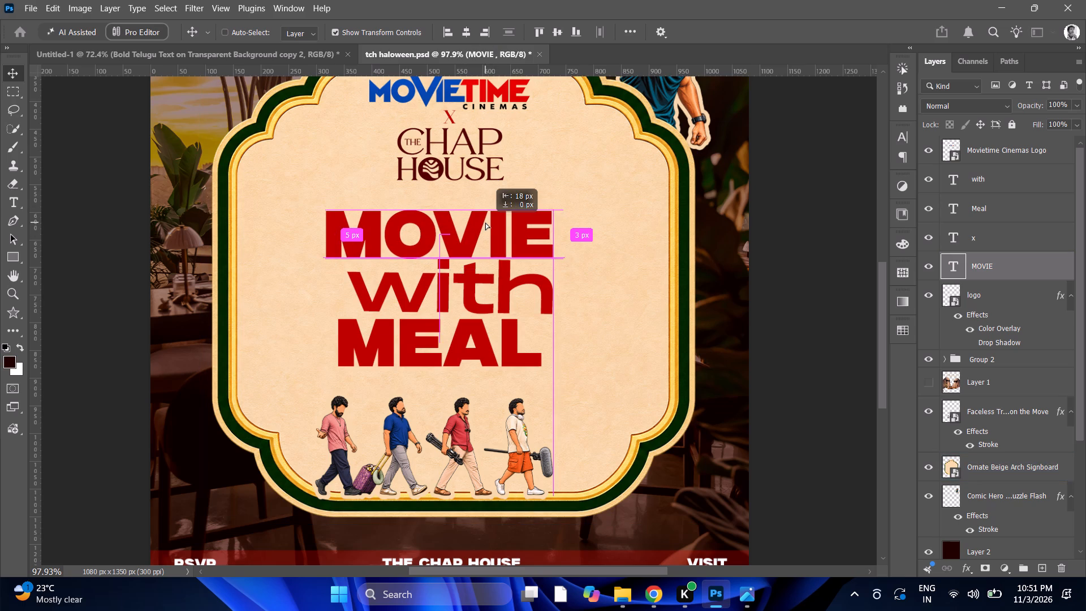
{"action": "left_click_drag", "start_coordinate": [485, 222], "coordinate": [495, 222], "text": "ctrl"}
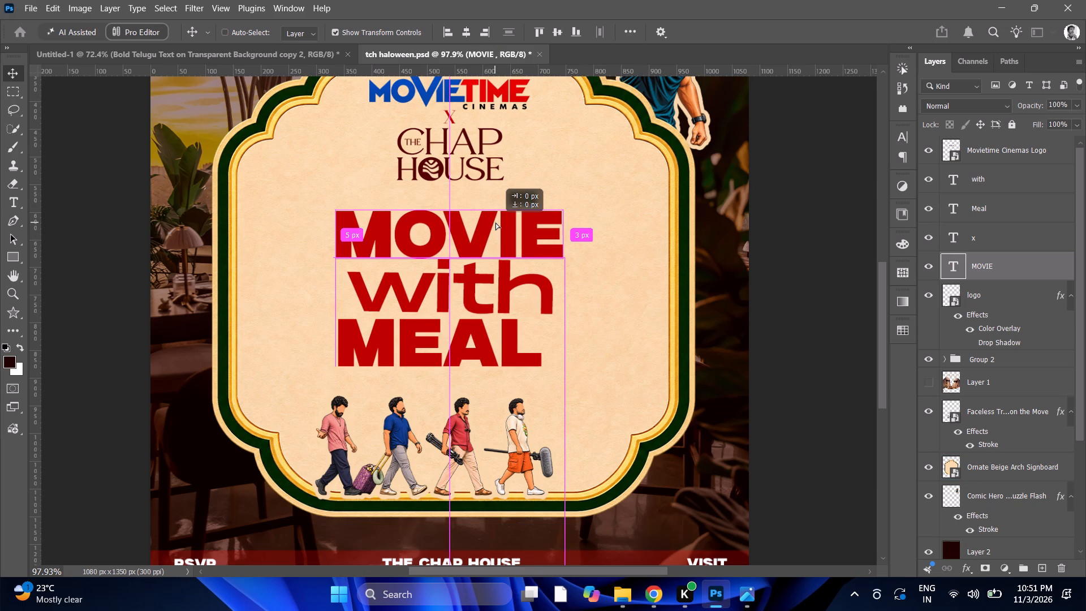
{"action": "left_click_drag", "start_coordinate": [495, 222], "coordinate": [510, 221], "text": "ctrl"}
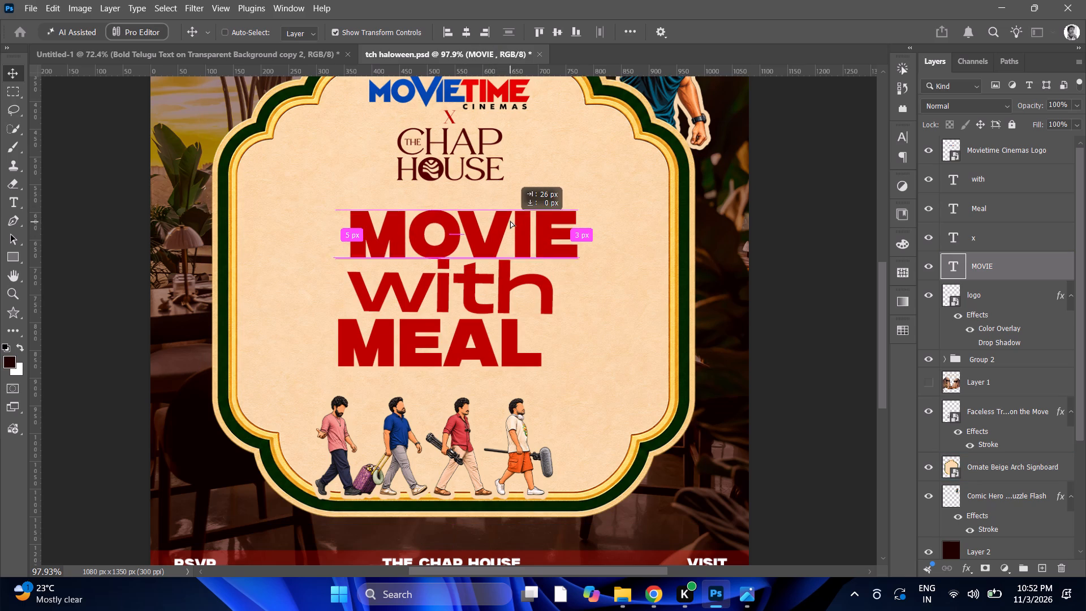
{"action": "left_click_drag", "start_coordinate": [510, 221], "coordinate": [508, 220], "text": "ctrl"}
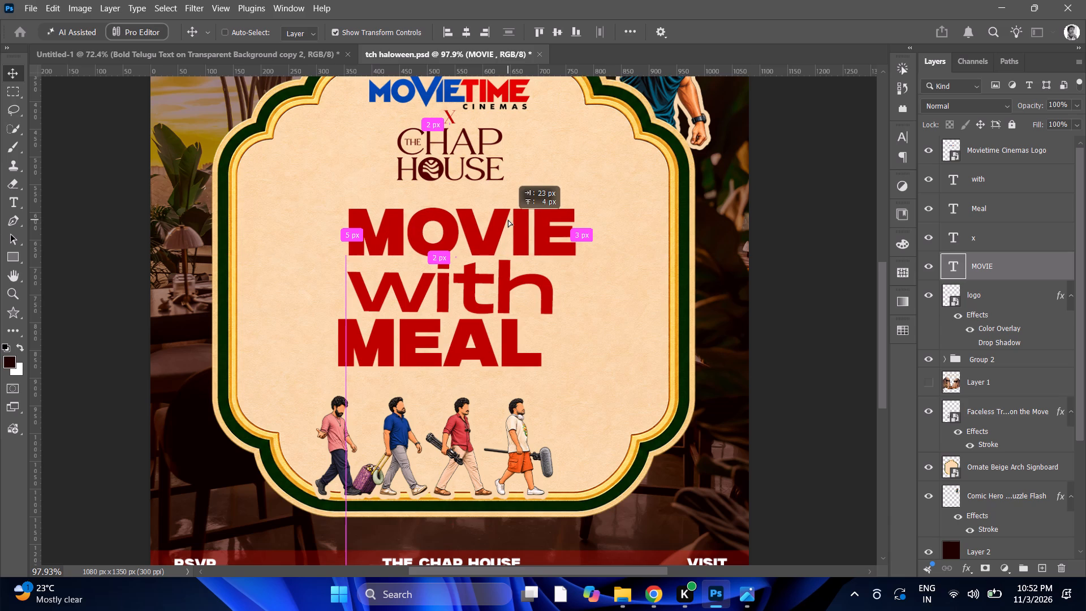
{"action": "left_click_drag", "start_coordinate": [508, 220], "coordinate": [508, 219], "text": "ctrl"}
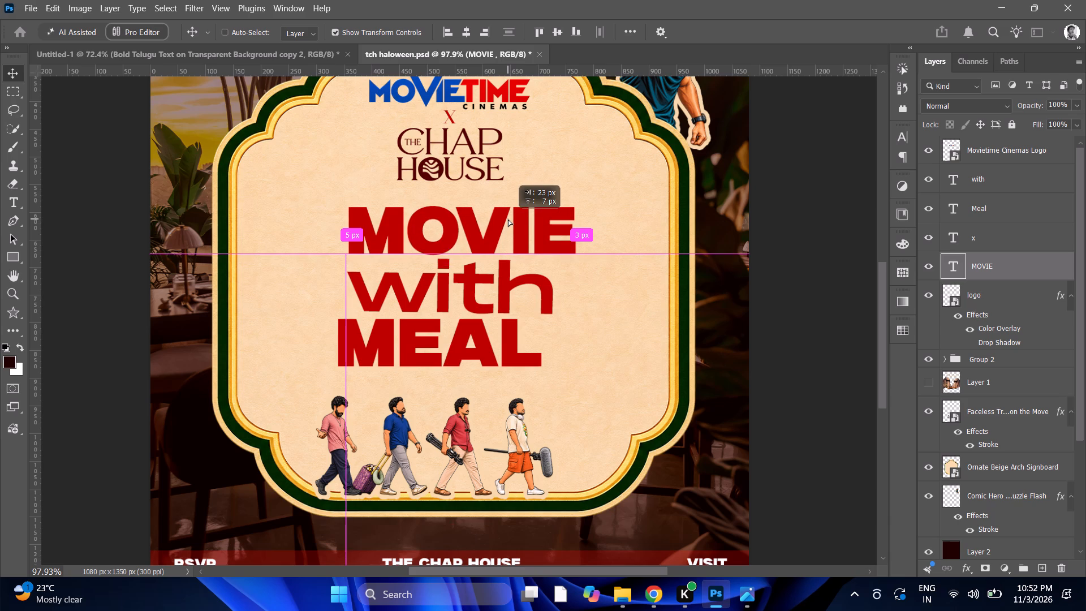
{"action": "left_click_drag", "start_coordinate": [508, 219], "coordinate": [509, 220], "text": "ctrl"}
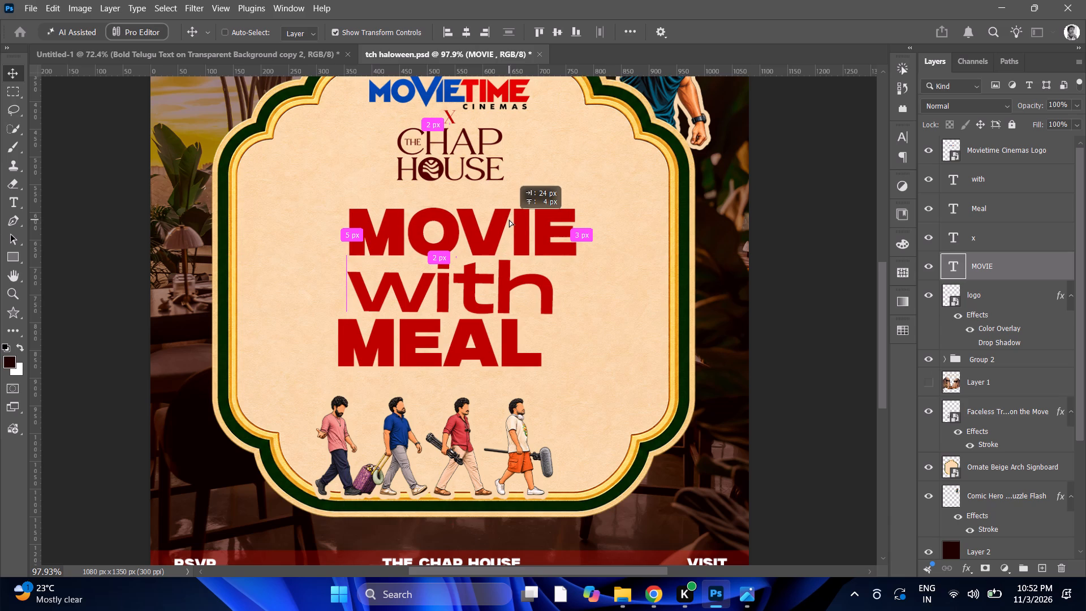
{"action": "left_click_drag", "start_coordinate": [509, 220], "coordinate": [508, 220], "text": "ctrl"}
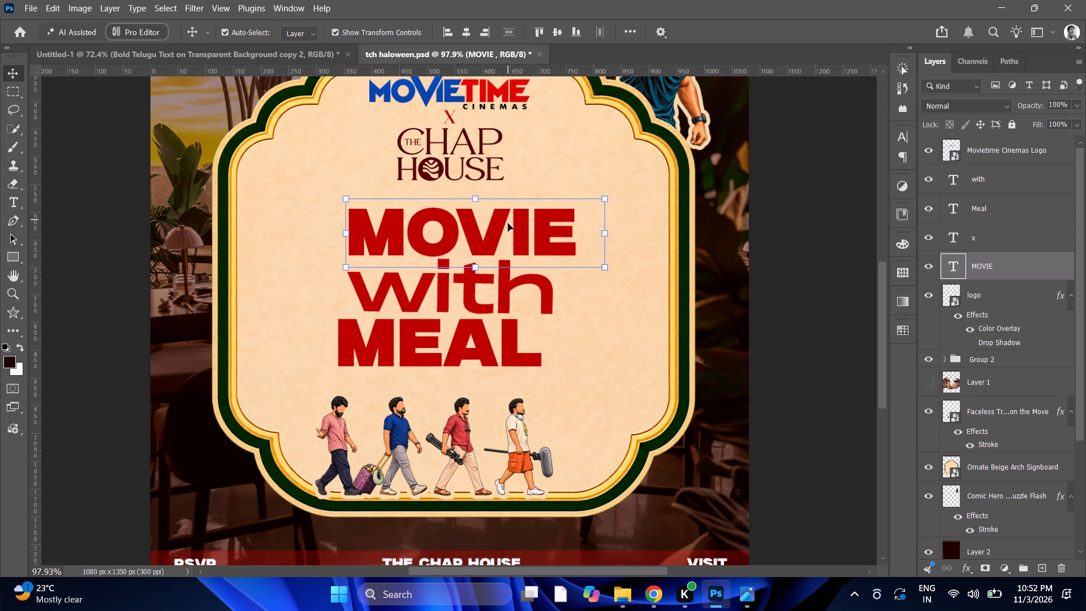
Move "MEAL" right and slightly down so its left edge lines up with "MOVIE" and "with".
{"action": "left_click", "coordinate": [473, 359], "text": "ctrl"}
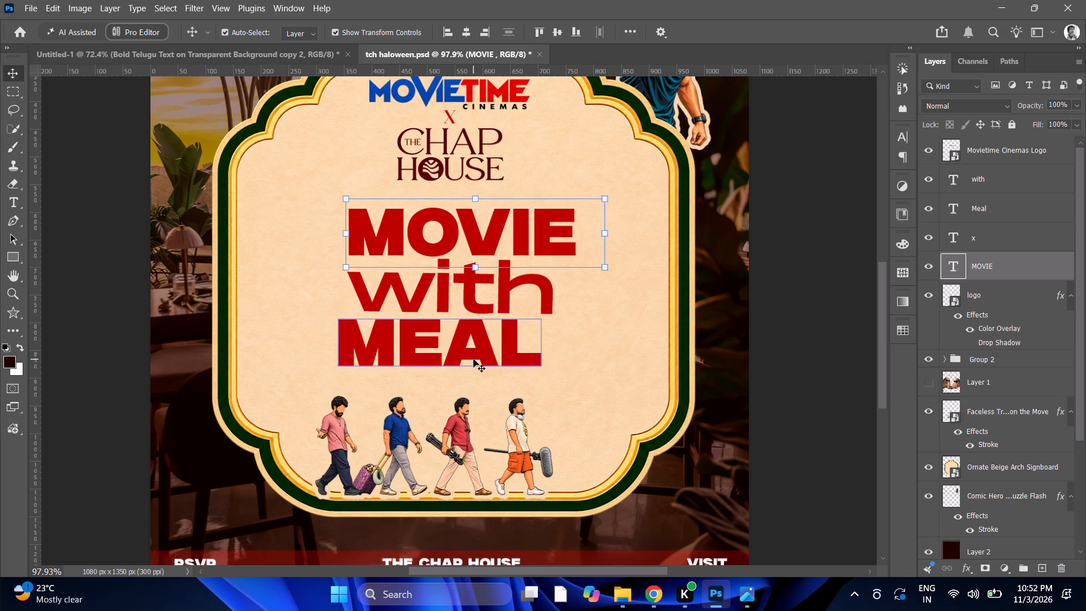
{"action": "left_click", "coordinate": [473, 359], "text": "alt"}
{"action": "left_click_drag", "start_coordinate": [473, 359], "coordinate": [492, 362]}
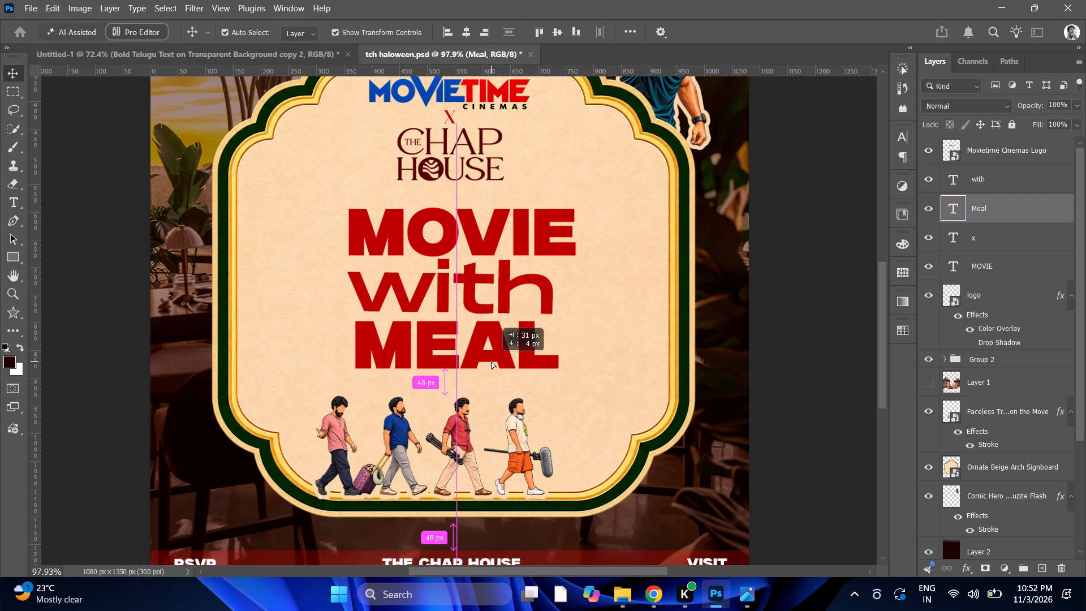
{"action": "left_click_drag", "start_coordinate": [492, 362], "coordinate": [487, 362]}
Group the "with", "Meal" and "MOVIE" text layers and centre the group horizontally on the poster.
{"action": "scroll", "coordinate": [487, 362], "scroll_direction": "down", "scroll_amount": 2, "text": "alt"}
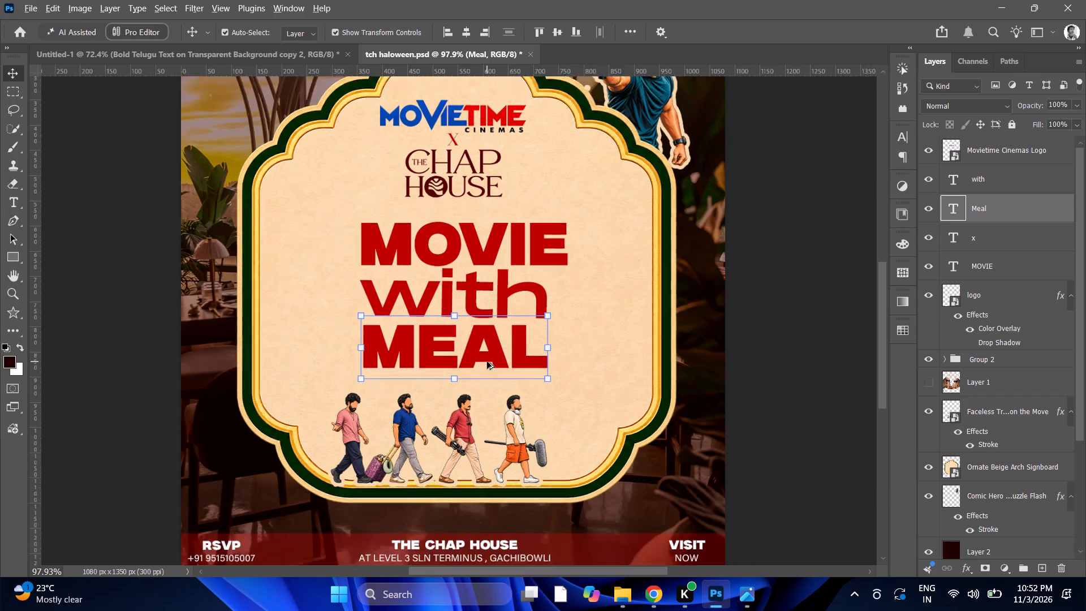
{"action": "scroll", "coordinate": [487, 362], "scroll_direction": "down", "scroll_amount": 7, "text": "alt"}
{"action": "scroll", "coordinate": [487, 362], "scroll_direction": "down", "scroll_amount": 6}
{"action": "scroll", "coordinate": [485, 358], "scroll_direction": "down", "scroll_amount": 3, "text": "alt"}
{"action": "scroll", "coordinate": [485, 358], "scroll_direction": "up", "scroll_amount": 2, "text": "alt"}
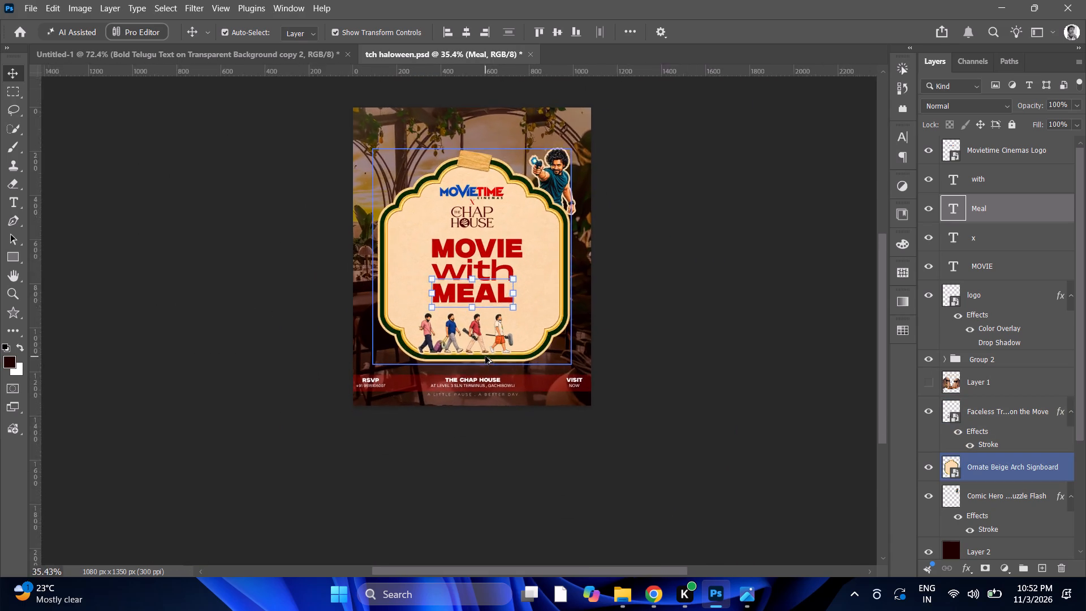
{"action": "scroll", "coordinate": [485, 356], "scroll_direction": "up", "scroll_amount": 6, "text": "alt"}
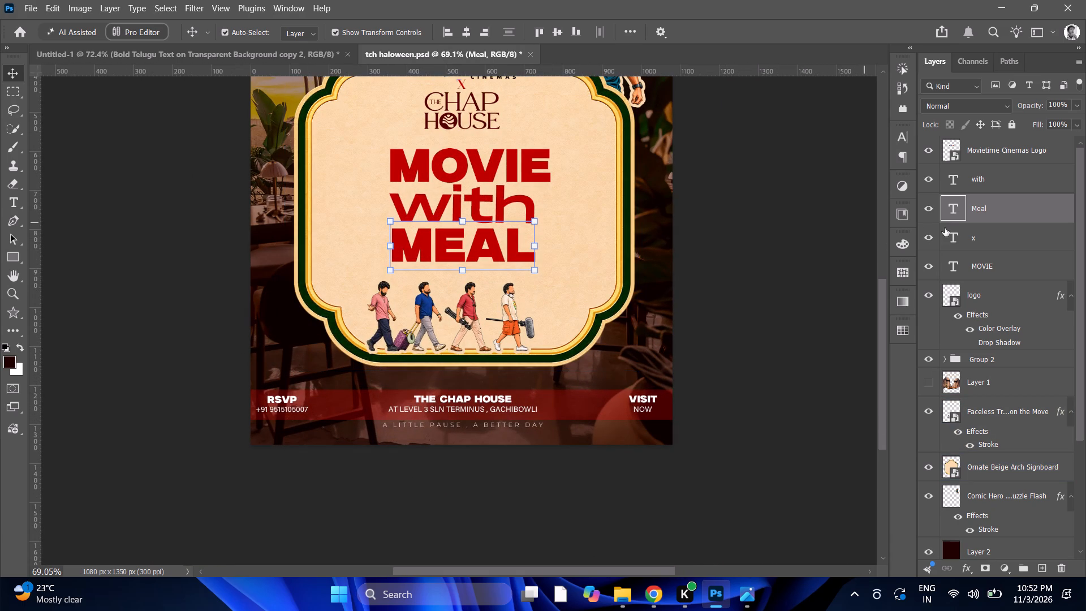
{"action": "scroll", "coordinate": [441, 220], "scroll_direction": "down", "scroll_amount": 10, "text": "alt"}
{"action": "scroll", "coordinate": [537, 217], "scroll_direction": "up", "scroll_amount": 1, "text": "alt"}
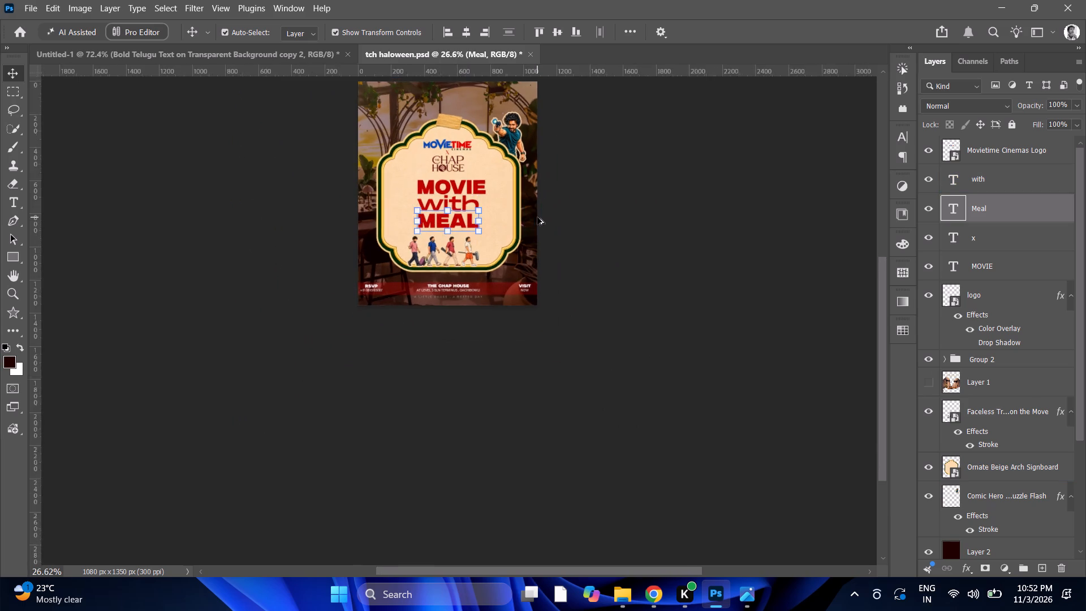
{"action": "scroll", "coordinate": [537, 217], "scroll_direction": "up", "scroll_amount": 3, "text": "alt"}
{"action": "scroll", "coordinate": [988, 210], "scroll_direction": "up", "scroll_amount": 3}
{"action": "left_click", "coordinate": [988, 210]}
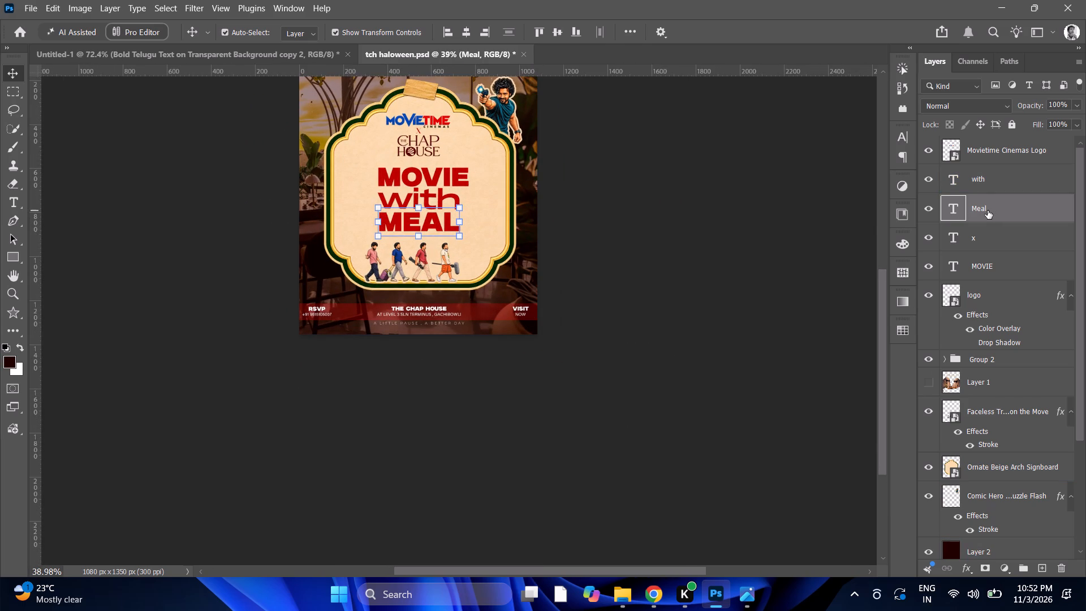
{"action": "left_click", "coordinate": [988, 187]}
{"action": "left_click", "coordinate": [988, 275], "text": "ctrl"}
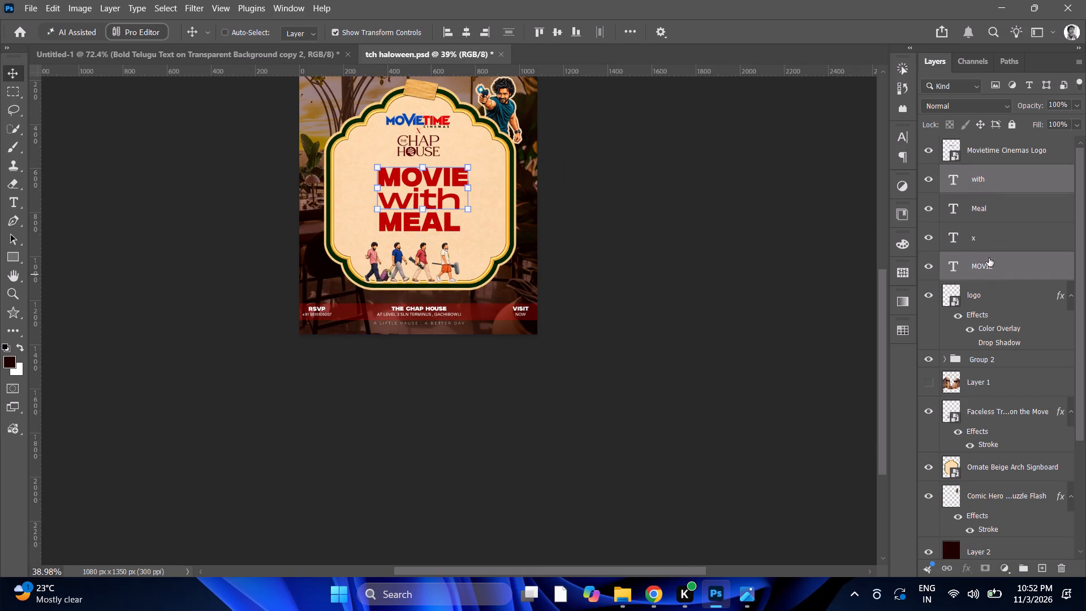
{"action": "left_click", "coordinate": [990, 239], "text": "ctrl"}
{"action": "left_click", "coordinate": [993, 211], "text": "ctrl"}
{"action": "left_click", "coordinate": [983, 231], "text": "ctrl"}
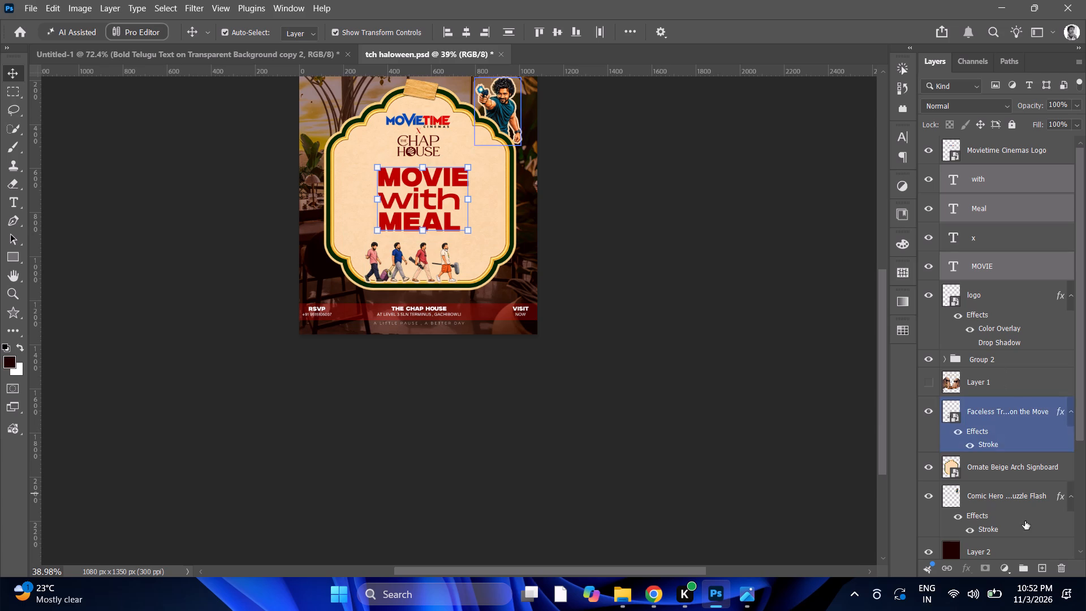
{"action": "left_click", "coordinate": [1023, 569]}
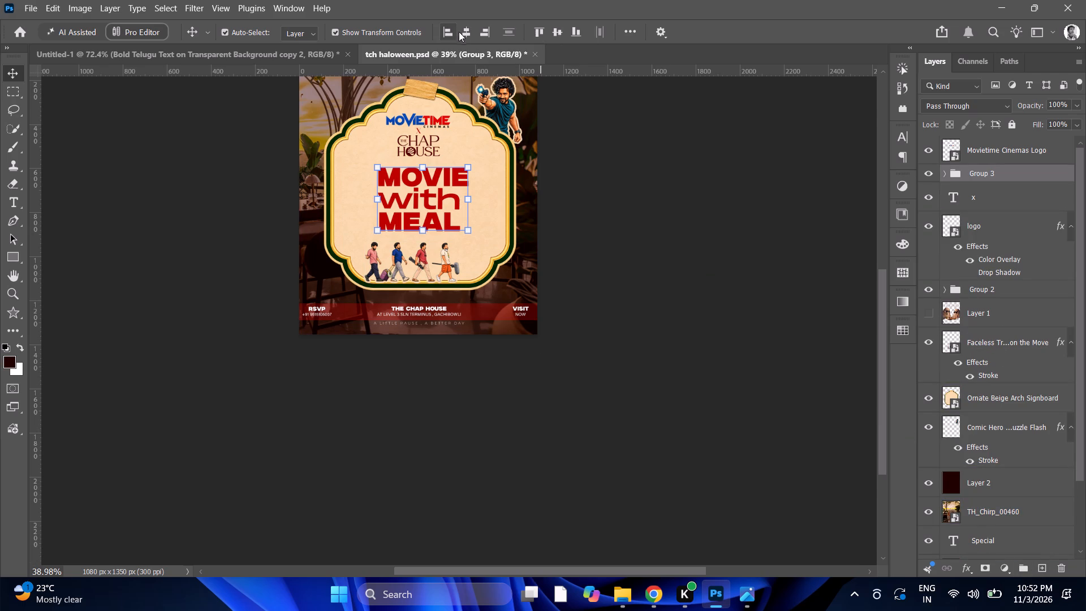
{"action": "left_click", "coordinate": [464, 34]}
Examine the grouped headline's placement on the signboard against the logos, walking characters and whole poster layout.
{"action": "scroll", "coordinate": [385, 248], "scroll_direction": "up", "scroll_amount": 4, "text": "alt"}
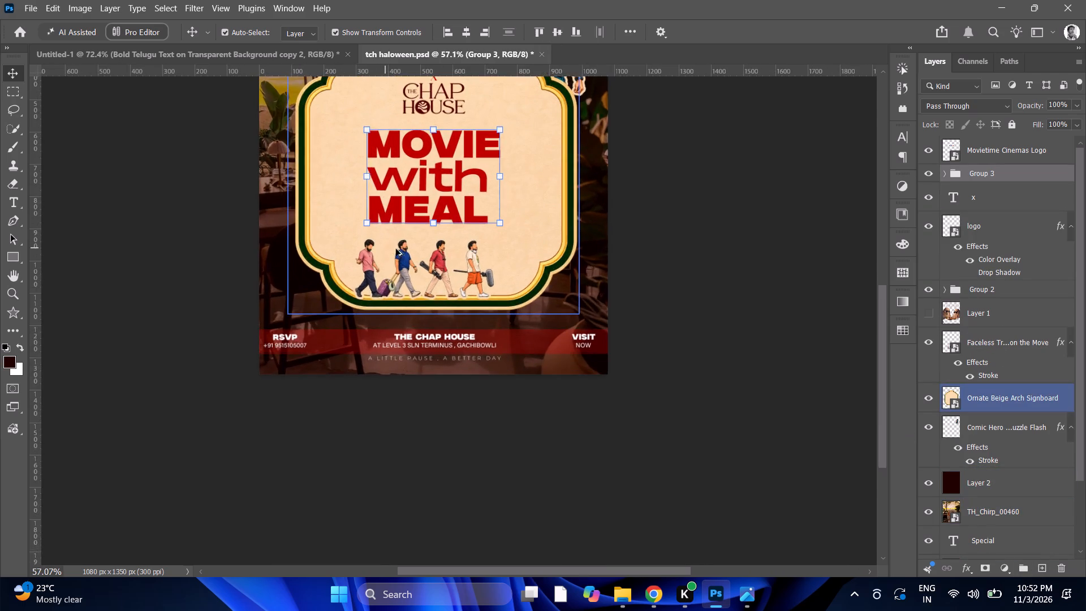
{"action": "scroll", "coordinate": [429, 266], "scroll_direction": "down", "scroll_amount": 7, "text": "alt"}
{"action": "scroll", "coordinate": [459, 155], "scroll_direction": "up", "scroll_amount": 4}
{"action": "scroll", "coordinate": [438, 215], "scroll_direction": "up", "scroll_amount": 7, "text": "alt"}
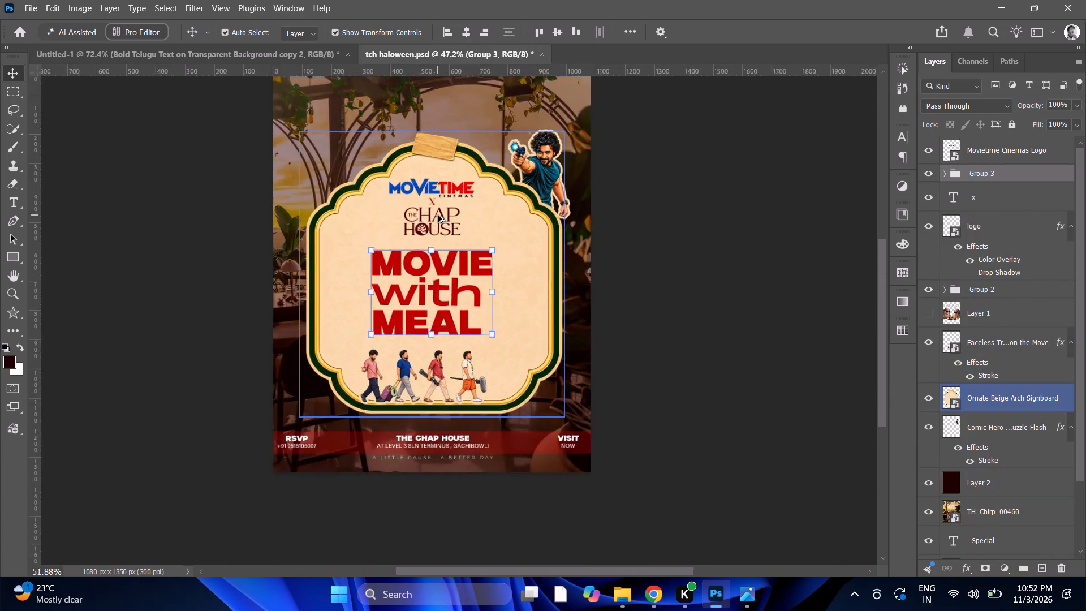
{"action": "scroll", "coordinate": [438, 215], "scroll_direction": "down", "scroll_amount": 4, "text": "alt"}
{"action": "scroll", "coordinate": [425, 217], "scroll_direction": "up", "scroll_amount": 3, "text": "alt"}
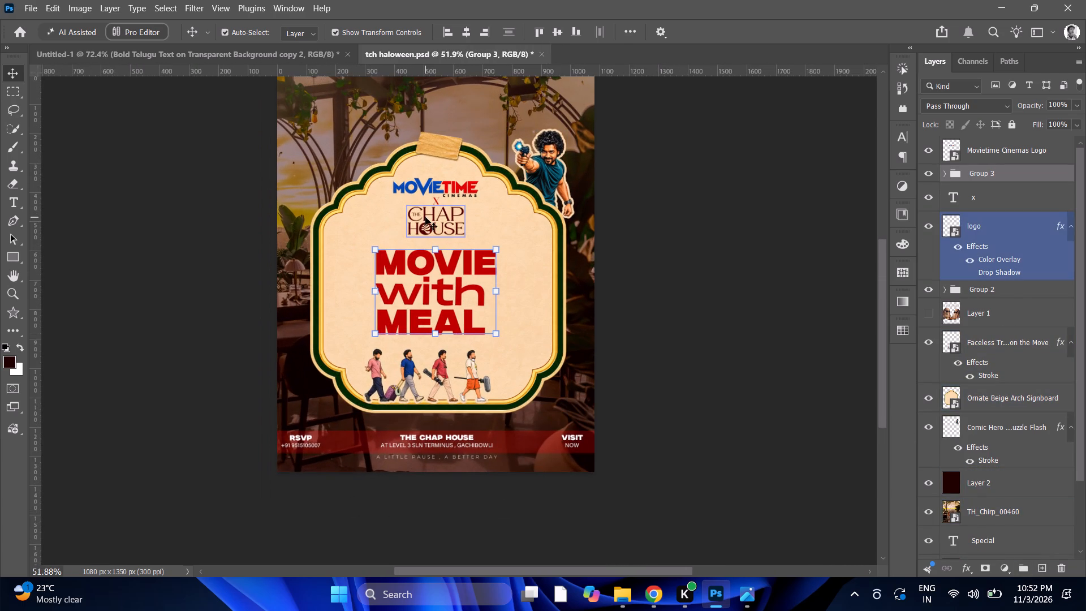
{"action": "scroll", "coordinate": [422, 222], "scroll_direction": "up", "scroll_amount": 4}
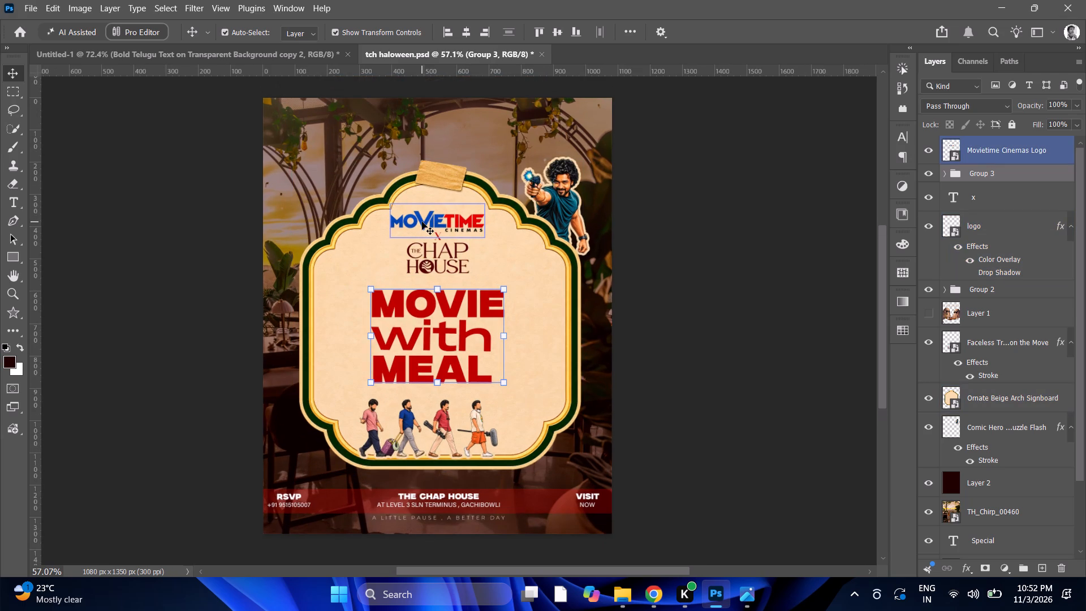
Examine the headline, logos and character cutouts on the signboard against the whole poster layout.
{"action": "scroll", "coordinate": [421, 220], "scroll_direction": "down", "scroll_amount": 8}
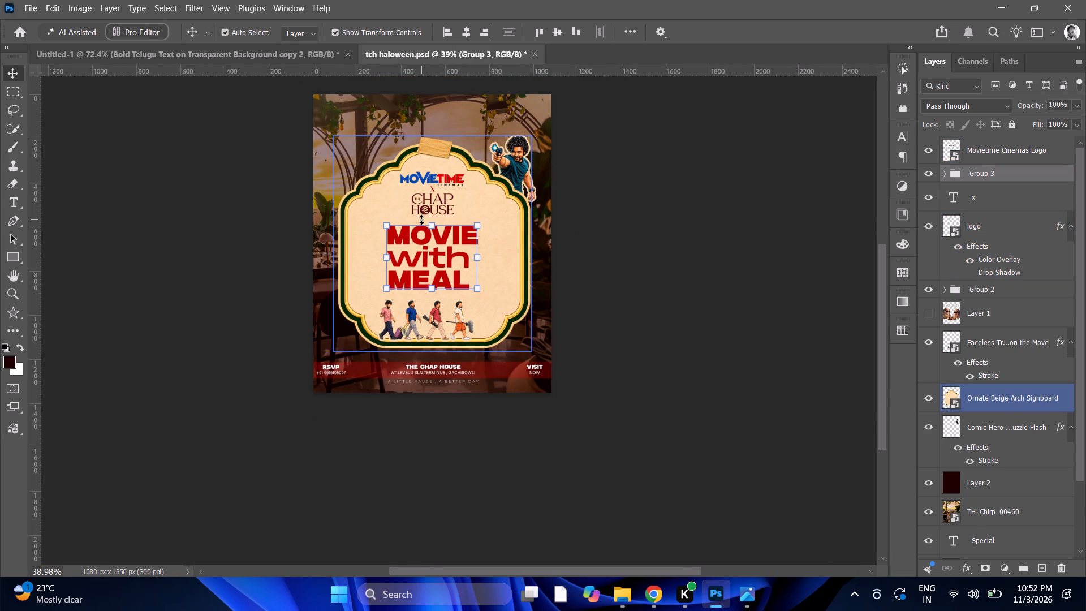
{"action": "scroll", "coordinate": [421, 220], "scroll_direction": "down", "scroll_amount": 4, "text": "alt"}
{"action": "scroll", "coordinate": [419, 223], "scroll_direction": "up", "scroll_amount": 4, "text": "alt"}
{"action": "scroll", "coordinate": [419, 224], "scroll_direction": "up", "scroll_amount": 4}
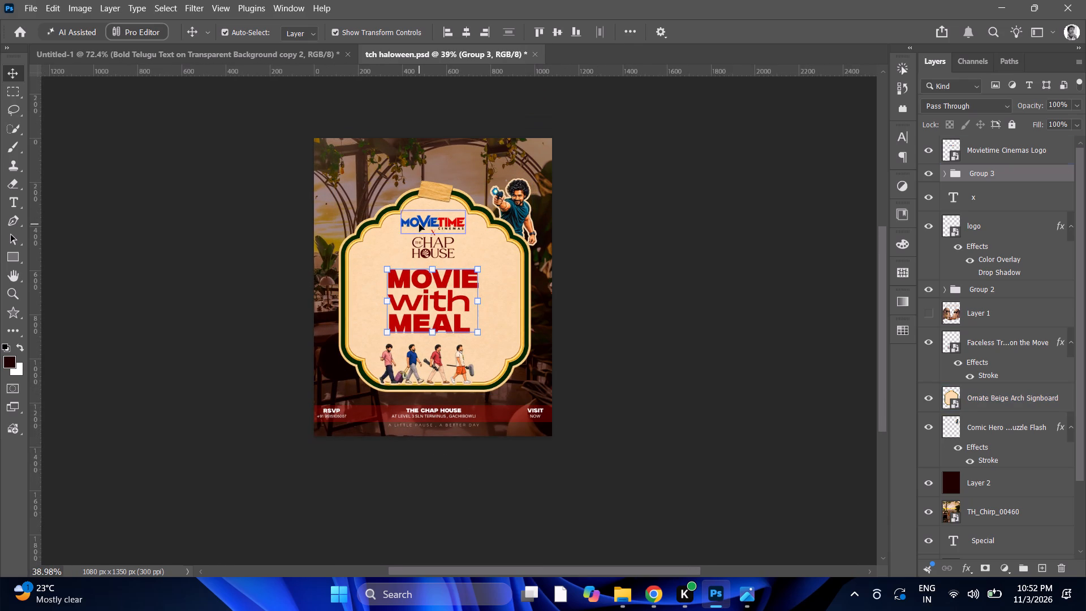
{"action": "scroll", "coordinate": [409, 276], "scroll_direction": "up", "scroll_amount": 4}
{"action": "scroll", "coordinate": [409, 277], "scroll_direction": "down", "scroll_amount": 3}
{"action": "scroll", "coordinate": [411, 276], "scroll_direction": "up", "scroll_amount": 2, "text": "alt"}
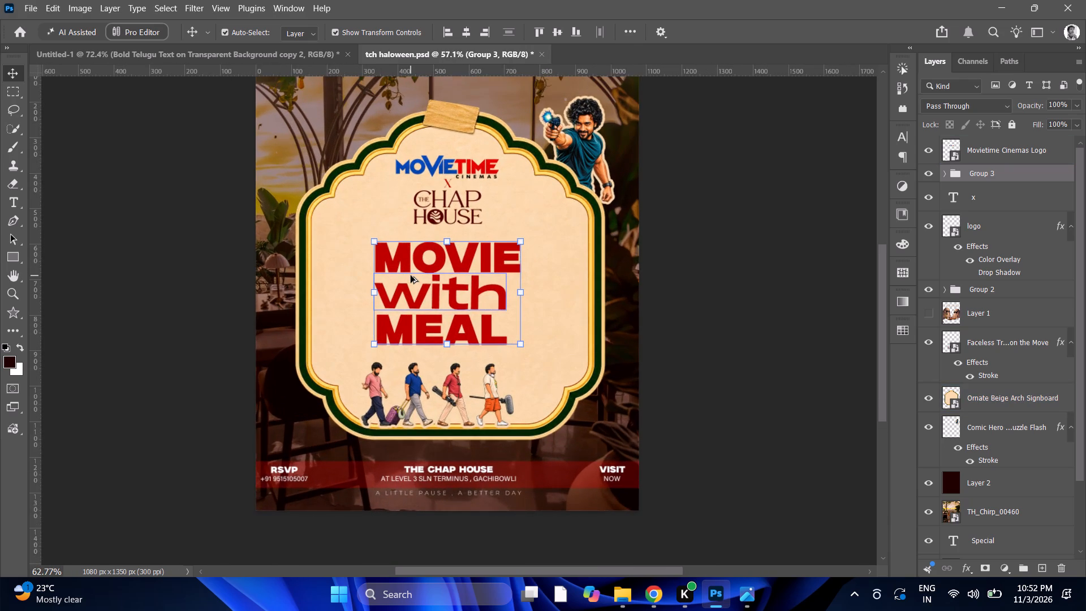
{"action": "scroll", "coordinate": [411, 276], "scroll_direction": "up", "scroll_amount": 4}
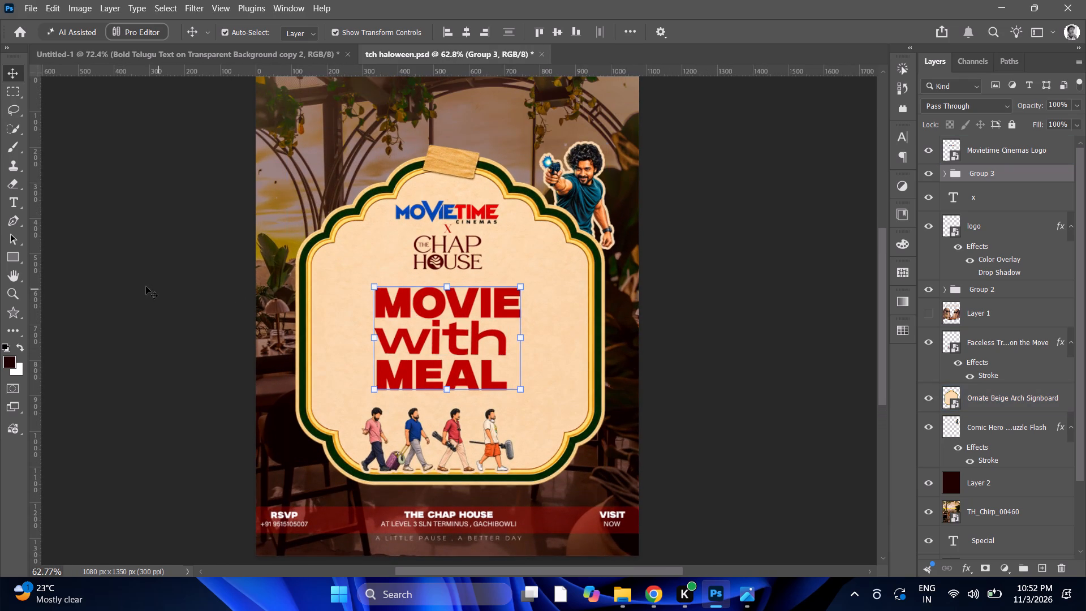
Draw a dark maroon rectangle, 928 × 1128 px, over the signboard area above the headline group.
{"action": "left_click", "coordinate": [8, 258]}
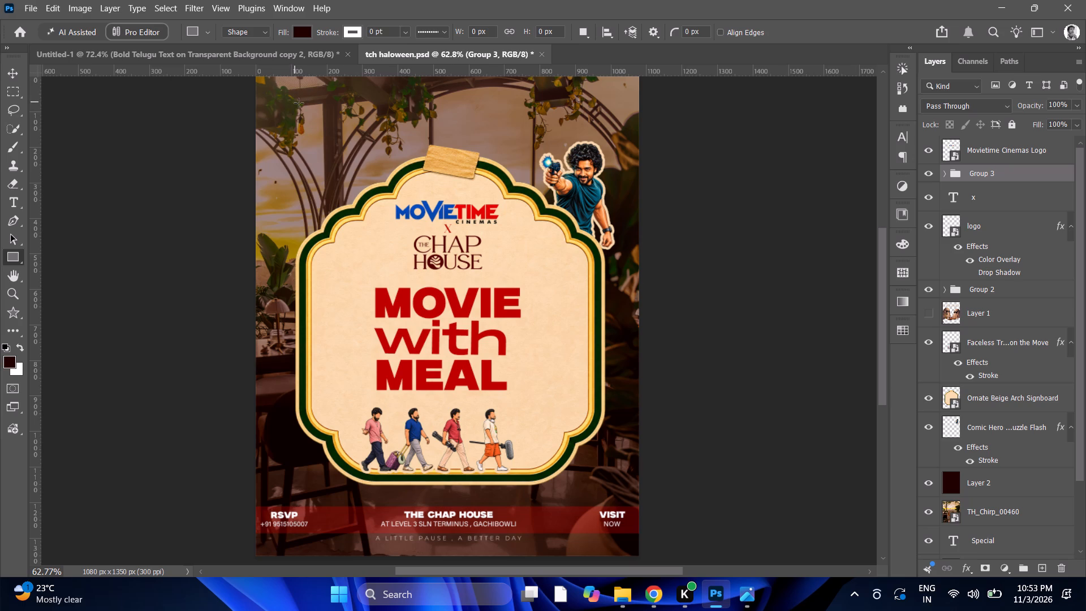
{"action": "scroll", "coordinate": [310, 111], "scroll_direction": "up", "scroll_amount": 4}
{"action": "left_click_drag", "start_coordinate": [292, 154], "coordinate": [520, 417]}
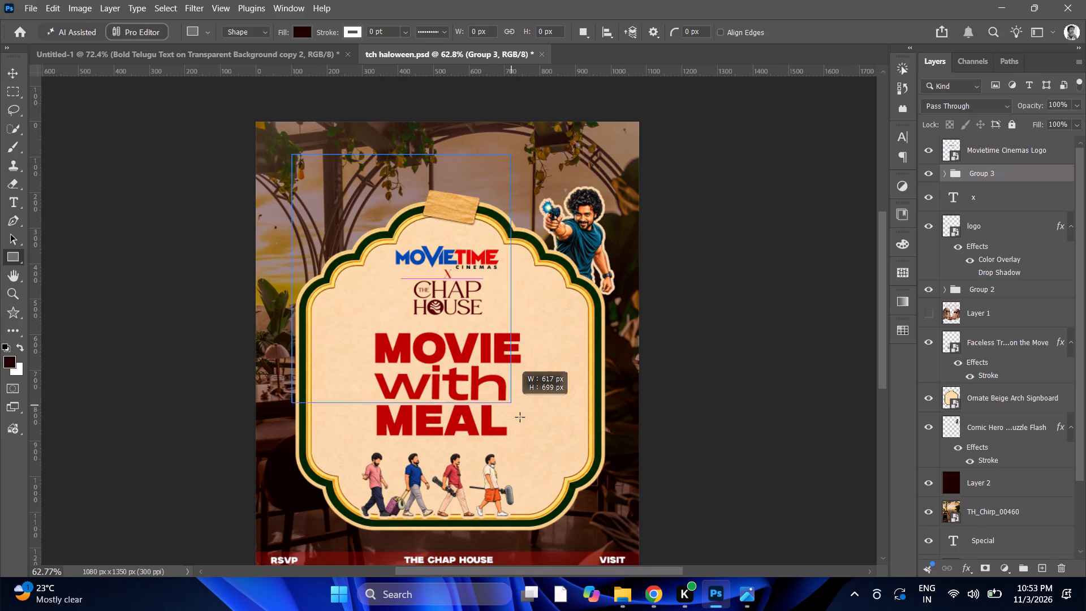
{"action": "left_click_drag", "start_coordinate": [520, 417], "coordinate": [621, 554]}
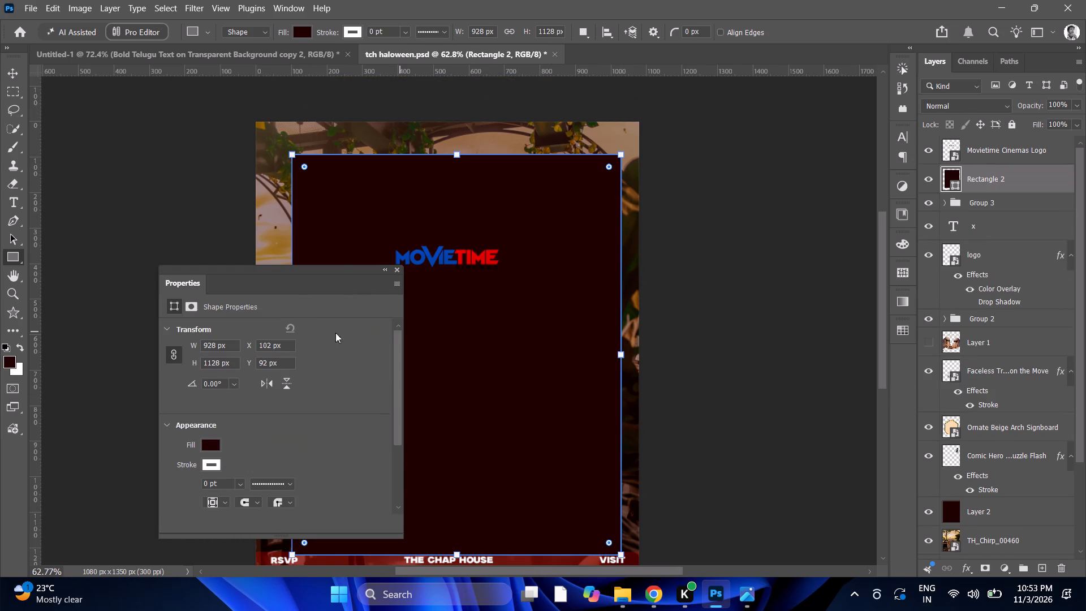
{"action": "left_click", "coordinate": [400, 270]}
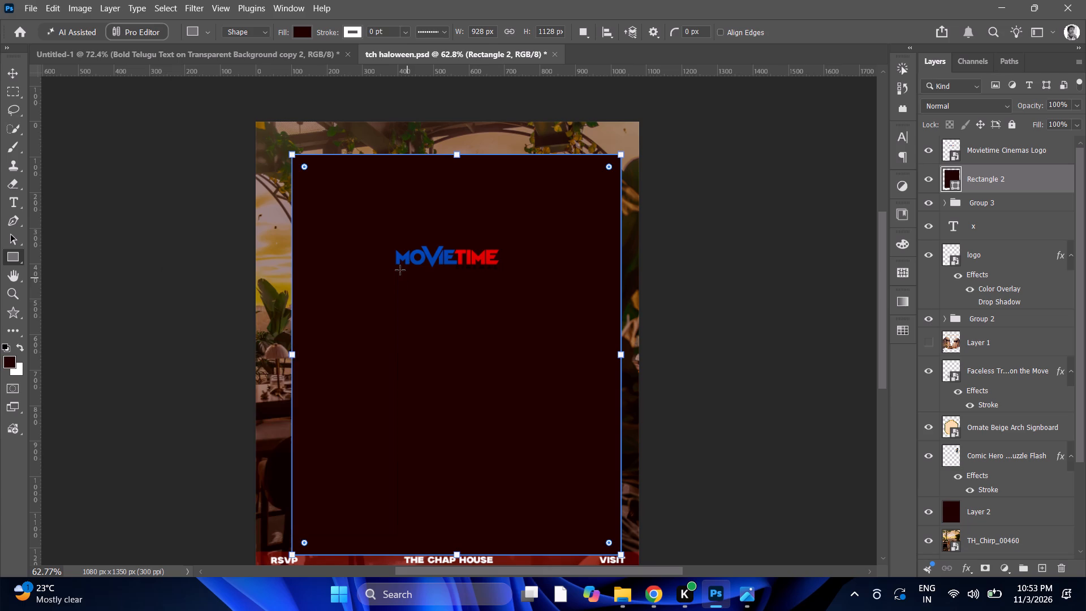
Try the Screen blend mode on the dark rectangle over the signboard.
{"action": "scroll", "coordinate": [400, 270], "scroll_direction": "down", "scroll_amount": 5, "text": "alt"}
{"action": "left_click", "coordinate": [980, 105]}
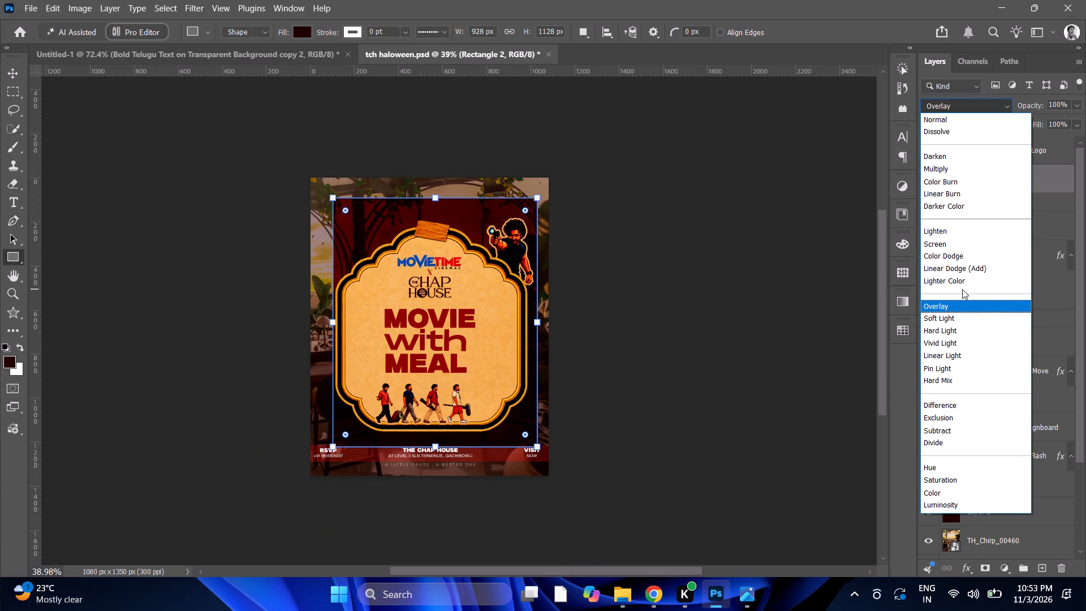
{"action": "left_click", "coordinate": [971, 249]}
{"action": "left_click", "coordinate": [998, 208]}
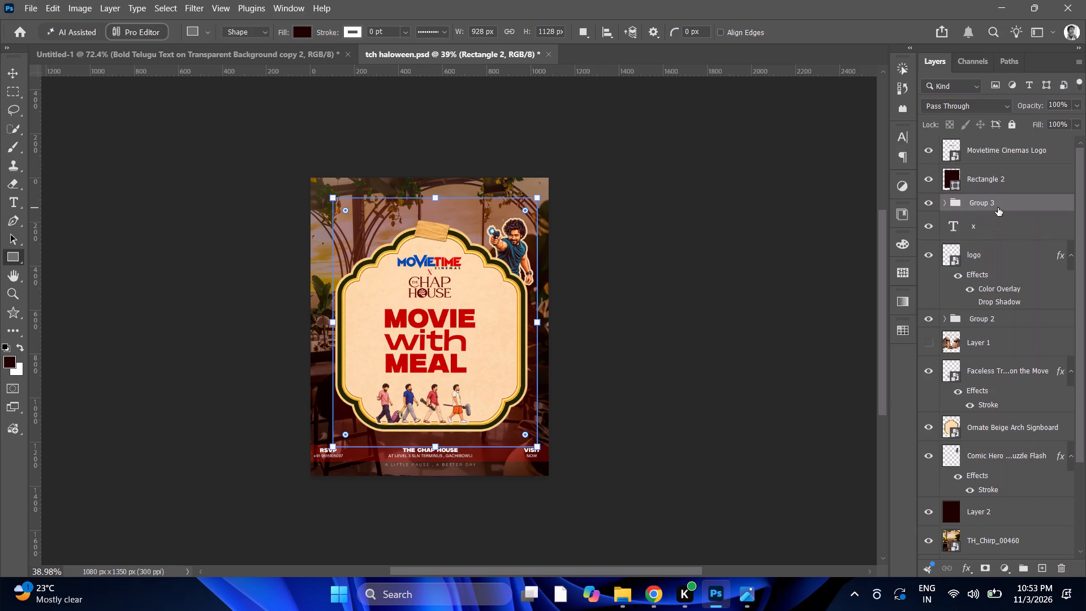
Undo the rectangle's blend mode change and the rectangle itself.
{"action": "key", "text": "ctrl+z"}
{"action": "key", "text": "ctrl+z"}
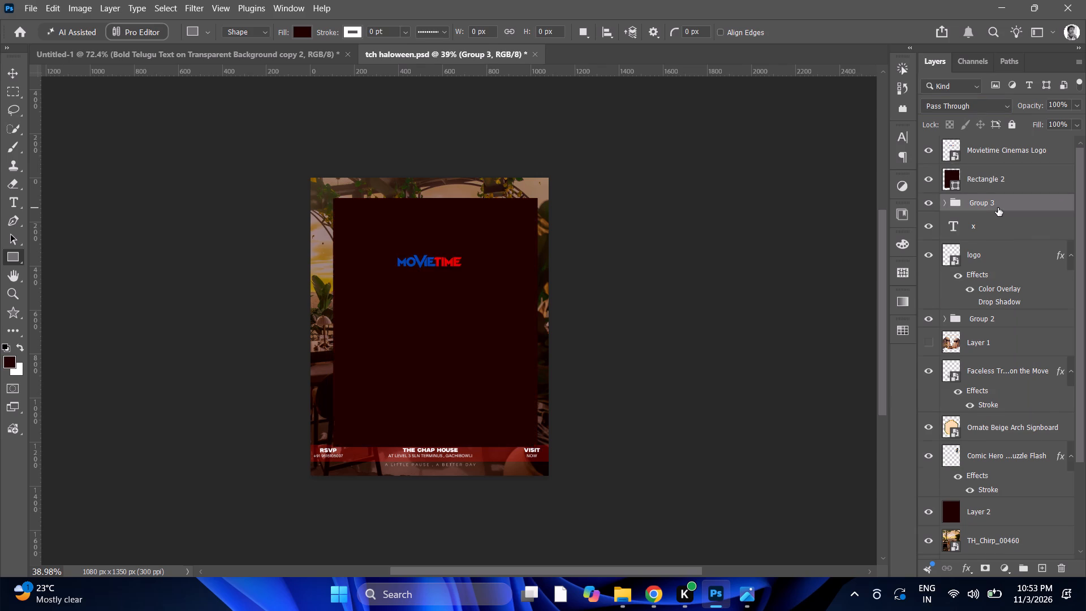
Examine the overall poster composition and the spacing of the elements on the signboard.
{"action": "scroll", "coordinate": [479, 265], "scroll_direction": "down", "scroll_amount": 5, "text": "alt"}
{"action": "scroll", "coordinate": [397, 320], "scroll_direction": "up", "scroll_amount": 6, "text": "alt"}
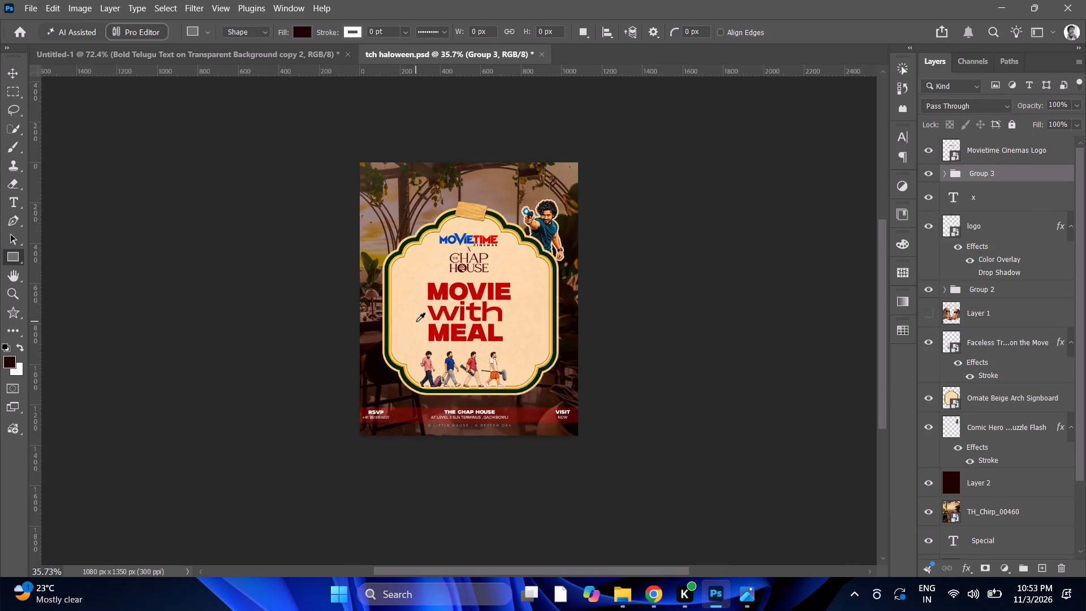
{"action": "scroll", "coordinate": [416, 321], "scroll_direction": "up", "scroll_amount": 4, "text": "alt"}
{"action": "scroll", "coordinate": [453, 300], "scroll_direction": "down", "scroll_amount": 8}
{"action": "scroll", "coordinate": [582, 268], "scroll_direction": "up", "scroll_amount": 1, "text": "alt"}
{"action": "scroll", "coordinate": [667, 236], "scroll_direction": "up", "scroll_amount": 4}
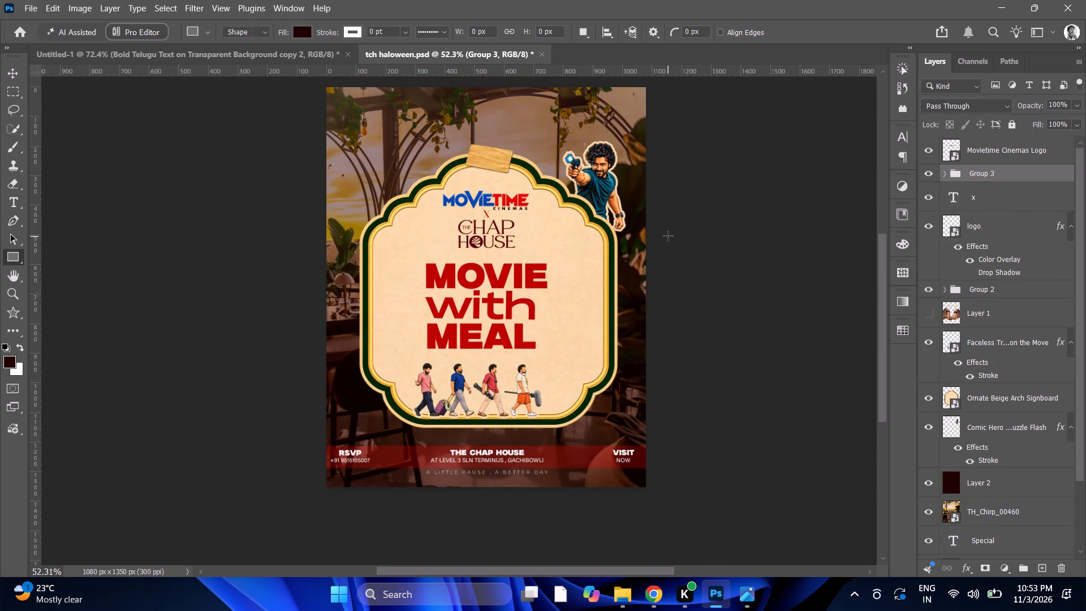
{"action": "scroll", "coordinate": [668, 236], "scroll_direction": "up", "scroll_amount": 2, "text": "alt"}
{"action": "scroll", "coordinate": [668, 236], "scroll_direction": "down", "scroll_amount": 6}
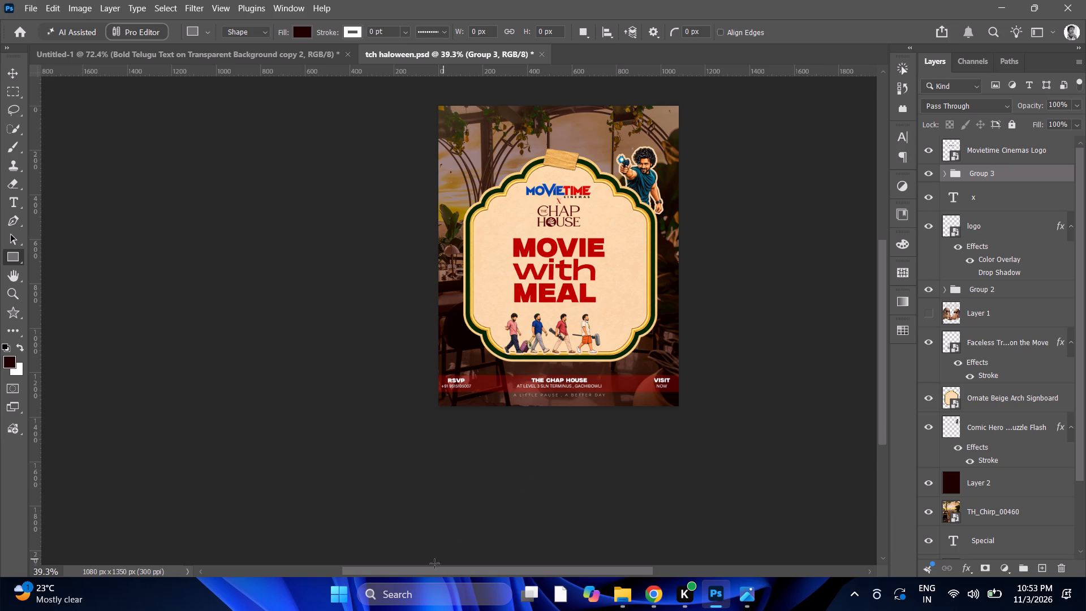
{"action": "left_click_drag", "start_coordinate": [433, 568], "coordinate": [536, 528]}
{"action": "scroll", "coordinate": [347, 280], "scroll_direction": "up", "scroll_amount": 4, "text": "alt"}
{"action": "scroll", "coordinate": [258, 279], "scroll_direction": "up", "scroll_amount": 3}
{"action": "left_click_drag", "start_coordinate": [585, 571], "coordinate": [550, 573]}
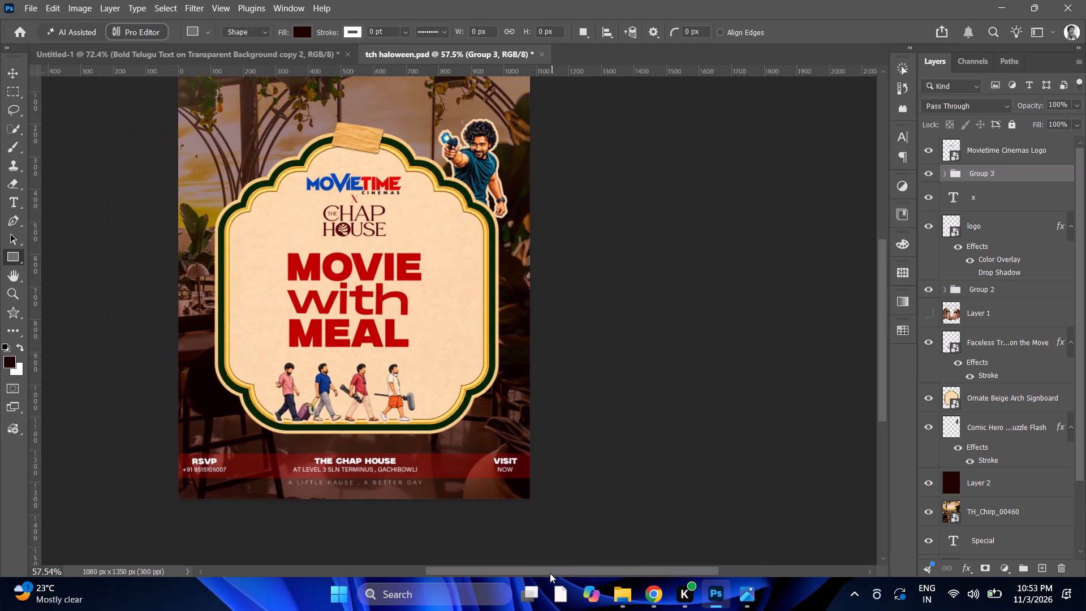
{"action": "left_click_drag", "start_coordinate": [550, 573], "coordinate": [533, 537]}
Nudge the four walking characters slightly up and to the right, closer to centred beneath the headline.
{"action": "scroll", "coordinate": [535, 390], "scroll_direction": "up", "scroll_amount": 5}
{"action": "scroll", "coordinate": [386, 416], "scroll_direction": "up", "scroll_amount": 4, "text": "alt"}
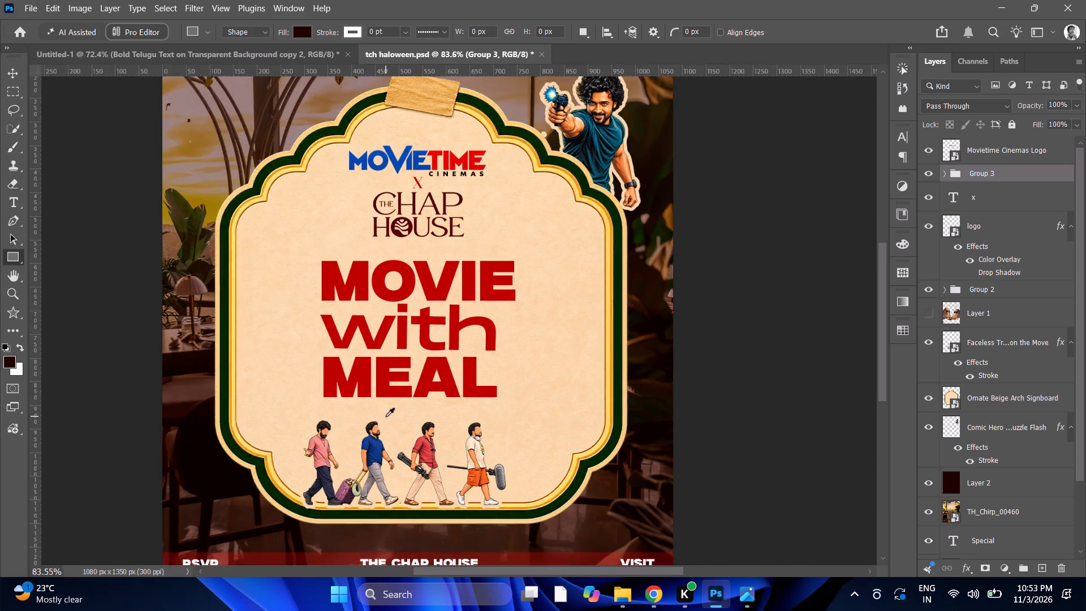
{"action": "scroll", "coordinate": [386, 416], "scroll_direction": "up", "scroll_amount": 3, "text": "alt"}
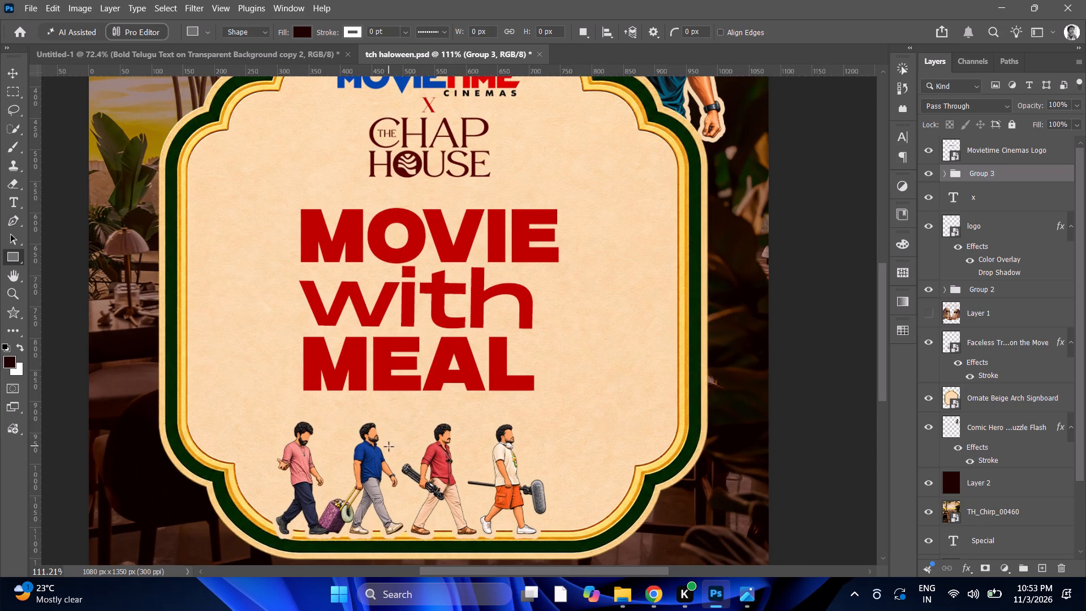
{"action": "left_click", "coordinate": [19, 71]}
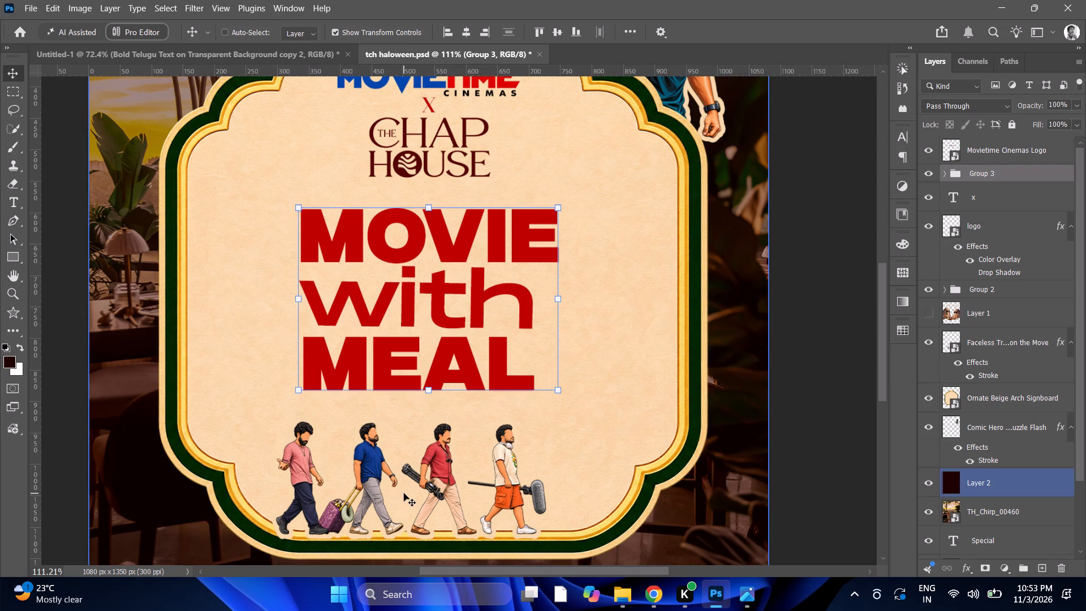
{"action": "left_click", "coordinate": [372, 468], "text": "alt"}
{"action": "scroll", "coordinate": [372, 467], "scroll_direction": "down", "scroll_amount": 3, "text": "alt"}
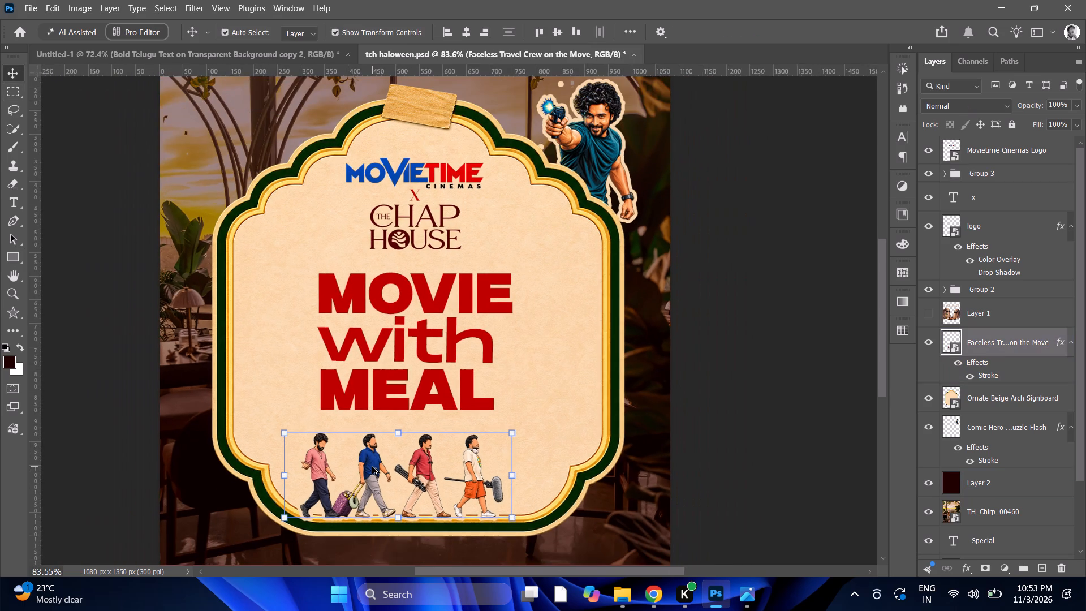
{"action": "scroll", "coordinate": [372, 467], "scroll_direction": "down", "scroll_amount": 1, "text": "alt"}
{"action": "key", "text": "Up"}
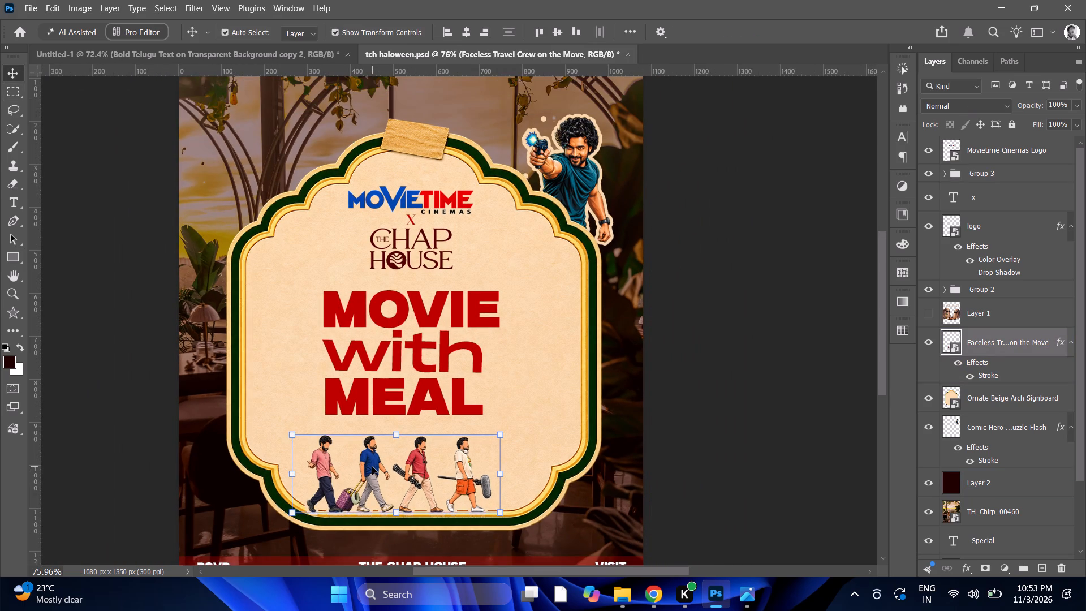
{"action": "key", "text": "Up"}
{"action": "key", "text": "Right"}
{"action": "key", "text": "Right"}
{"action": "key", "text": "Right"}
{"action": "key", "text": "Right"}
{"action": "key", "text": "Right"}
{"action": "key", "text": "Right"}
{"action": "key", "text": "Right"}
{"action": "key", "text": "Right"}
{"action": "key", "text": "Right"}
{"action": "key", "text": "Right"}
{"action": "key", "text": "Right"}
{"action": "key", "text": "Right"}
{"action": "key", "text": "Right"}
{"action": "key", "text": "Right"}
{"action": "key", "text": "Right"}
{"action": "key", "text": "Right"}
{"action": "key", "text": "Right"}
{"action": "key", "text": "Right"}
{"action": "key", "text": "Right"}
{"action": "key", "text": "Right"}
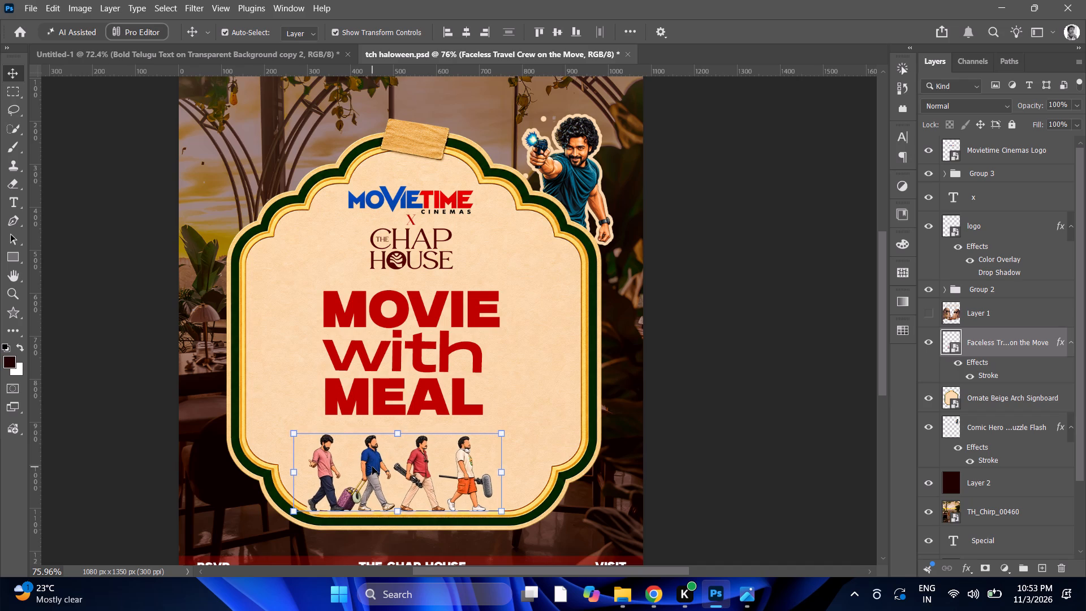
Examine the walking characters' new placement against the headline, signboard border and whole poster.
{"action": "scroll", "coordinate": [372, 464], "scroll_direction": "down", "scroll_amount": 2, "text": "alt"}
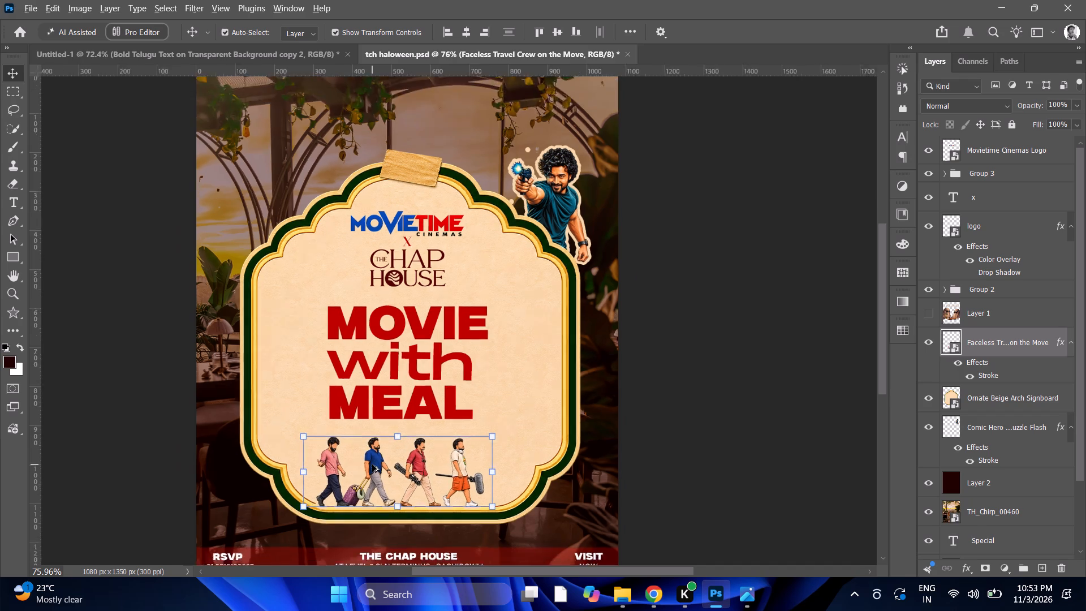
{"action": "scroll", "coordinate": [372, 464], "scroll_direction": "down", "scroll_amount": 5, "text": "alt"}
{"action": "scroll", "coordinate": [320, 485], "scroll_direction": "up", "scroll_amount": 4, "text": "alt"}
{"action": "scroll", "coordinate": [267, 421], "scroll_direction": "down", "scroll_amount": 3}
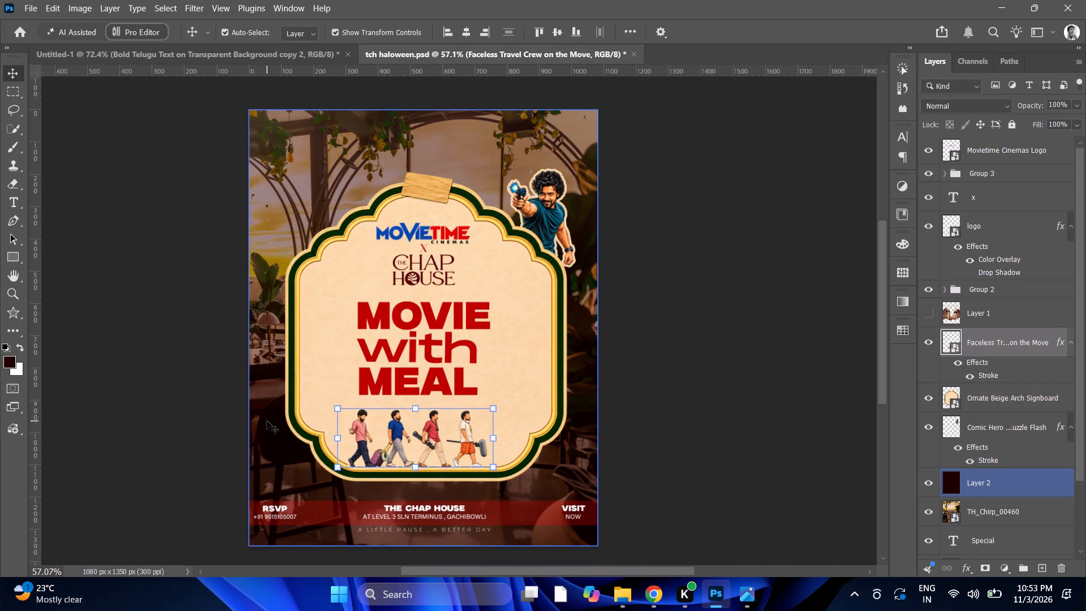
{"action": "scroll", "coordinate": [267, 421], "scroll_direction": "down", "scroll_amount": 3}
{"action": "scroll", "coordinate": [267, 407], "scroll_direction": "down", "scroll_amount": 7, "text": "alt"}
{"action": "scroll", "coordinate": [267, 407], "scroll_direction": "up", "scroll_amount": 4, "text": "alt"}
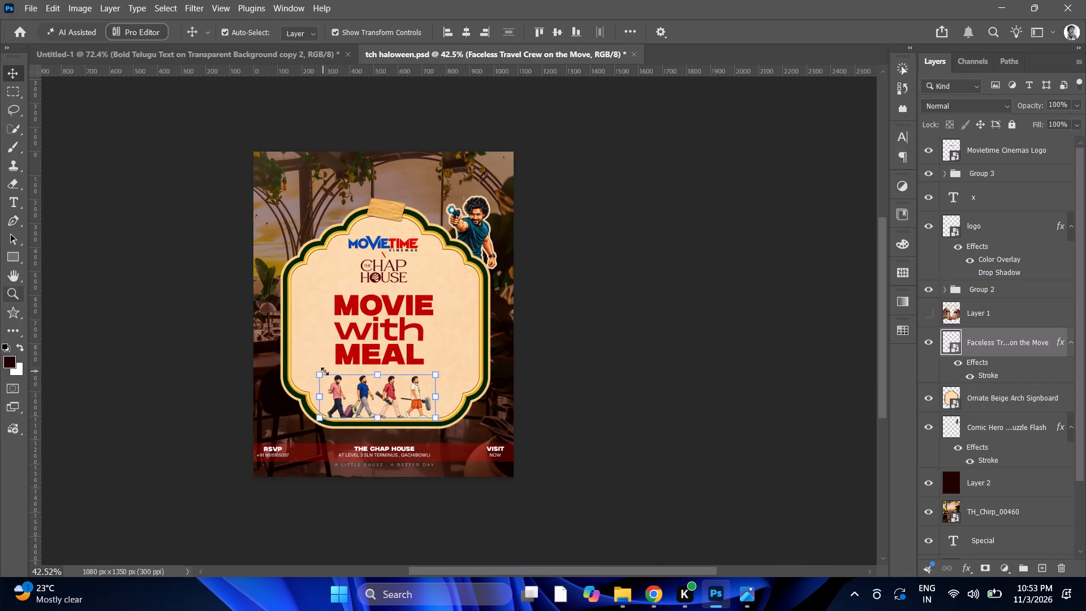
{"action": "scroll", "coordinate": [325, 371], "scroll_direction": "up", "scroll_amount": 4, "text": "alt"}
{"action": "scroll", "coordinate": [373, 447], "scroll_direction": "up", "scroll_amount": 4}
{"action": "left_click_drag", "start_coordinate": [529, 571], "coordinate": [501, 559]}
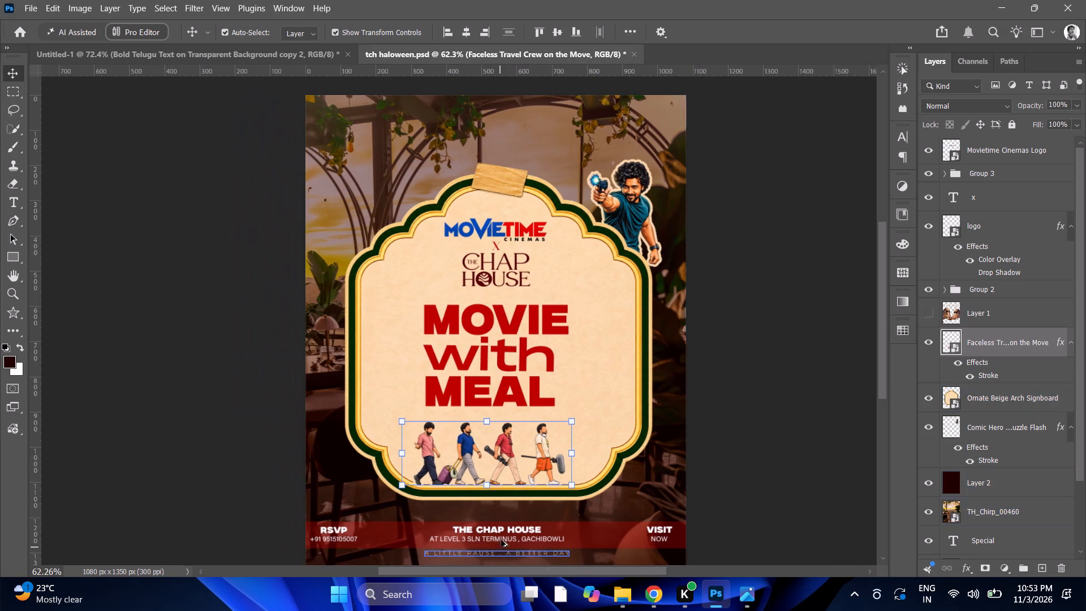
{"action": "scroll", "coordinate": [502, 538], "scroll_direction": "down", "scroll_amount": 3, "text": "alt"}
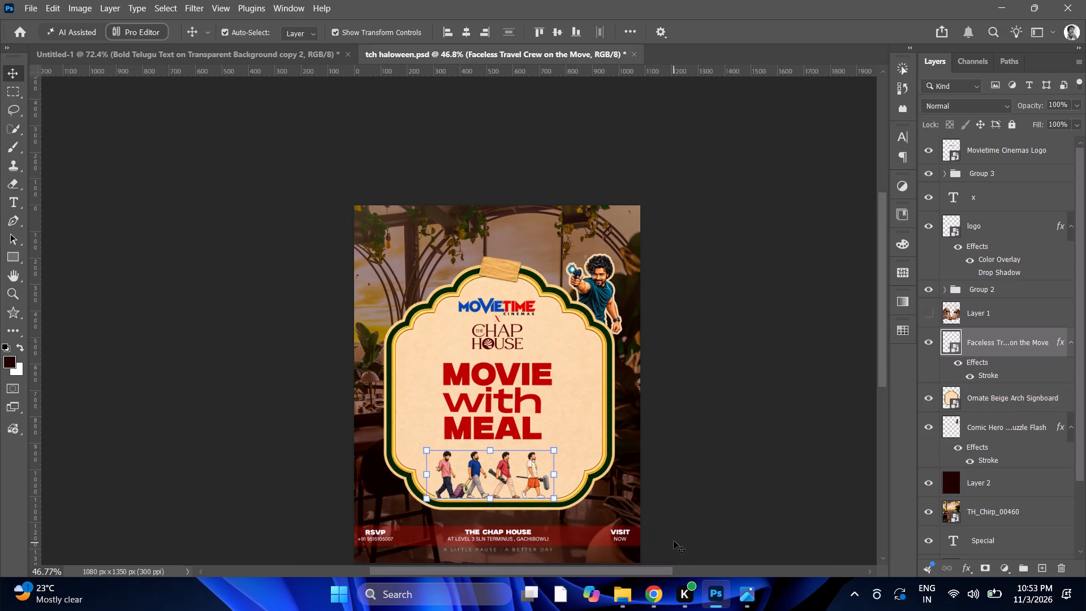
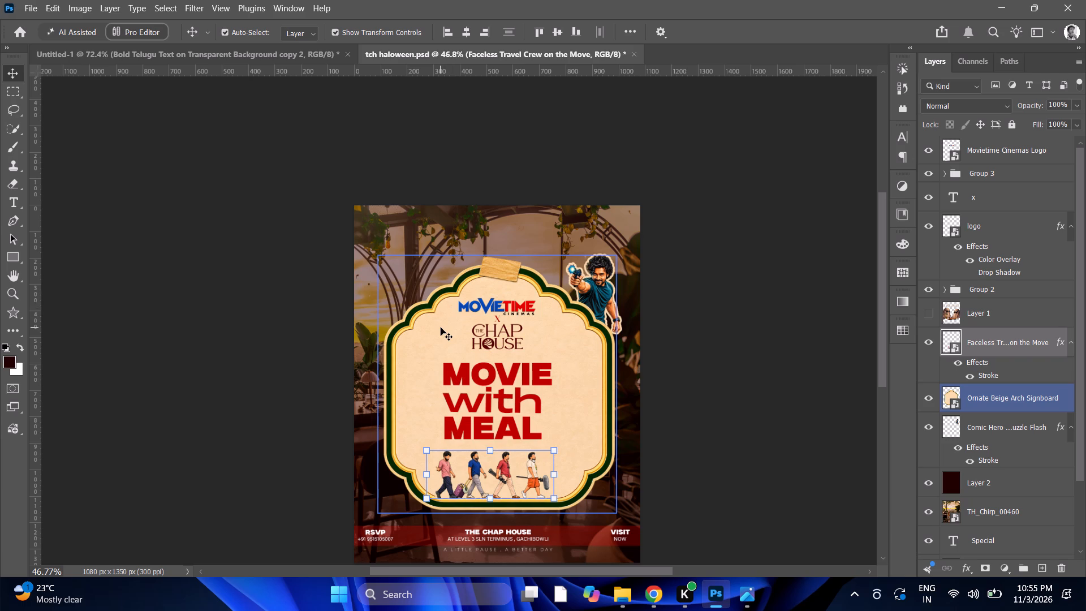
Switch to Chrome and search Google Images for "ramayana poster".
{"action": "scroll", "coordinate": [650, 455], "scroll_direction": "up", "scroll_amount": 1}
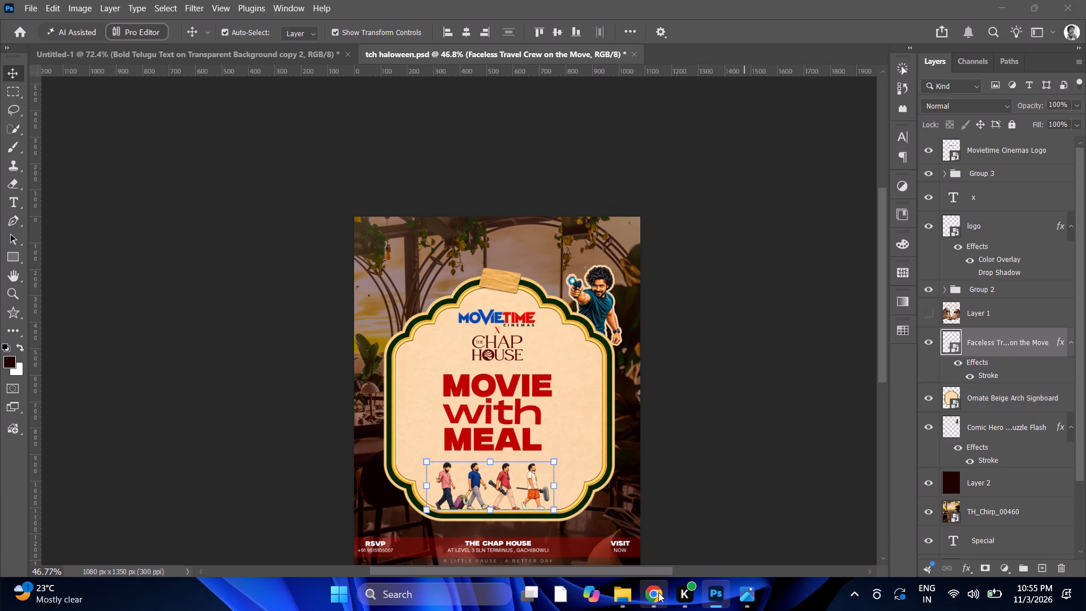
{"action": "left_click", "coordinate": [658, 592]}
{"action": "left_click", "coordinate": [497, 53]}
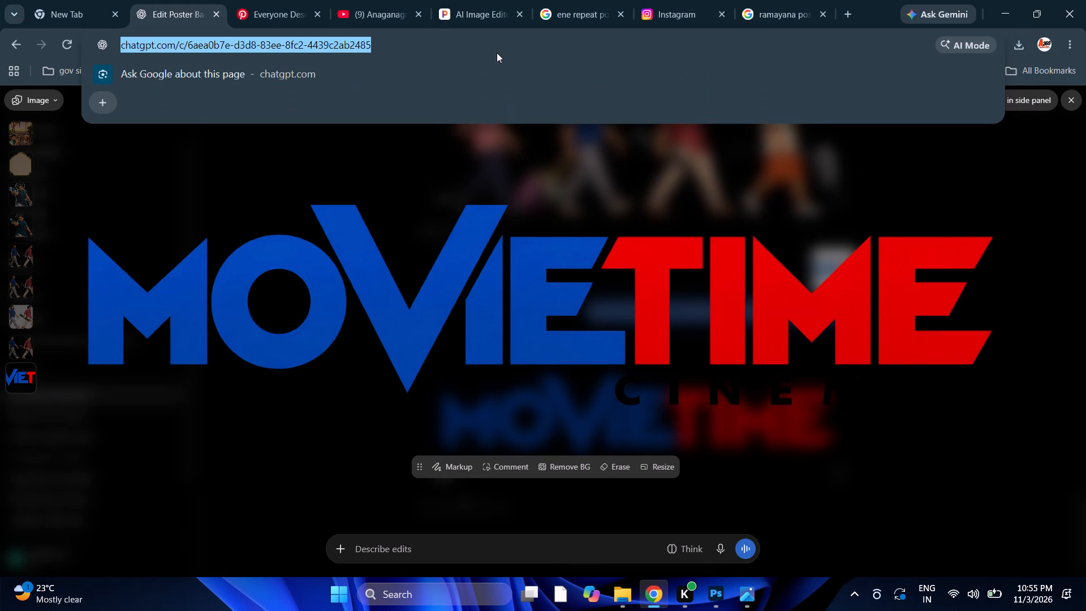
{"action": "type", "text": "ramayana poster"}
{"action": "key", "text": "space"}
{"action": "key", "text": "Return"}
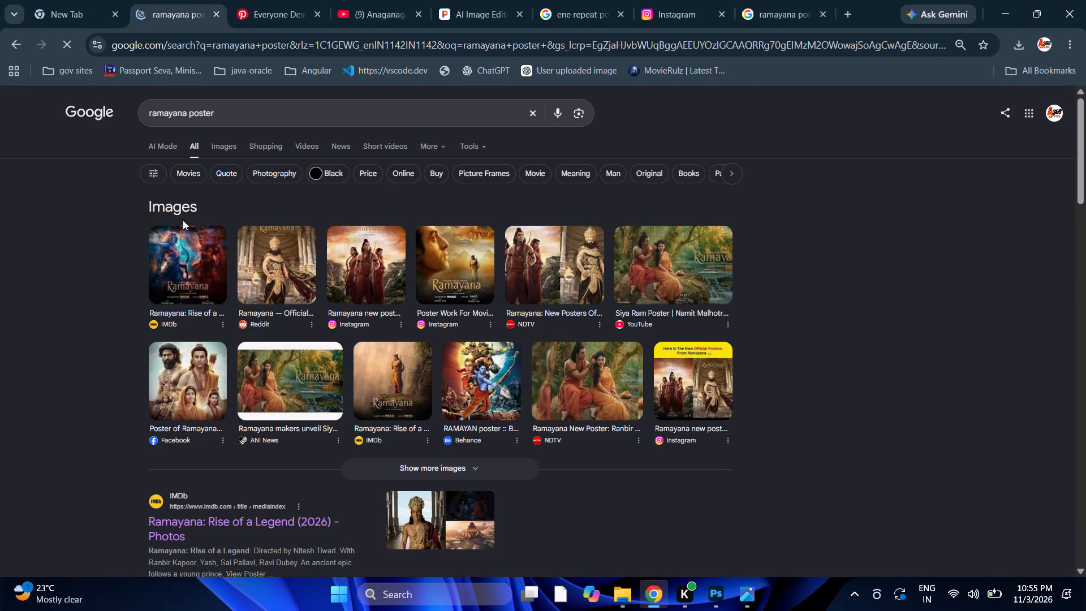
{"action": "left_click", "coordinate": [226, 145]}
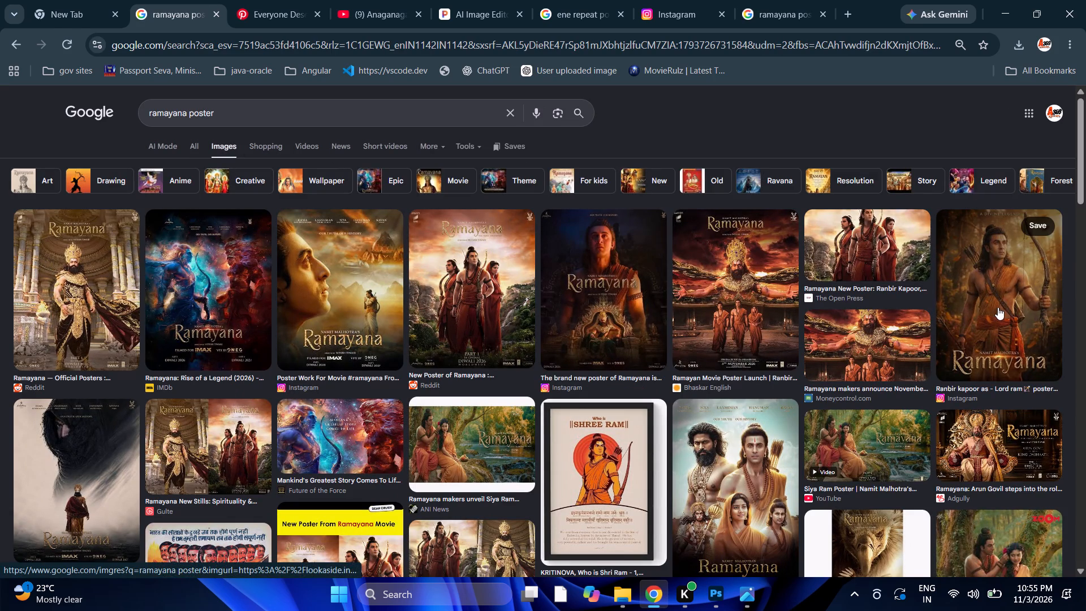
Open the "Poster Work For Movie" Instagram result and look over the posts under its #ramayana hashtag.
{"action": "left_click", "coordinate": [299, 382]}
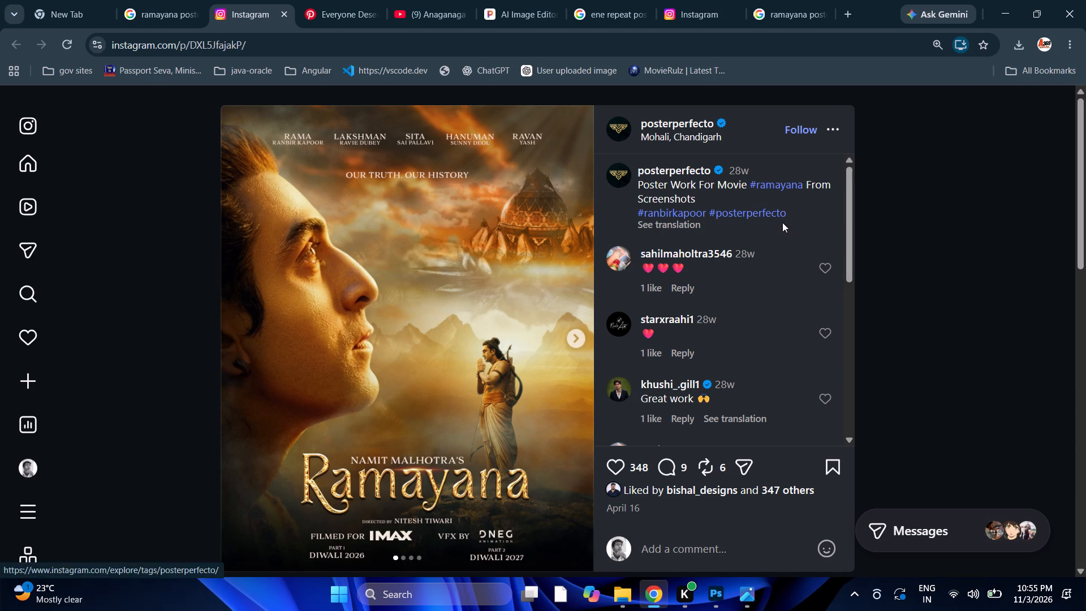
{"action": "left_click", "coordinate": [764, 184]}
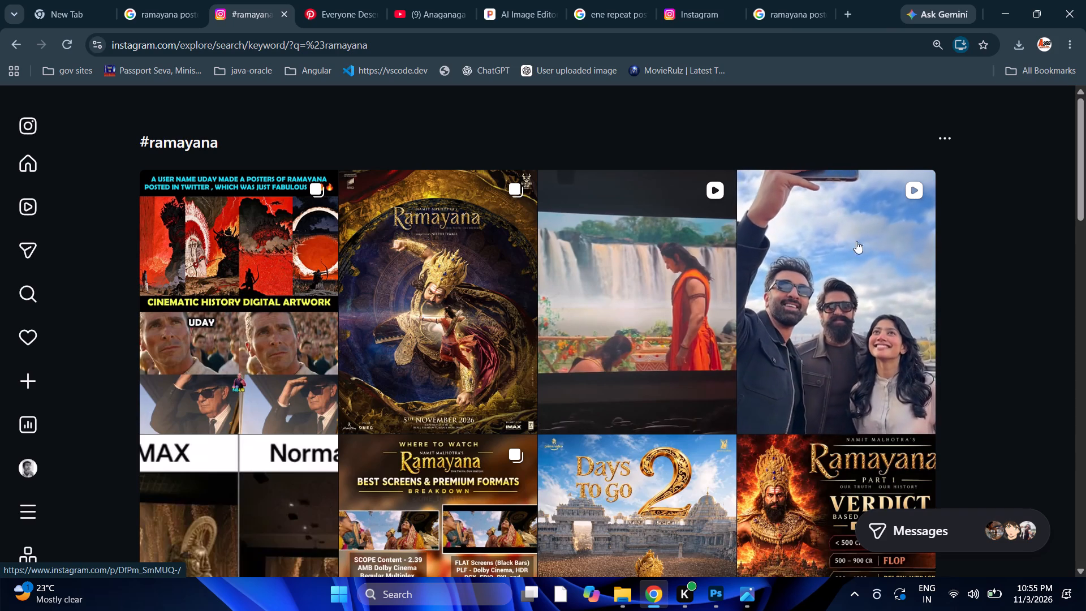
{"action": "scroll", "coordinate": [520, 272], "scroll_direction": "down", "scroll_amount": 5}
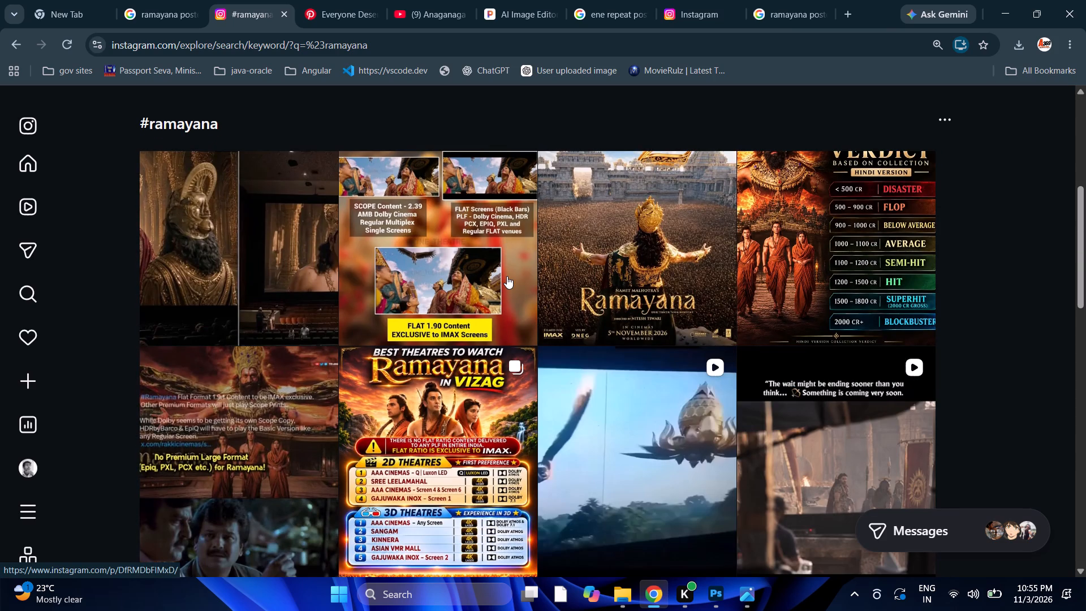
{"action": "scroll", "coordinate": [507, 276], "scroll_direction": "up", "scroll_amount": 9}
Search Instagram for "ramayana" and open the verified ramayanamovie profile.
{"action": "left_click", "coordinate": [32, 290]}
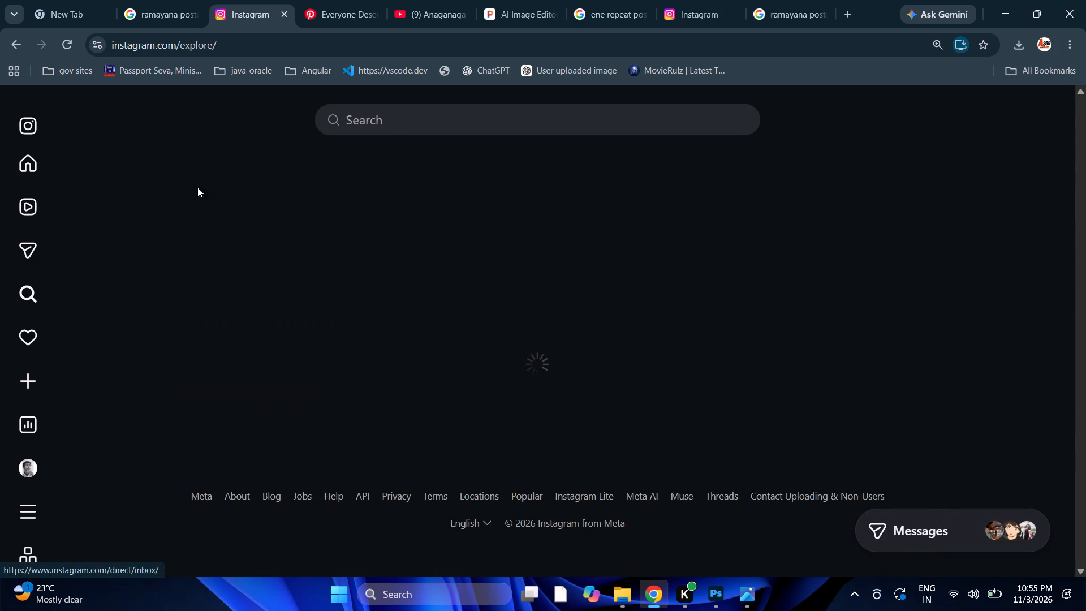
{"action": "left_click", "coordinate": [398, 131]}
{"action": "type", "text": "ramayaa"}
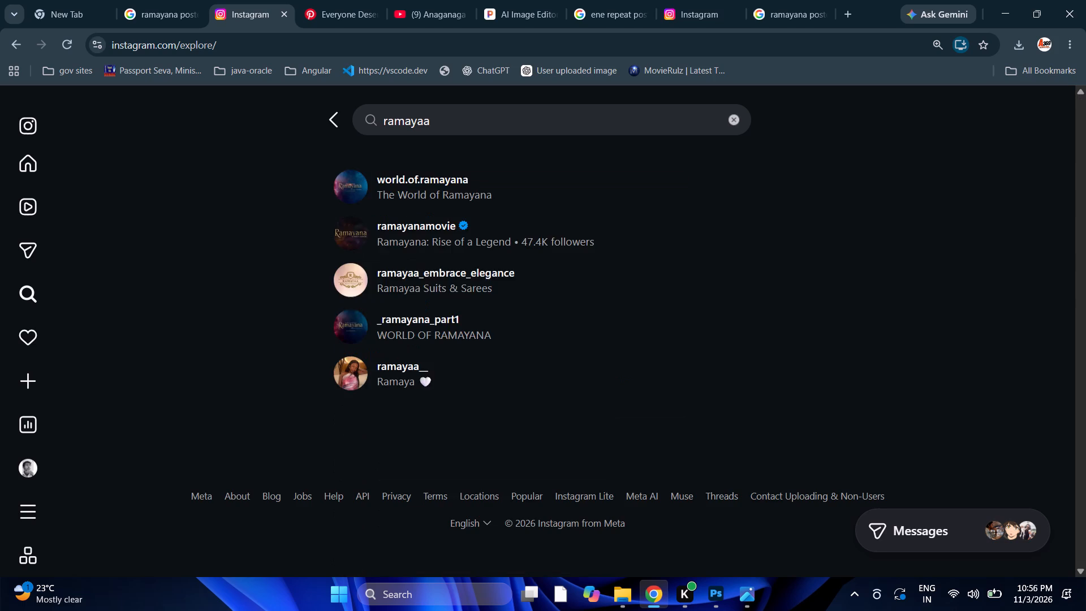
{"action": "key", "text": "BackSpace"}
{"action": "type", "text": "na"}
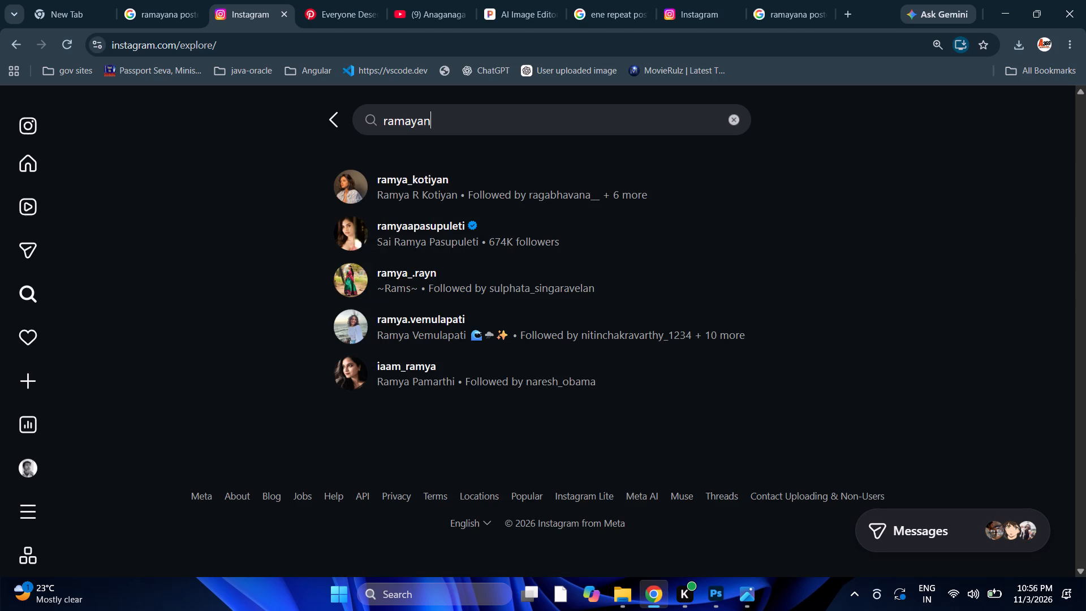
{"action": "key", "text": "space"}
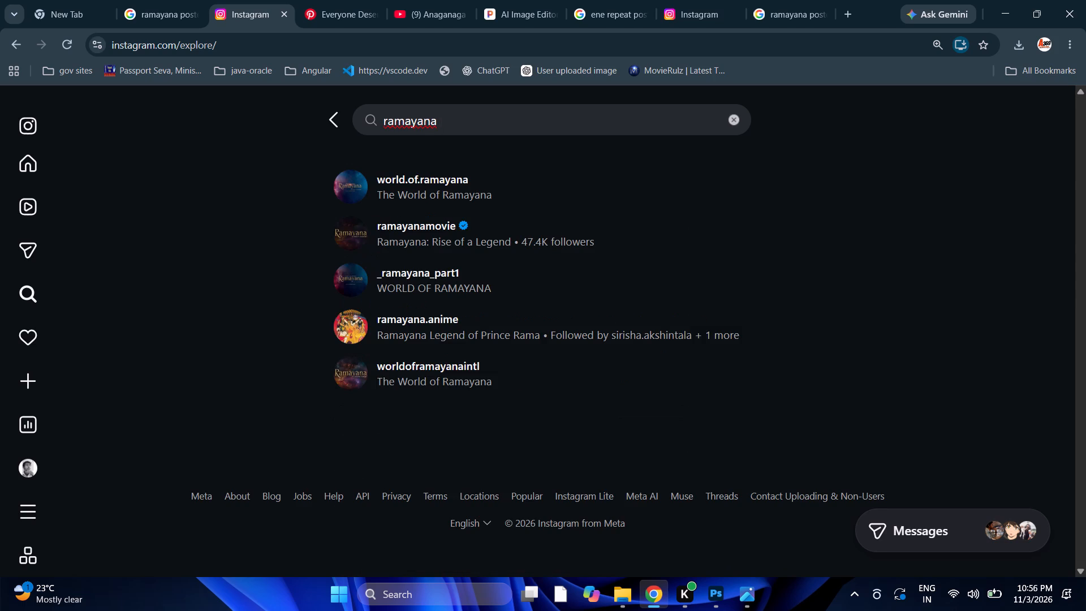
{"action": "left_click", "coordinate": [433, 232]}
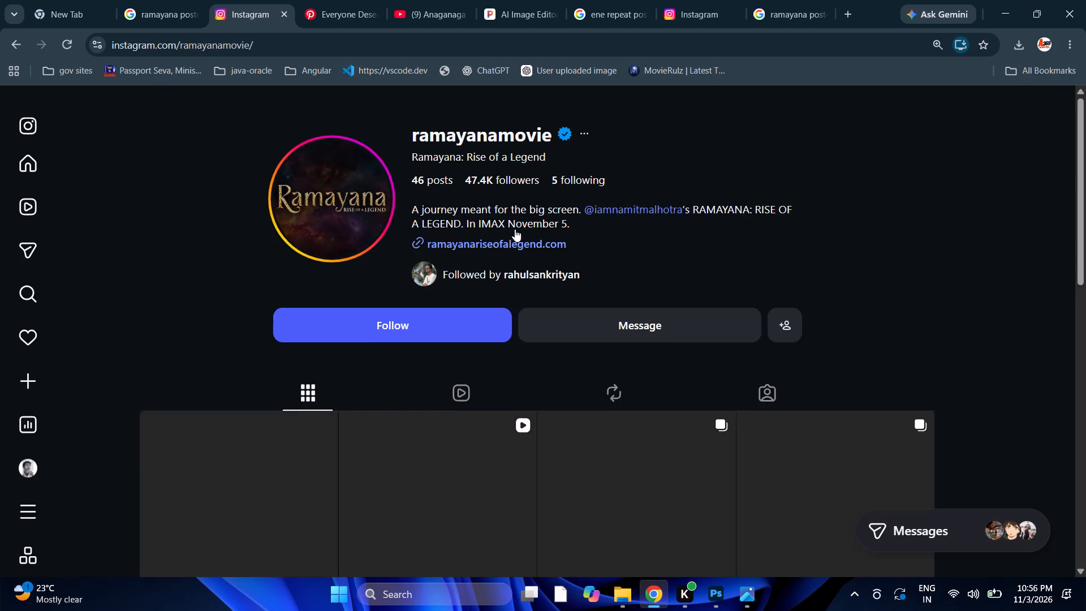
Browse down through the ramayanamovie profile's posts for a usable movie poster.
{"action": "scroll", "coordinate": [515, 229], "scroll_direction": "down", "scroll_amount": 5}
{"action": "scroll", "coordinate": [450, 277], "scroll_direction": "up", "scroll_amount": 1}
{"action": "scroll", "coordinate": [450, 277], "scroll_direction": "down", "scroll_amount": 4}
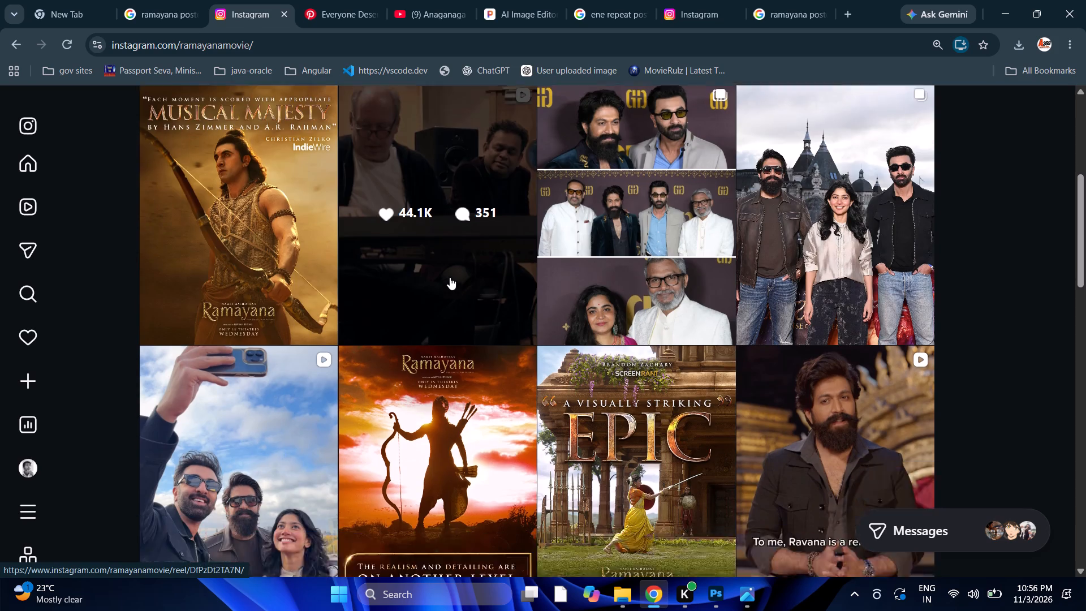
{"action": "scroll", "coordinate": [450, 278], "scroll_direction": "down", "scroll_amount": 12}
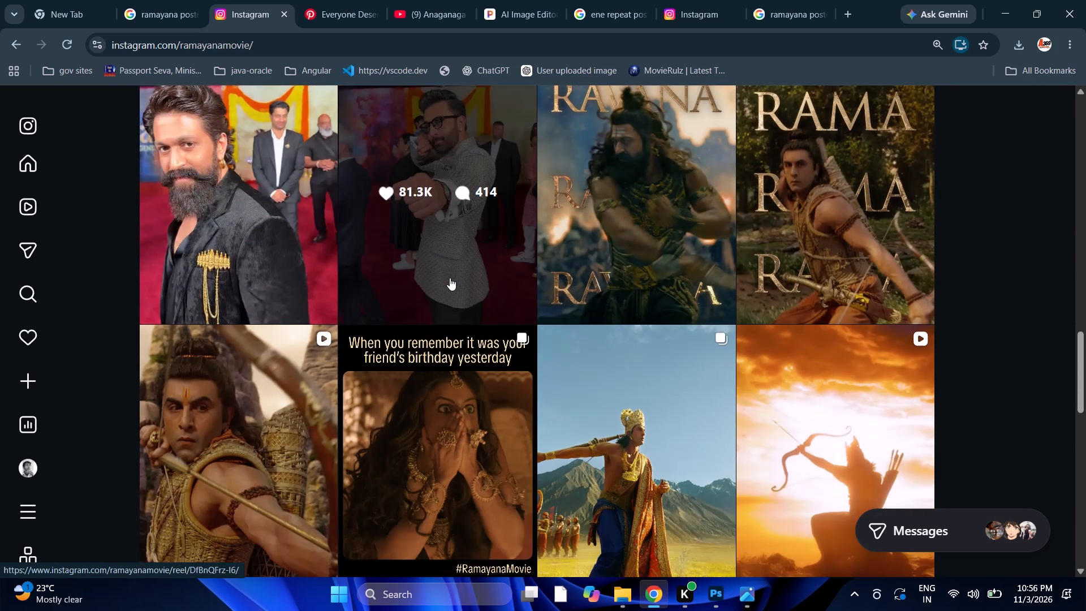
{"action": "scroll", "coordinate": [450, 278], "scroll_direction": "down", "scroll_amount": 8}
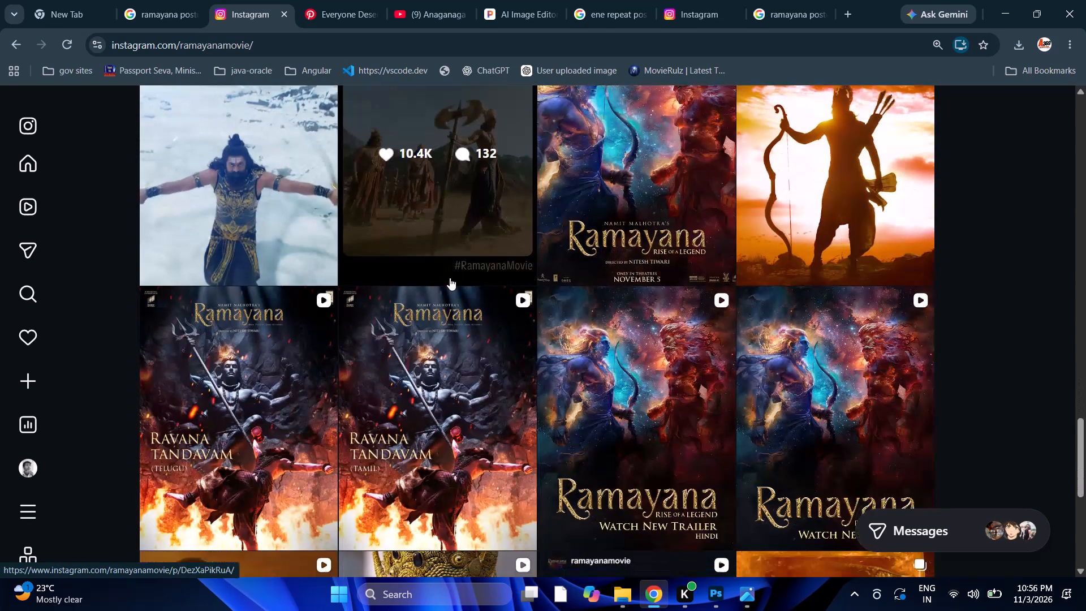
{"action": "scroll", "coordinate": [450, 278], "scroll_direction": "down", "scroll_amount": 9}
Go back over the newest posts and view the "Musical Majesty" archer poster enlarged.
{"action": "scroll", "coordinate": [453, 289], "scroll_direction": "up", "scroll_amount": 9}
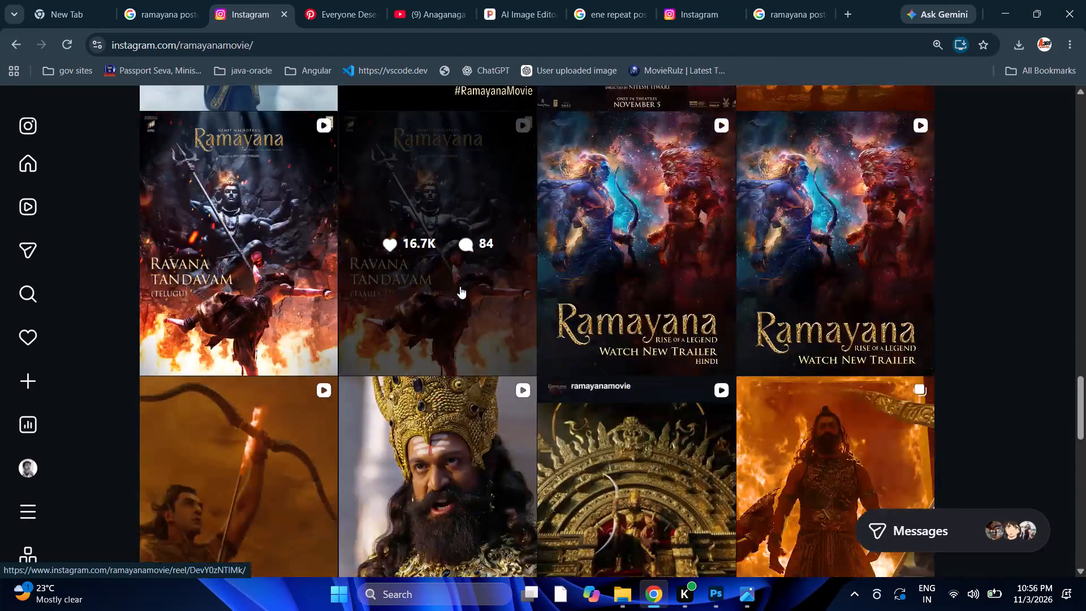
{"action": "scroll", "coordinate": [460, 286], "scroll_direction": "up", "scroll_amount": 18}
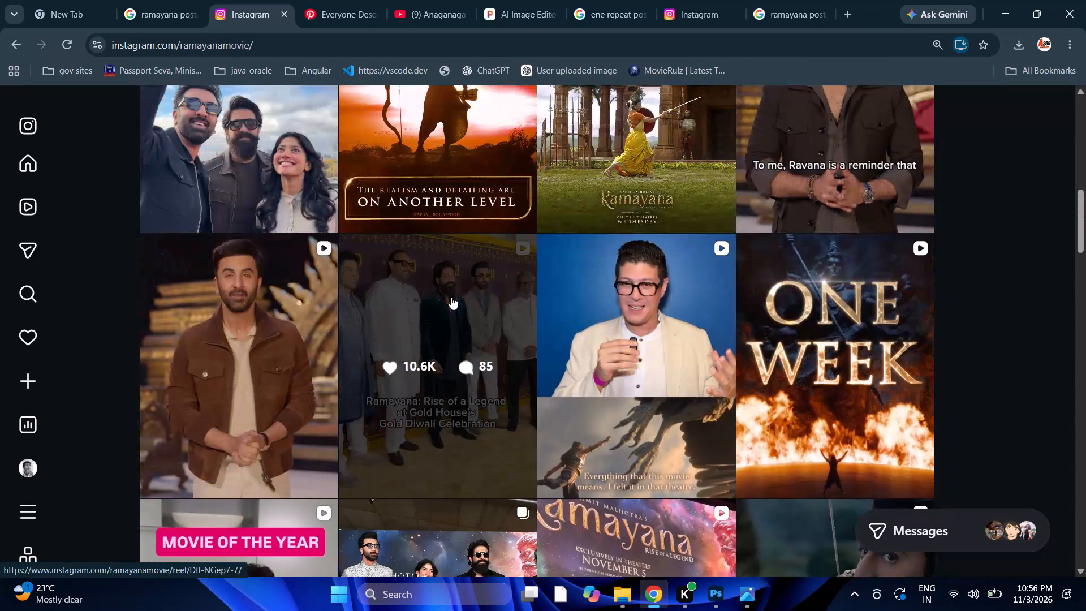
{"action": "scroll", "coordinate": [451, 297], "scroll_direction": "up", "scroll_amount": 7}
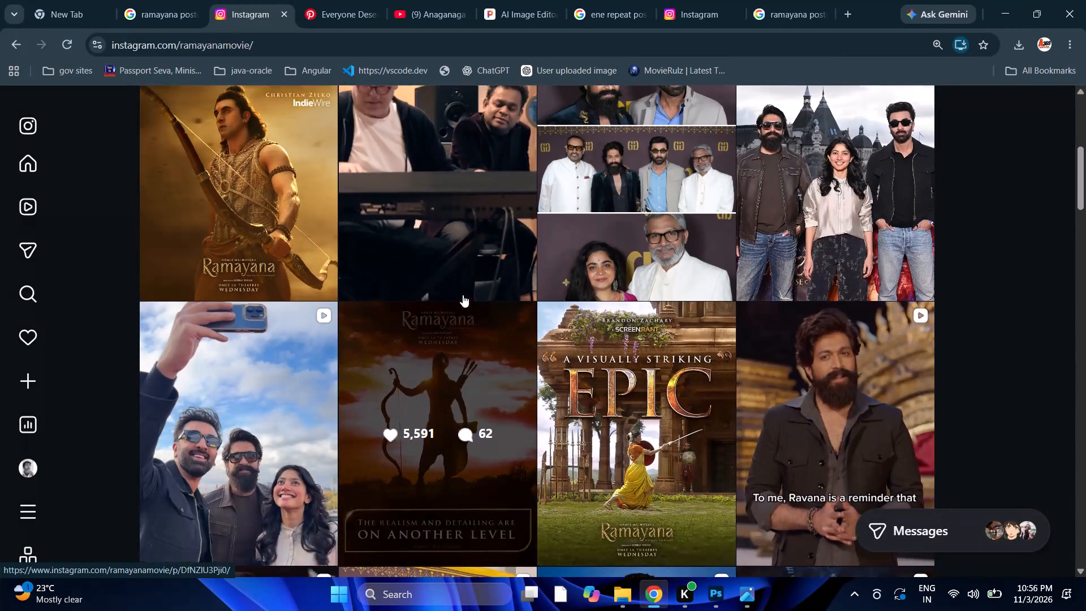
{"action": "scroll", "coordinate": [463, 295], "scroll_direction": "up", "scroll_amount": 1}
{"action": "scroll", "coordinate": [463, 295], "scroll_direction": "down", "scroll_amount": 3}
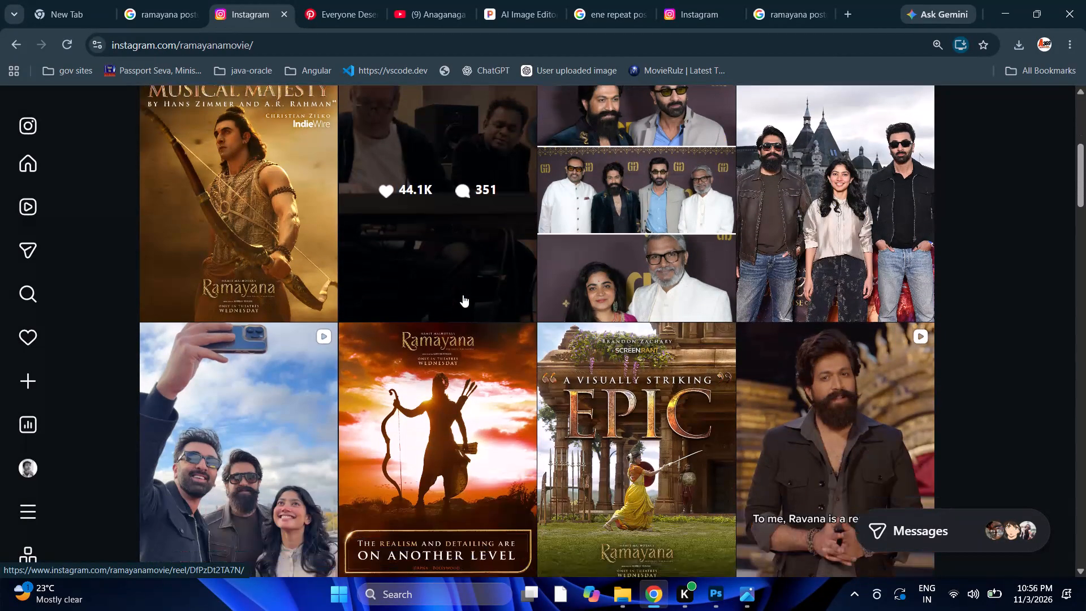
{"action": "scroll", "coordinate": [463, 295], "scroll_direction": "up", "scroll_amount": 2}
{"action": "left_click", "coordinate": [295, 316]}
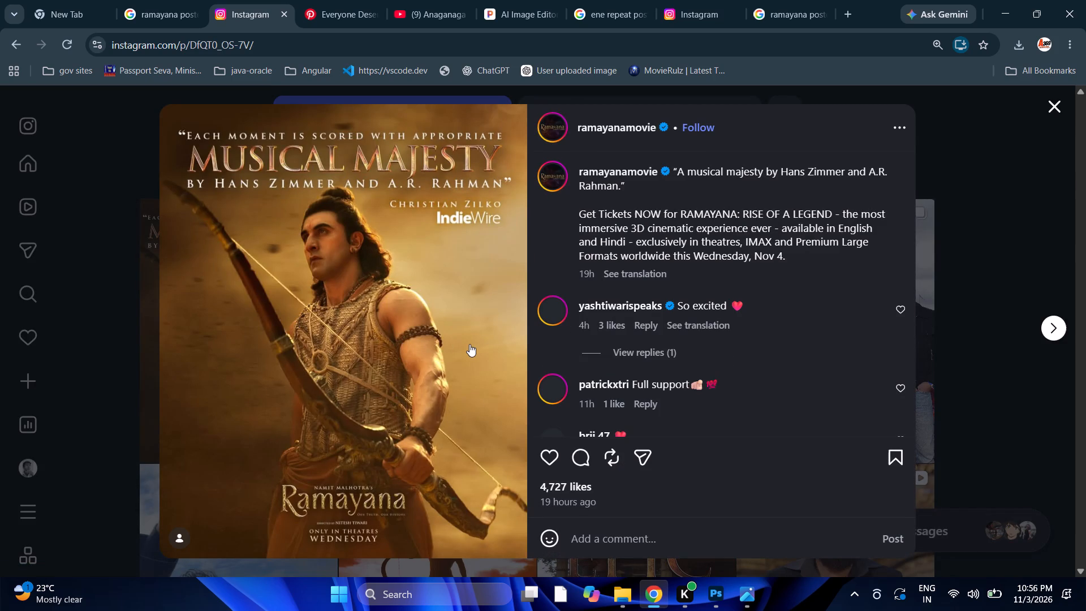
{"action": "left_click", "coordinate": [1031, 428]}
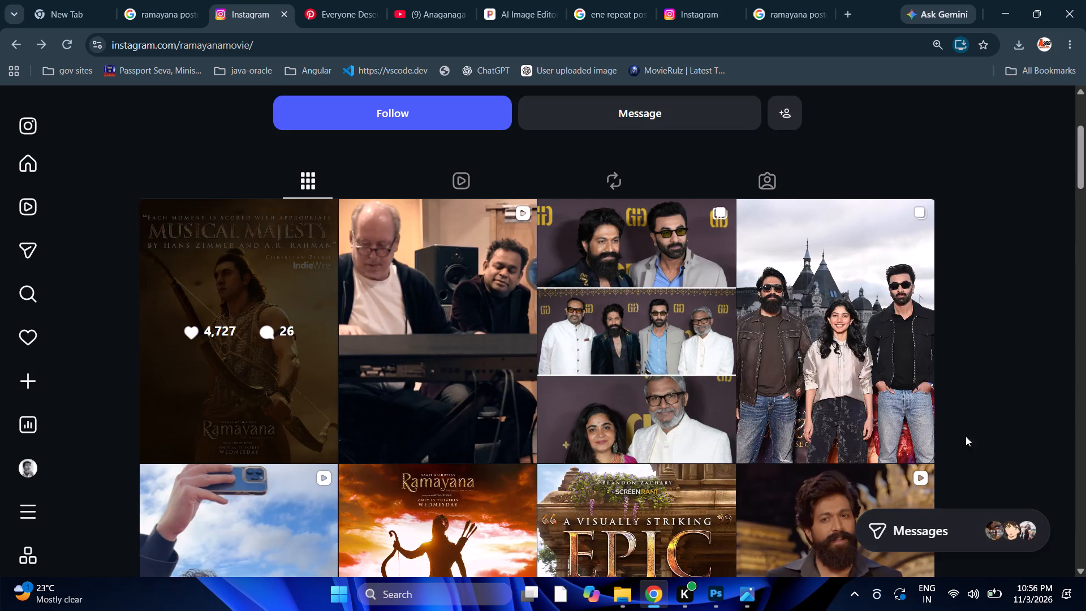
Look through the older posts and view the "Mankind's Greatest Story Comes to Life" poster enlarged.
{"action": "scroll", "coordinate": [925, 437], "scroll_direction": "down", "scroll_amount": 10}
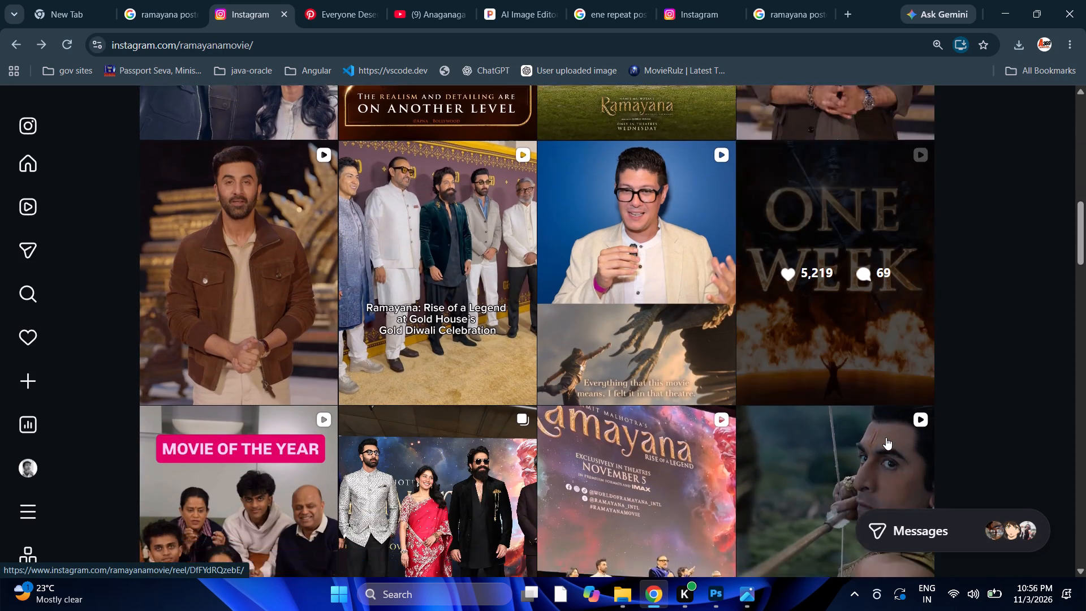
{"action": "scroll", "coordinate": [886, 437], "scroll_direction": "down", "scroll_amount": 4}
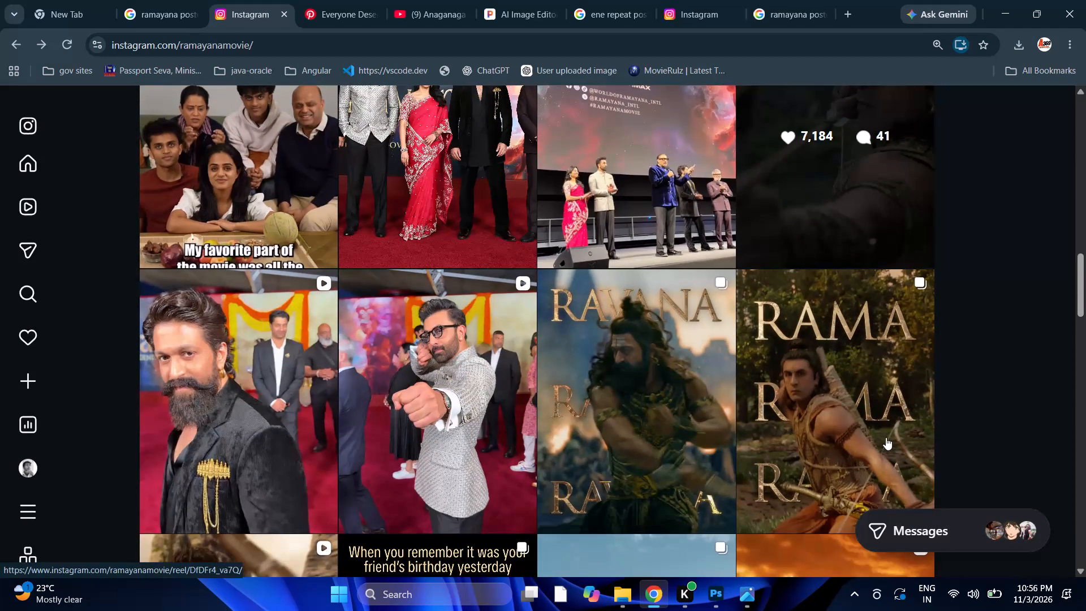
{"action": "scroll", "coordinate": [886, 437], "scroll_direction": "down", "scroll_amount": 4}
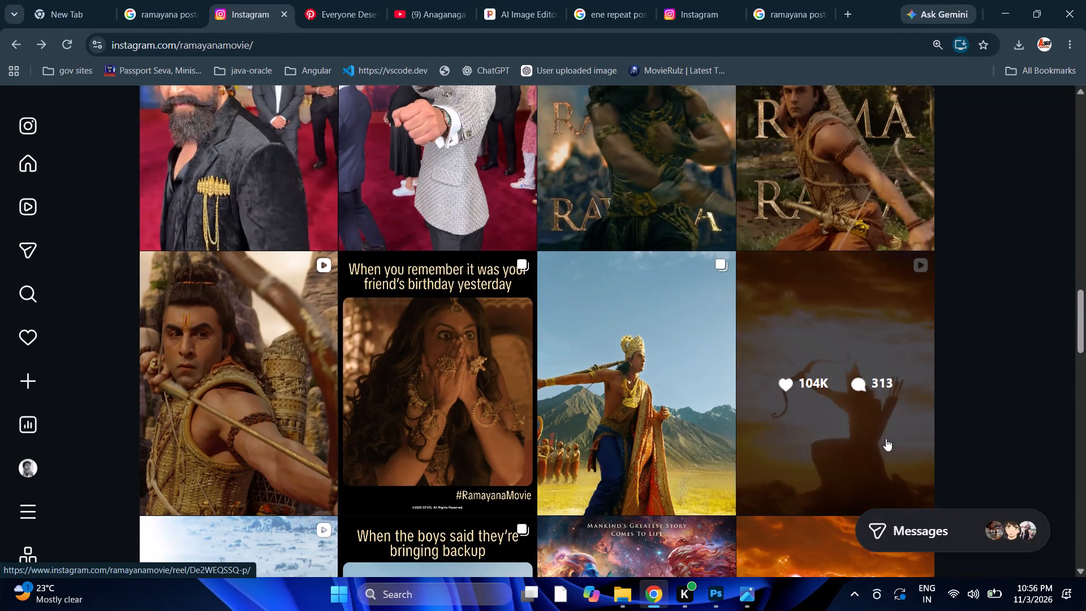
{"action": "scroll", "coordinate": [886, 438], "scroll_direction": "down", "scroll_amount": 9}
{"action": "scroll", "coordinate": [886, 438], "scroll_direction": "up", "scroll_amount": 1}
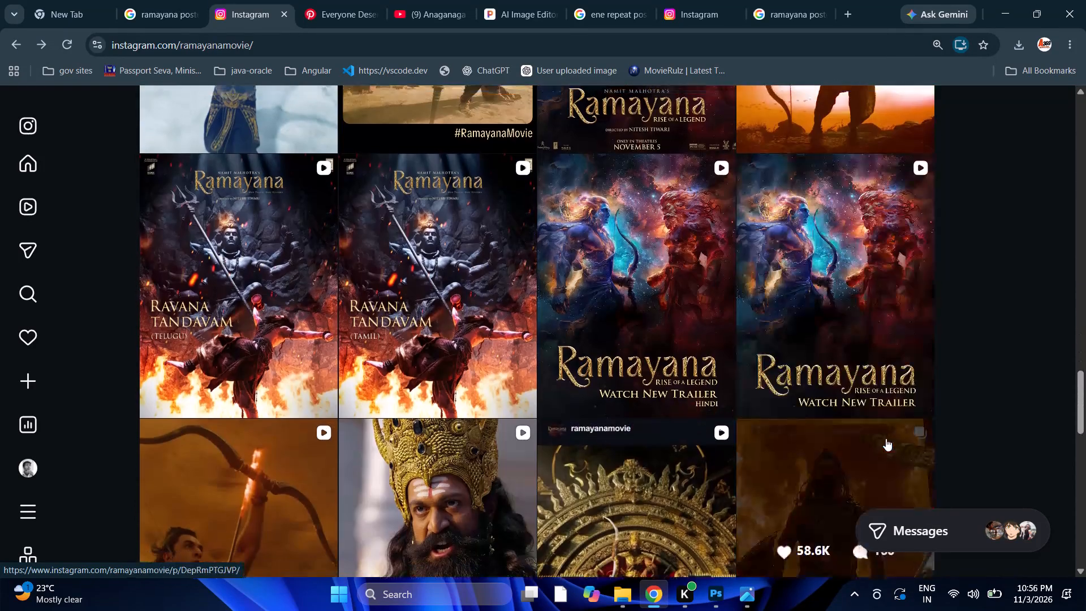
{"action": "scroll", "coordinate": [886, 438], "scroll_direction": "up", "scroll_amount": 1}
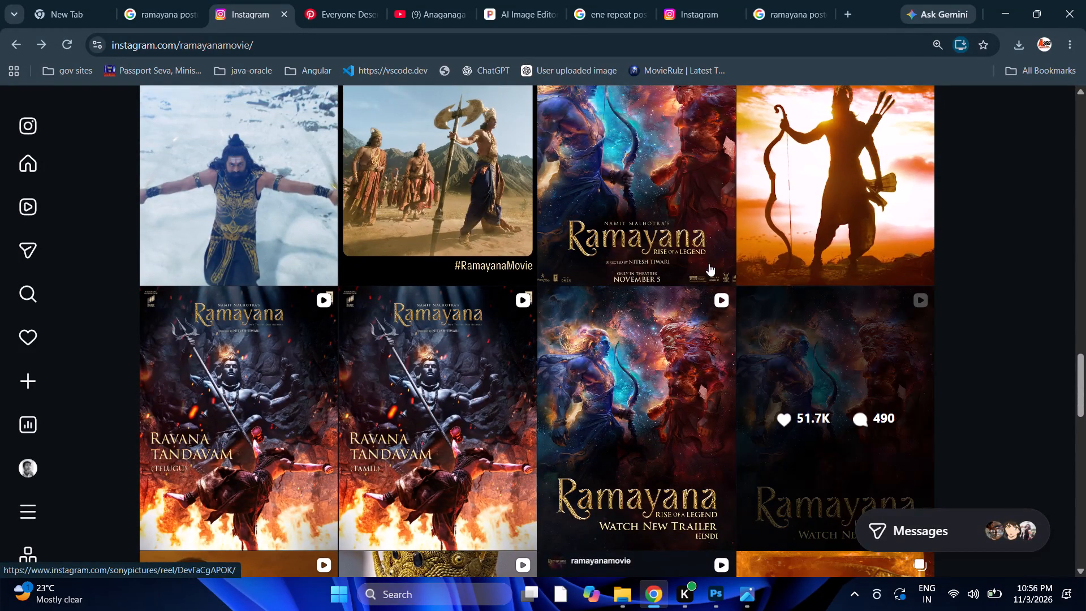
{"action": "left_click", "coordinate": [665, 227]}
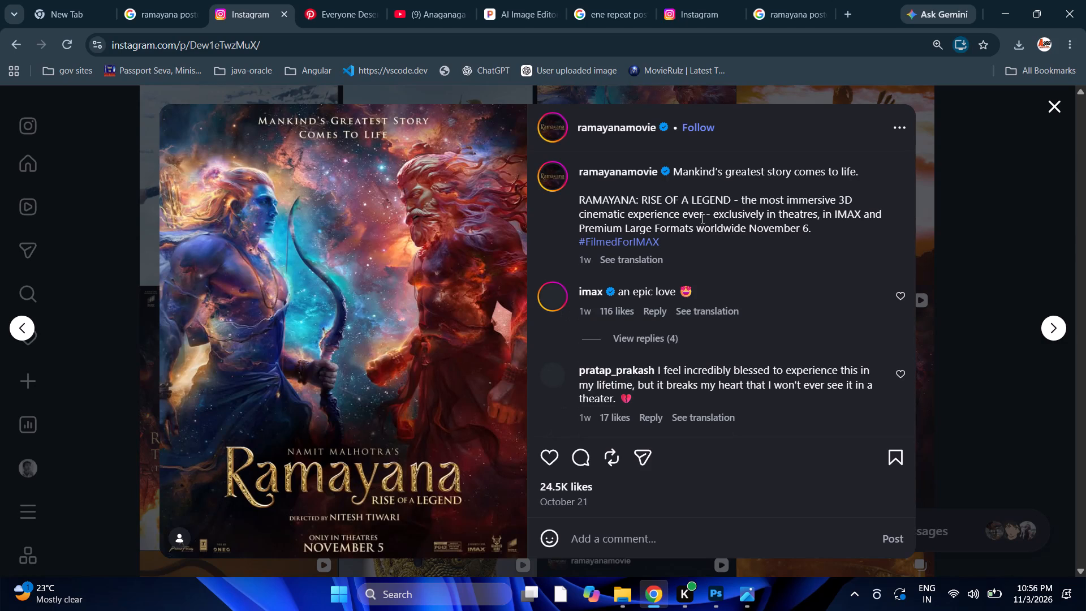
{"action": "left_click", "coordinate": [1049, 173]}
Check the posts around the trailer posters and open one of the profile's posts in a separate tab.
{"action": "scroll", "coordinate": [824, 256], "scroll_direction": "down", "scroll_amount": 5}
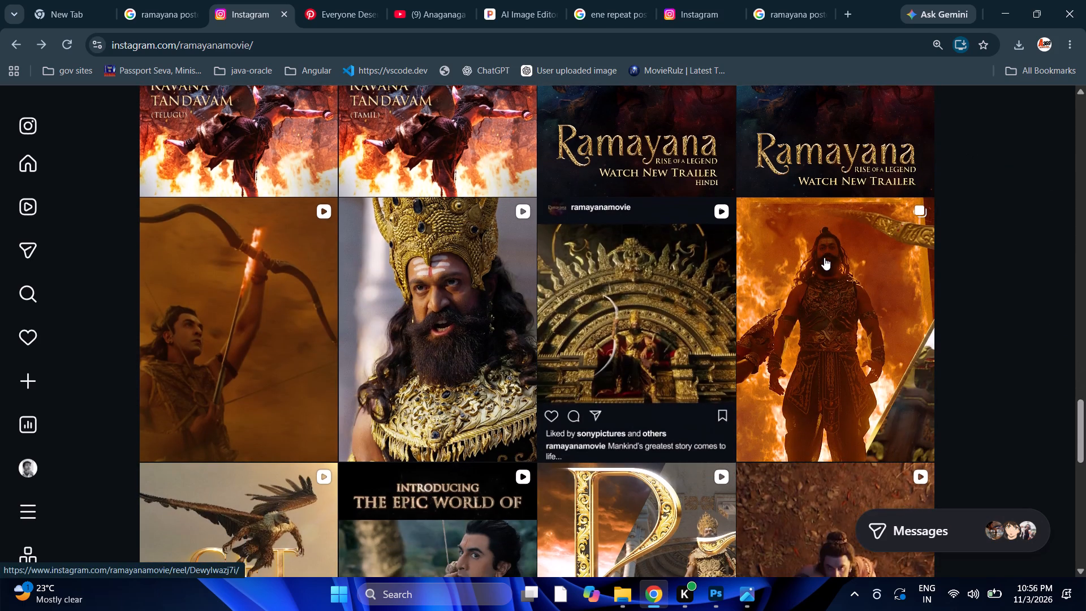
{"action": "scroll", "coordinate": [824, 257], "scroll_direction": "down", "scroll_amount": 5}
{"action": "scroll", "coordinate": [839, 268], "scroll_direction": "up", "scroll_amount": 11}
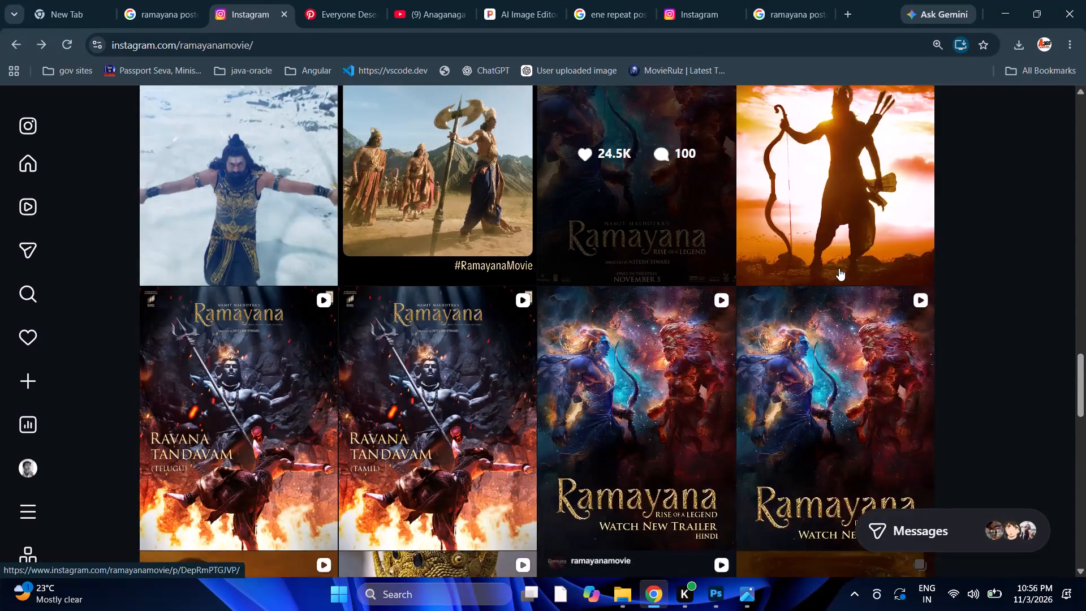
{"action": "scroll", "coordinate": [839, 268], "scroll_direction": "up", "scroll_amount": 5}
{"action": "middle_click", "coordinate": [839, 270]}
Examine the ramayanamovie post grid again for other poster candidates, ending at the profile header.
{"action": "scroll", "coordinate": [838, 270], "scroll_direction": "up", "scroll_amount": 11}
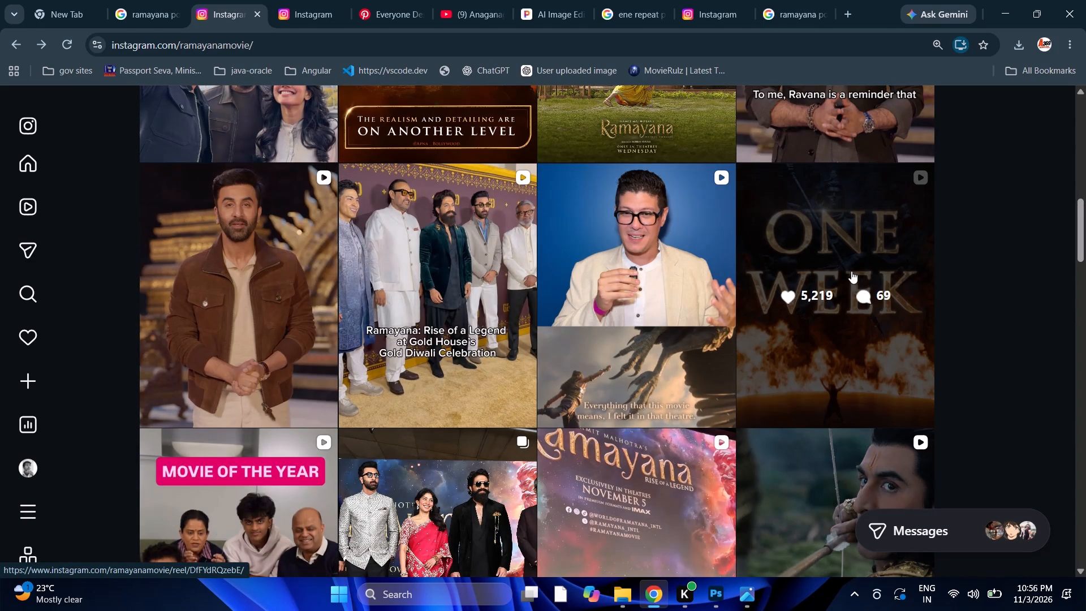
{"action": "scroll", "coordinate": [831, 255], "scroll_direction": "down", "scroll_amount": 7}
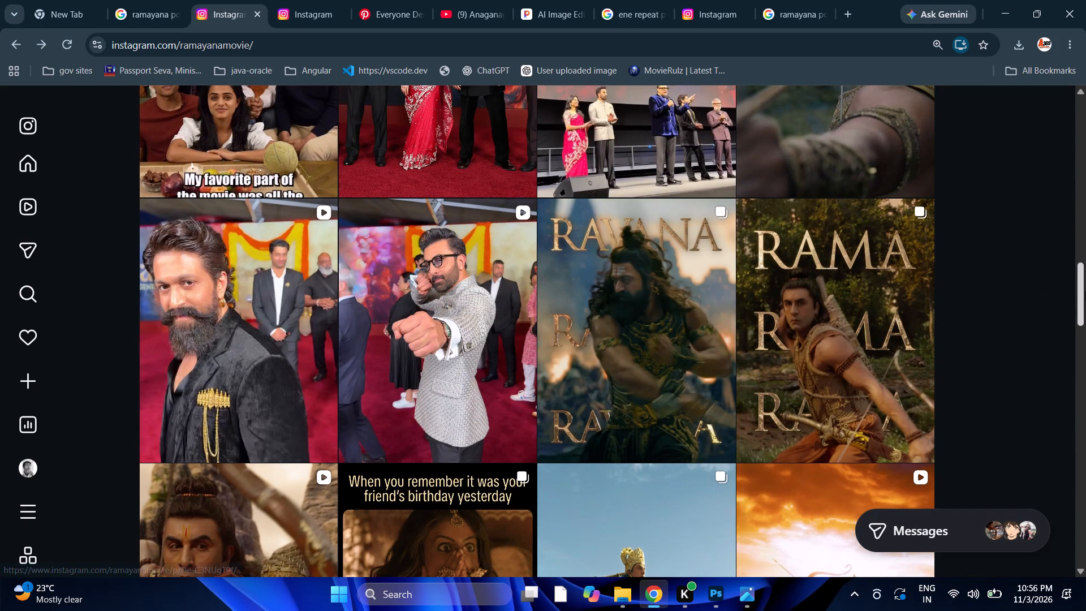
{"action": "scroll", "coordinate": [1085, 291], "scroll_direction": "down", "scroll_amount": 3}
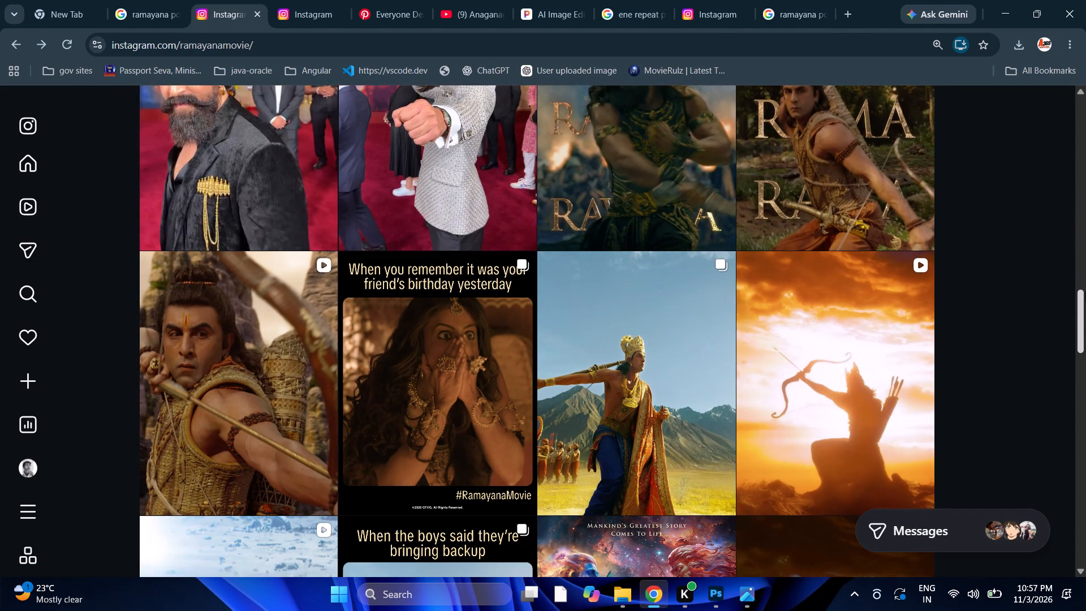
{"action": "scroll", "coordinate": [1085, 291], "scroll_direction": "down", "scroll_amount": 3}
{"action": "scroll", "coordinate": [1085, 291], "scroll_direction": "up", "scroll_amount": 15}
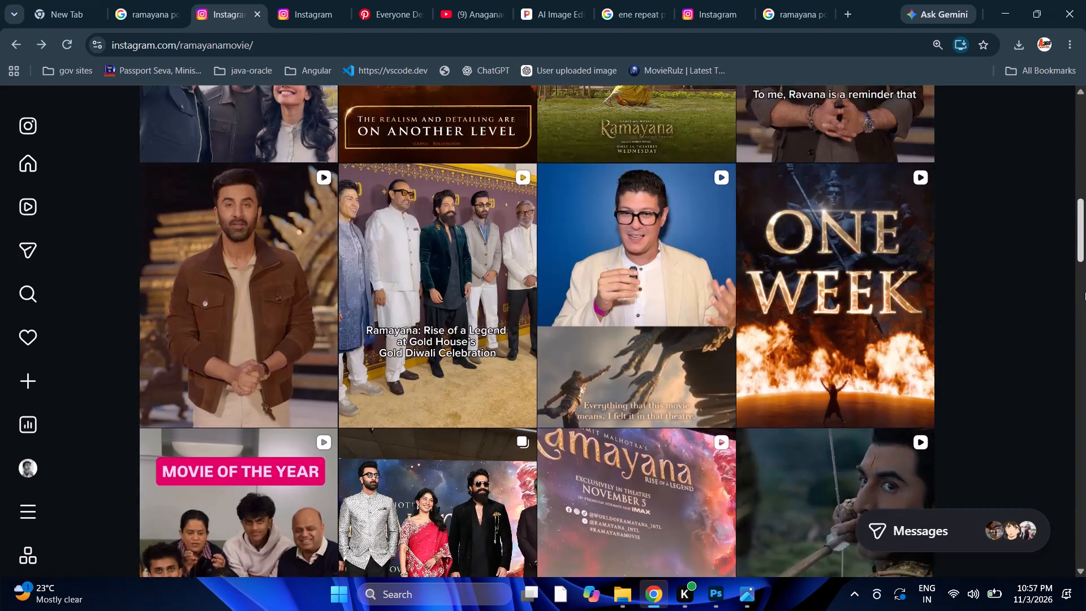
{"action": "scroll", "coordinate": [1085, 291], "scroll_direction": "up", "scroll_amount": 6}
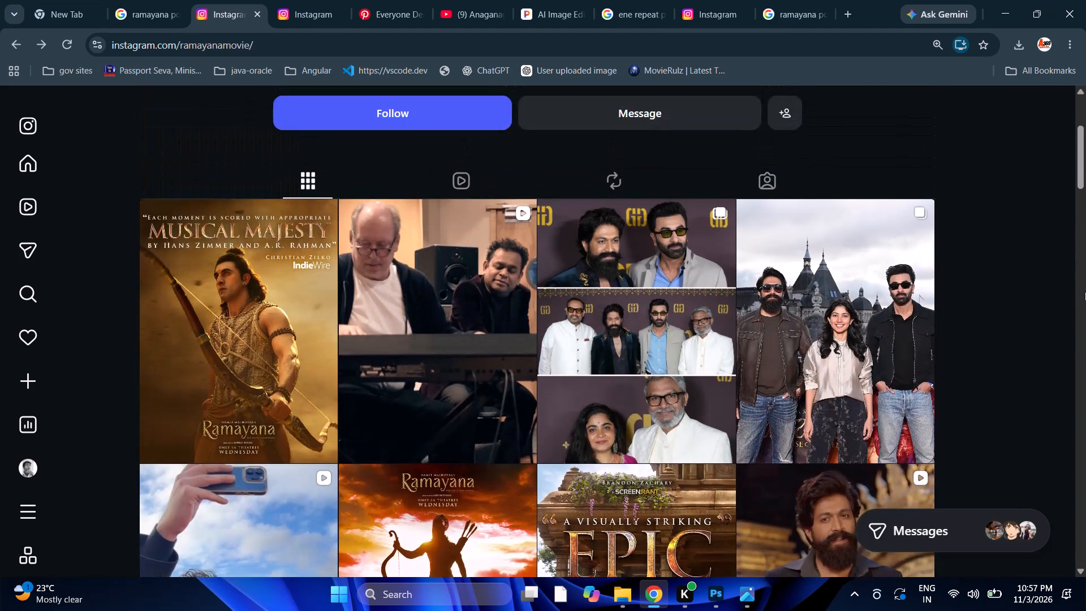
{"action": "scroll", "coordinate": [1085, 291], "scroll_direction": "up", "scroll_amount": 5}
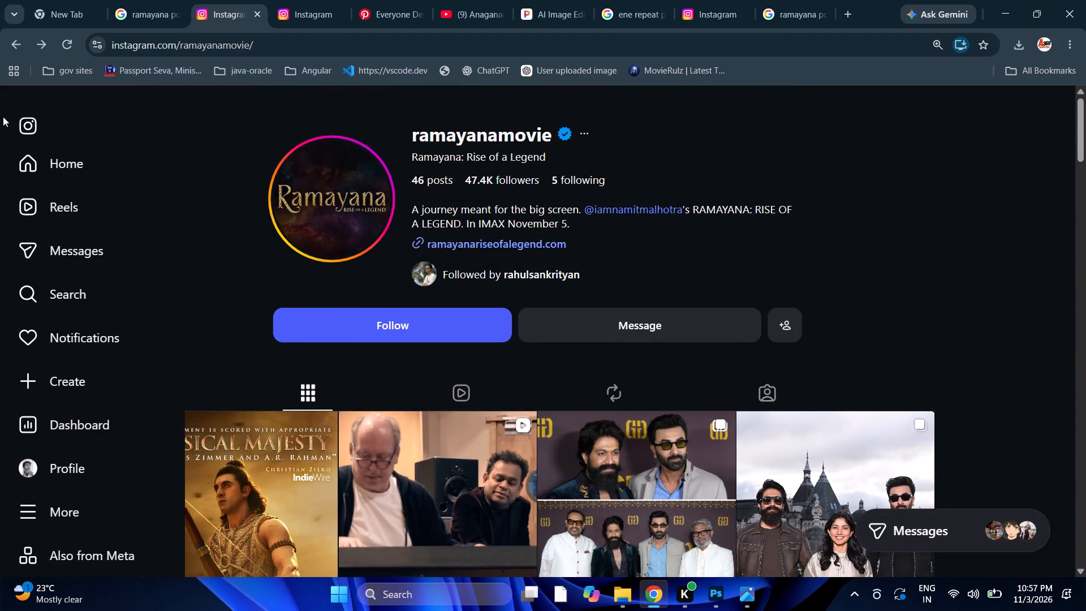
Go back from the ramayanamovie profile to recheck the #ramayana results and the posterperfecto post, ending at the Instagram home feed.
{"action": "left_click", "coordinate": [11, 46]}
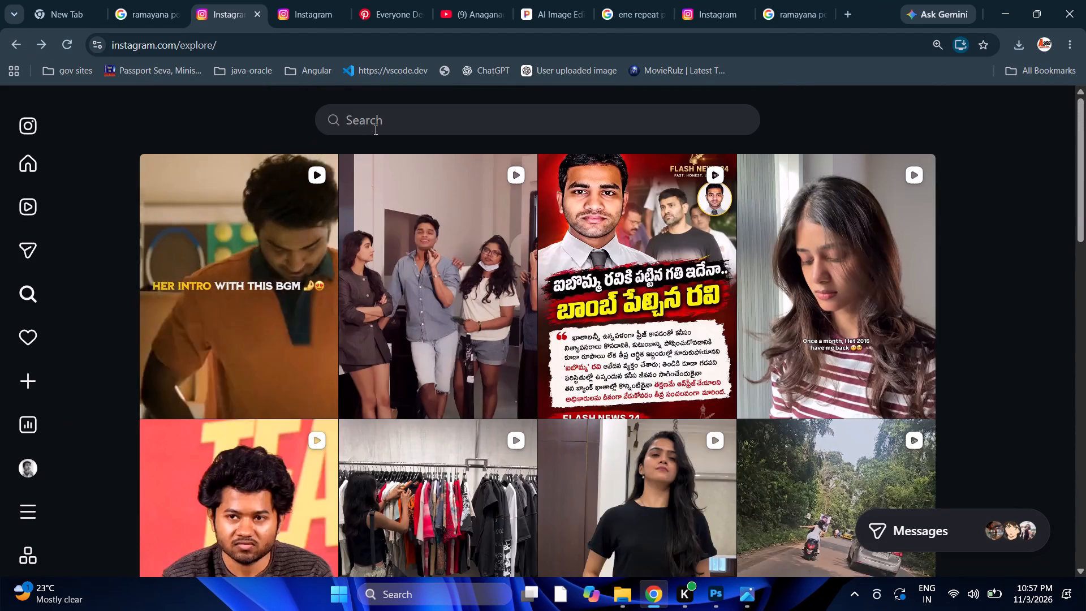
{"action": "left_click", "coordinate": [374, 130]}
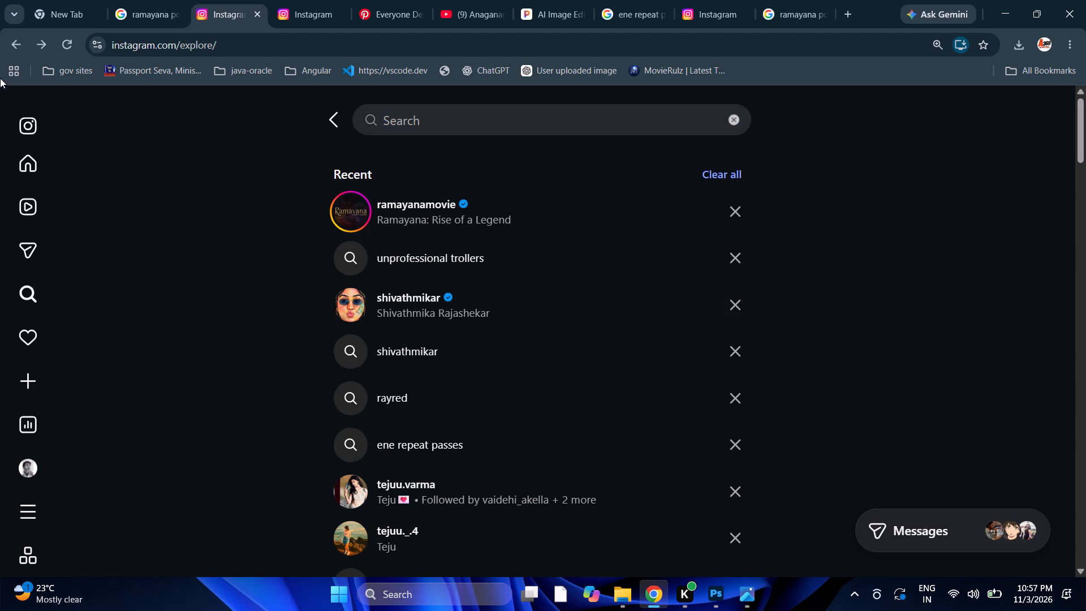
{"action": "left_click", "coordinate": [16, 46]}
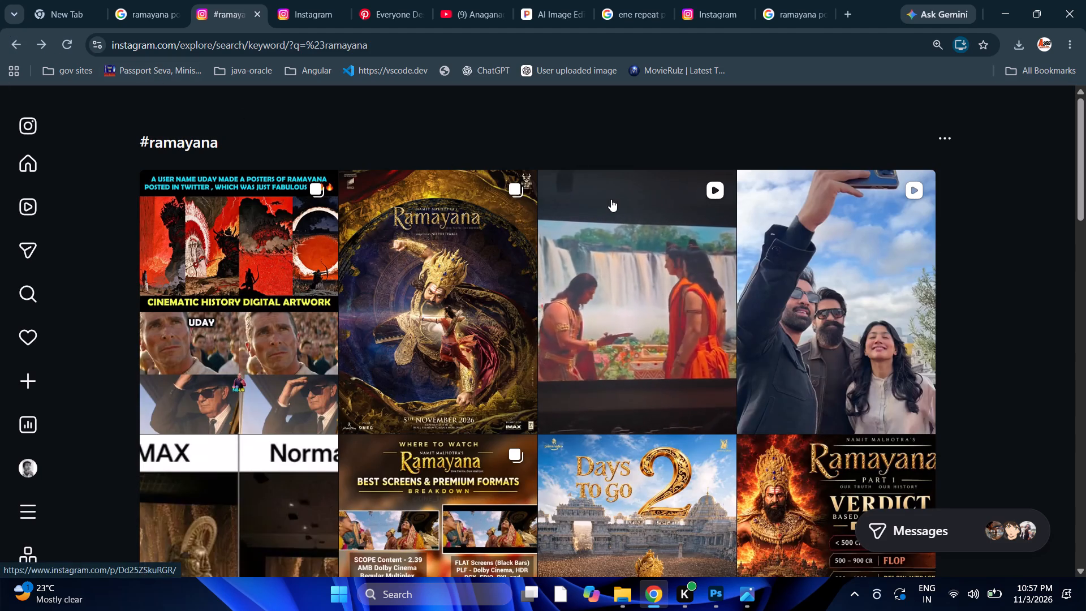
{"action": "scroll", "coordinate": [611, 199], "scroll_direction": "down", "scroll_amount": 3}
{"action": "scroll", "coordinate": [367, 177], "scroll_direction": "up", "scroll_amount": 4}
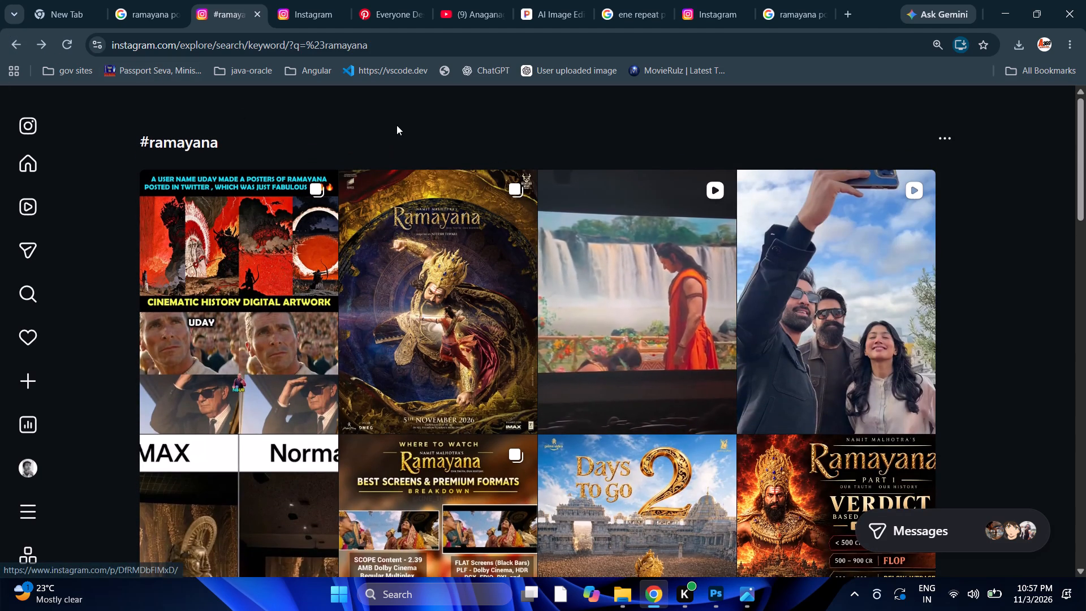
{"action": "scroll", "coordinate": [257, 155], "scroll_direction": "up", "scroll_amount": 4}
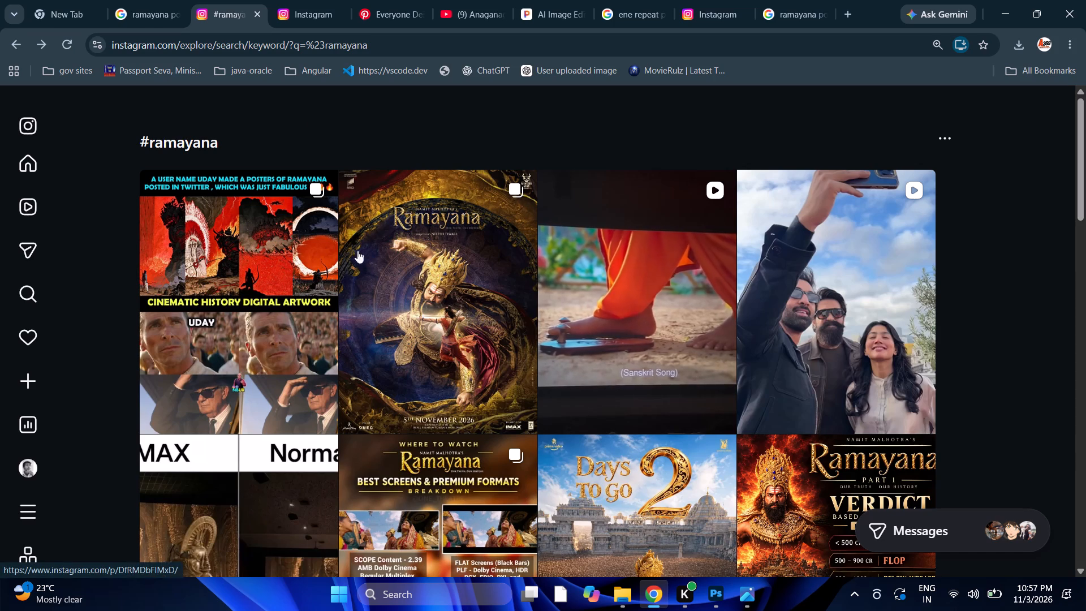
{"action": "left_click", "coordinate": [11, 51]}
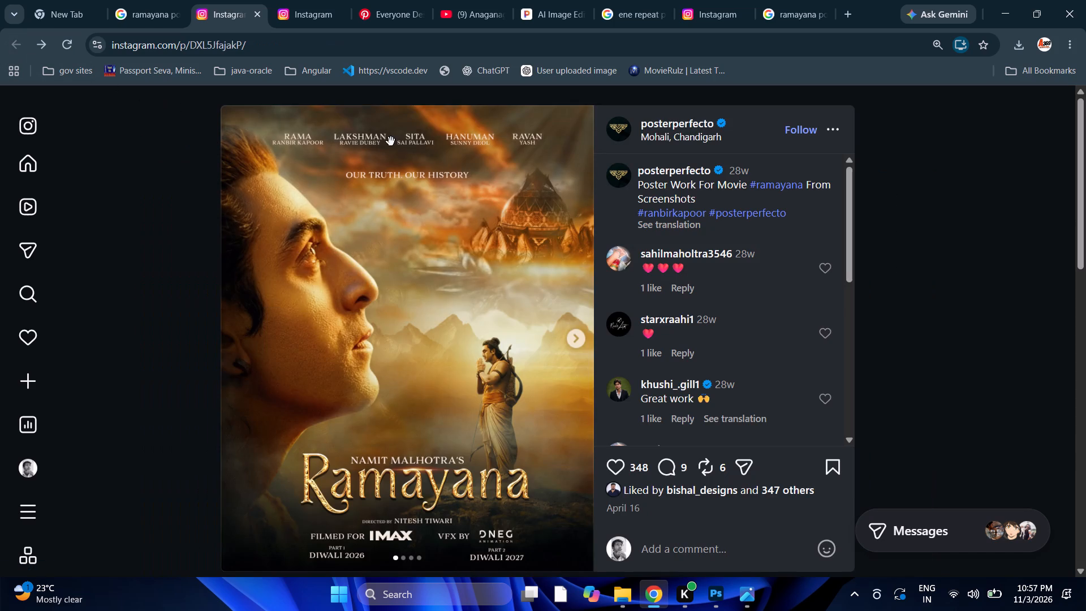
{"action": "left_click", "coordinate": [100, 148]}
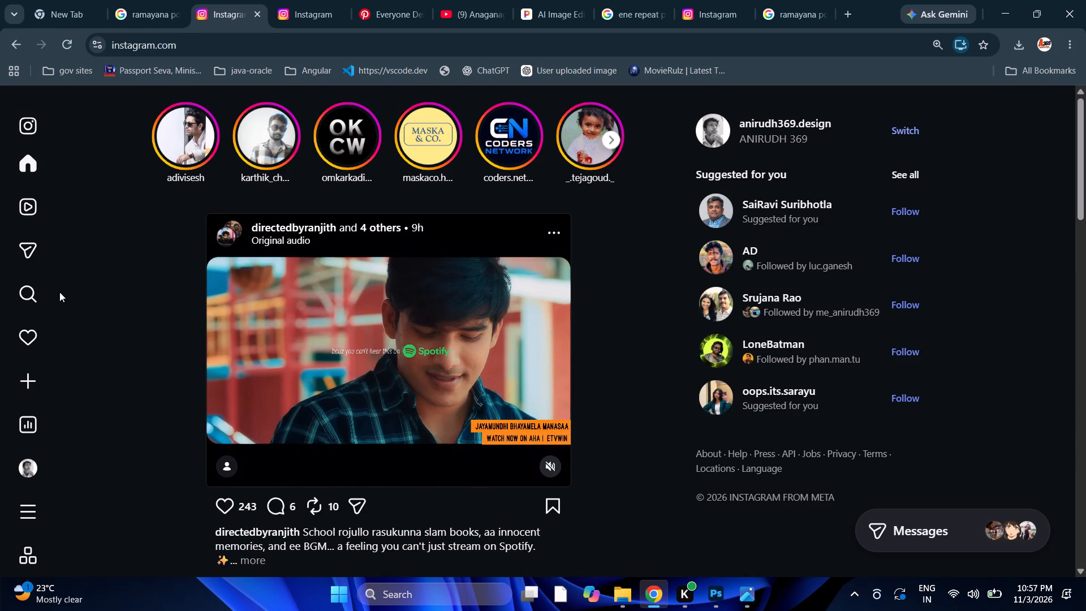
Search Instagram for accounts matching "ranbir".
{"action": "left_click", "coordinate": [22, 289]}
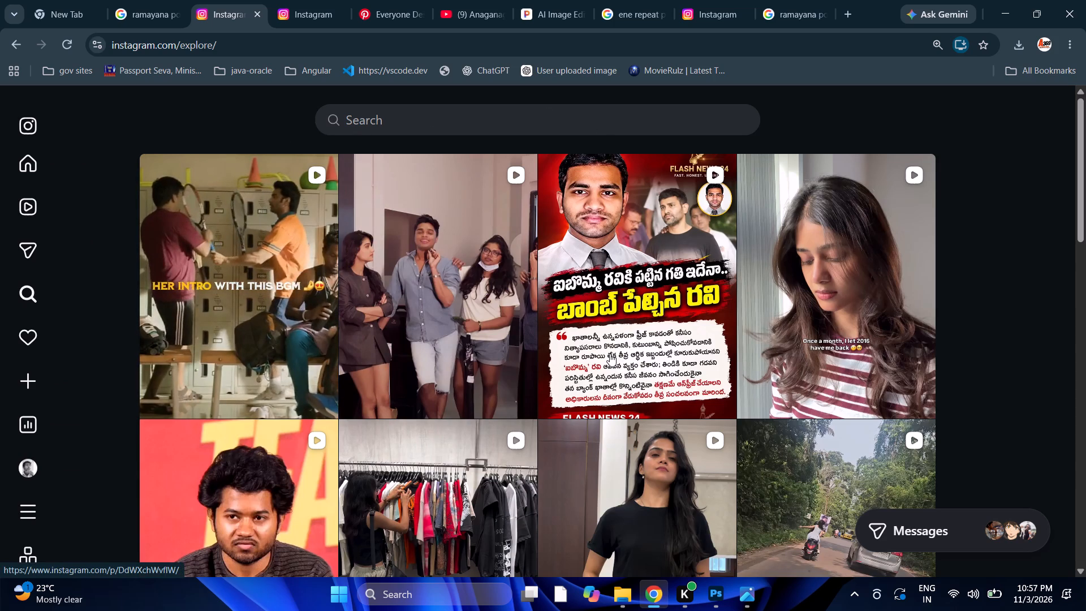
{"action": "left_click", "coordinate": [496, 115]}
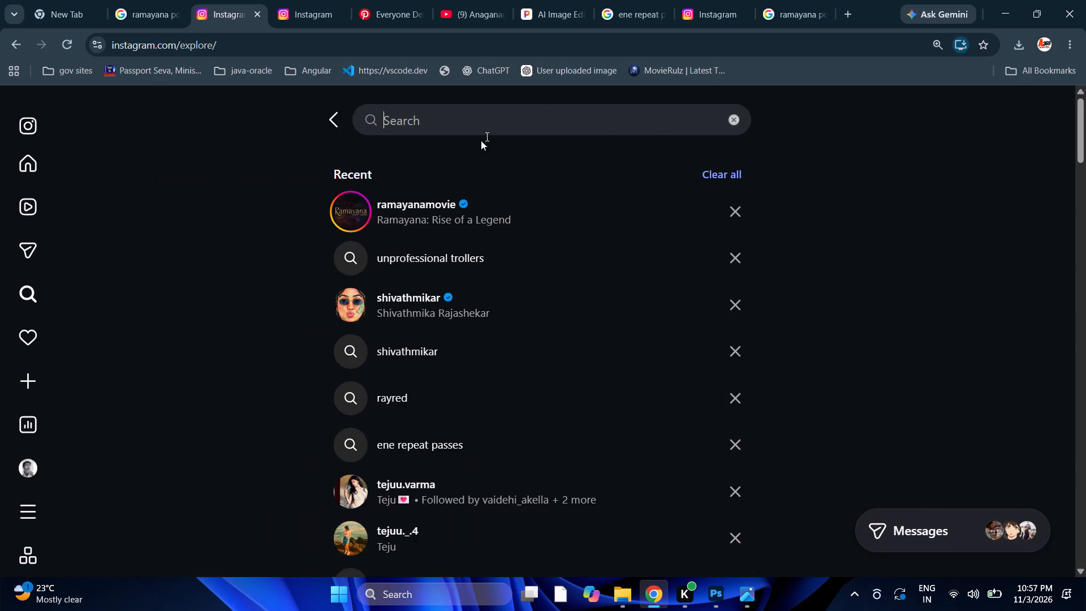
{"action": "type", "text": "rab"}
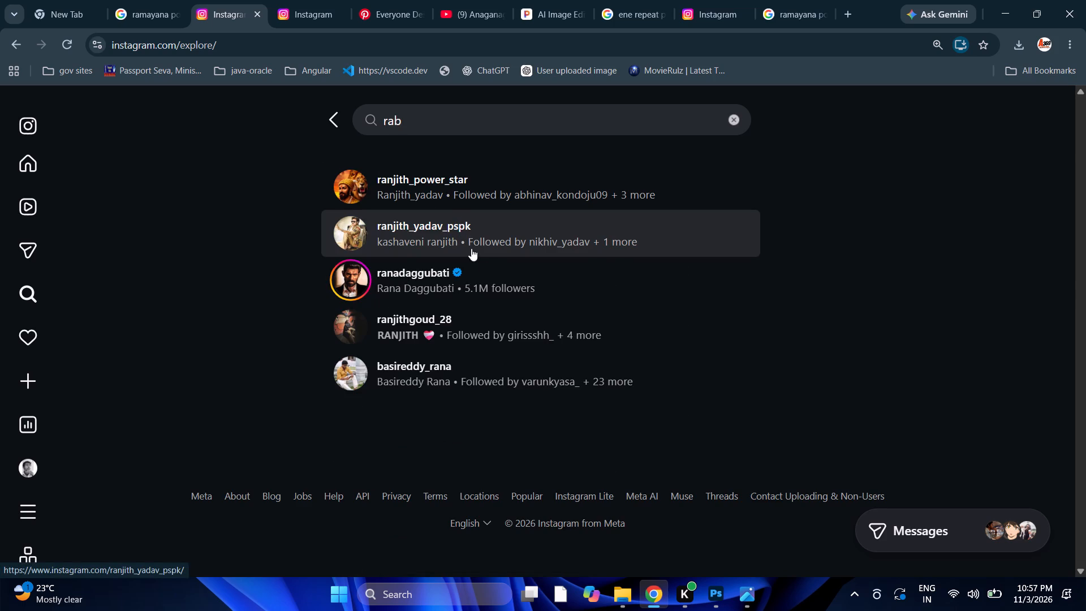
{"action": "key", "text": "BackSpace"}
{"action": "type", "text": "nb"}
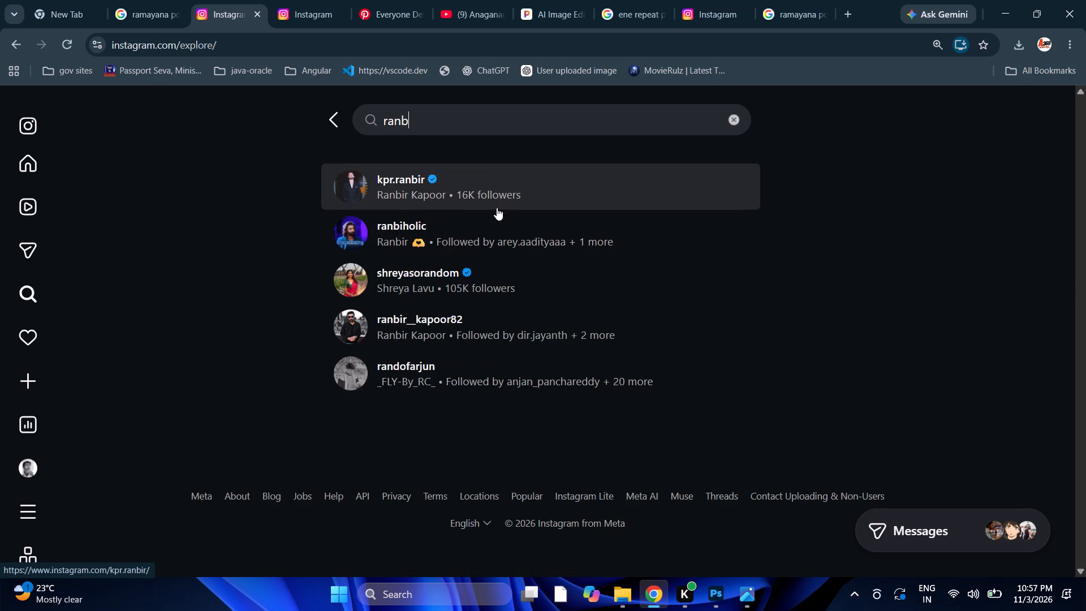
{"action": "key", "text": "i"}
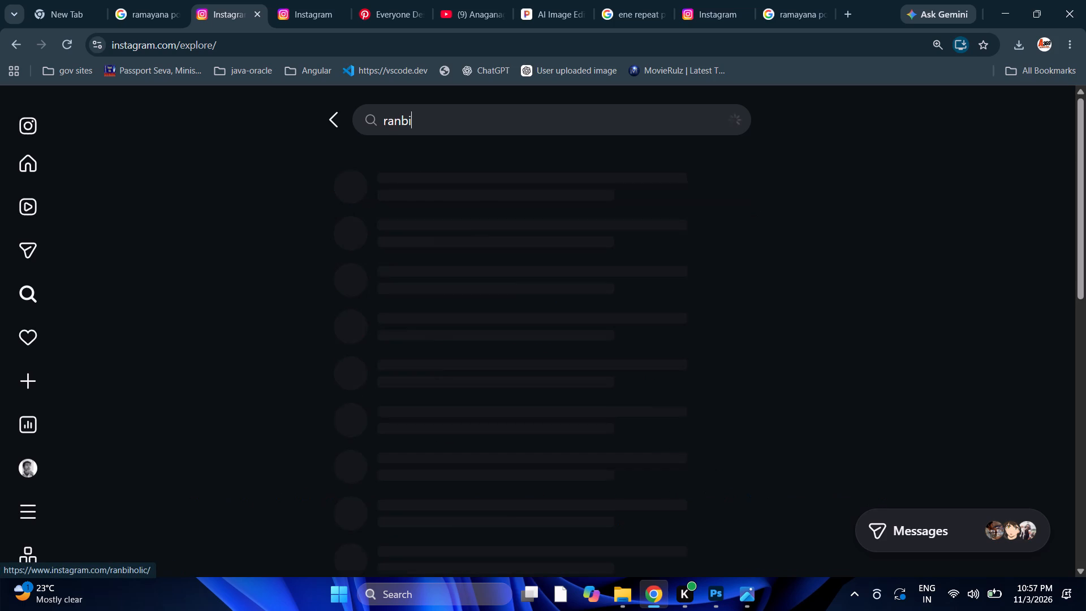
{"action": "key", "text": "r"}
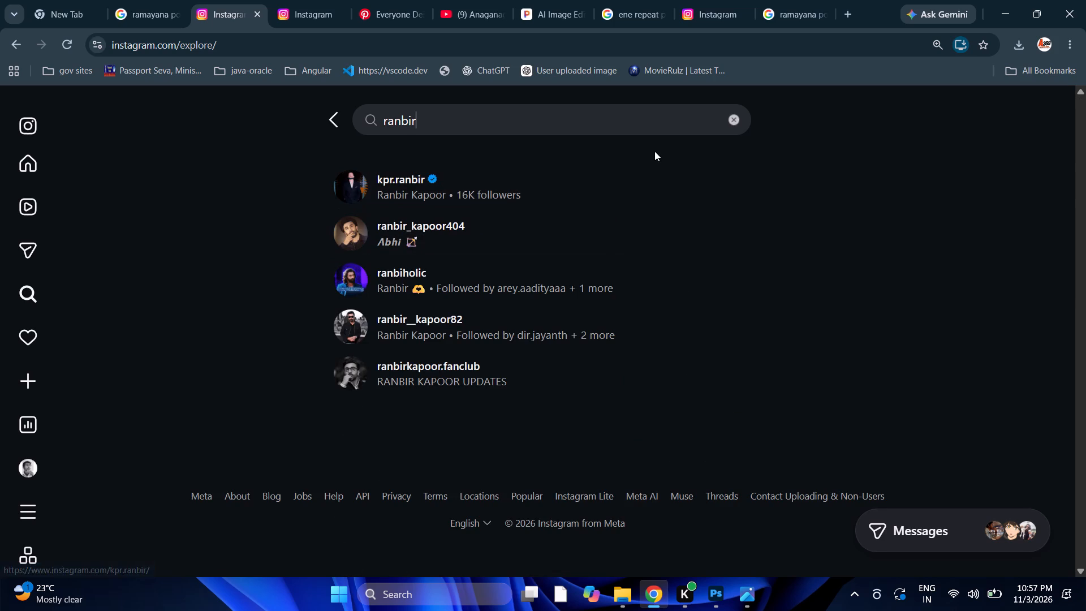
Replace the Instagram search with "sai pallavi" and open the verified saipallavi.senthamarai profile.
{"action": "left_click", "coordinate": [478, 111]}
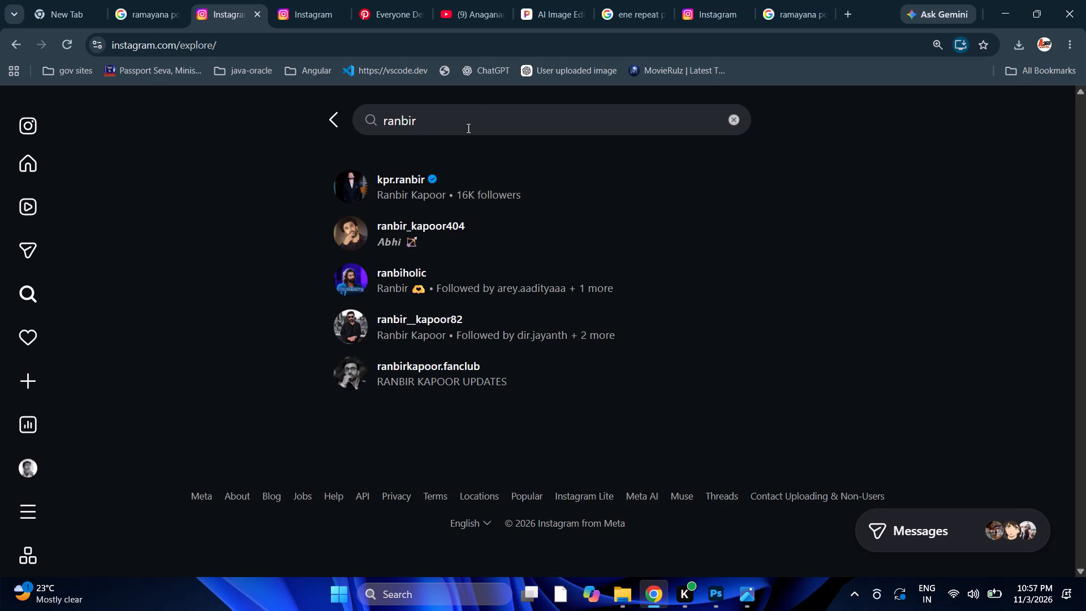
{"action": "triple_click", "coordinate": [467, 128]}
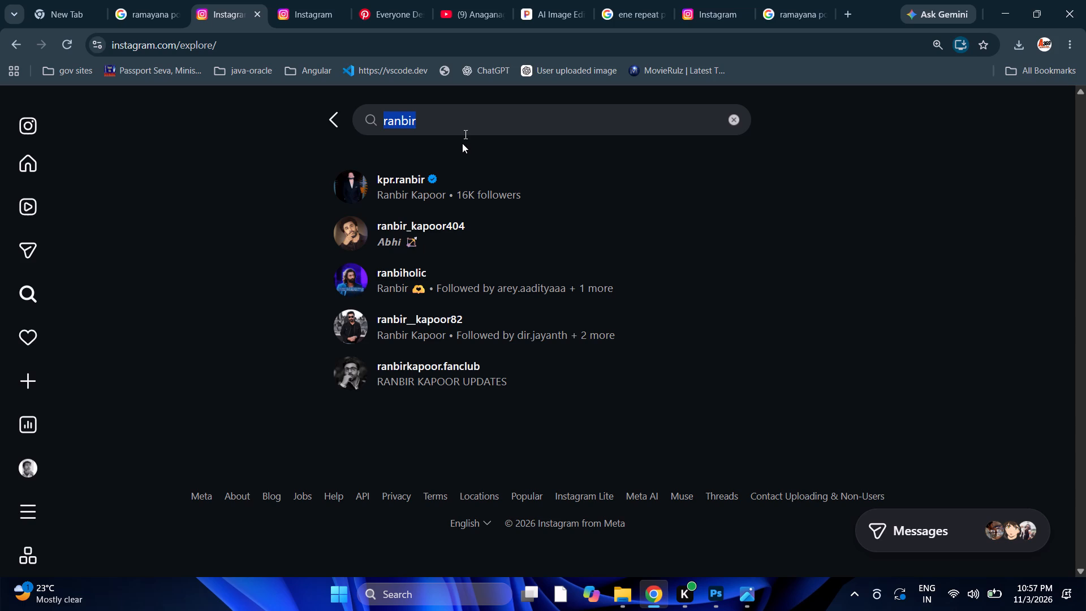
{"action": "key", "text": "ctrl+x"}
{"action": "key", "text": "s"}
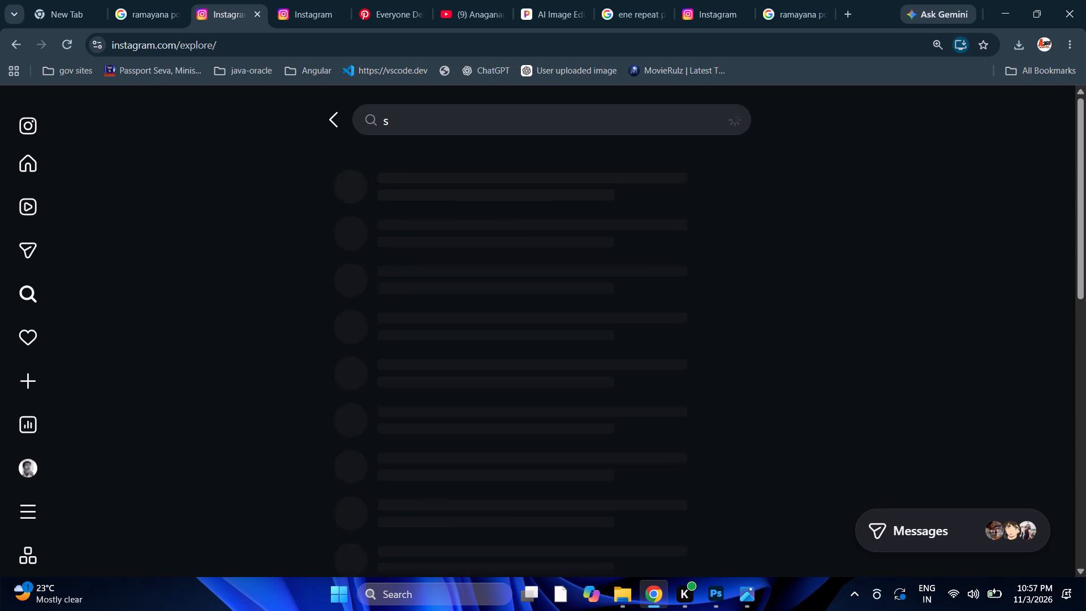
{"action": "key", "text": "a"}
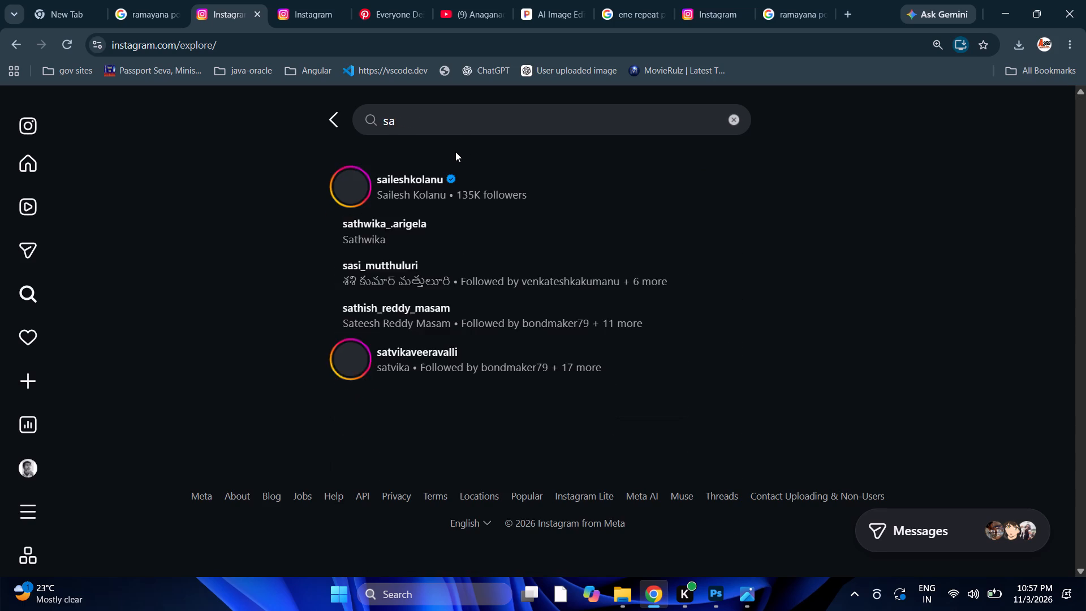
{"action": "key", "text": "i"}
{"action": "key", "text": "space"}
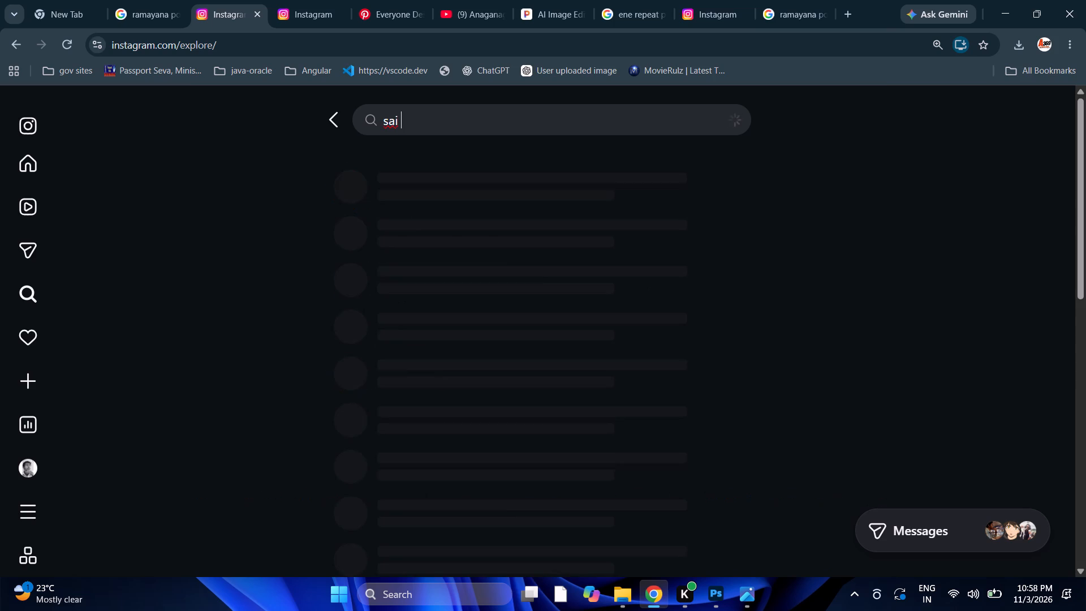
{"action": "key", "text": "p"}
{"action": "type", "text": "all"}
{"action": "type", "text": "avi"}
{"action": "left_click", "coordinate": [398, 167]}
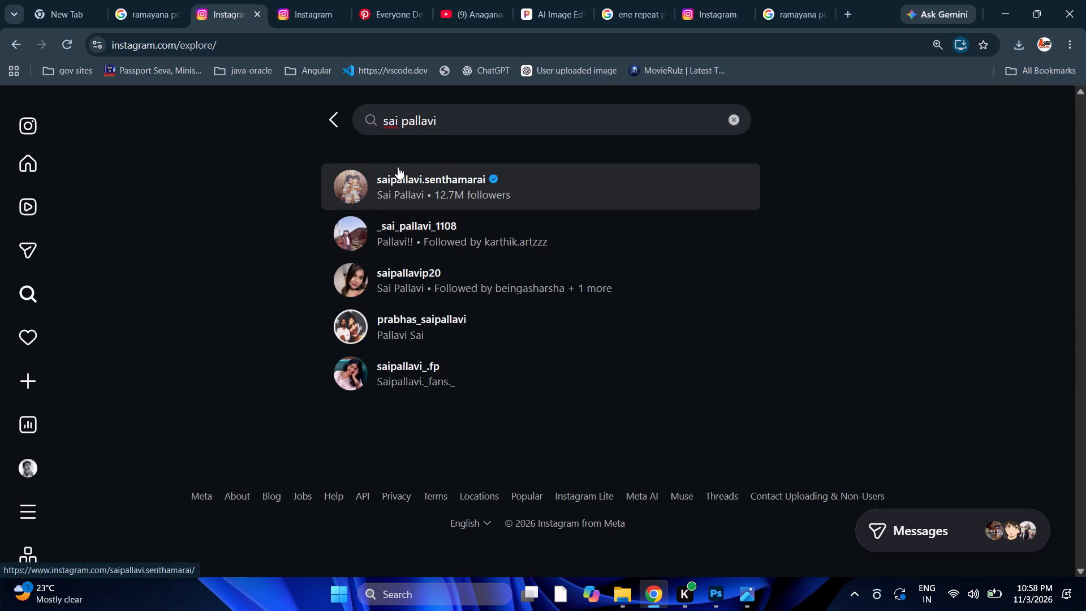
Look through the profile's posts for Ramayana posters and open the "Diwali 2026" poster showing the three standing figures.
{"action": "scroll", "coordinate": [460, 289], "scroll_direction": "down", "scroll_amount": 1}
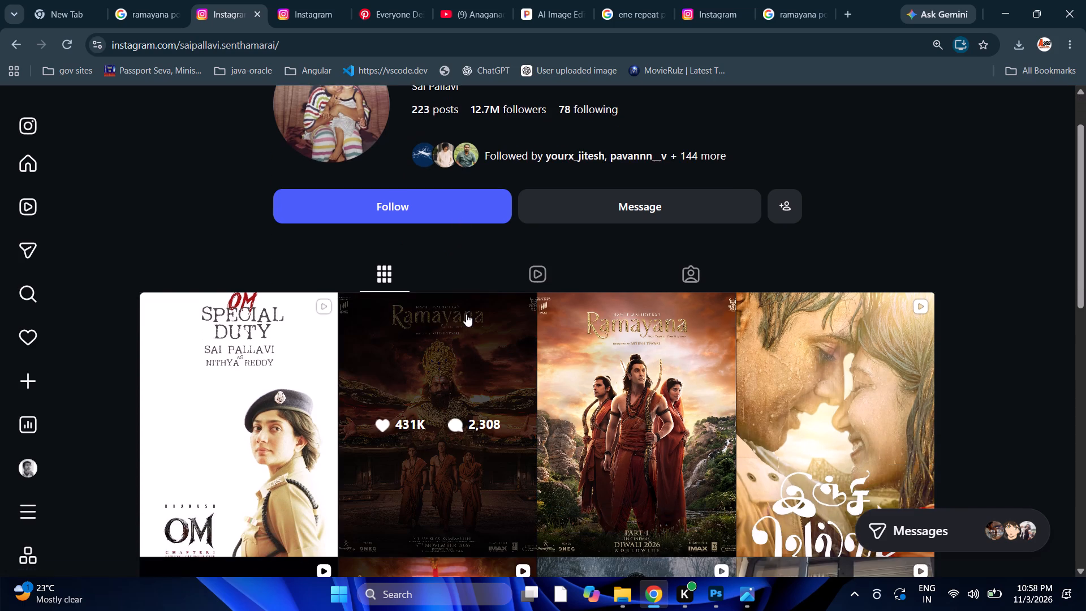
{"action": "scroll", "coordinate": [467, 315], "scroll_direction": "down", "scroll_amount": 1}
{"action": "scroll", "coordinate": [1057, 216], "scroll_direction": "down", "scroll_amount": 2}
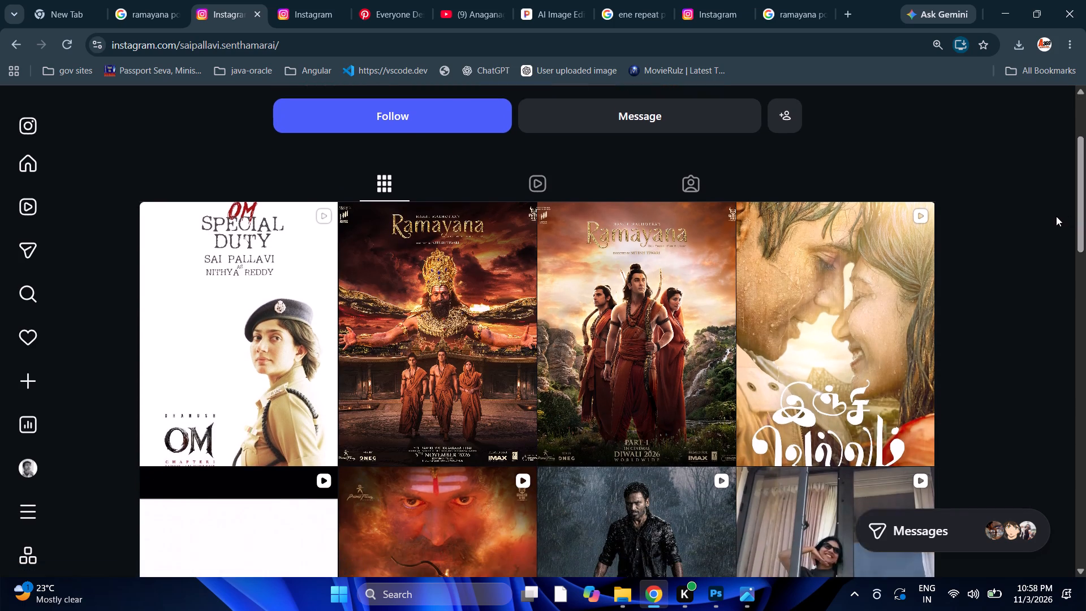
{"action": "scroll", "coordinate": [1056, 216], "scroll_direction": "down", "scroll_amount": 5}
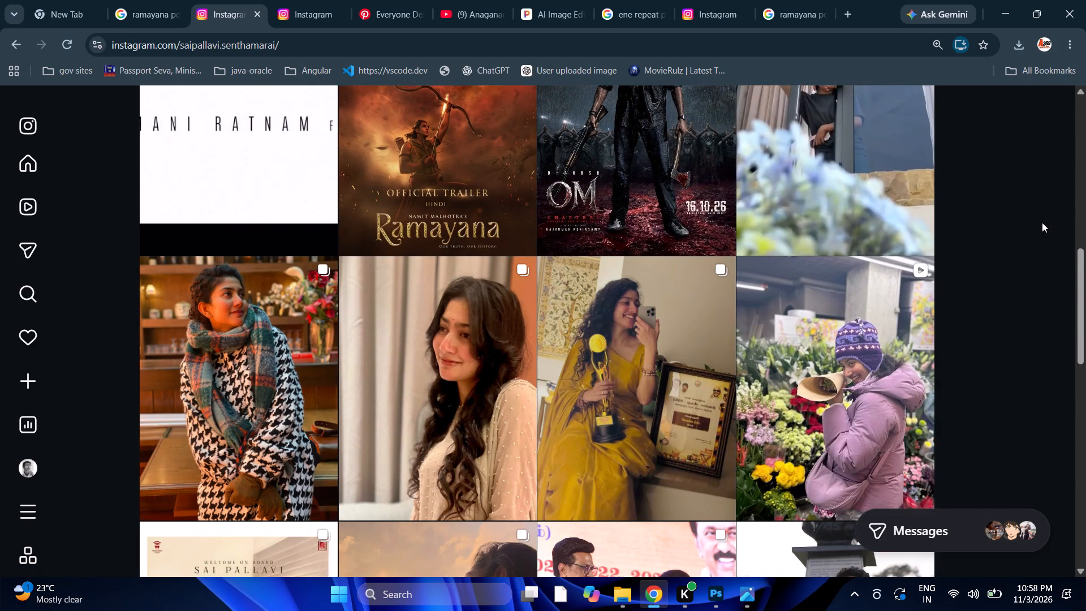
{"action": "scroll", "coordinate": [1040, 223], "scroll_direction": "down", "scroll_amount": 11}
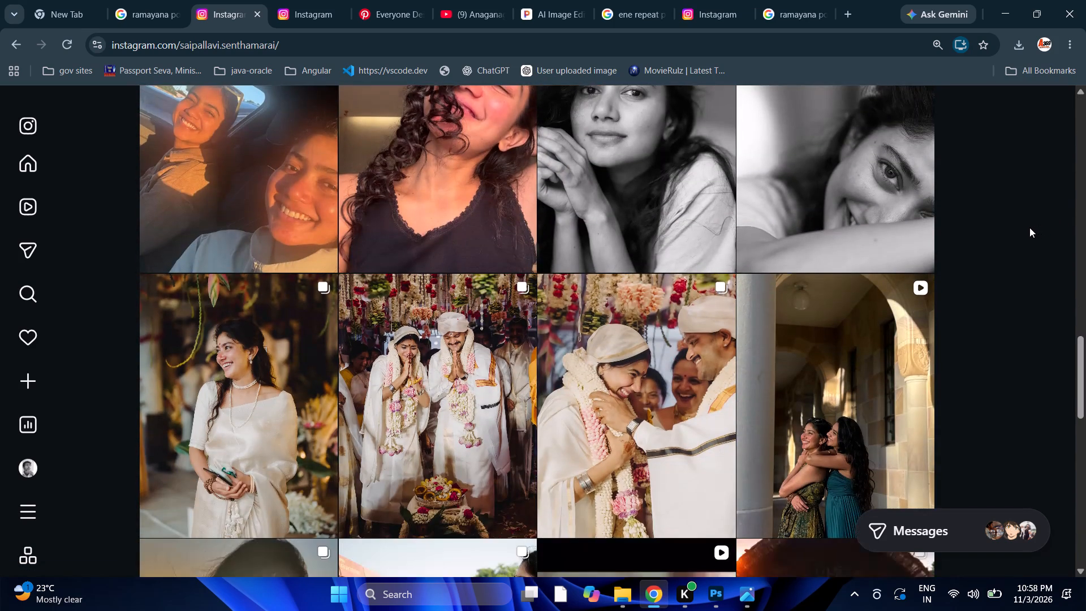
{"action": "scroll", "coordinate": [1029, 227], "scroll_direction": "down", "scroll_amount": 1}
{"action": "scroll", "coordinate": [1027, 229], "scroll_direction": "up", "scroll_amount": 19}
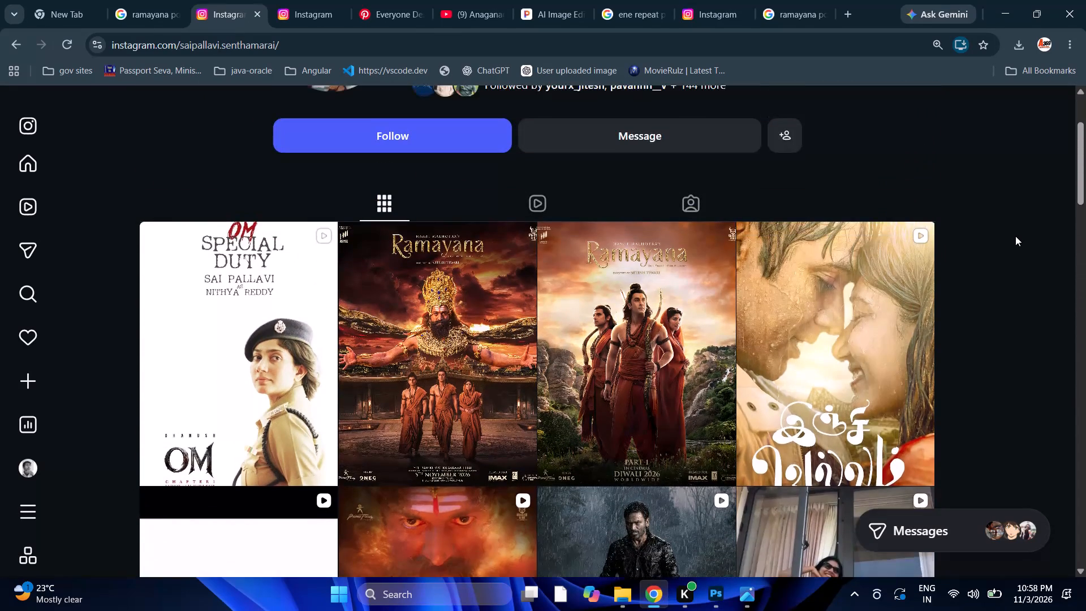
{"action": "scroll", "coordinate": [666, 320], "scroll_direction": "down", "scroll_amount": 2}
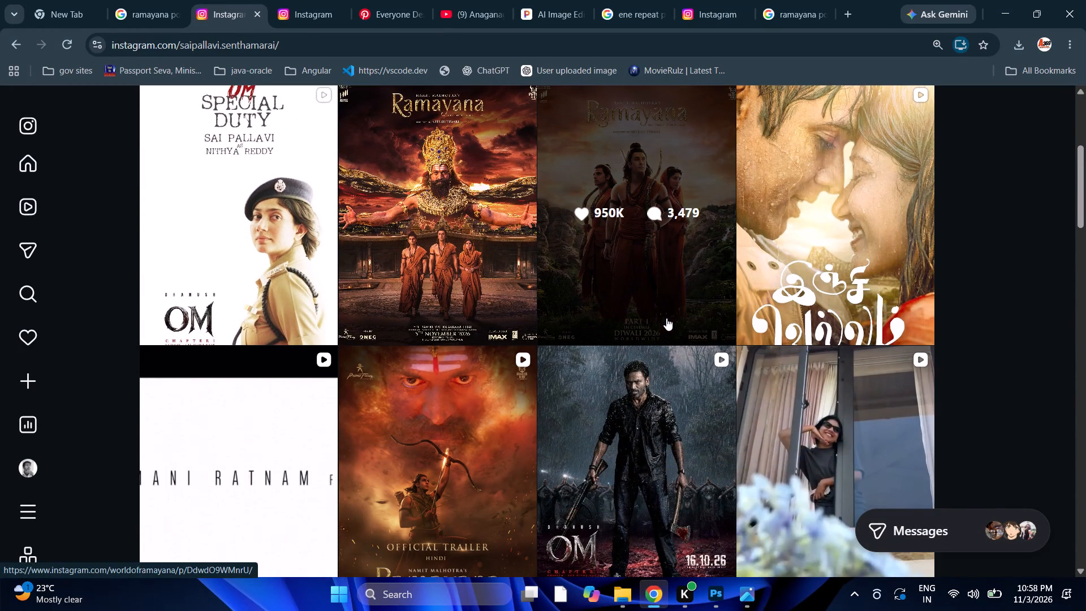
{"action": "left_click", "coordinate": [670, 284]}
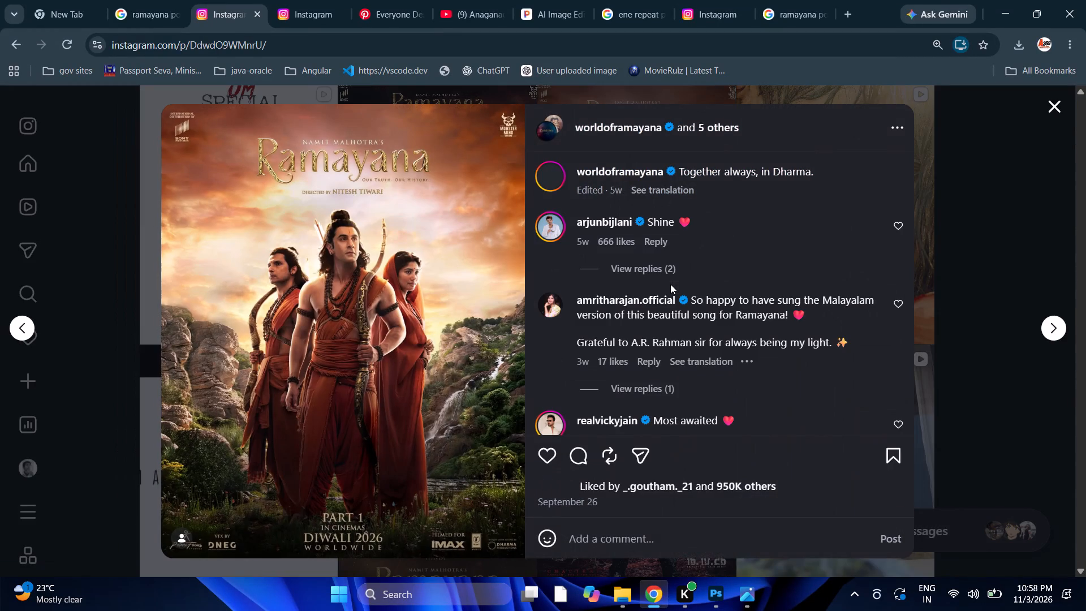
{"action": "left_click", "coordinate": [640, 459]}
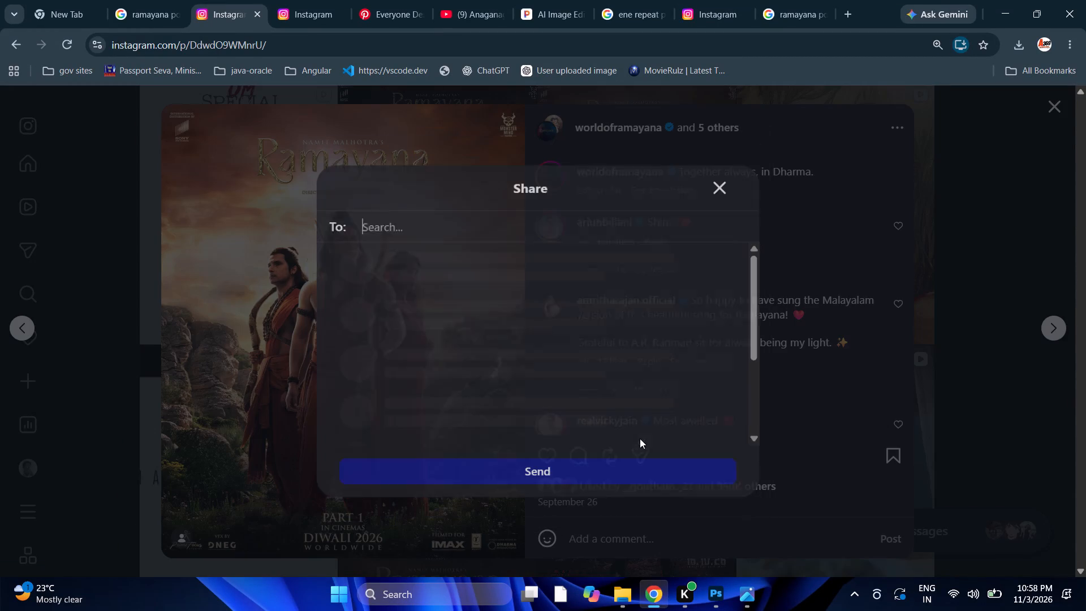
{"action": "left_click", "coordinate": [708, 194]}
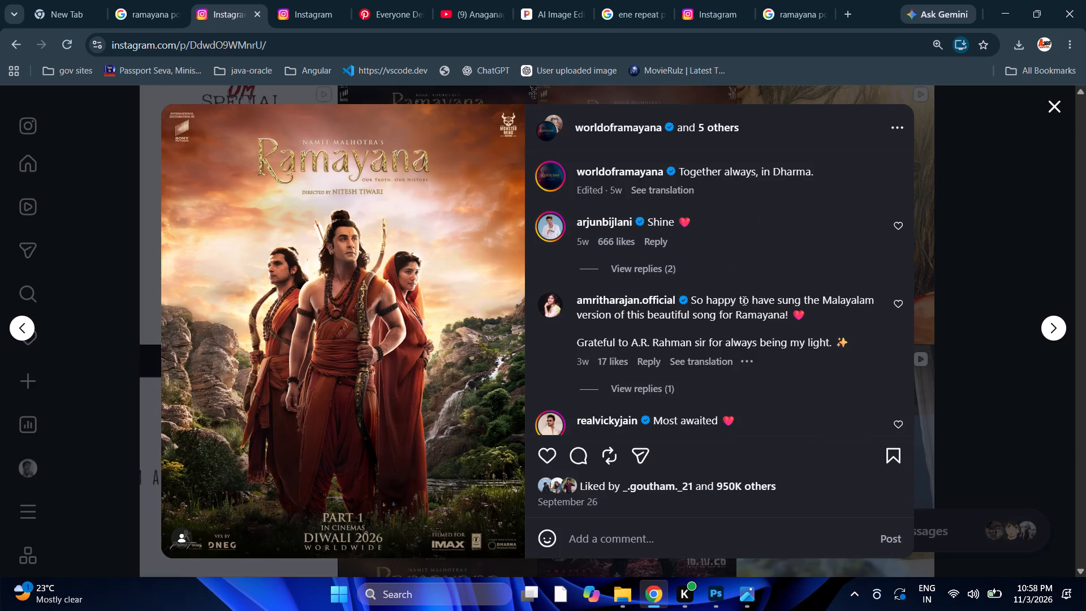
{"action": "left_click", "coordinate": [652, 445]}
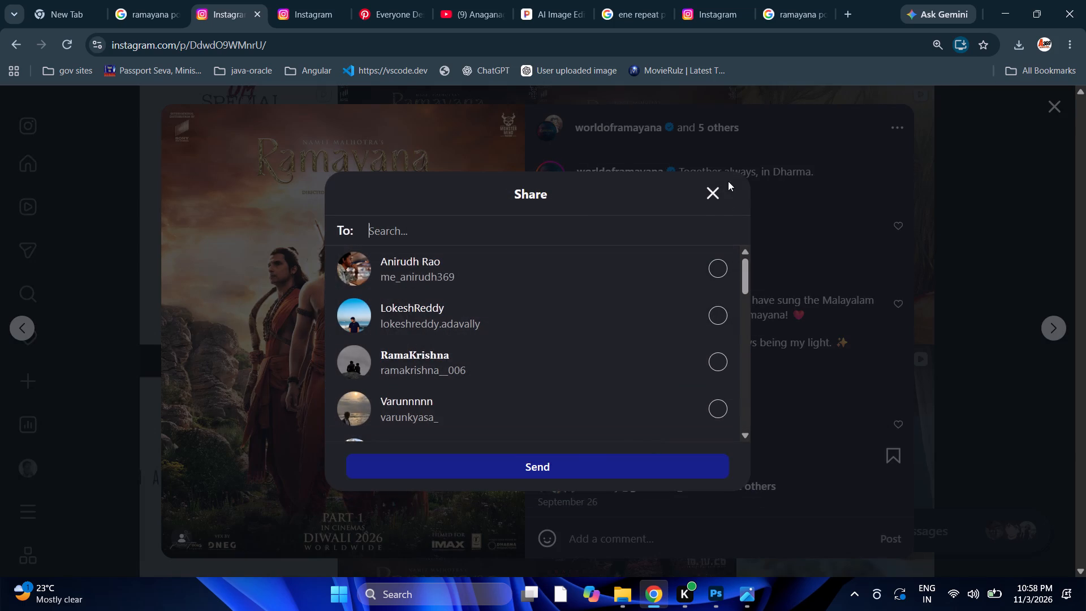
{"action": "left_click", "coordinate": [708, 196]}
Copy the link of the open worldoframayana poster post.
{"action": "left_click", "coordinate": [906, 128]}
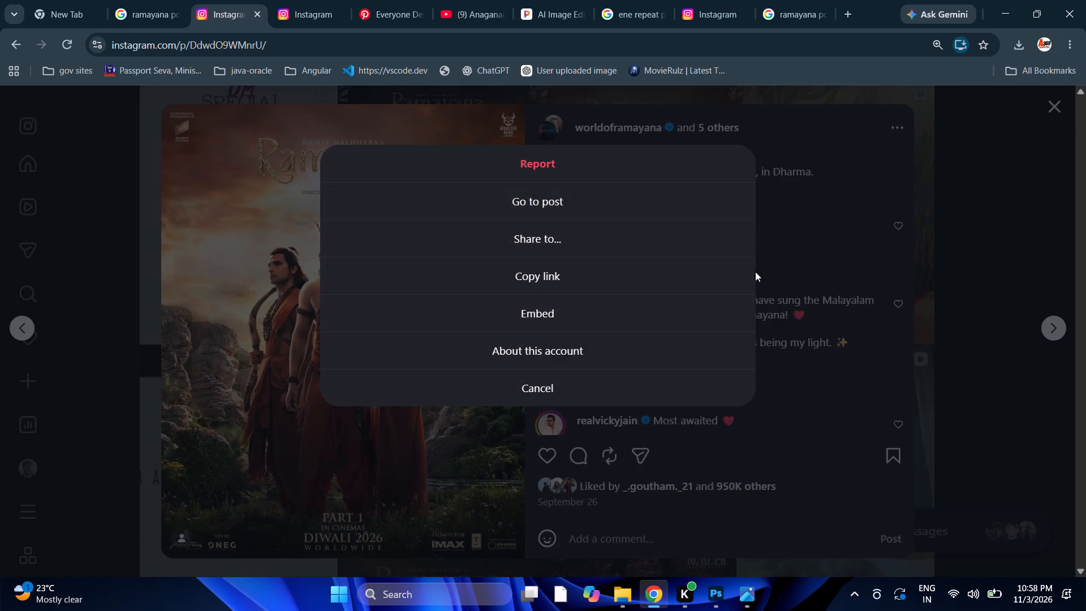
{"action": "left_click", "coordinate": [555, 267]}
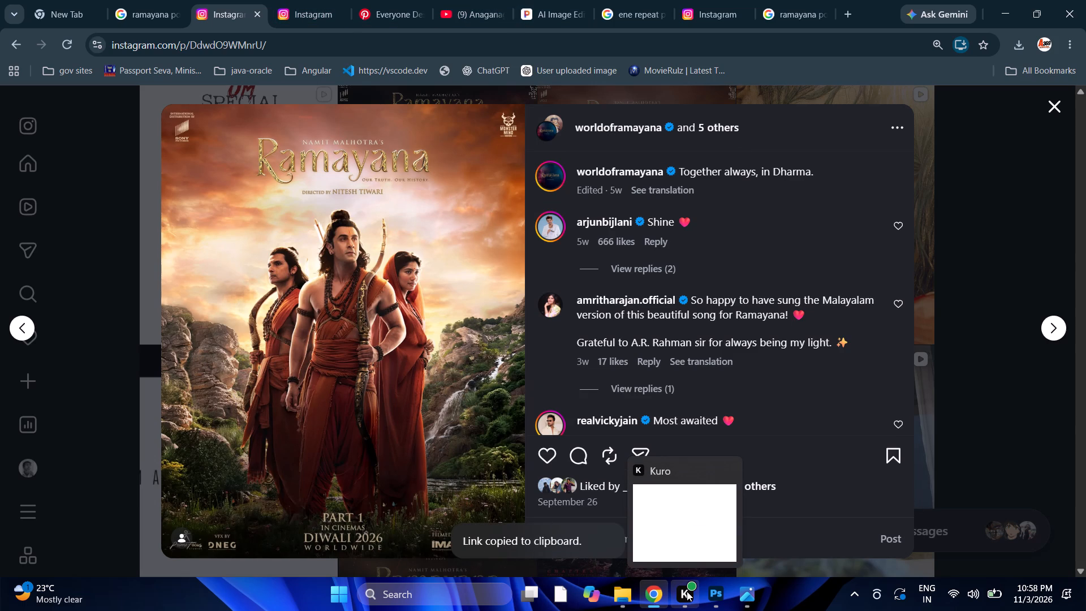
In the Google ramayana poster tab, search for "save from yt", check the SnapYT downloader page and return to the results.
{"action": "left_click", "coordinate": [811, 0]}
{"action": "left_click", "coordinate": [515, 45]}
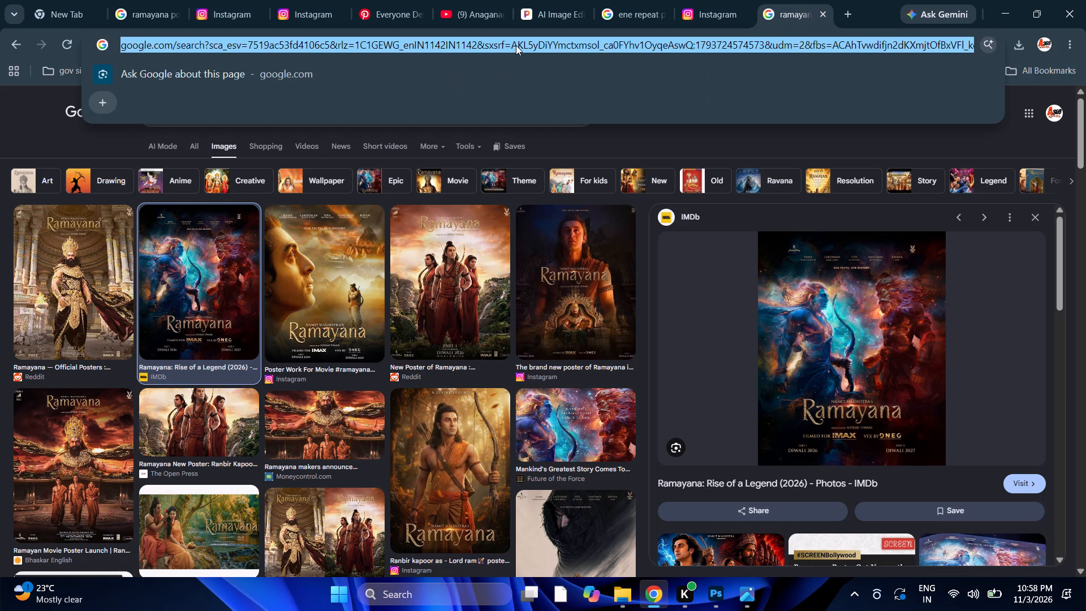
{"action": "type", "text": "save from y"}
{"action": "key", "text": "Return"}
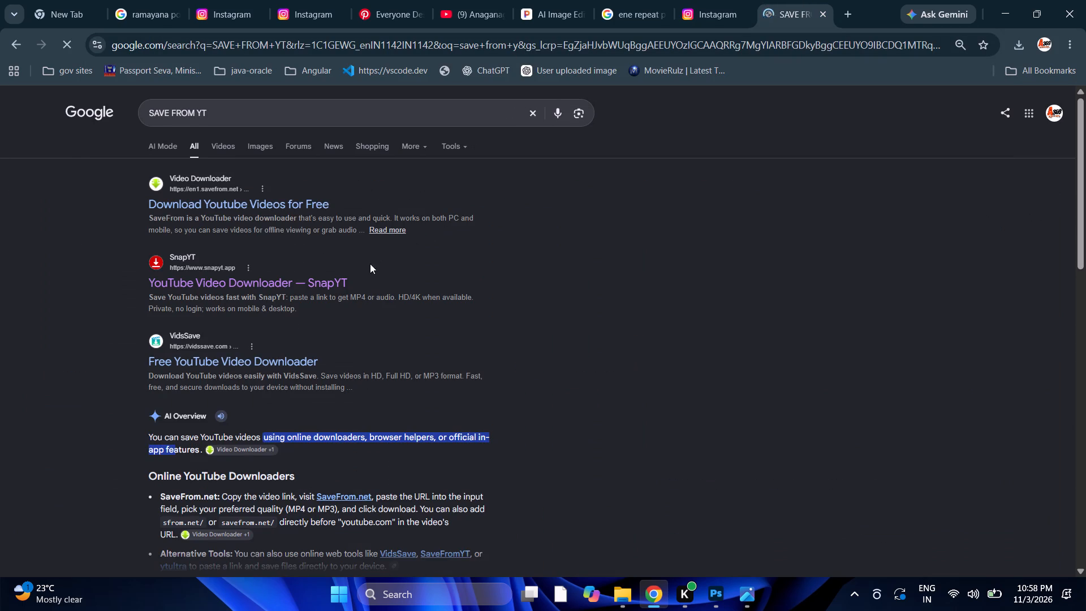
{"action": "left_click", "coordinate": [281, 284]}
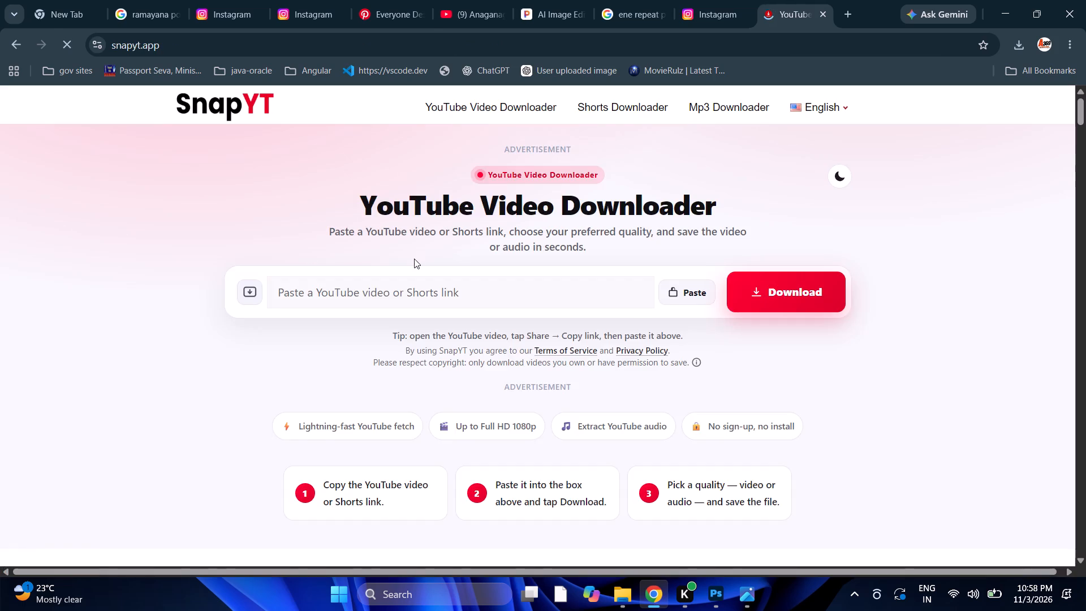
{"action": "left_click", "coordinate": [21, 46]}
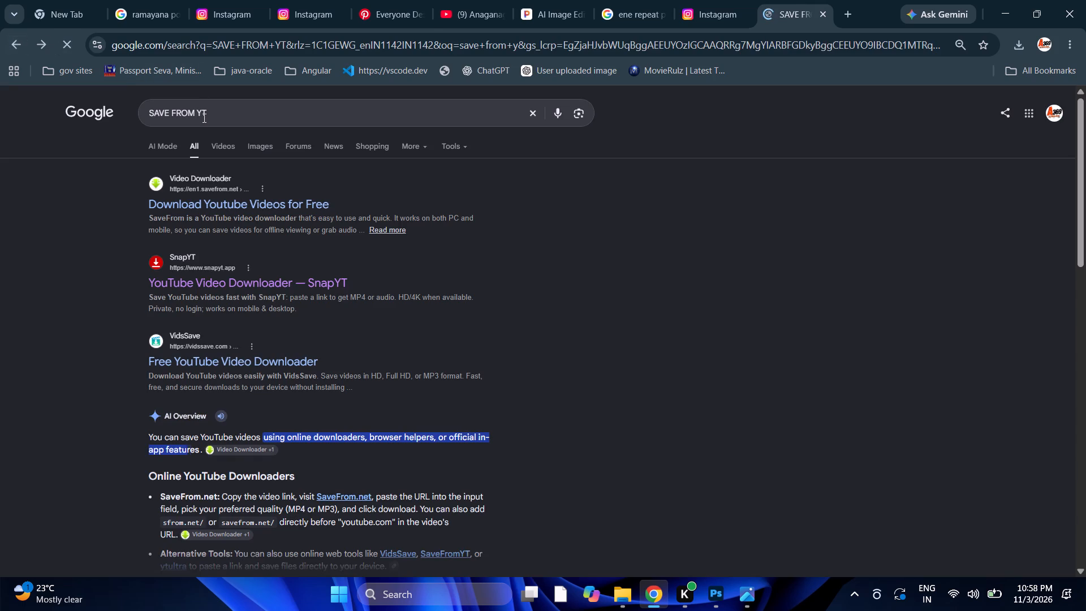
Change the Google search to "save from insta" and open the SaveInsta downloader result.
{"action": "double_click", "coordinate": [202, 118]}
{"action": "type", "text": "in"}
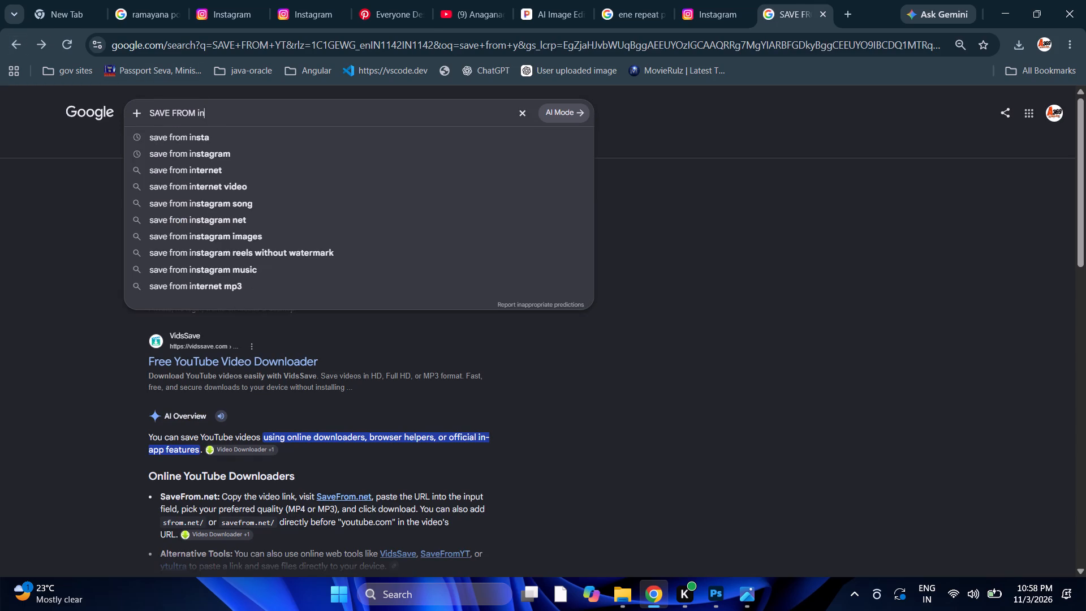
{"action": "left_click", "coordinate": [206, 135]}
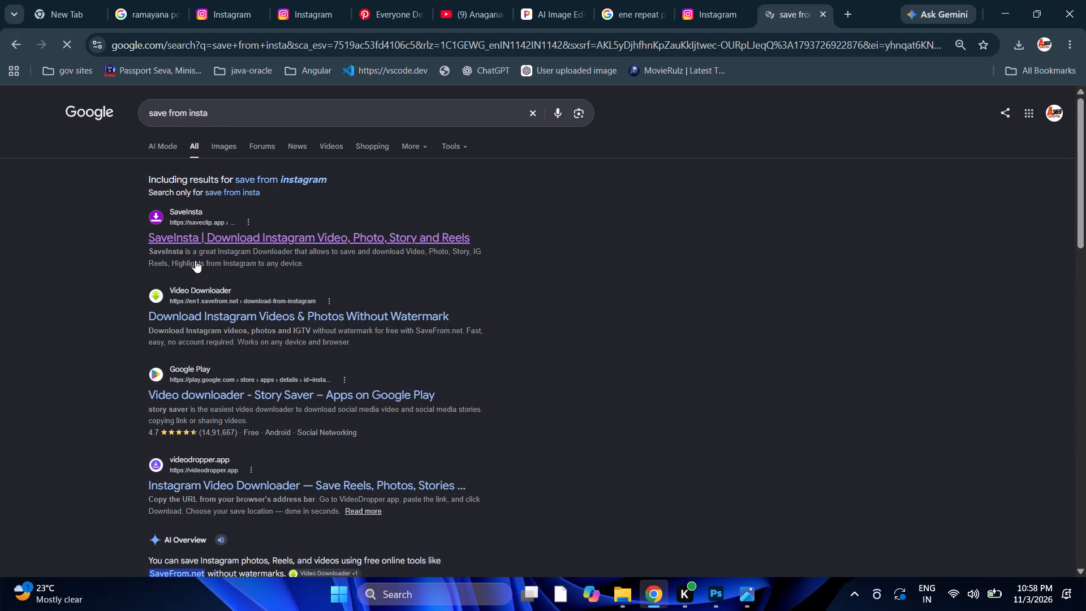
{"action": "left_click", "coordinate": [211, 234]}
Submit the copied Instagram post link to the SaveClip downloader and download the Ramayana poster image at 1350x1687.
{"action": "left_click", "coordinate": [390, 287]}
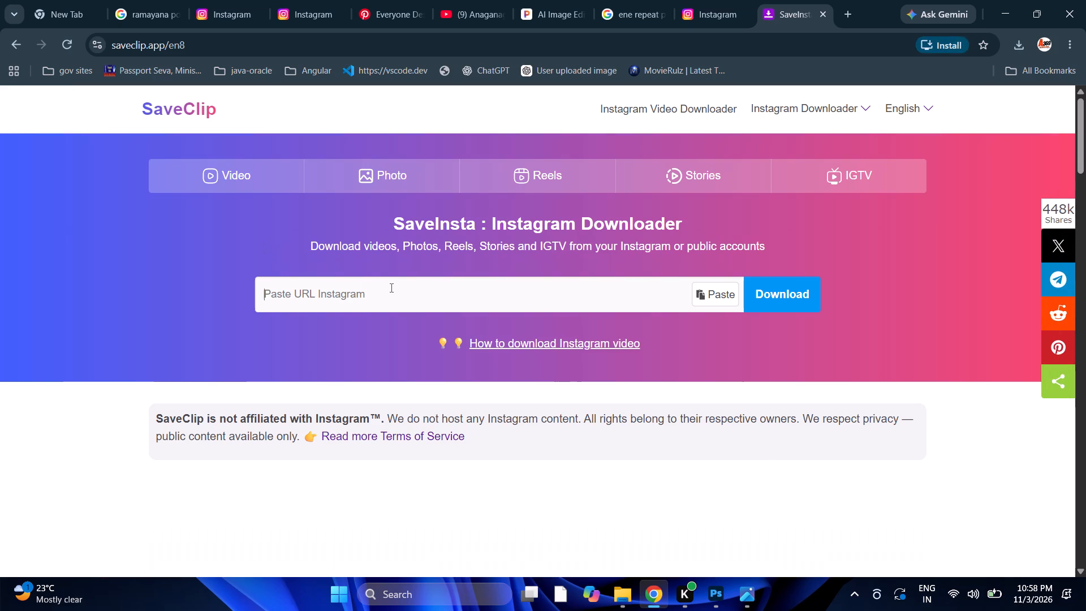
{"action": "key", "text": "ctrl+v"}
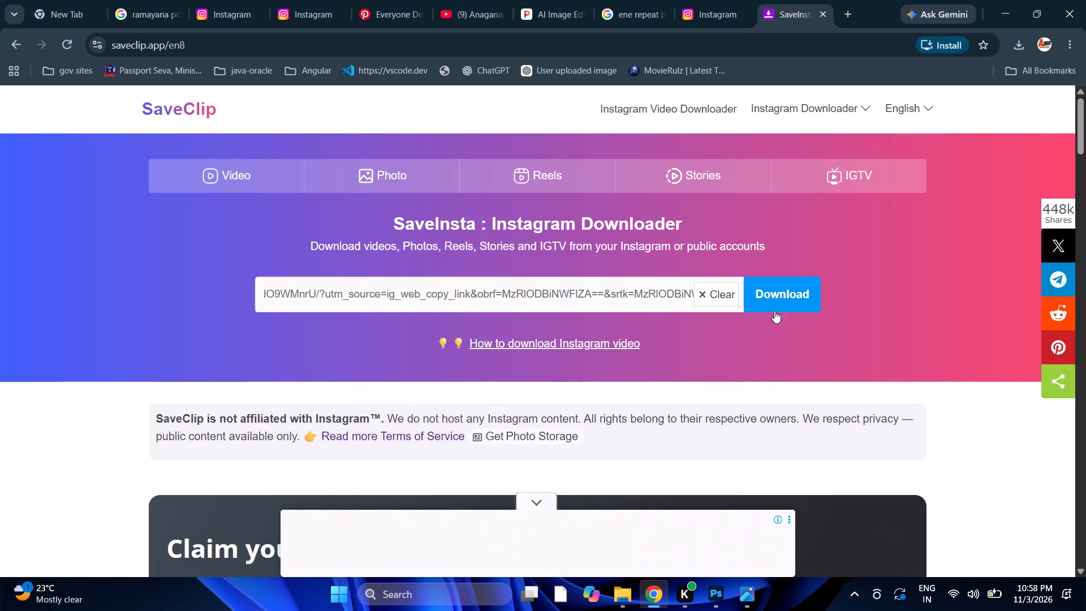
{"action": "left_click", "coordinate": [774, 311]}
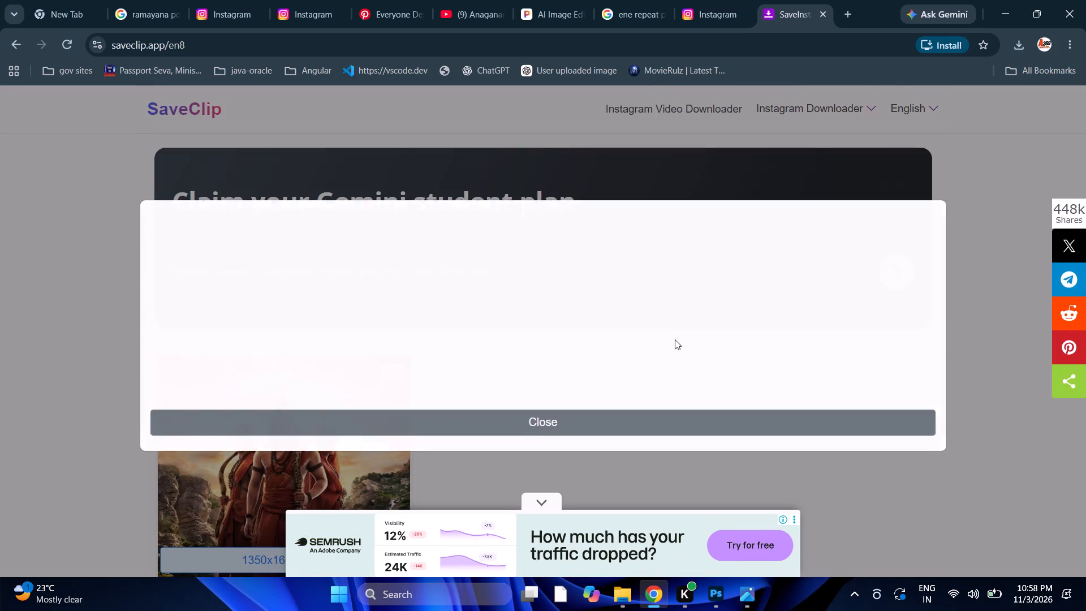
{"action": "left_click", "coordinate": [648, 438]}
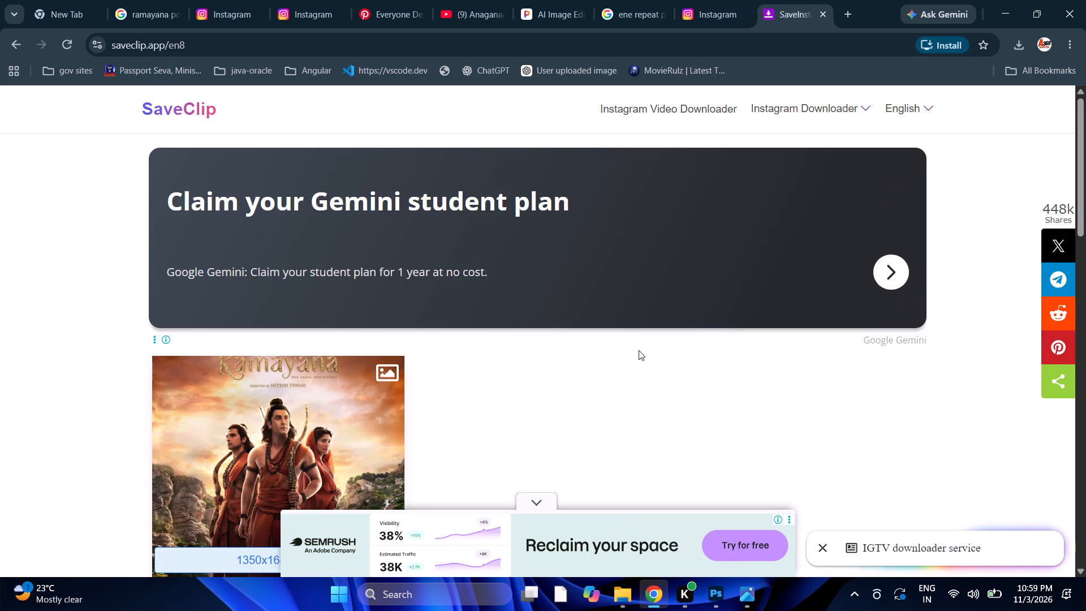
{"action": "scroll", "coordinate": [705, 457], "scroll_direction": "down", "scroll_amount": 5}
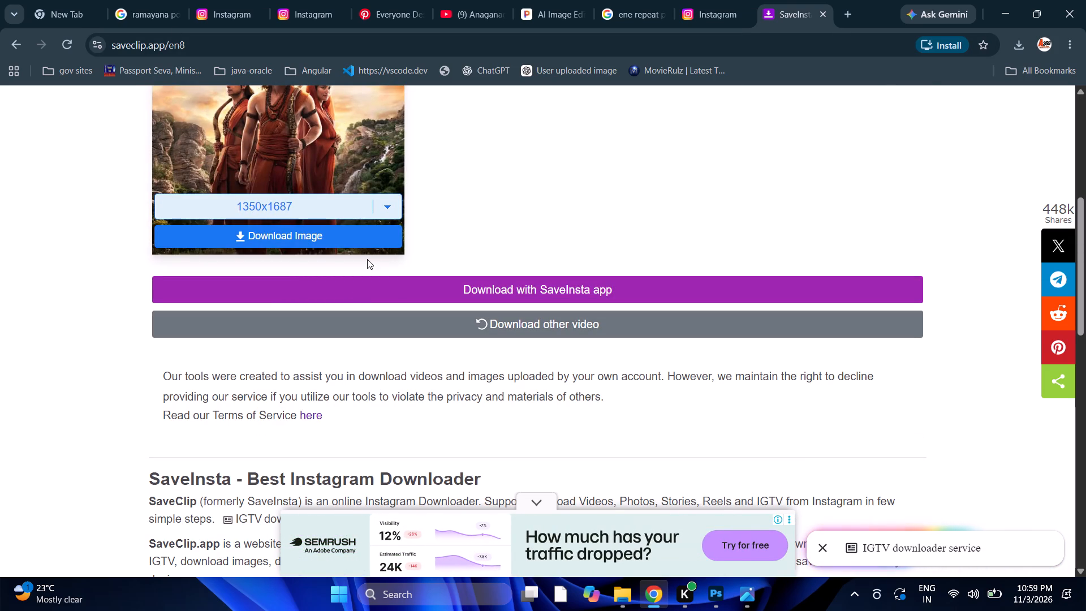
{"action": "left_click", "coordinate": [231, 244]}
{"action": "left_click", "coordinate": [645, 216]}
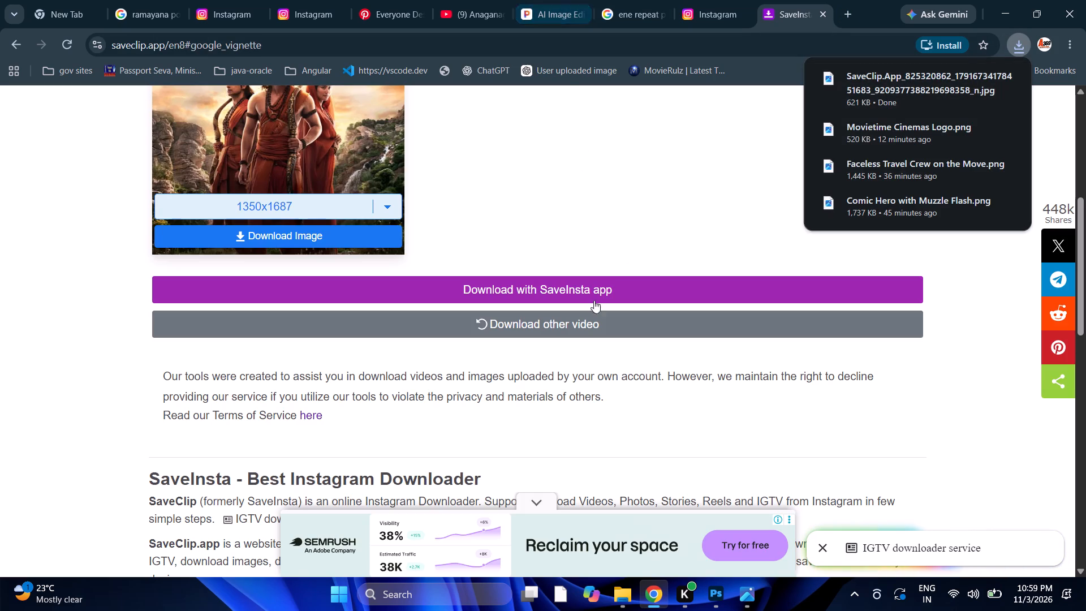
Switch to Photoshop and examine the overall layout of the Chap House movie-with-meal poster.
{"action": "left_click", "coordinate": [716, 596]}
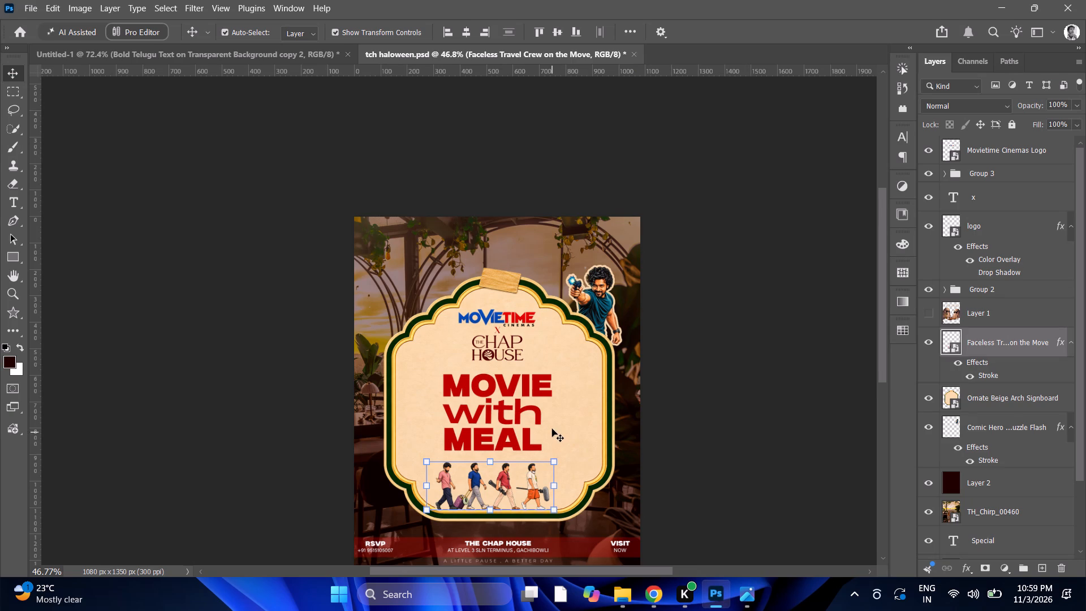
{"action": "scroll", "coordinate": [551, 425], "scroll_direction": "down", "scroll_amount": 6}
{"action": "scroll", "coordinate": [548, 425], "scroll_direction": "down", "scroll_amount": 5, "text": "alt"}
{"action": "scroll", "coordinate": [559, 433], "scroll_direction": "up", "scroll_amount": 4, "text": "alt"}
{"action": "scroll", "coordinate": [561, 433], "scroll_direction": "down", "scroll_amount": 6}
{"action": "scroll", "coordinate": [578, 329], "scroll_direction": "down", "scroll_amount": 2, "text": "alt"}
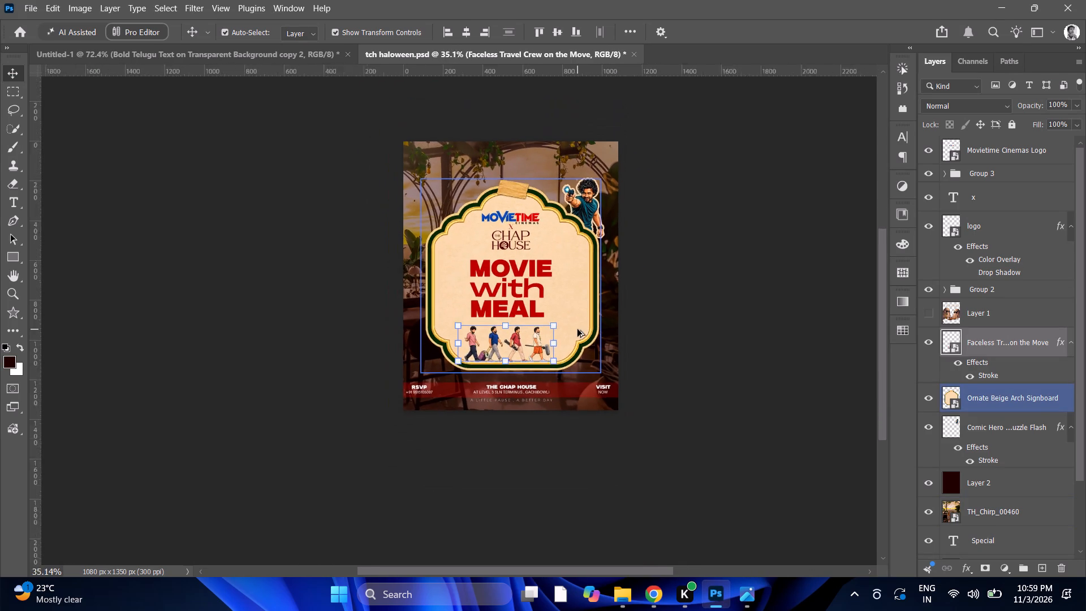
{"action": "scroll", "coordinate": [578, 329], "scroll_direction": "down", "scroll_amount": 1, "text": "alt"}
{"action": "scroll", "coordinate": [578, 329], "scroll_direction": "up", "scroll_amount": 8, "text": "alt"}
{"action": "scroll", "coordinate": [573, 308], "scroll_direction": "up", "scroll_amount": 5}
{"action": "scroll", "coordinate": [573, 308], "scroll_direction": "down", "scroll_amount": 4, "text": "alt"}
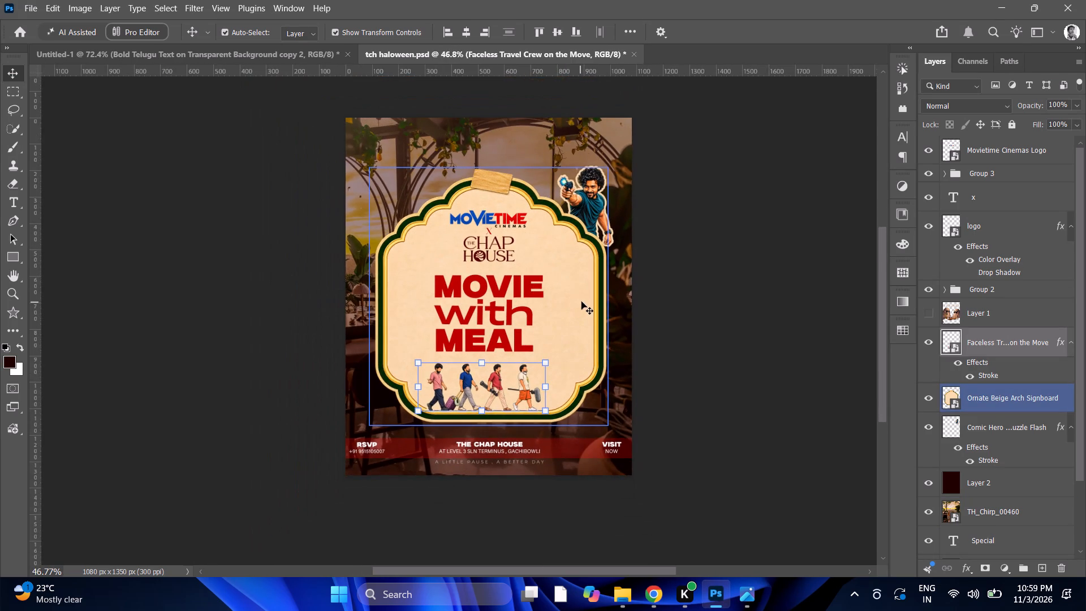
{"action": "scroll", "coordinate": [575, 301], "scroll_direction": "up", "scroll_amount": 4}
{"action": "scroll", "coordinate": [187, 170], "scroll_direction": "down", "scroll_amount": 2, "text": "alt"}
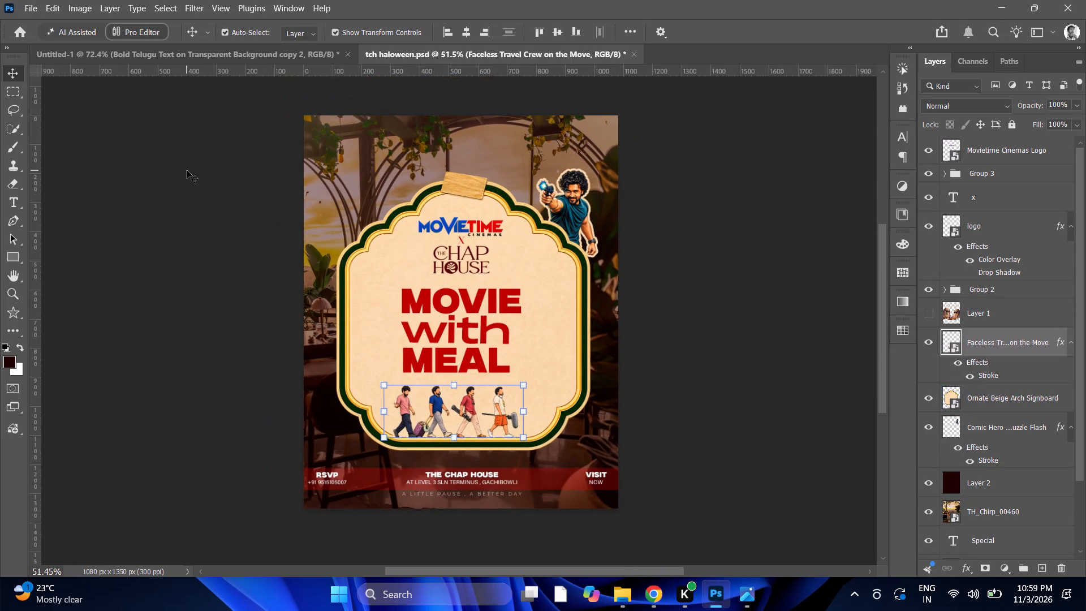
{"action": "scroll", "coordinate": [187, 170], "scroll_direction": "up", "scroll_amount": 1, "text": "alt"}
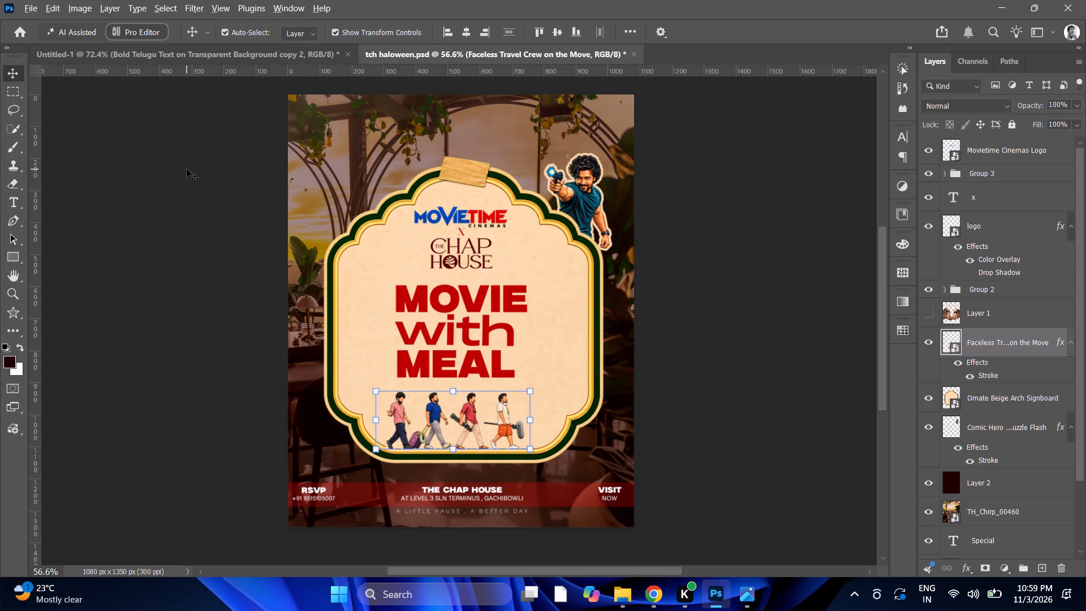
{"action": "scroll", "coordinate": [187, 169], "scroll_direction": "down", "scroll_amount": 2, "text": "alt"}
{"action": "scroll", "coordinate": [187, 169], "scroll_direction": "up", "scroll_amount": 1, "text": "alt"}
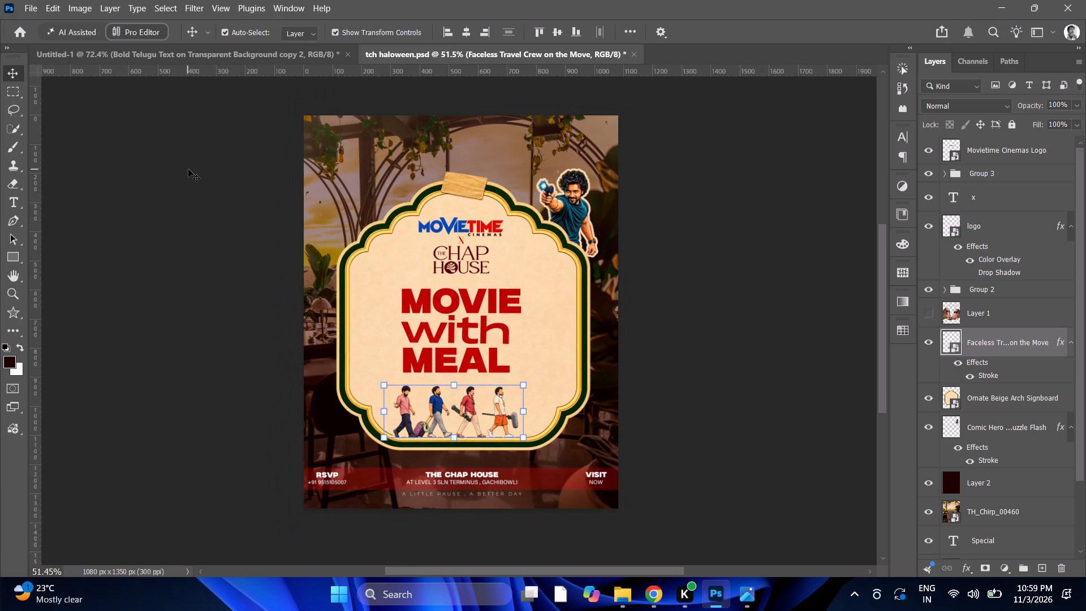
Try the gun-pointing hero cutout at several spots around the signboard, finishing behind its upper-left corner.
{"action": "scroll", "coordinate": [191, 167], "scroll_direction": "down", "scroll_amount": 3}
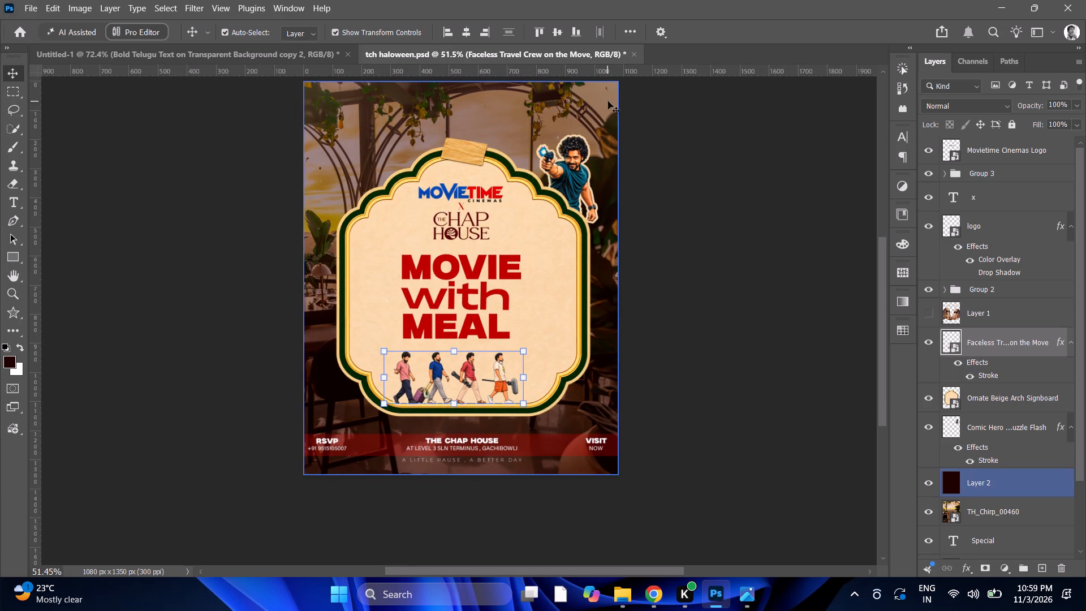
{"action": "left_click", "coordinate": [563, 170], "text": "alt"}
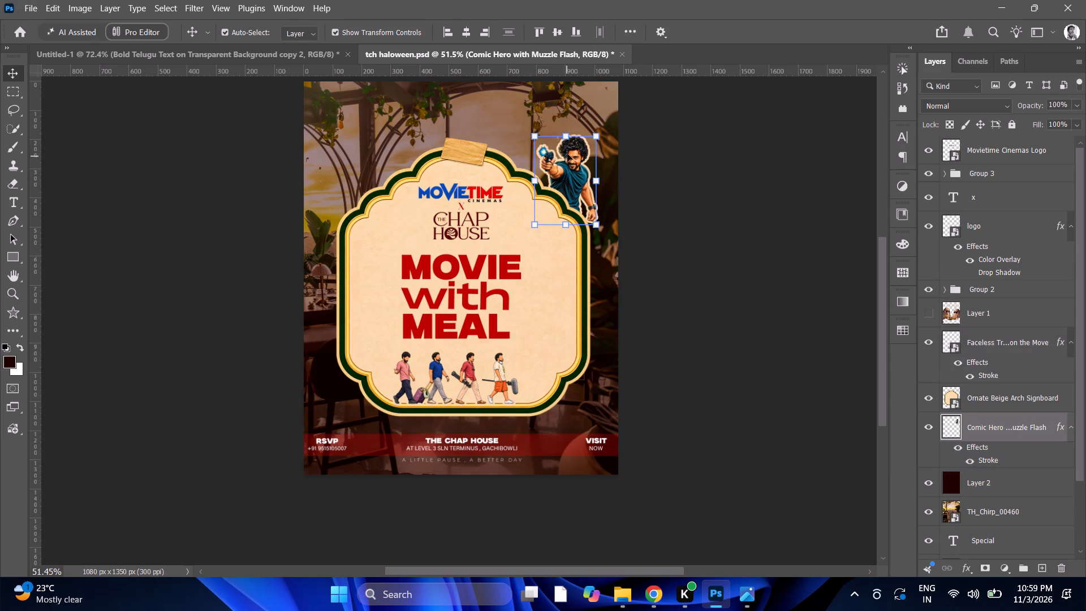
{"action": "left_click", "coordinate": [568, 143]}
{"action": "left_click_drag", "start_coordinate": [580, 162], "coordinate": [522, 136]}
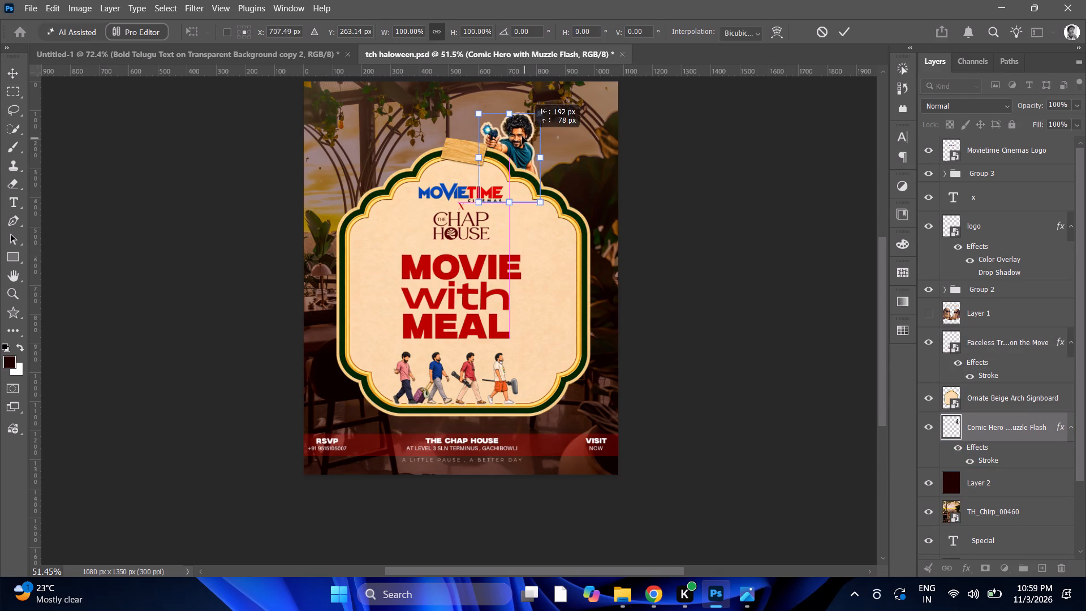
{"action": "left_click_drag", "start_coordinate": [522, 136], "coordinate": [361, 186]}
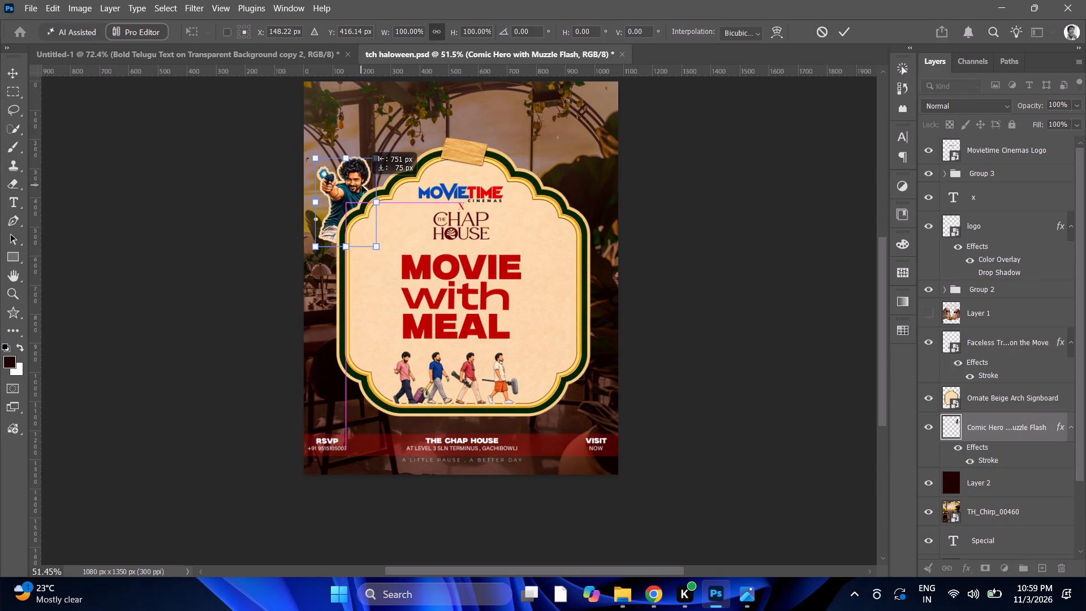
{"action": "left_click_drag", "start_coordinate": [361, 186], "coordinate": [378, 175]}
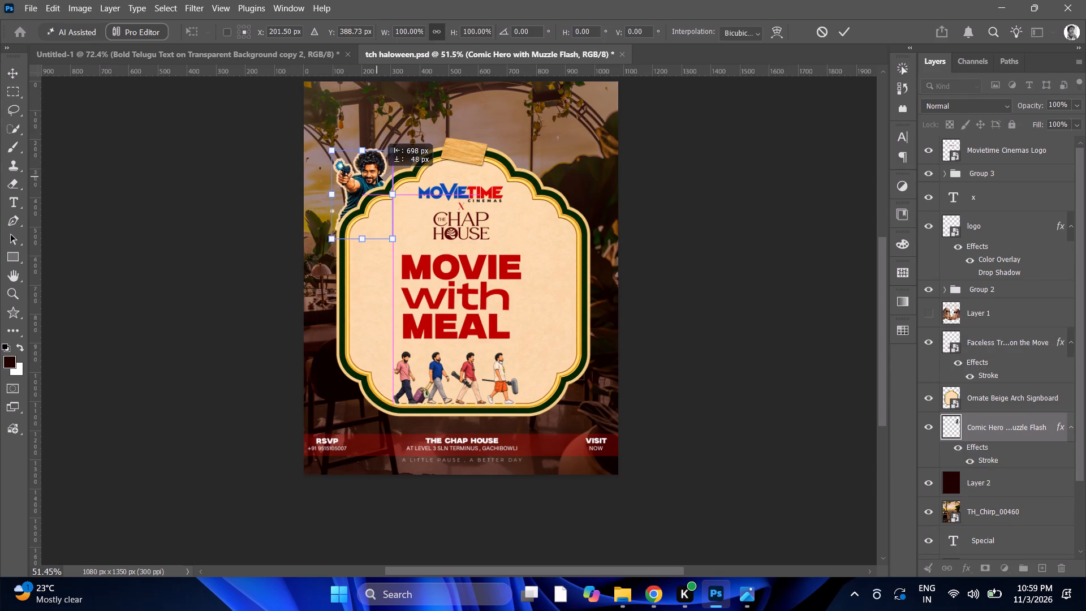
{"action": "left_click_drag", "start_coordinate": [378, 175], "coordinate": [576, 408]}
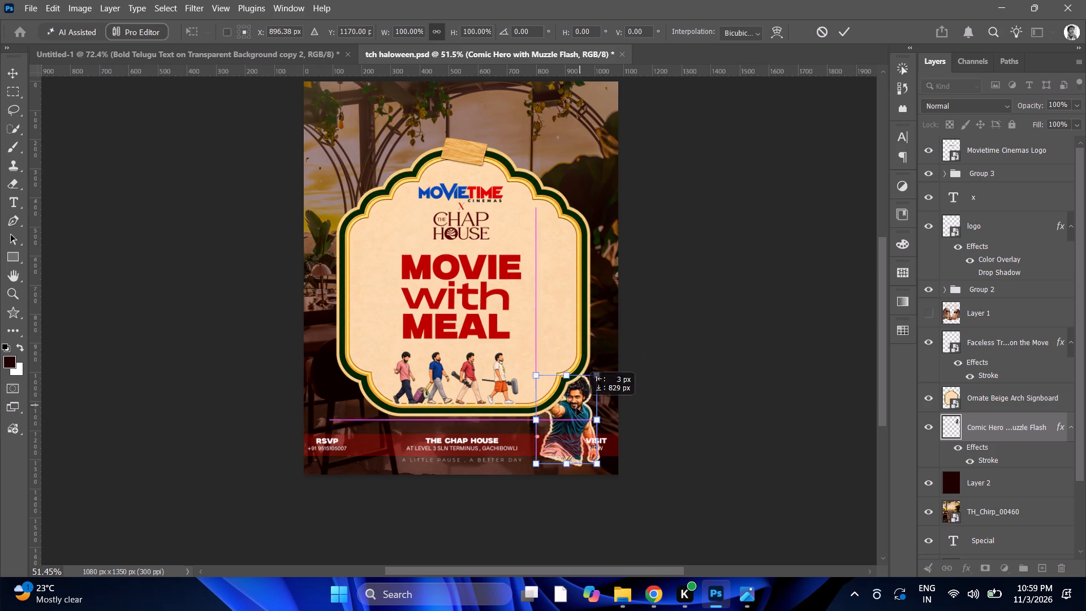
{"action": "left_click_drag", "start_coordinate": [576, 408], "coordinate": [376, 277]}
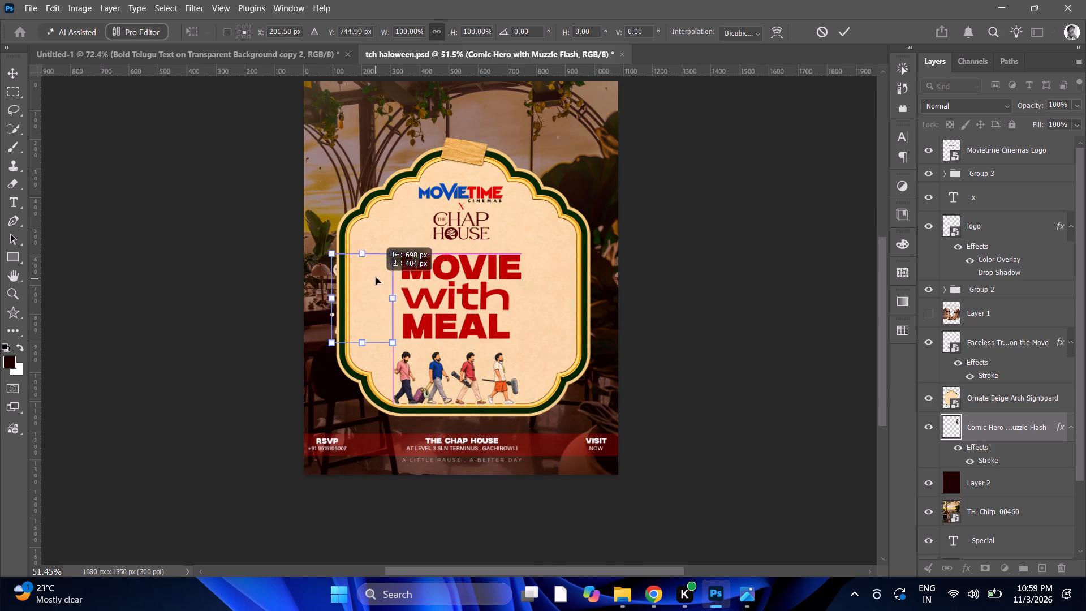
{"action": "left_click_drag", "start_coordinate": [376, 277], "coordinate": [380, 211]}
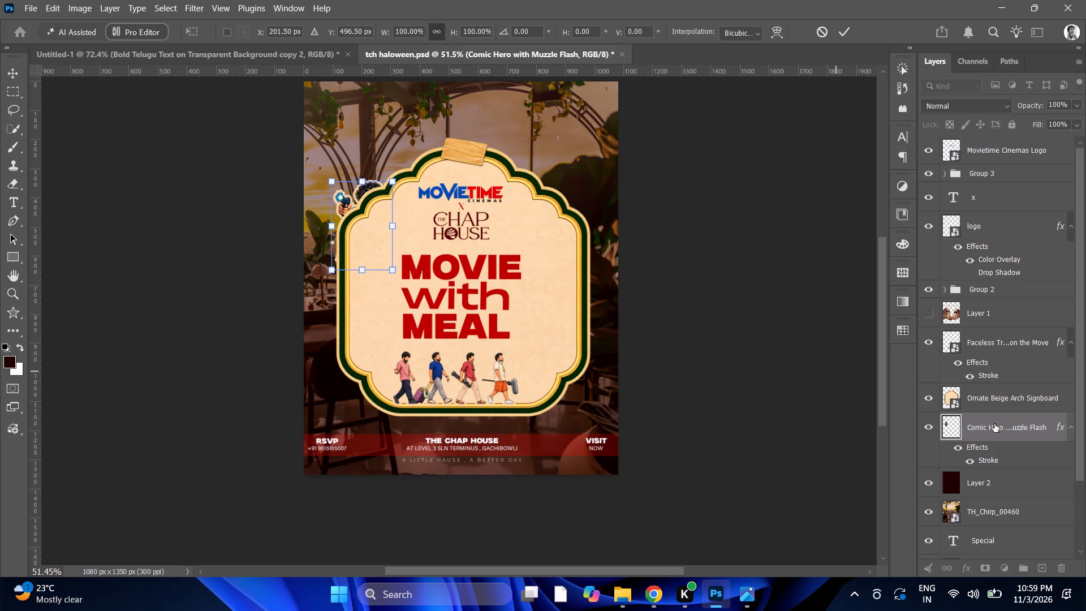
Move the Comic Hero layer above the Ornate Beige Arch Signboard layer.
{"action": "left_click_drag", "start_coordinate": [994, 424], "coordinate": [997, 388]}
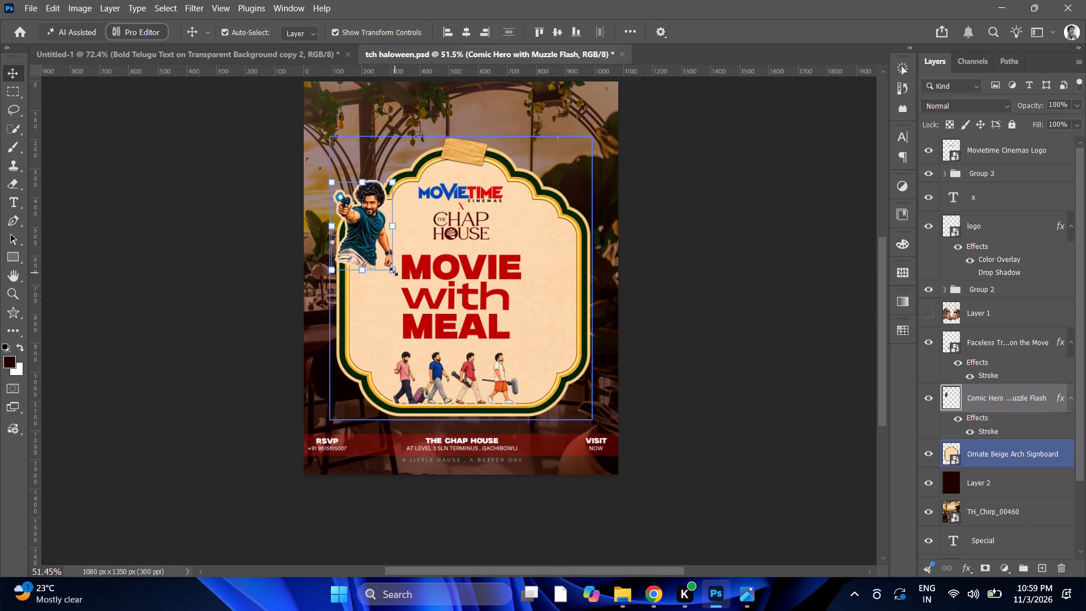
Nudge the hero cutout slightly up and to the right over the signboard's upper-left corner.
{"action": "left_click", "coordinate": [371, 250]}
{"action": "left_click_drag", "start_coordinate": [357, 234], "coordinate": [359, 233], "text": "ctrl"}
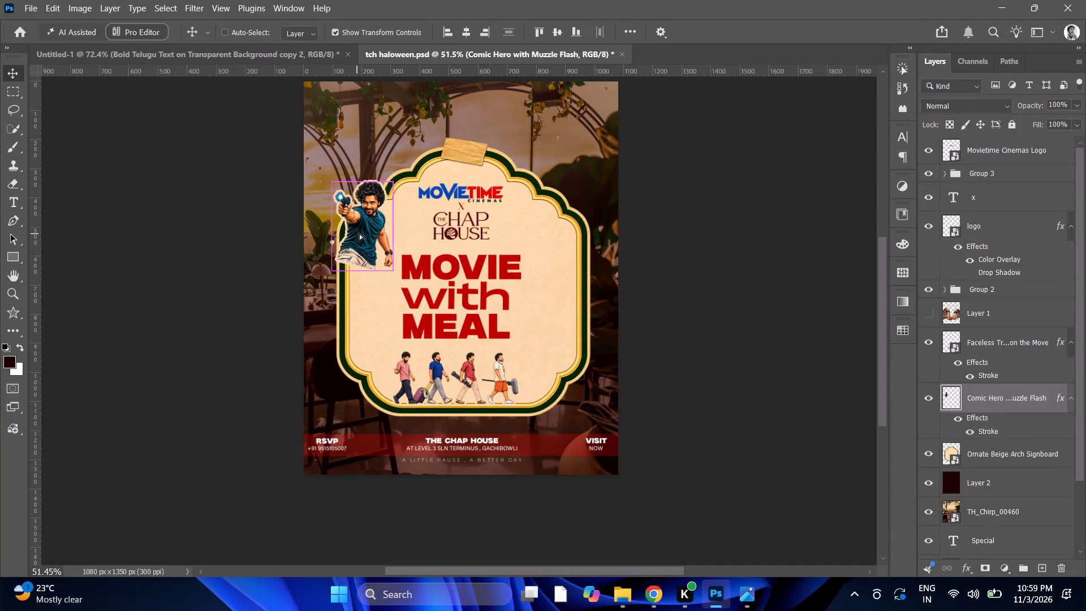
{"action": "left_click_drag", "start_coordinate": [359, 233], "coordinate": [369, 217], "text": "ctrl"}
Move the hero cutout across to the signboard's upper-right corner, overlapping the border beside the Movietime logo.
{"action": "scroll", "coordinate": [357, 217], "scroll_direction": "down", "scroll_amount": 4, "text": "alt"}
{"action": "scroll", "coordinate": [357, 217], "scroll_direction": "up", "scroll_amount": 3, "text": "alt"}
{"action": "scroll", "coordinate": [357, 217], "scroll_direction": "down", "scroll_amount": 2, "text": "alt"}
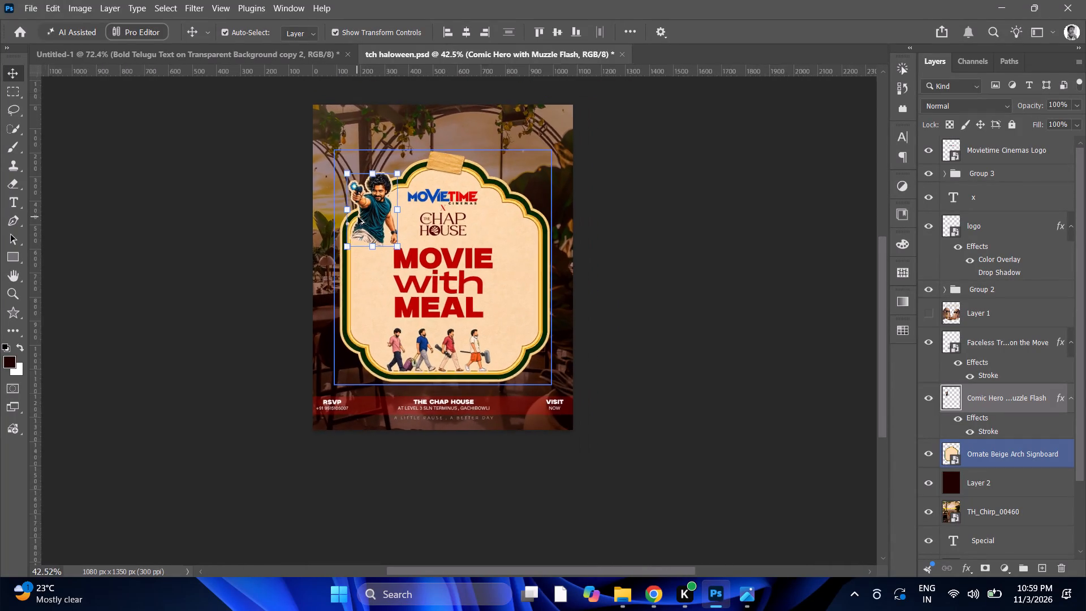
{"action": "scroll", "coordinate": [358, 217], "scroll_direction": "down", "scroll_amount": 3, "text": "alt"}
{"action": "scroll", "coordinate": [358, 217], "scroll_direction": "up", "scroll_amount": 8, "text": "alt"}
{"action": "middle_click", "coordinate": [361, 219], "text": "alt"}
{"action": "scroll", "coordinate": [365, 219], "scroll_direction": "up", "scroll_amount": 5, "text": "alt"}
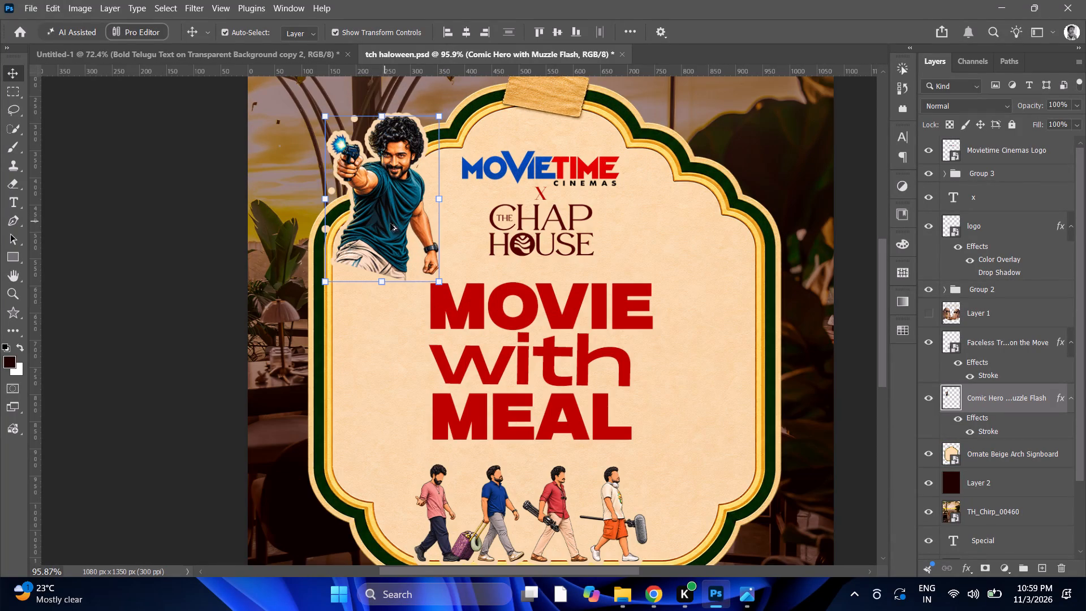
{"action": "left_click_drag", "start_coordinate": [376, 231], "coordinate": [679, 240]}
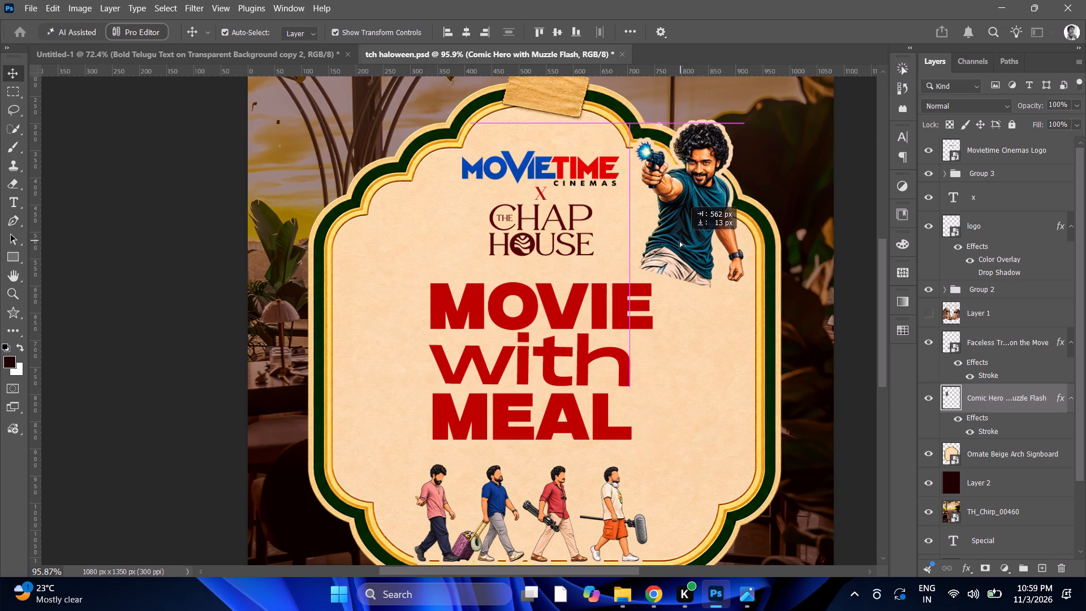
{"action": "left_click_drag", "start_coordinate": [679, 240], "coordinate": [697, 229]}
Examine the whole poster's balance with the hero cutout at the signboard's upper-right corner.
{"action": "scroll", "coordinate": [697, 229], "scroll_direction": "down", "scroll_amount": 5, "text": "alt"}
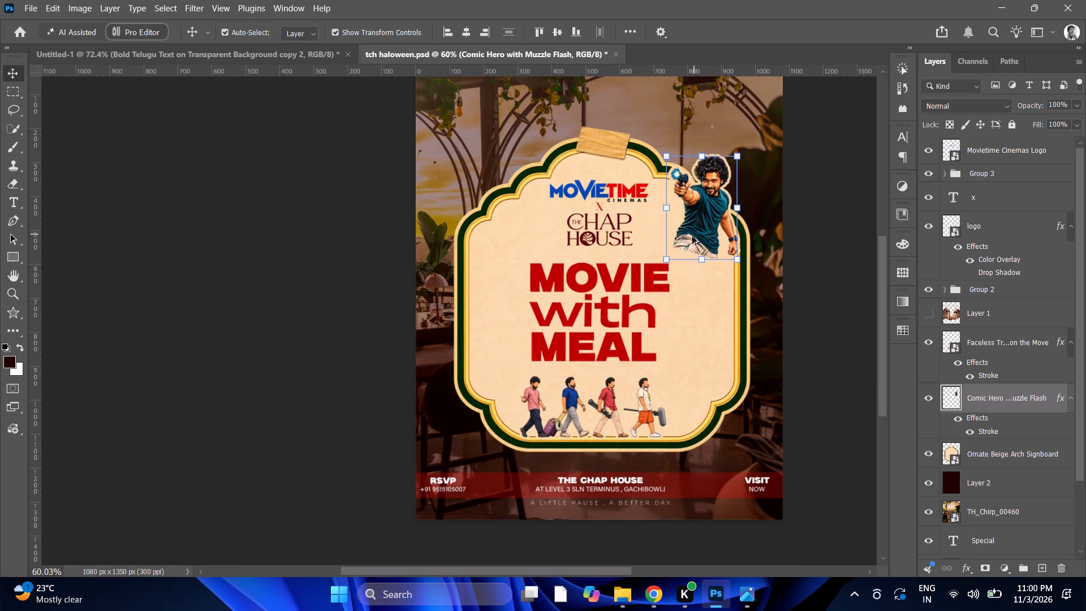
{"action": "scroll", "coordinate": [682, 325], "scroll_direction": "down", "scroll_amount": 3, "text": "alt"}
{"action": "scroll", "coordinate": [738, 271], "scroll_direction": "down", "scroll_amount": 3}
{"action": "scroll", "coordinate": [738, 271], "scroll_direction": "down", "scroll_amount": 2, "text": "alt"}
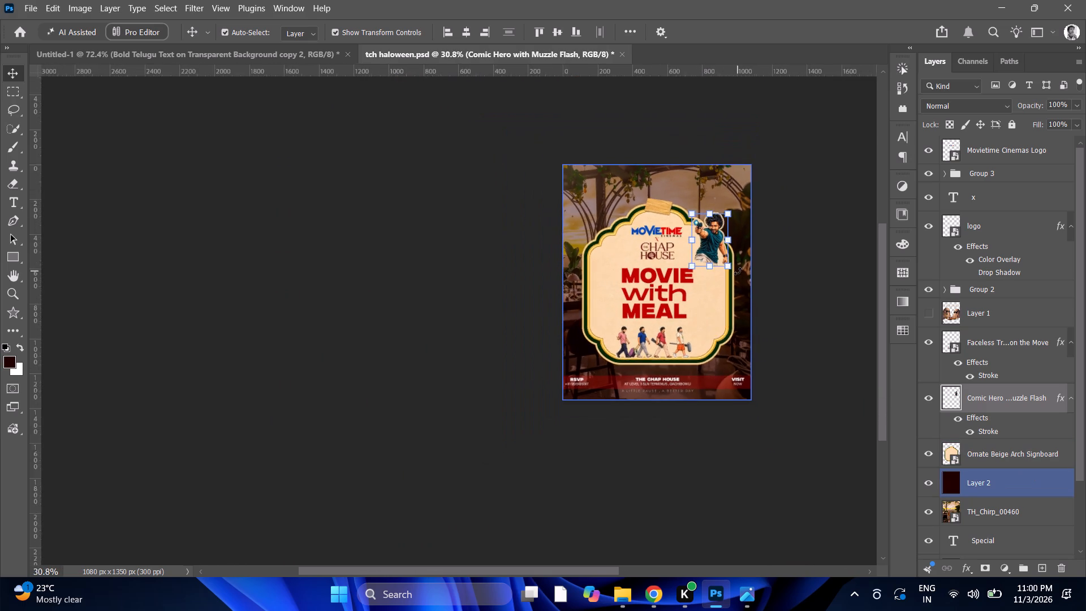
{"action": "scroll", "coordinate": [738, 271], "scroll_direction": "up", "scroll_amount": 9, "text": "alt"}
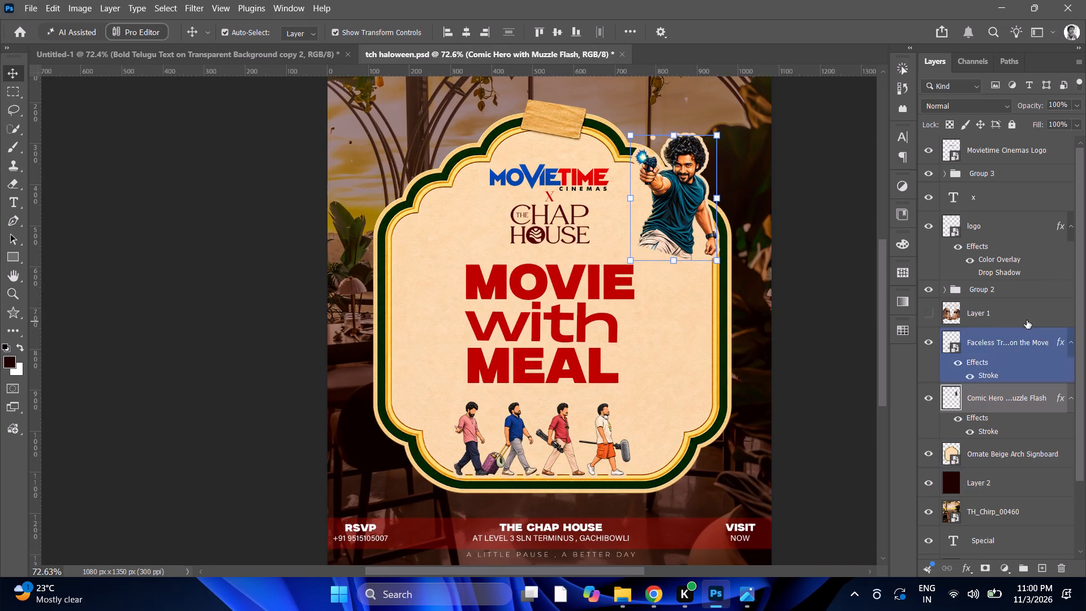
{"action": "left_click", "coordinate": [1027, 320]}
{"action": "scroll", "coordinate": [729, 234], "scroll_direction": "down", "scroll_amount": 7, "text": "alt"}
{"action": "scroll", "coordinate": [762, 242], "scroll_direction": "up", "scroll_amount": 1, "text": "alt"}
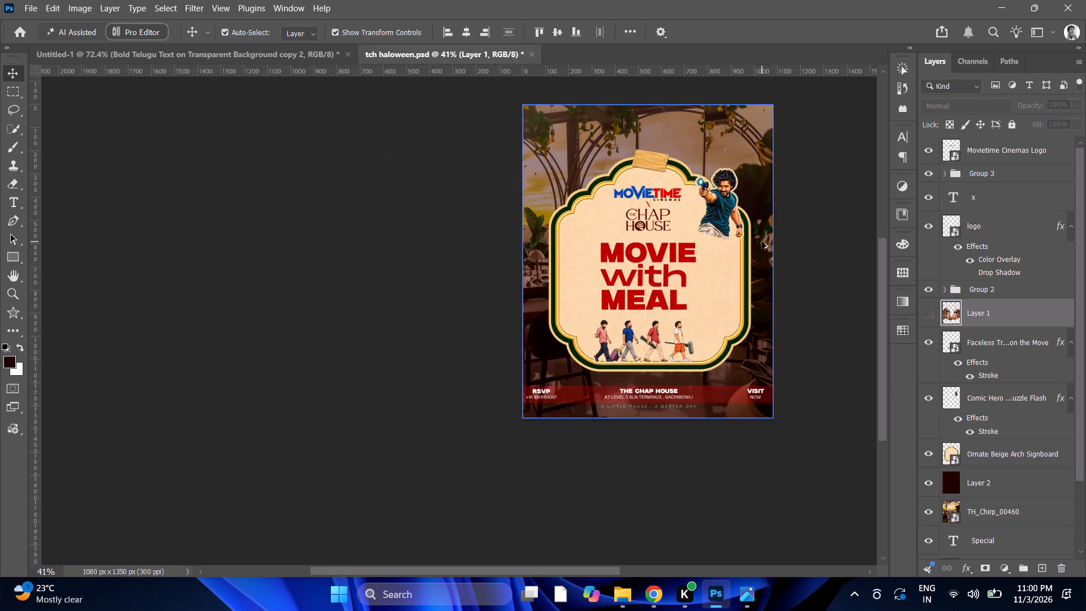
{"action": "scroll", "coordinate": [762, 242], "scroll_direction": "up", "scroll_amount": 1, "text": "alt"}
{"action": "left_click_drag", "start_coordinate": [591, 571], "coordinate": [610, 571]}
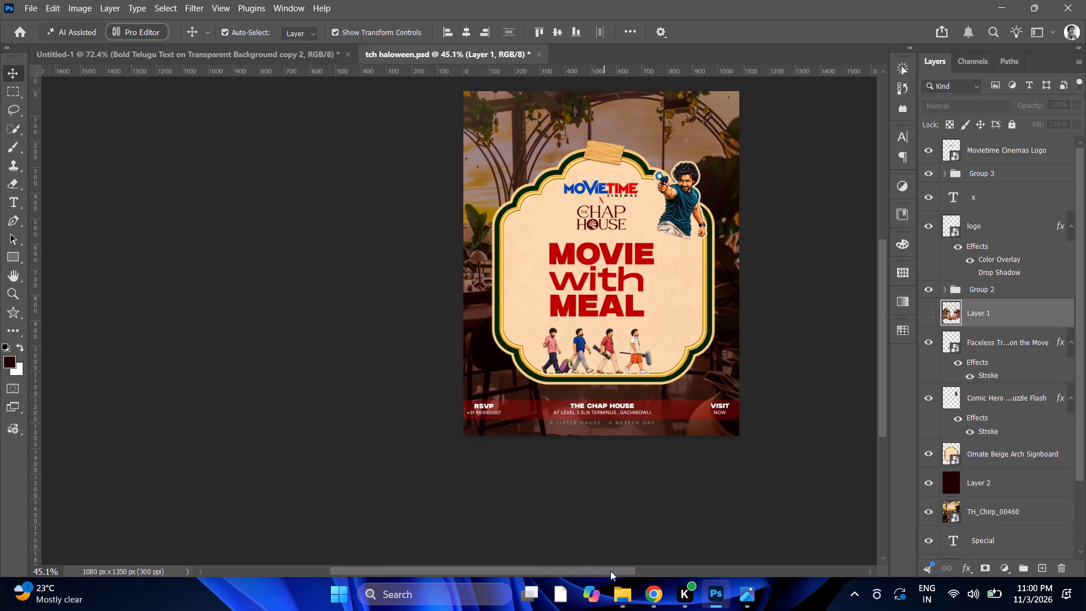
{"action": "left_click_drag", "start_coordinate": [610, 571], "coordinate": [636, 567]}
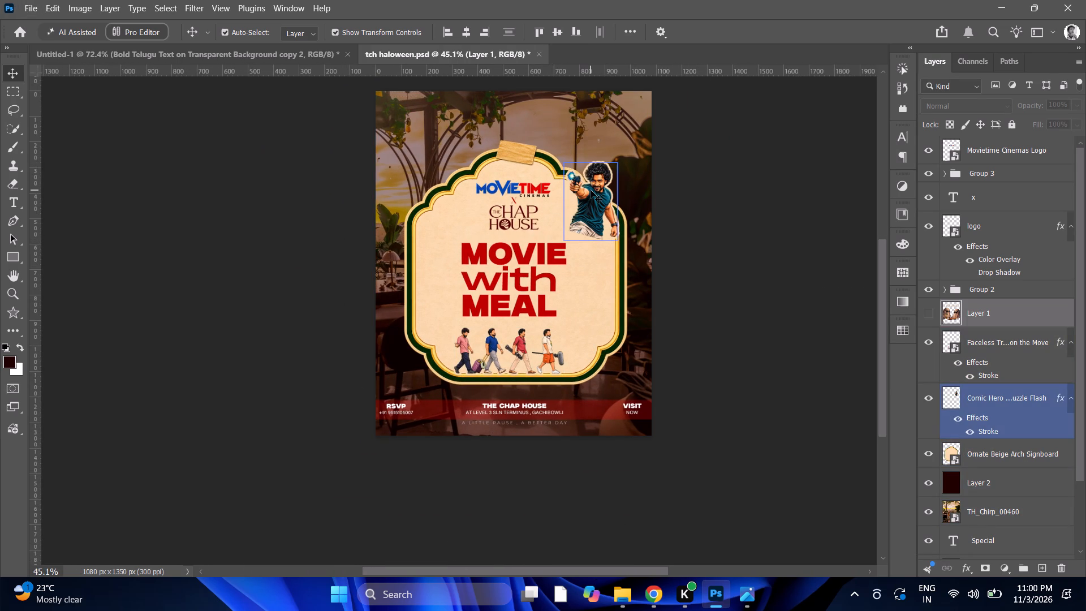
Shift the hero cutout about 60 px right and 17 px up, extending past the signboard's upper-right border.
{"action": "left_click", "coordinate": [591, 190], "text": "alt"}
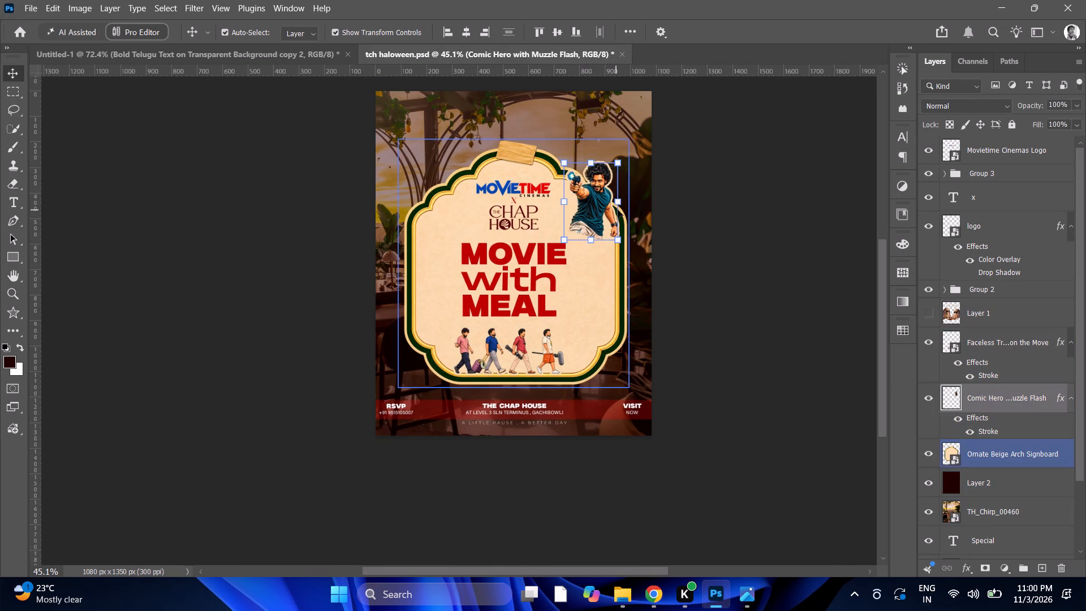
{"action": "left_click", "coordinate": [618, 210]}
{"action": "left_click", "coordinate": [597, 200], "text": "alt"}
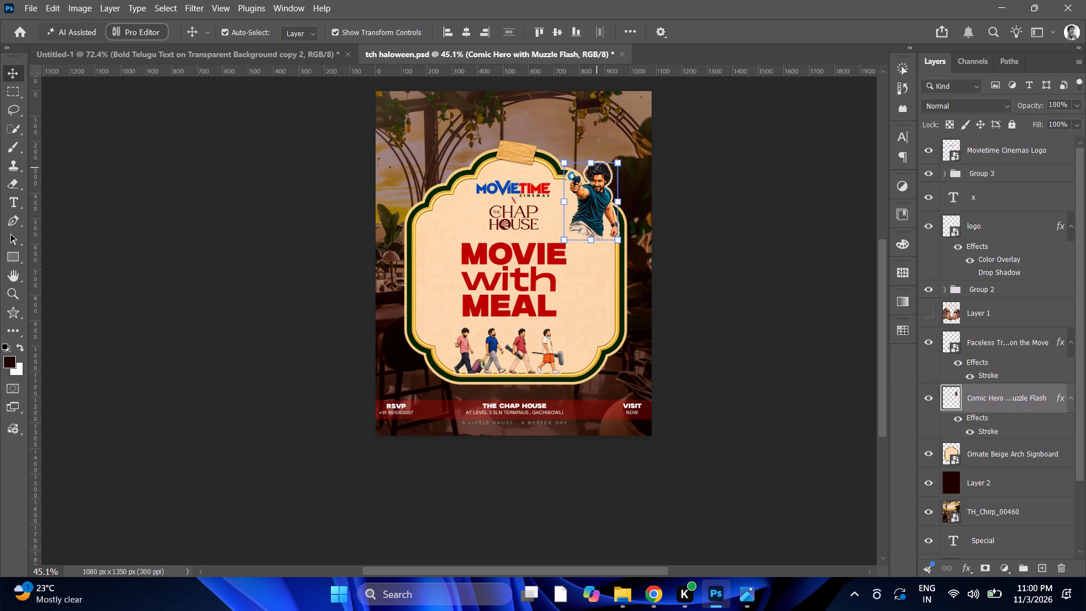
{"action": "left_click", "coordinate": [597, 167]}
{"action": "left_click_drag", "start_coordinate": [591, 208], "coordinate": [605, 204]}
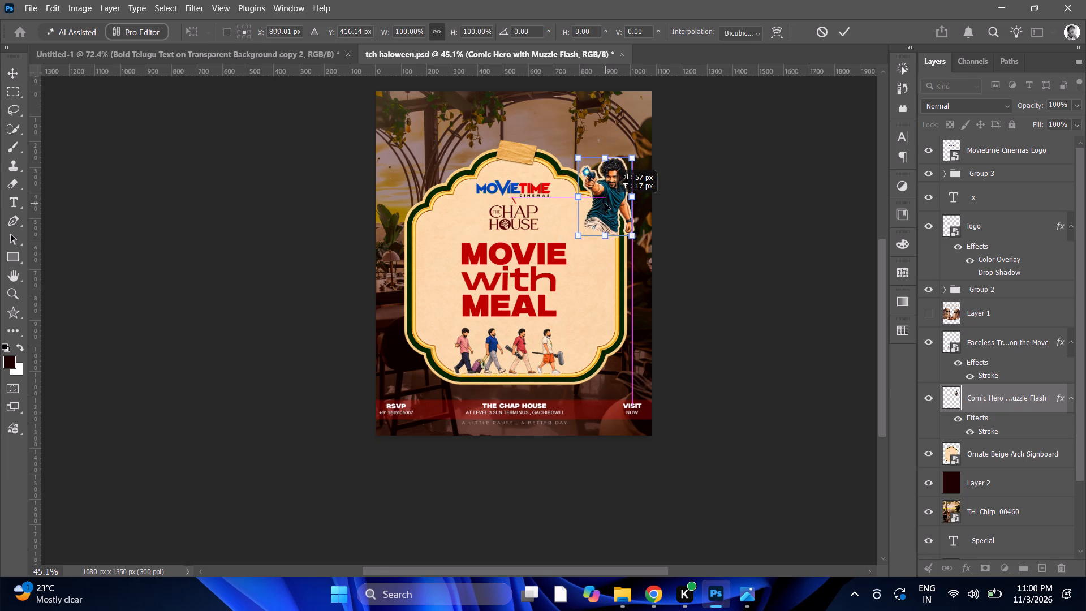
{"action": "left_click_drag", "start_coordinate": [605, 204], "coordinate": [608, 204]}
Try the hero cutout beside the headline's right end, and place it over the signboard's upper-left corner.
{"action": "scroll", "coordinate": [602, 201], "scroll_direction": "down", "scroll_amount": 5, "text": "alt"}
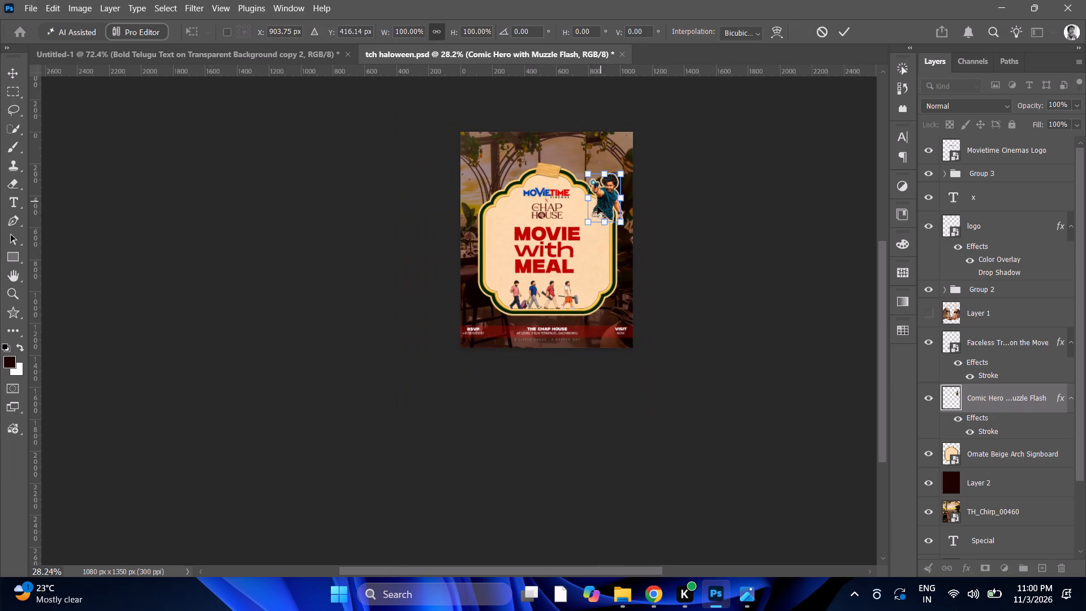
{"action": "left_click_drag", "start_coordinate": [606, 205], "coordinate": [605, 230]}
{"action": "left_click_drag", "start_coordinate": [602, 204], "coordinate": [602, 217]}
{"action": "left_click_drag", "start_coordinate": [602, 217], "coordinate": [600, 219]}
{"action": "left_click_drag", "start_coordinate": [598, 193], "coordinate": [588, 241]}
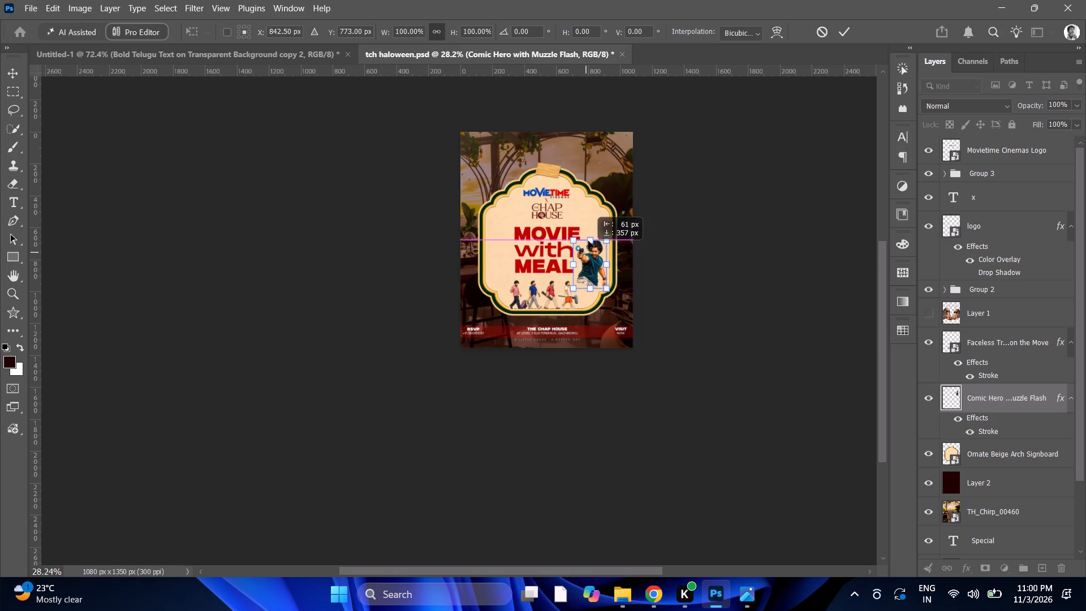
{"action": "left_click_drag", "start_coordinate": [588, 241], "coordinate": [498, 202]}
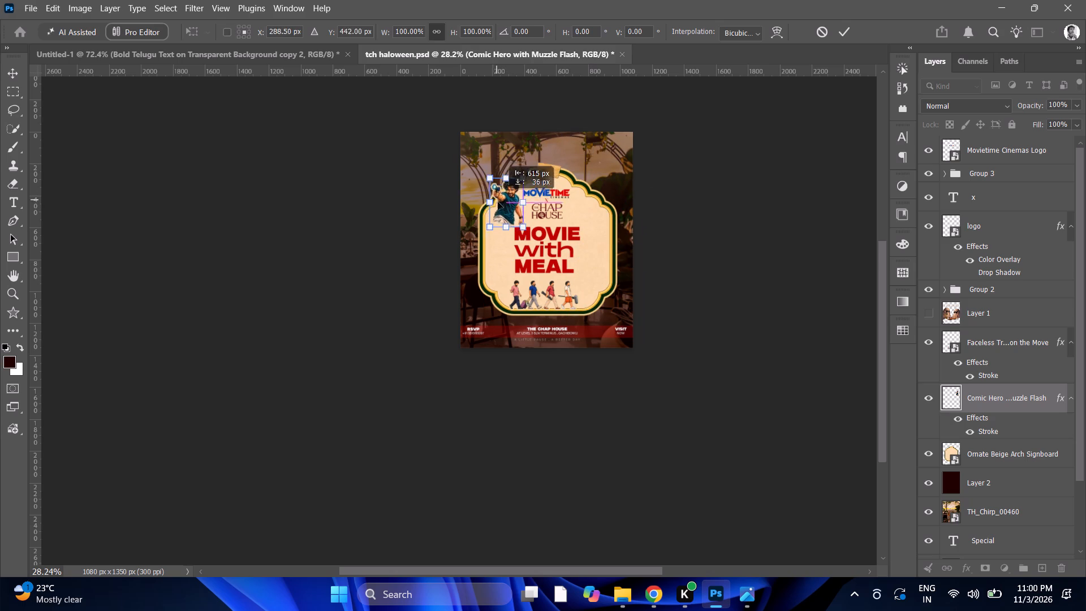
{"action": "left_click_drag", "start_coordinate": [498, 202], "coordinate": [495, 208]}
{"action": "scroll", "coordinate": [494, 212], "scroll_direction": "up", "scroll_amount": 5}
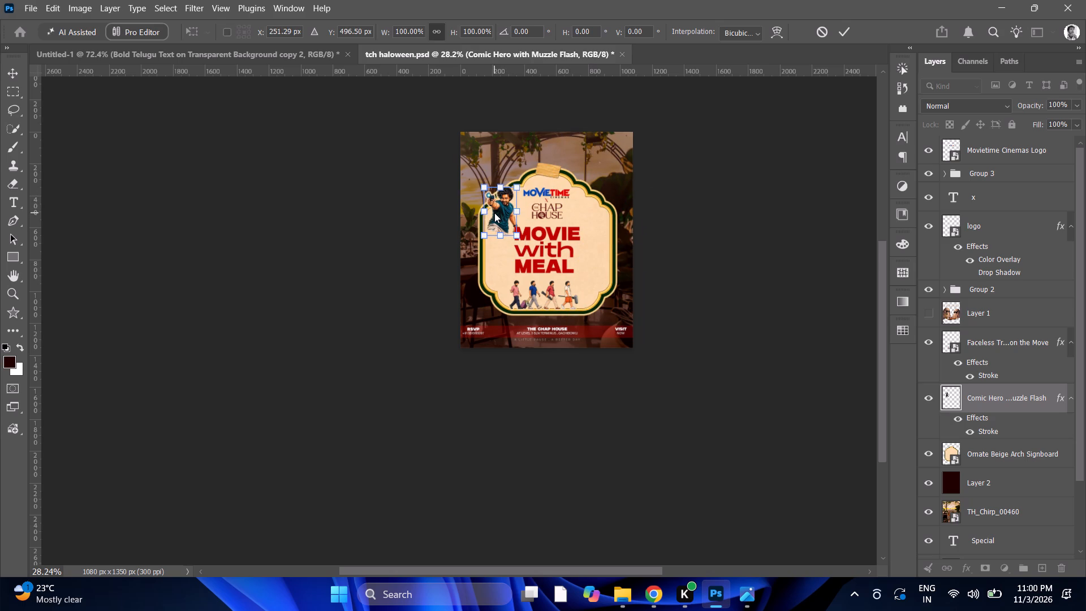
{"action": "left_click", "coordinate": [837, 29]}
Move the hero cutout from the signboard's upper-left corner to its upper-right corner, beside the Movietime logo.
{"action": "scroll", "coordinate": [408, 211], "scroll_direction": "up", "scroll_amount": 4, "text": "alt"}
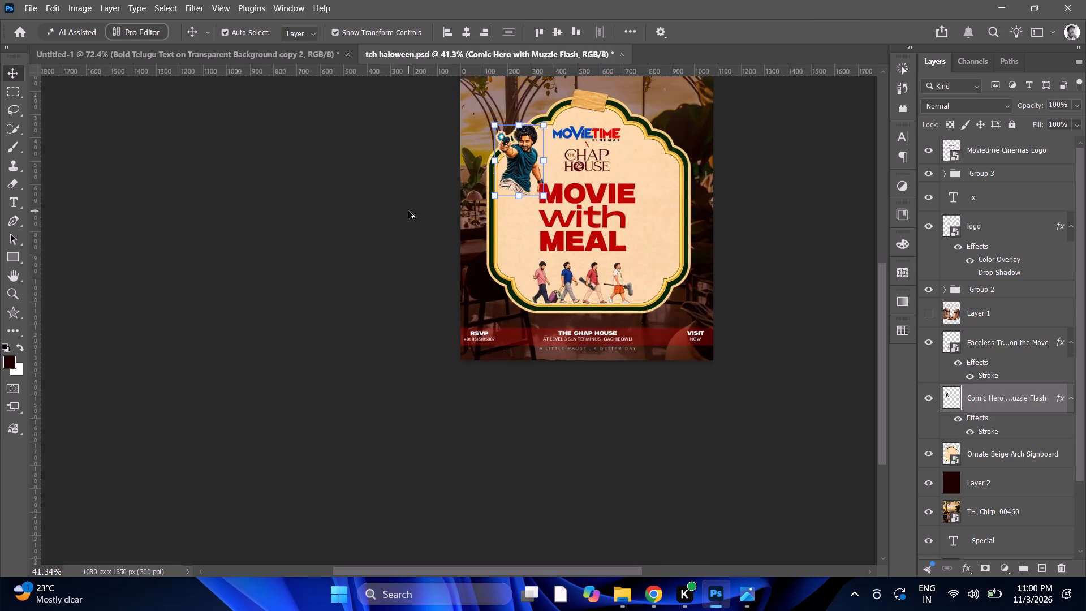
{"action": "scroll", "coordinate": [637, 162], "scroll_direction": "up", "scroll_amount": 4, "text": "alt"}
{"action": "scroll", "coordinate": [632, 160], "scroll_direction": "up", "scroll_amount": 5}
{"action": "scroll", "coordinate": [606, 166], "scroll_direction": "up", "scroll_amount": 4, "text": "alt"}
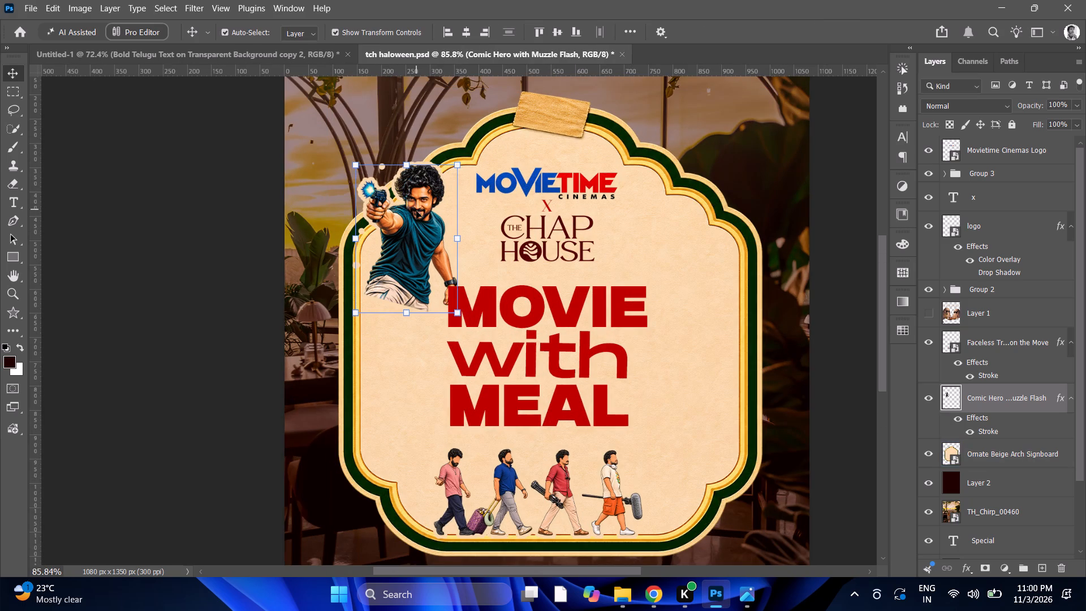
{"action": "left_click_drag", "start_coordinate": [416, 214], "coordinate": [659, 188]}
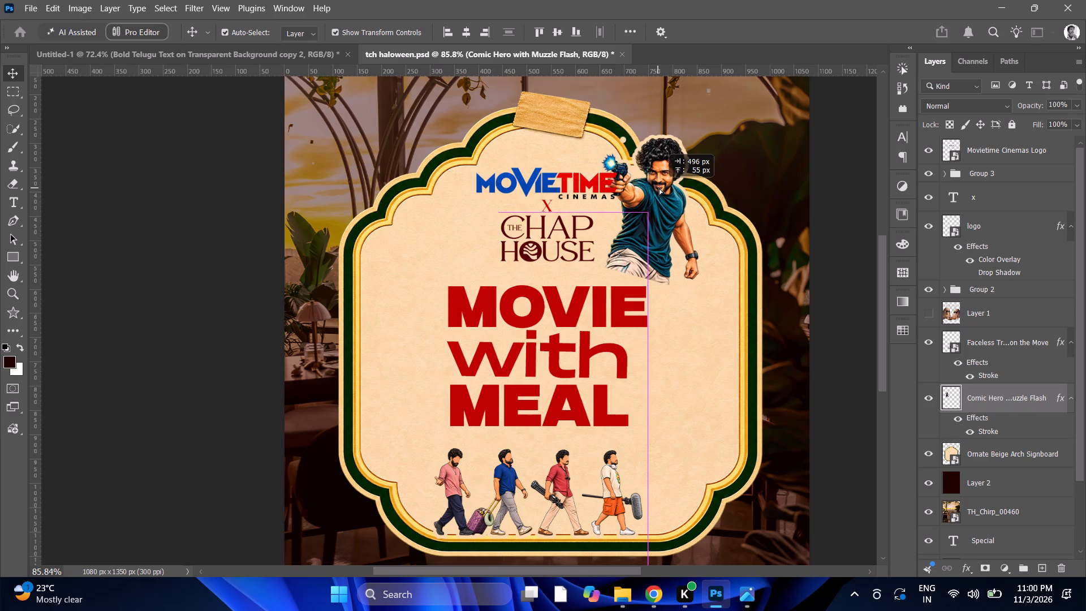
{"action": "left_click_drag", "start_coordinate": [659, 188], "coordinate": [671, 193]}
{"action": "scroll", "coordinate": [671, 193], "scroll_direction": "down", "scroll_amount": 8, "text": "alt"}
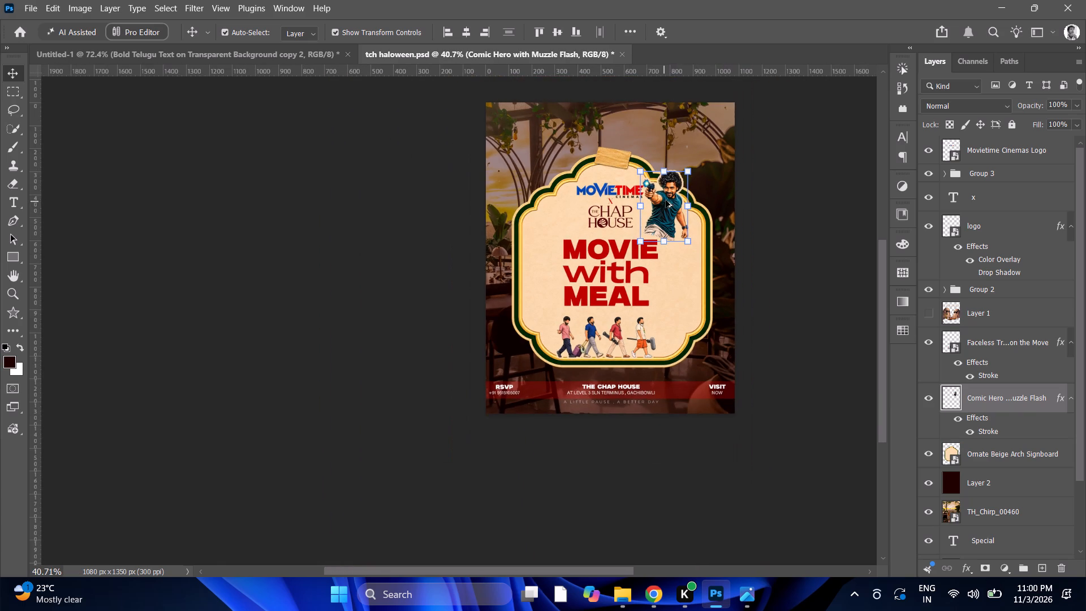
Rotate the hero cutout about 5.7° clockwise and shift it slightly right and up over the signboard's upper-right border.
{"action": "left_click_drag", "start_coordinate": [697, 166], "coordinate": [704, 167]}
{"action": "left_click_drag", "start_coordinate": [653, 216], "coordinate": [663, 210]}
{"action": "scroll", "coordinate": [663, 207], "scroll_direction": "down", "scroll_amount": 4, "text": "alt"}
{"action": "scroll", "coordinate": [671, 195], "scroll_direction": "up", "scroll_amount": 4, "text": "alt"}
{"action": "left_click", "coordinate": [848, 39]}
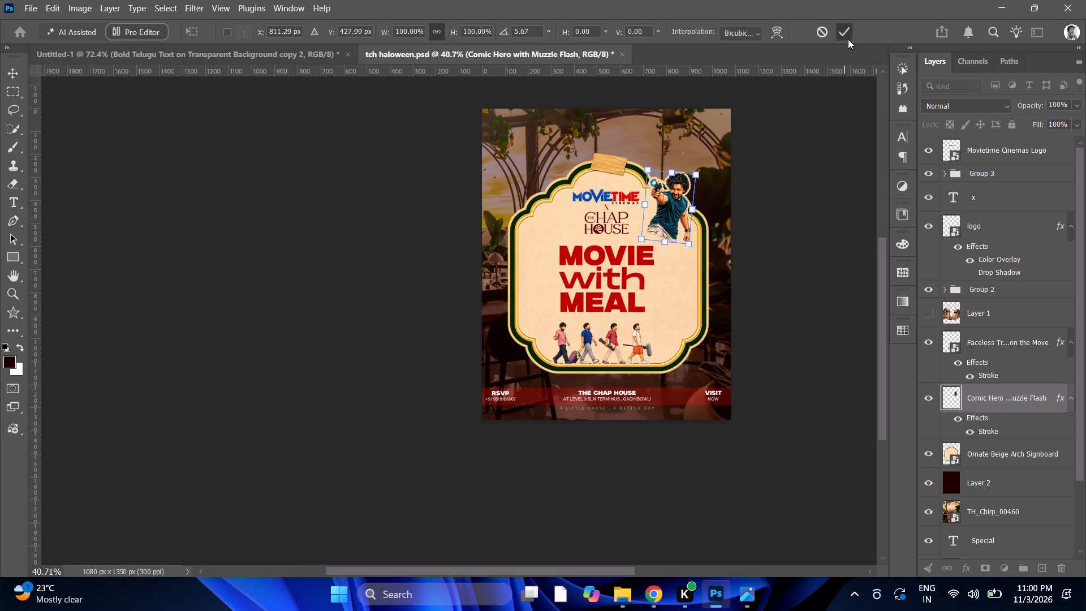
Examine the whole poster's balance with the tilted hero cutout at the signboard's upper-right corner.
{"action": "scroll", "coordinate": [785, 225], "scroll_direction": "up", "scroll_amount": 4, "text": "alt"}
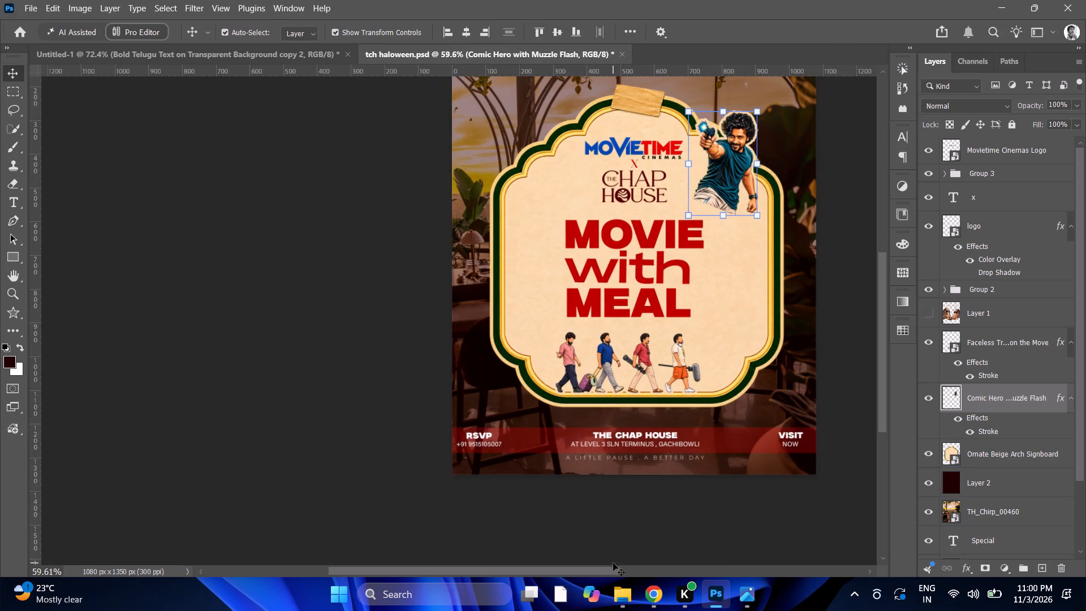
{"action": "left_click_drag", "start_coordinate": [611, 572], "coordinate": [669, 557]}
{"action": "scroll", "coordinate": [681, 453], "scroll_direction": "up", "scroll_amount": 3}
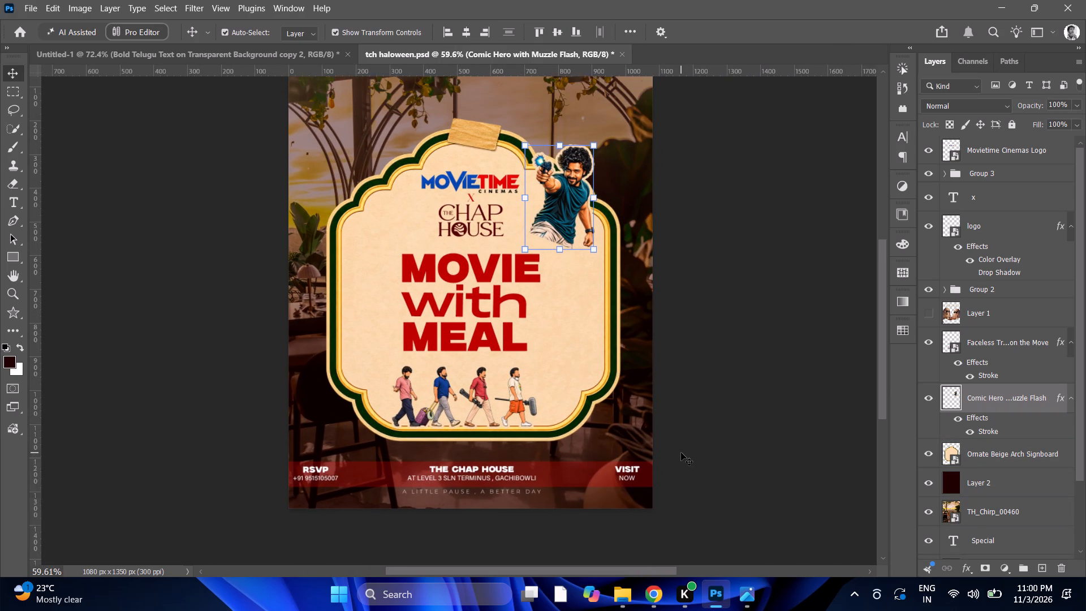
{"action": "scroll", "coordinate": [681, 453], "scroll_direction": "up", "scroll_amount": 3}
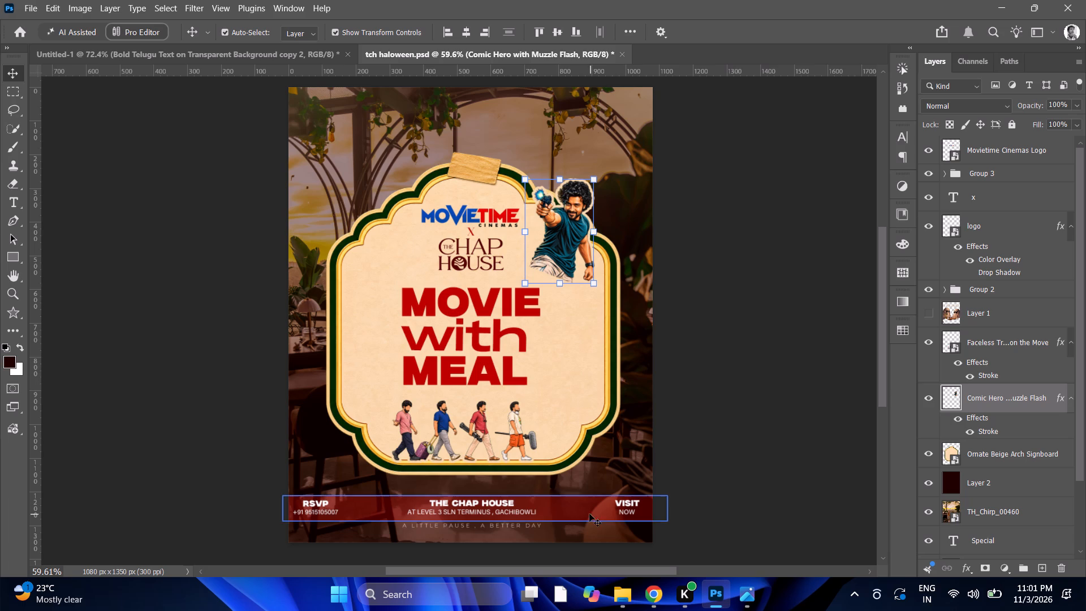
{"action": "scroll", "coordinate": [570, 315], "scroll_direction": "down", "scroll_amount": 3, "text": "alt"}
{"action": "scroll", "coordinate": [606, 218], "scroll_direction": "up", "scroll_amount": 3, "text": "alt"}
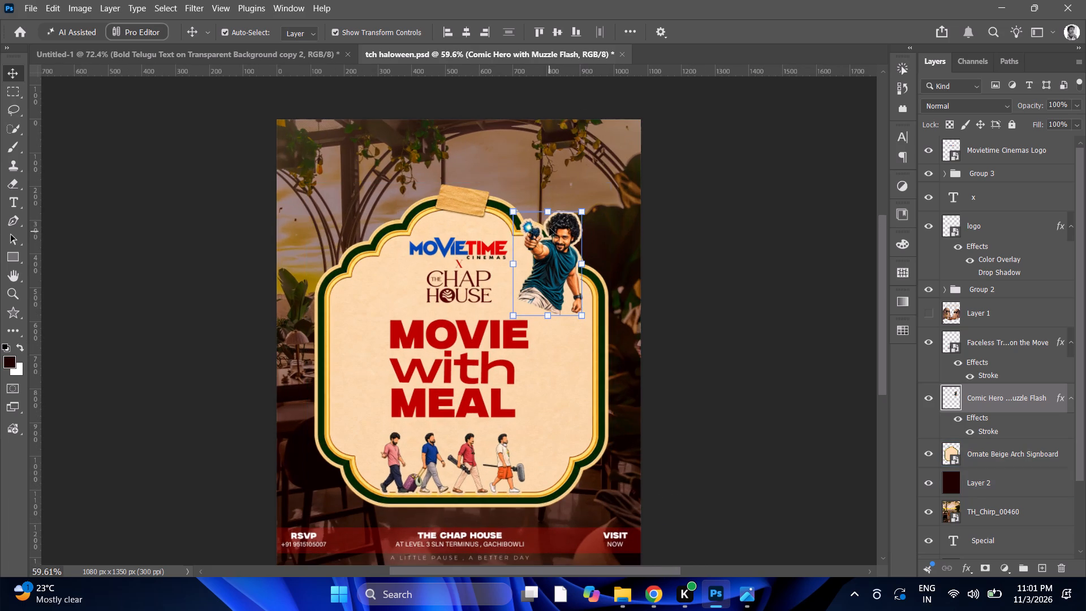
{"action": "left_click", "coordinate": [551, 214]}
{"action": "left_click", "coordinate": [554, 253]}
{"action": "scroll", "coordinate": [559, 252], "scroll_direction": "down", "scroll_amount": 5, "text": "alt"}
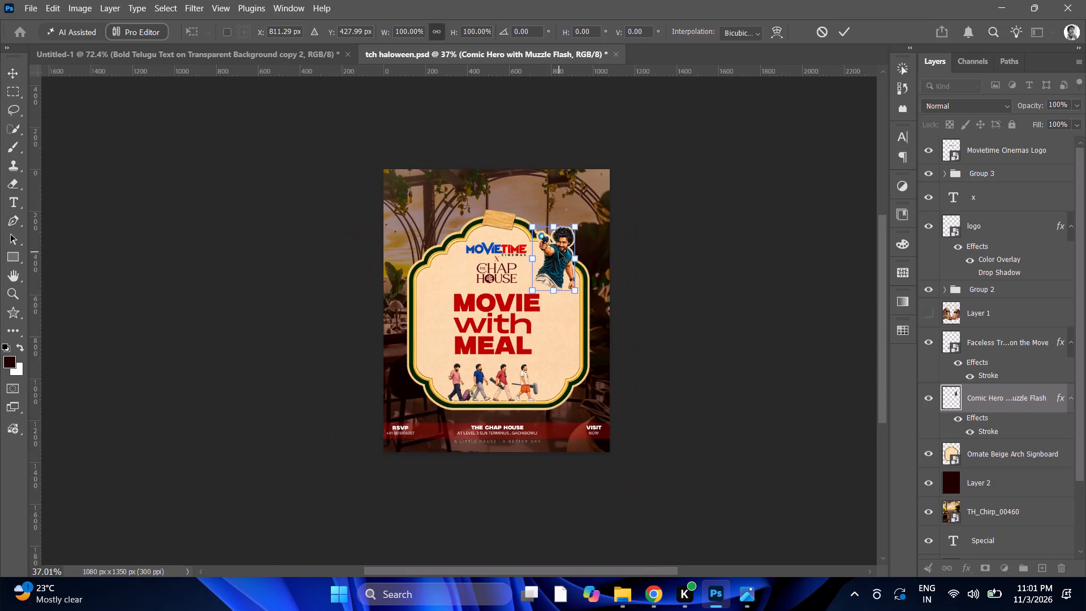
{"action": "scroll", "coordinate": [559, 252], "scroll_direction": "up", "scroll_amount": 4, "text": "alt"}
{"action": "left_click", "coordinate": [850, 37]}
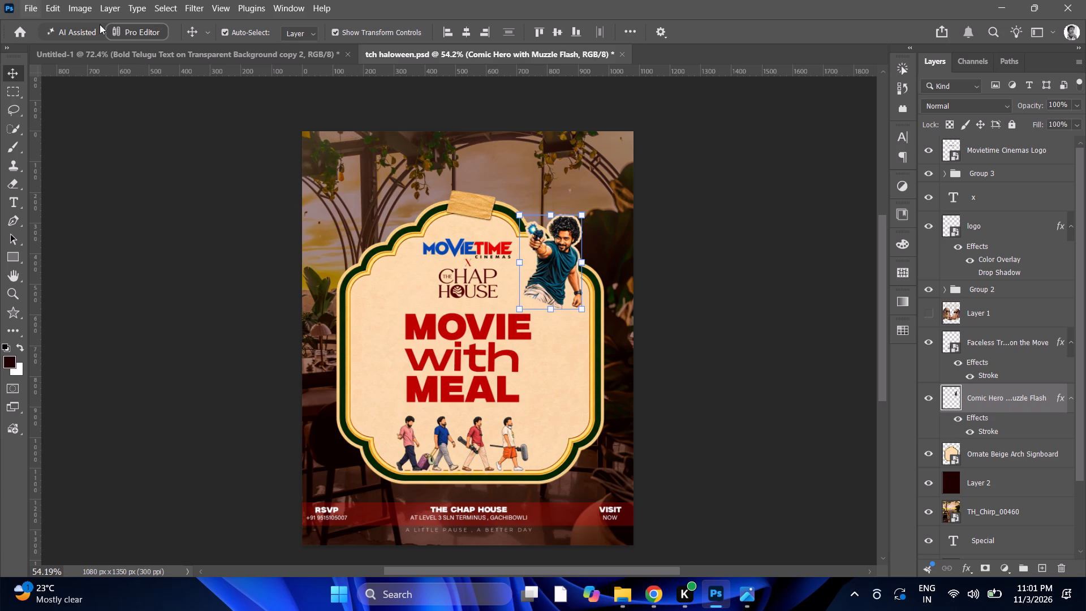
Enlarge the small X between the Movietime and Chap House logos to 131% and reposition it in the gap.
{"action": "left_click", "coordinate": [1014, 190]}
{"action": "scroll", "coordinate": [576, 281], "scroll_direction": "up", "scroll_amount": 2, "text": "alt"}
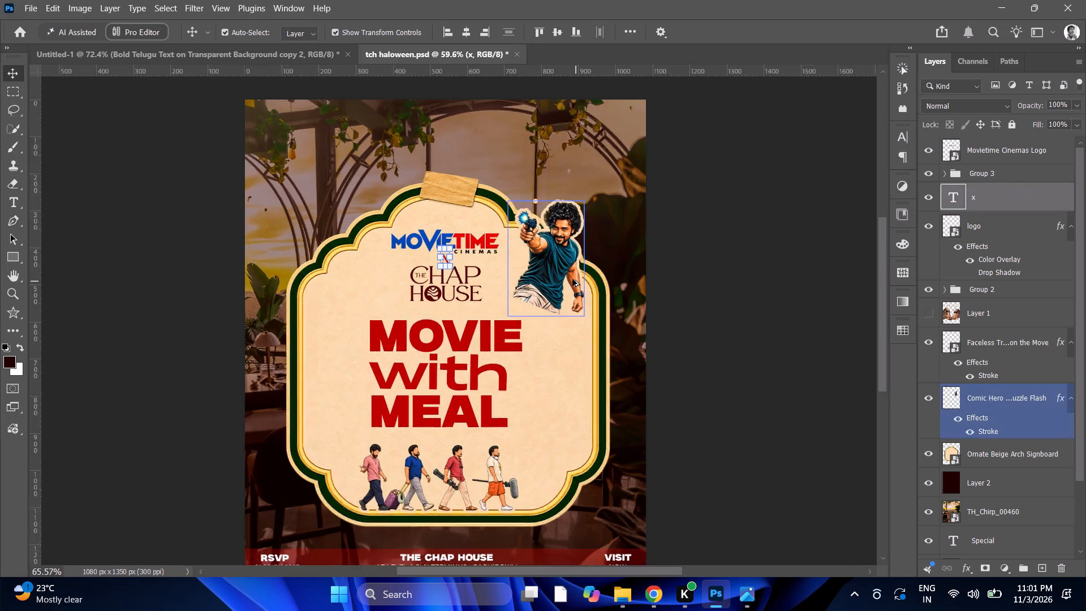
{"action": "scroll", "coordinate": [572, 279], "scroll_direction": "up", "scroll_amount": 7, "text": "alt"}
{"action": "scroll", "coordinate": [369, 240], "scroll_direction": "up", "scroll_amount": 6, "text": "alt"}
{"action": "scroll", "coordinate": [430, 236], "scroll_direction": "up", "scroll_amount": 5, "text": "alt"}
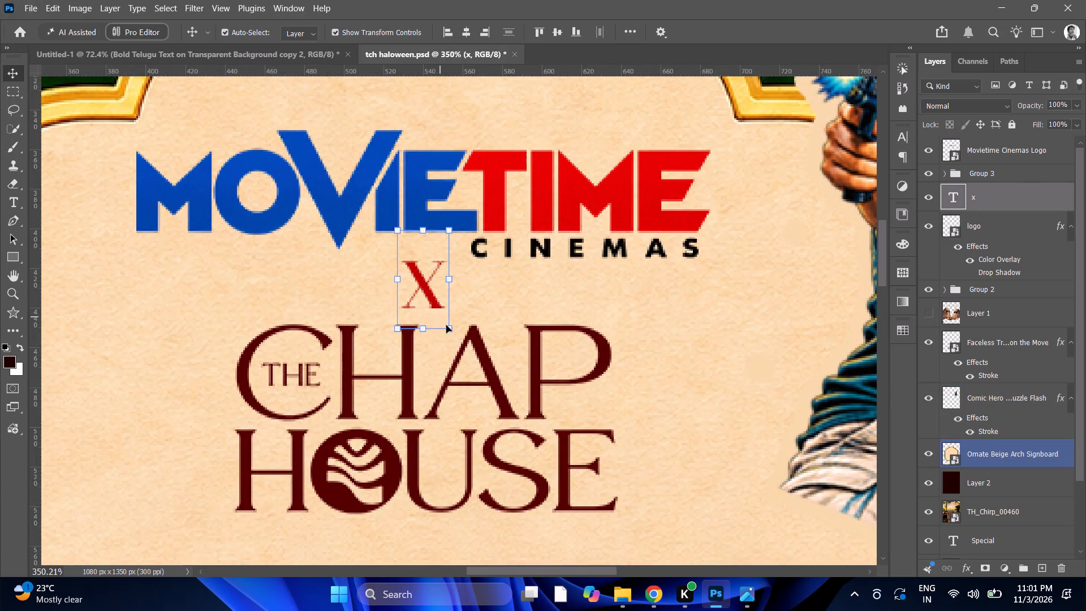
{"action": "left_click", "coordinate": [447, 326]}
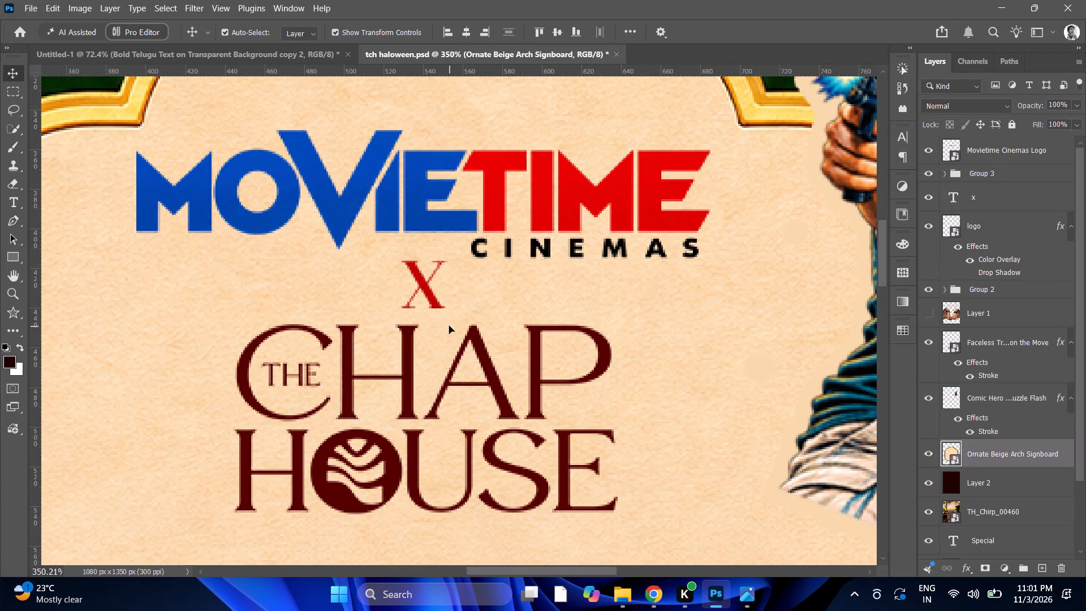
{"action": "key", "text": "ctrl+z"}
{"action": "left_click", "coordinate": [432, 295], "text": "alt"}
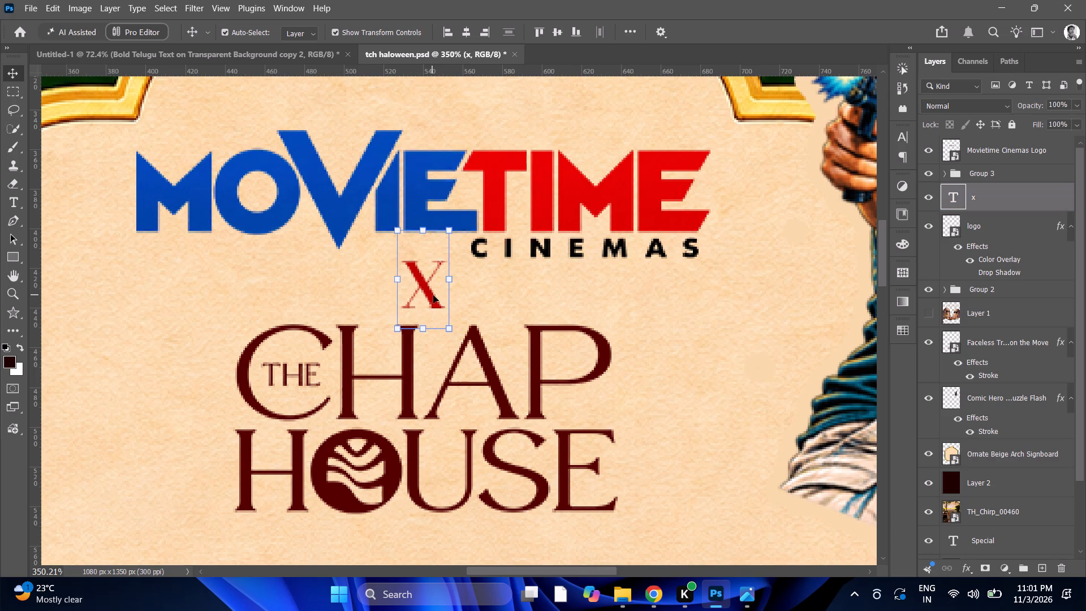
{"action": "left_click_drag", "start_coordinate": [449, 332], "coordinate": [480, 356]}
{"action": "left_click_drag", "start_coordinate": [447, 289], "coordinate": [443, 276]}
{"action": "triple_click", "coordinate": [438, 279]}
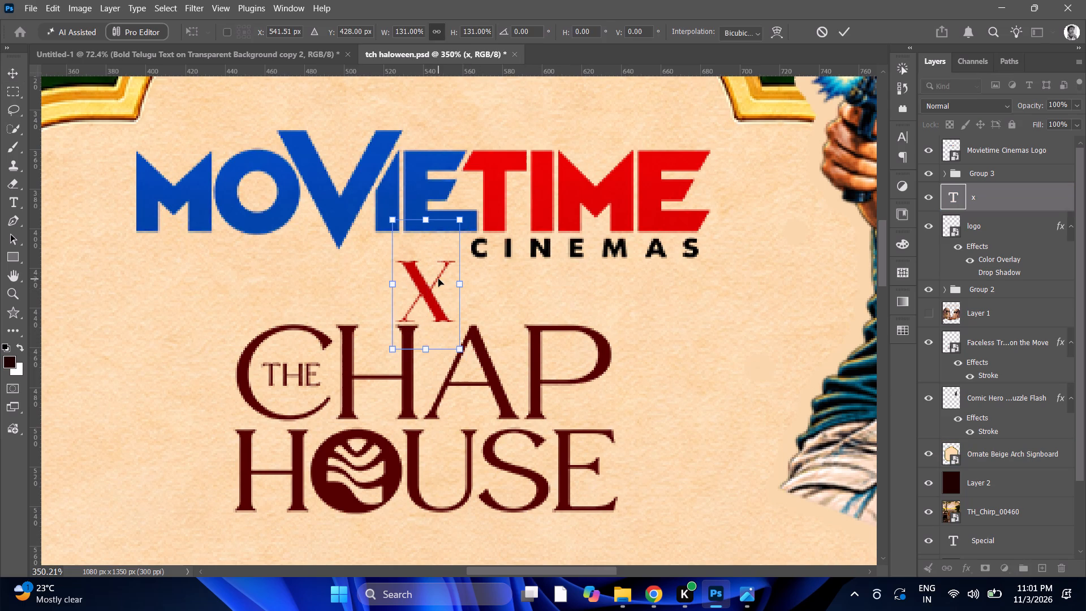
{"action": "triple_click", "coordinate": [438, 279]}
{"action": "triple_click", "coordinate": [438, 279]}
Try Bernard MT Condensed on the X, and set its font to Elephant.
{"action": "triple_click", "coordinate": [428, 295]}
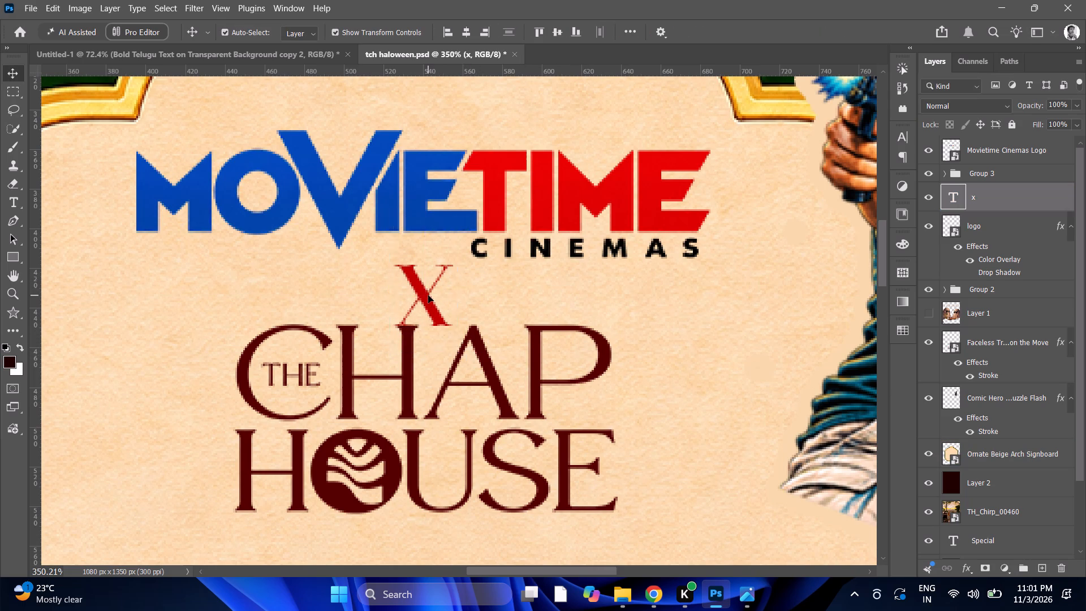
{"action": "left_click", "coordinate": [428, 295]}
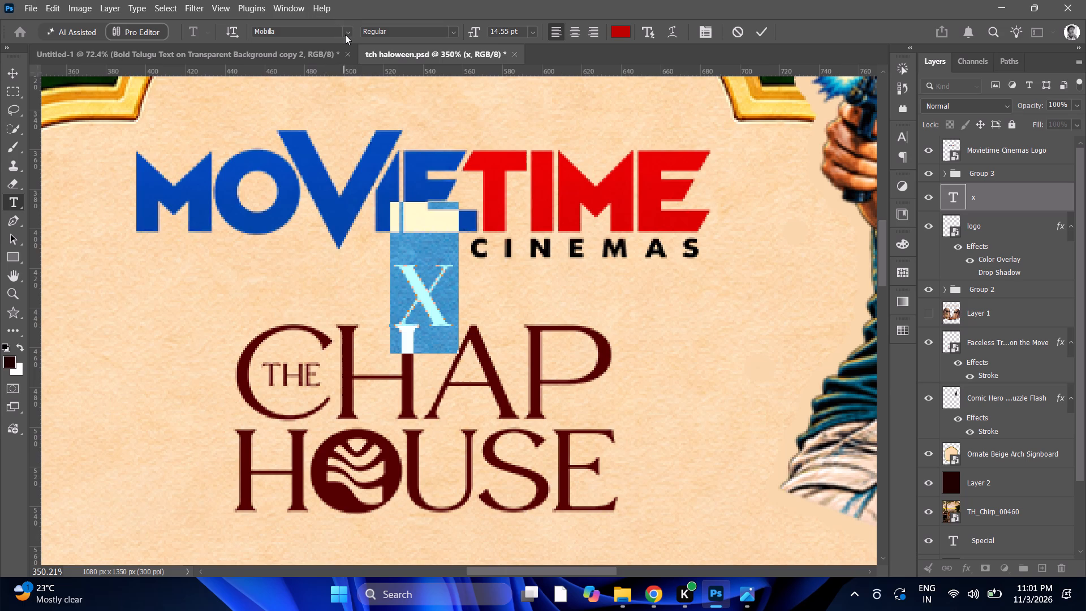
{"action": "left_click", "coordinate": [348, 35]}
{"action": "left_click", "coordinate": [546, 226]}
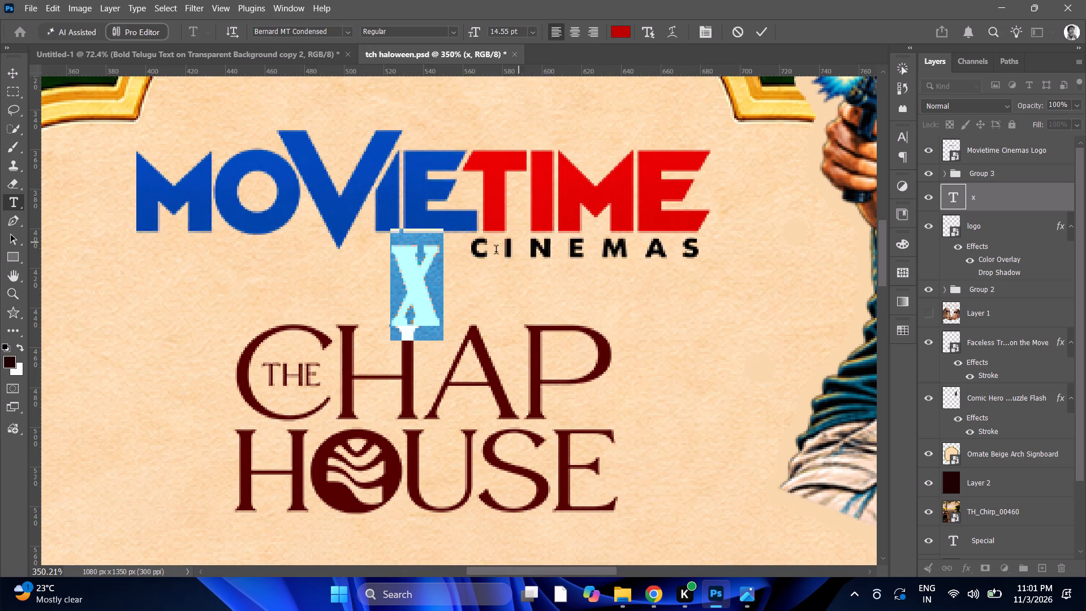
{"action": "left_click", "coordinate": [347, 35]}
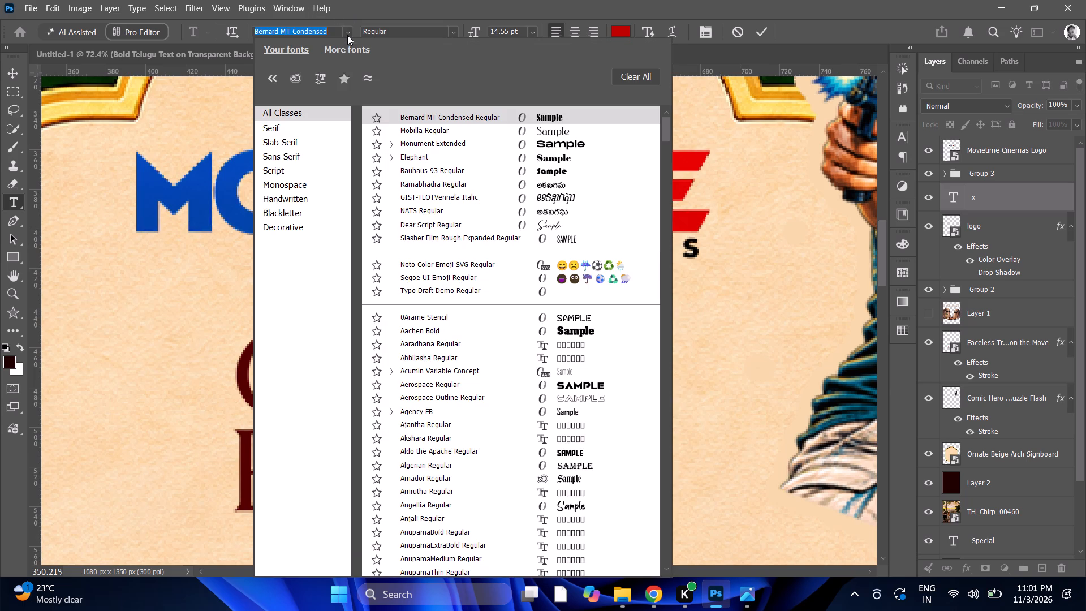
{"action": "left_click", "coordinate": [536, 160]}
Add three spaces to the X text and finish the text edit.
{"action": "left_click", "coordinate": [437, 281]}
{"action": "key", "text": "space"}
{"action": "key", "text": "space"}
{"action": "key", "text": "space"}
{"action": "scroll", "coordinate": [437, 281], "scroll_direction": "down", "scroll_amount": 8}
{"action": "key", "text": "ctrl+minus"}
{"action": "key", "text": "ctrl+minus"}
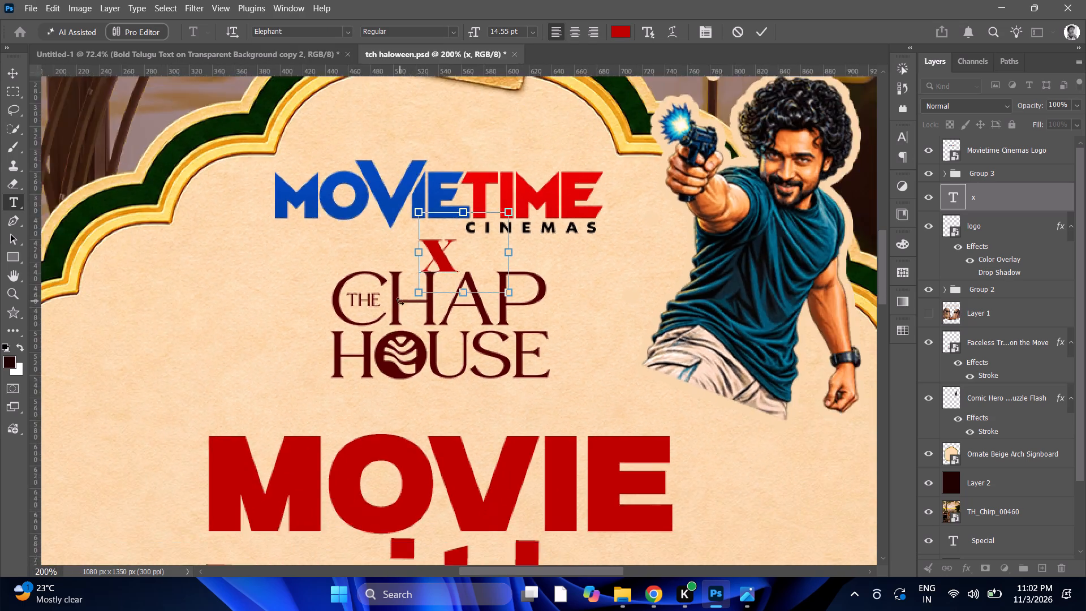
{"action": "key", "text": "ctrl+minus"}
{"action": "key", "text": "ctrl+minus"}
{"action": "key", "text": "ctrl+plus"}
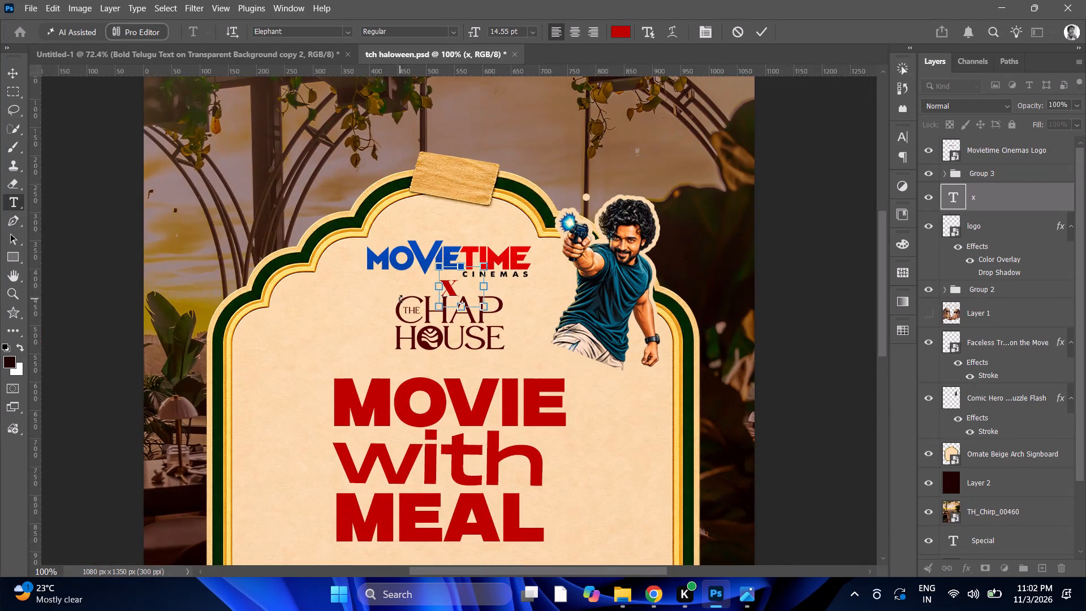
{"action": "left_click", "coordinate": [761, 31]}
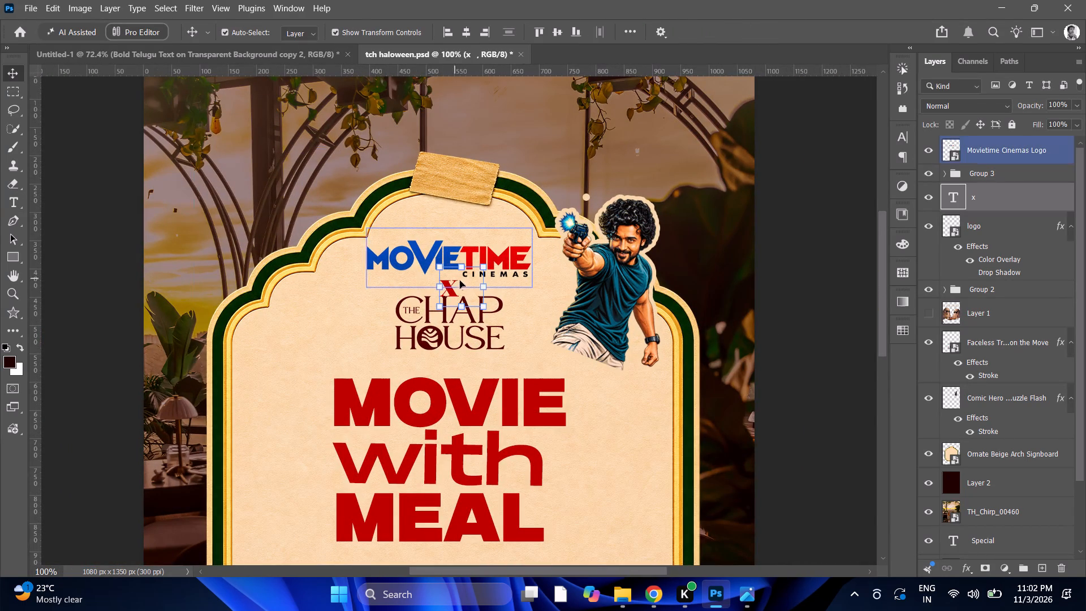
Scale the X to about 111% and nudge it vertically into the gap between the two logos.
{"action": "left_click", "coordinate": [462, 266]}
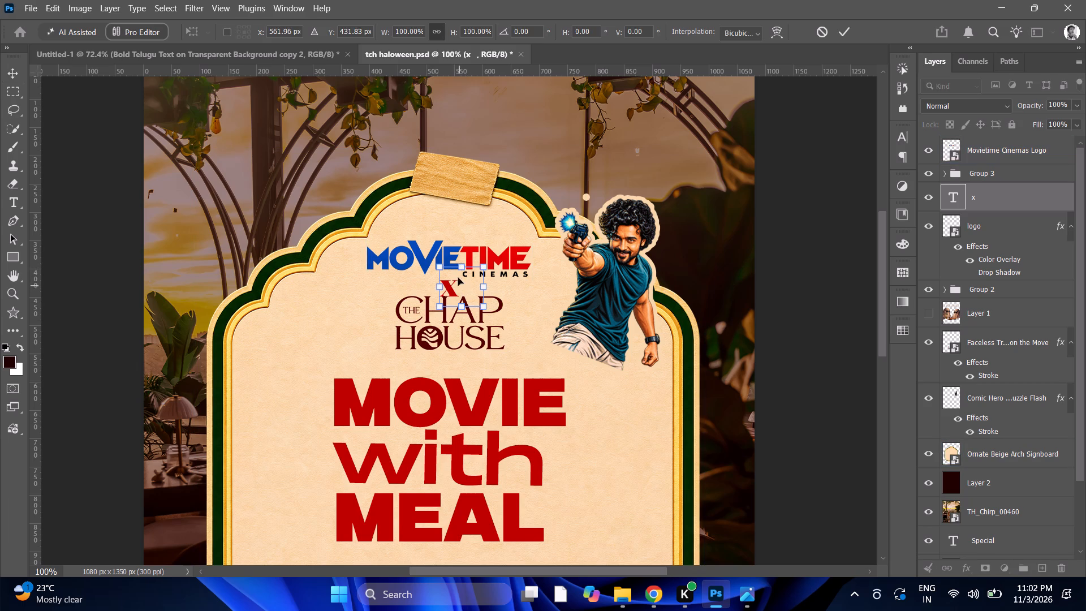
{"action": "left_click", "coordinate": [458, 268]}
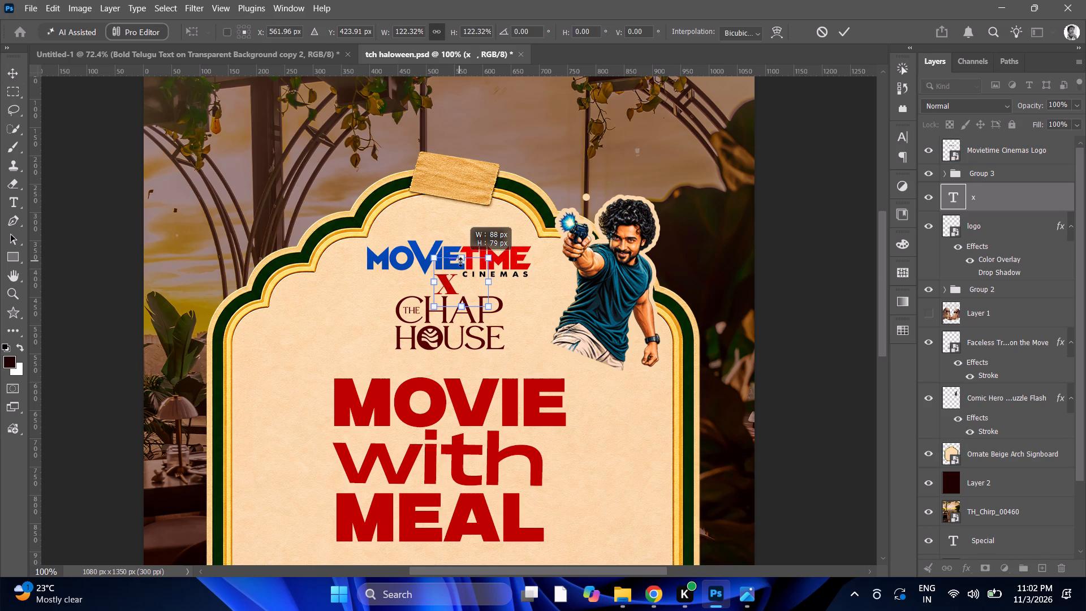
{"action": "left_click", "coordinate": [458, 287]}
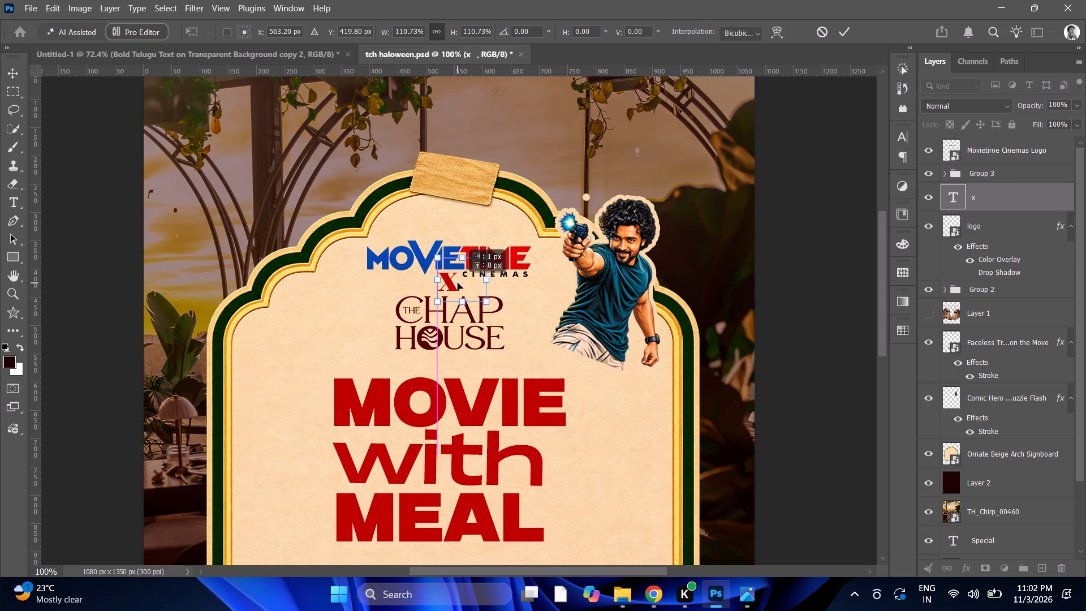
{"action": "key", "text": "Down"}
{"action": "key", "text": "Down"}
{"action": "key", "text": "Down"}
{"action": "key", "text": "Down"}
{"action": "key", "text": "Down"}
{"action": "key", "text": "Down"}
{"action": "key", "text": "Down"}
{"action": "key", "text": "Down"}
{"action": "key", "text": "Down"}
{"action": "key", "text": "Down"}
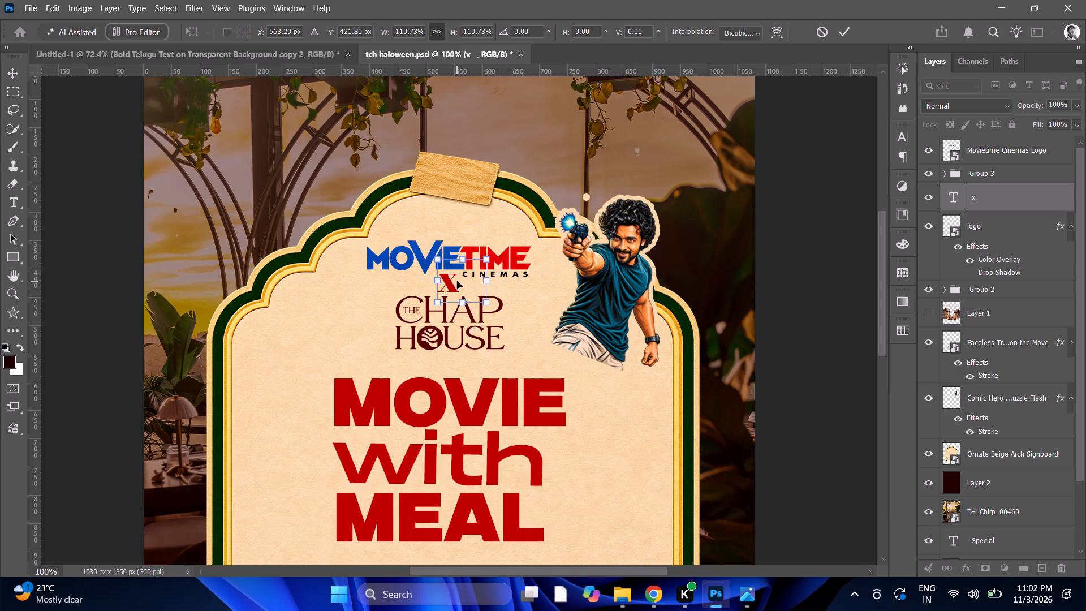
{"action": "key", "text": "Up"}
{"action": "key", "text": "Up"}
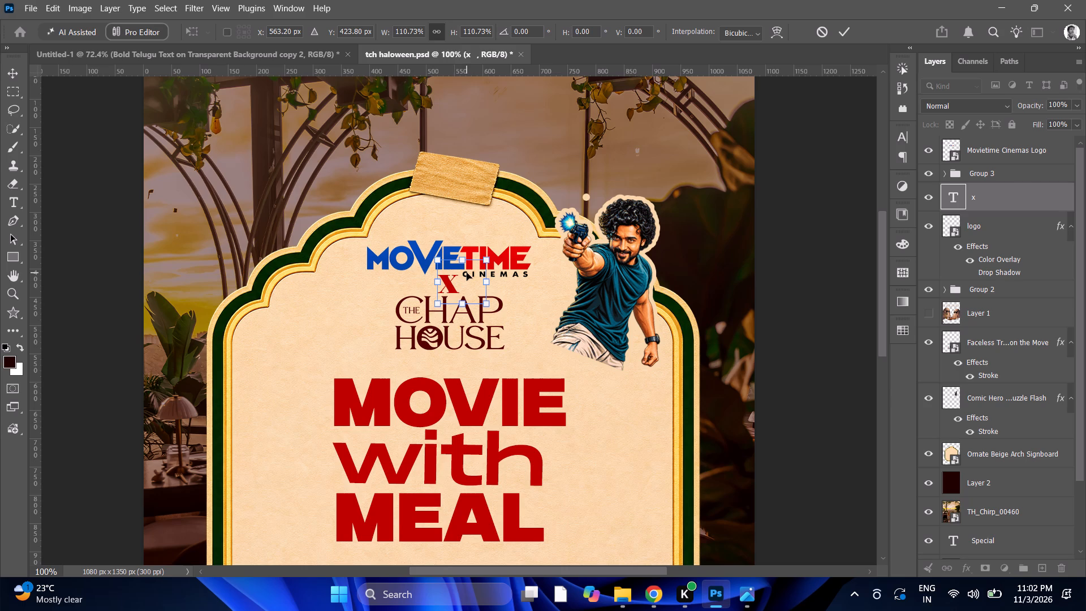
Reduce the X to about 93%, keeping its upper edge anchored, so it clears the Chap House logo.
{"action": "scroll", "coordinate": [467, 273], "scroll_direction": "down", "scroll_amount": 4, "text": "alt"}
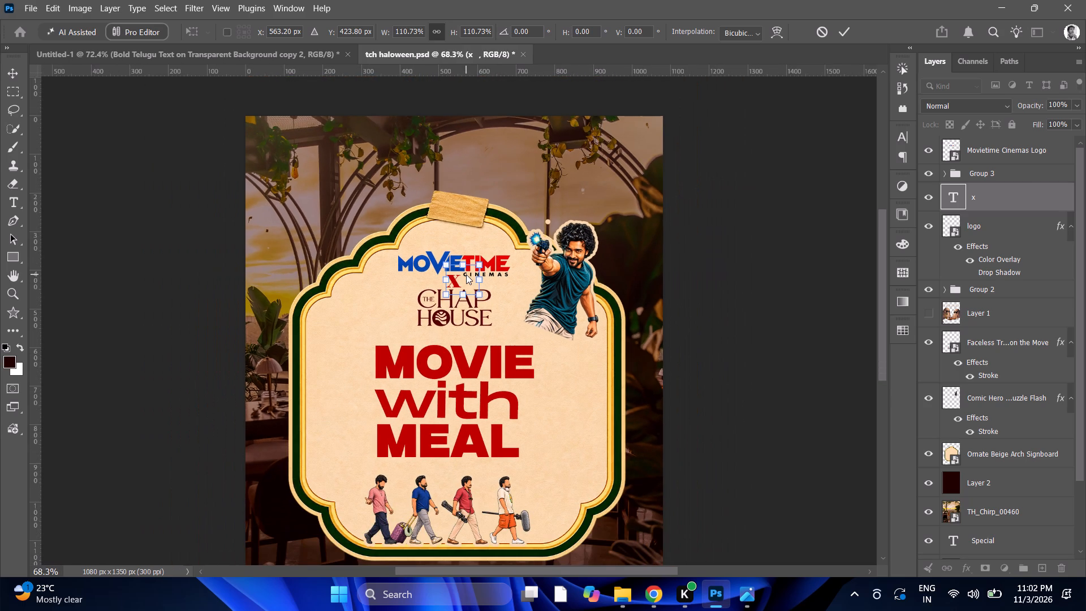
{"action": "scroll", "coordinate": [398, 297], "scroll_direction": "down", "scroll_amount": 4, "text": "alt"}
{"action": "scroll", "coordinate": [446, 296], "scroll_direction": "up", "scroll_amount": 4, "text": "alt"}
{"action": "scroll", "coordinate": [472, 257], "scroll_direction": "up", "scroll_amount": 10, "text": "alt"}
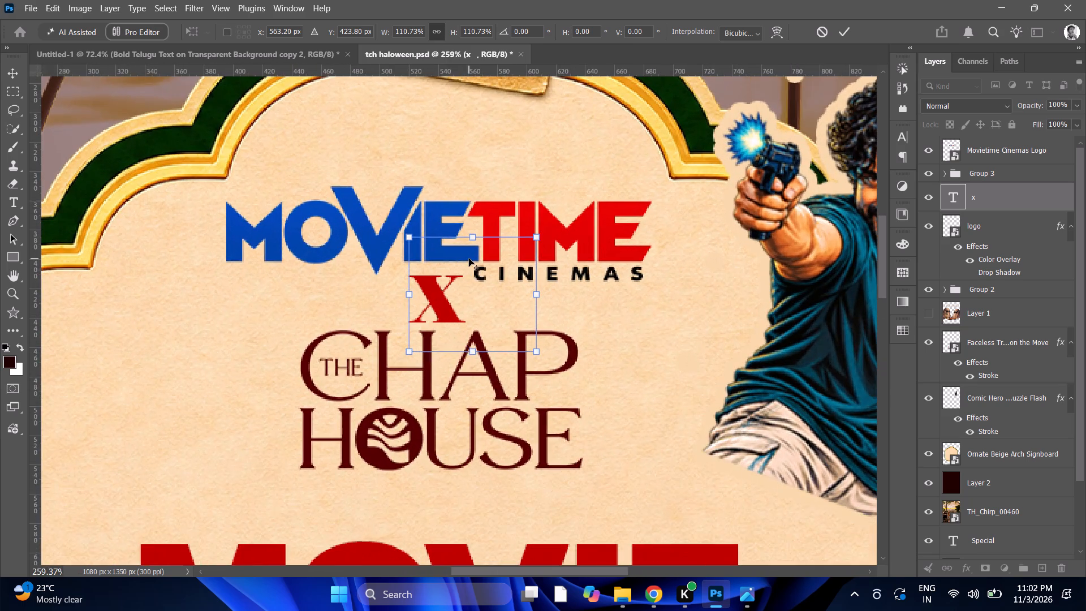
{"action": "left_click_drag", "start_coordinate": [472, 354], "coordinate": [467, 338]}
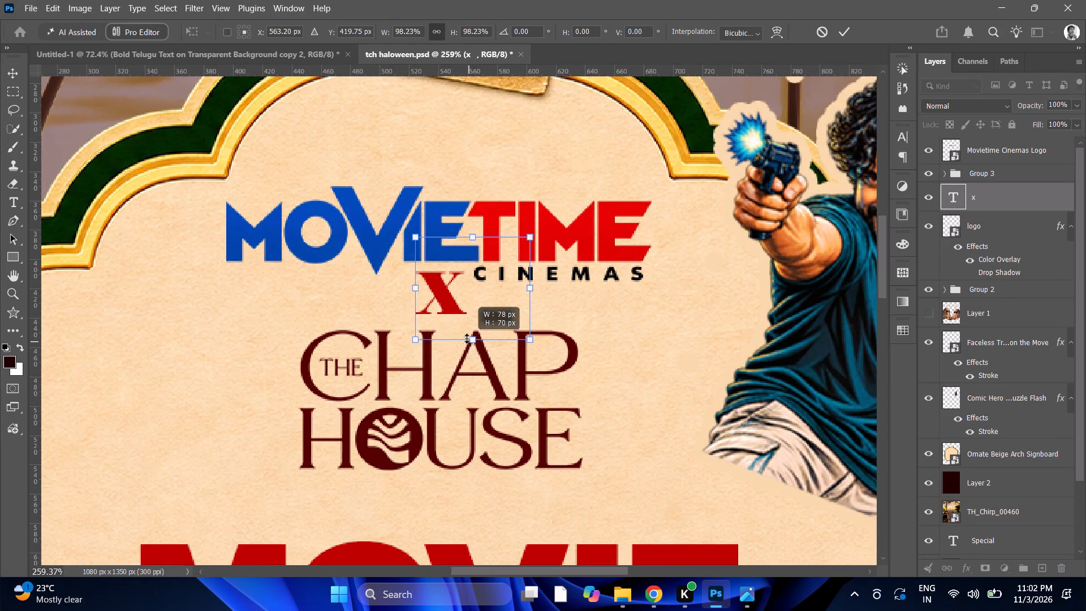
{"action": "left_click_drag", "start_coordinate": [467, 338], "coordinate": [464, 335]}
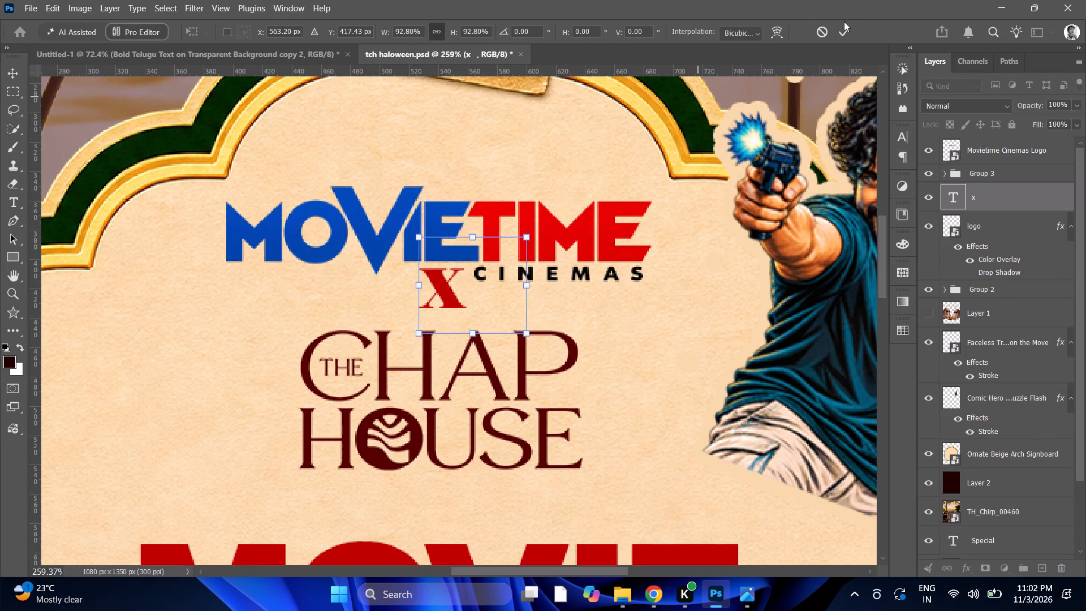
{"action": "left_click", "coordinate": [847, 24]}
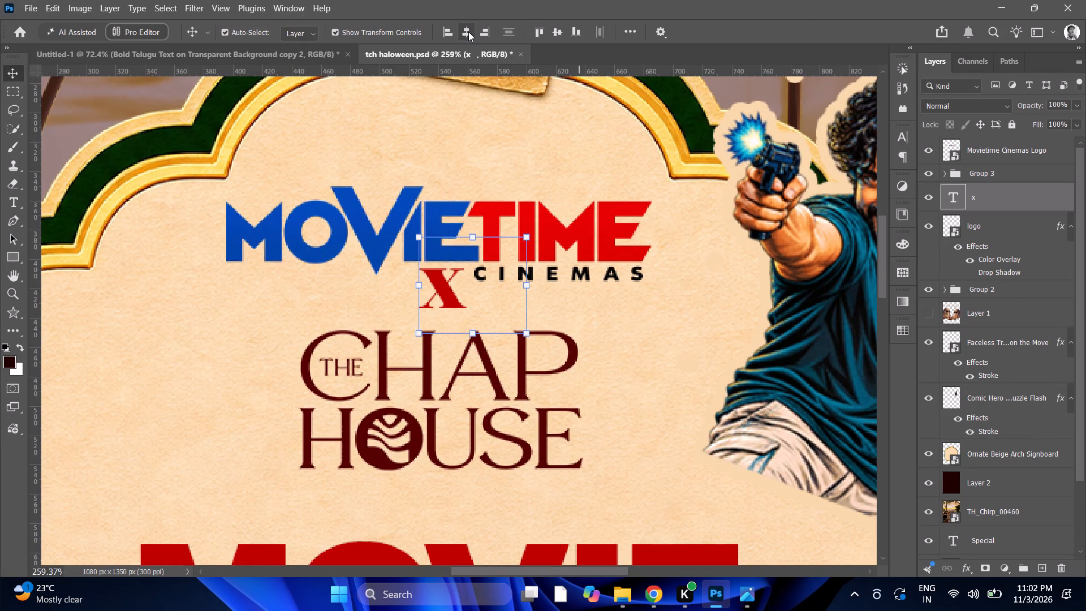
Align the X to the poster's horizontal centre.
{"action": "left_click", "coordinate": [466, 31]}
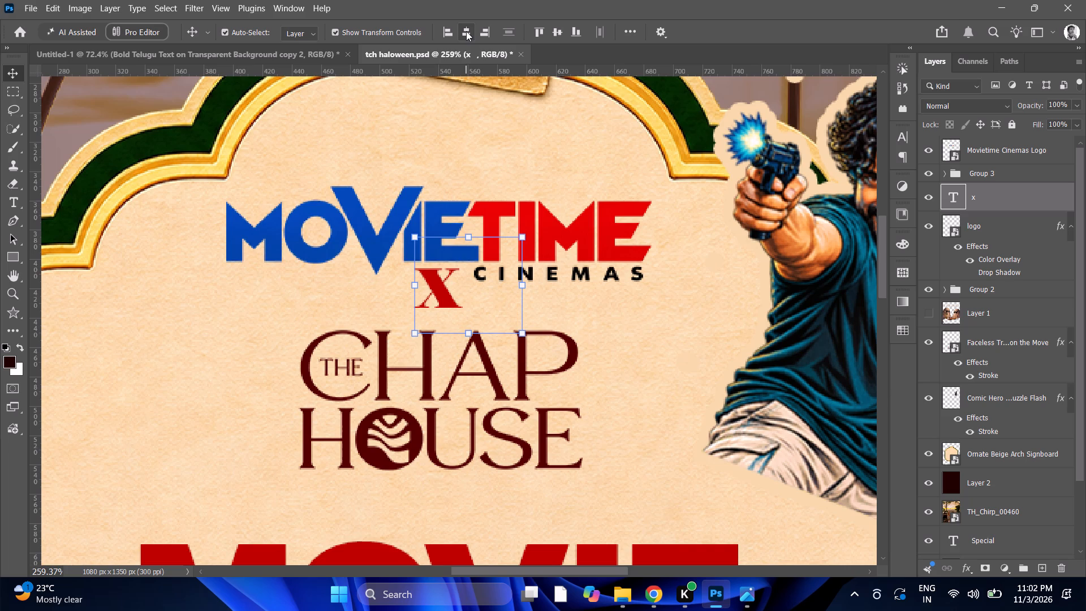
Nudge the X down so it sits in the gap between the Movietime Cinemas and Chap House logos.
{"action": "key", "text": "Down"}
{"action": "key", "text": "Down"}
{"action": "key", "text": "Down"}
{"action": "key", "text": "Down"}
{"action": "key", "text": "Down"}
{"action": "key", "text": "Down"}
{"action": "key", "text": "Down"}
{"action": "key", "text": "Down"}
{"action": "key", "text": "Down"}
{"action": "key", "text": "Down"}
{"action": "key", "text": "Down"}
{"action": "key", "text": "Down"}
{"action": "key", "text": "Down"}
{"action": "key", "text": "Down"}
{"action": "key", "text": "Down"}
{"action": "key", "text": "Down"}
{"action": "key", "text": "Down"}
{"action": "key", "text": "Down"}
{"action": "key", "text": "Down"}
{"action": "key", "text": "Down"}
{"action": "key", "text": "Up"}
{"action": "key", "text": "Up"}
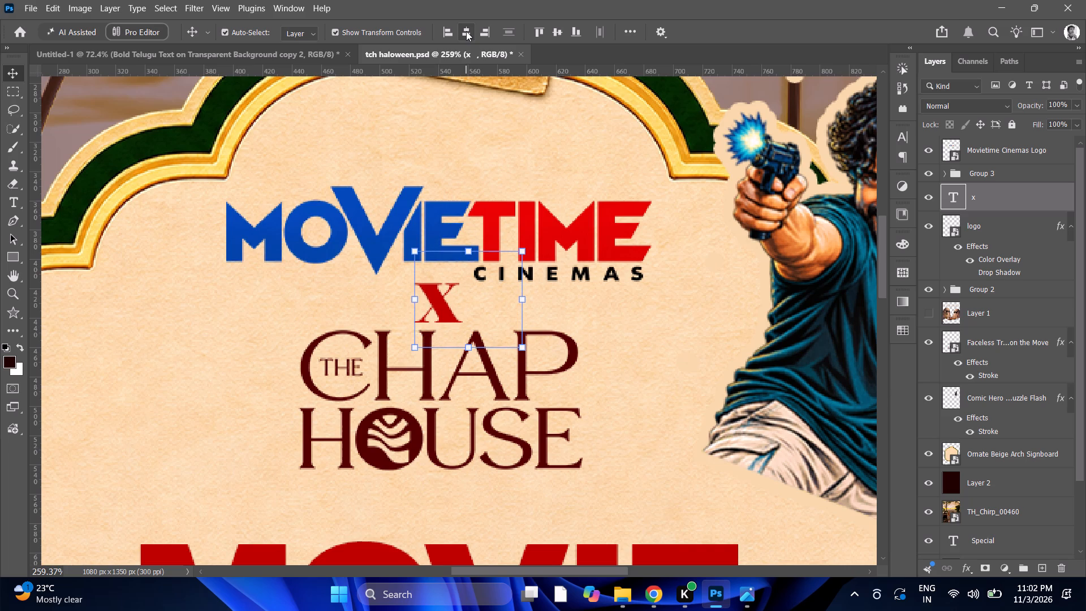
{"action": "key", "text": "Up"}
{"action": "key", "text": "Up"}
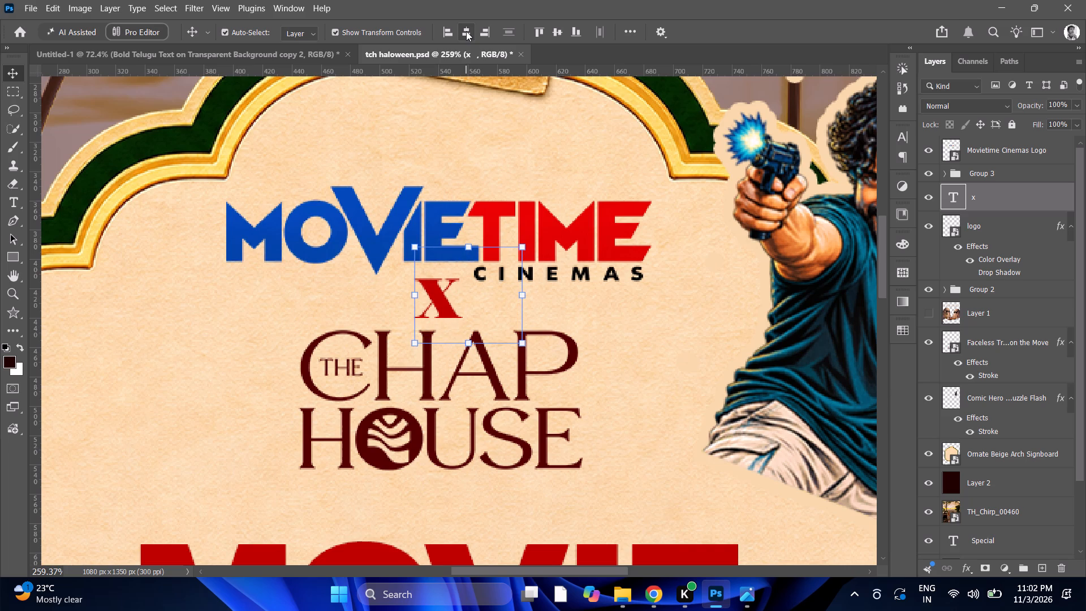
{"action": "key", "text": "Up"}
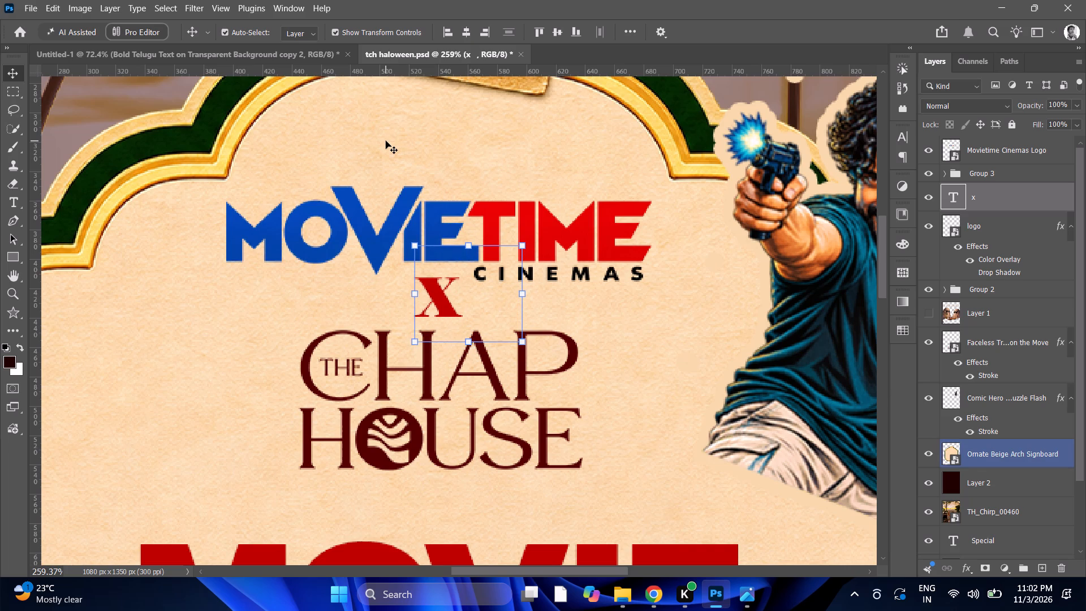
Nudge the Chap House logo down to widen the gap beneath the X and align it to the poster's horizontal centre.
{"action": "scroll", "coordinate": [385, 141], "scroll_direction": "down", "scroll_amount": 5, "text": "alt"}
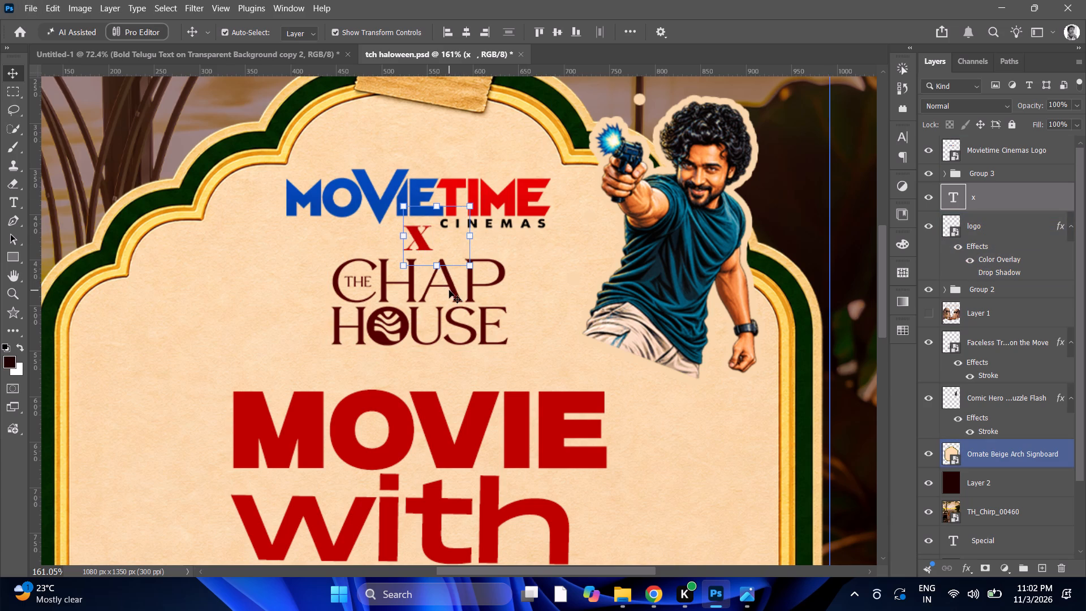
{"action": "left_click", "coordinate": [997, 240]}
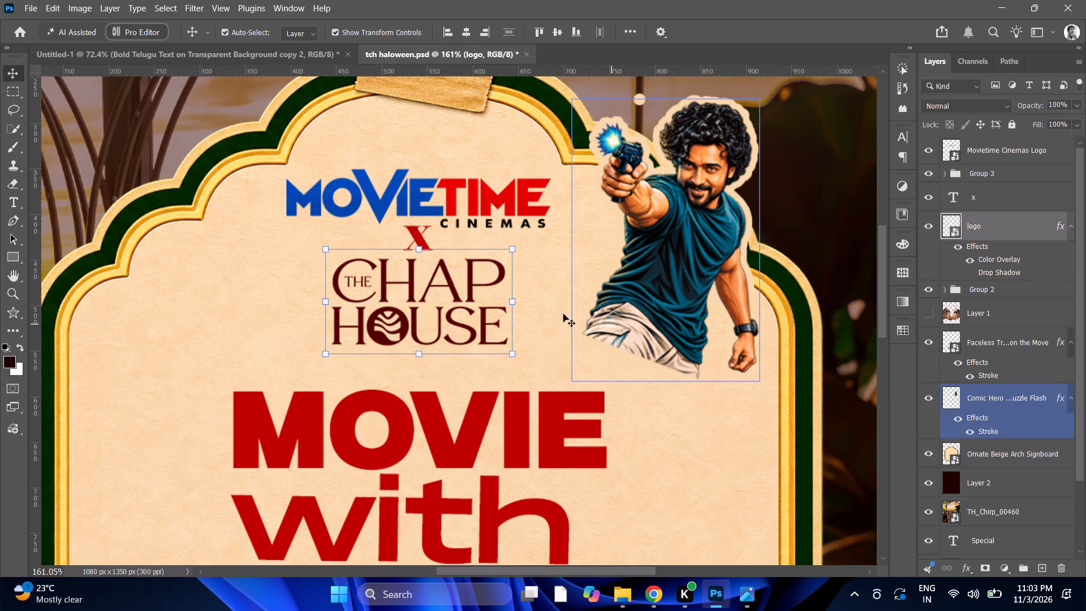
{"action": "key", "text": "Down"}
{"action": "key", "text": "Down"}
{"action": "key", "text": "Down"}
{"action": "key", "text": "Down"}
{"action": "key", "text": "Down"}
{"action": "key", "text": "Down"}
{"action": "key", "text": "Down"}
{"action": "key", "text": "Down"}
{"action": "key", "text": "Down"}
{"action": "key", "text": "Down"}
{"action": "key", "text": "Down"}
{"action": "key", "text": "Down"}
{"action": "key", "text": "Down"}
{"action": "key", "text": "Down"}
{"action": "key", "text": "Down"}
{"action": "key", "text": "Down"}
{"action": "key", "text": "Down"}
{"action": "key", "text": "Down"}
{"action": "key", "text": "Down"}
{"action": "key", "text": "Down"}
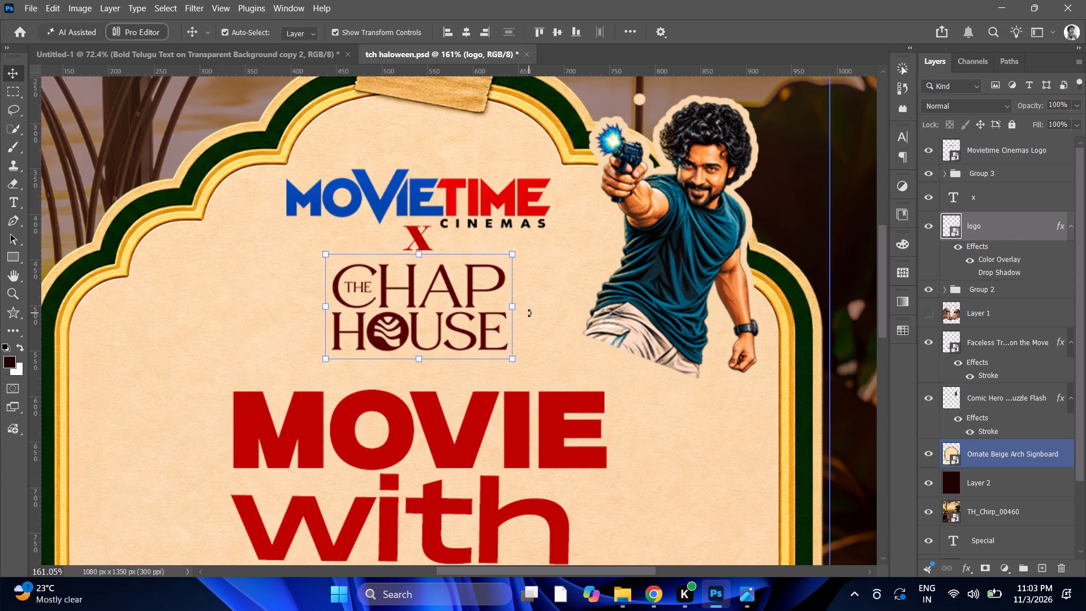
{"action": "key", "text": "Down"}
{"action": "left_click", "coordinate": [468, 31]}
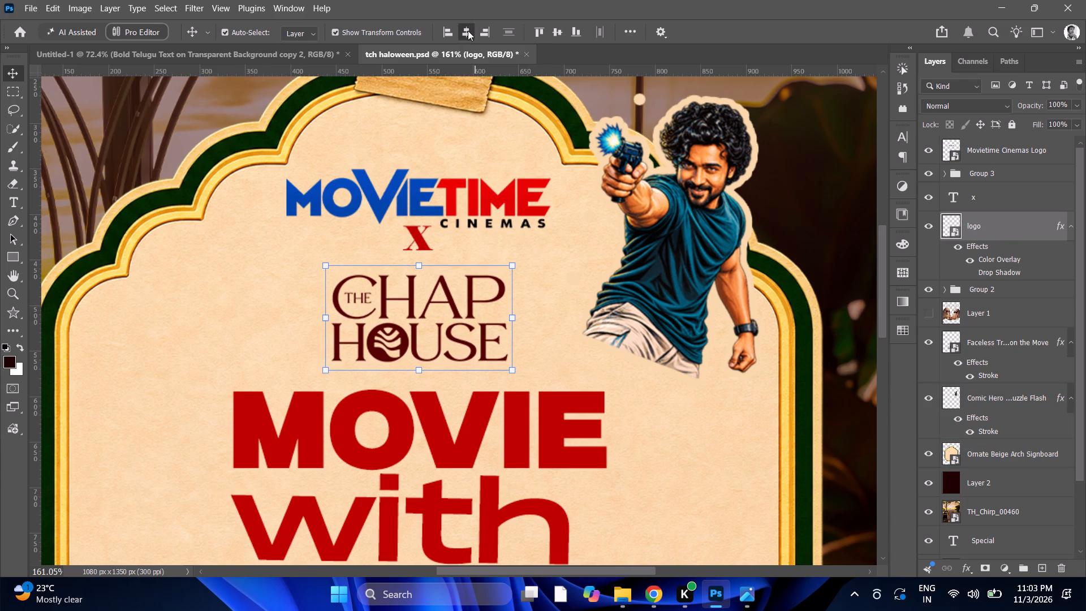
Nudge the X down so it stands clear between the Movietime Cinemas and Chap House logos.
{"action": "left_click", "coordinate": [981, 196]}
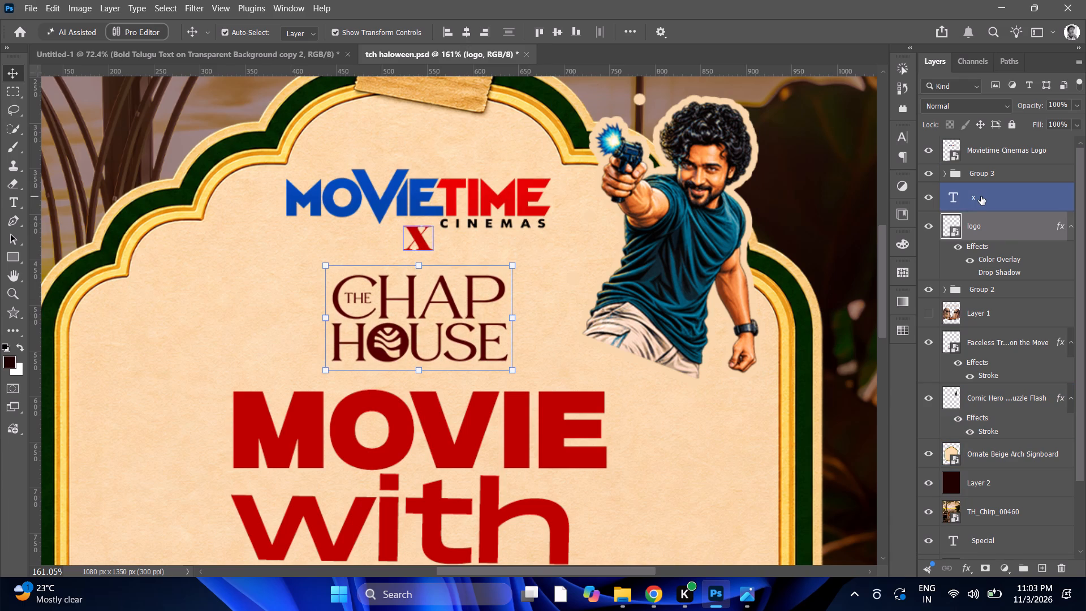
{"action": "key", "text": "Down"}
{"action": "key", "text": "Down"}
{"action": "key", "text": "Down"}
{"action": "key", "text": "Down"}
{"action": "key", "text": "Down"}
{"action": "key", "text": "Down"}
{"action": "key", "text": "Down"}
{"action": "key", "text": "Down"}
{"action": "key", "text": "Down"}
{"action": "key", "text": "Down"}
{"action": "key", "text": "Down"}
{"action": "key", "text": "Down"}
{"action": "key", "text": "Down"}
{"action": "key", "text": "Down"}
{"action": "key", "text": "Down"}
{"action": "key", "text": "Down"}
{"action": "key", "text": "Down"}
{"action": "key", "text": "Down"}
{"action": "key", "text": "Down"}
{"action": "key", "text": "Down"}
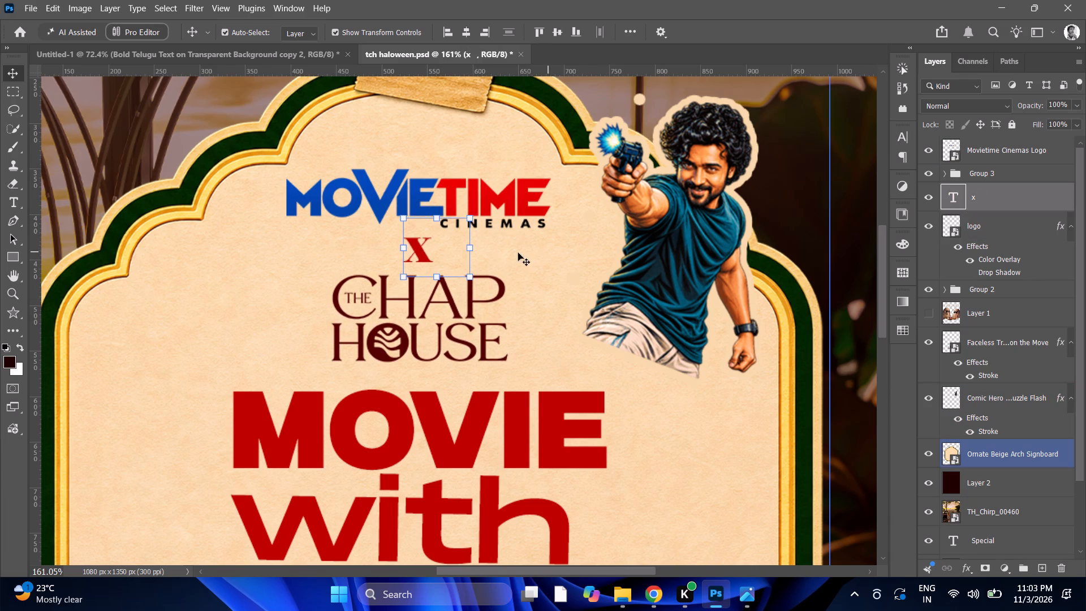
Shift the ornate arch signboard slightly down and to the left behind the logos.
{"action": "triple_click", "coordinate": [442, 244]}
{"action": "left_click_drag", "start_coordinate": [438, 252], "coordinate": [425, 266]}
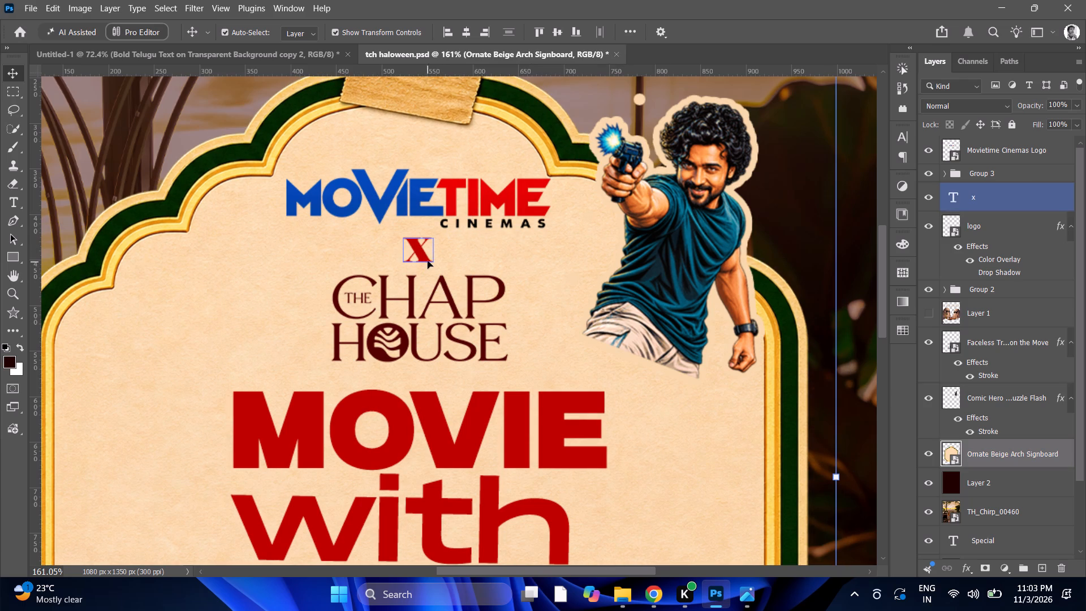
{"action": "key", "text": "ctrl+x"}
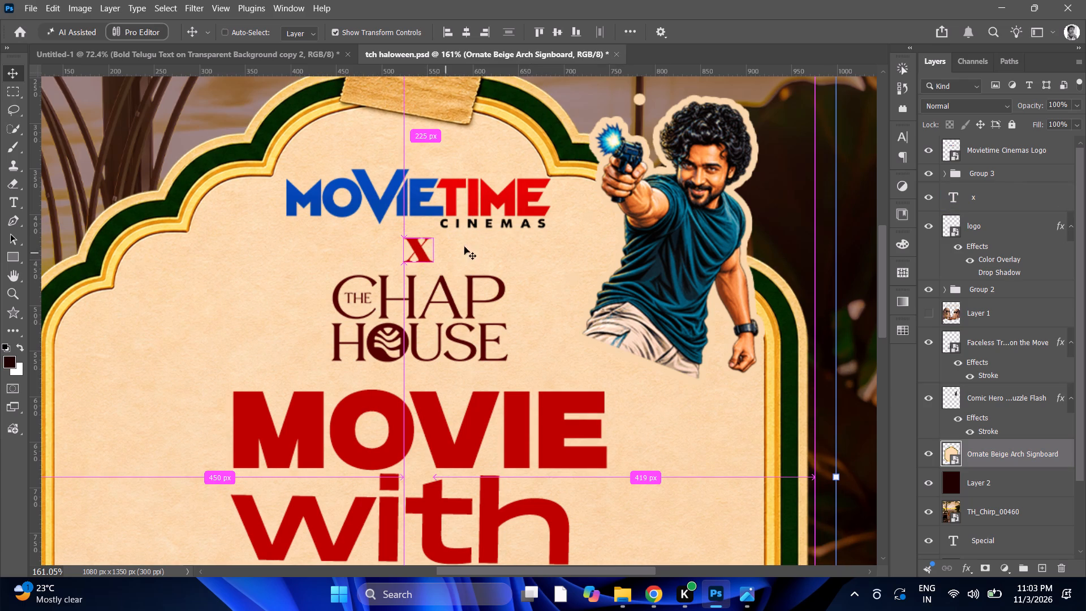
{"action": "key", "text": "ctrl+x"}
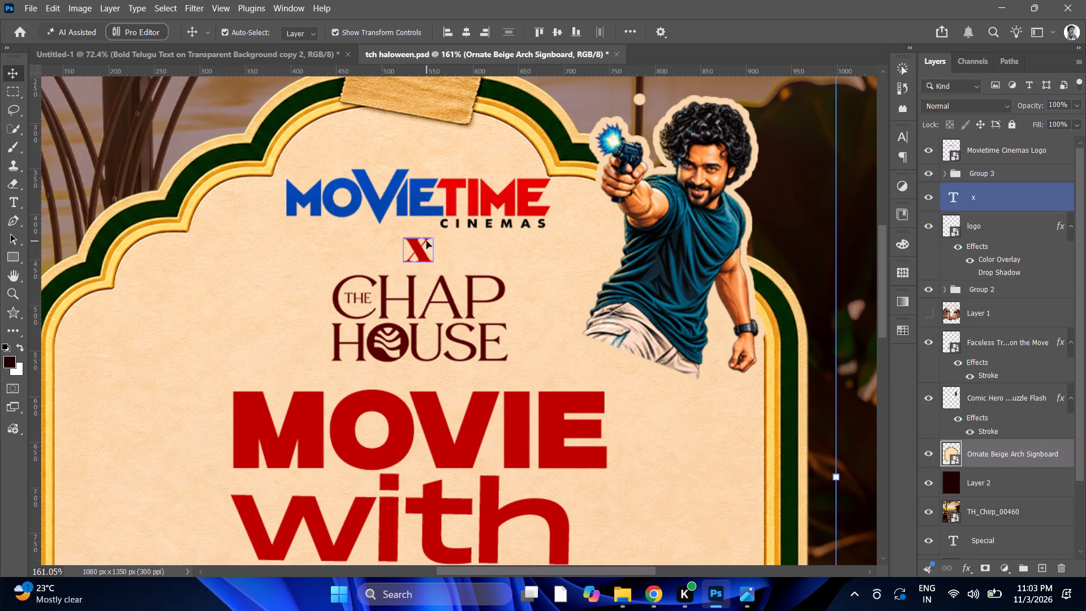
Replace the X text with a single x without trailing spaces and align it to the poster's horizontal centre.
{"action": "triple_click", "coordinate": [426, 241]}
{"action": "key", "text": "BackSpace"}
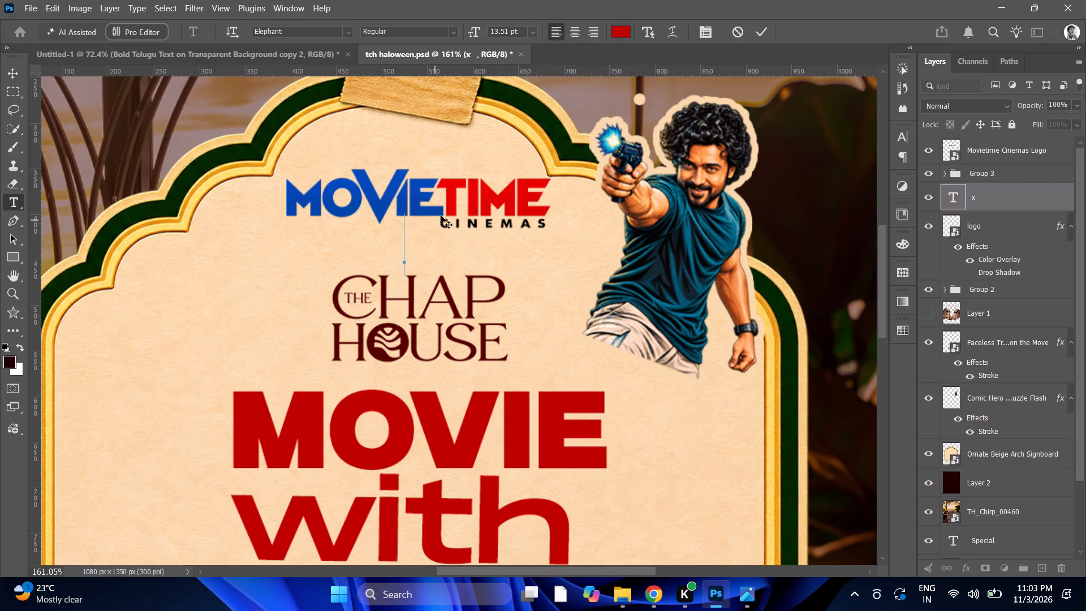
{"action": "key", "text": "x"}
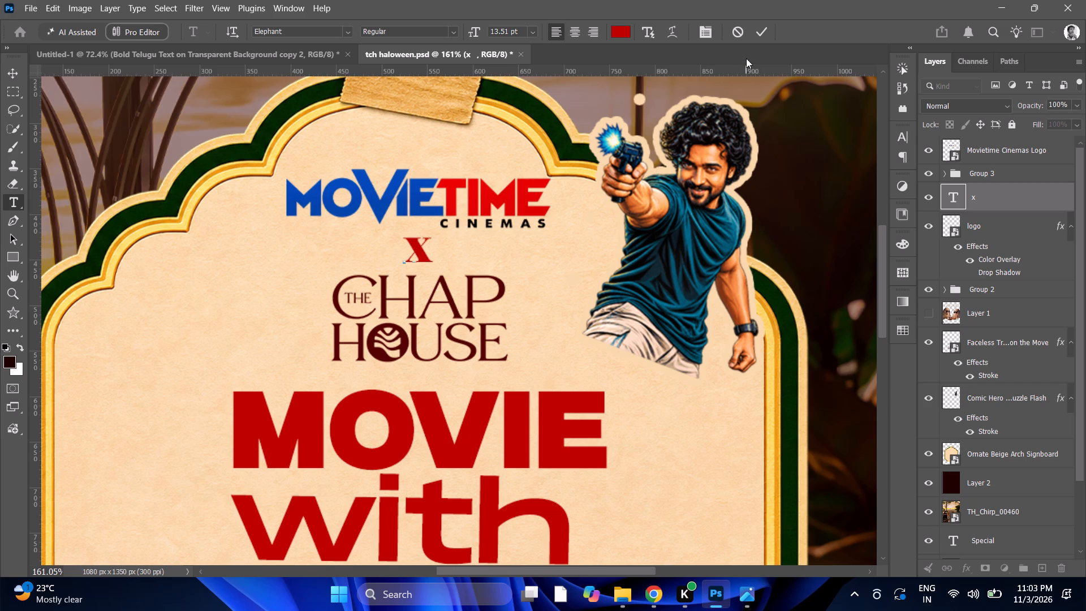
{"action": "left_click", "coordinate": [765, 28]}
{"action": "left_click", "coordinate": [469, 29]}
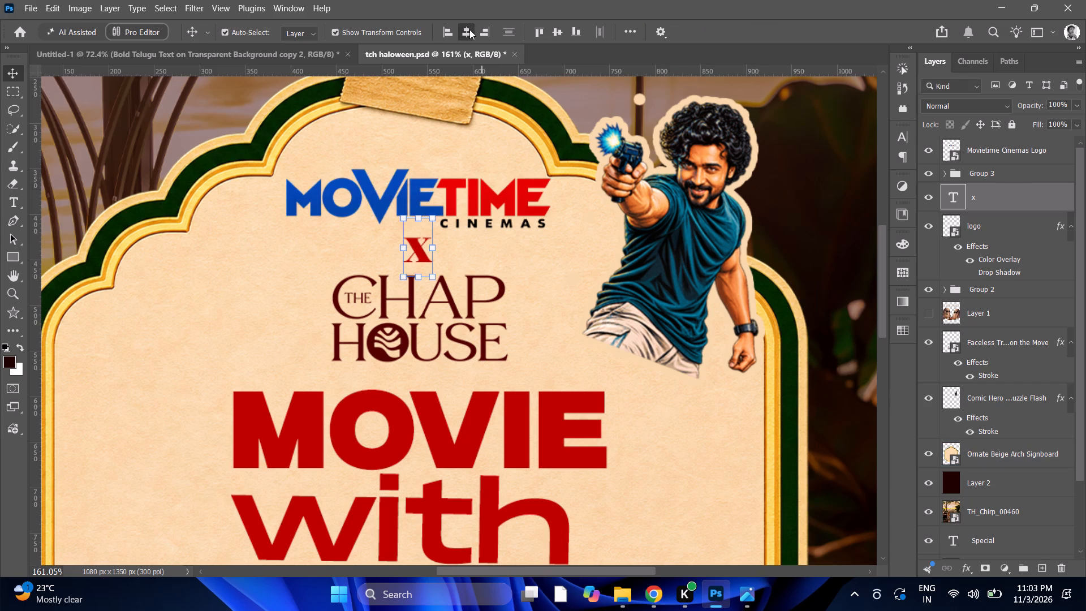
Align the ornate arch signboard to the poster's horizontal centre.
{"action": "scroll", "coordinate": [390, 186], "scroll_direction": "down", "scroll_amount": 8, "text": "alt"}
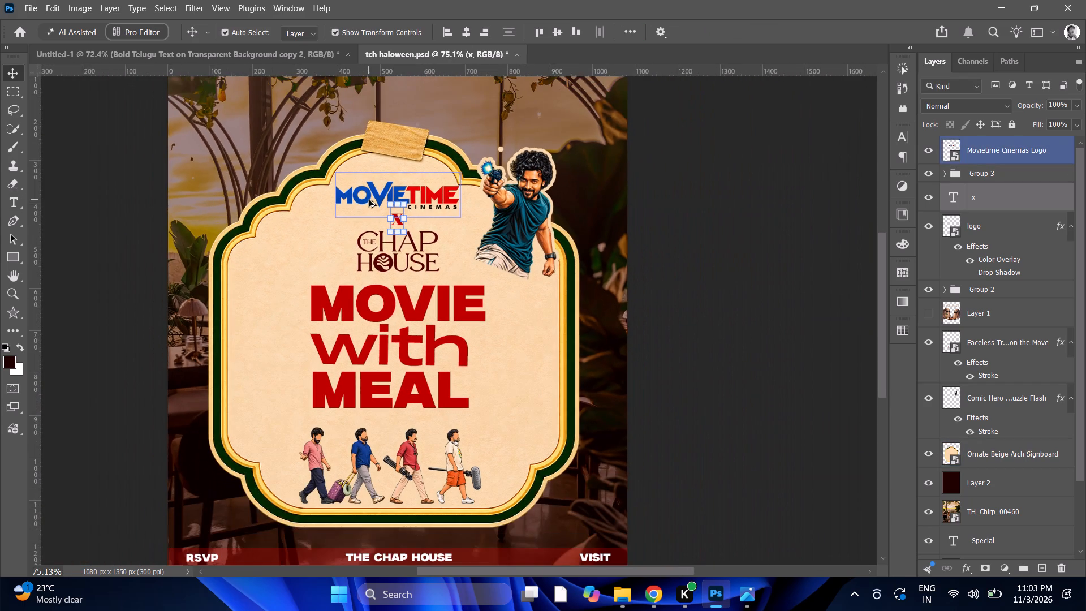
{"action": "scroll", "coordinate": [369, 268], "scroll_direction": "up", "scroll_amount": 4, "text": "alt"}
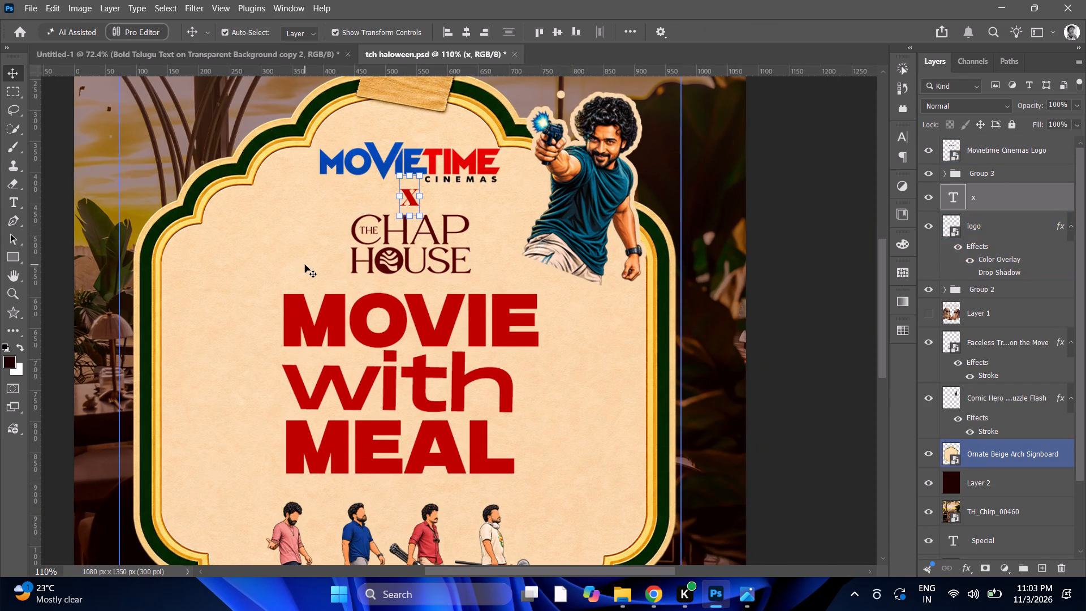
{"action": "left_click", "coordinate": [305, 265], "text": "alt"}
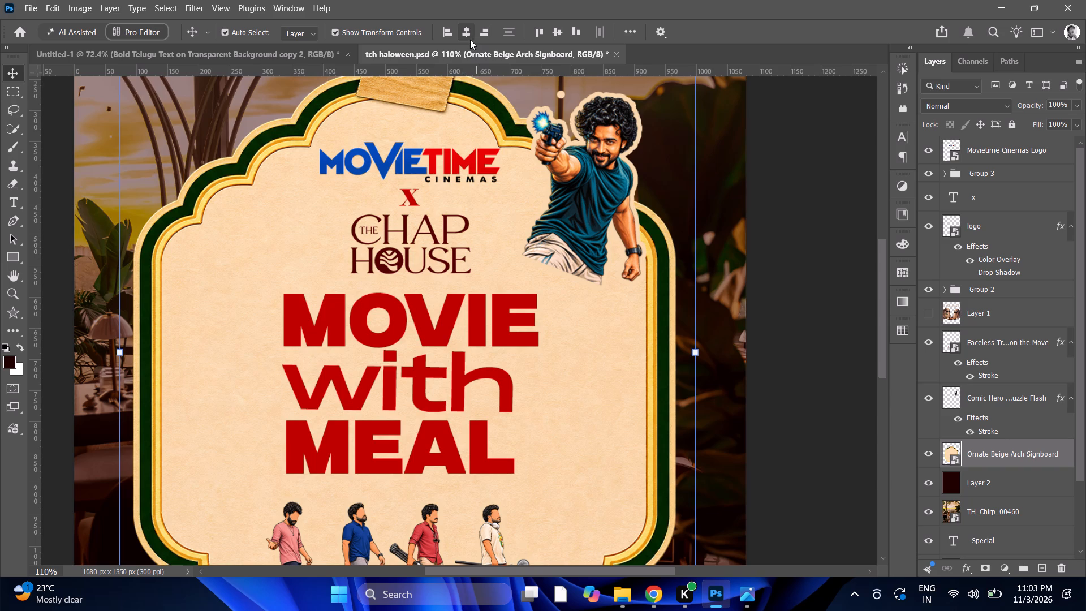
{"action": "left_click", "coordinate": [470, 40]}
Nudge the Chap House logo down a few pixels to give the X more room.
{"action": "scroll", "coordinate": [418, 246], "scroll_direction": "up", "scroll_amount": 4, "text": "alt"}
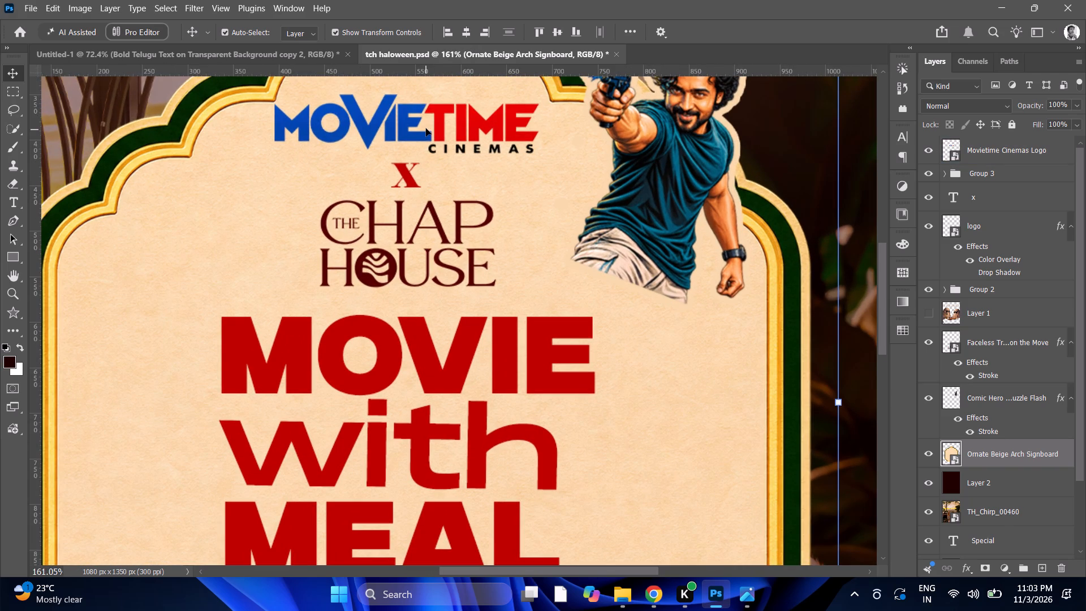
{"action": "left_click", "coordinate": [416, 225], "text": "alt"}
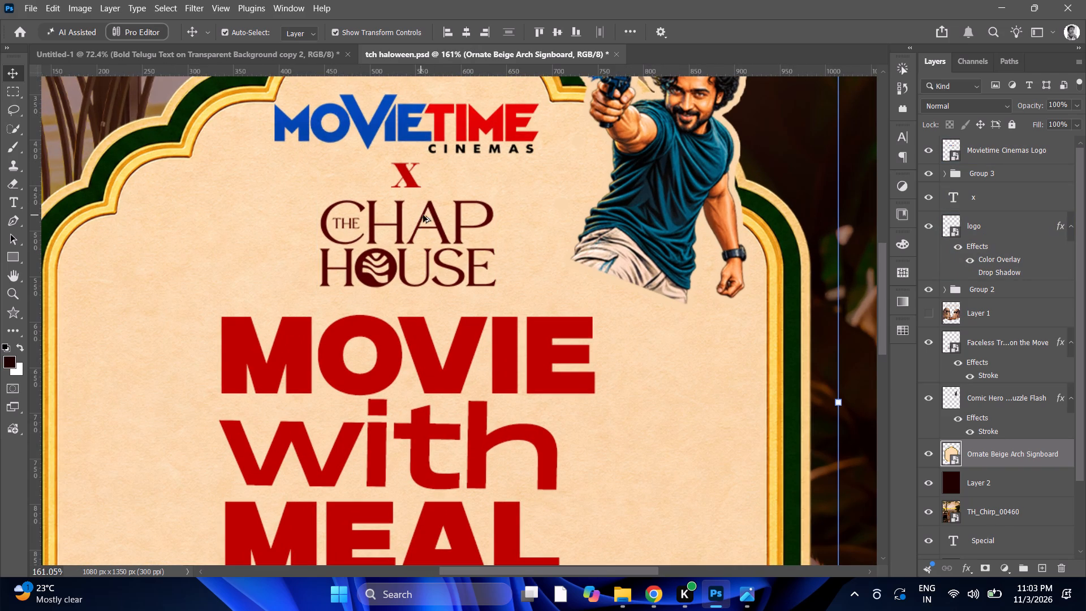
{"action": "left_click", "coordinate": [434, 218], "text": "alt"}
{"action": "key", "text": "Down"}
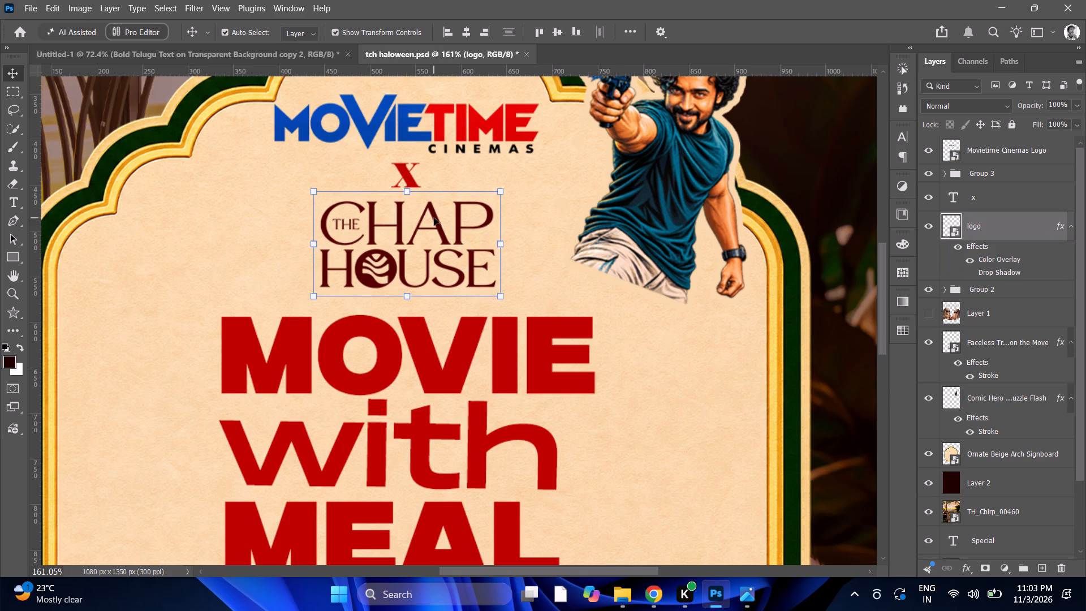
{"action": "key", "text": "Down"}
{"action": "key", "text": "Down"}
{"action": "key", "text": "Down"}
{"action": "left_click", "coordinate": [964, 205]}
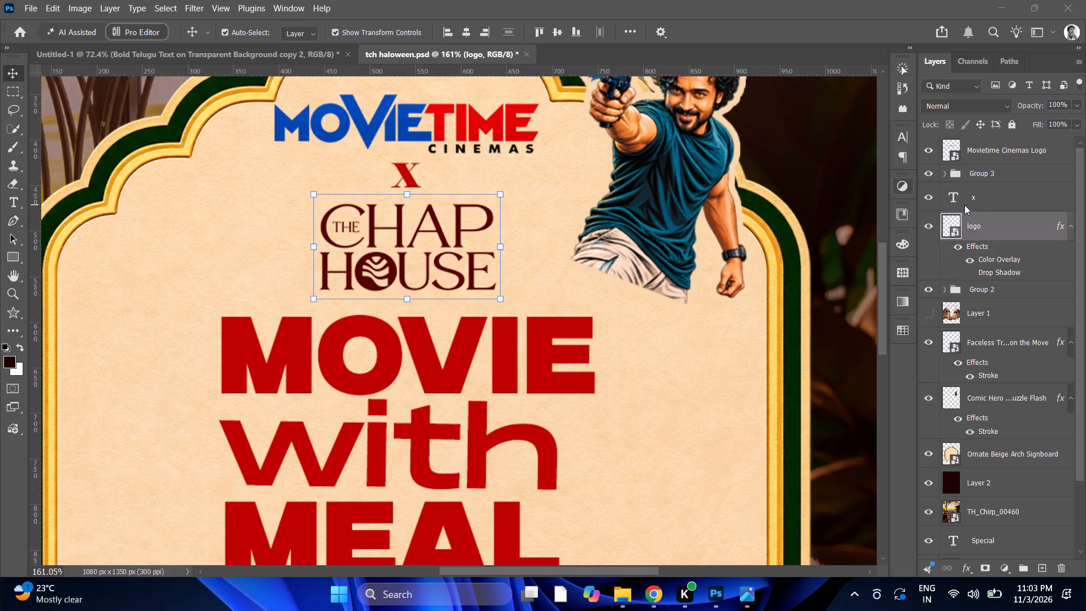
{"action": "left_click", "coordinate": [988, 200]}
{"action": "key", "text": "Down"}
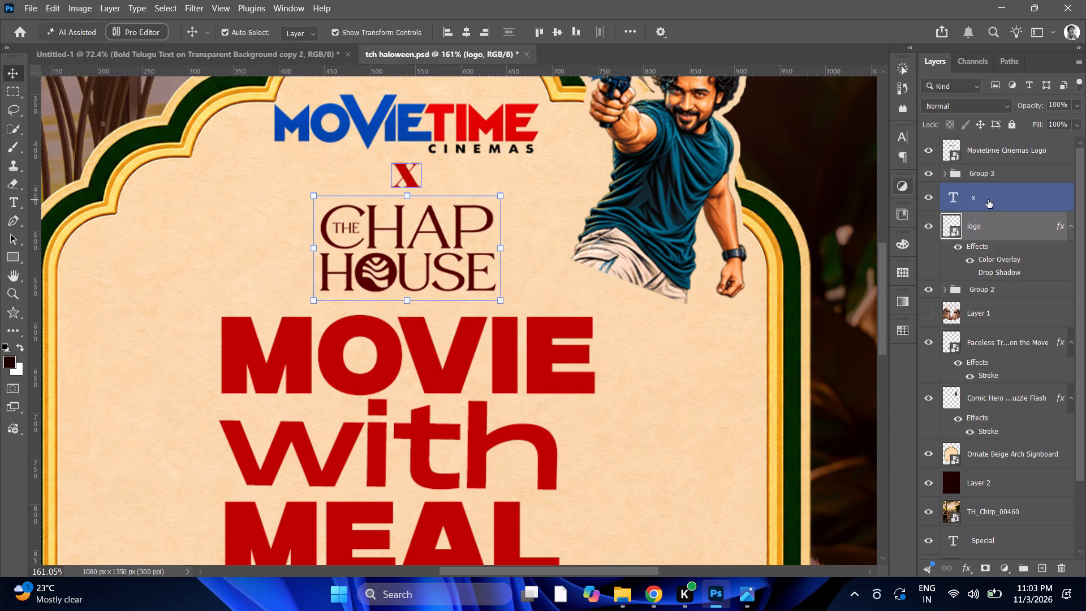
{"action": "key", "text": "Up"}
Nudge the X down slightly so it sits just above the Chap House logo.
{"action": "left_click", "coordinate": [988, 197]}
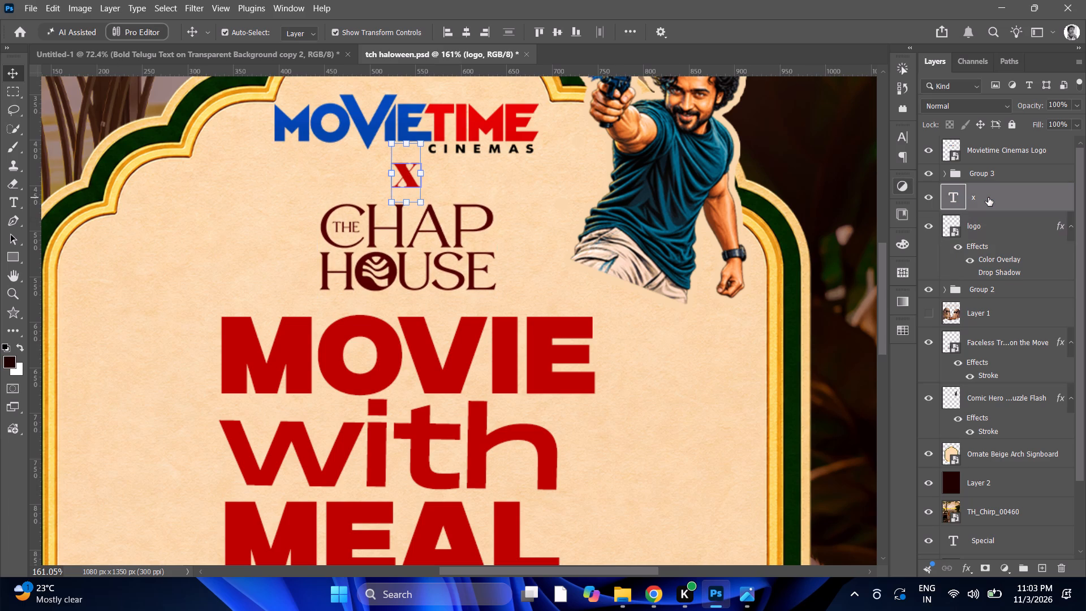
{"action": "key", "text": "Down"}
{"action": "key", "text": "Down"}
{"action": "key", "text": "Down"}
{"action": "key", "text": "Down"}
{"action": "key", "text": "Down"}
{"action": "key", "text": "Down"}
{"action": "key", "text": "Down"}
{"action": "key", "text": "Down"}
{"action": "key", "text": "Down"}
{"action": "key", "text": "Down"}
{"action": "key", "text": "Down"}
{"action": "key", "text": "Down"}
{"action": "key", "text": "Down"}
{"action": "key", "text": "Down"}
{"action": "key", "text": "Down"}
{"action": "key", "text": "Down"}
{"action": "key", "text": "Down"}
{"action": "key", "text": "Down"}
{"action": "key", "text": "Down"}
{"action": "key", "text": "Down"}
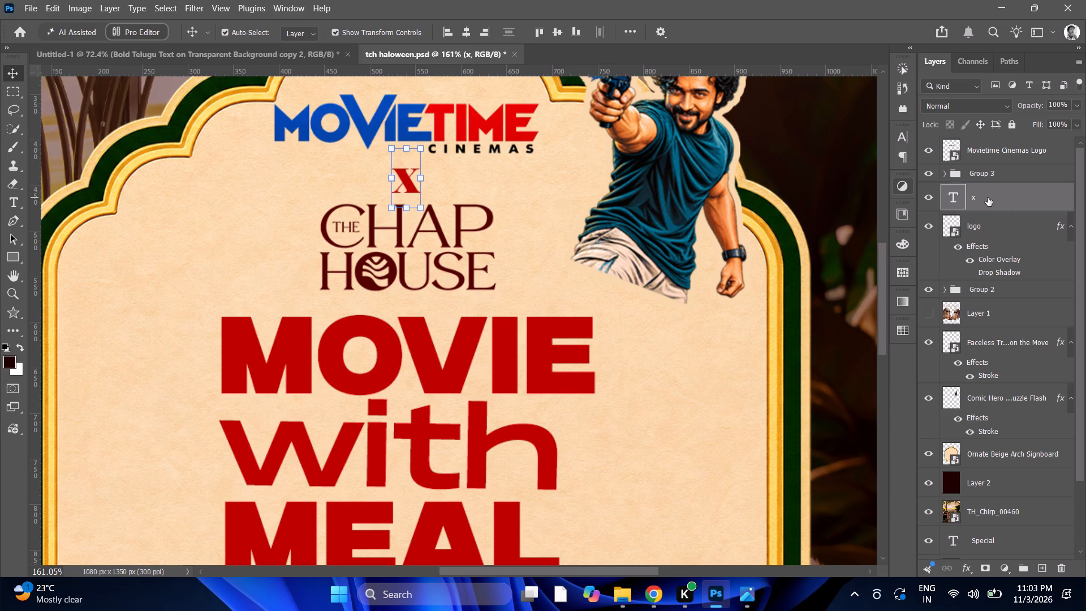
{"action": "key", "text": "Up"}
{"action": "key", "text": "Up"}
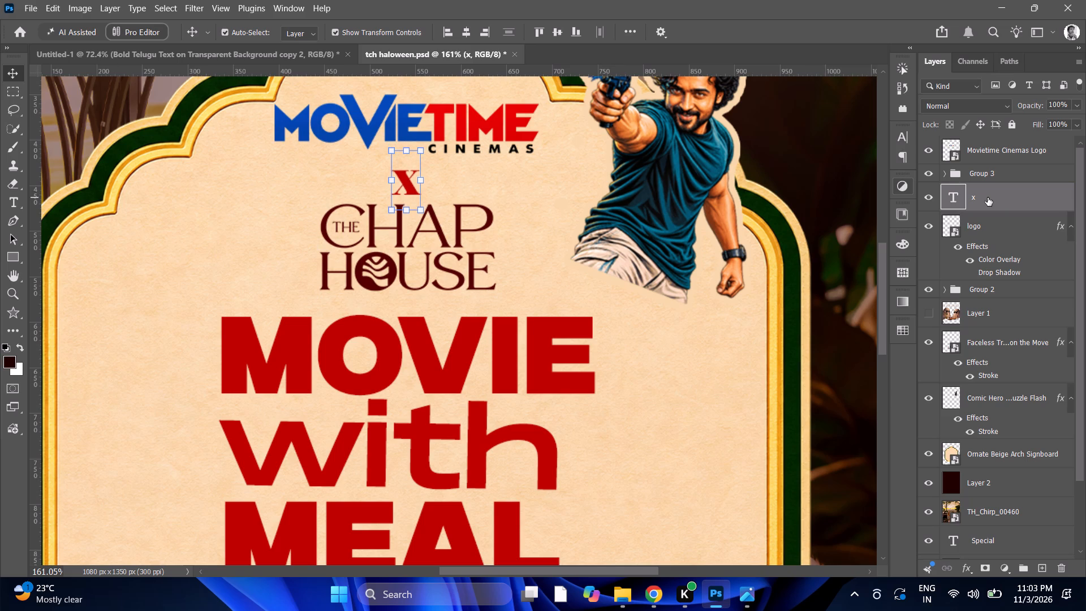
{"action": "key", "text": "Down"}
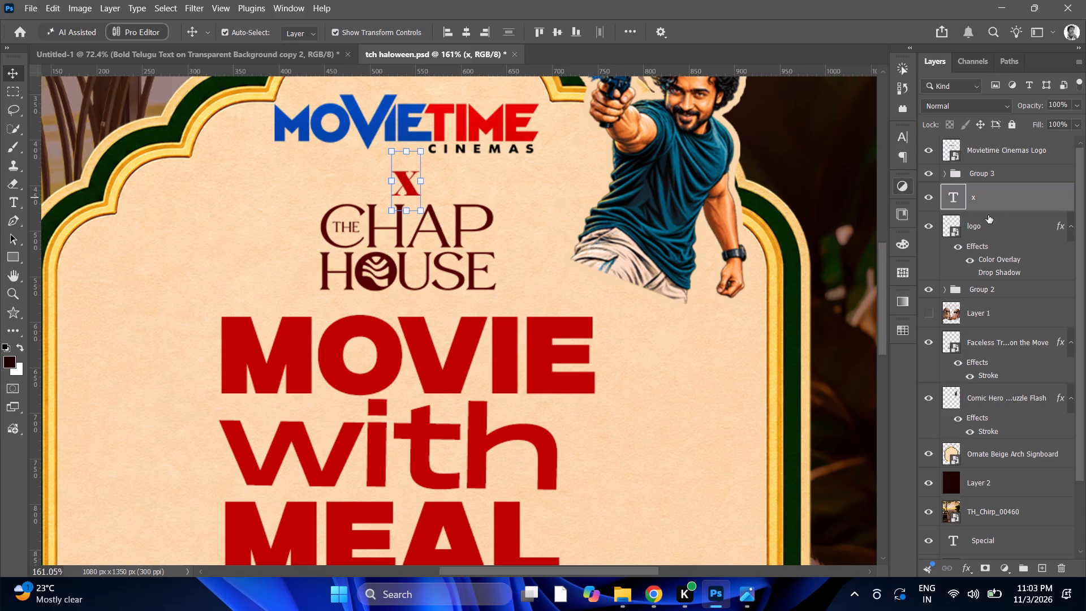
Nudge the Movietime Cinemas logo down to bring it closer to the X.
{"action": "left_click", "coordinate": [446, 127], "text": "alt"}
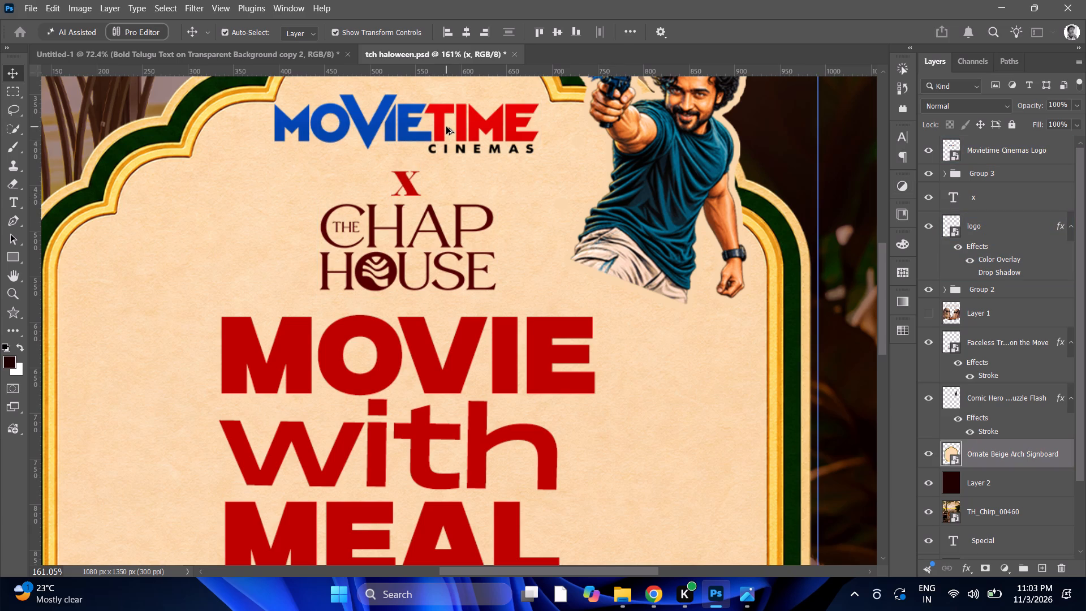
{"action": "left_click", "coordinate": [486, 126], "text": "alt"}
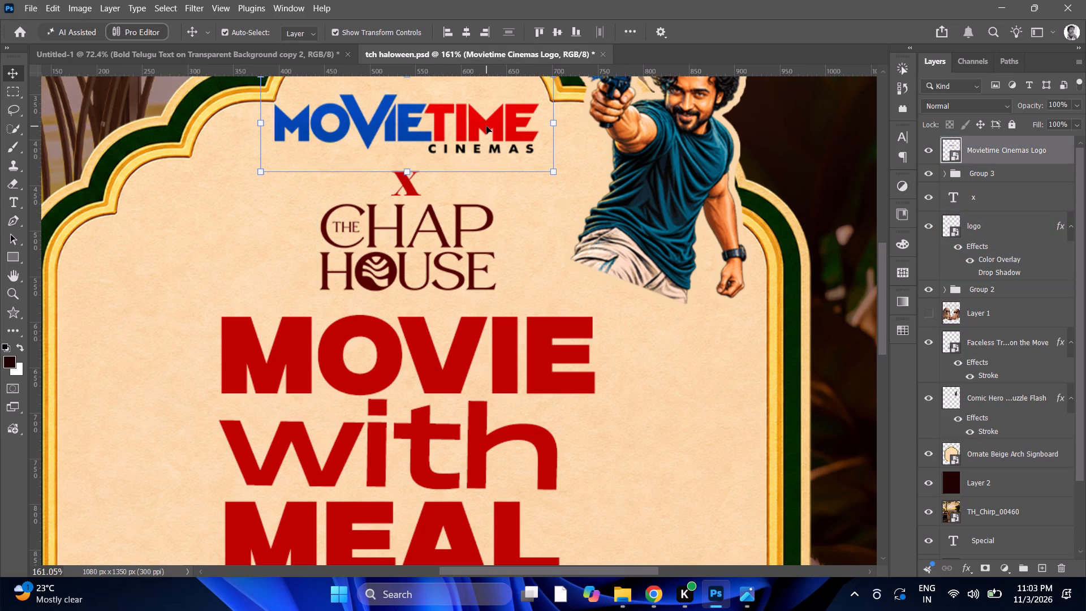
{"action": "key", "text": "Down"}
{"action": "key", "text": "Down"}
{"action": "key", "text": "Down"}
{"action": "key", "text": "Down"}
{"action": "key", "text": "Down"}
{"action": "key", "text": "Down"}
{"action": "key", "text": "Down"}
{"action": "key", "text": "Down"}
{"action": "key", "text": "Down"}
{"action": "key", "text": "Down"}
{"action": "key", "text": "Down"}
{"action": "key", "text": "Down"}
{"action": "key", "text": "Down"}
{"action": "key", "text": "Down"}
{"action": "key", "text": "Down"}
{"action": "key", "text": "Down"}
{"action": "key", "text": "Down"}
{"action": "key", "text": "Down"}
{"action": "key", "text": "Down"}
{"action": "key", "text": "Down"}
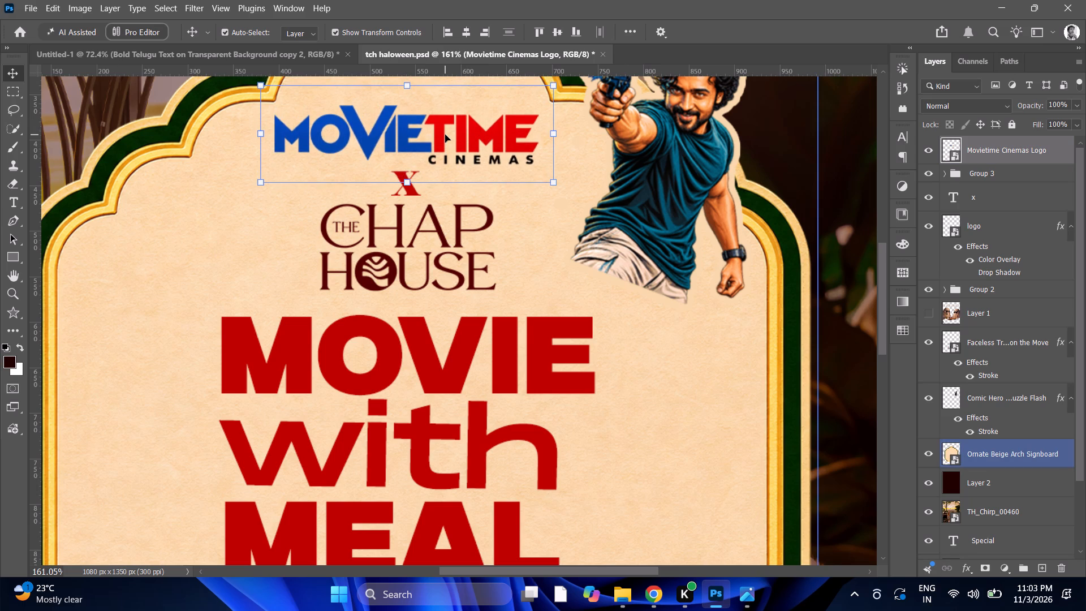
Check the overall composition of the whole poster after the logo spacing adjustments.
{"action": "key", "text": "ctrl+minus"}
{"action": "key", "text": "ctrl+minus"}
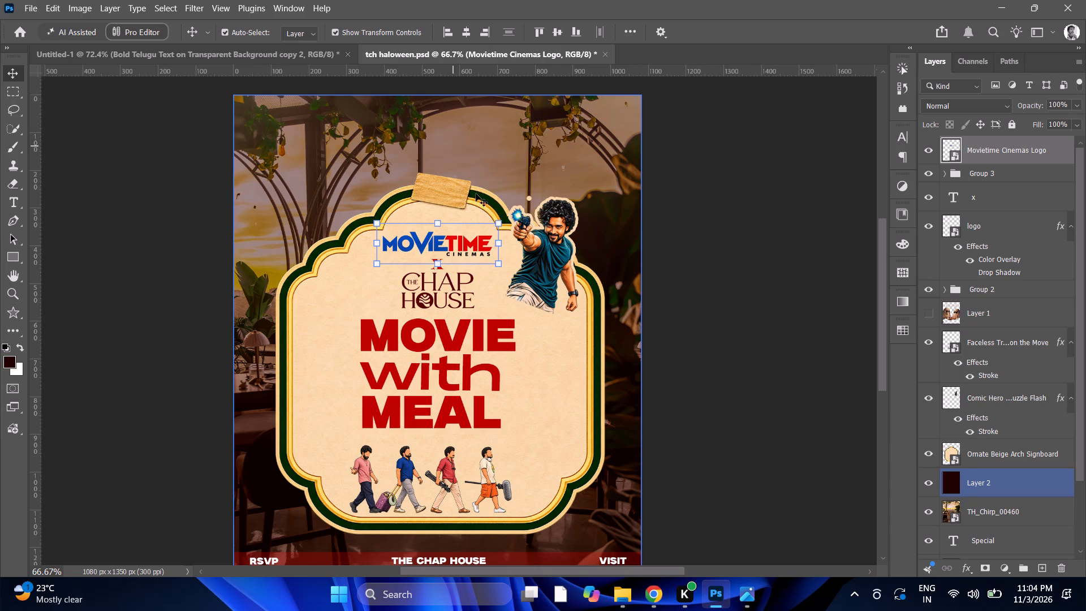
{"action": "scroll", "coordinate": [483, 230], "scroll_direction": "down", "scroll_amount": 4, "text": "alt"}
{"action": "scroll", "coordinate": [344, 291], "scroll_direction": "up", "scroll_amount": 4, "text": "alt"}
{"action": "scroll", "coordinate": [400, 274], "scroll_direction": "down", "scroll_amount": 5, "text": "alt"}
{"action": "scroll", "coordinate": [400, 274], "scroll_direction": "up", "scroll_amount": 1}
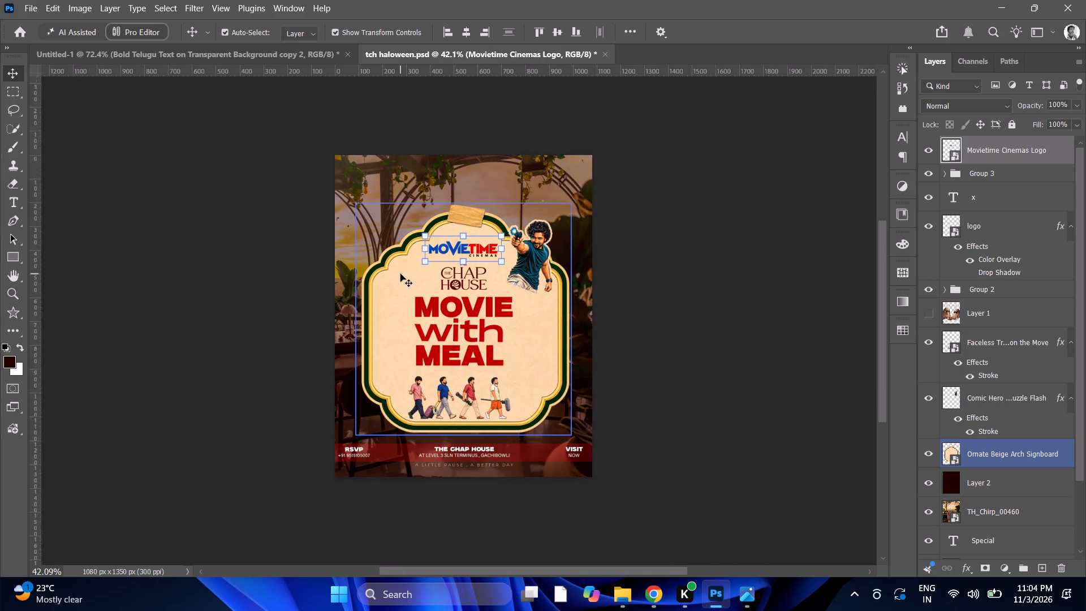
{"action": "scroll", "coordinate": [400, 274], "scroll_direction": "up", "scroll_amount": 3}
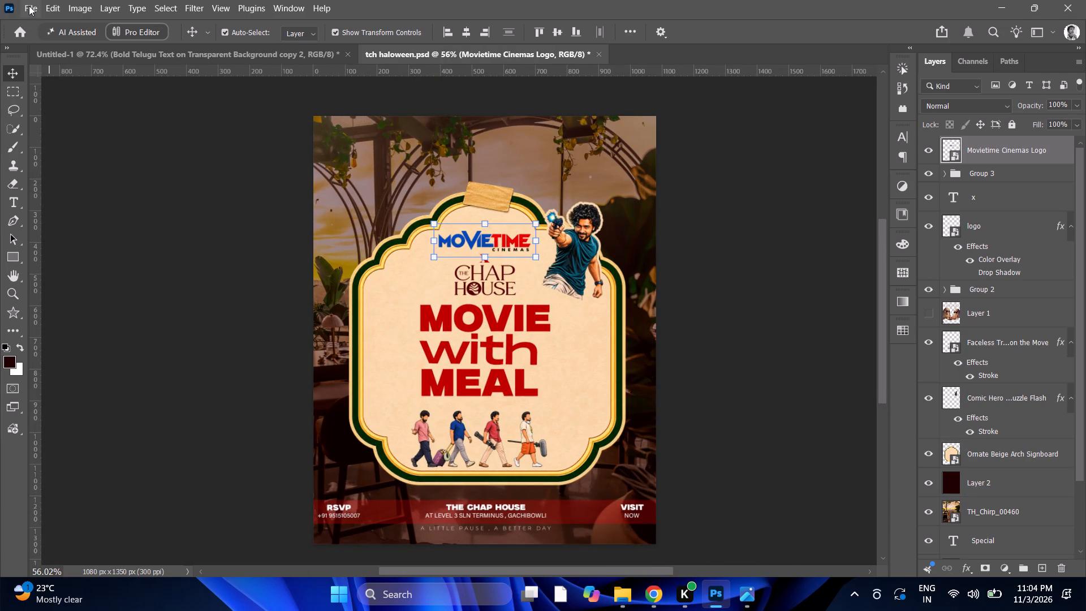
Export the poster as a 1080 x 1350 px PNG named "tch movie meal" in the Downloads folder.
{"action": "left_click", "coordinate": [28, 6]}
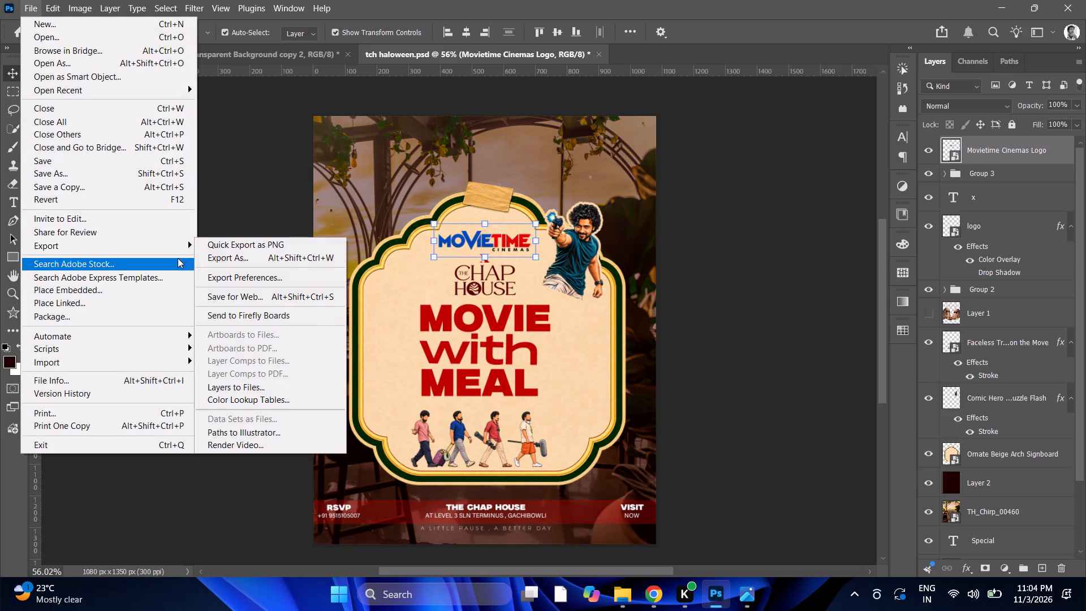
{"action": "left_click", "coordinate": [216, 255]}
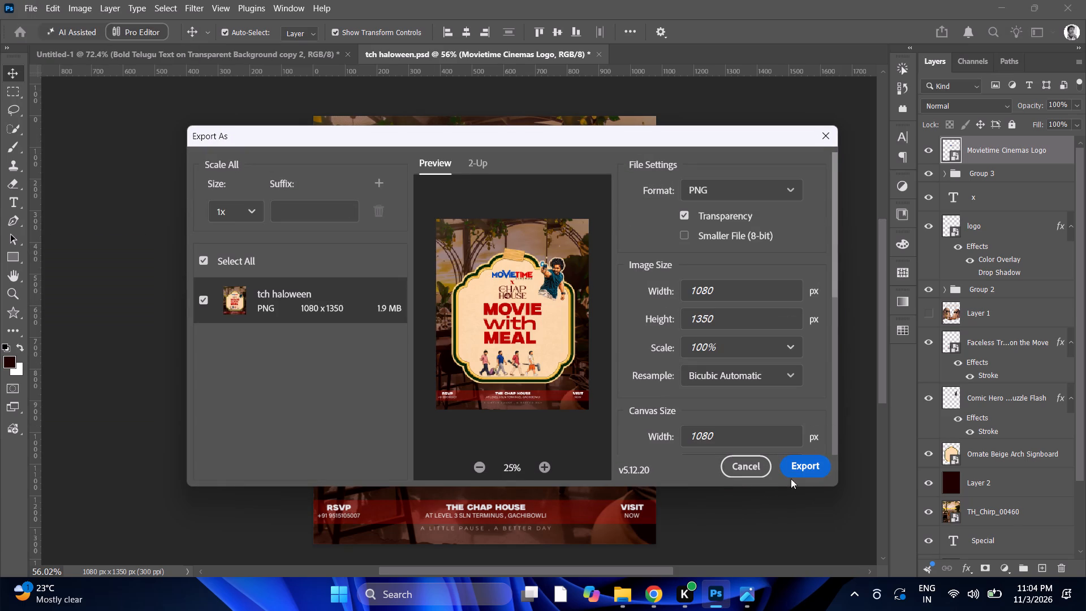
{"action": "left_click", "coordinate": [813, 463]}
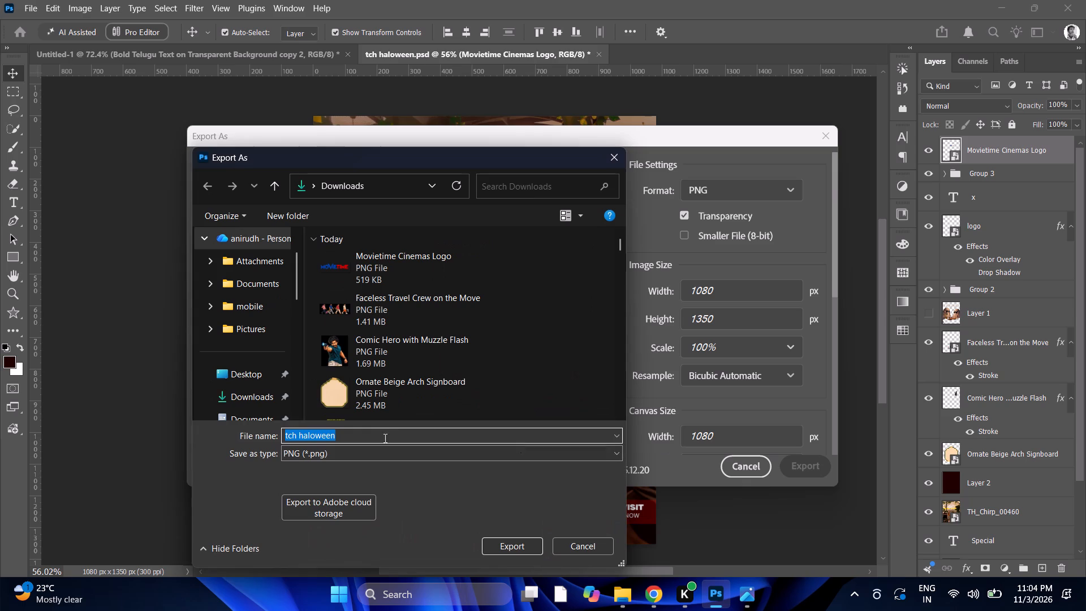
{"action": "triple_click", "coordinate": [365, 438]}
{"action": "key", "text": "ctrl+a"}
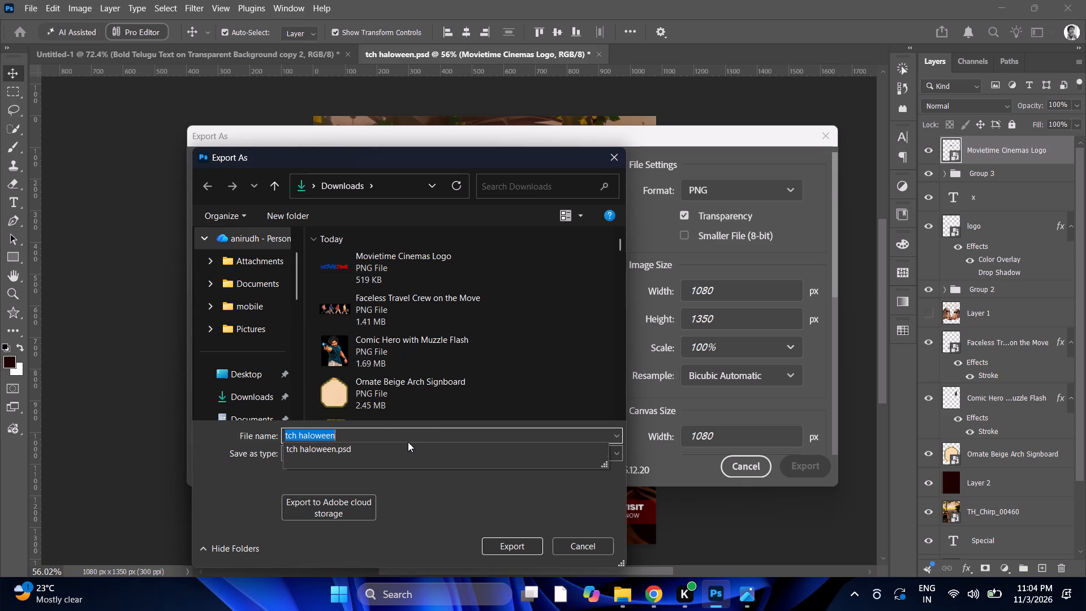
{"action": "type", "text": "tch"}
{"action": "key", "text": "space"}
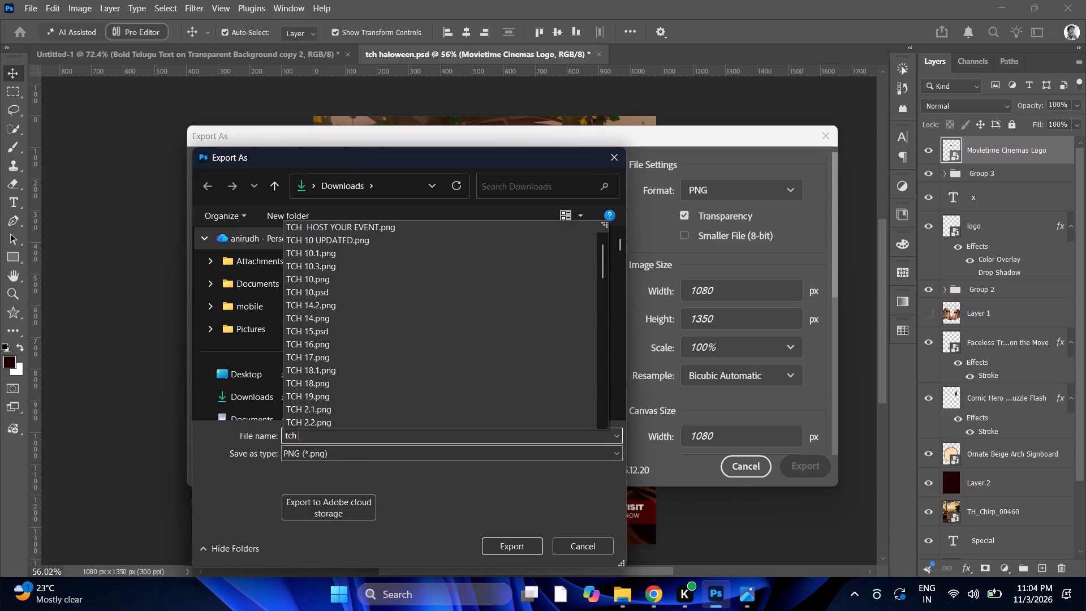
{"action": "type", "text": "movie"}
{"action": "key", "text": "space"}
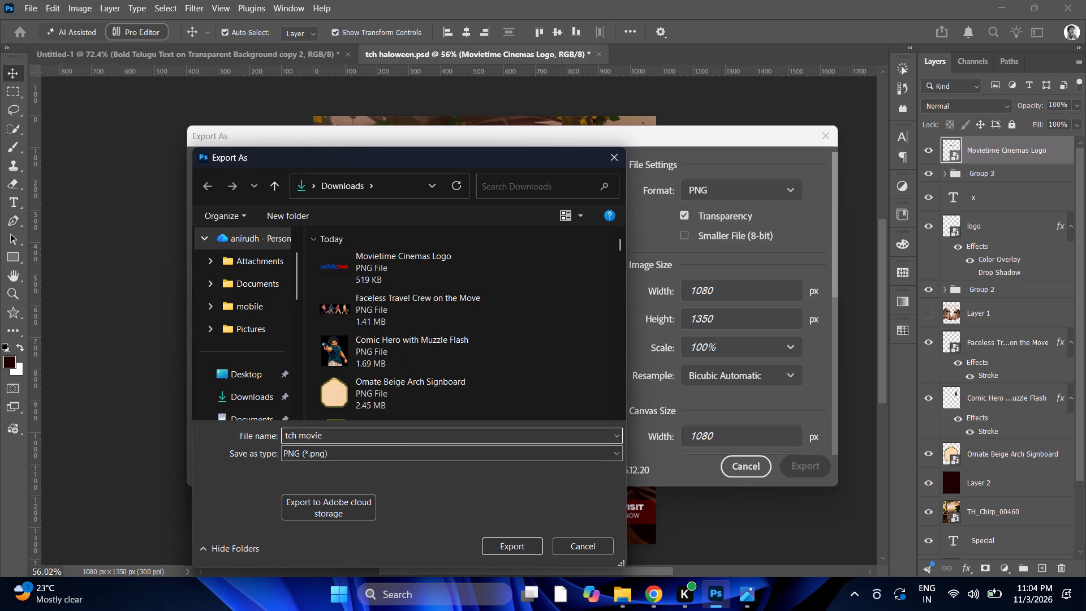
{"action": "type", "text": "tim"}
{"action": "key", "text": "BackSpace"}
{"action": "key", "text": "BackSpace"}
{"action": "key", "text": "BackSpace"}
{"action": "type", "text": "meal"}
{"action": "key", "text": "Return"}
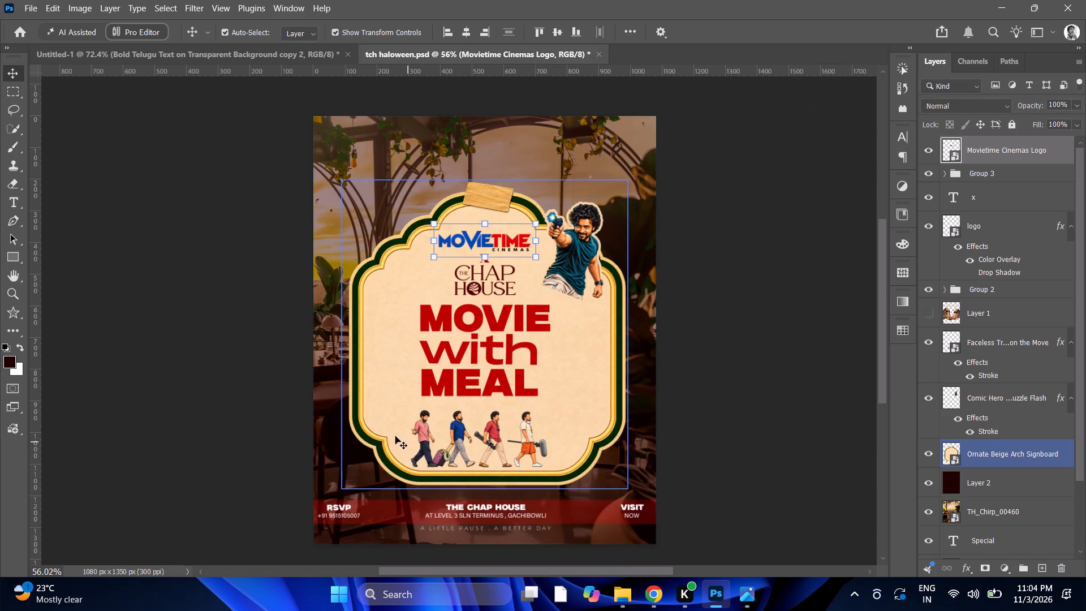
Compare the poster with and without the Movietime Cinemas logo, and with and without the ornate arch signboard.
{"action": "left_click", "coordinate": [932, 149]}
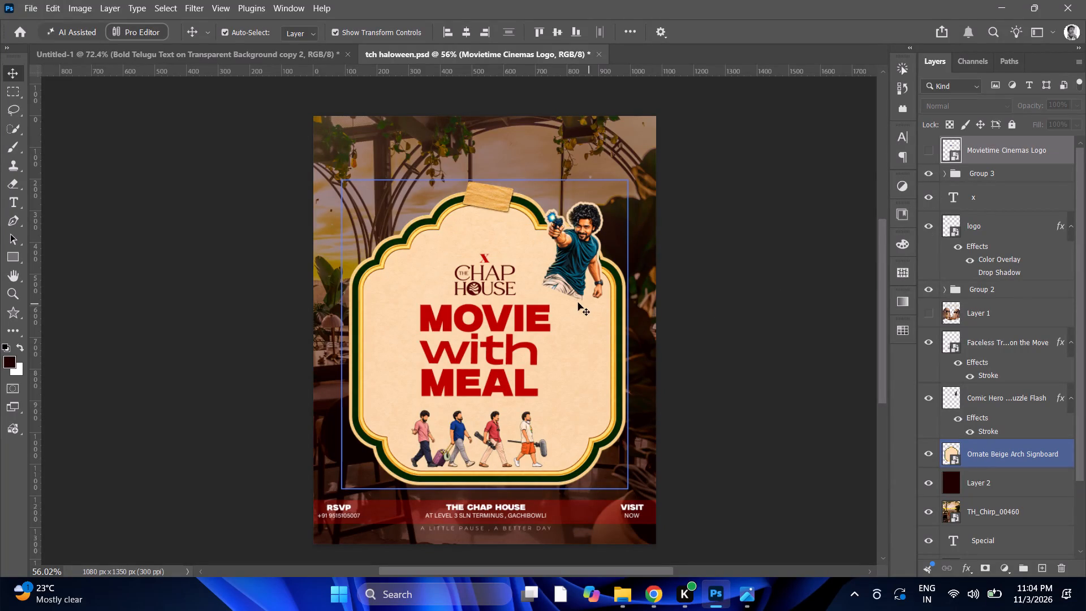
{"action": "left_click", "coordinate": [930, 154]}
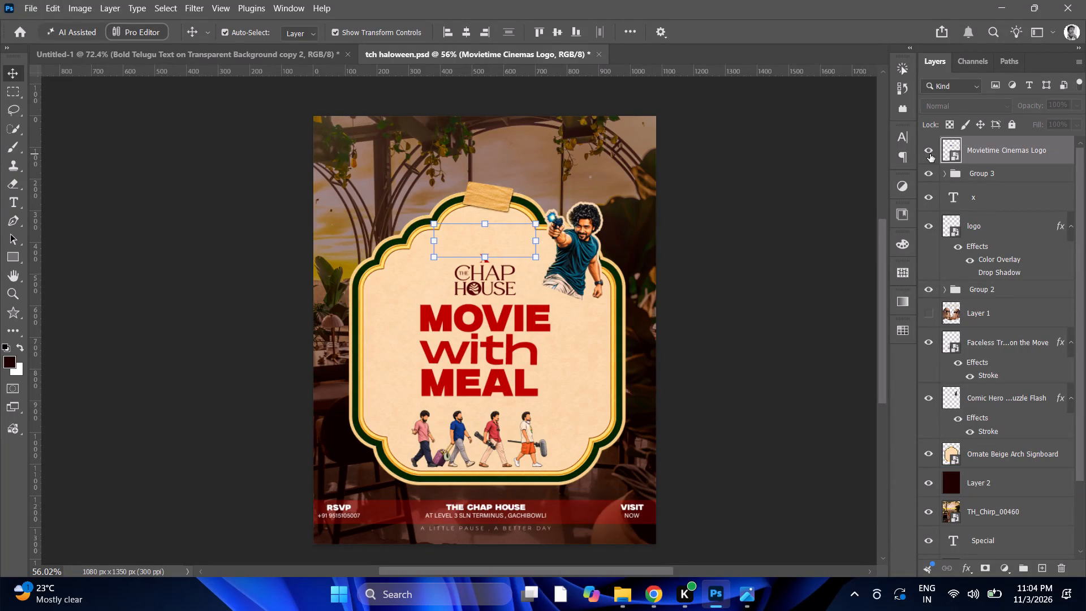
{"action": "left_click", "coordinate": [601, 316], "text": "alt"}
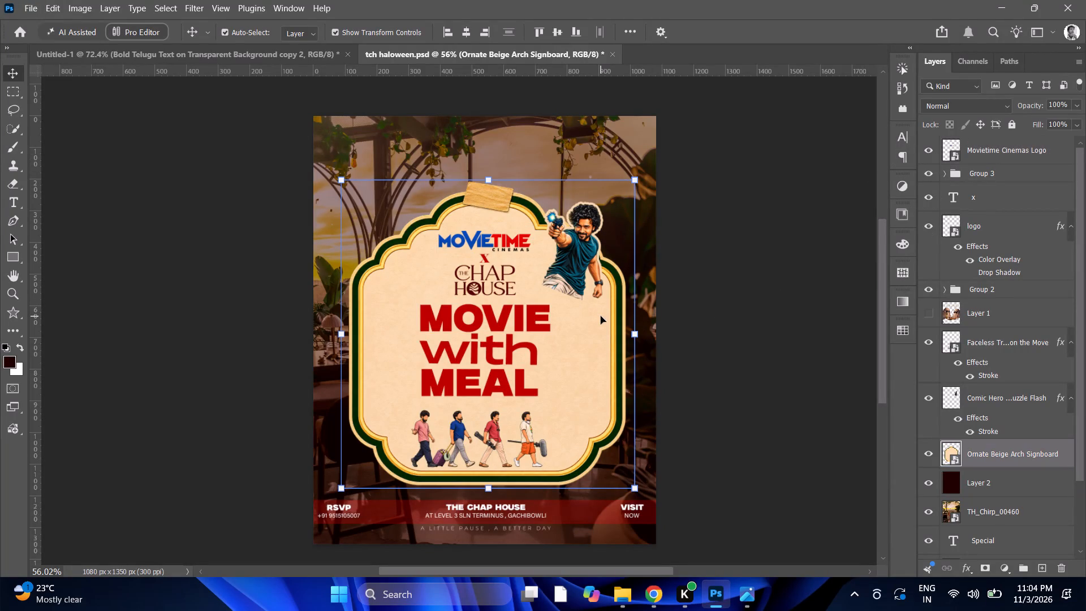
{"action": "left_click", "coordinate": [930, 457]}
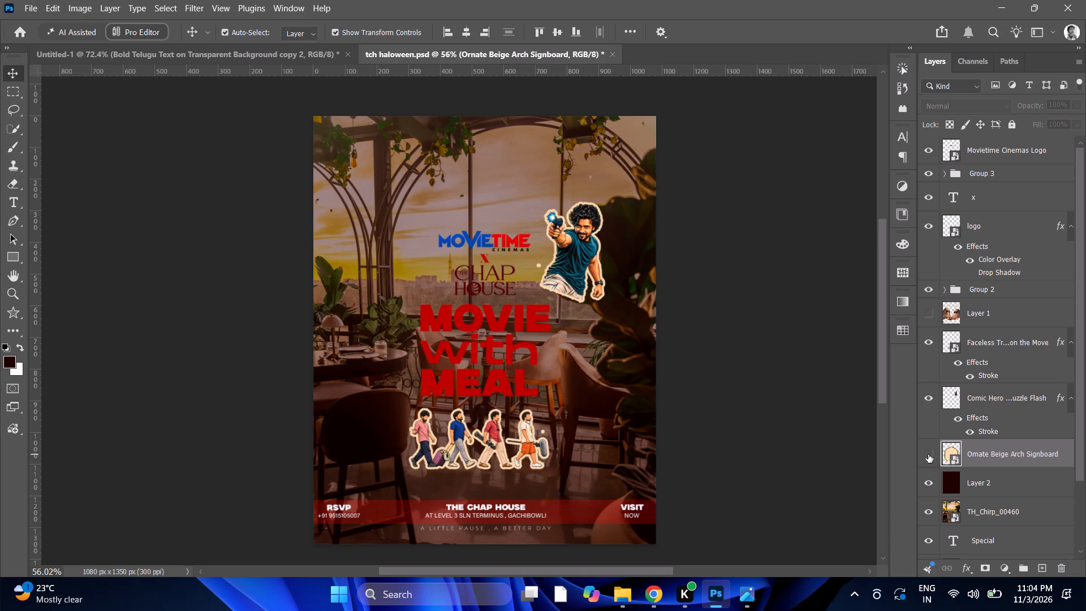
{"action": "left_click", "coordinate": [928, 454]}
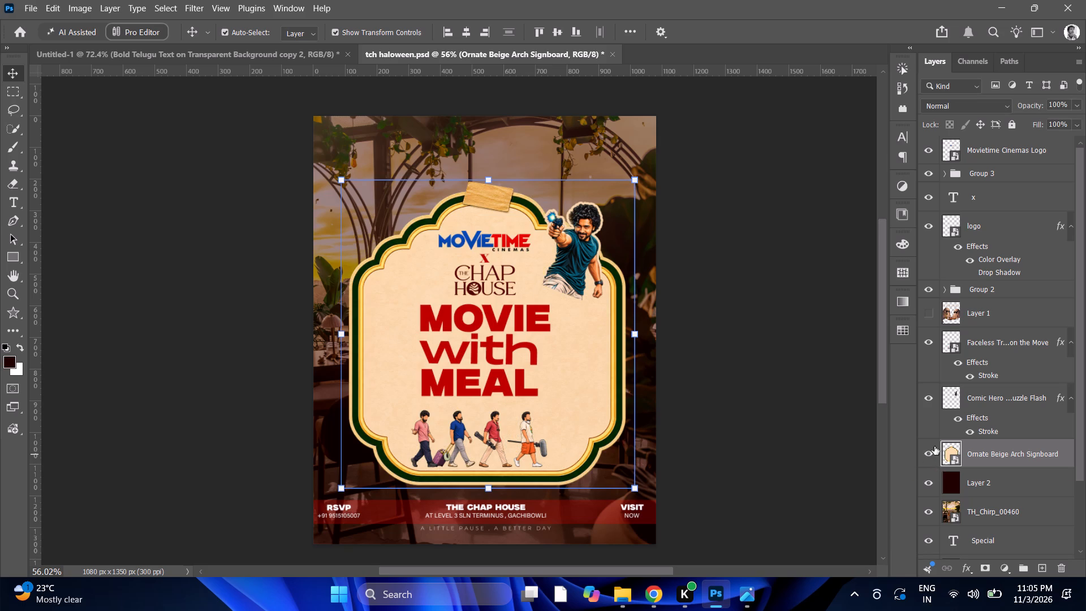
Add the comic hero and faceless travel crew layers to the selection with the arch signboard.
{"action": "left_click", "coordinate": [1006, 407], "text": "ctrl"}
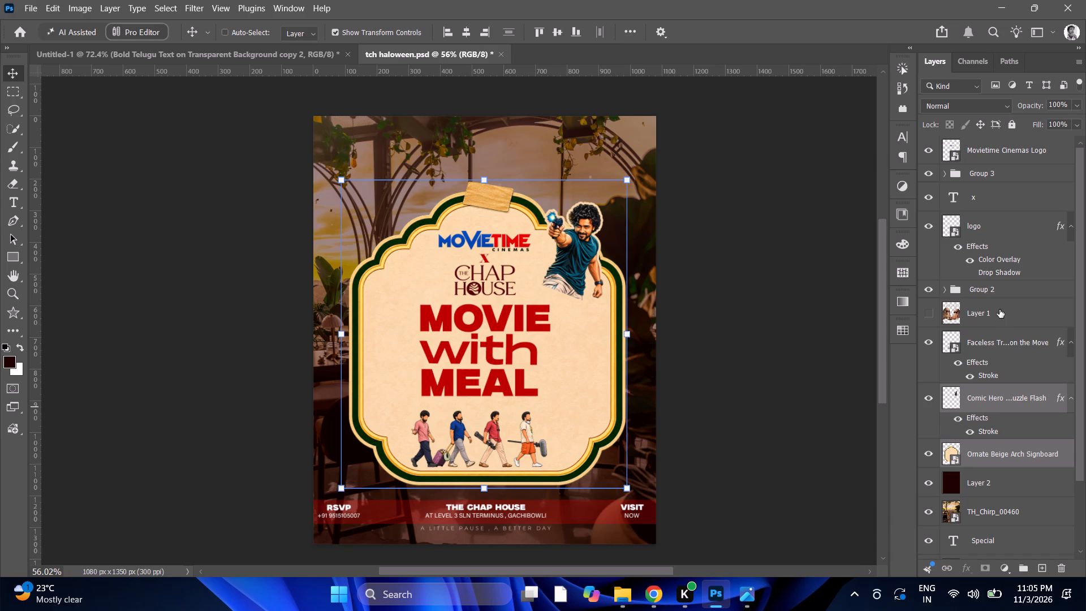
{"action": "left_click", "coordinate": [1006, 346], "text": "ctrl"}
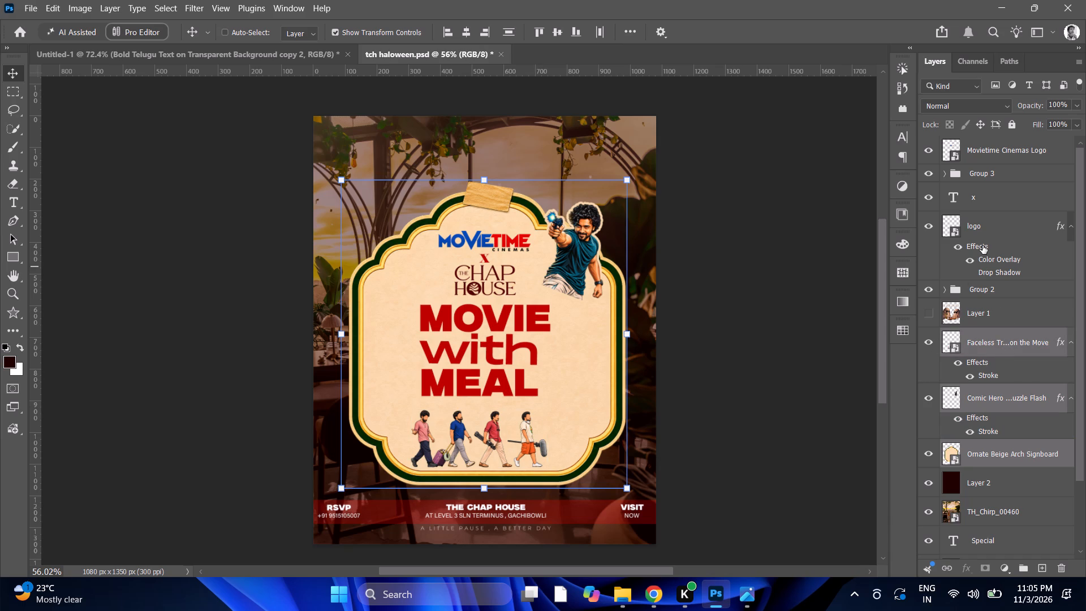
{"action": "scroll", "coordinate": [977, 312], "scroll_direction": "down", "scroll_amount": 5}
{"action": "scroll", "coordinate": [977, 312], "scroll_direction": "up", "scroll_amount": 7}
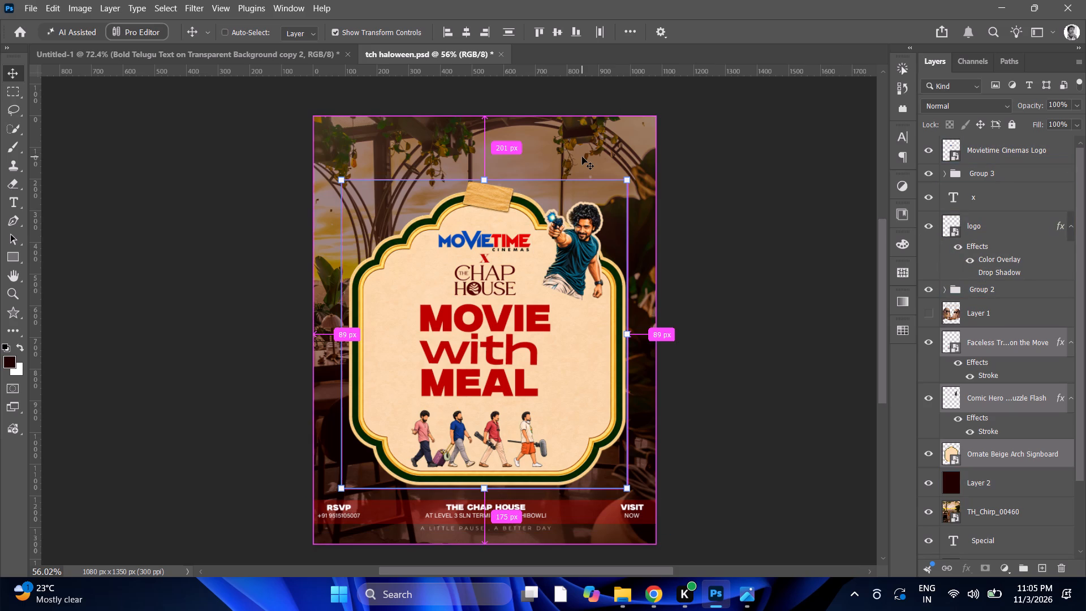
Save the poster document tch haloween.psd.
{"action": "key", "text": "ctrl+s"}
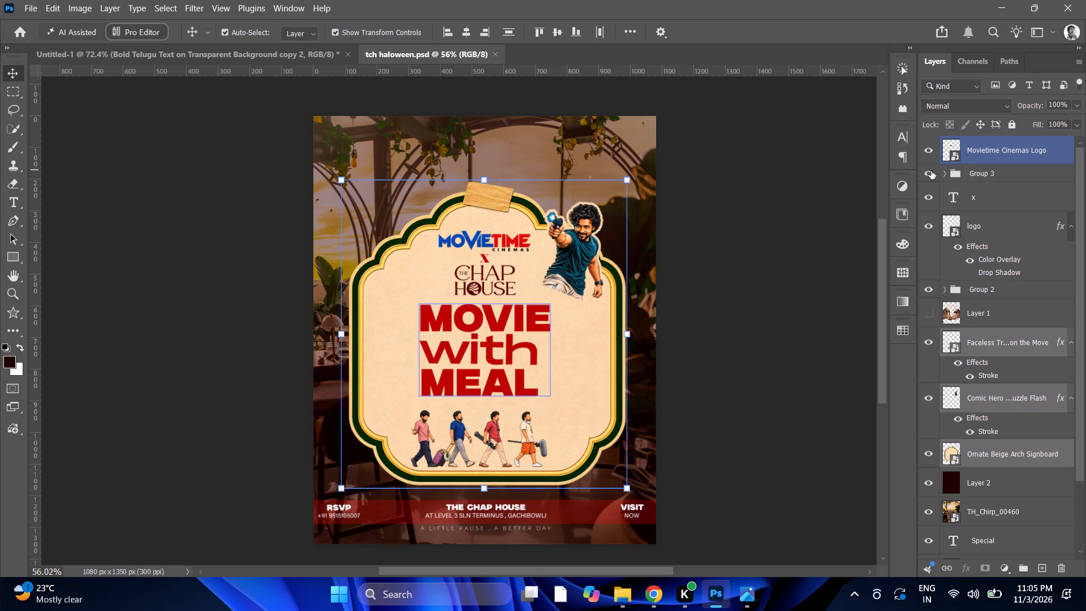
Hide the ornate arch signboard, the comic hero and the faceless travel crew.
{"action": "left_click", "coordinate": [924, 452]}
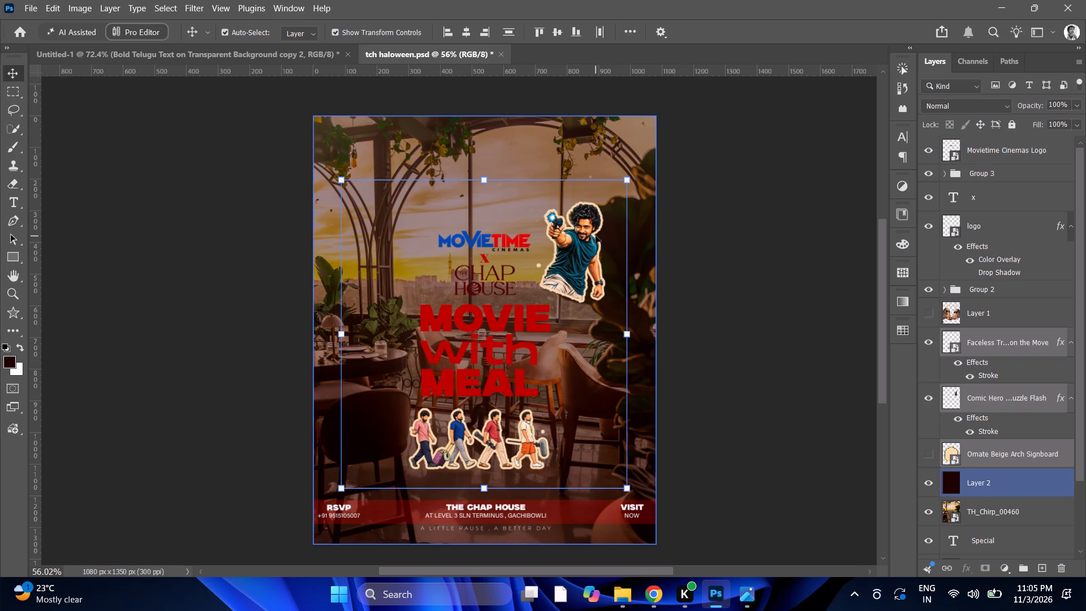
{"action": "left_click", "coordinate": [578, 238], "text": "alt"}
{"action": "left_click", "coordinate": [583, 234], "text": "alt"}
{"action": "left_click", "coordinate": [583, 234], "text": "alt"}
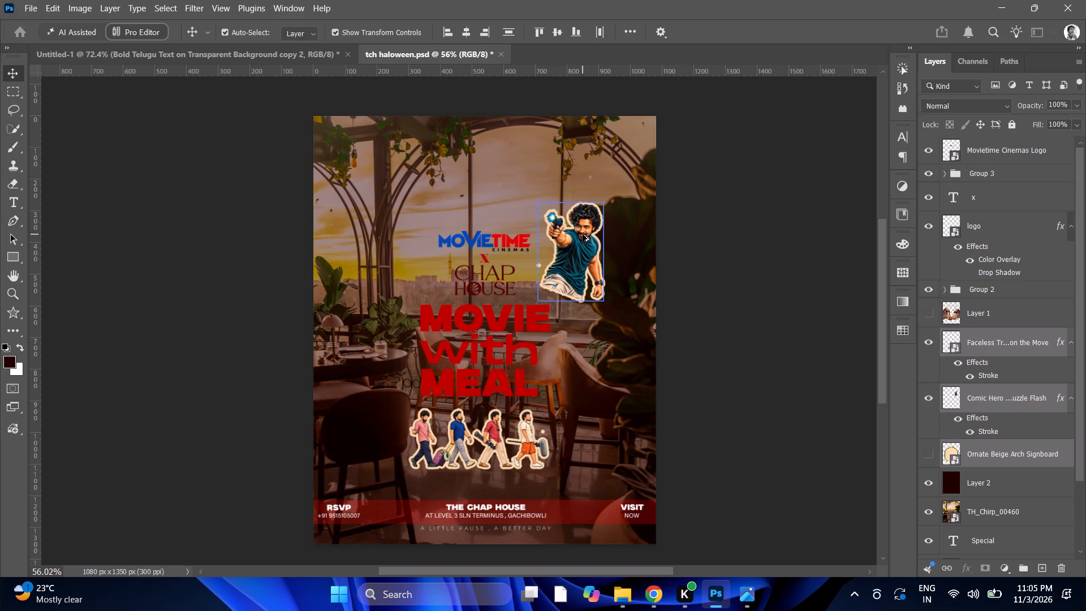
{"action": "left_click", "coordinate": [583, 234], "text": "alt"}
{"action": "left_click", "coordinate": [583, 234], "text": "ctrl"}
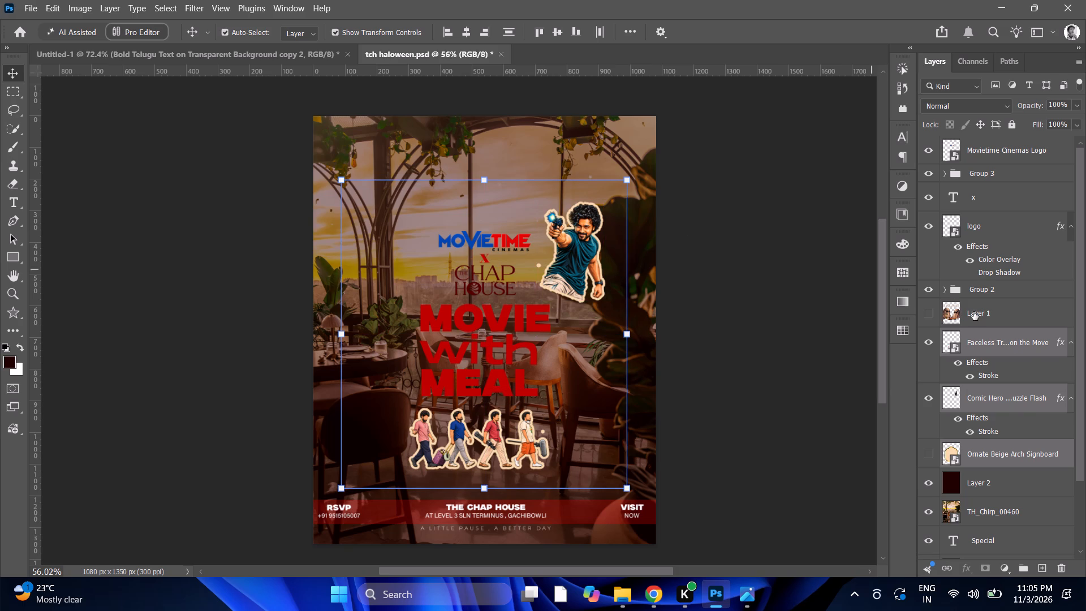
{"action": "left_click", "coordinate": [930, 402]}
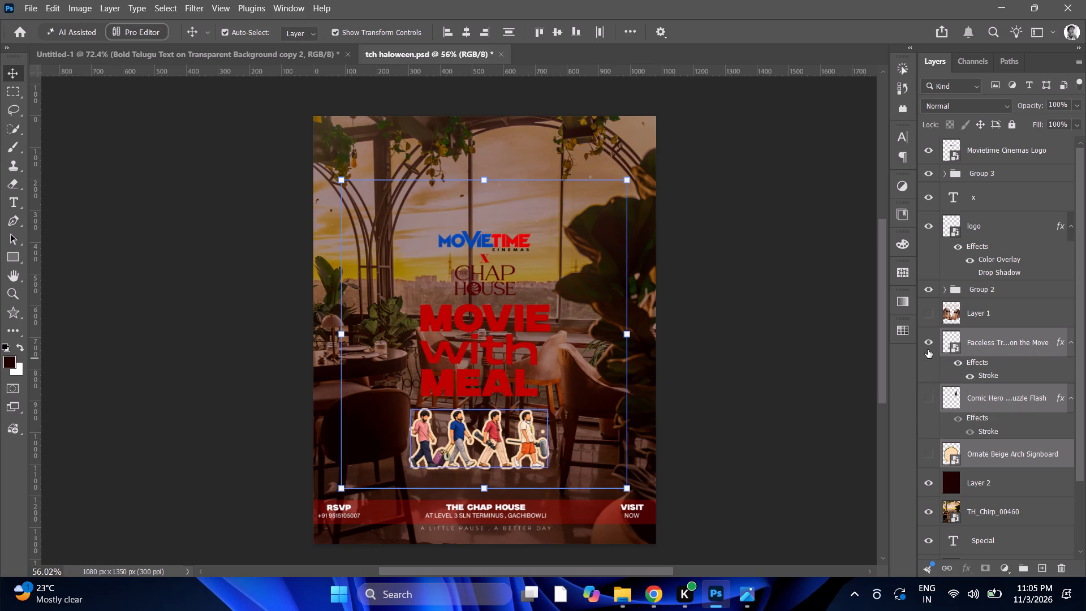
{"action": "left_click", "coordinate": [926, 344]}
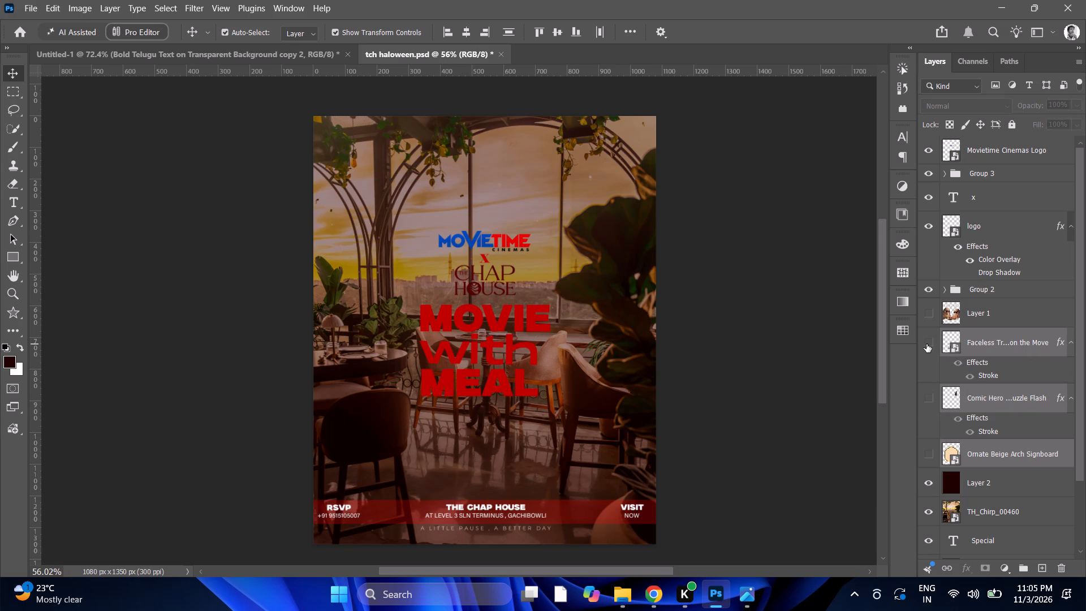
{"action": "double_click", "coordinate": [926, 344]}
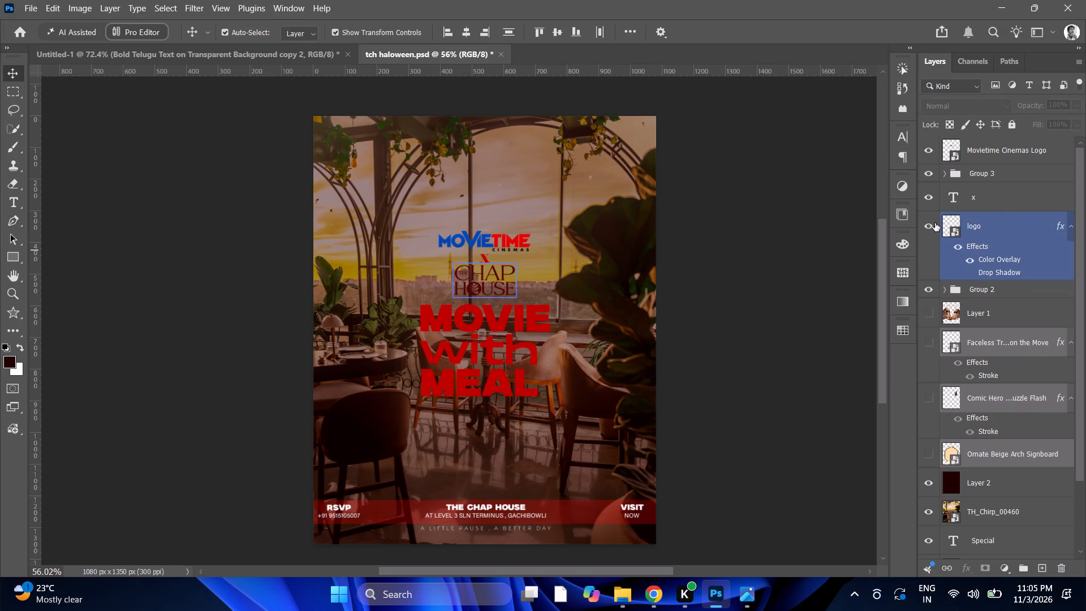
Hide the Chap House logo, the "MOVIE with MEAL" headline group and the Movietime Cinemas logo.
{"action": "left_click", "coordinate": [935, 223]}
{"action": "left_click", "coordinate": [932, 196]}
{"action": "left_click", "coordinate": [932, 186]}
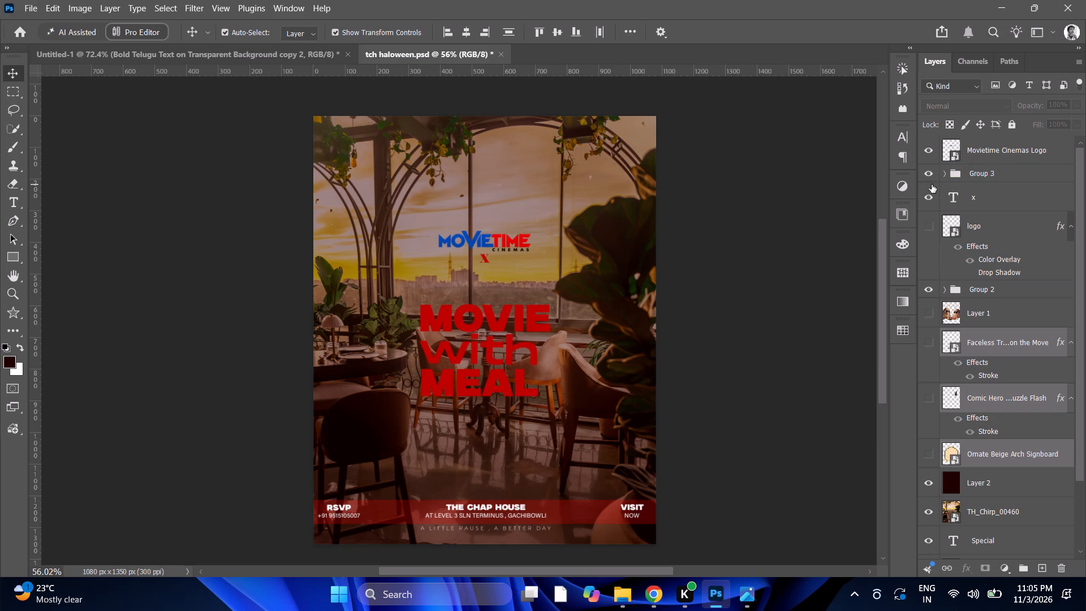
{"action": "left_click", "coordinate": [932, 174]}
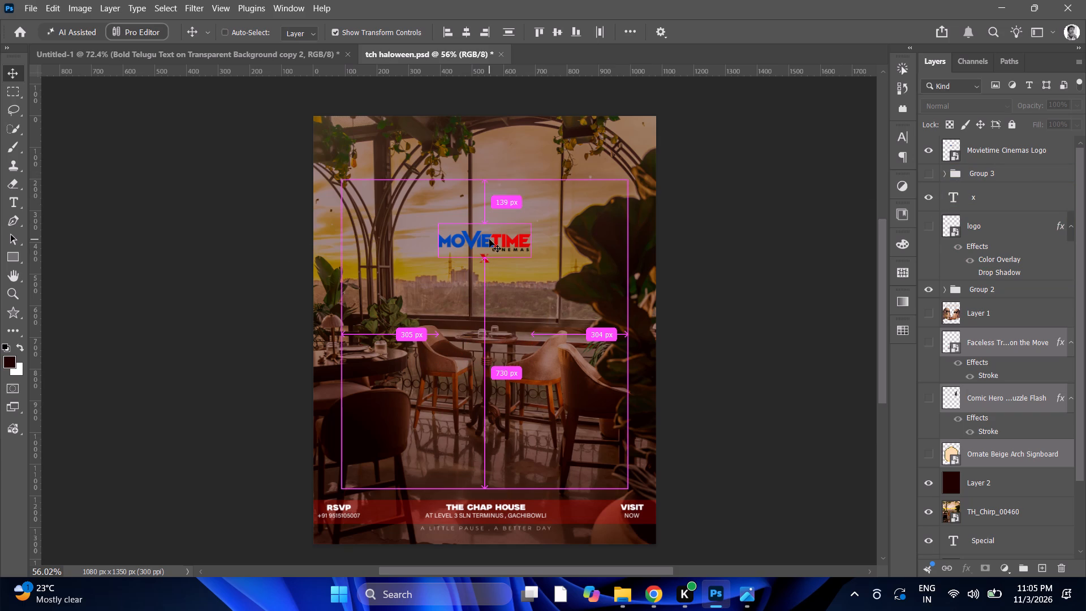
{"action": "left_click", "coordinate": [489, 239], "text": "ctrl"}
{"action": "left_click", "coordinate": [489, 239], "text": "alt"}
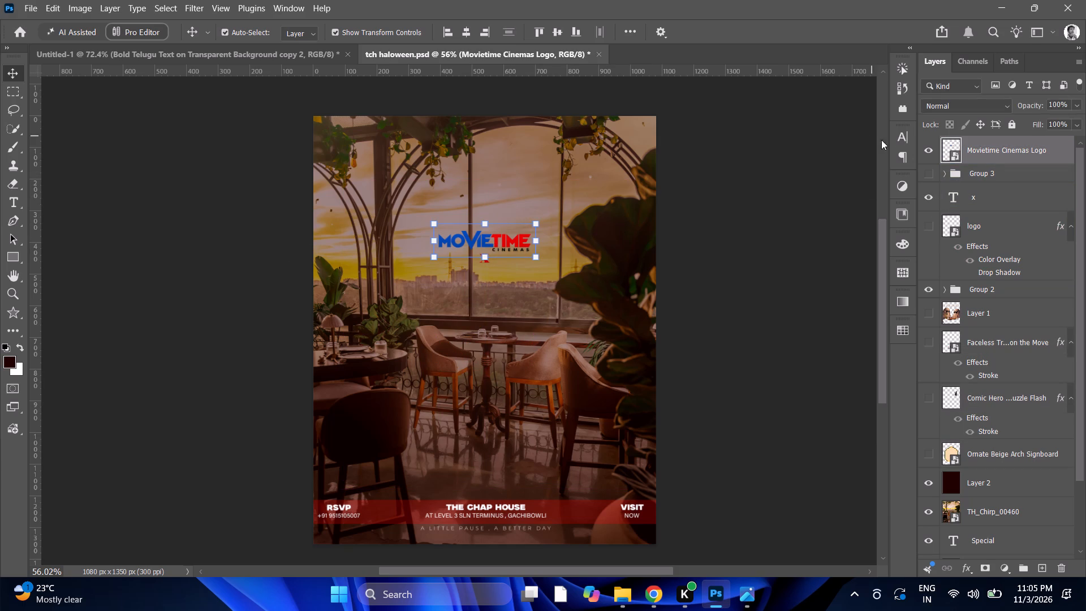
{"action": "left_click", "coordinate": [926, 153]}
Examine the restaurant background and footer with the movie artwork hidden.
{"action": "scroll", "coordinate": [627, 268], "scroll_direction": "down", "scroll_amount": 4, "text": "alt"}
{"action": "scroll", "coordinate": [615, 277], "scroll_direction": "up", "scroll_amount": 4, "text": "alt"}
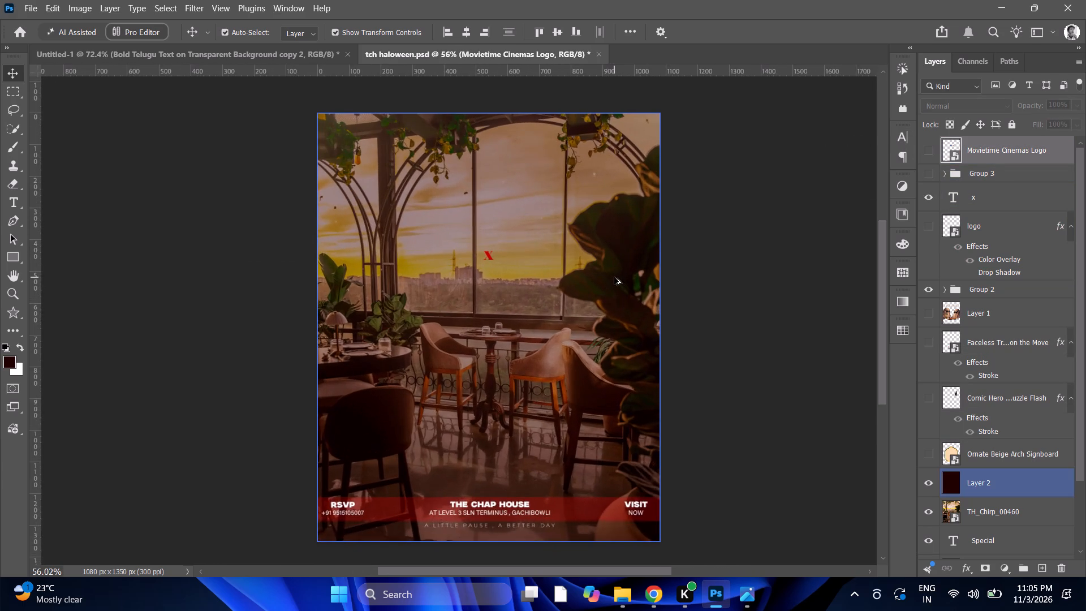
{"action": "scroll", "coordinate": [614, 277], "scroll_direction": "up", "scroll_amount": 2, "text": "alt"}
{"action": "scroll", "coordinate": [561, 287], "scroll_direction": "up", "scroll_amount": 3}
{"action": "scroll", "coordinate": [561, 287], "scroll_direction": "down", "scroll_amount": 3}
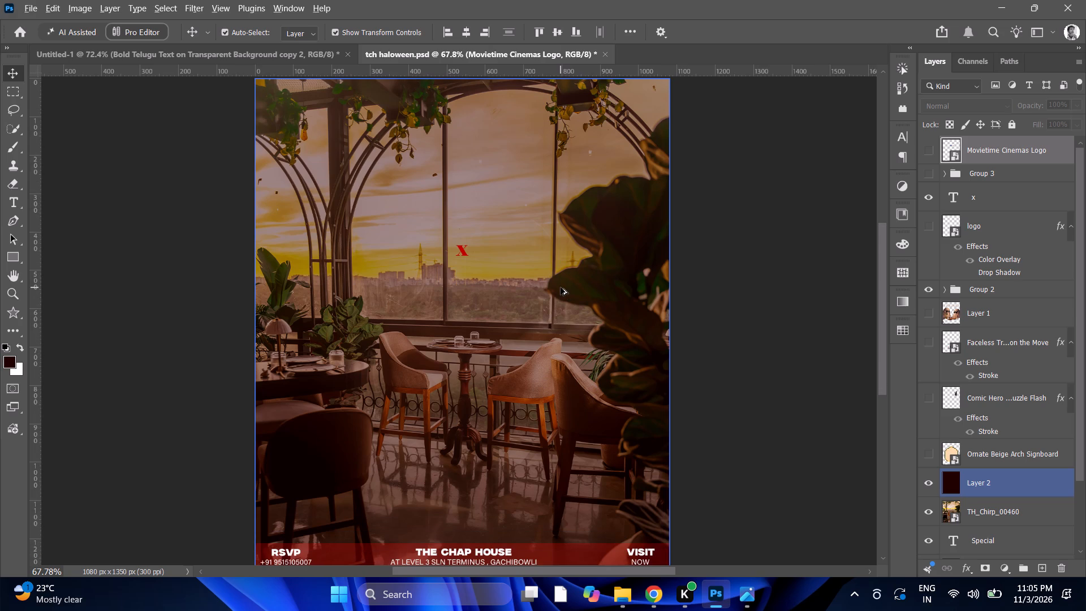
{"action": "scroll", "coordinate": [561, 287], "scroll_direction": "down", "scroll_amount": 3, "text": "alt"}
{"action": "scroll", "coordinate": [560, 283], "scroll_direction": "up", "scroll_amount": 2, "text": "alt"}
{"action": "scroll", "coordinate": [560, 281], "scroll_direction": "down", "scroll_amount": 3, "text": "alt"}
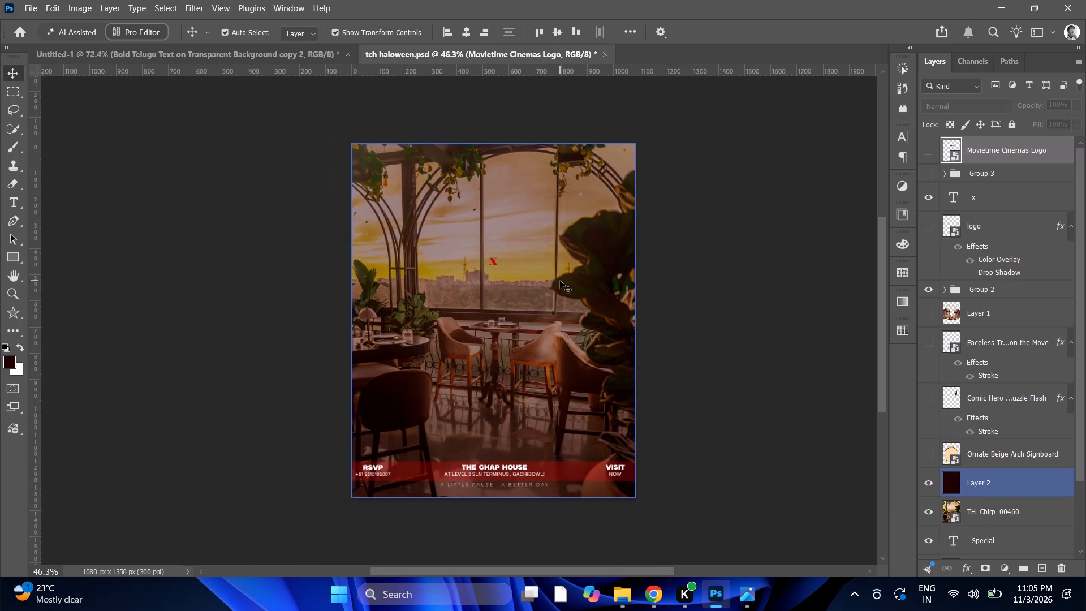
Examine the cleared restaurant background and its footer band at several magnifications.
{"action": "scroll", "coordinate": [560, 281], "scroll_direction": "down", "scroll_amount": 1, "text": "alt"}
{"action": "scroll", "coordinate": [560, 281], "scroll_direction": "up", "scroll_amount": 3, "text": "alt"}
{"action": "scroll", "coordinate": [560, 281], "scroll_direction": "down", "scroll_amount": 2}
{"action": "scroll", "coordinate": [560, 281], "scroll_direction": "up", "scroll_amount": 1, "text": "alt"}
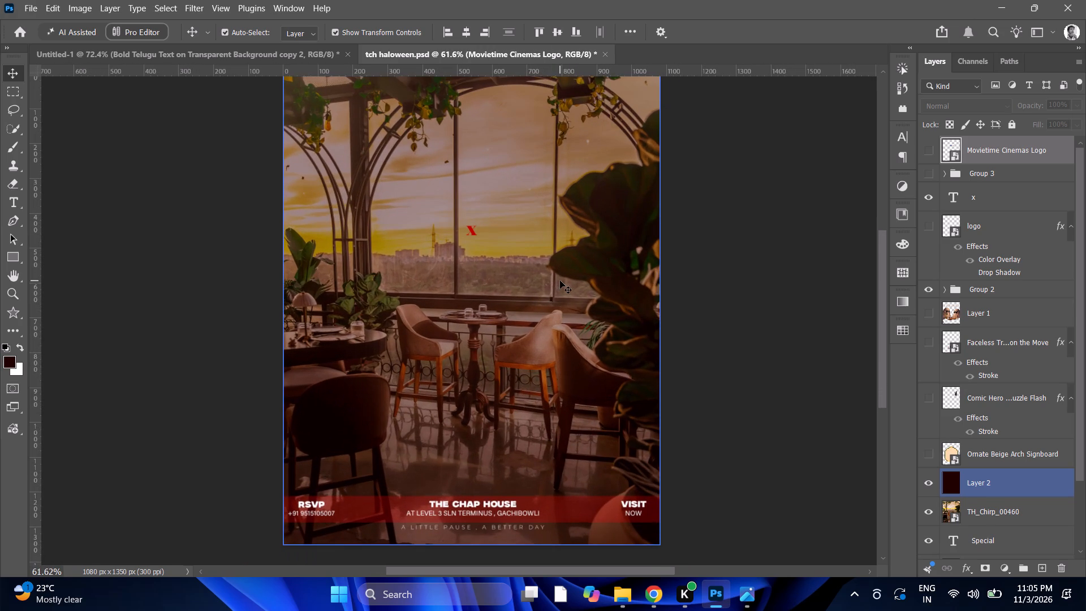
{"action": "scroll", "coordinate": [560, 281], "scroll_direction": "up", "scroll_amount": 1}
{"action": "scroll", "coordinate": [560, 281], "scroll_direction": "down", "scroll_amount": 1, "text": "alt"}
{"action": "scroll", "coordinate": [560, 281], "scroll_direction": "up", "scroll_amount": 2, "text": "alt"}
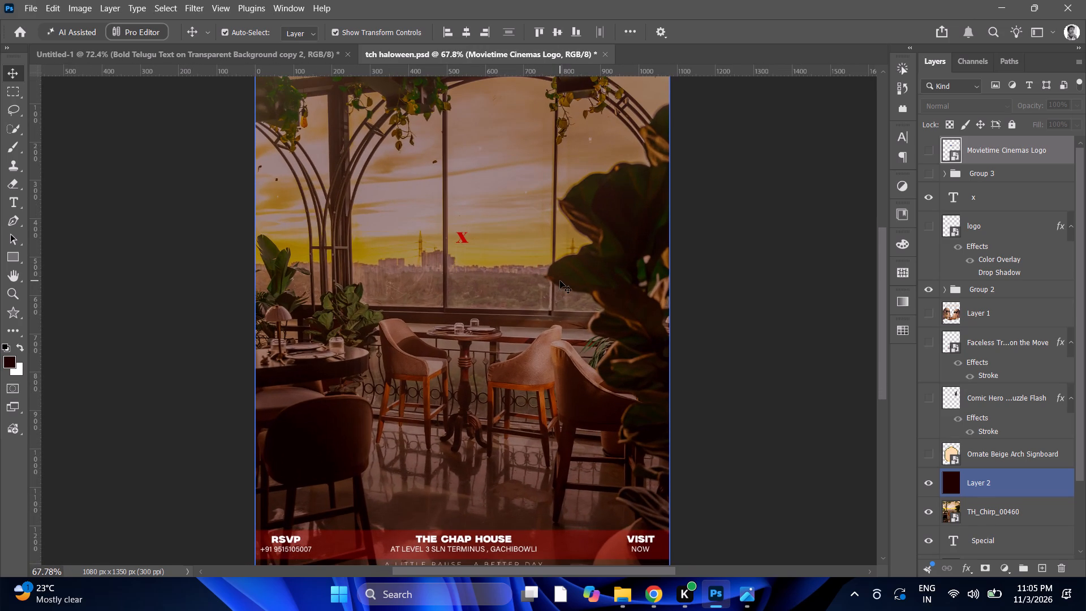
{"action": "scroll", "coordinate": [560, 281], "scroll_direction": "down", "scroll_amount": 2, "text": "alt"}
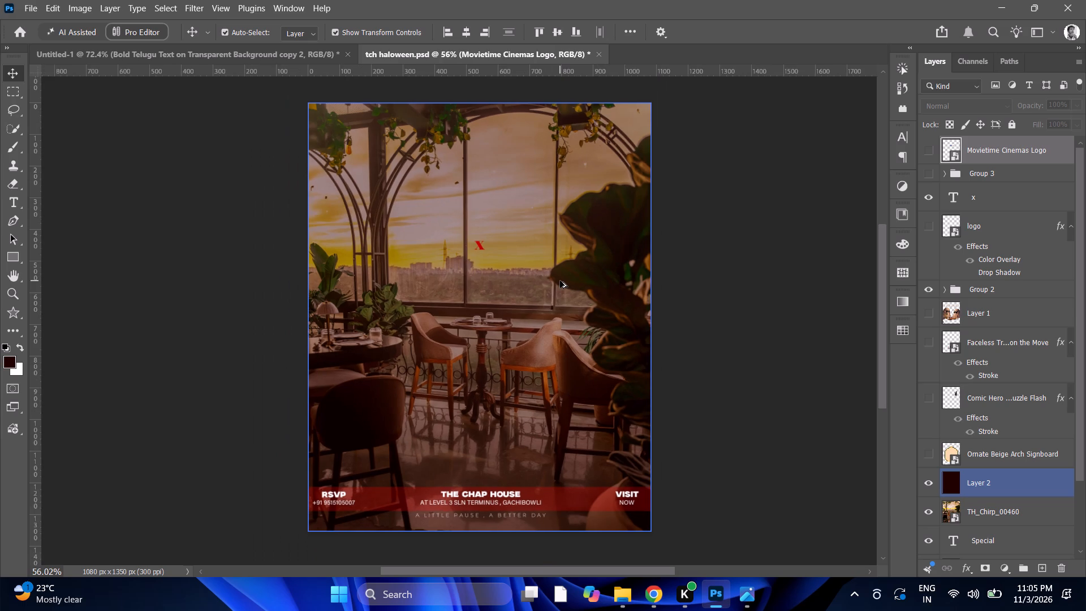
{"action": "scroll", "coordinate": [560, 281], "scroll_direction": "down", "scroll_amount": 2, "text": "alt"}
{"action": "scroll", "coordinate": [560, 281], "scroll_direction": "up", "scroll_amount": 3, "text": "alt"}
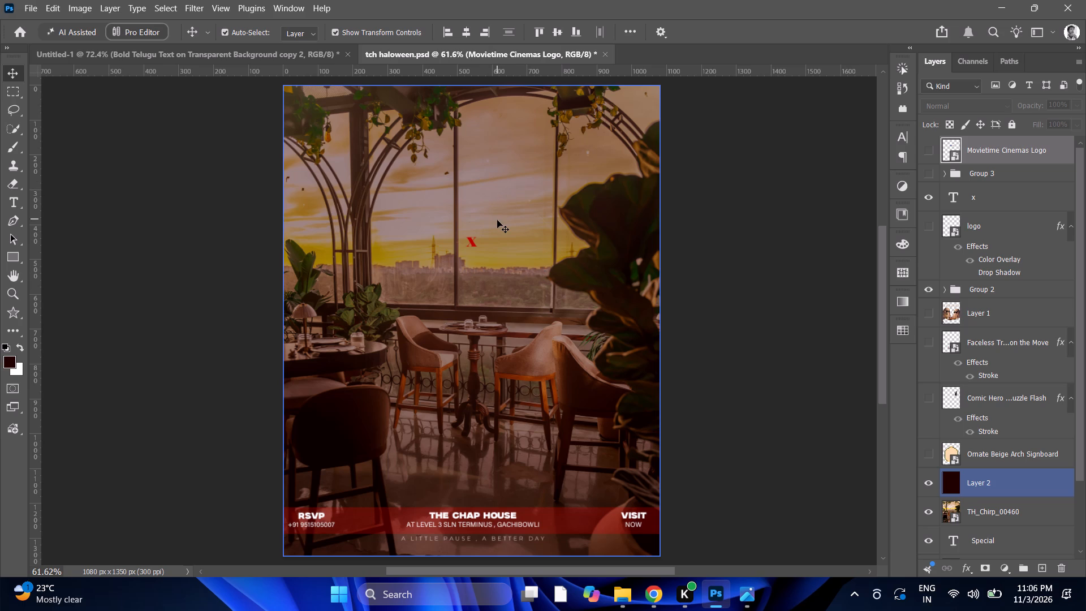
{"action": "scroll", "coordinate": [488, 268], "scroll_direction": "down", "scroll_amount": 2, "text": "alt"}
{"action": "scroll", "coordinate": [488, 269], "scroll_direction": "up", "scroll_amount": 2, "text": "alt"}
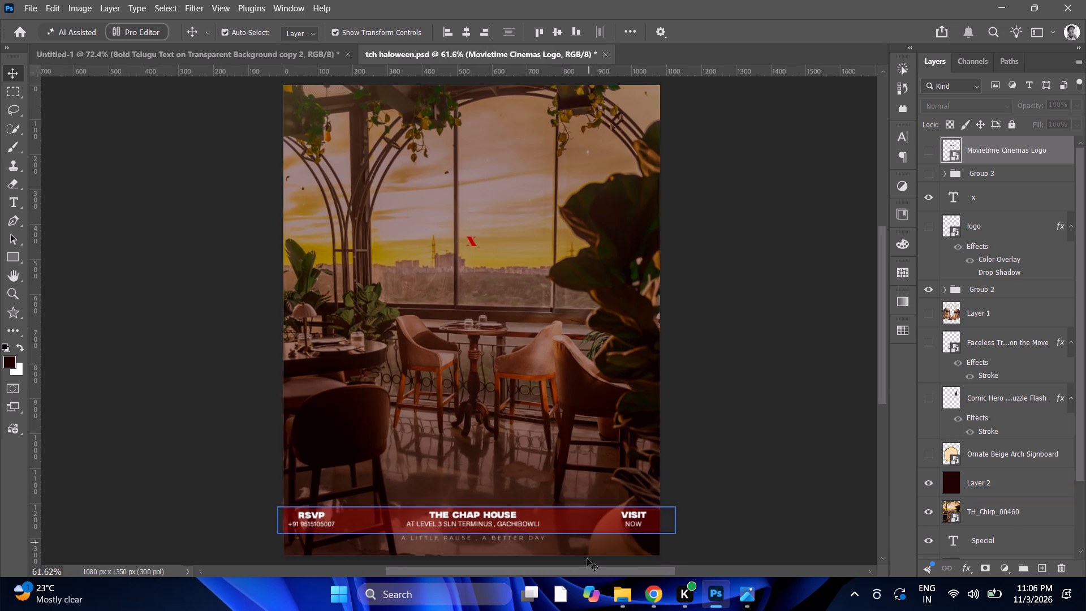
Switch to File Explorer, refresh Downloads and place the Ramayana movie poster image into the tch haloween.psd document.
{"action": "left_click", "coordinate": [612, 593]}
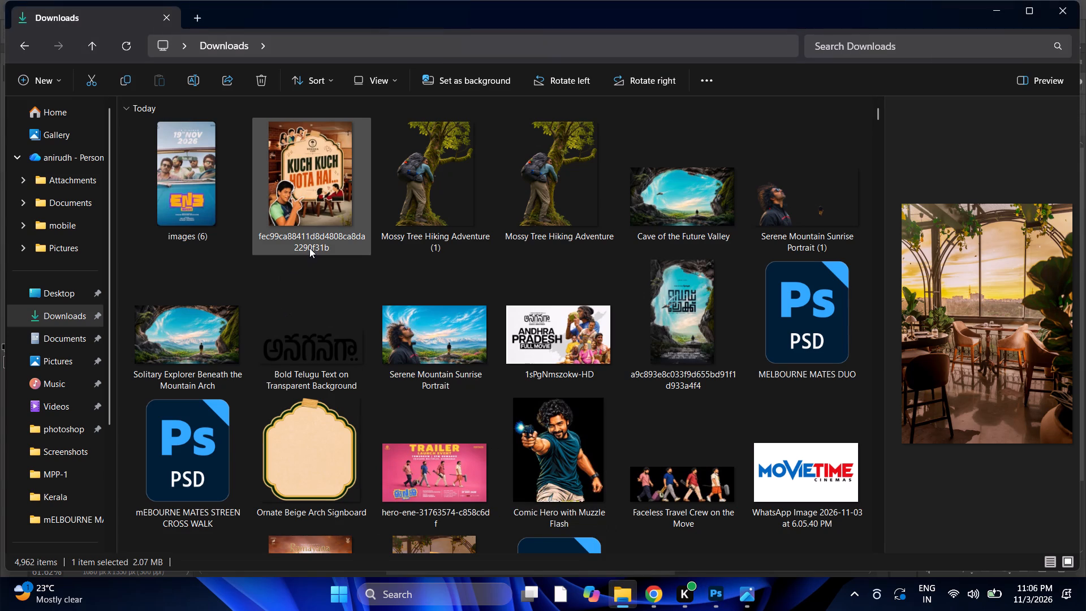
{"action": "scroll", "coordinate": [309, 248], "scroll_direction": "up", "scroll_amount": 5}
{"action": "left_click", "coordinate": [131, 50]}
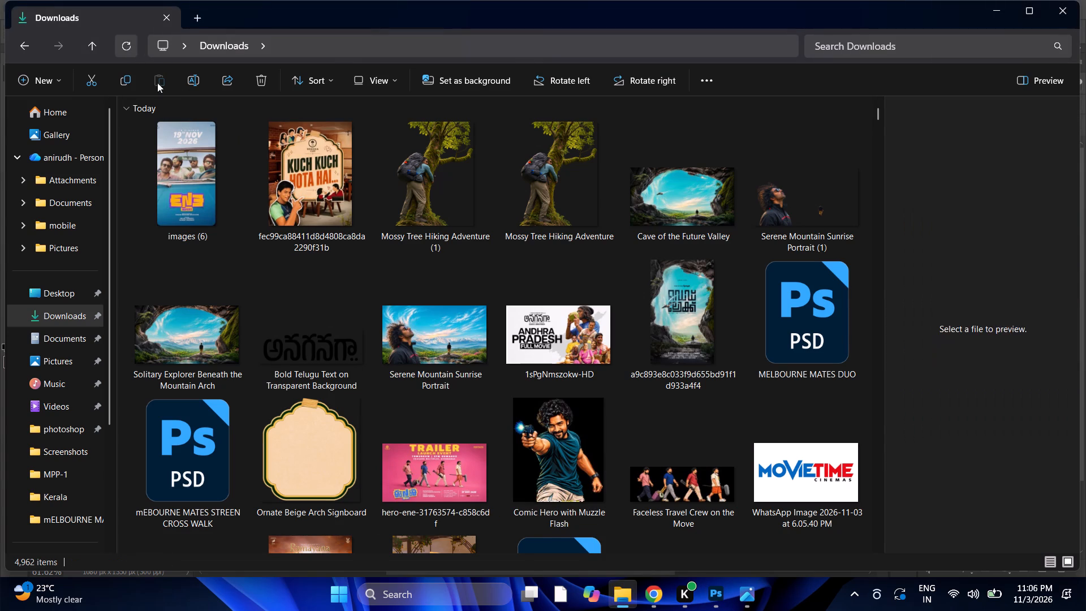
{"action": "scroll", "coordinate": [361, 234], "scroll_direction": "up", "scroll_amount": 15}
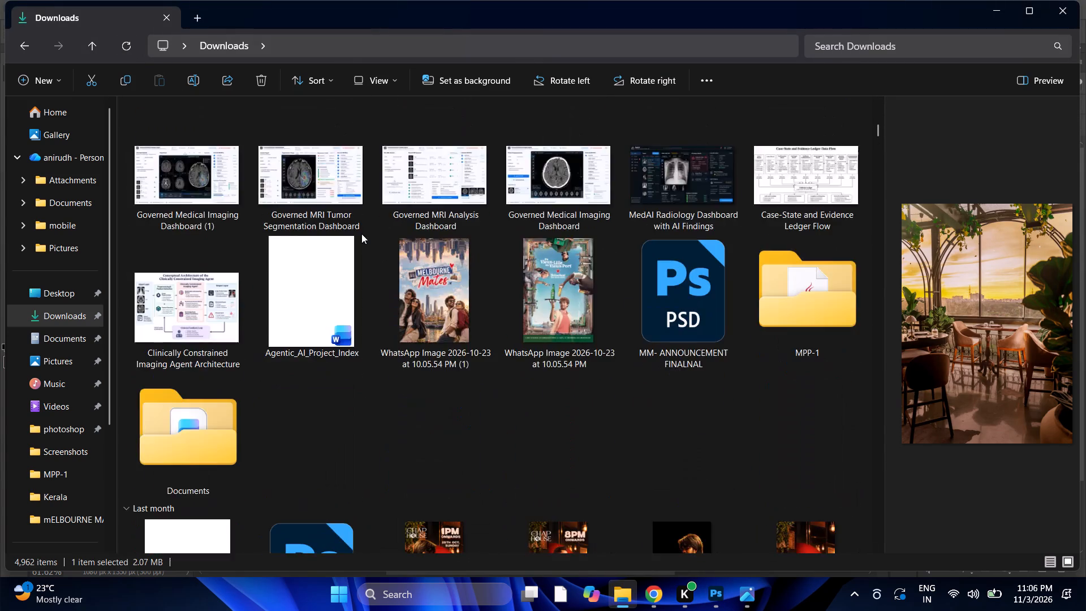
{"action": "scroll", "coordinate": [361, 234], "scroll_direction": "up", "scroll_amount": 15}
{"action": "scroll", "coordinate": [363, 245], "scroll_direction": "up", "scroll_amount": 11}
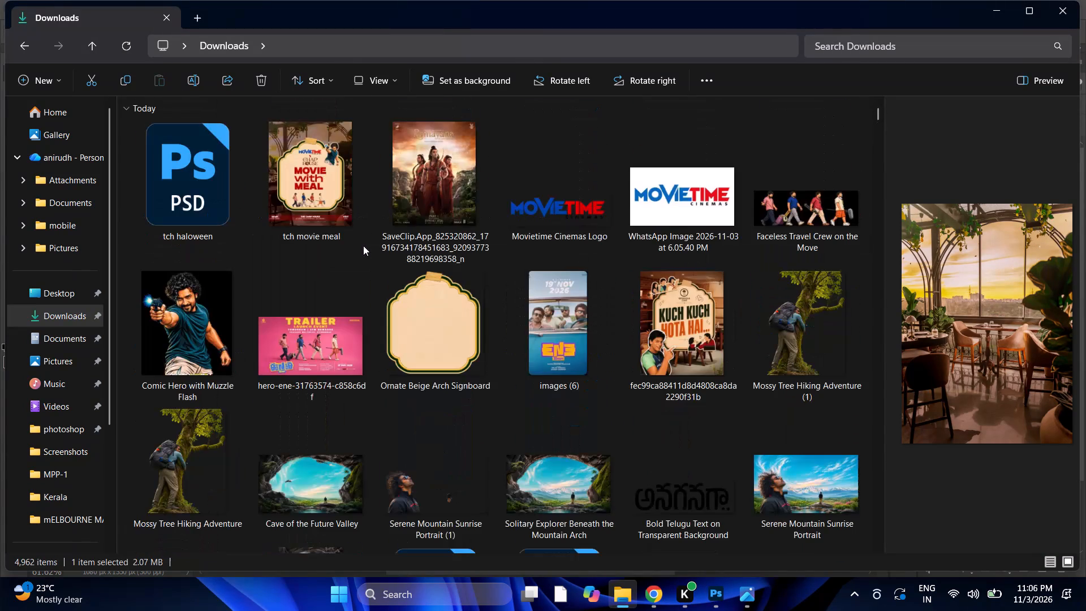
{"action": "left_click_drag", "start_coordinate": [432, 201], "coordinate": [712, 570]}
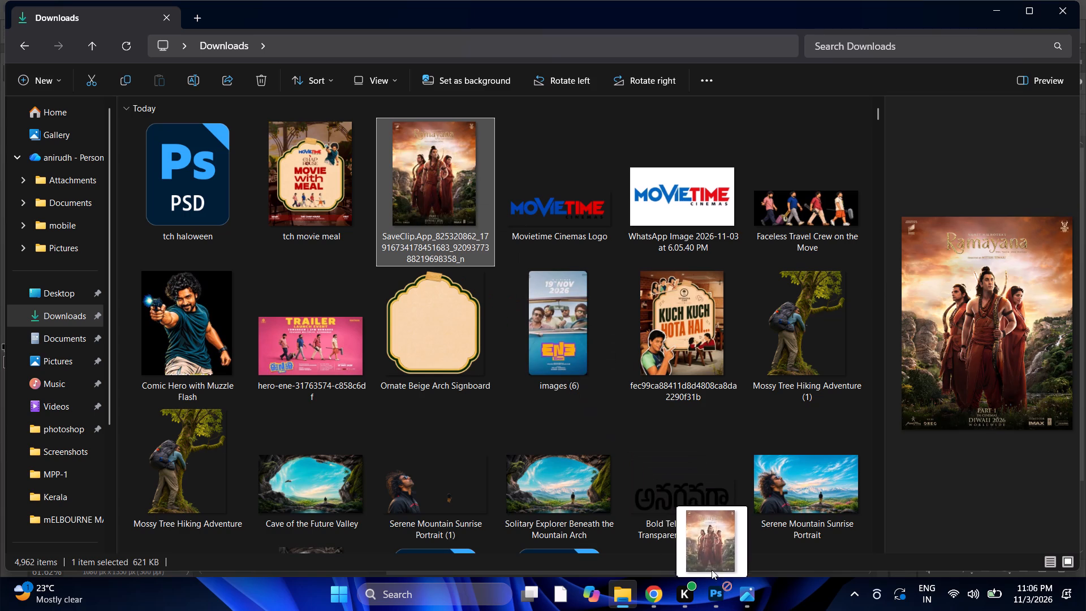
{"action": "left_click_drag", "start_coordinate": [712, 570], "coordinate": [495, 371]}
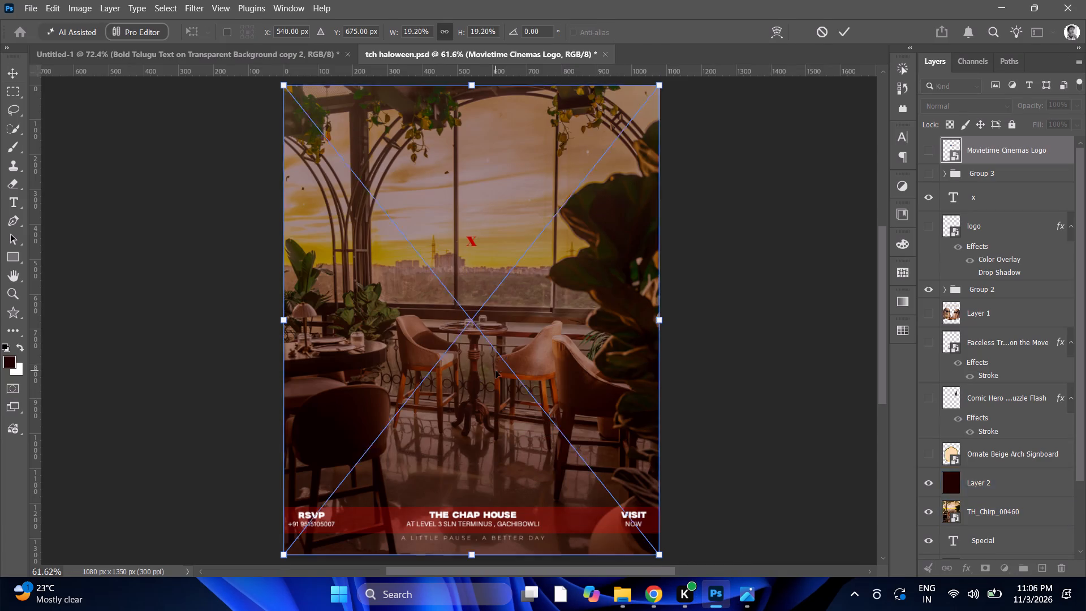
Scale the placed Ramayana poster to about 8.3% and position it on the left half of the canvas, just above mid-height.
{"action": "left_click_drag", "start_coordinate": [475, 83], "coordinate": [476, 113]}
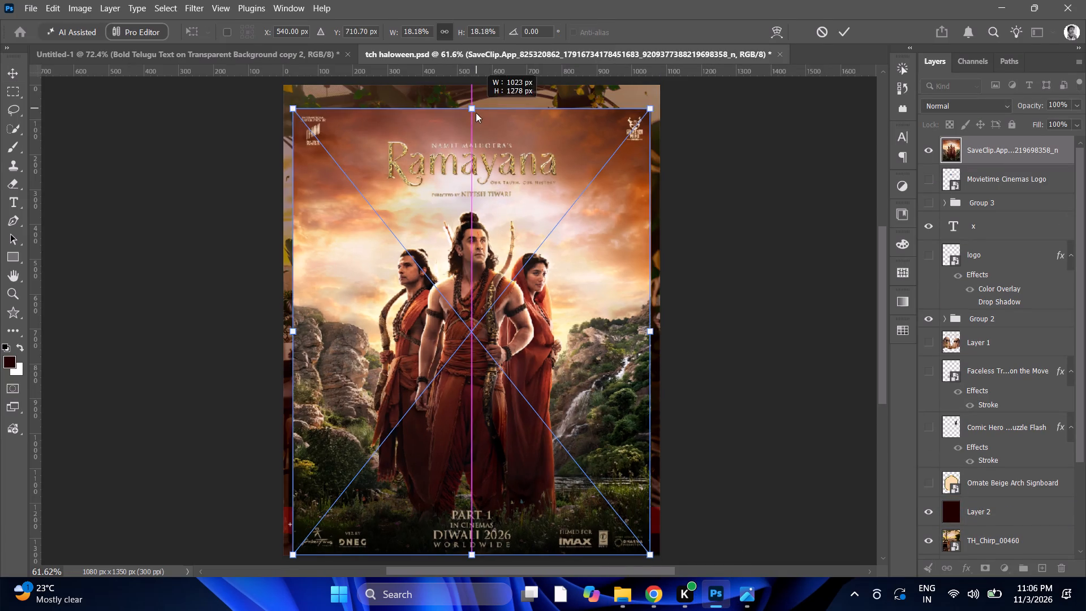
{"action": "left_click_drag", "start_coordinate": [476, 113], "coordinate": [449, 350]}
{"action": "left_click_drag", "start_coordinate": [438, 393], "coordinate": [385, 246]}
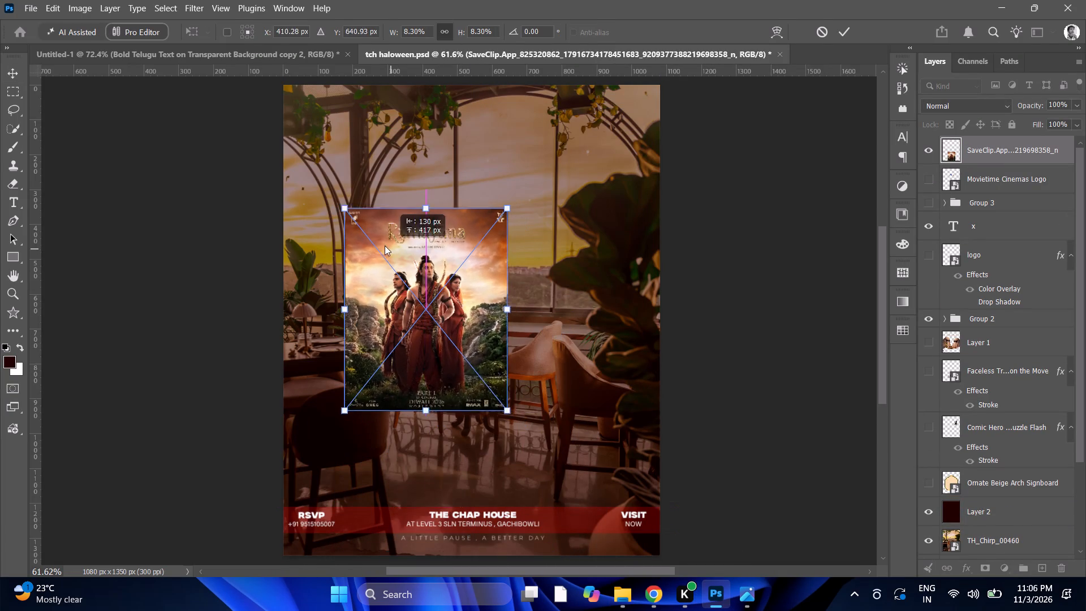
{"action": "left_click_drag", "start_coordinate": [385, 246], "coordinate": [357, 253]}
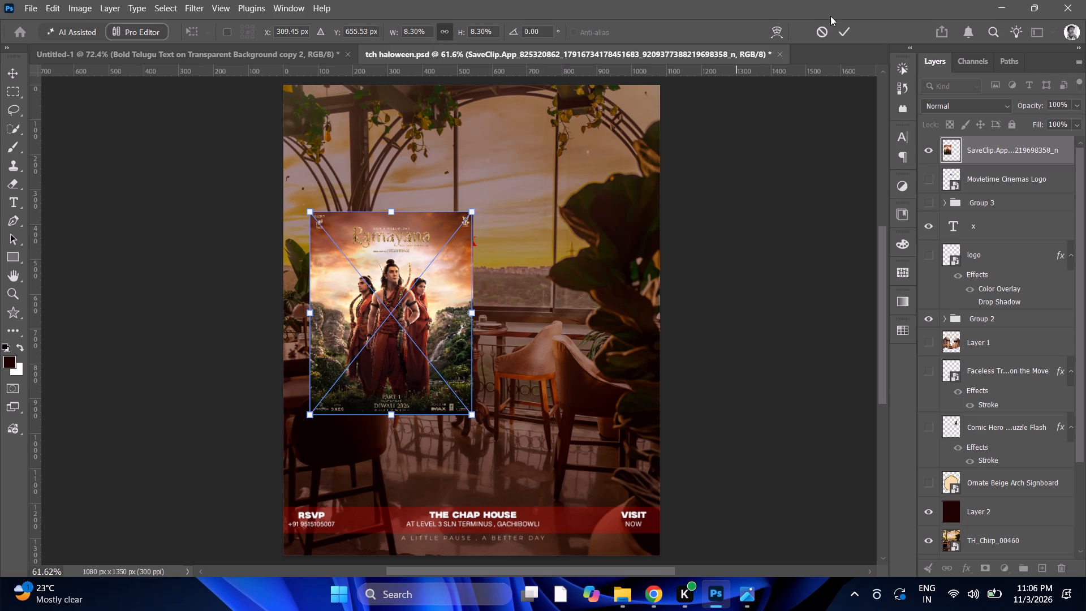
{"action": "left_click", "coordinate": [844, 31], "text": "alt"}
Move the Ramayana poster slightly up and left, centring it at about X 291 px, Y 623 px.
{"action": "scroll", "coordinate": [535, 289], "scroll_direction": "up", "scroll_amount": 5, "text": "alt"}
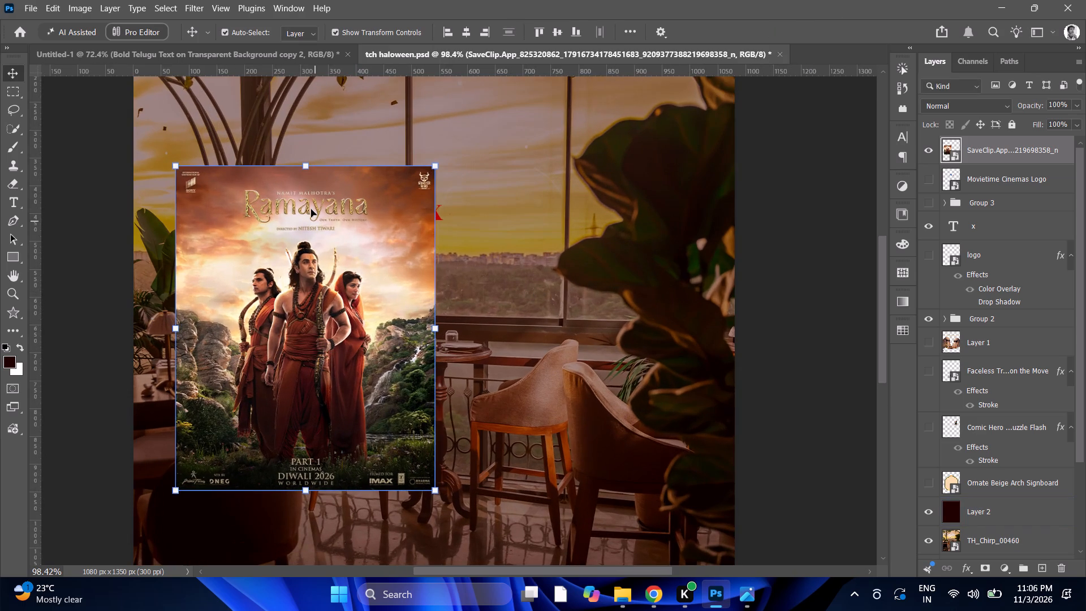
{"action": "left_click", "coordinate": [320, 164]}
{"action": "scroll", "coordinate": [330, 228], "scroll_direction": "down", "scroll_amount": 6, "text": "alt"}
{"action": "left_click_drag", "start_coordinate": [322, 251], "coordinate": [327, 261]}
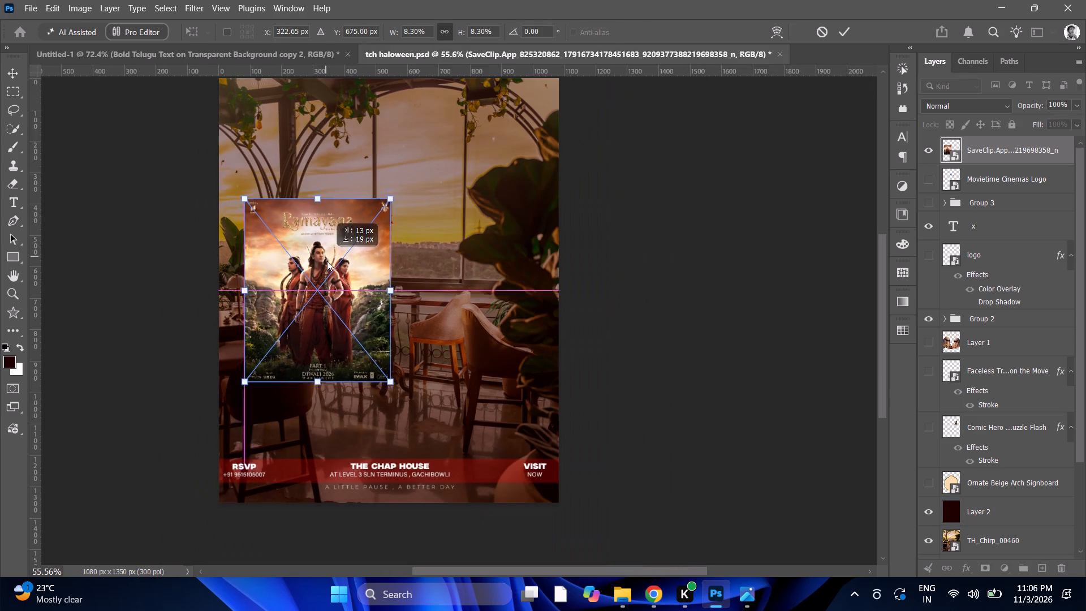
{"action": "left_click_drag", "start_coordinate": [327, 261], "coordinate": [317, 240]}
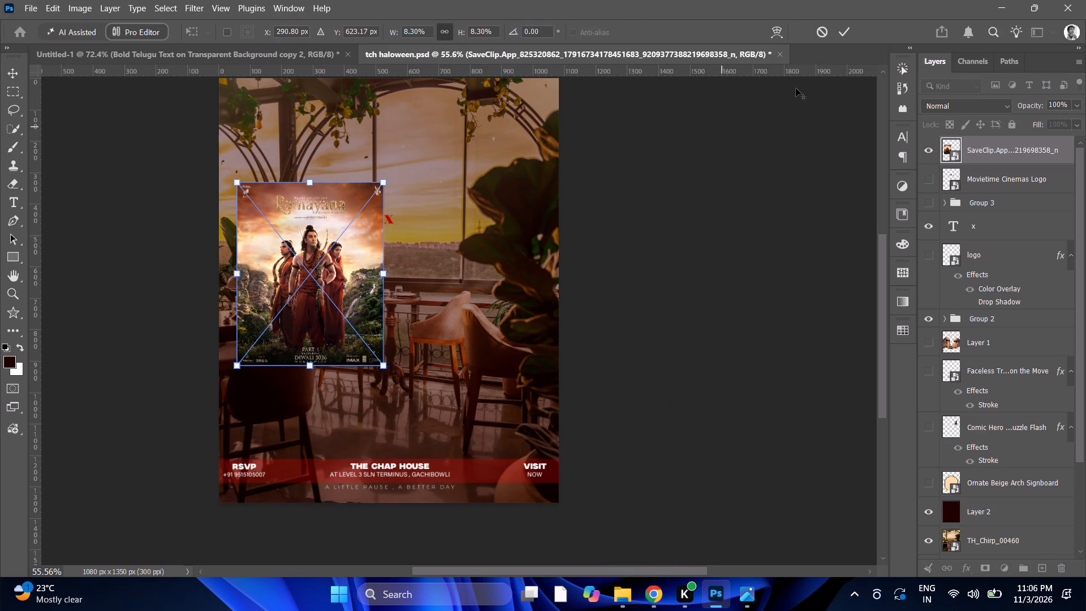
{"action": "left_click", "coordinate": [844, 31]}
Shrink the Ramayana poster proportionally to about 7.87%, keeping its lower-left corner in place.
{"action": "scroll", "coordinate": [517, 295], "scroll_direction": "up", "scroll_amount": 4, "text": "alt"}
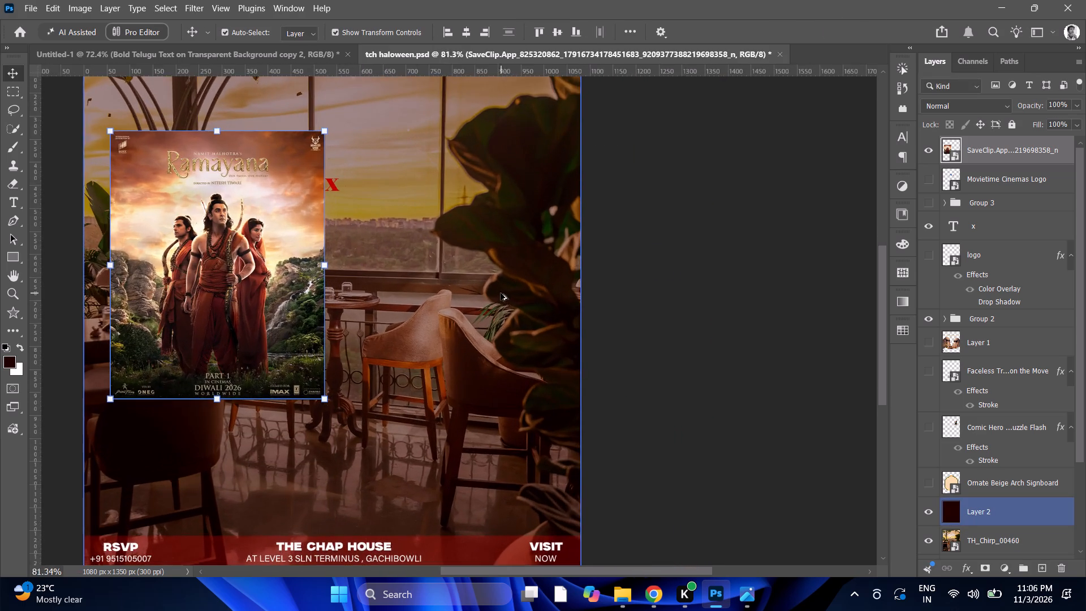
{"action": "scroll", "coordinate": [487, 285], "scroll_direction": "down", "scroll_amount": 8, "text": "alt"}
{"action": "scroll", "coordinate": [485, 273], "scroll_direction": "up", "scroll_amount": 4}
{"action": "scroll", "coordinate": [485, 272], "scroll_direction": "up", "scroll_amount": 2, "text": "alt"}
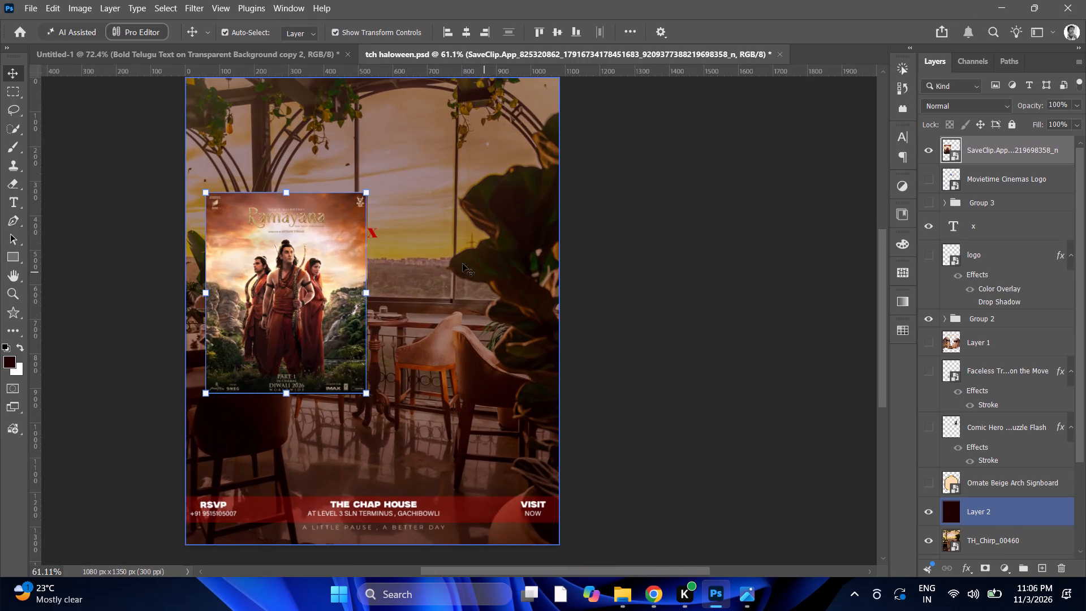
{"action": "left_click_drag", "start_coordinate": [367, 194], "coordinate": [366, 211]}
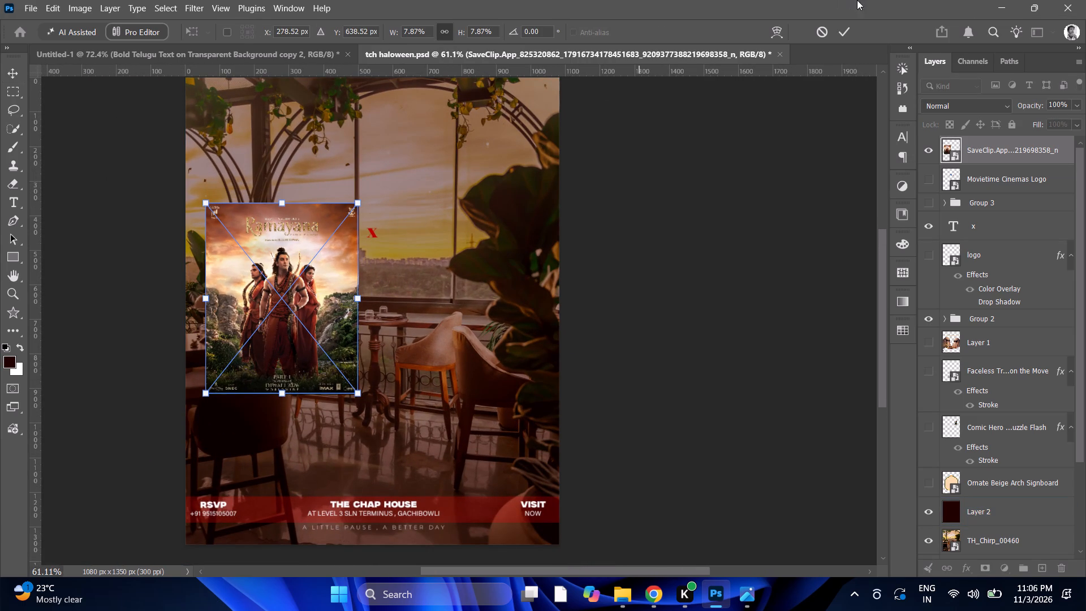
{"action": "left_click", "coordinate": [850, 42]}
{"action": "left_click", "coordinate": [843, 40]}
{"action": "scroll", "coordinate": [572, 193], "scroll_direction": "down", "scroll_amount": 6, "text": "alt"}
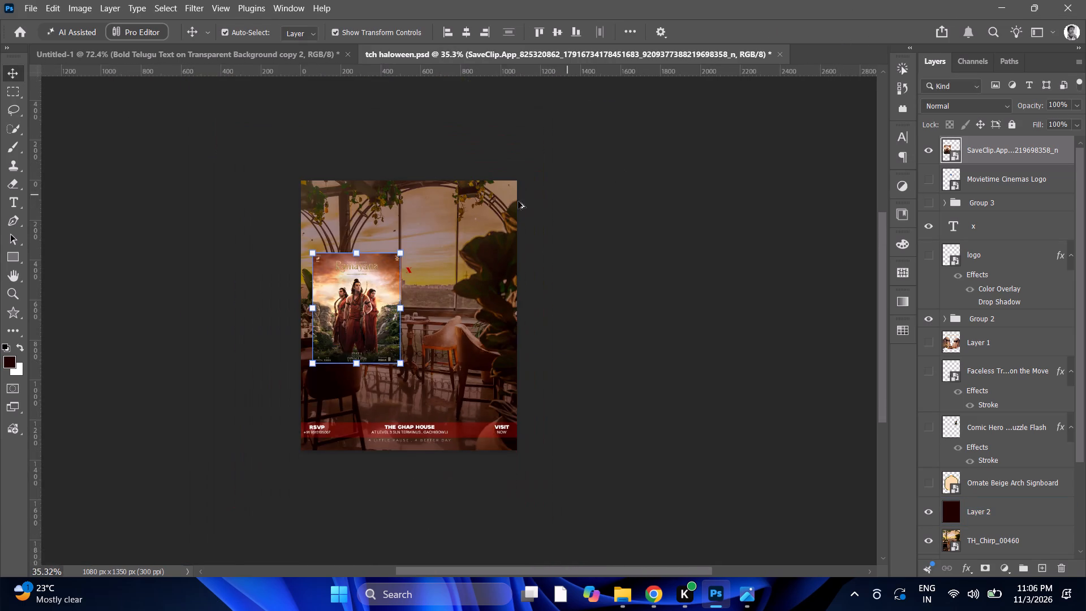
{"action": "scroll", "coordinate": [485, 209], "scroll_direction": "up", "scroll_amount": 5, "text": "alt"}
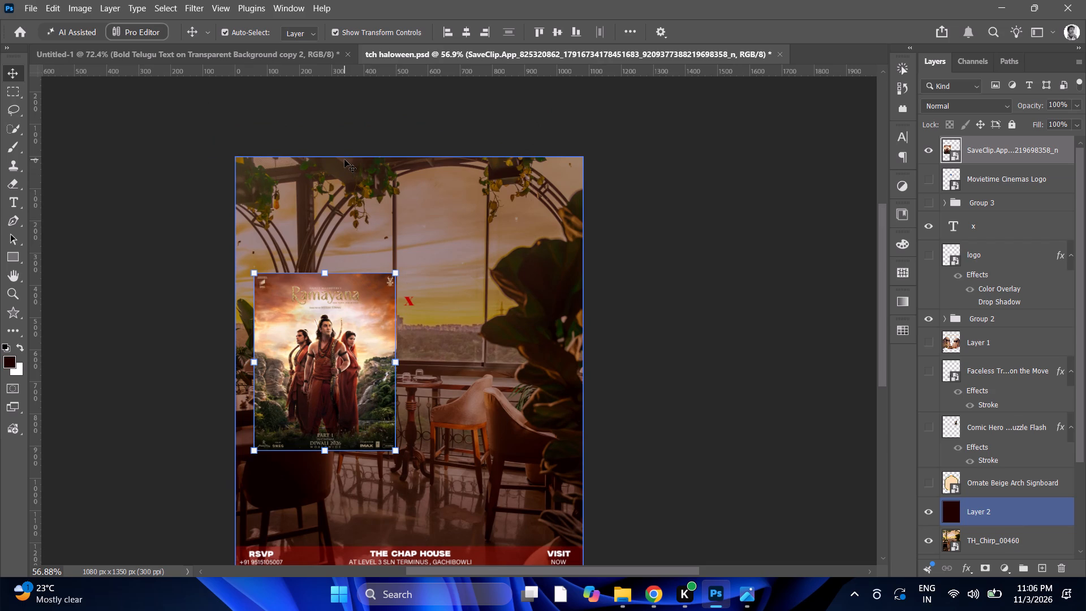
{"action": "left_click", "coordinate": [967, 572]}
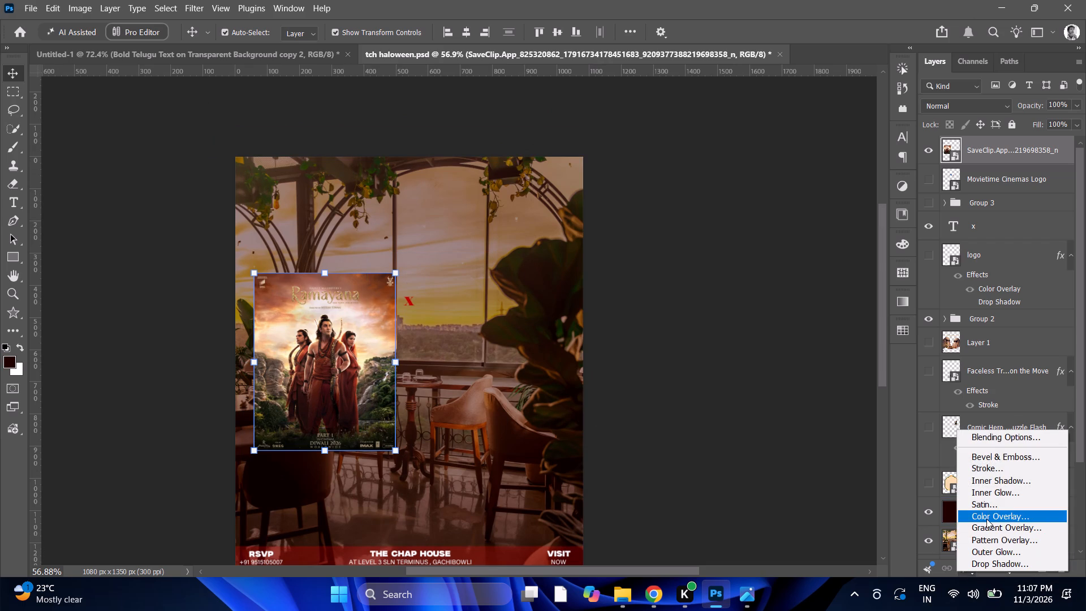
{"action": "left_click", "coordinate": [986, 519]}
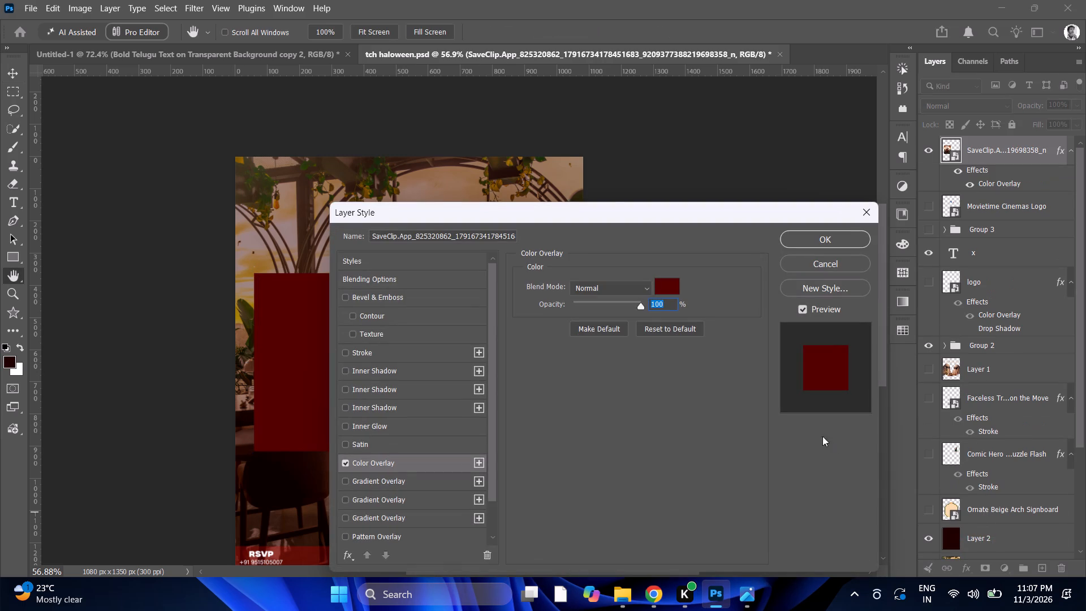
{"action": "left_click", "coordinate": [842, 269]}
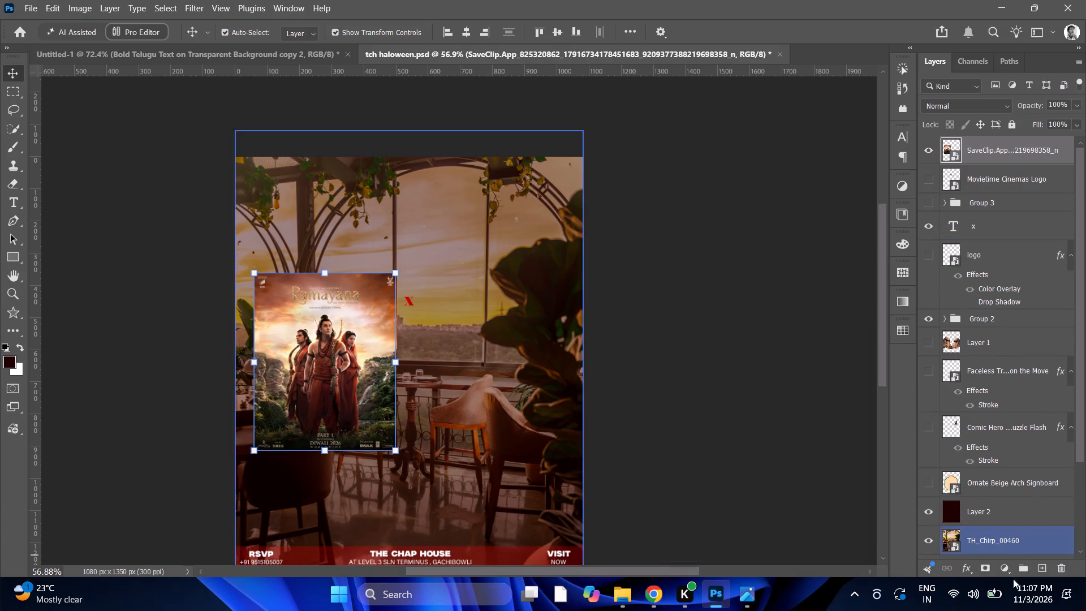
Add a 4 px outside stroke in light peach #ffd7b3 to the Ramayana poster.
{"action": "left_click", "coordinate": [968, 567]}
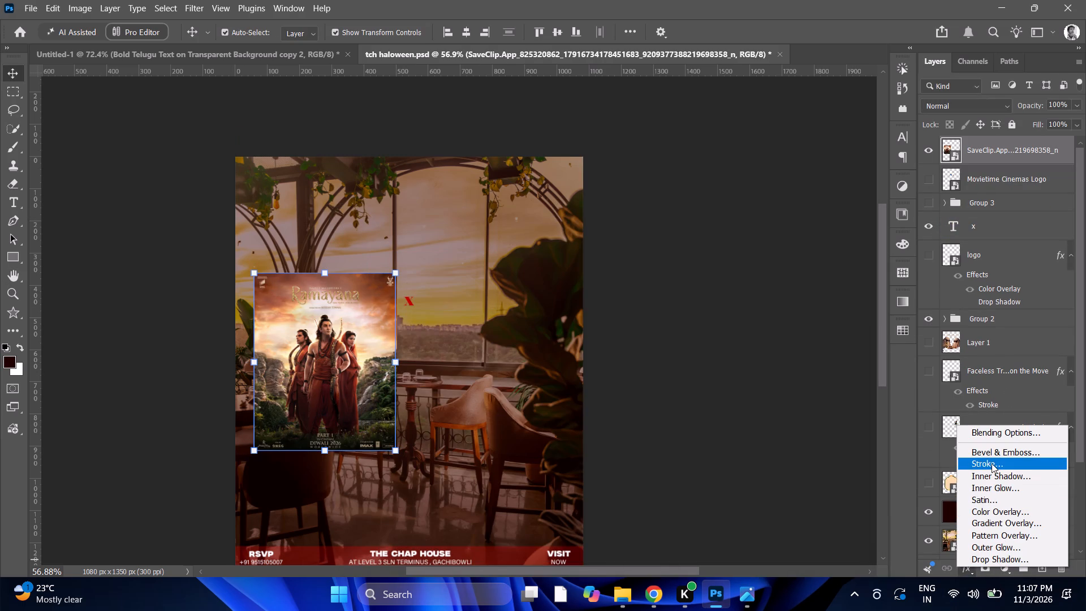
{"action": "left_click", "coordinate": [992, 463]}
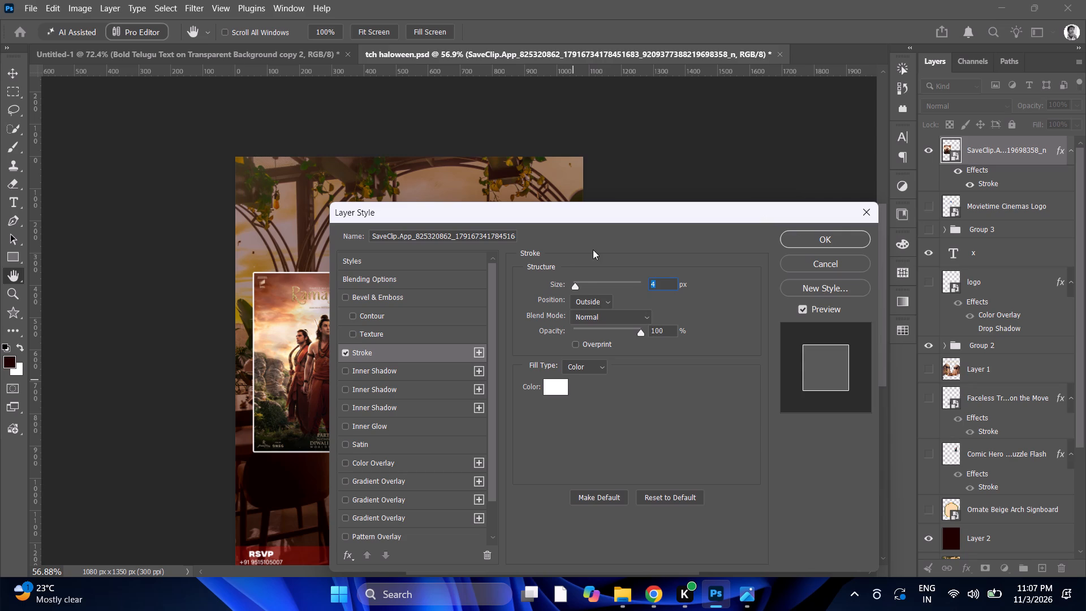
{"action": "left_click", "coordinate": [584, 282]}
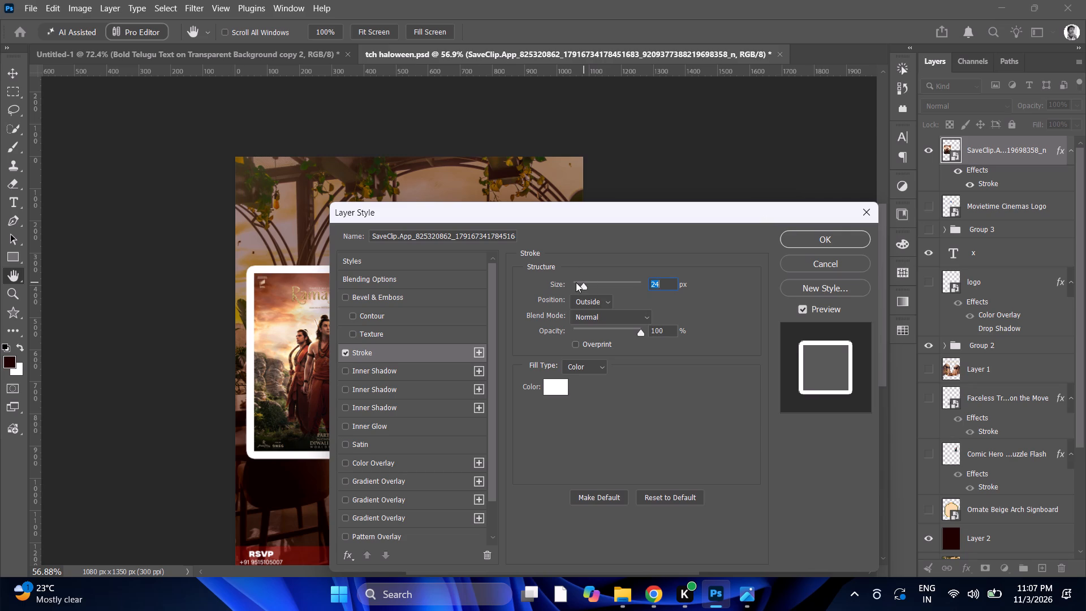
{"action": "left_click", "coordinate": [576, 282]}
{"action": "left_click", "coordinate": [576, 282]}
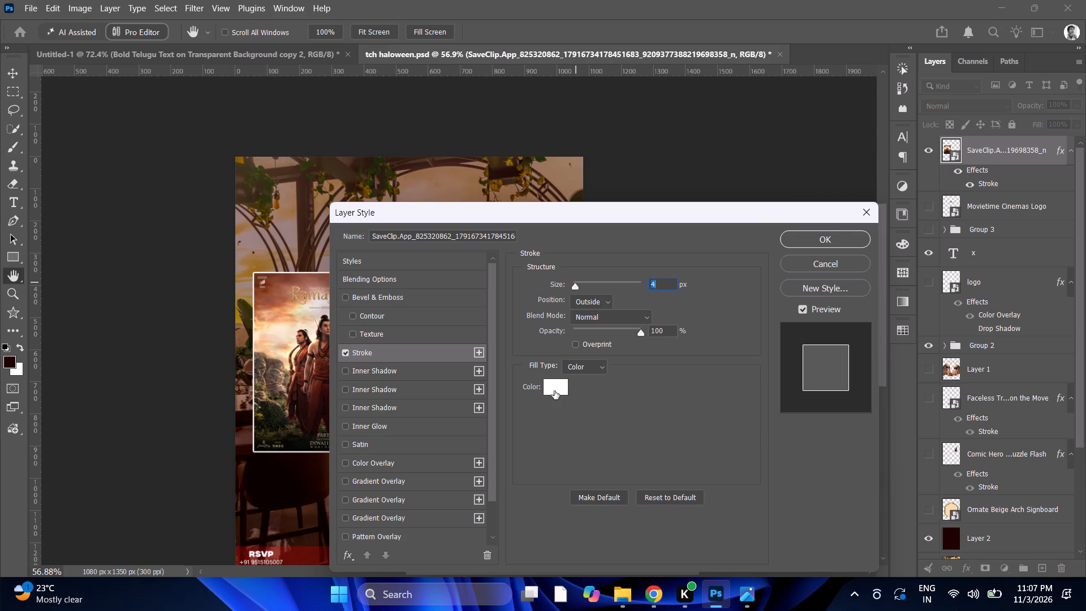
{"action": "left_click", "coordinate": [554, 391]}
{"action": "left_click", "coordinate": [562, 178]}
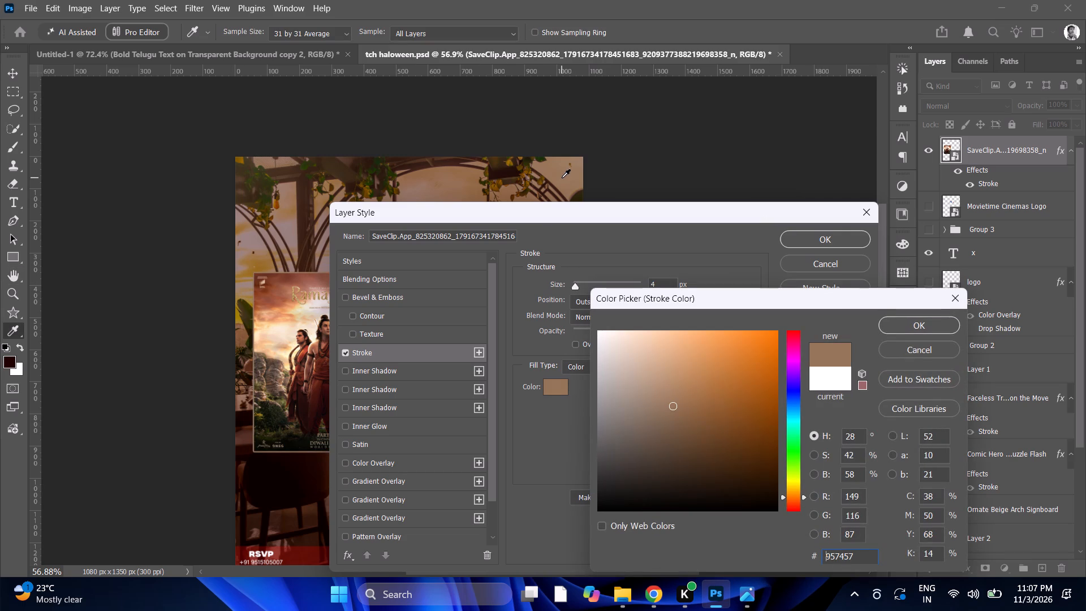
{"action": "left_click_drag", "start_coordinate": [670, 372], "coordinate": [673, 311]}
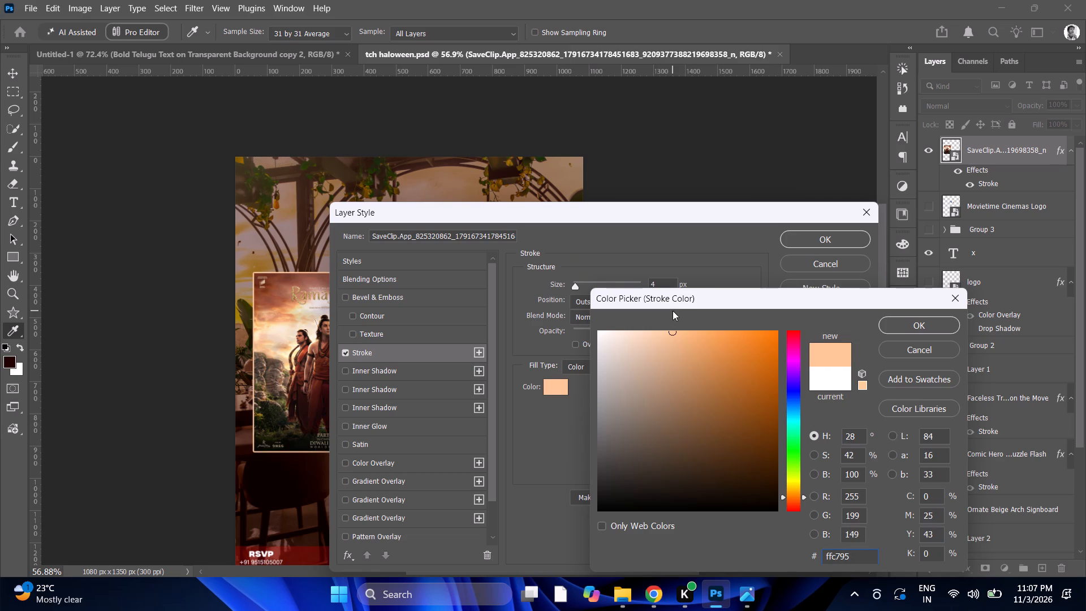
{"action": "left_click_drag", "start_coordinate": [666, 358], "coordinate": [652, 290]}
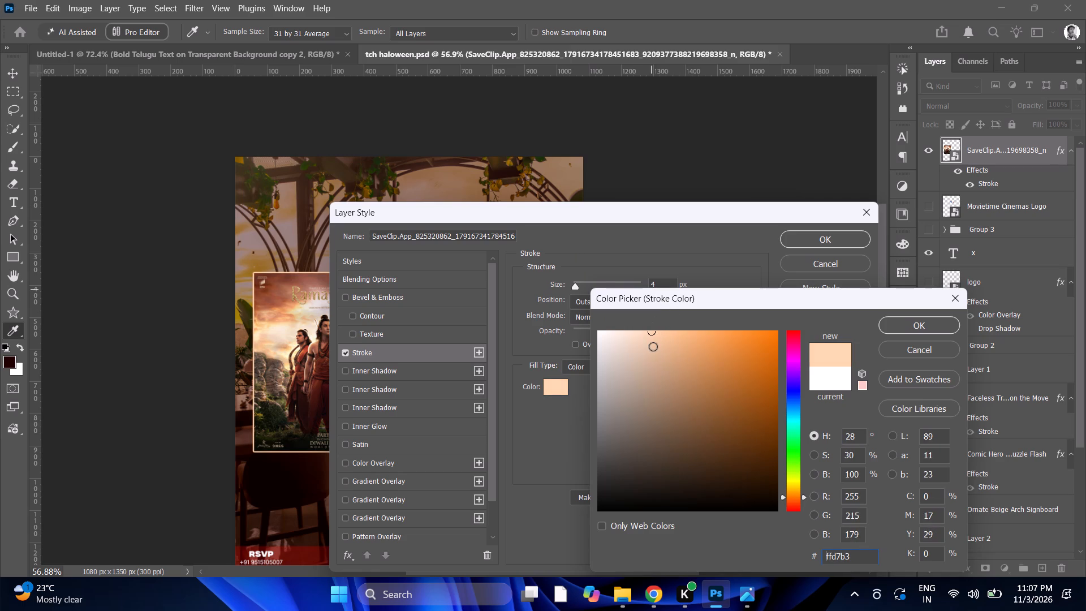
{"action": "left_click", "coordinate": [901, 322]}
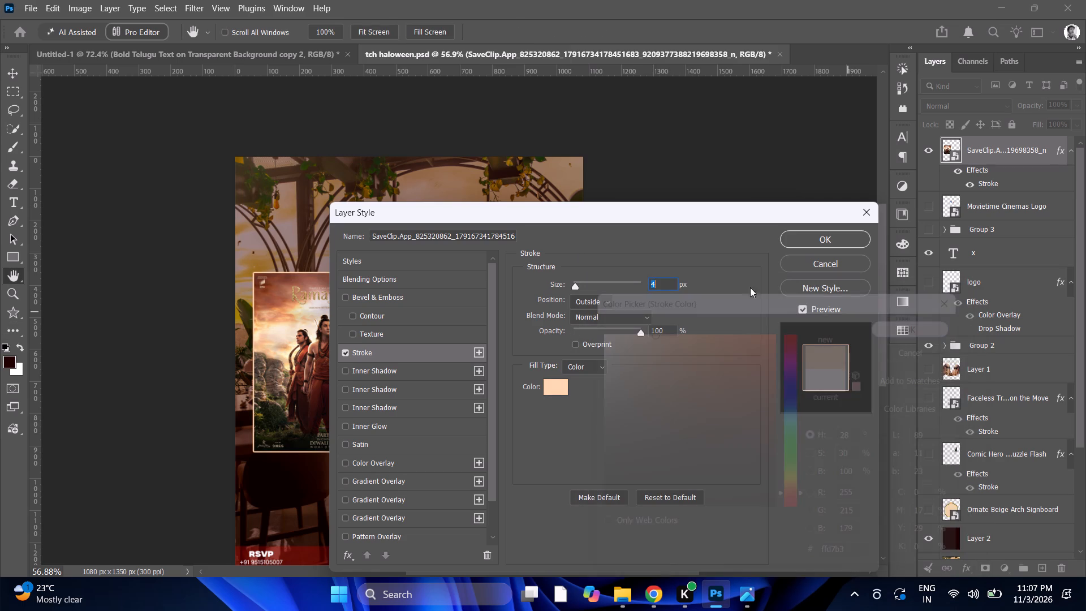
{"action": "left_click", "coordinate": [813, 243]}
{"action": "scroll", "coordinate": [520, 331], "scroll_direction": "down", "scroll_amount": 6}
{"action": "scroll", "coordinate": [476, 362], "scroll_direction": "down", "scroll_amount": 3, "text": "alt"}
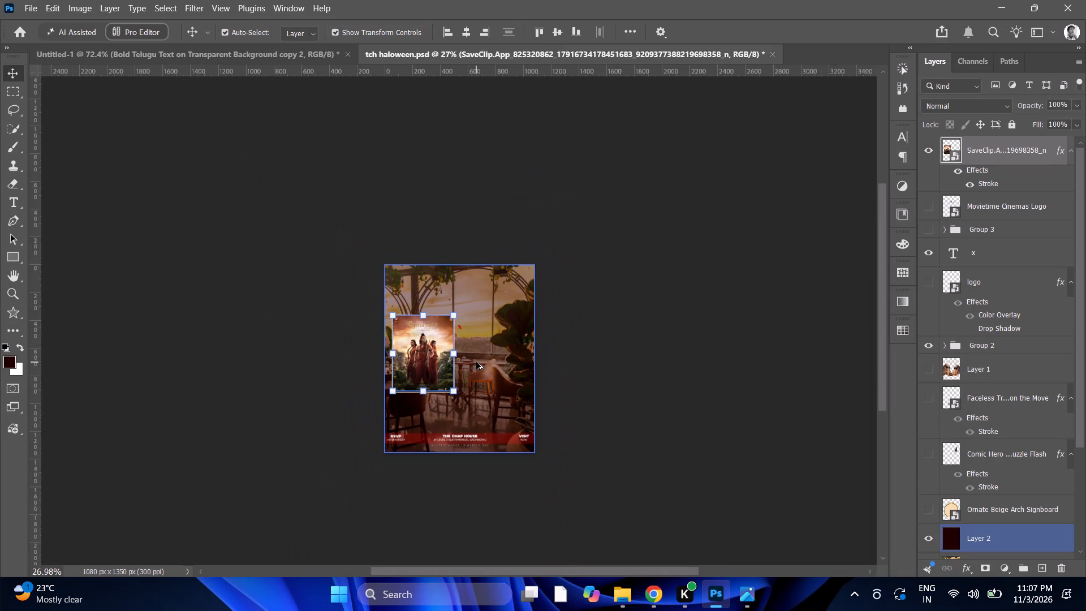
Reposition the Ramayana poster slightly lower and closer to the canvas's left edge, centring it at about X 265 px, Y 665 px.
{"action": "scroll", "coordinate": [476, 337], "scroll_direction": "up", "scroll_amount": 8, "text": "alt"}
{"action": "left_click", "coordinate": [372, 291]}
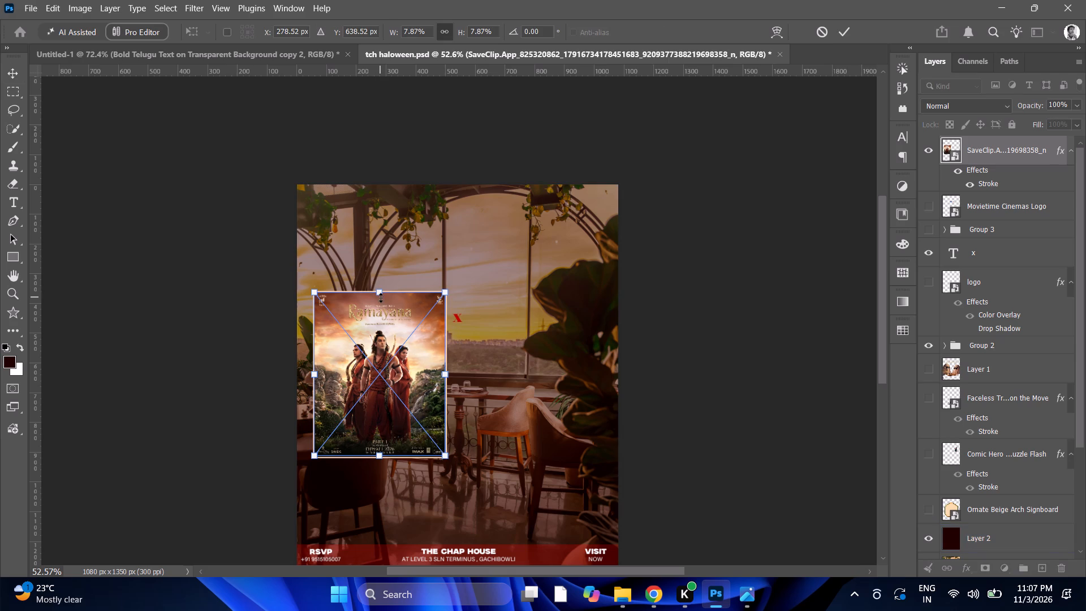
{"action": "left_click", "coordinate": [389, 311]}
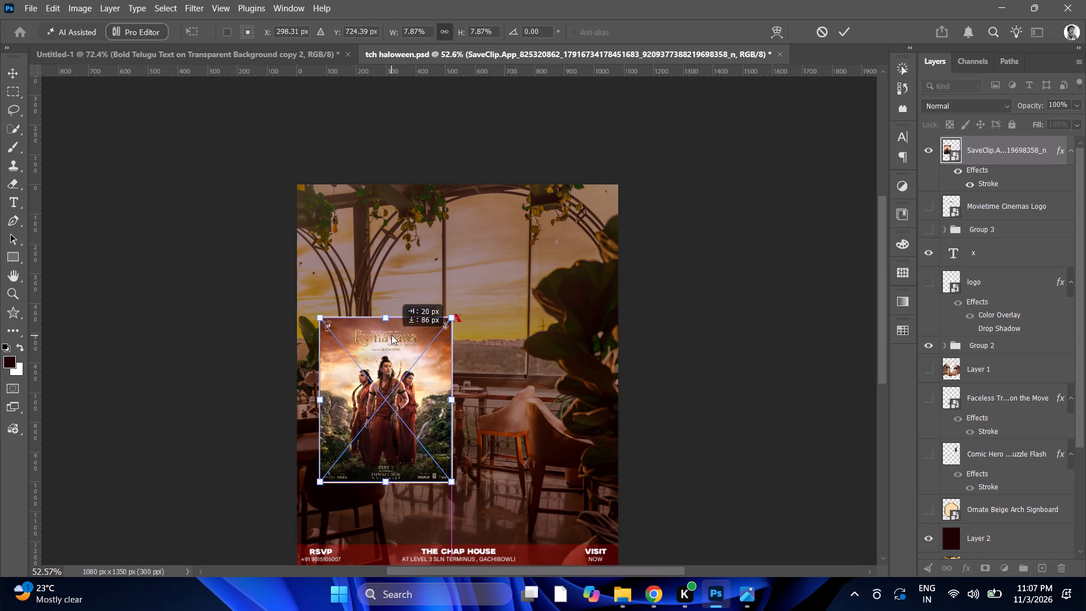
{"action": "scroll", "coordinate": [389, 313], "scroll_direction": "down", "scroll_amount": 4, "text": "alt"}
{"action": "scroll", "coordinate": [390, 338], "scroll_direction": "up", "scroll_amount": 5, "text": "alt"}
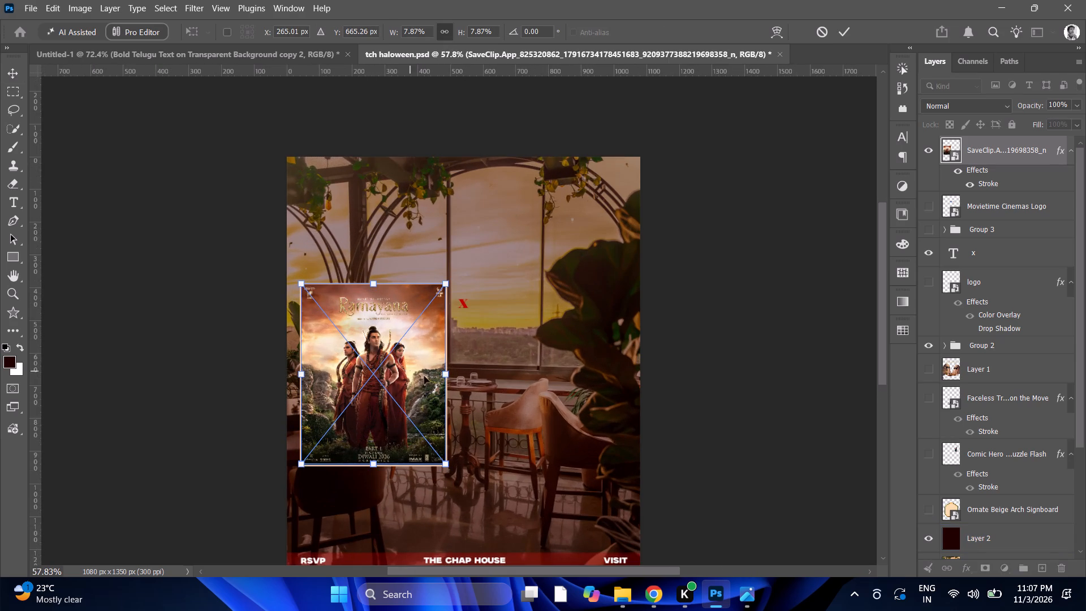
{"action": "scroll", "coordinate": [449, 379], "scroll_direction": "down", "scroll_amount": 6}
{"action": "scroll", "coordinate": [456, 377], "scroll_direction": "down", "scroll_amount": 3, "text": "alt"}
{"action": "left_click", "coordinate": [841, 31]}
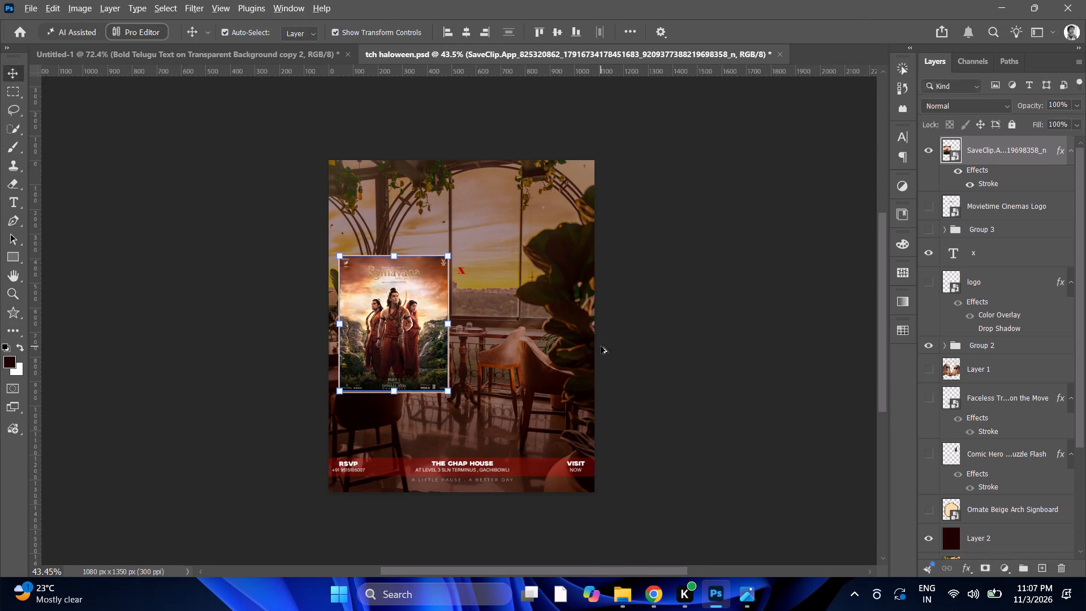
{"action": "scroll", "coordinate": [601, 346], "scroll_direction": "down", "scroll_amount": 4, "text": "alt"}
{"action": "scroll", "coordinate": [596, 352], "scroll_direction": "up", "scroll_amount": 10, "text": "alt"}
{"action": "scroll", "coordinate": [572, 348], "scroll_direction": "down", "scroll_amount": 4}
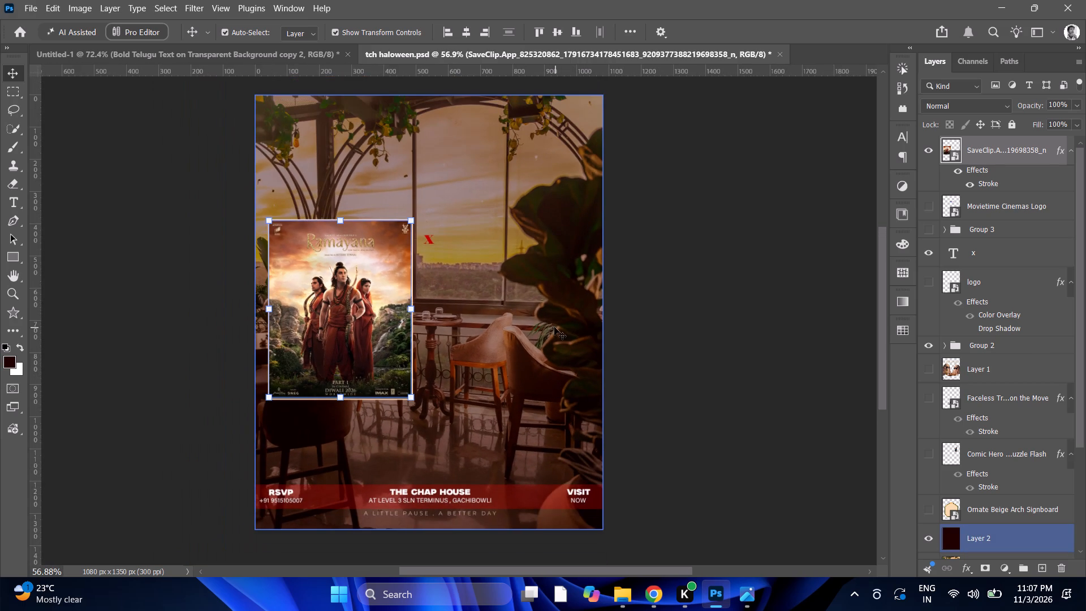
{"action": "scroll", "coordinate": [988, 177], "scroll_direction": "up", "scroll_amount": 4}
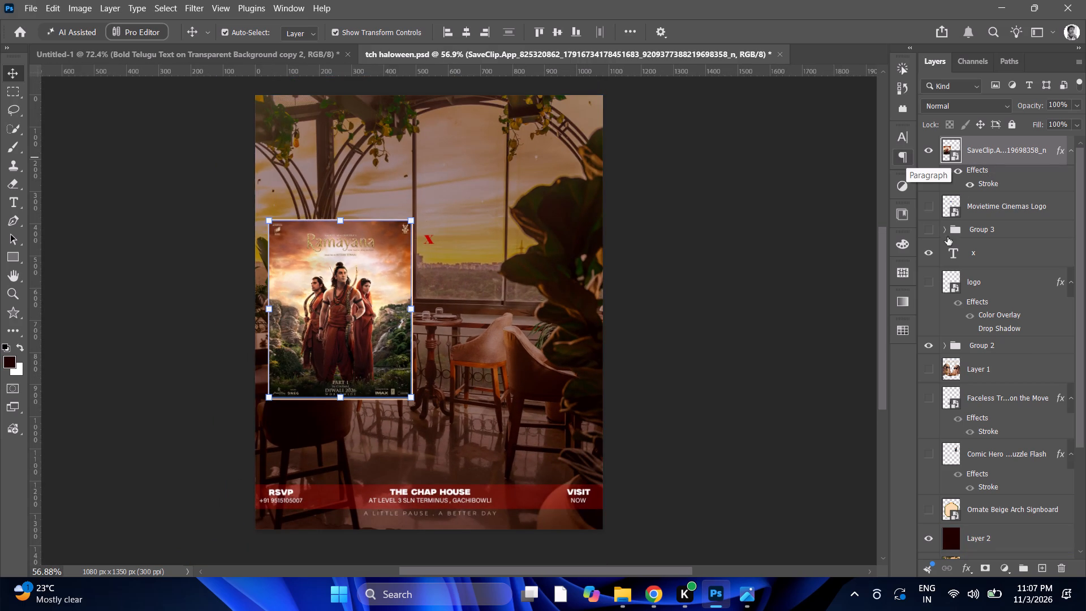
Switch to the Chrome browser, where the SaveClip download page is open.
{"action": "left_click", "coordinate": [649, 600]}
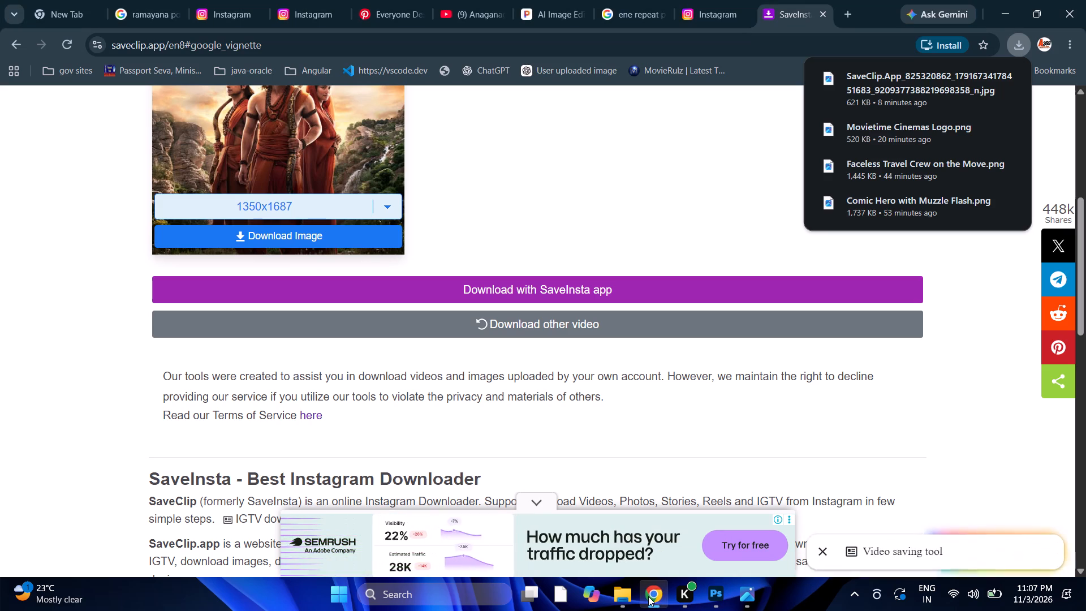
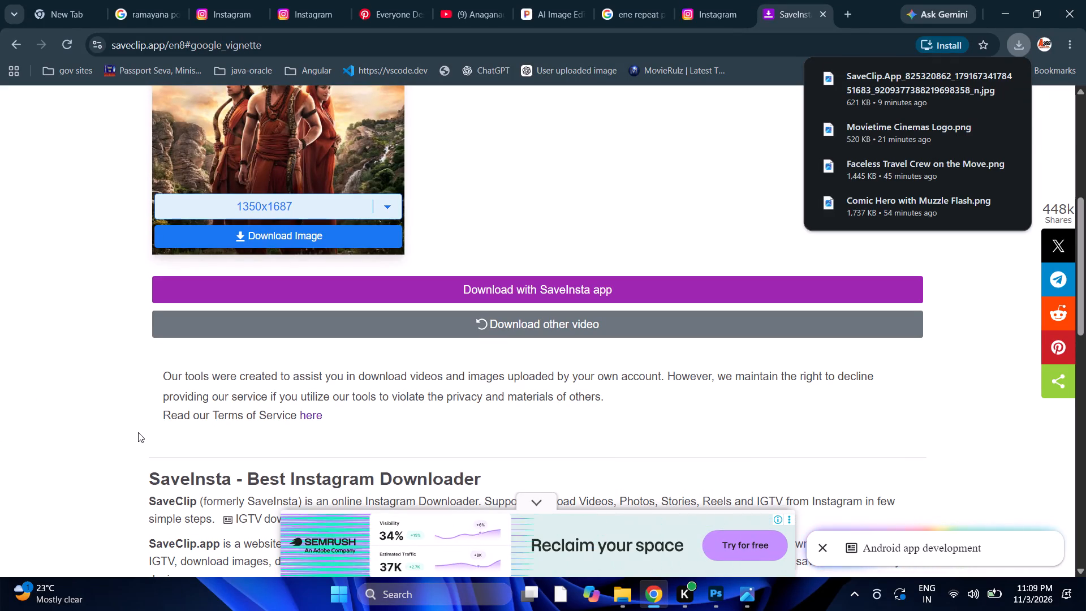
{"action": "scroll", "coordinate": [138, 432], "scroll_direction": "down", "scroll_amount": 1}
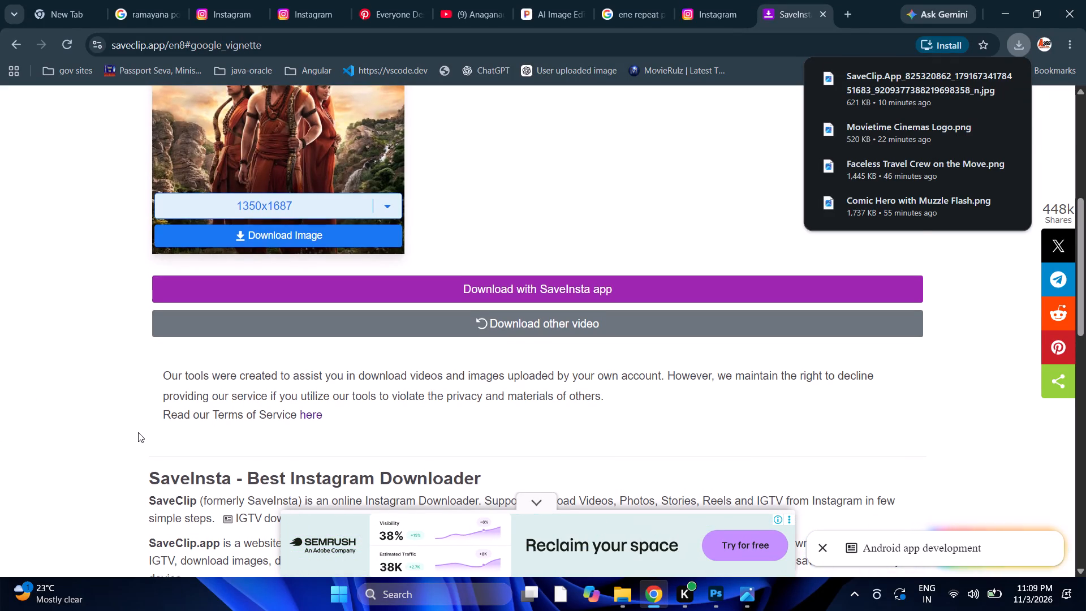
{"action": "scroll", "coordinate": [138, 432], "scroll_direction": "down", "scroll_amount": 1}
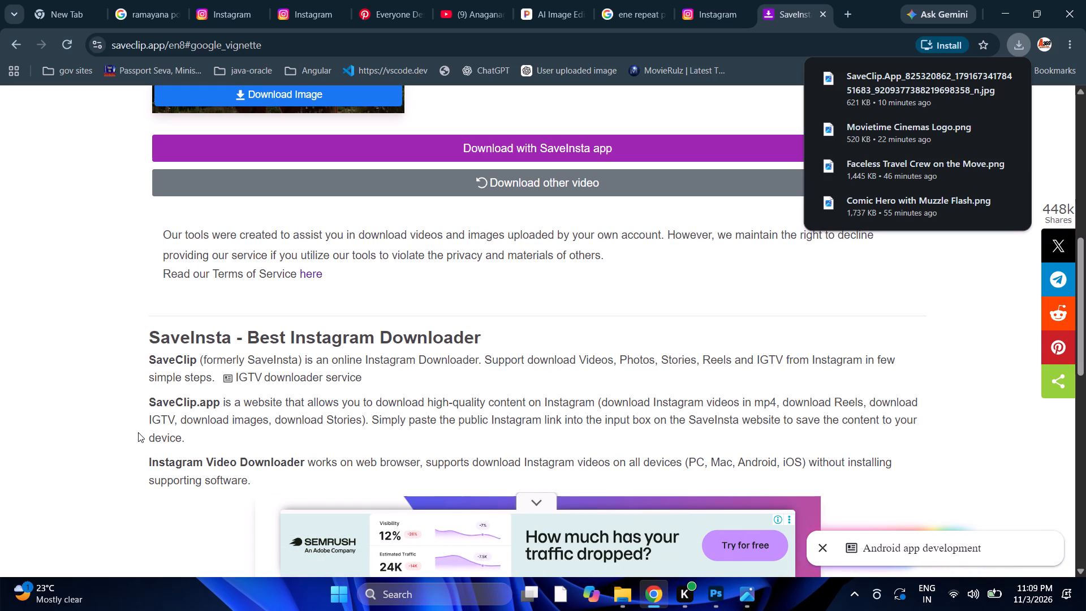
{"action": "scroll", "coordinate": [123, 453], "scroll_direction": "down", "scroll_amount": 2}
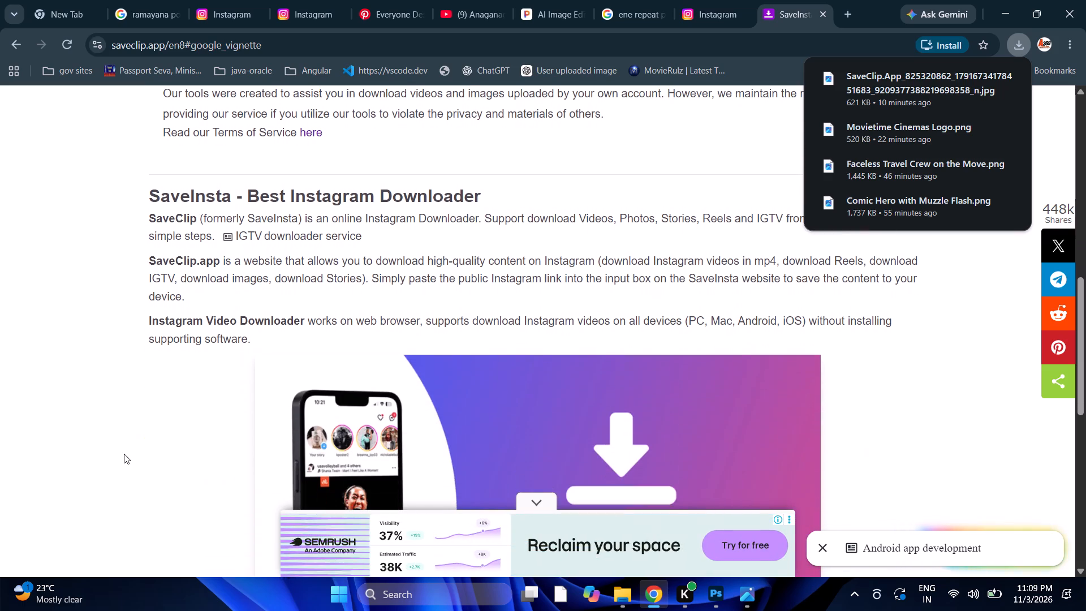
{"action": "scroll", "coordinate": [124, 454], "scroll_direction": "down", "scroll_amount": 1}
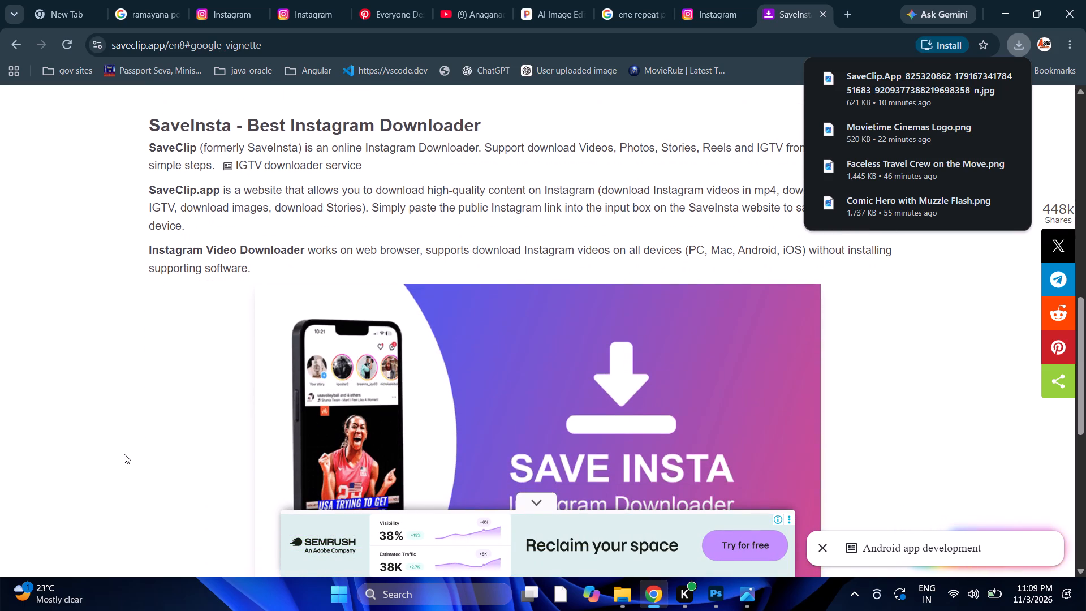
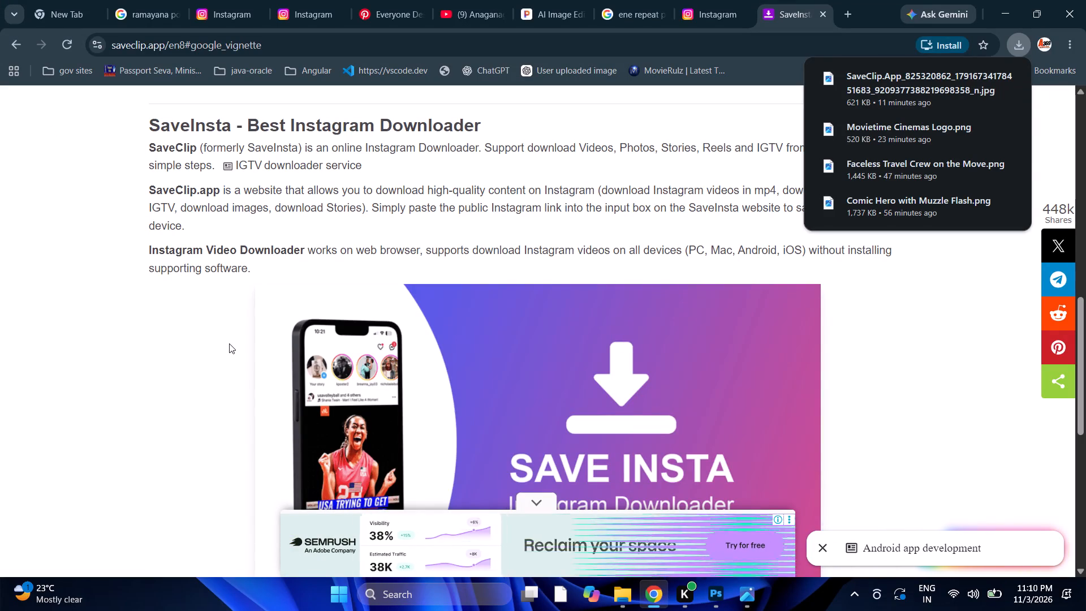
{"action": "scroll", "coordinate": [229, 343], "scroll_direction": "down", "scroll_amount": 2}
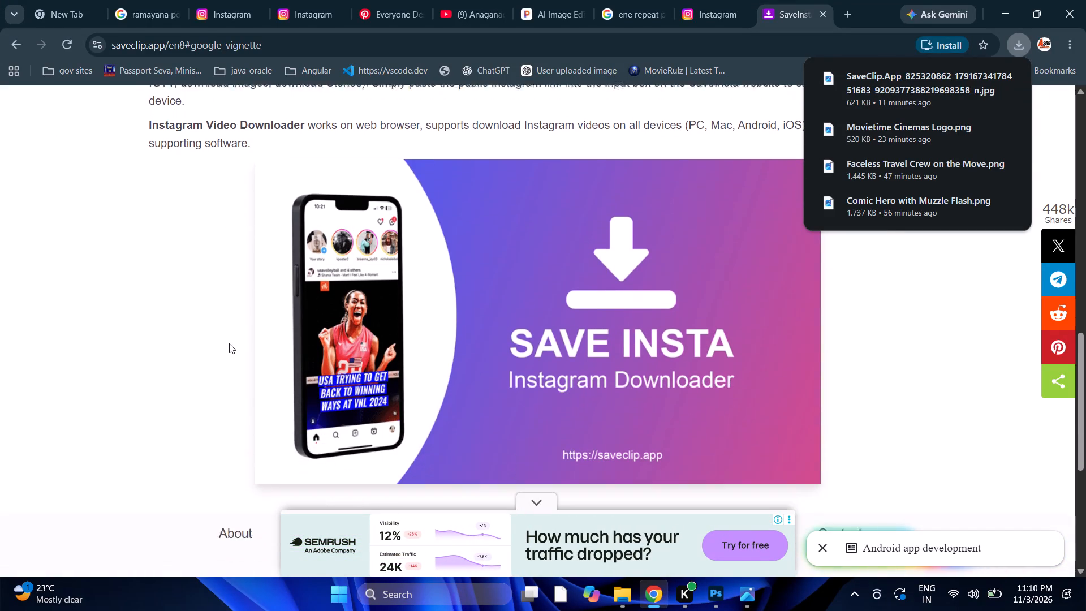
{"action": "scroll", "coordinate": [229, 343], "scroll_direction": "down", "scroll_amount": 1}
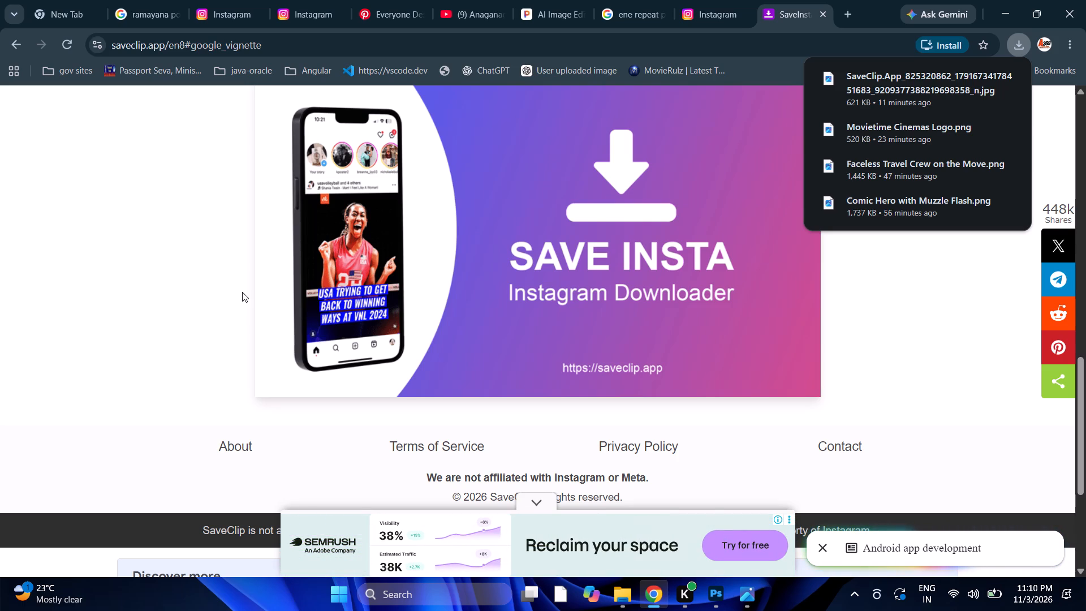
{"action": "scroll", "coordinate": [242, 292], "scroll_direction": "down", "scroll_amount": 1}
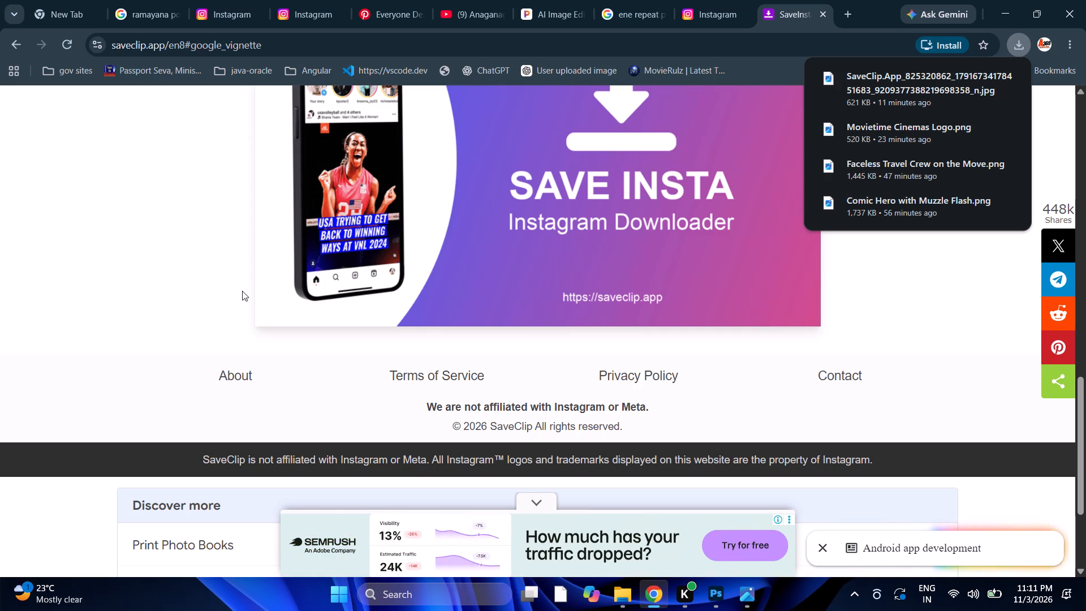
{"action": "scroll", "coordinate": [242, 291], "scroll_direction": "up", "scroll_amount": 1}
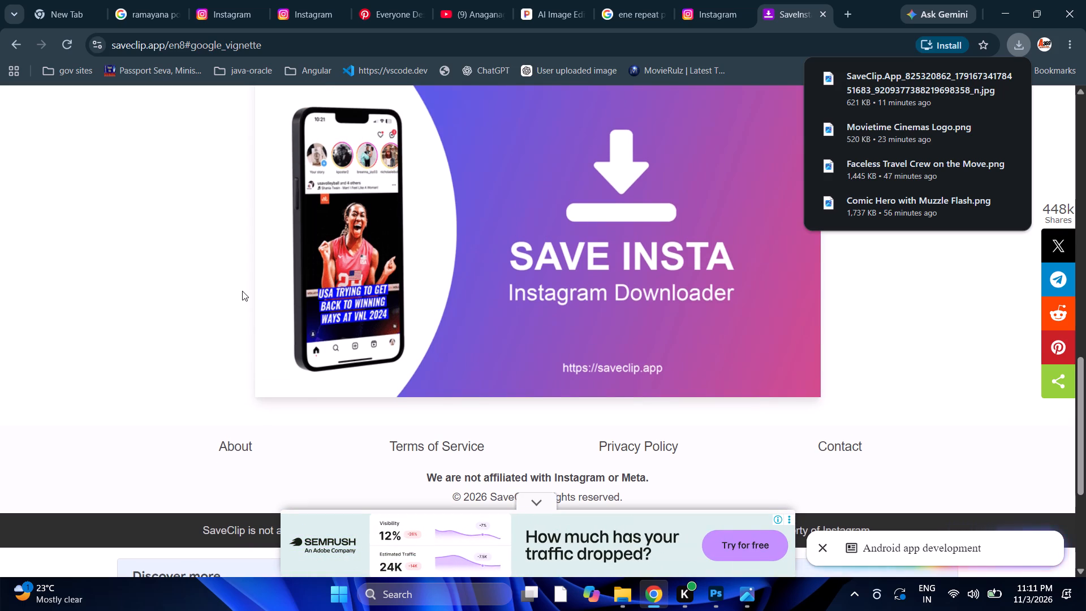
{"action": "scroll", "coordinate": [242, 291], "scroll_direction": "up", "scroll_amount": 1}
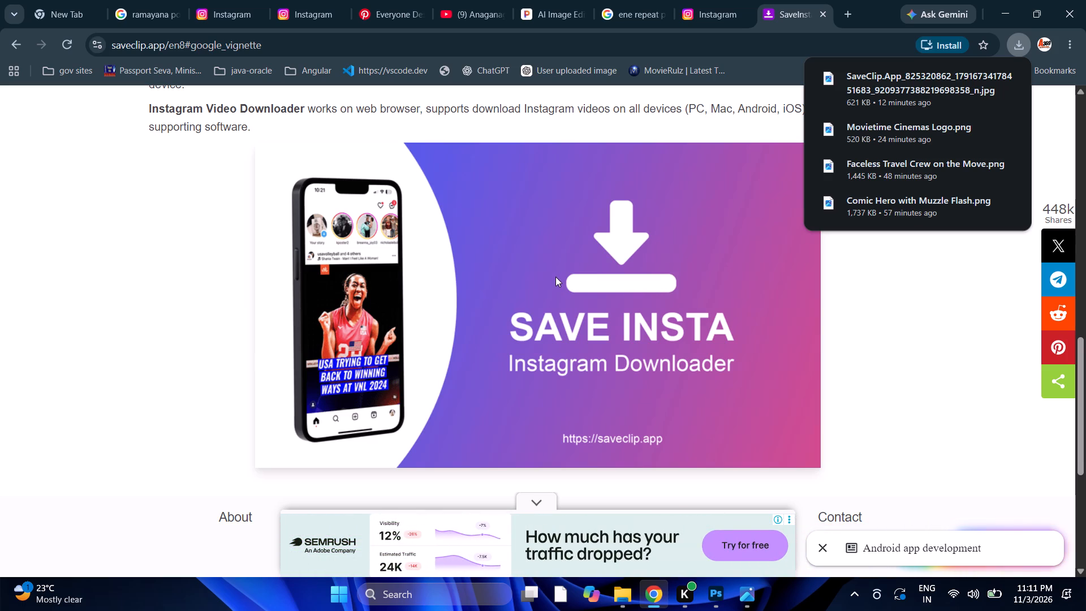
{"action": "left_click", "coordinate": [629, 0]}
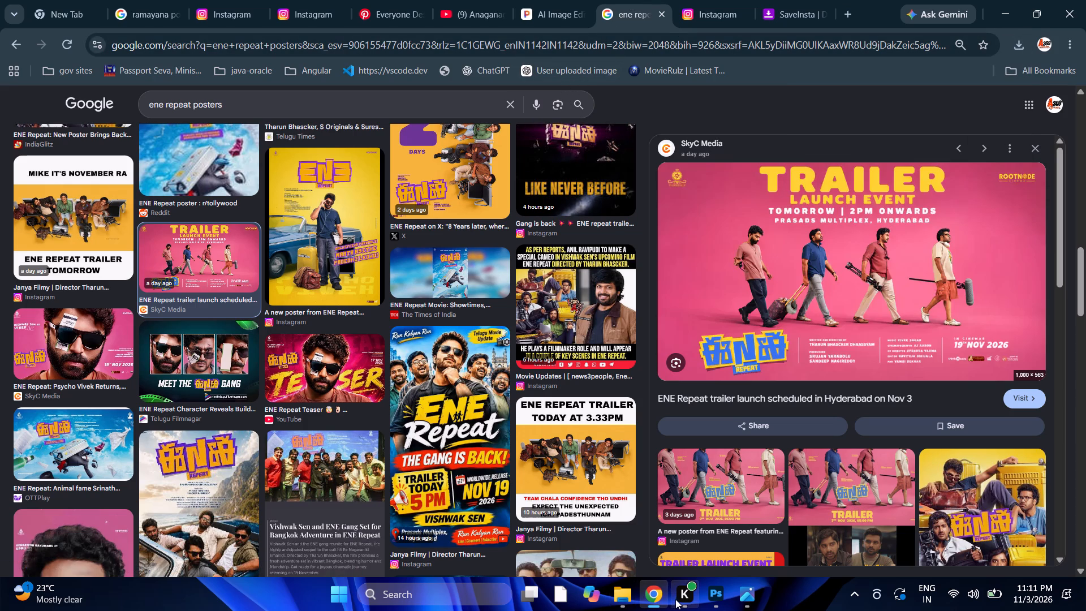
Switch back to Photoshop and make the Movietime Cinemas Logo layer visible in the tch haloween.psd design.
{"action": "left_click", "coordinate": [712, 591]}
{"action": "scroll", "coordinate": [526, 368], "scroll_direction": "up", "scroll_amount": 2, "text": "alt"}
{"action": "scroll", "coordinate": [526, 368], "scroll_direction": "down", "scroll_amount": 2, "text": "alt"}
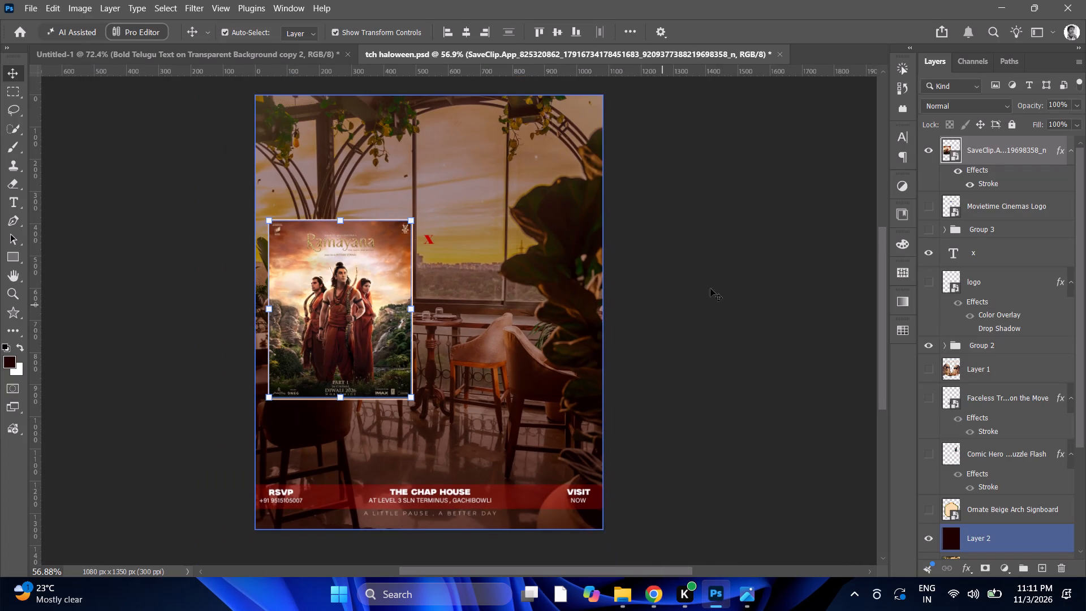
{"action": "left_click", "coordinate": [930, 216]}
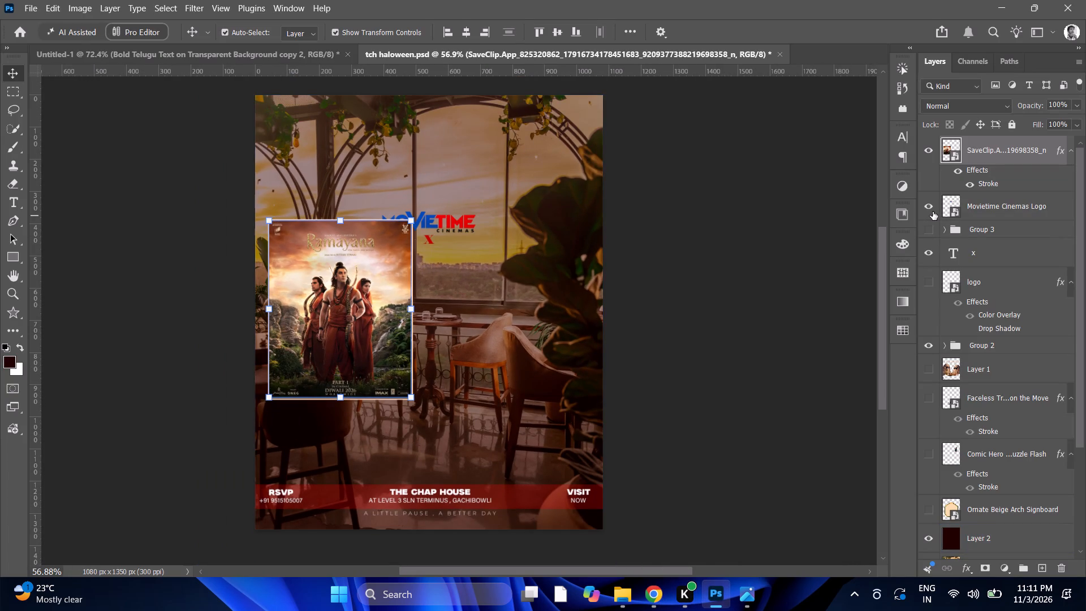
Move the Movietime Cinemas logo to the poster's upper-right area, centring it at about X 748 px, Y 245 px.
{"action": "left_click", "coordinate": [465, 221], "text": "ctrl"}
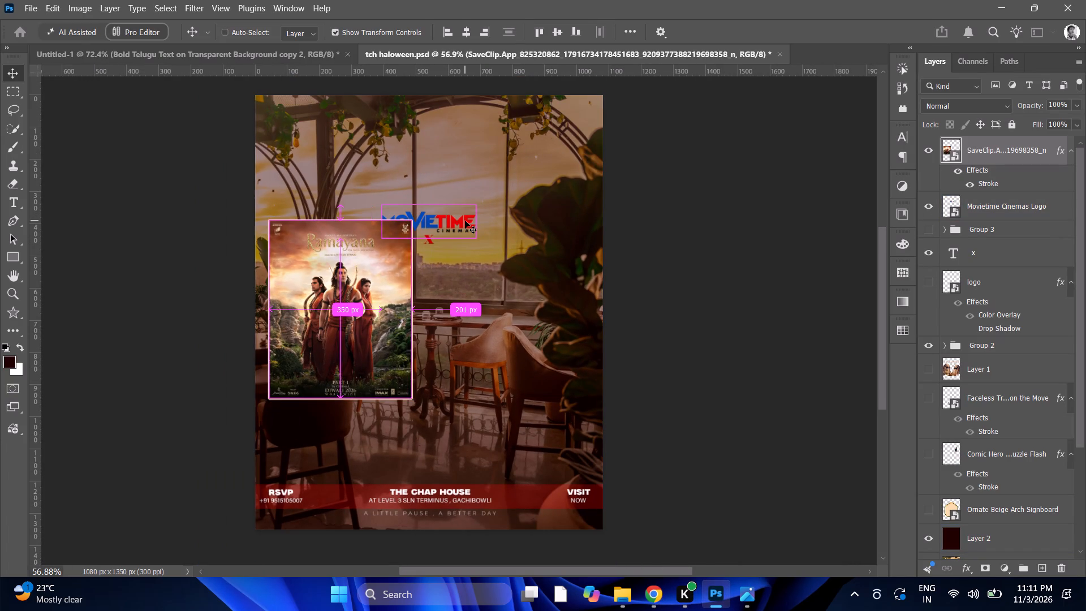
{"action": "left_click", "coordinate": [456, 221], "text": "alt"}
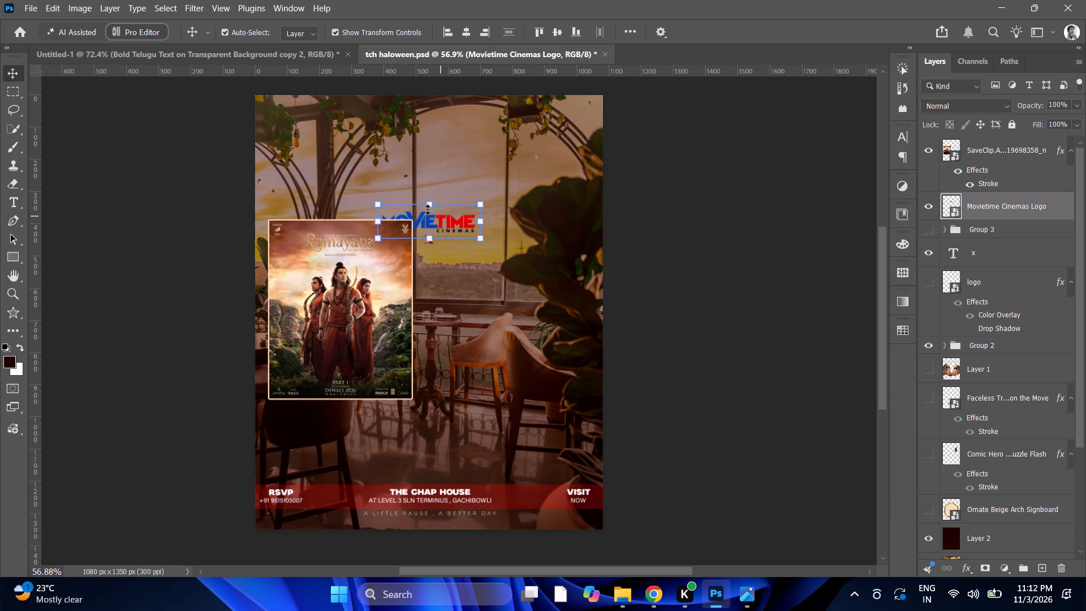
{"action": "left_click", "coordinate": [435, 204]}
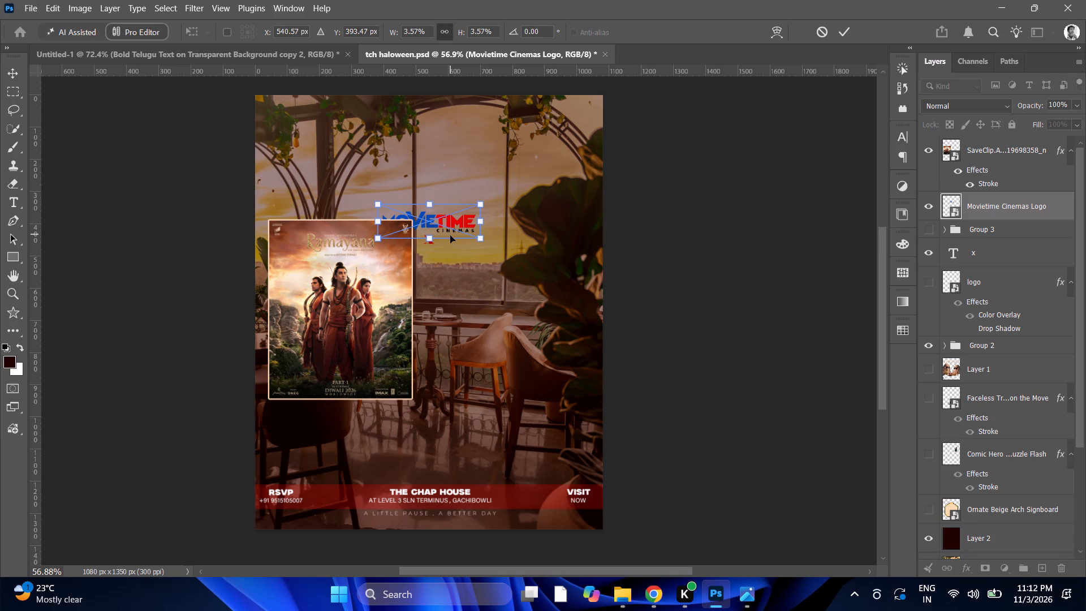
{"action": "left_click_drag", "start_coordinate": [450, 235], "coordinate": [514, 184]}
{"action": "scroll", "coordinate": [506, 182], "scroll_direction": "up", "scroll_amount": 10, "text": "alt"}
{"action": "middle_click", "coordinate": [503, 162], "text": "alt"}
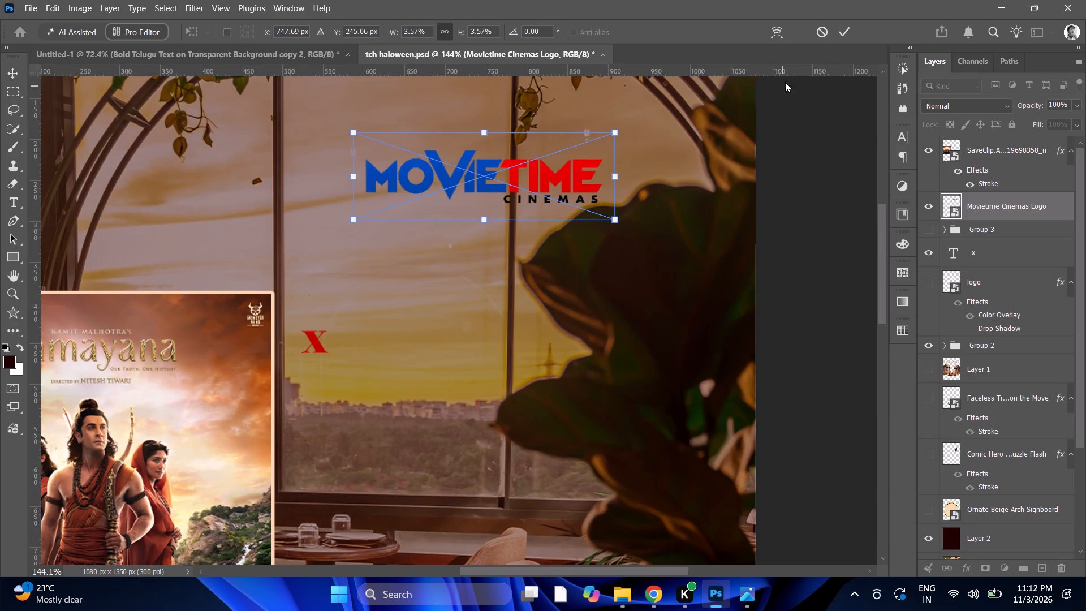
{"action": "left_click", "coordinate": [844, 29]}
{"action": "scroll", "coordinate": [623, 171], "scroll_direction": "down", "scroll_amount": 4, "text": "alt"}
{"action": "scroll", "coordinate": [607, 179], "scroll_direction": "up", "scroll_amount": 5, "text": "alt"}
{"action": "scroll", "coordinate": [673, 240], "scroll_direction": "down", "scroll_amount": 4, "text": "alt"}
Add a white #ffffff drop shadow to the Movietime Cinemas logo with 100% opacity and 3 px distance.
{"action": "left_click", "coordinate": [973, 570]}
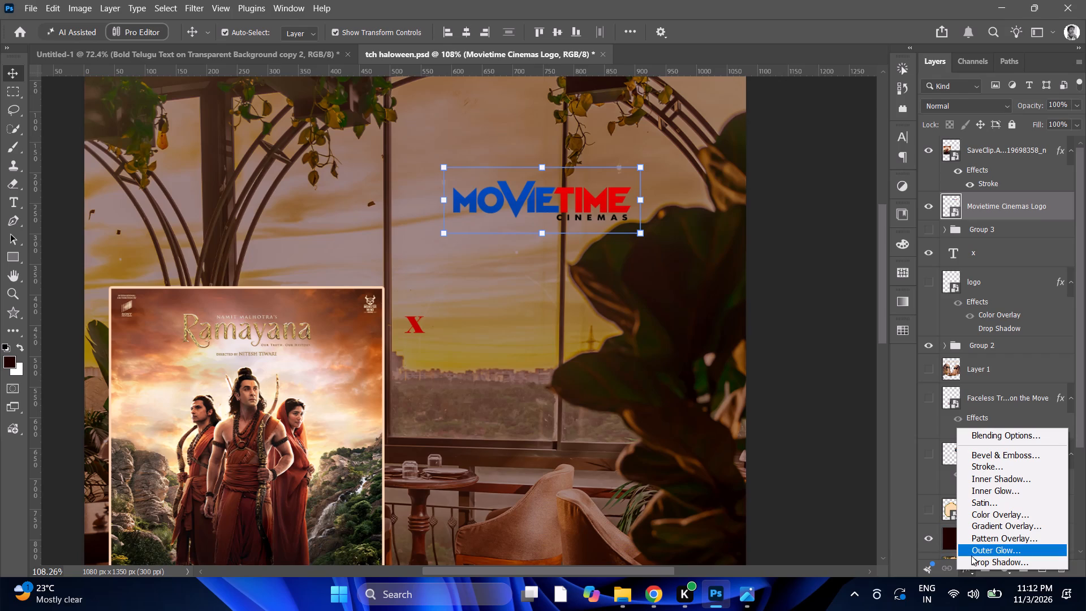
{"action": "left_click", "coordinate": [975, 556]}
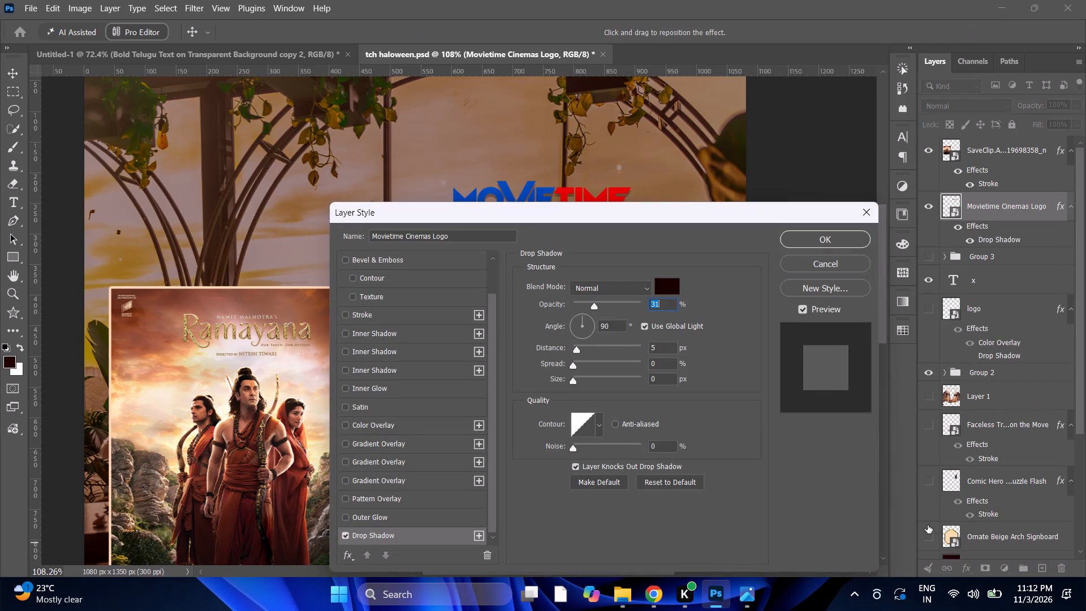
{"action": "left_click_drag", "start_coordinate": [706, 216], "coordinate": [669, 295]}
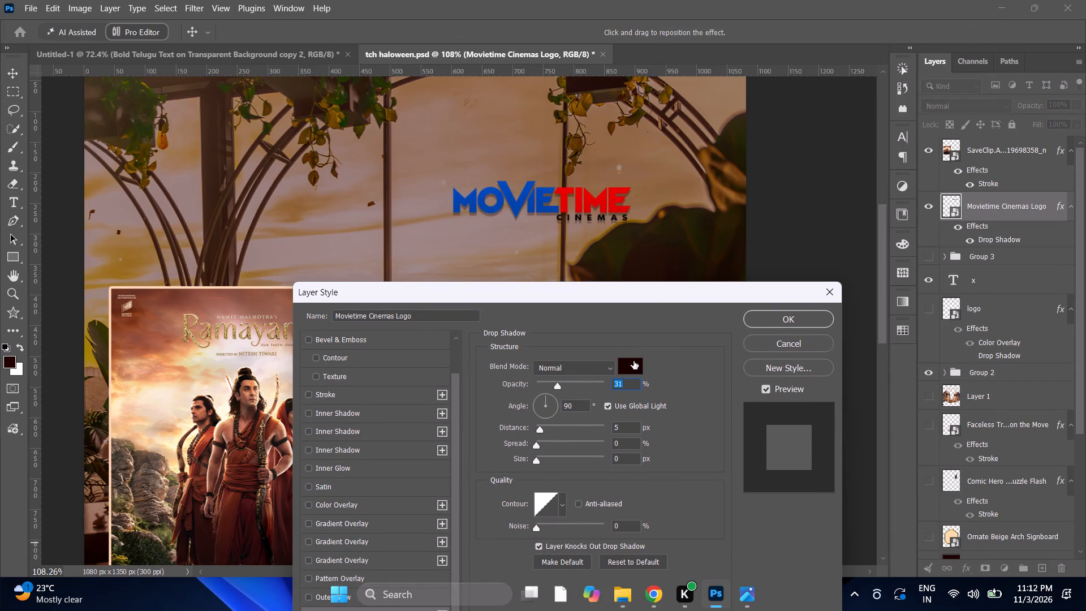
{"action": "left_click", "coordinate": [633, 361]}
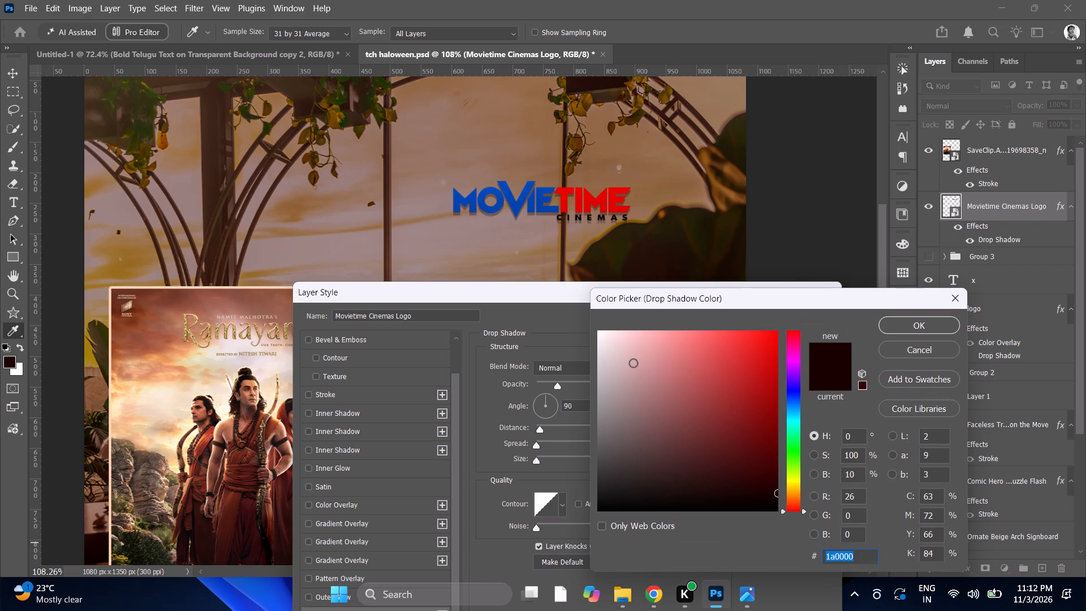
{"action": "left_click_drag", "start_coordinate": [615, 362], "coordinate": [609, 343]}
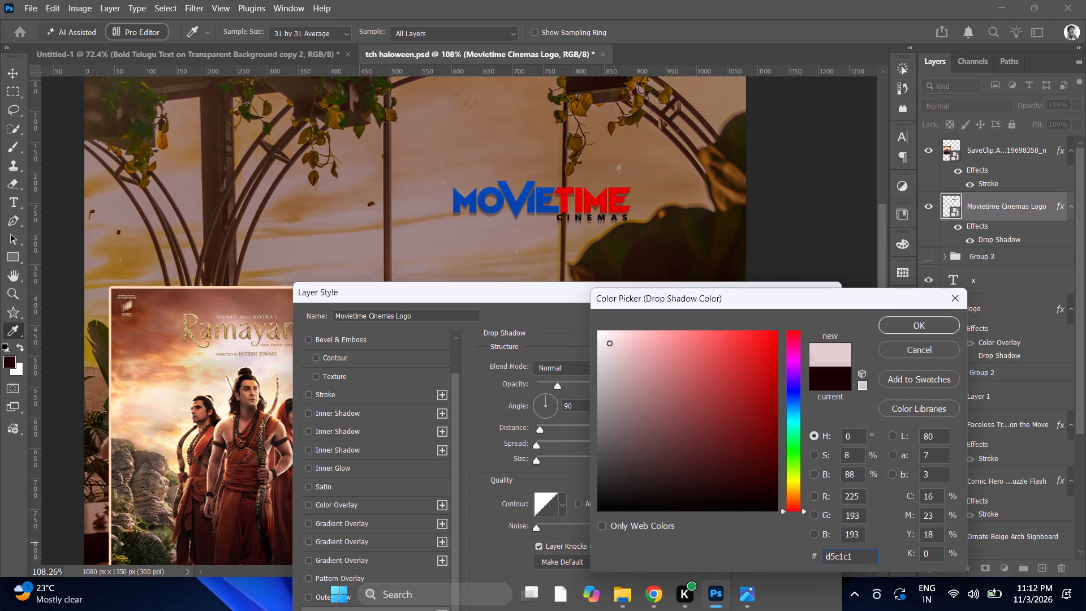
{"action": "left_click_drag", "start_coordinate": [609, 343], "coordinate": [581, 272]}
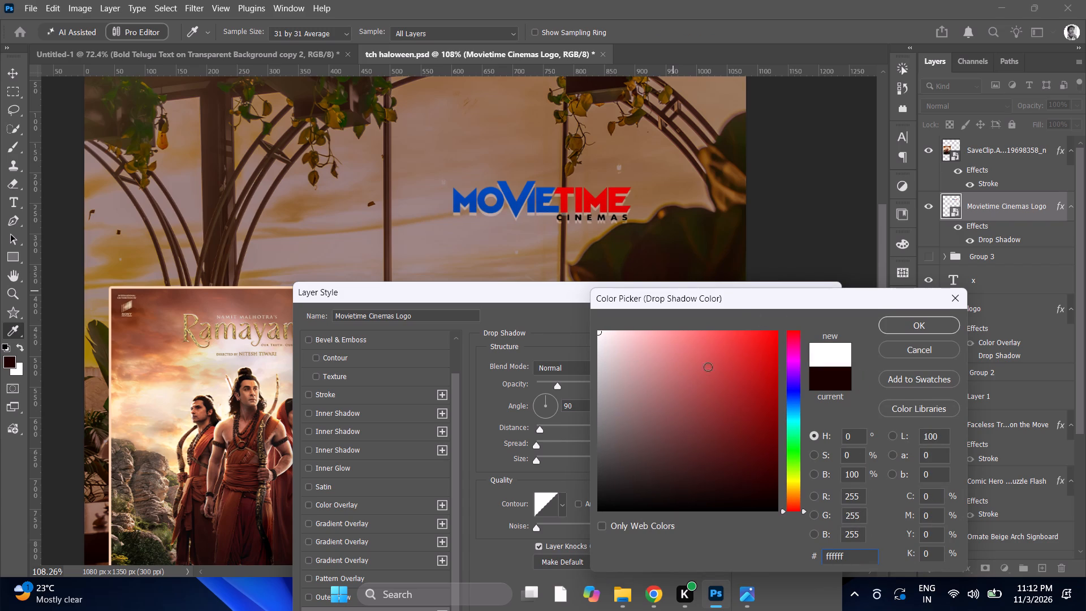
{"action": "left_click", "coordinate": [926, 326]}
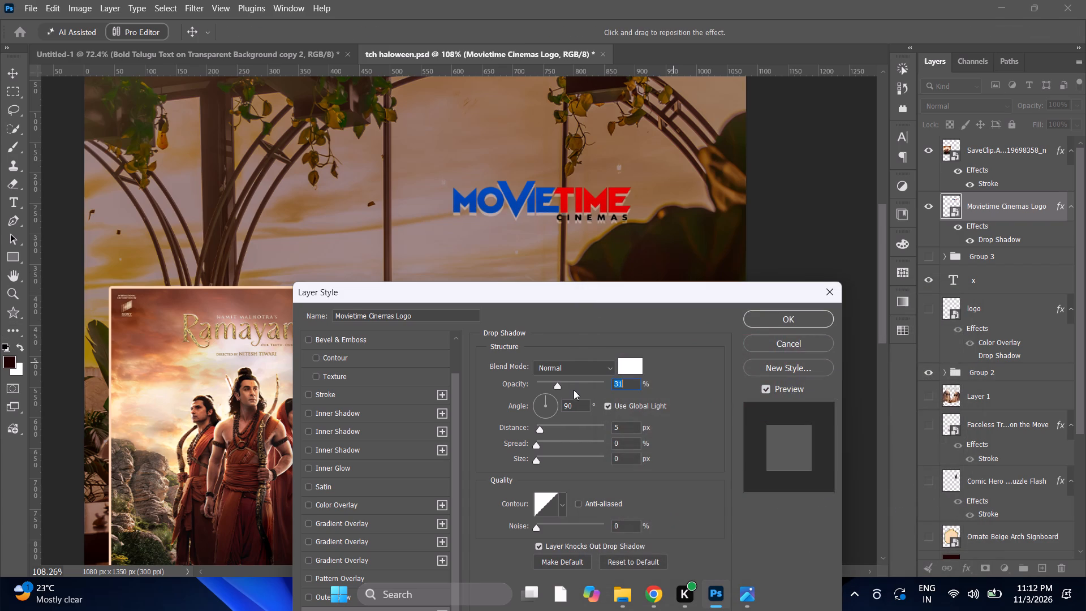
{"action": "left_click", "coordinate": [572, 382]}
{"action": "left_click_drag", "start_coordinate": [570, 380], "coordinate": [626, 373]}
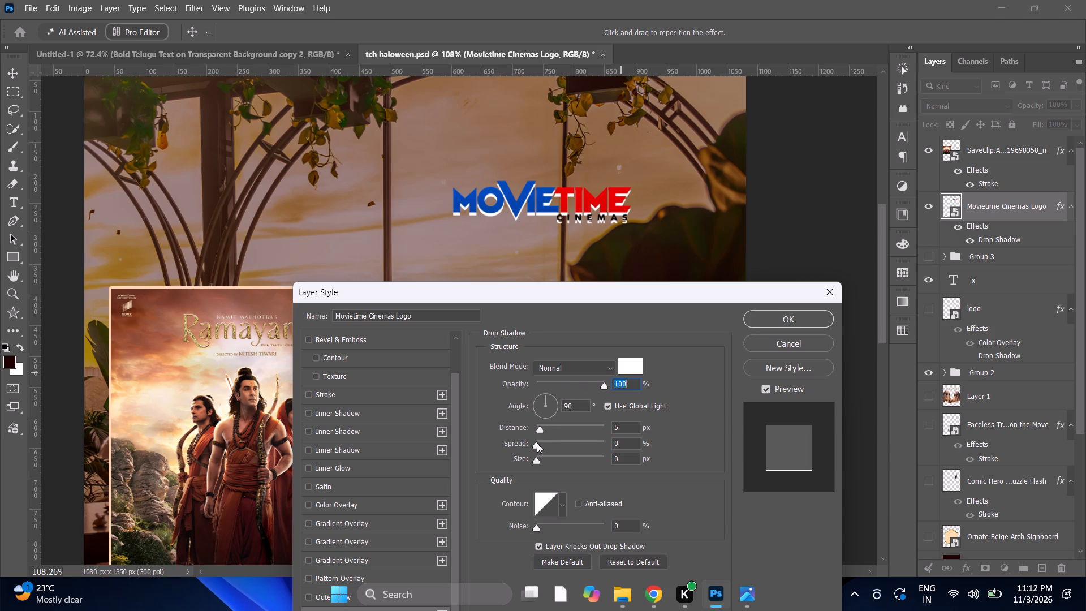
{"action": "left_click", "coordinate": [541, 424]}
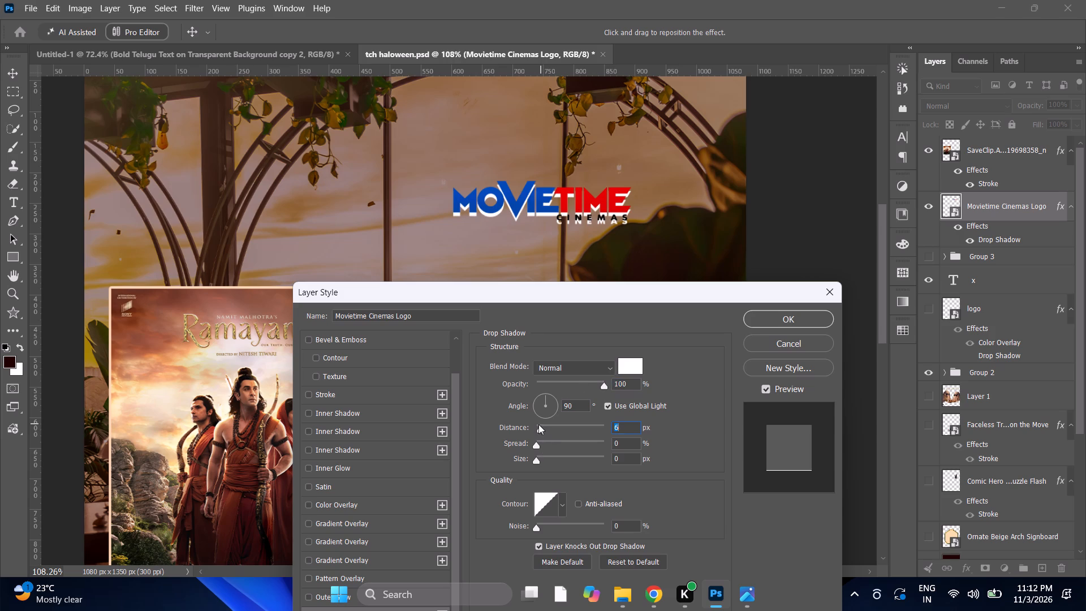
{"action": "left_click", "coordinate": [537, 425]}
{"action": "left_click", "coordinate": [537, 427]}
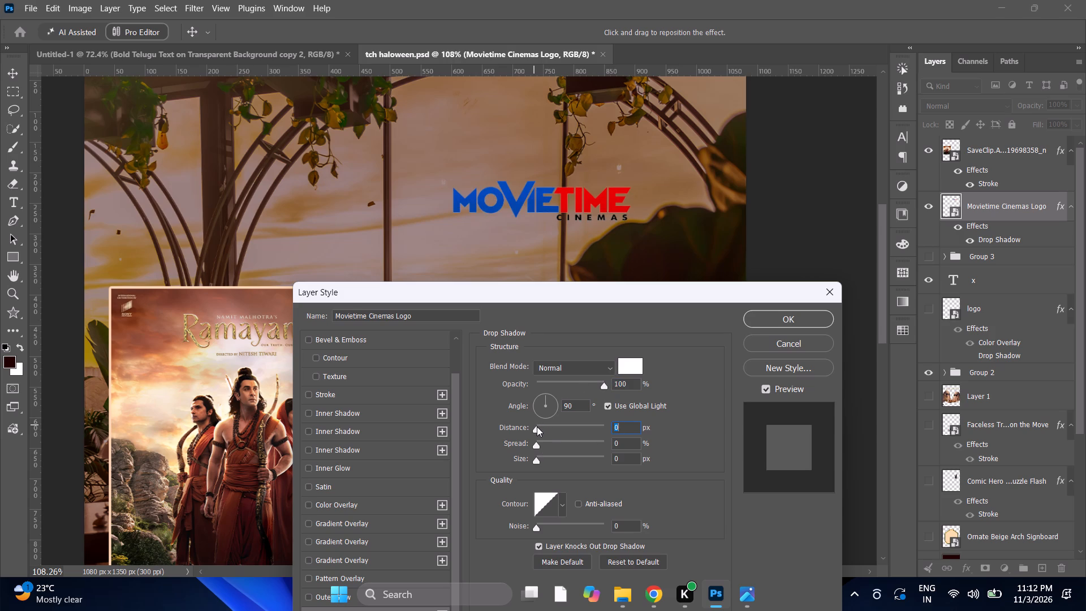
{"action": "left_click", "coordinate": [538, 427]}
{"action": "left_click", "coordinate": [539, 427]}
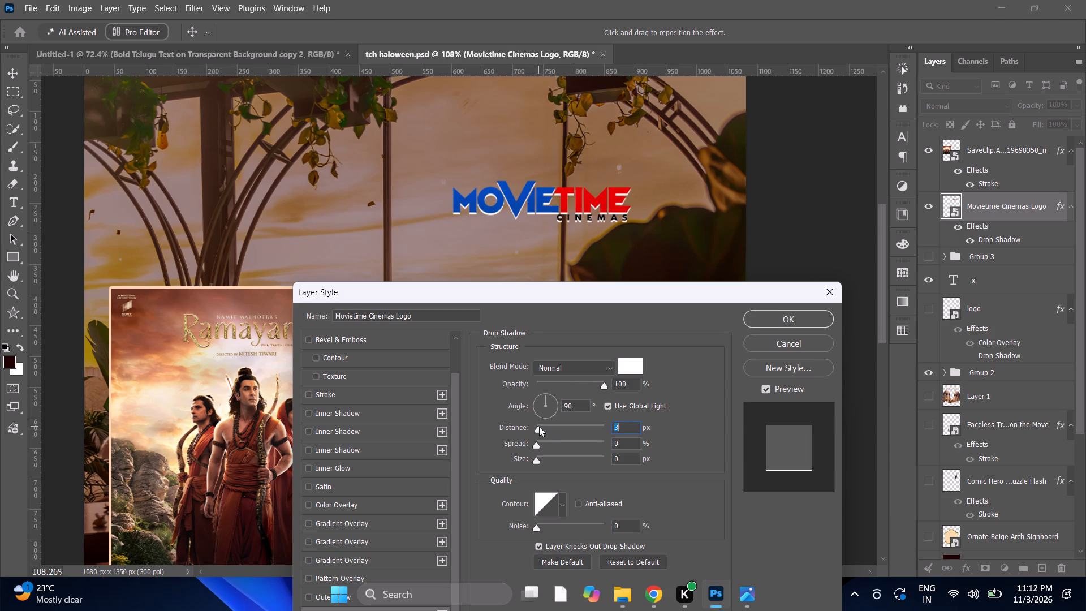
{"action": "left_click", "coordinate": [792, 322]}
Enlarge the Movietime Cinemas logo proportionally to about 4.36% and reposition it at about X 811 px, Y 214 px.
{"action": "scroll", "coordinate": [600, 282], "scroll_direction": "down", "scroll_amount": 8, "text": "alt"}
{"action": "scroll", "coordinate": [597, 286], "scroll_direction": "up", "scroll_amount": 8, "text": "alt"}
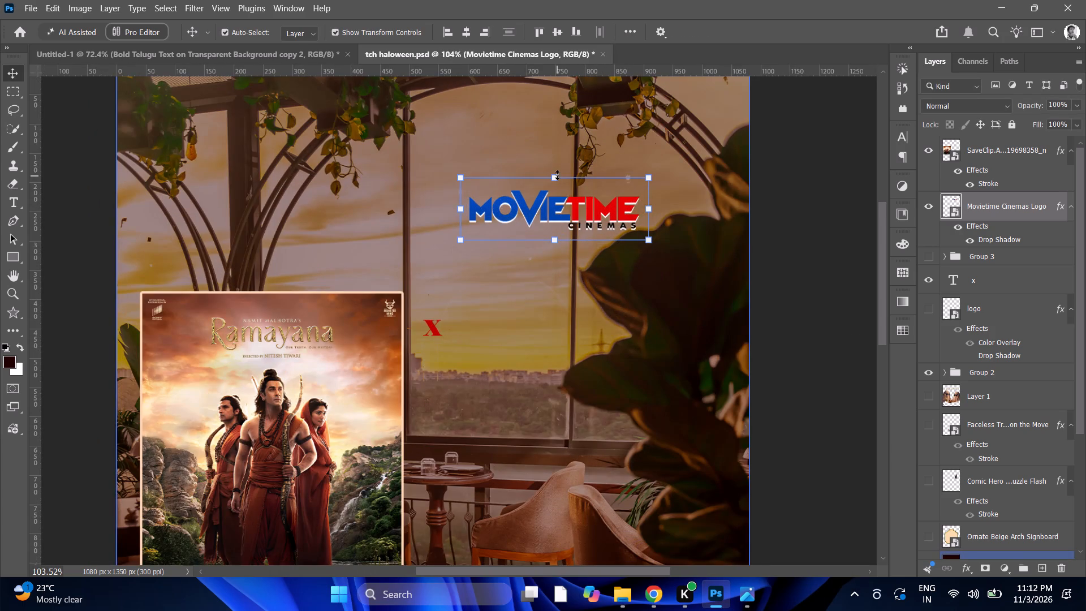
{"action": "left_click", "coordinate": [557, 175]}
{"action": "left_click_drag", "start_coordinate": [560, 200], "coordinate": [597, 174]}
{"action": "left_click_drag", "start_coordinate": [596, 221], "coordinate": [598, 235]}
{"action": "scroll", "coordinate": [594, 213], "scroll_direction": "down", "scroll_amount": 9, "text": "alt"}
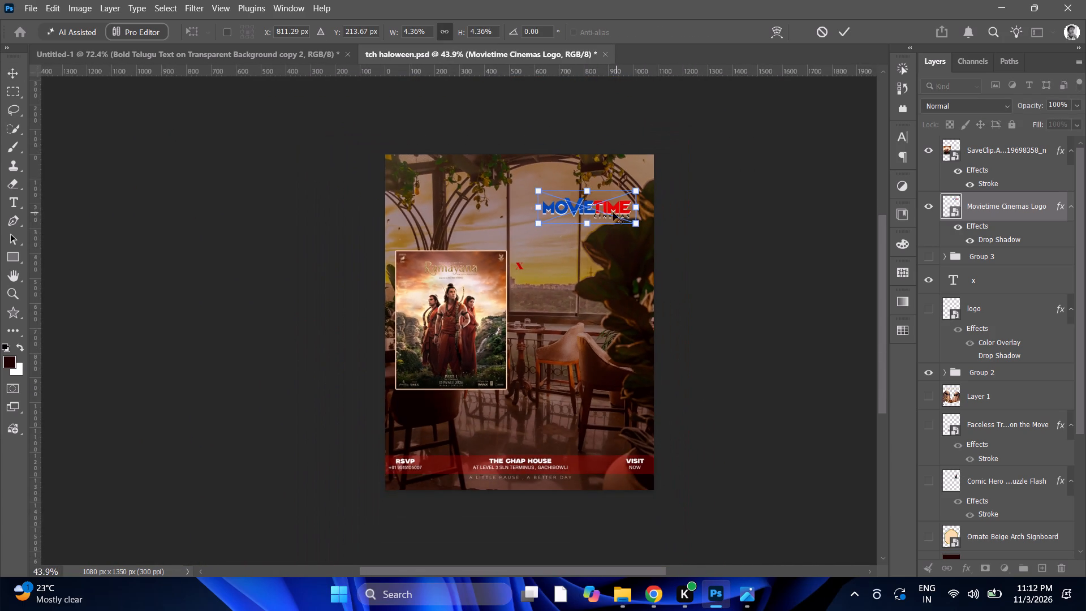
{"action": "scroll", "coordinate": [610, 214], "scroll_direction": "down", "scroll_amount": 3, "text": "alt"}
{"action": "scroll", "coordinate": [602, 220], "scroll_direction": "up", "scroll_amount": 8, "text": "alt"}
{"action": "middle_click_drag", "start_coordinate": [571, 210], "coordinate": [561, 212], "text": "alt"}
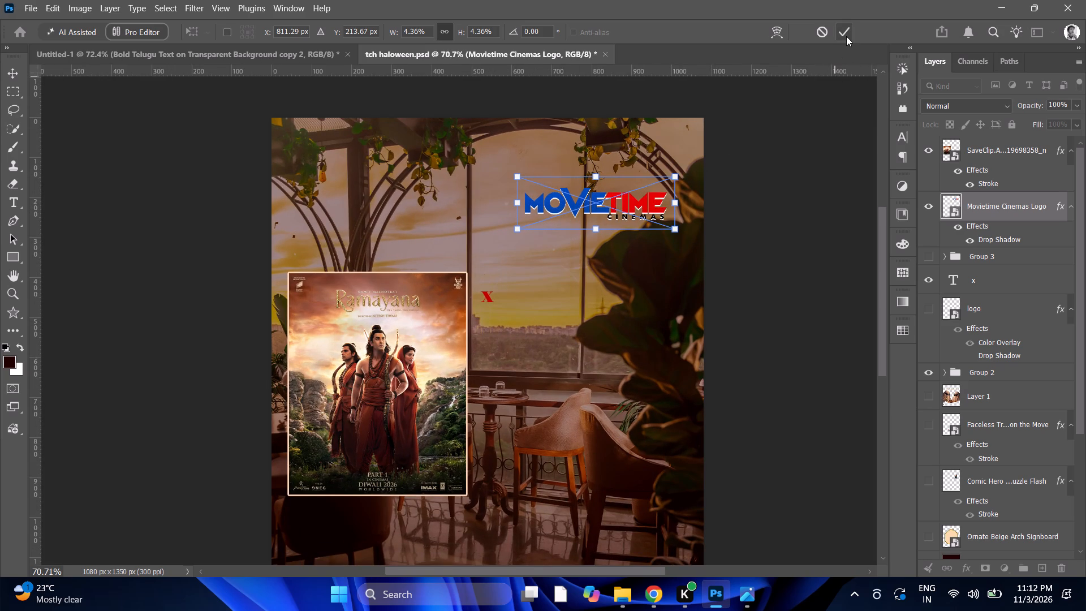
{"action": "left_click", "coordinate": [846, 36]}
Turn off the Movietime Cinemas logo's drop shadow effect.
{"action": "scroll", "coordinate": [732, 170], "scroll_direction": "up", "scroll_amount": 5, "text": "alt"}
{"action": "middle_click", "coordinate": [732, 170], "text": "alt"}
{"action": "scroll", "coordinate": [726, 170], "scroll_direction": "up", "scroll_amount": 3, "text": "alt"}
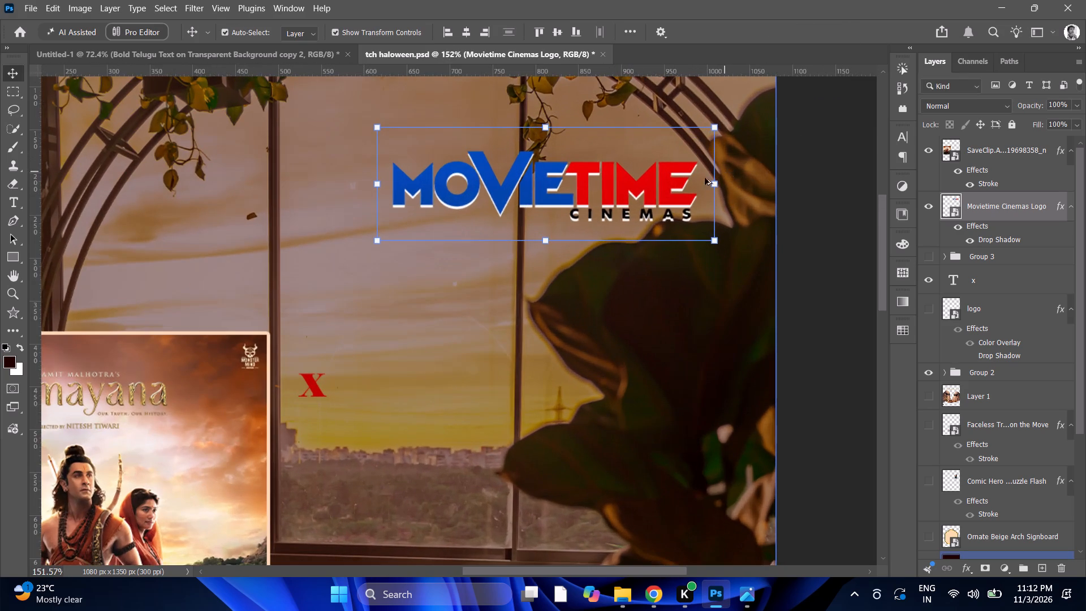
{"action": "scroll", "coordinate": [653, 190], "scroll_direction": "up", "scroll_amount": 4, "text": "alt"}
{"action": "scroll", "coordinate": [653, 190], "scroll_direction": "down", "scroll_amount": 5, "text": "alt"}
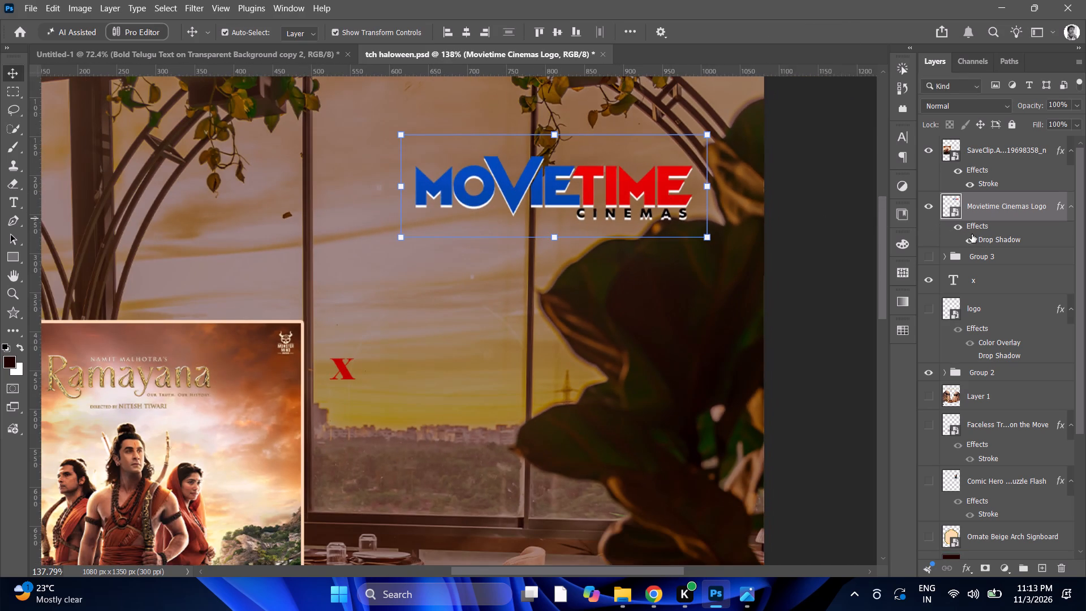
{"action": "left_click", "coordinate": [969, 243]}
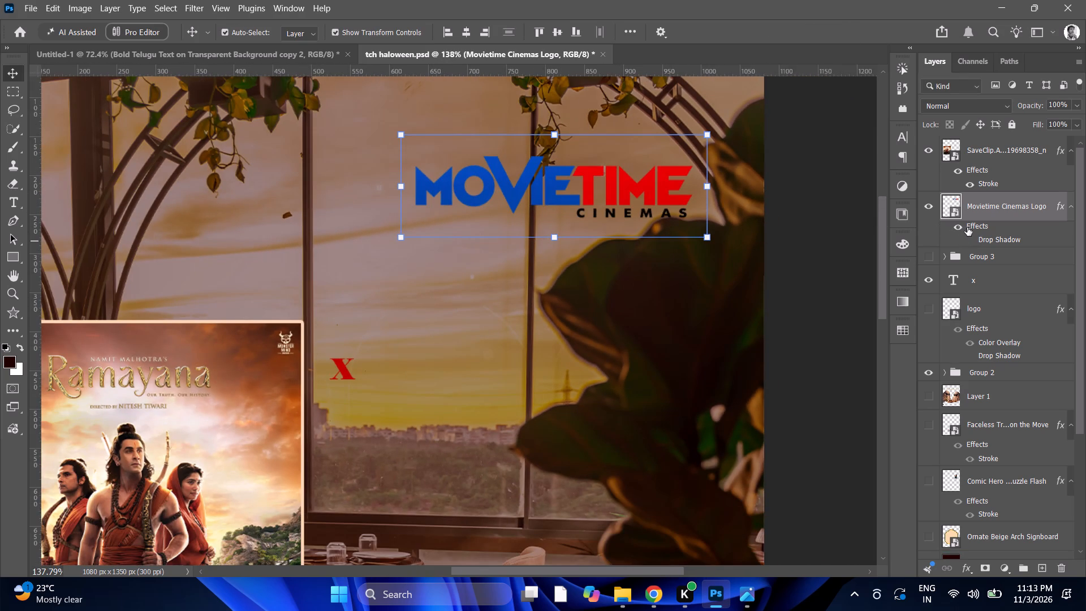
Add a 100% colour overlay to the Movietime Cinemas logo in light beige #edddce, sampled from the Ramayana poster's clouds.
{"action": "left_click", "coordinate": [968, 571]}
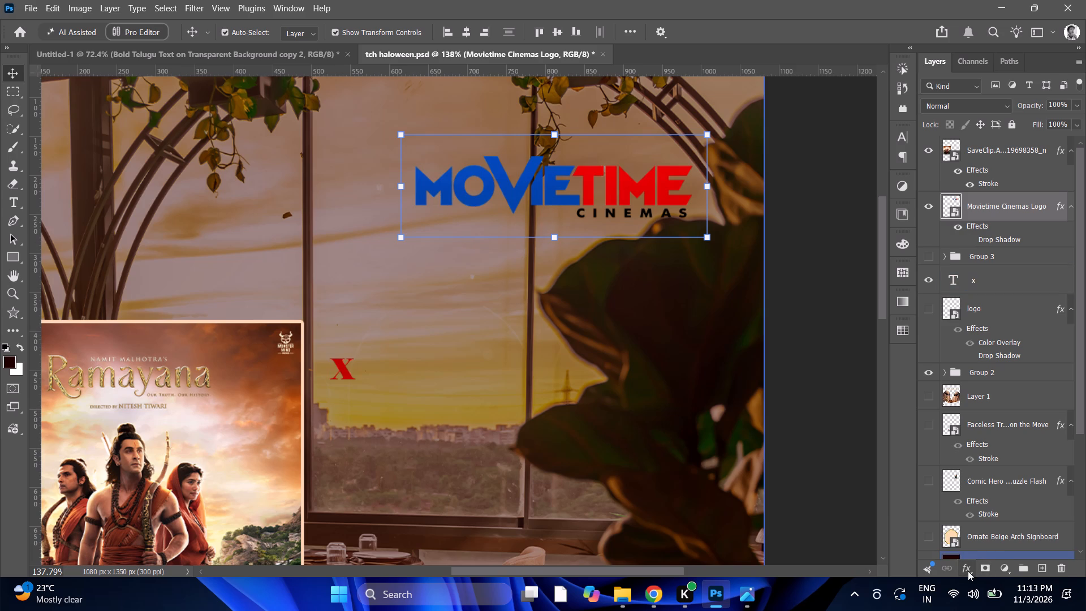
{"action": "left_click", "coordinate": [983, 514]}
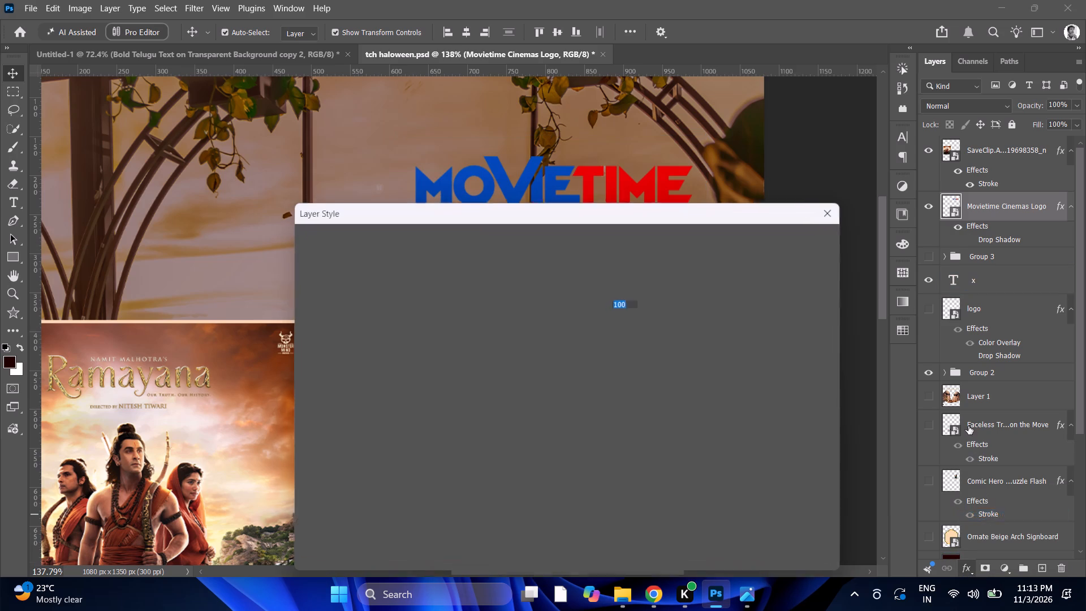
{"action": "left_click", "coordinate": [625, 289]}
{"action": "left_click_drag", "start_coordinate": [643, 374], "coordinate": [760, 328]}
{"action": "left_click_drag", "start_coordinate": [176, 440], "coordinate": [182, 433]}
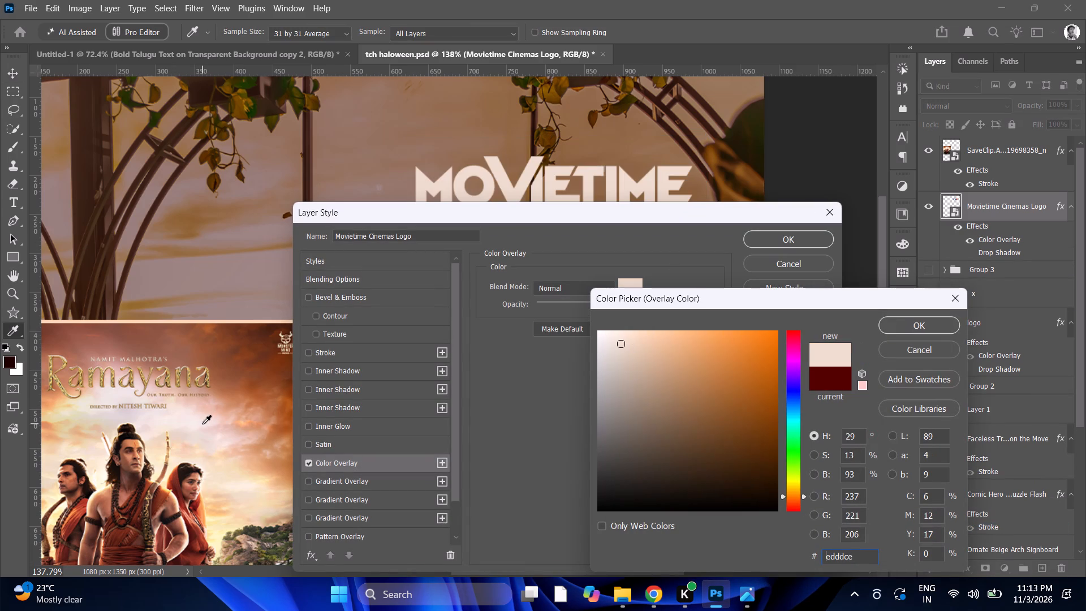
{"action": "left_click", "coordinate": [904, 322]}
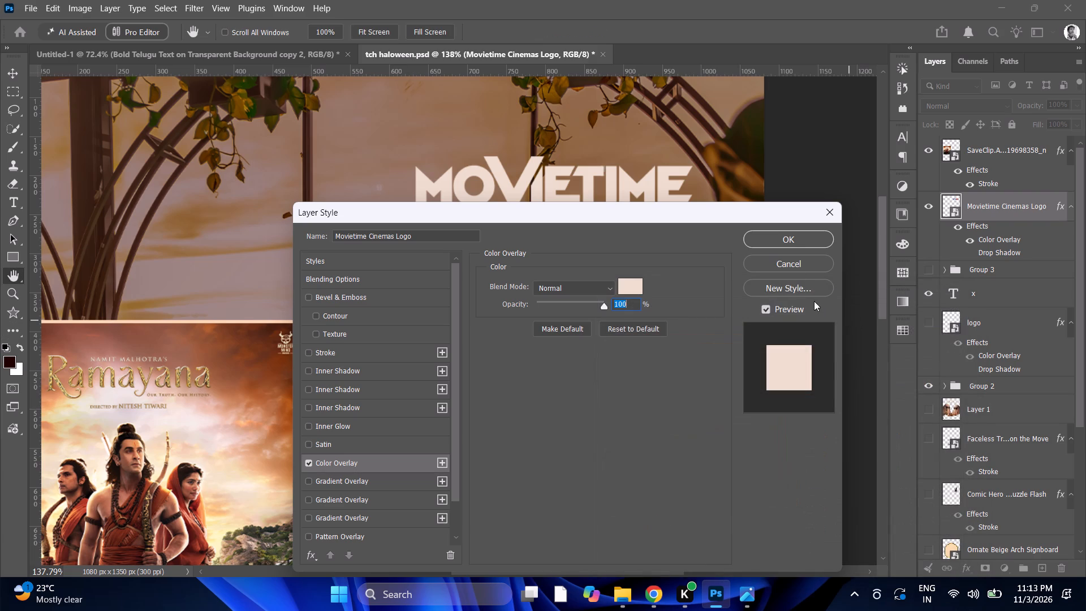
{"action": "left_click", "coordinate": [794, 242]}
{"action": "scroll", "coordinate": [632, 227], "scroll_direction": "down", "scroll_amount": 8, "text": "alt"}
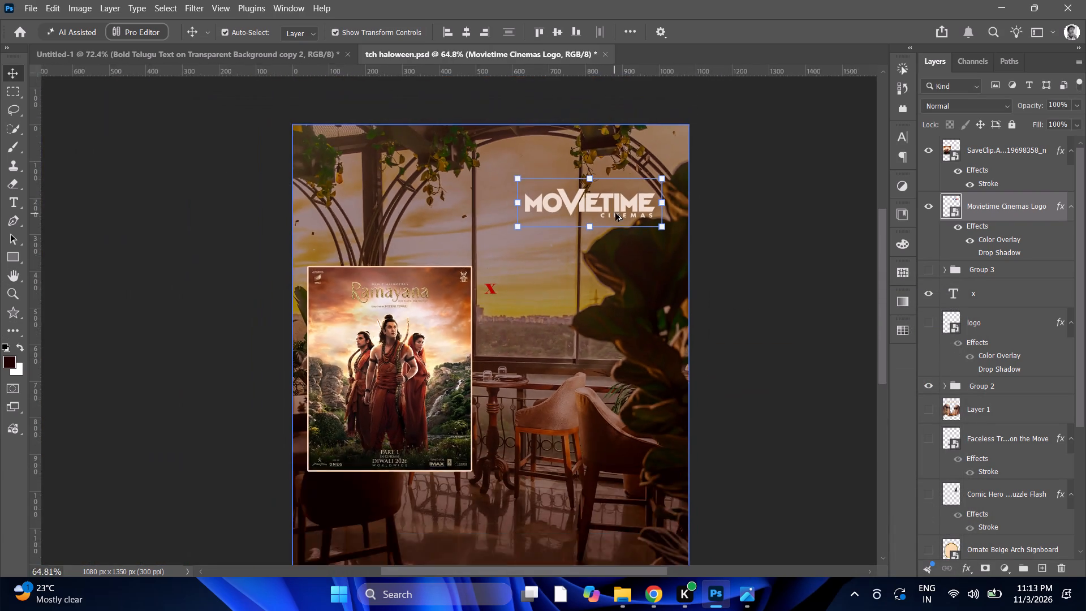
{"action": "scroll", "coordinate": [615, 213], "scroll_direction": "down", "scroll_amount": 4, "text": "alt"}
Make the hidden Chap House logo layer visible.
{"action": "left_click", "coordinate": [604, 209]}
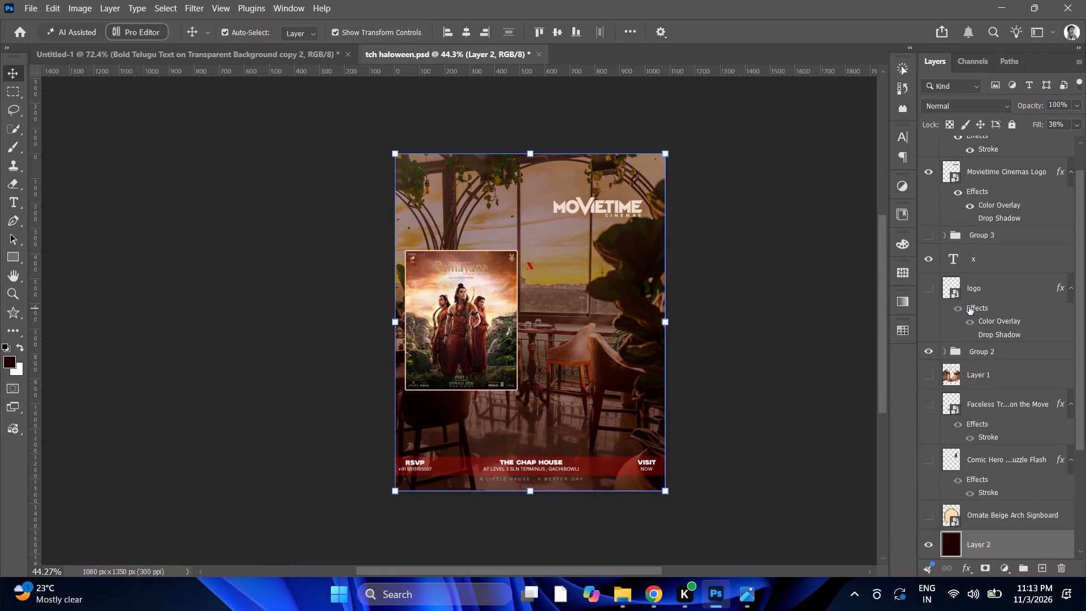
{"action": "left_click", "coordinate": [929, 295]}
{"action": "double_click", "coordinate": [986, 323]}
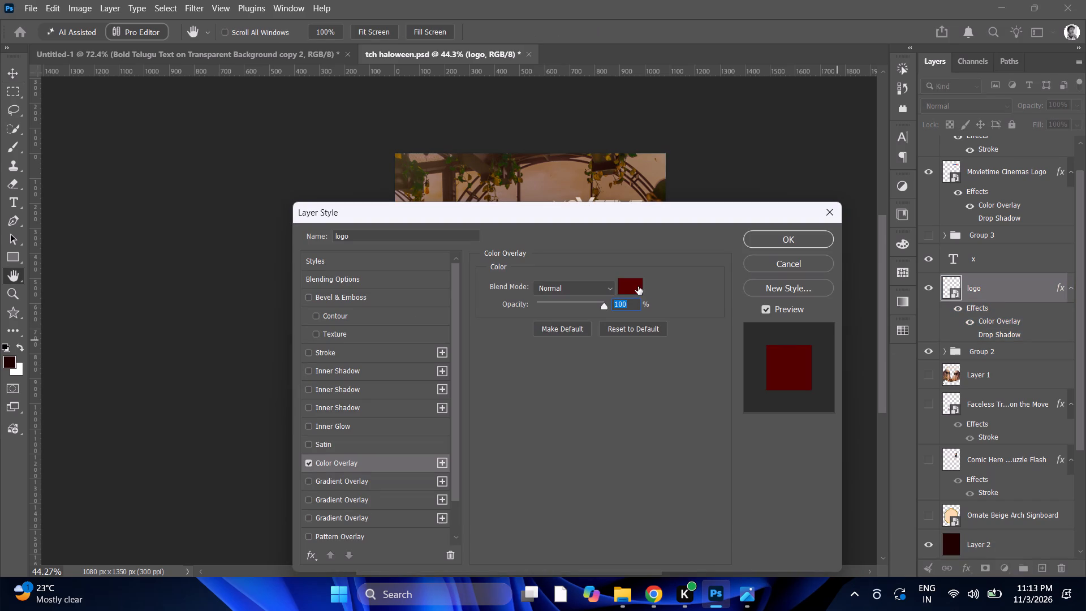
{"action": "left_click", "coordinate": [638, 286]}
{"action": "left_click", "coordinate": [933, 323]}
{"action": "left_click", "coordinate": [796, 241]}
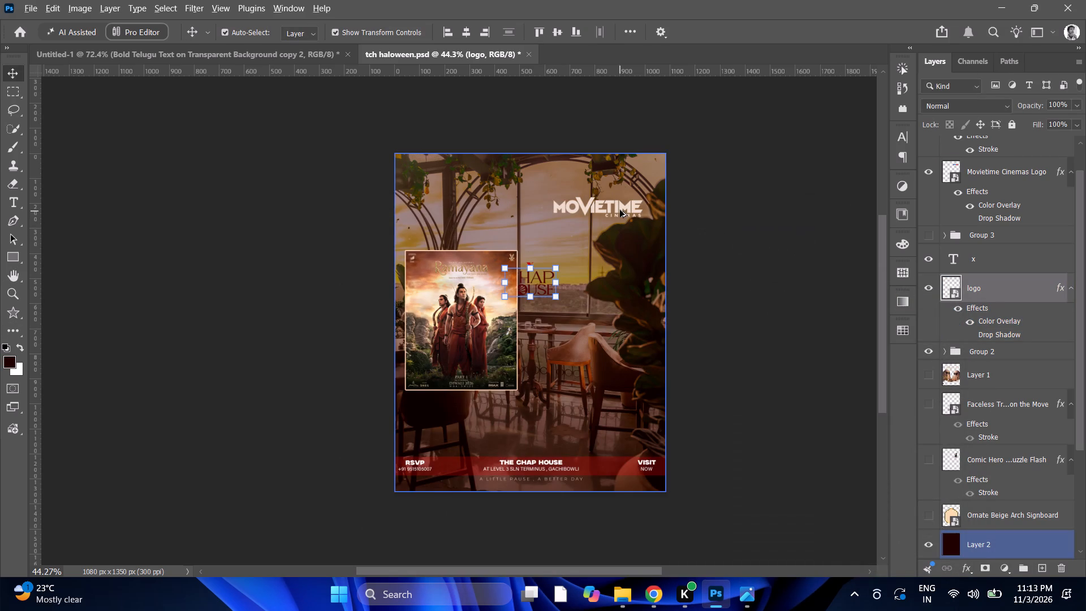
Copy the hex code edddce from the Movietime Cinemas logo's colour overlay.
{"action": "left_click", "coordinate": [620, 209], "text": "alt"}
{"action": "double_click", "coordinate": [999, 206]}
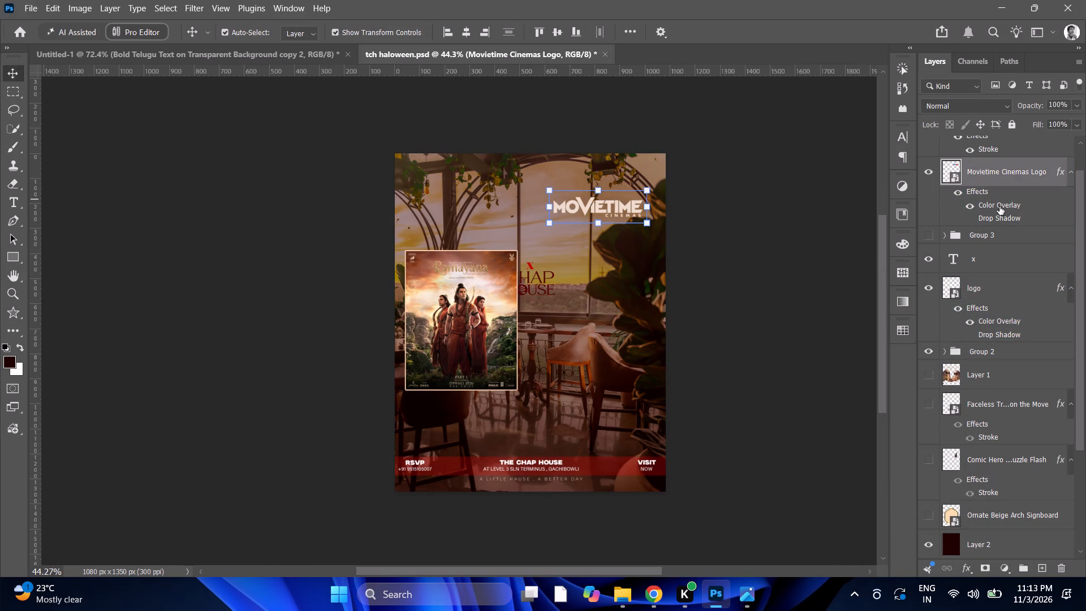
{"action": "key", "text": "ctrl+c"}
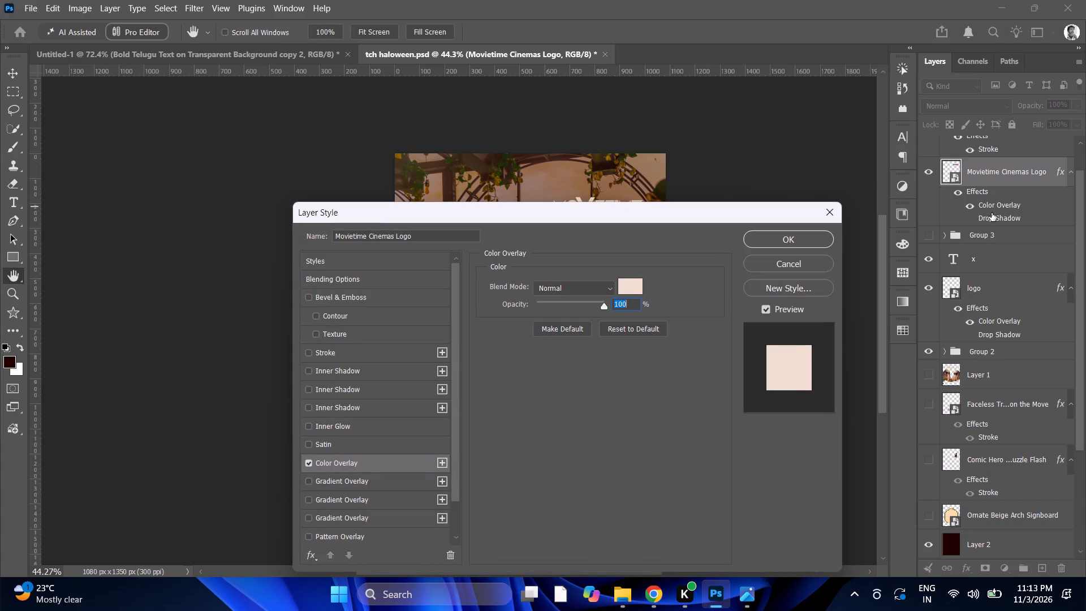
{"action": "key", "text": "ctrl+c"}
{"action": "left_click", "coordinate": [632, 286]}
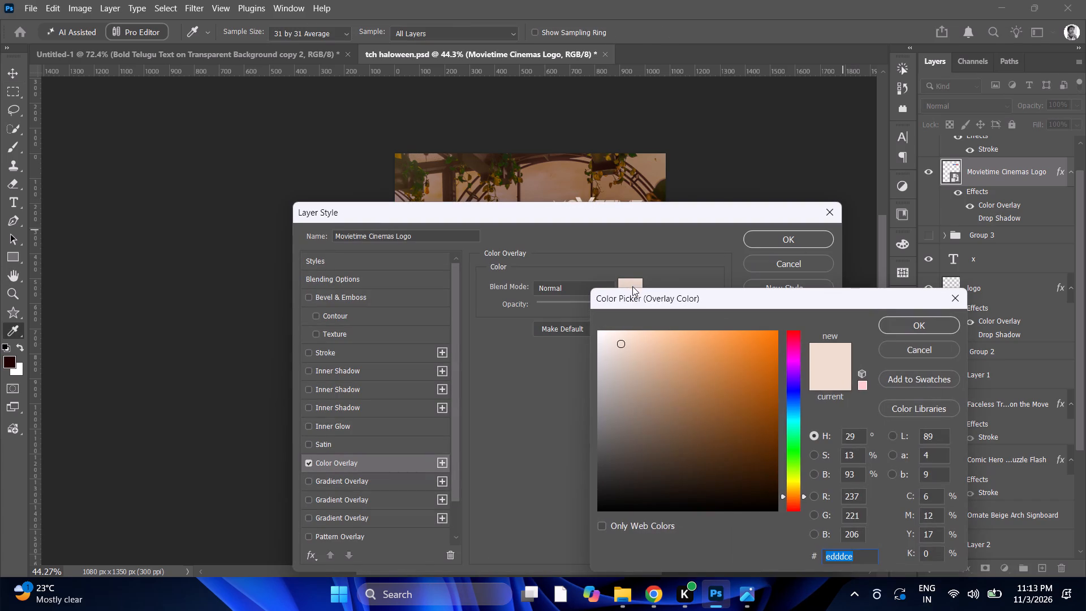
{"action": "key", "text": "ctrl+c"}
{"action": "left_click_drag", "start_coordinate": [936, 326], "coordinate": [928, 323]}
{"action": "left_click", "coordinate": [819, 245]}
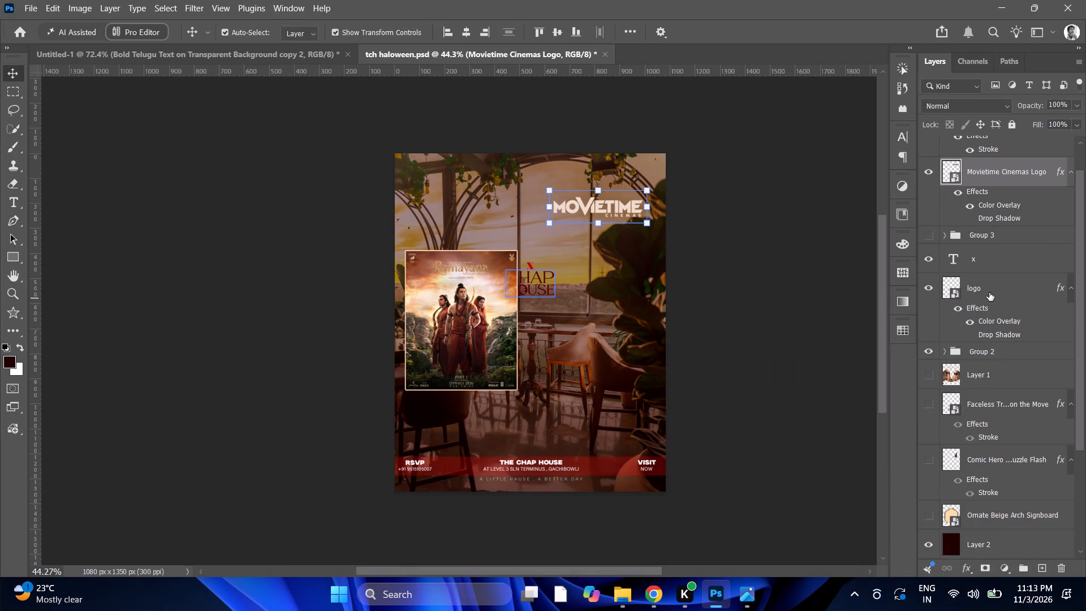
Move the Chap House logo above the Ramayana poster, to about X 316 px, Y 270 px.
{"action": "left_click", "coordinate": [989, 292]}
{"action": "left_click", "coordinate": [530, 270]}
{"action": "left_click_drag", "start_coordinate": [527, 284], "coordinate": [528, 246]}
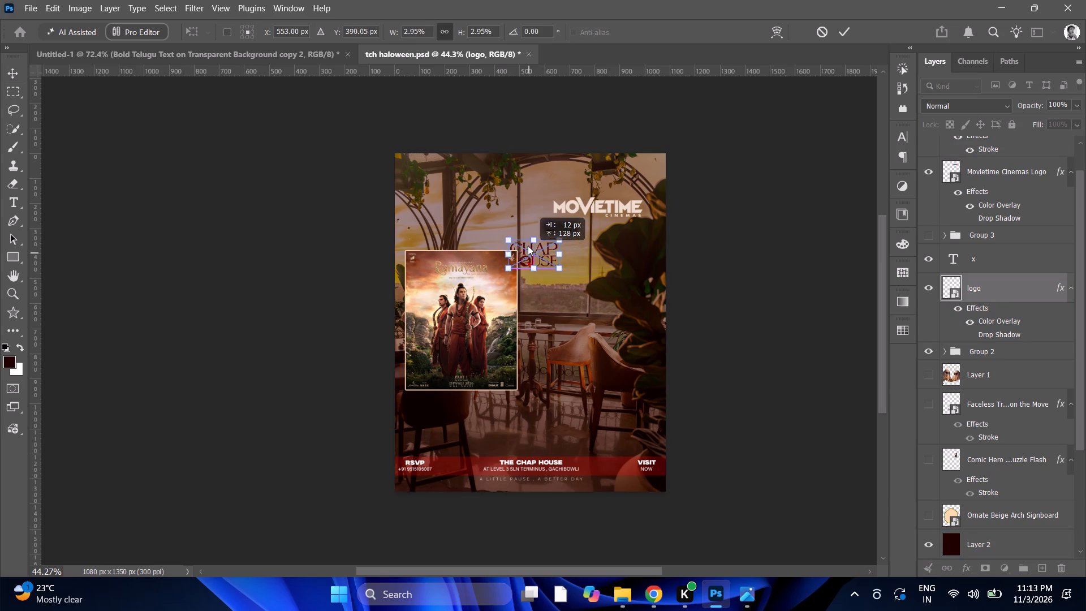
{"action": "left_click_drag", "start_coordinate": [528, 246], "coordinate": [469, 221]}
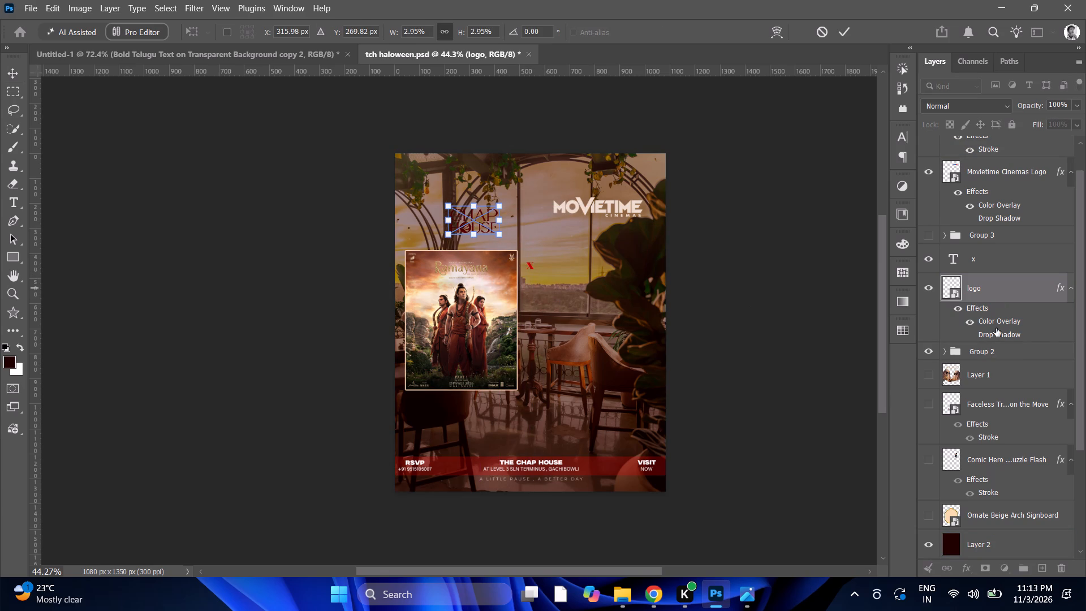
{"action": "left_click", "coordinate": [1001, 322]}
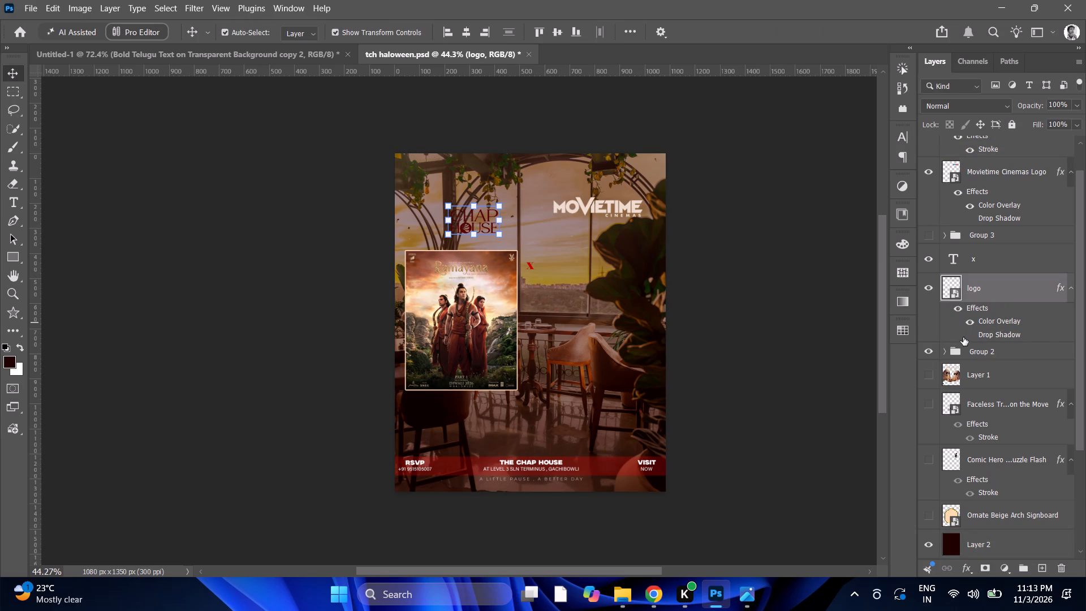
Change the Chap House logo's colour overlay to light beige #edddce to match the Movietime Cinemas logo.
{"action": "double_click", "coordinate": [999, 322]}
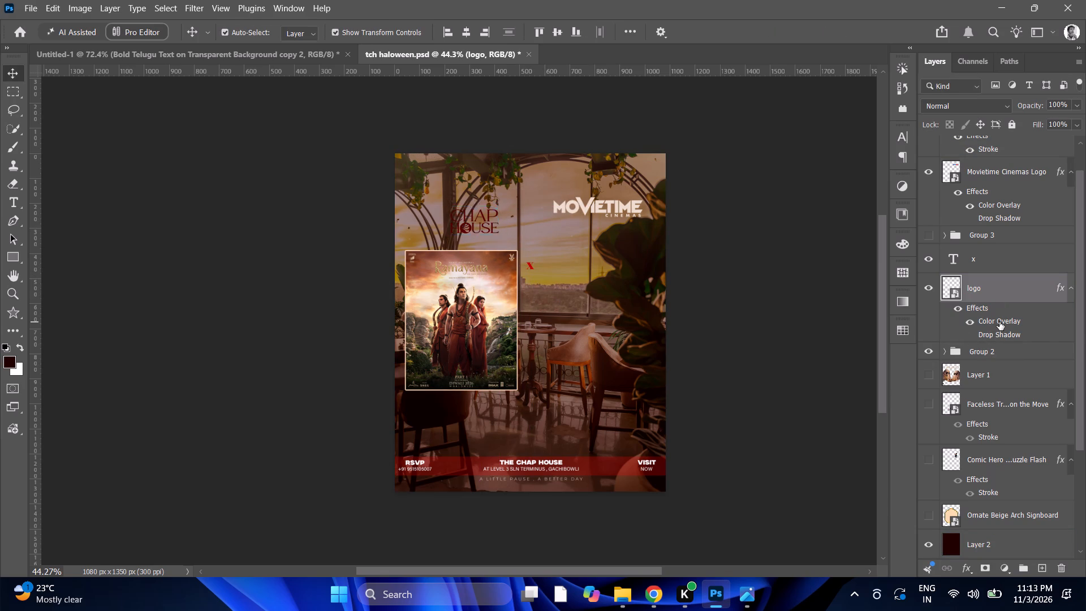
{"action": "left_click", "coordinate": [638, 289]}
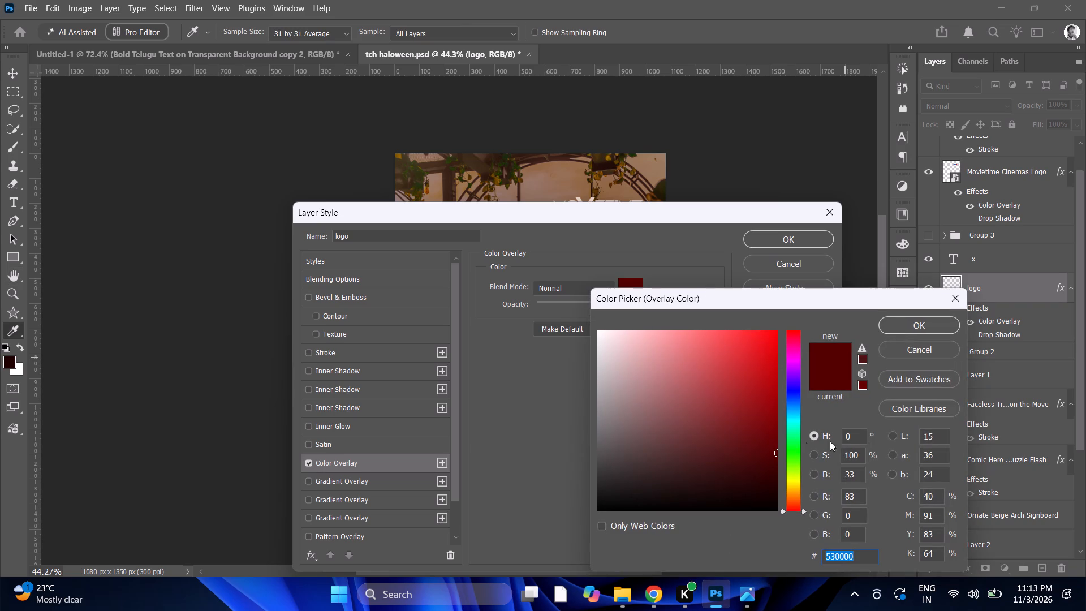
{"action": "key", "text": "ctrl+v"}
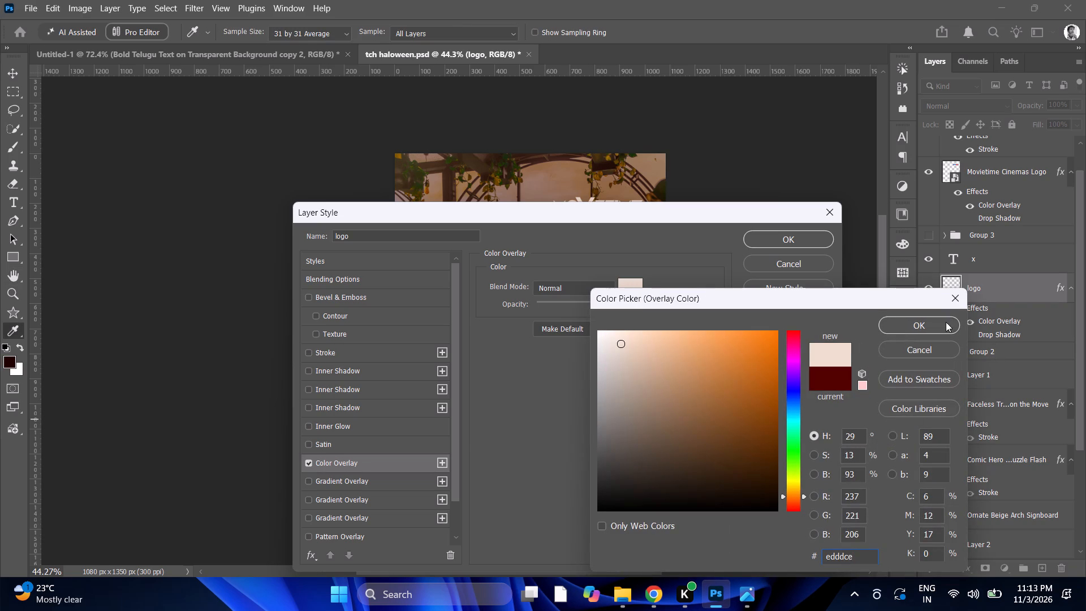
{"action": "left_click", "coordinate": [946, 322]}
{"action": "left_click", "coordinate": [807, 246]}
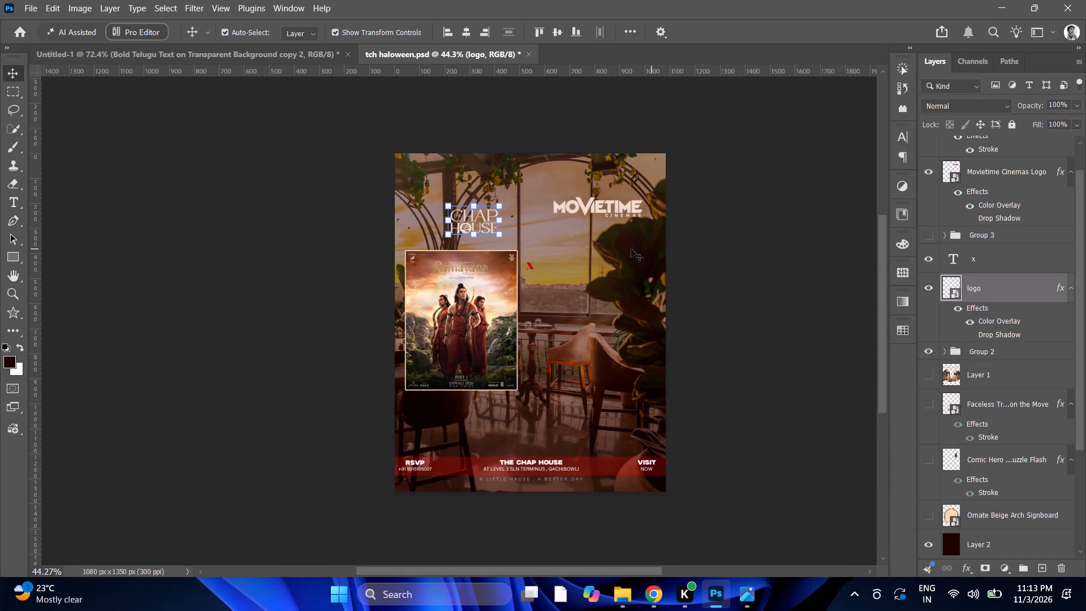
Move the Chap House logo beside the Movietime Cinemas logo, to about X 565 px, Y 182 px.
{"action": "scroll", "coordinate": [466, 209], "scroll_direction": "up", "scroll_amount": 4, "text": "alt"}
{"action": "scroll", "coordinate": [514, 196], "scroll_direction": "up", "scroll_amount": 4, "text": "alt"}
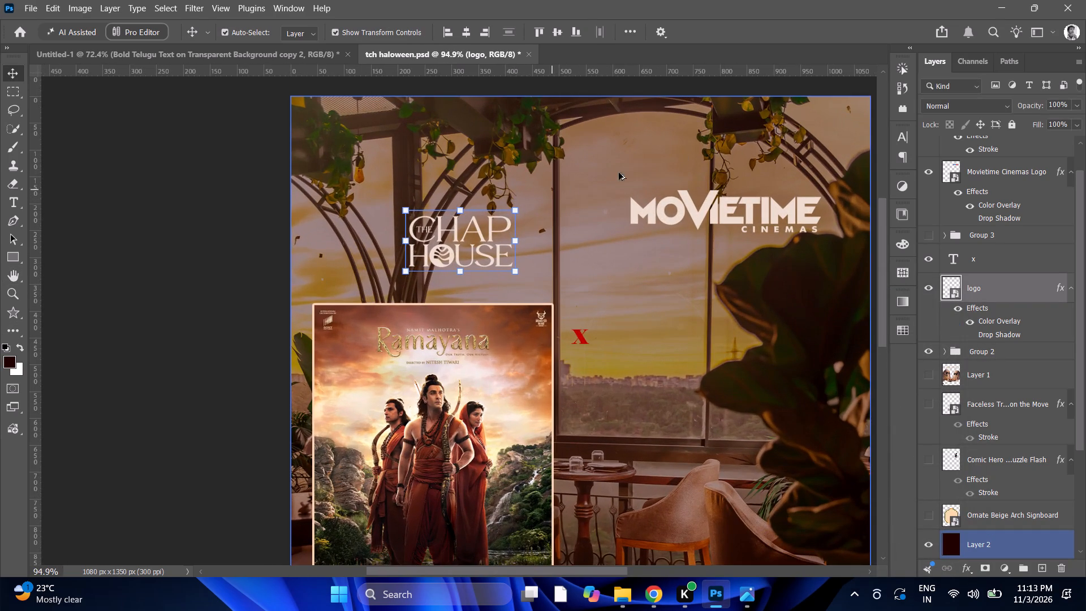
{"action": "left_click", "coordinate": [459, 209]}
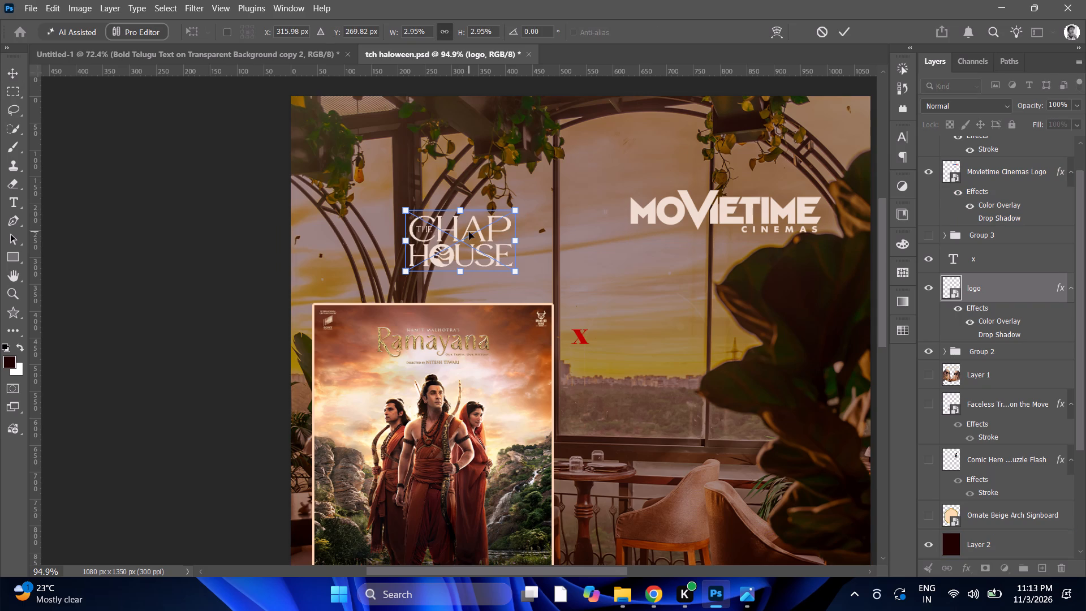
{"action": "left_click_drag", "start_coordinate": [469, 232], "coordinate": [606, 185]}
{"action": "scroll", "coordinate": [604, 185], "scroll_direction": "down", "scroll_amount": 4, "text": "alt"}
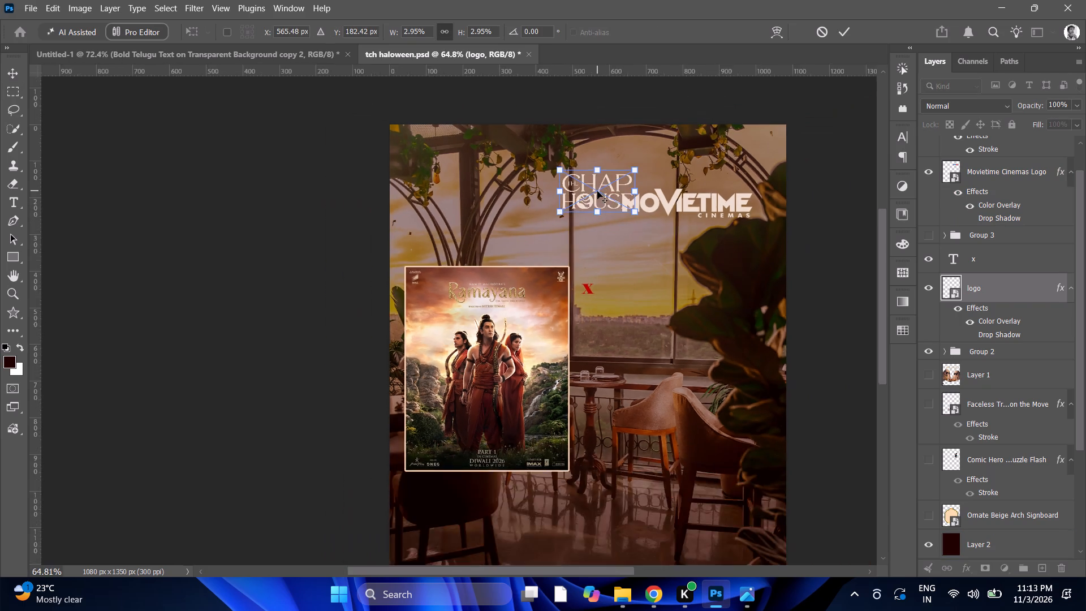
{"action": "scroll", "coordinate": [596, 192], "scroll_direction": "up", "scroll_amount": 4, "text": "alt"}
{"action": "scroll", "coordinate": [597, 192], "scroll_direction": "down", "scroll_amount": 9, "text": "alt"}
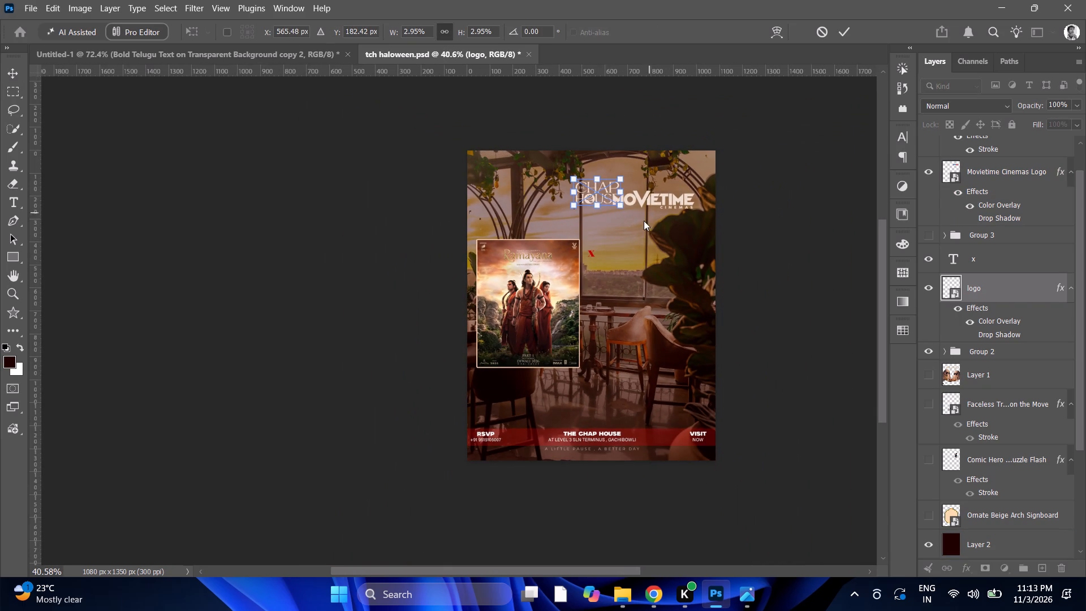
{"action": "left_click", "coordinate": [842, 36]}
Add a new empty layer directly above Group 2, below the Chap House logo layer.
{"action": "scroll", "coordinate": [739, 175], "scroll_direction": "up", "scroll_amount": 3, "text": "alt"}
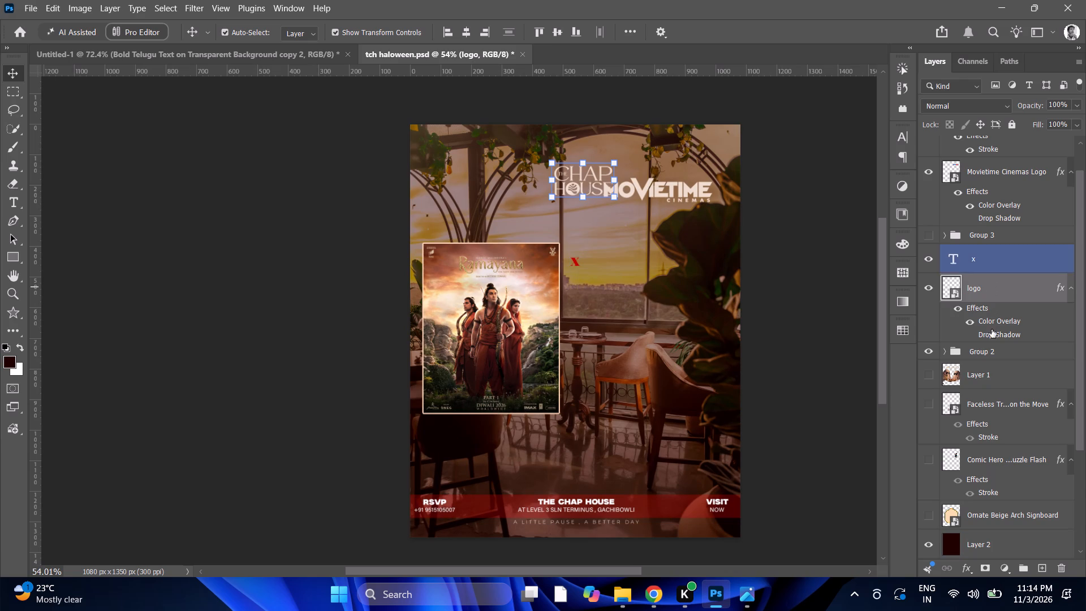
{"action": "left_click", "coordinate": [993, 355]}
{"action": "left_click_drag", "start_coordinate": [1040, 568], "coordinate": [1035, 562]}
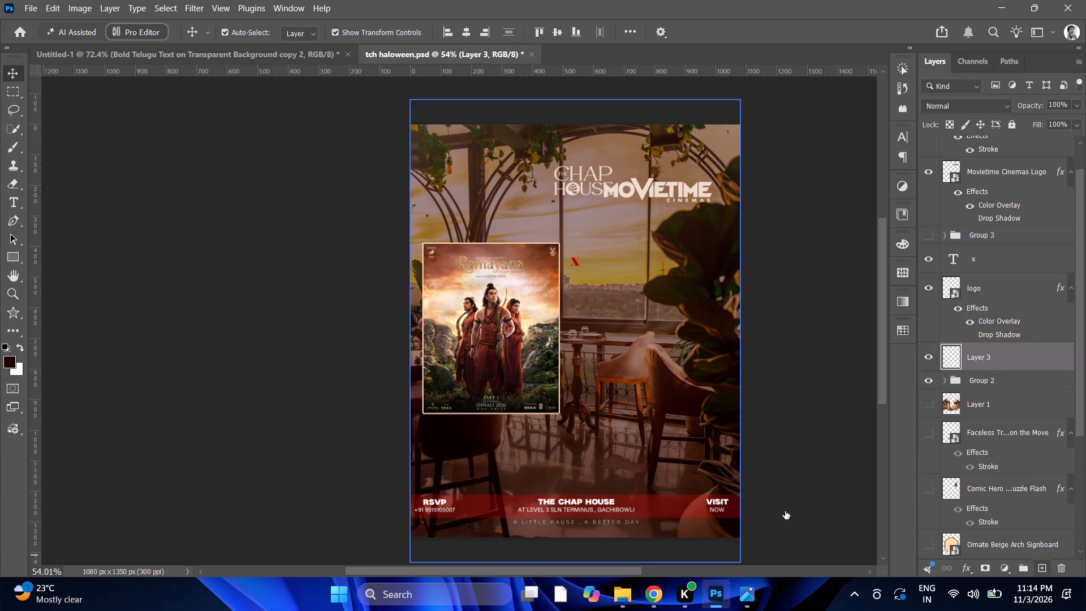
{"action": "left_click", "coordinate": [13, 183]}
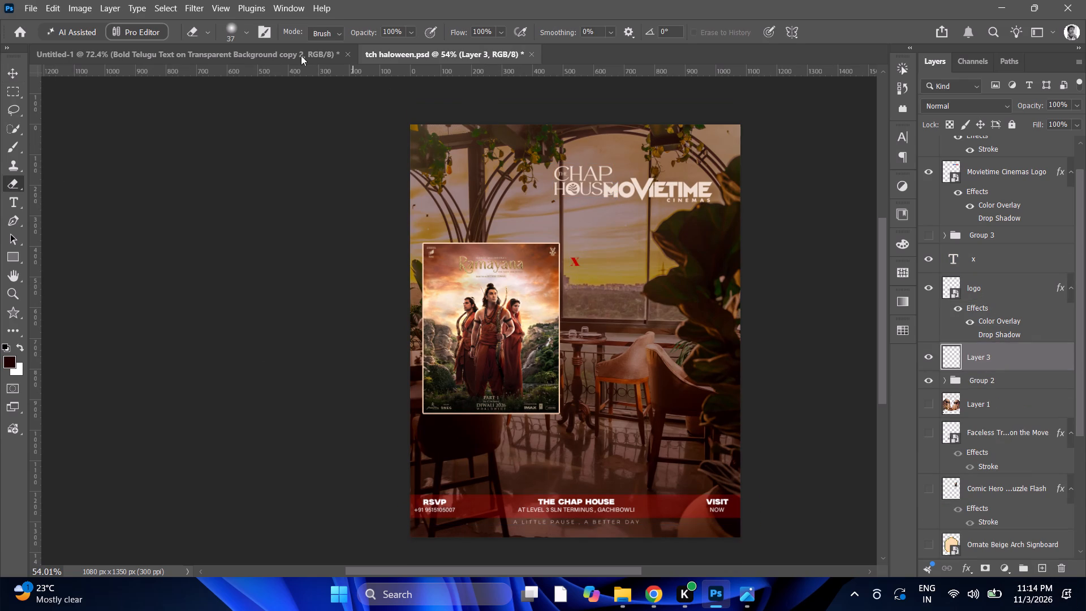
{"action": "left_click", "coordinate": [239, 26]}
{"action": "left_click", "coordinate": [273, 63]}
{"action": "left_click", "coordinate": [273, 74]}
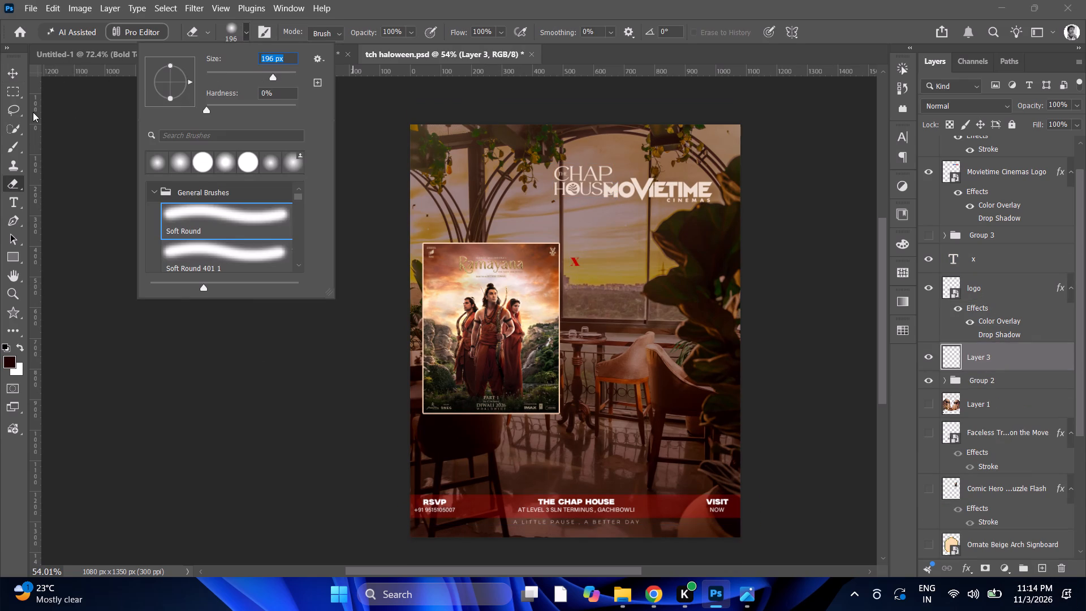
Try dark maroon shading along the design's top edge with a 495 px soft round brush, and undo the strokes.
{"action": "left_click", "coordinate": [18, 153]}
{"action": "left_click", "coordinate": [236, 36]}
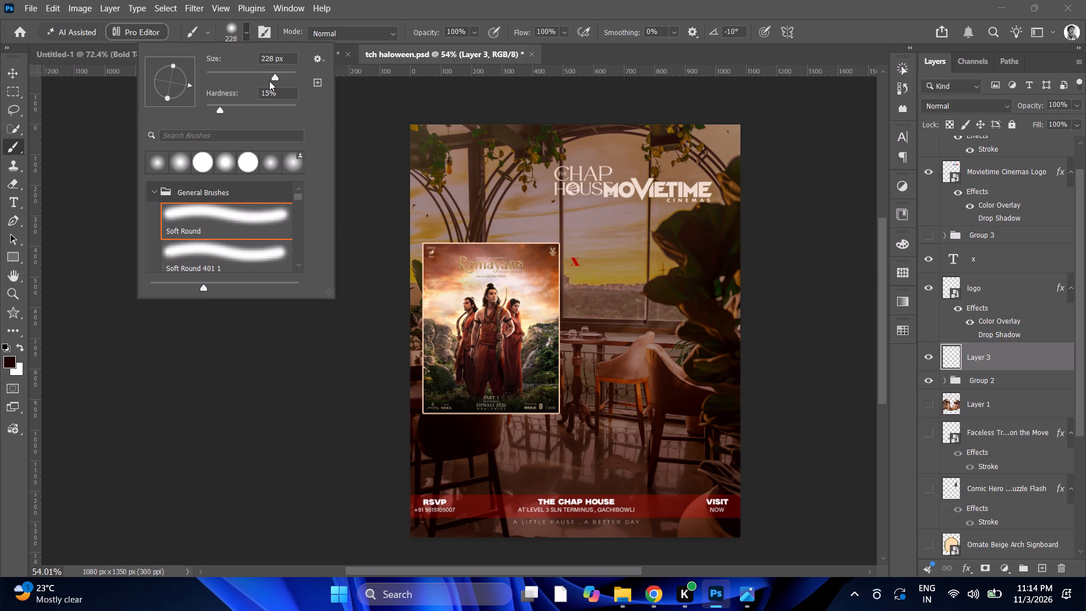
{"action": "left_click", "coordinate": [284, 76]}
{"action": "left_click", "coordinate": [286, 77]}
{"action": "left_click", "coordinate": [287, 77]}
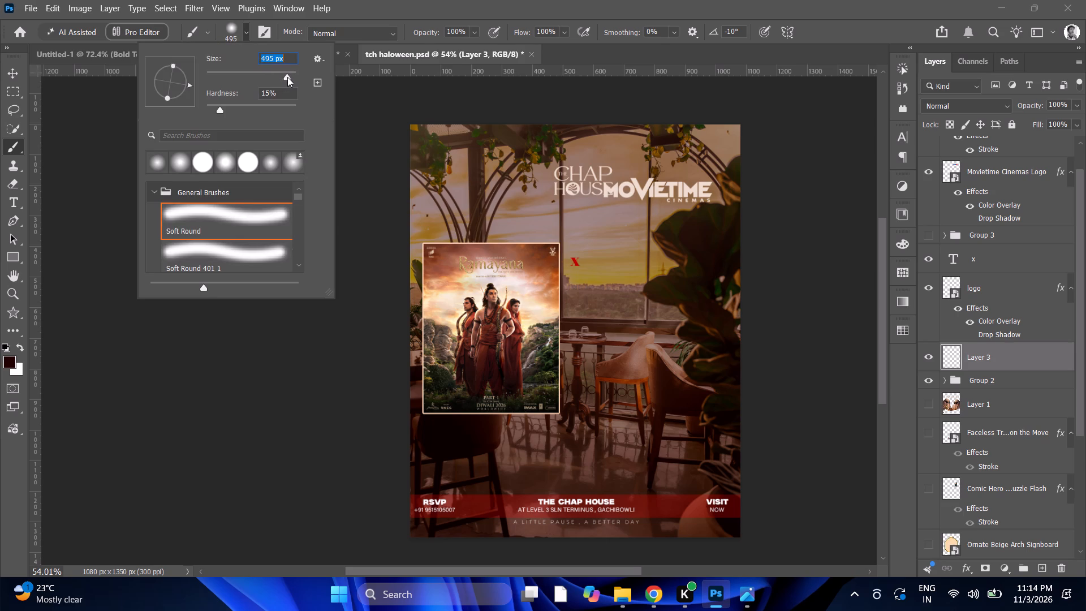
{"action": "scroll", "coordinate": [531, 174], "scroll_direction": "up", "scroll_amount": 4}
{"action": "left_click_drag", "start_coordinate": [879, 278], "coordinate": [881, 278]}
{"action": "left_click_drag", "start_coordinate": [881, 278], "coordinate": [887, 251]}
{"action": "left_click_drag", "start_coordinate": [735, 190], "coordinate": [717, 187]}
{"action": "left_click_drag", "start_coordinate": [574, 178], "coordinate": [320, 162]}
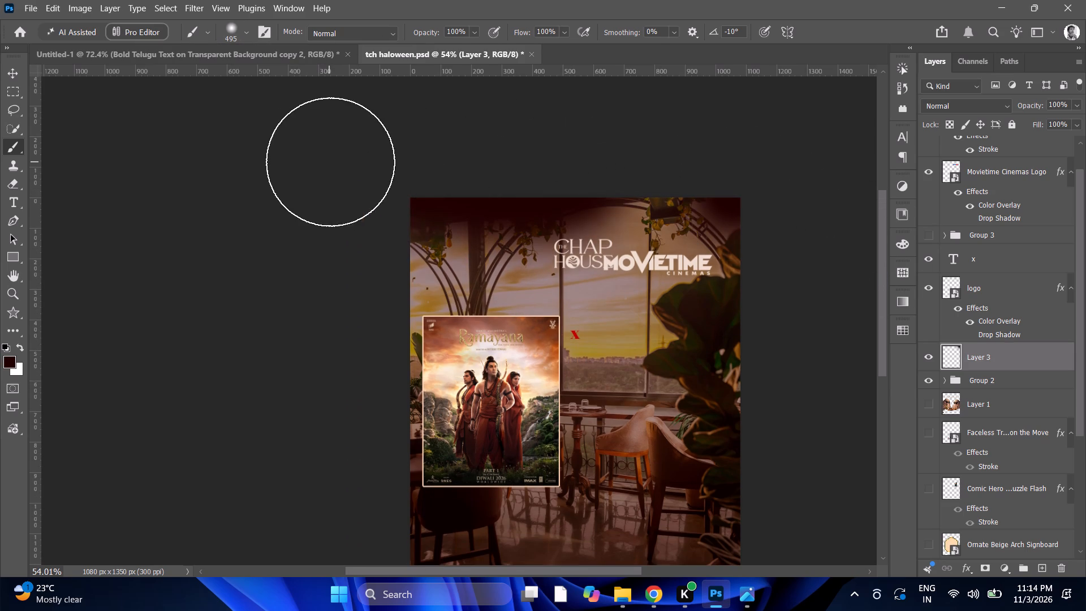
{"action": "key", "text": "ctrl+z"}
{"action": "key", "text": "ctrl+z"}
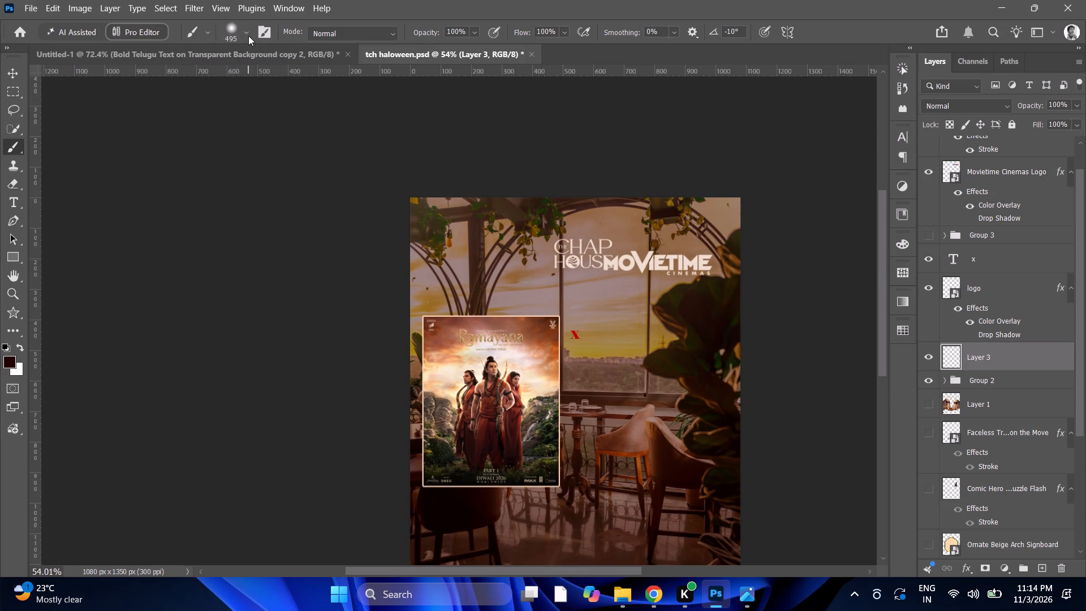
Shade the top of the design behind the logos in dark maroon with an 1811 px soft round brush.
{"action": "left_click", "coordinate": [238, 35]}
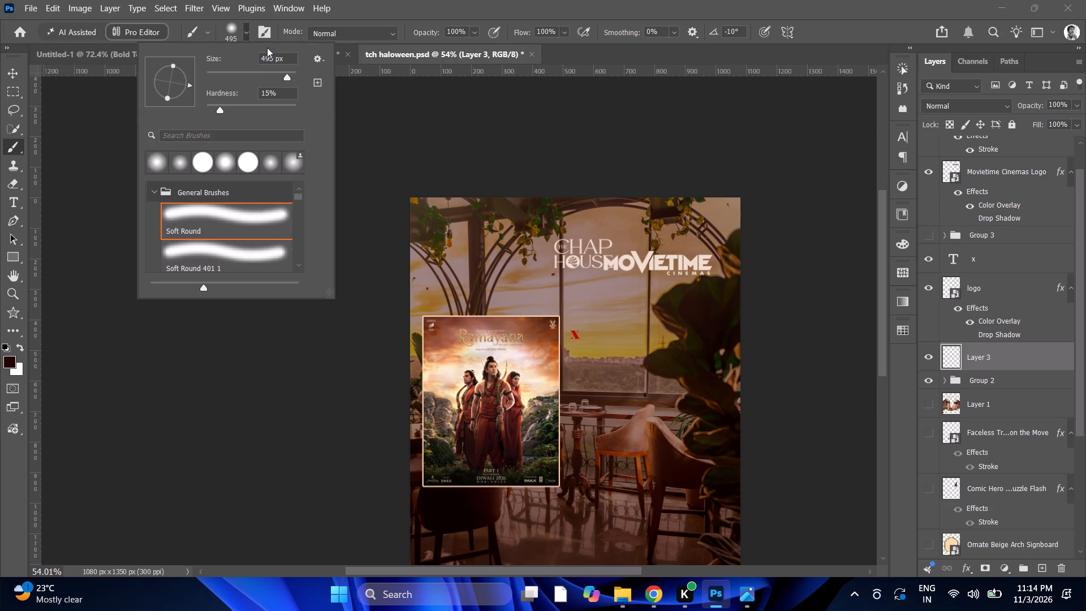
{"action": "left_click", "coordinate": [290, 71]}
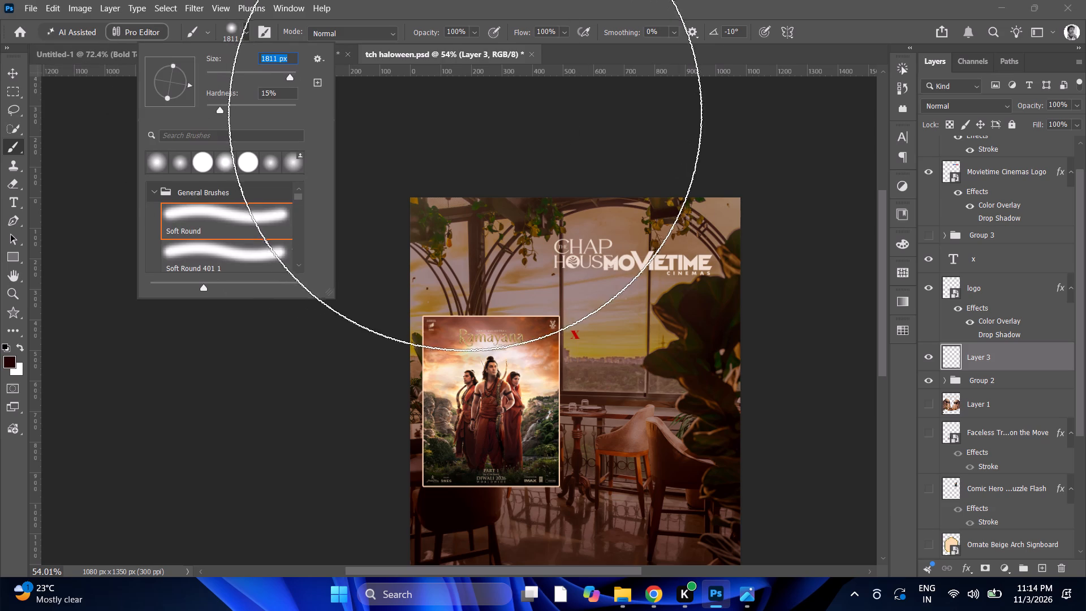
{"action": "left_click", "coordinate": [576, 122]}
{"action": "left_click", "coordinate": [635, 125]}
{"action": "left_click", "coordinate": [449, 131]}
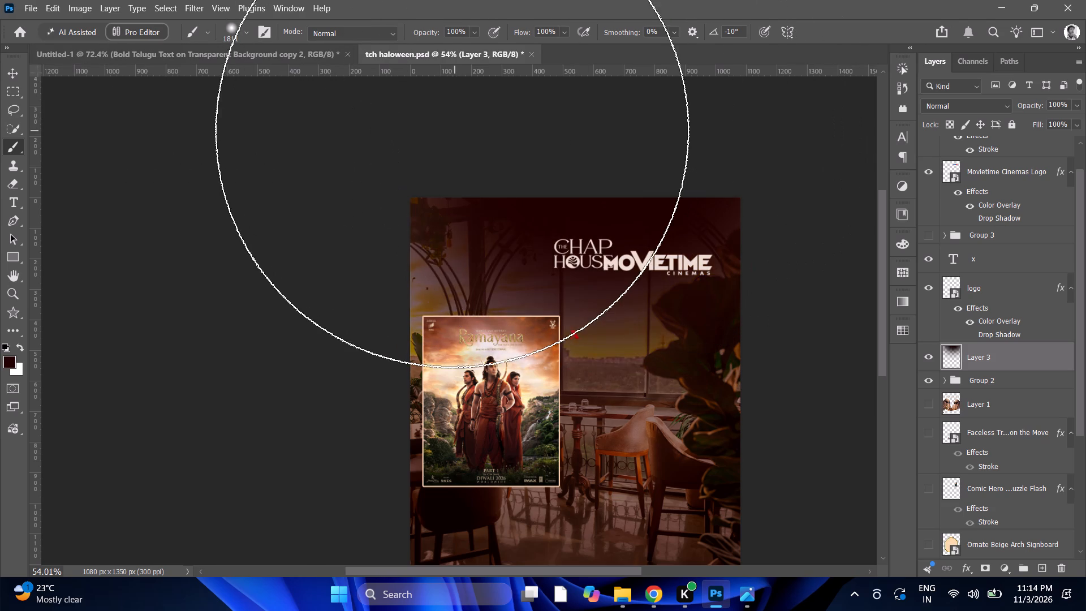
Reduce the dark shading layer's fill to 43% and check the whole design.
{"action": "left_click_drag", "start_coordinate": [1076, 125], "coordinate": [1056, 133]}
{"action": "left_click", "coordinate": [1039, 140]}
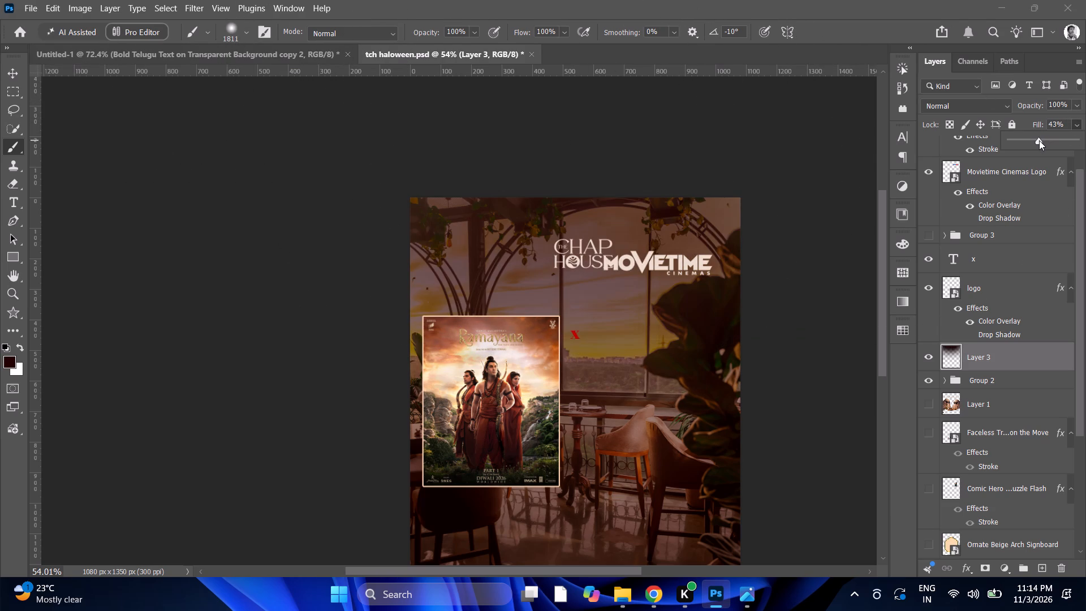
{"action": "scroll", "coordinate": [626, 321], "scroll_direction": "down", "scroll_amount": 8, "text": "alt"}
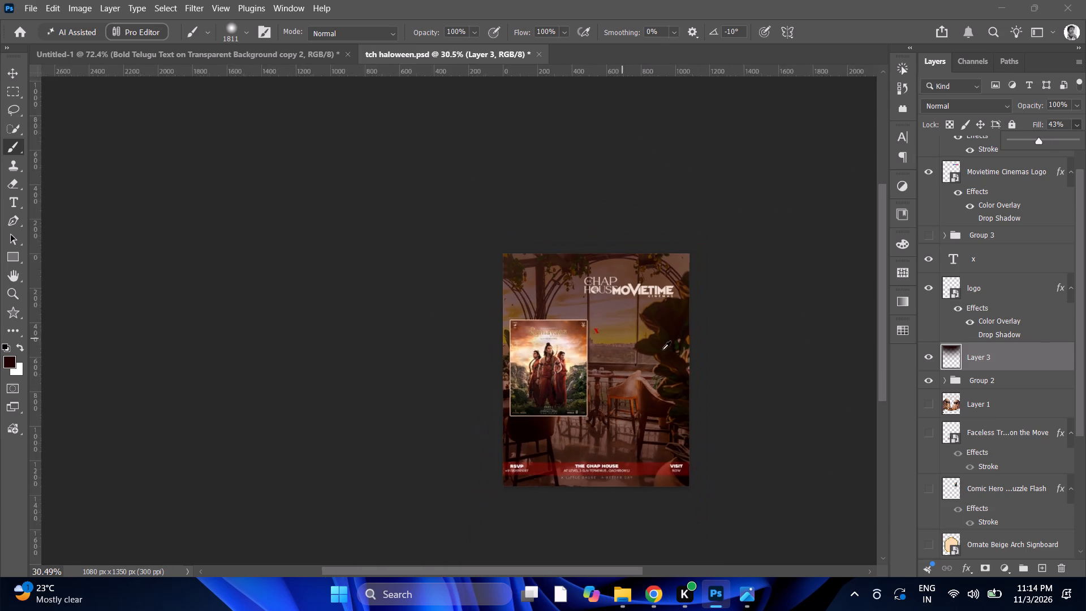
{"action": "scroll", "coordinate": [671, 350], "scroll_direction": "up", "scroll_amount": 8, "text": "alt"}
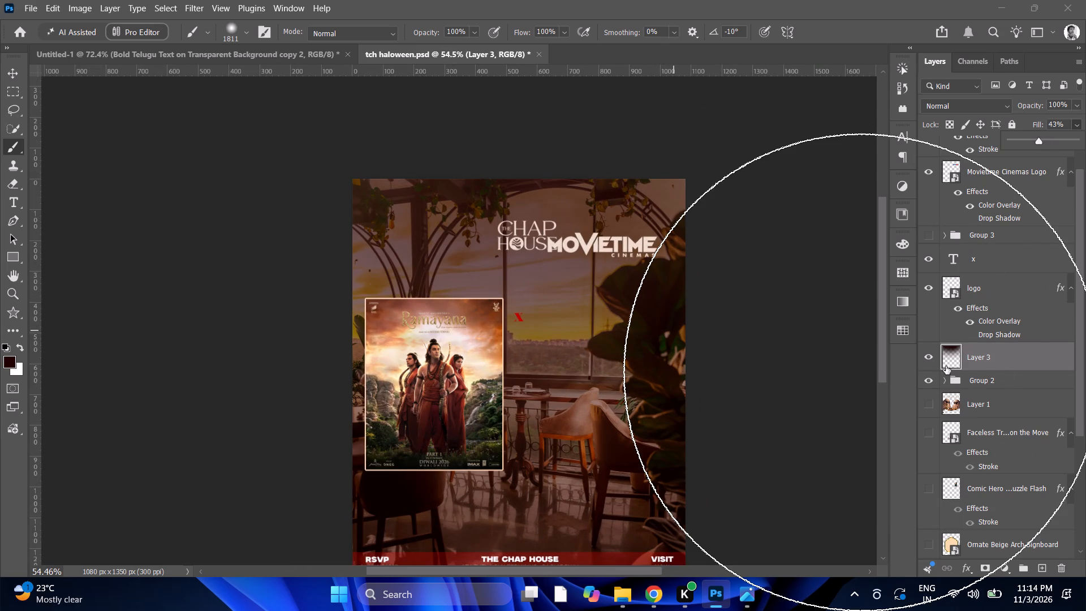
Reposition the Movietime Cinemas logo near the design's upper right, level with the Chap House logo.
{"action": "left_click", "coordinate": [20, 75]}
{"action": "left_click", "coordinate": [601, 243], "text": "alt"}
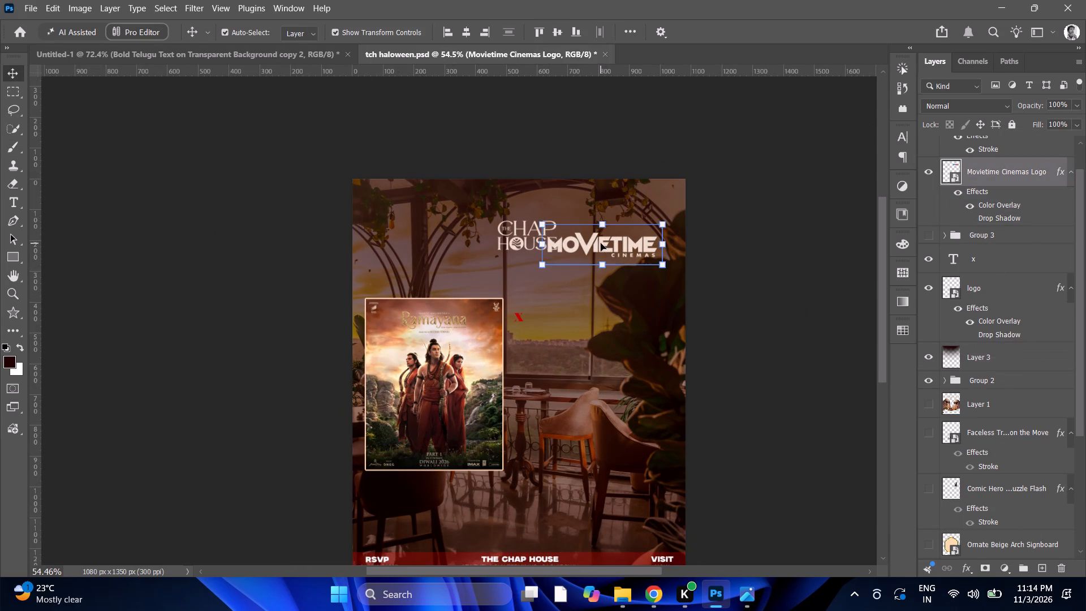
{"action": "left_click", "coordinate": [605, 225]}
{"action": "left_click_drag", "start_coordinate": [630, 240], "coordinate": [557, 263]}
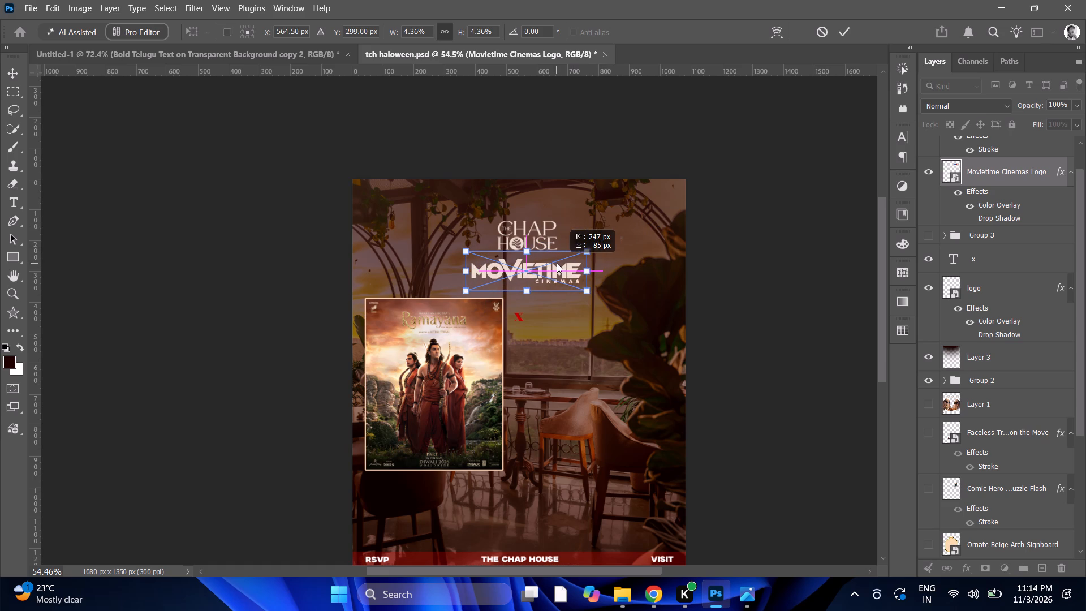
{"action": "left_click_drag", "start_coordinate": [557, 263], "coordinate": [561, 262]}
{"action": "scroll", "coordinate": [564, 252], "scroll_direction": "up", "scroll_amount": 5, "text": "alt"}
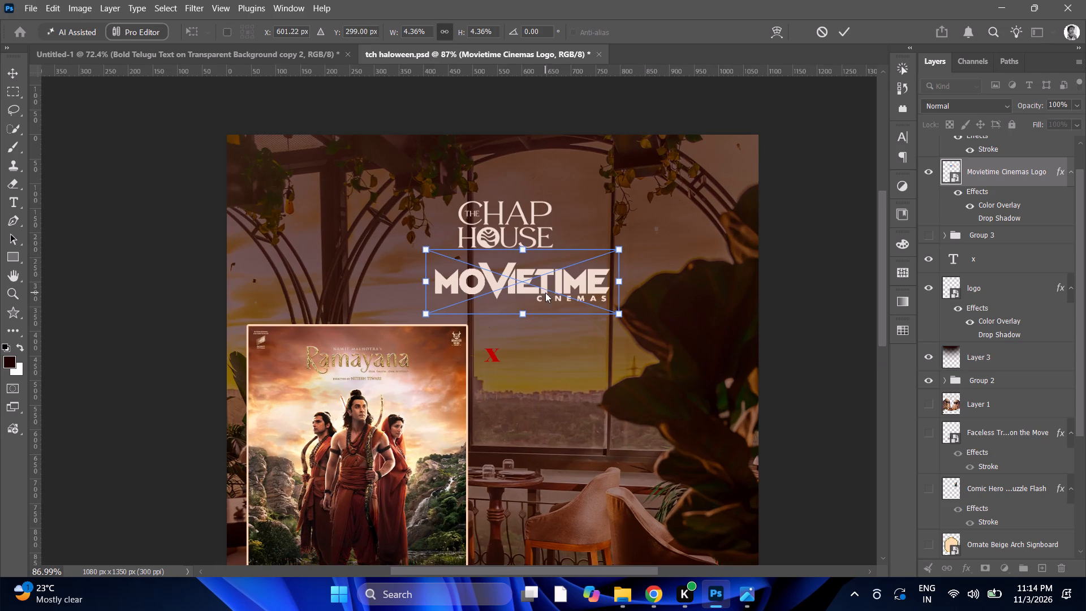
{"action": "left_click_drag", "start_coordinate": [545, 289], "coordinate": [592, 270]}
{"action": "left_click_drag", "start_coordinate": [547, 268], "coordinate": [618, 244]}
{"action": "left_click_drag", "start_coordinate": [524, 283], "coordinate": [542, 266]}
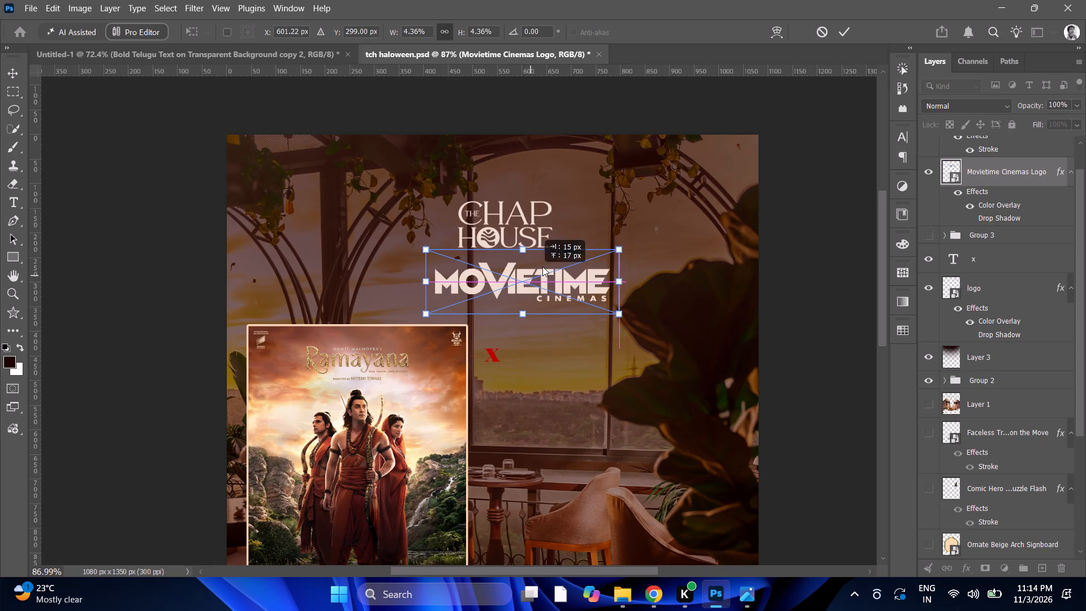
{"action": "left_click_drag", "start_coordinate": [542, 266], "coordinate": [633, 238]}
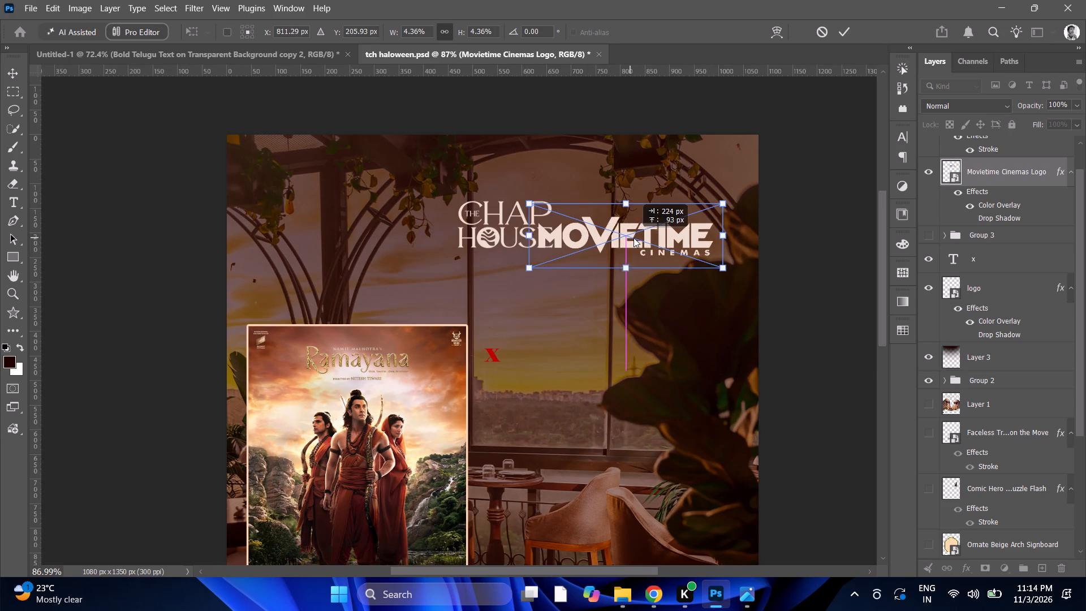
{"action": "left_click_drag", "start_coordinate": [633, 238], "coordinate": [637, 242]}
{"action": "left_click", "coordinate": [842, 32]}
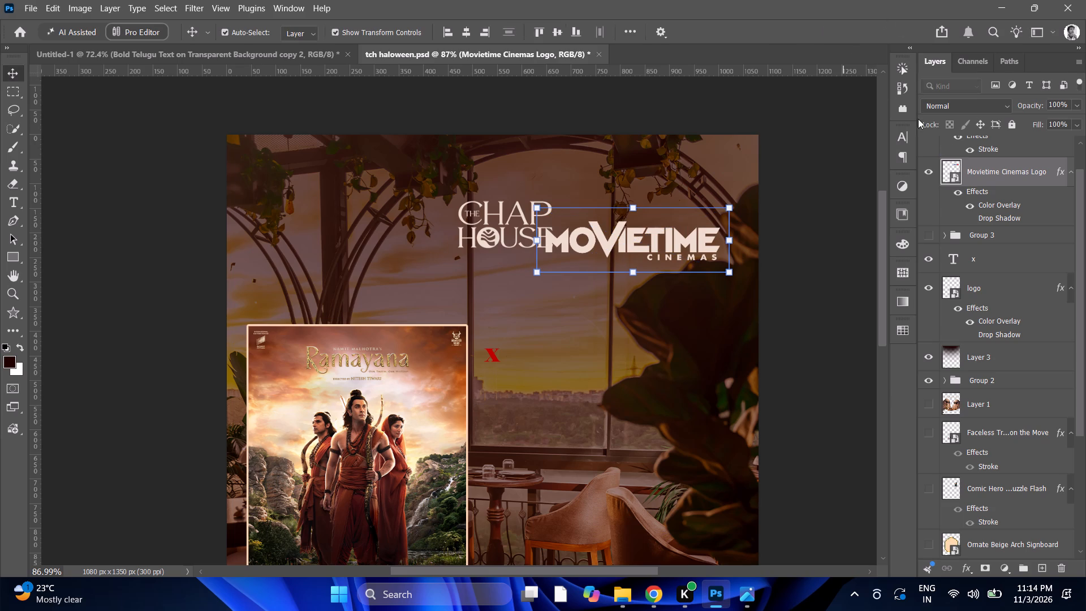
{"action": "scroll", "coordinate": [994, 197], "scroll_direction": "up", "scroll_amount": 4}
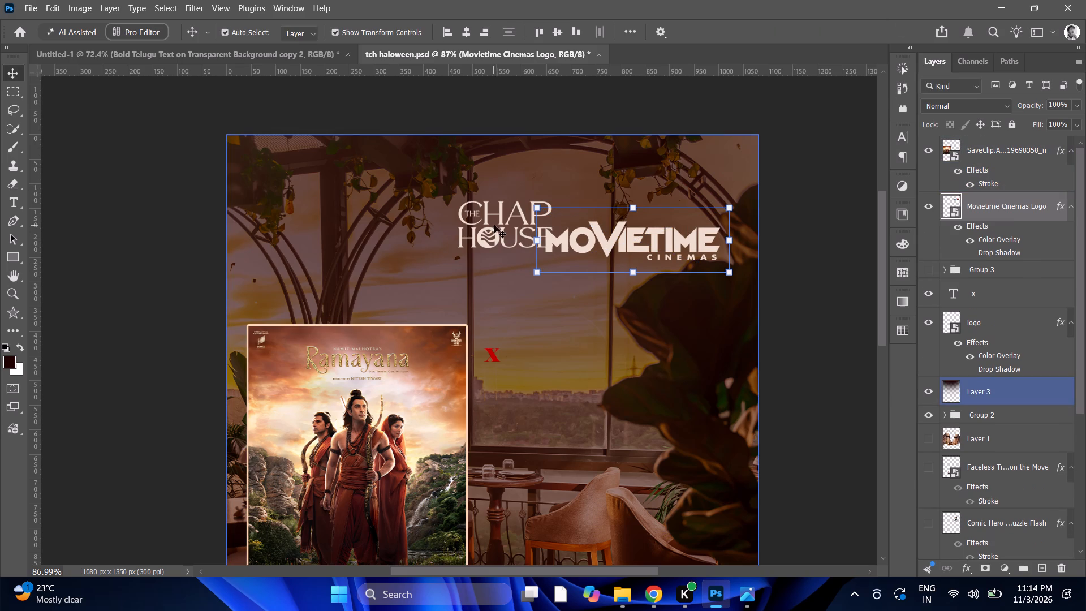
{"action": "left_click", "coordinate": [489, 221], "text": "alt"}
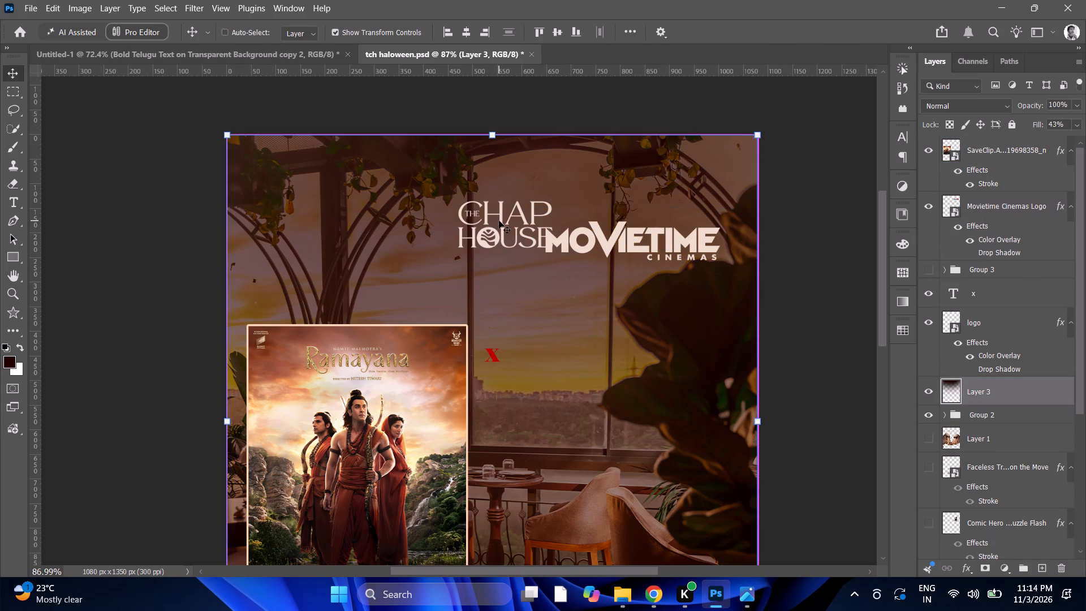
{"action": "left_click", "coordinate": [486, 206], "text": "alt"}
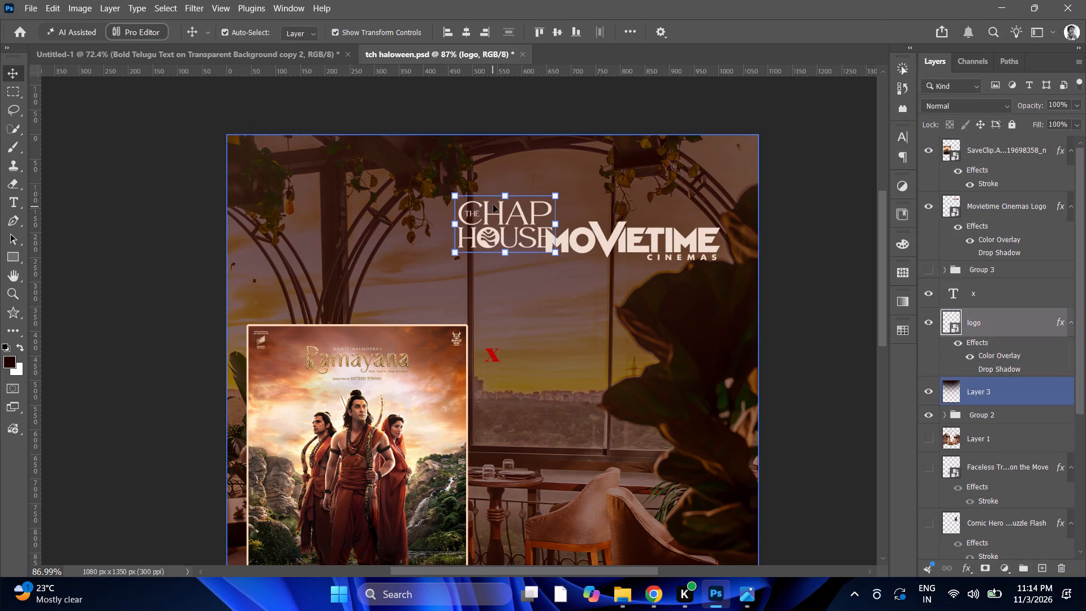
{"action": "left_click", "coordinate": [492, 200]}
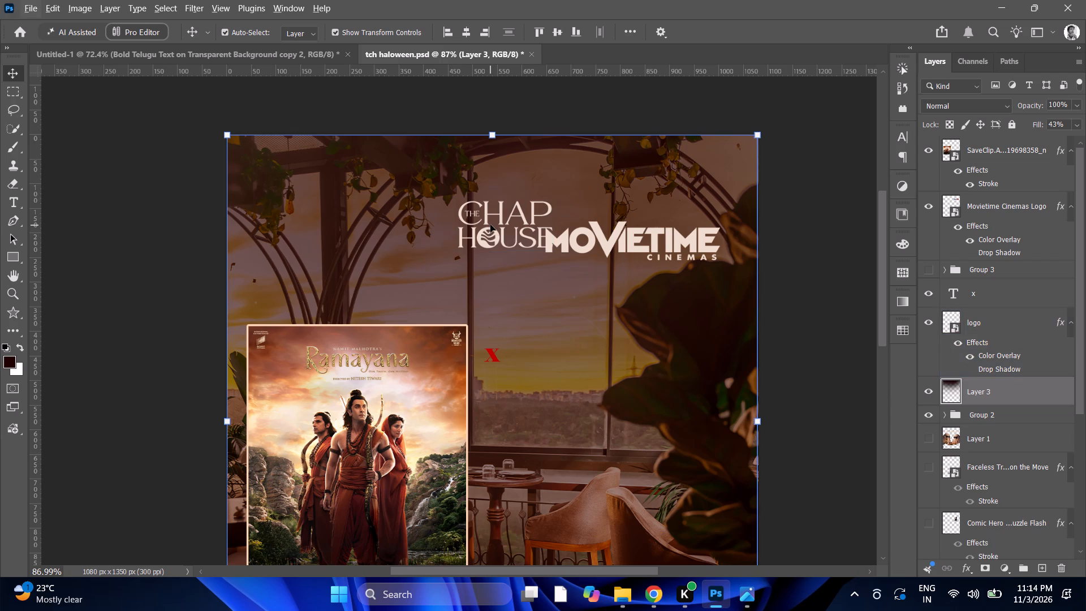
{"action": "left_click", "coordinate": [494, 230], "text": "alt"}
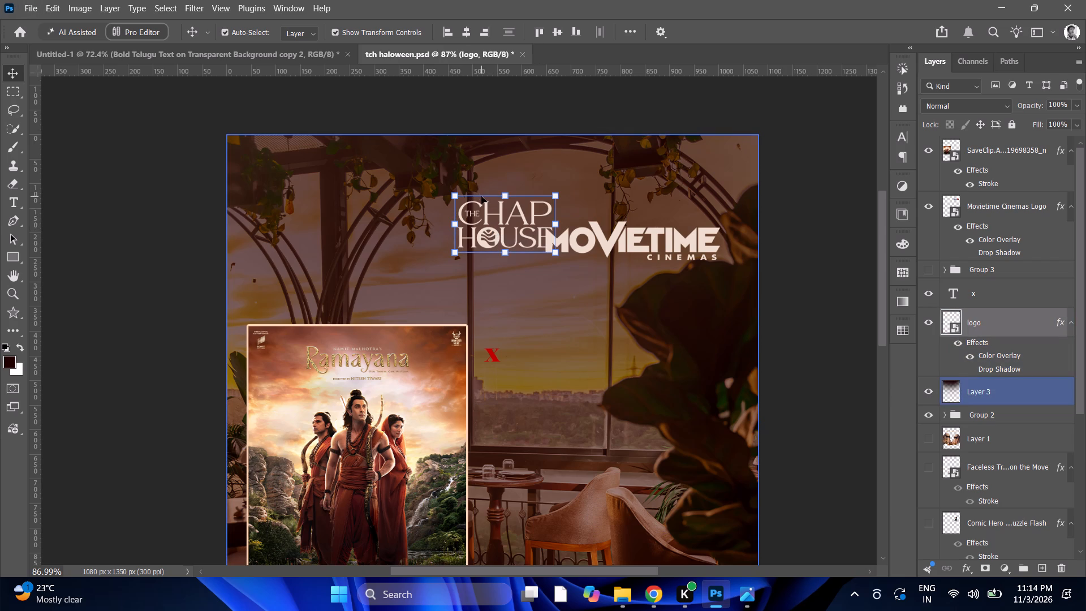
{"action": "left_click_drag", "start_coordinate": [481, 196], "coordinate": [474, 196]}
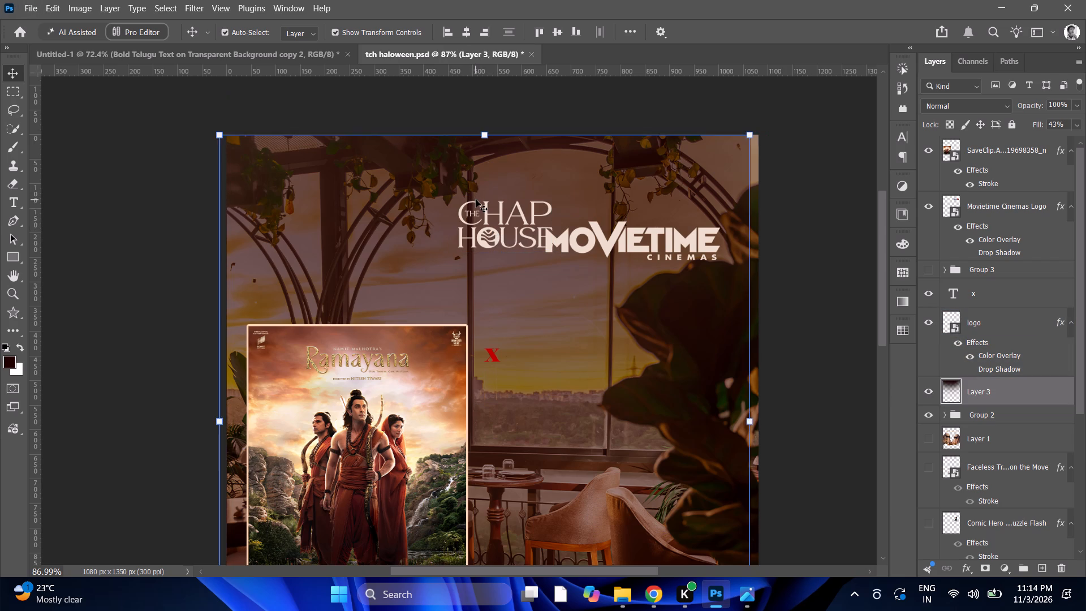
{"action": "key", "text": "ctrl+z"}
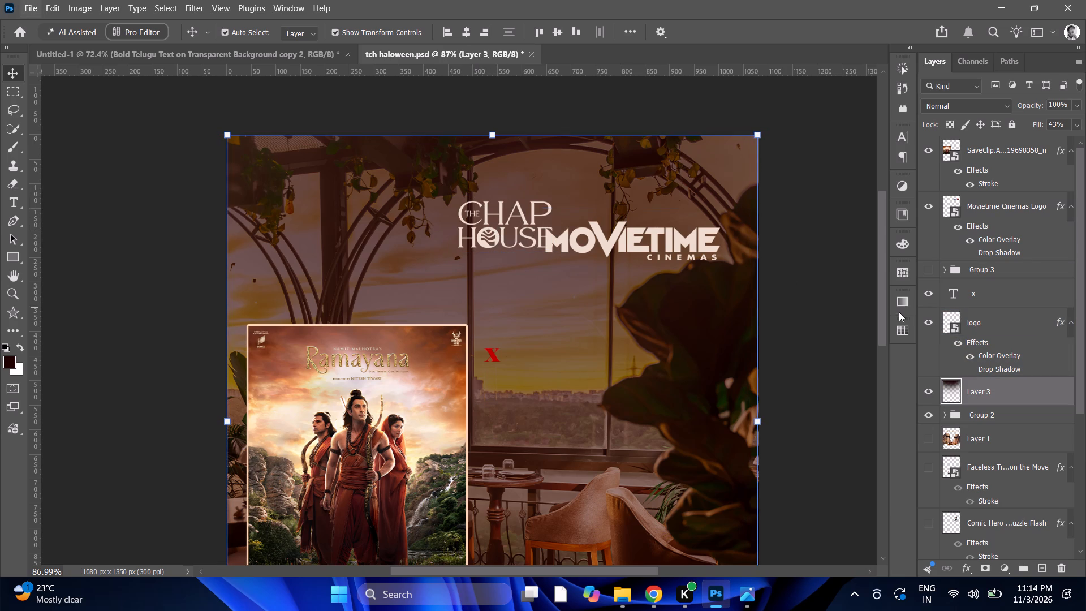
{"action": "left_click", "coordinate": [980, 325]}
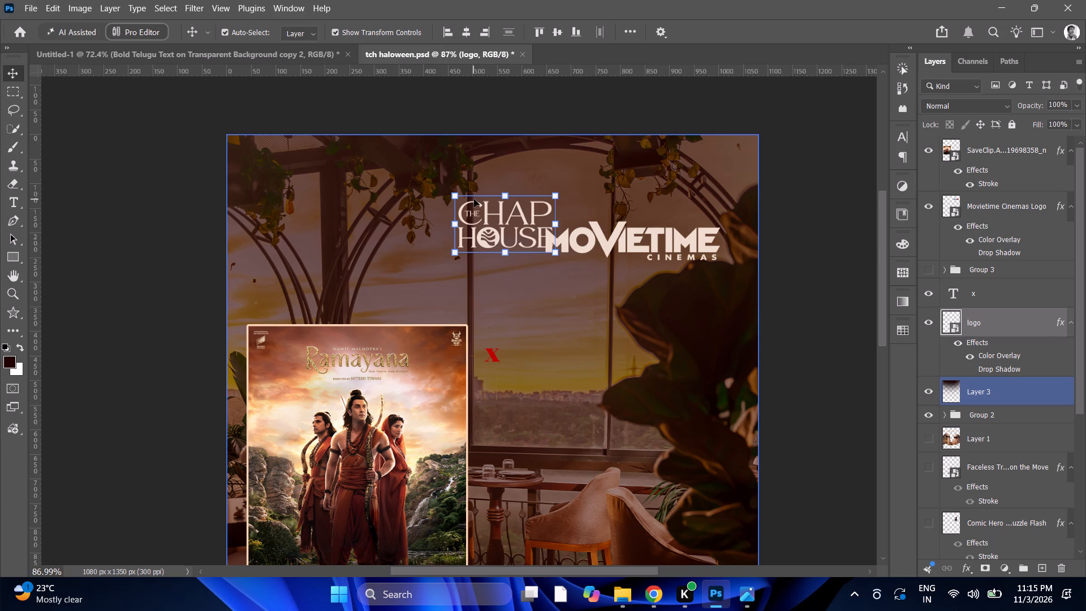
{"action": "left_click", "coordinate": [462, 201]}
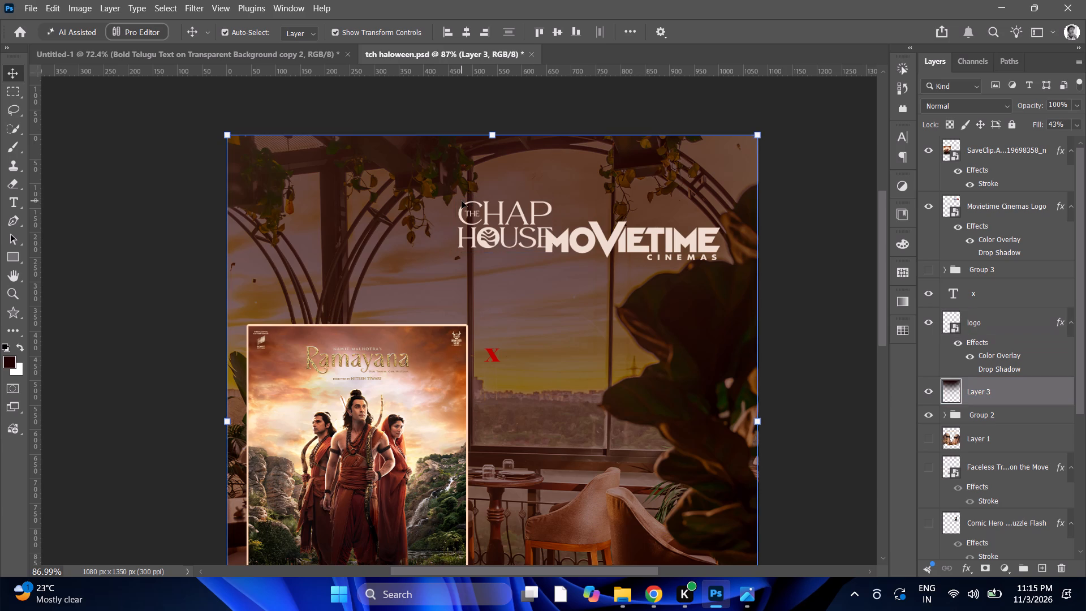
Move the Chap House logo to the design's upper left, opposite the Movietime Cinemas logo, and scale it to 2.89%.
{"action": "left_click", "coordinate": [993, 332]}
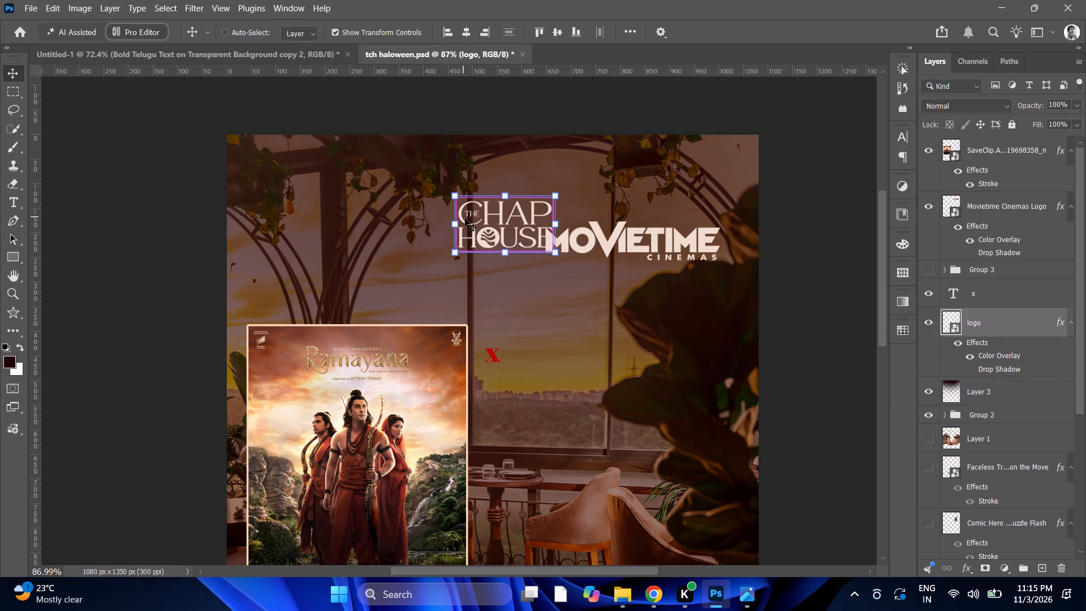
{"action": "left_click_drag", "start_coordinate": [466, 219], "coordinate": [331, 225], "text": "ctrl"}
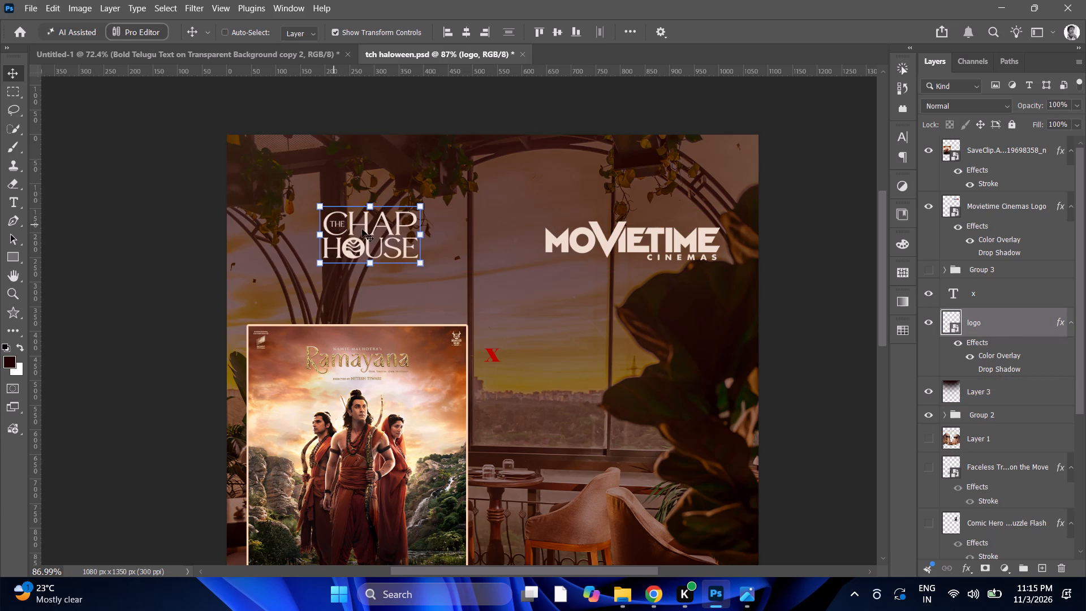
{"action": "left_click", "coordinate": [422, 266]}
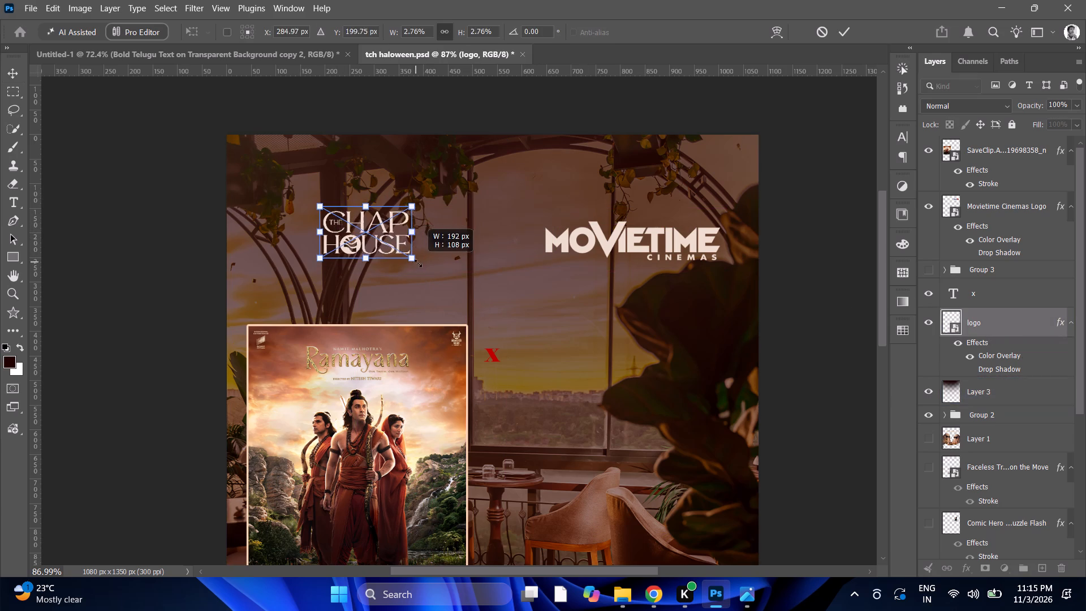
{"action": "left_click_drag", "start_coordinate": [393, 235], "coordinate": [359, 238]}
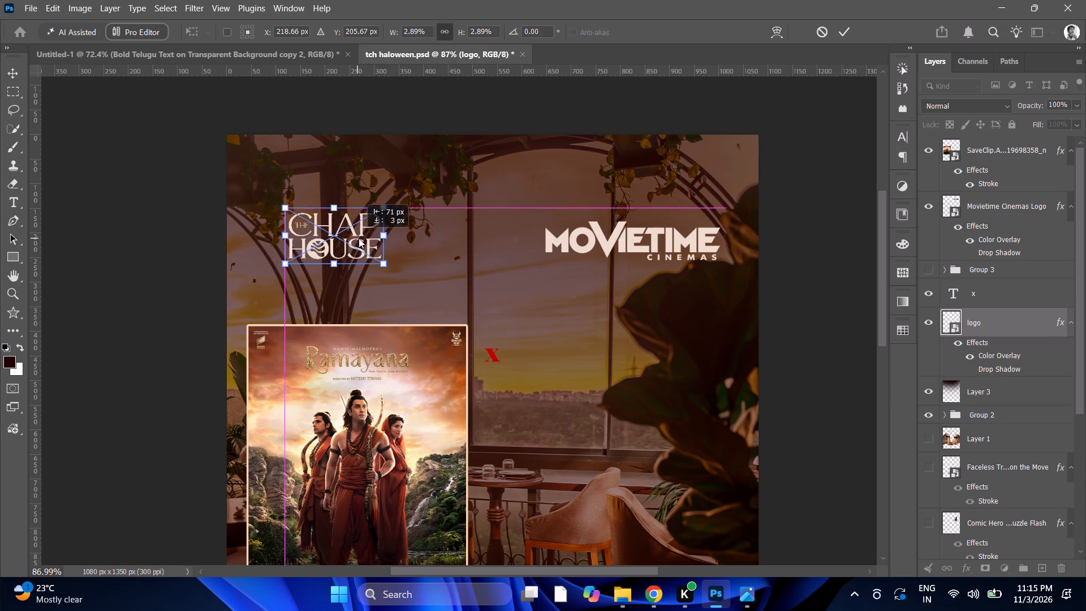
{"action": "left_click_drag", "start_coordinate": [359, 238], "coordinate": [370, 236]}
{"action": "scroll", "coordinate": [373, 232], "scroll_direction": "down", "scroll_amount": 9, "text": "alt"}
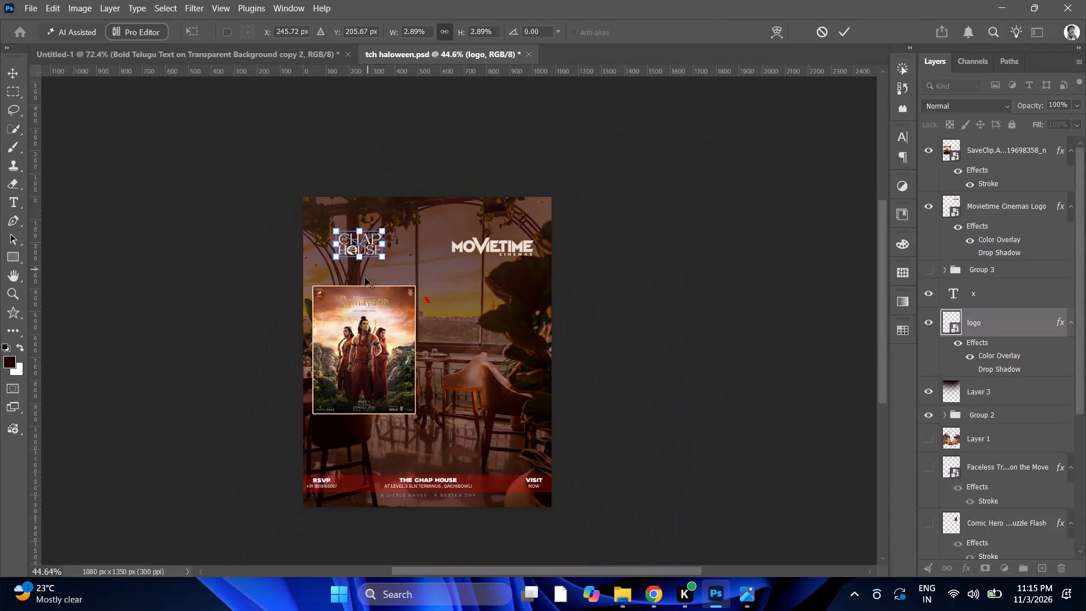
{"action": "scroll", "coordinate": [370, 319], "scroll_direction": "up", "scroll_amount": 4}
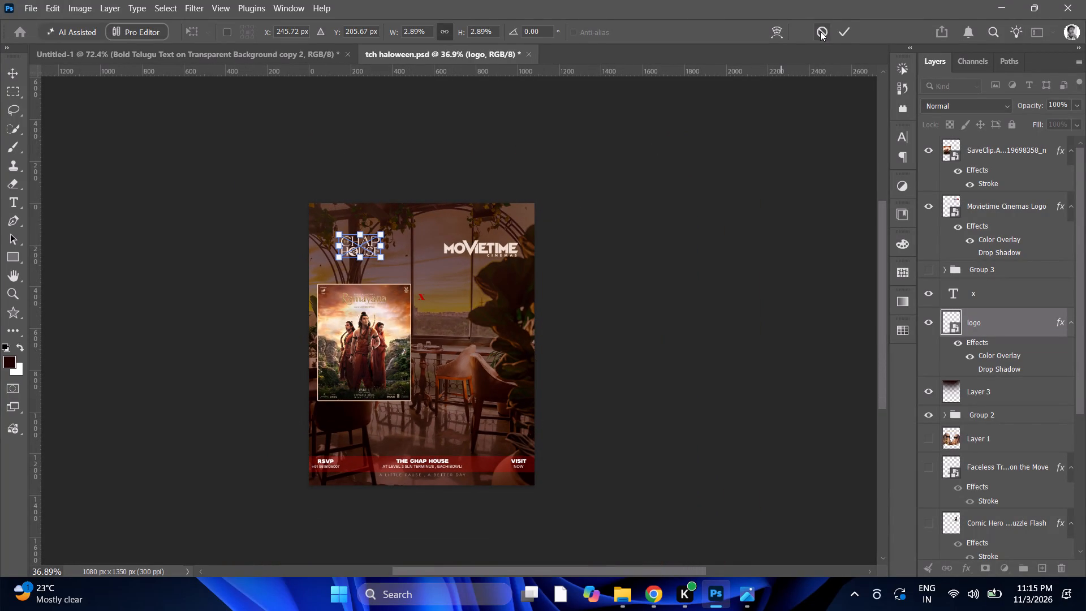
{"action": "left_click", "coordinate": [839, 28]}
Recolour the red "x" text to the logos' light beige, edddce.
{"action": "scroll", "coordinate": [502, 265], "scroll_direction": "down", "scroll_amount": 5}
{"action": "scroll", "coordinate": [403, 271], "scroll_direction": "up", "scroll_amount": 5, "text": "alt"}
{"action": "scroll", "coordinate": [372, 222], "scroll_direction": "up", "scroll_amount": 5, "text": "alt"}
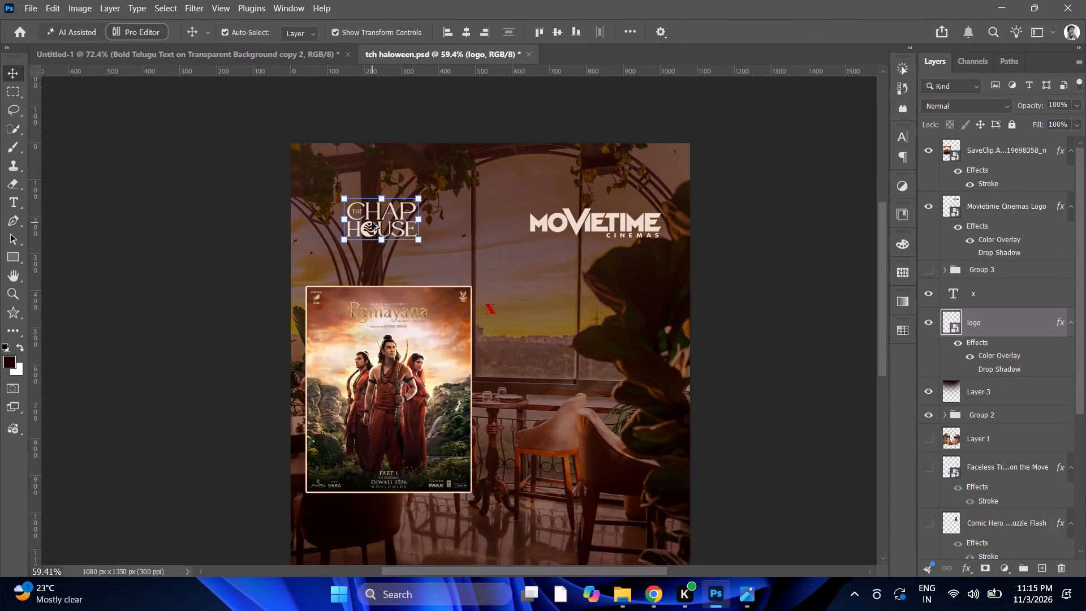
{"action": "scroll", "coordinate": [391, 216], "scroll_direction": "up", "scroll_amount": 4, "text": "alt"}
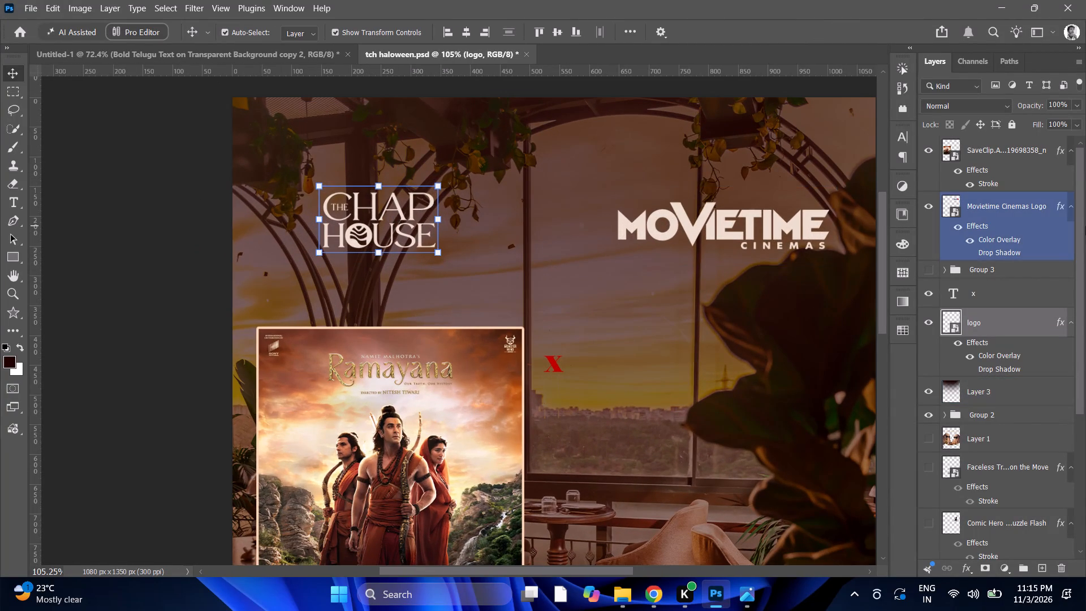
{"action": "left_click", "coordinate": [976, 291]}
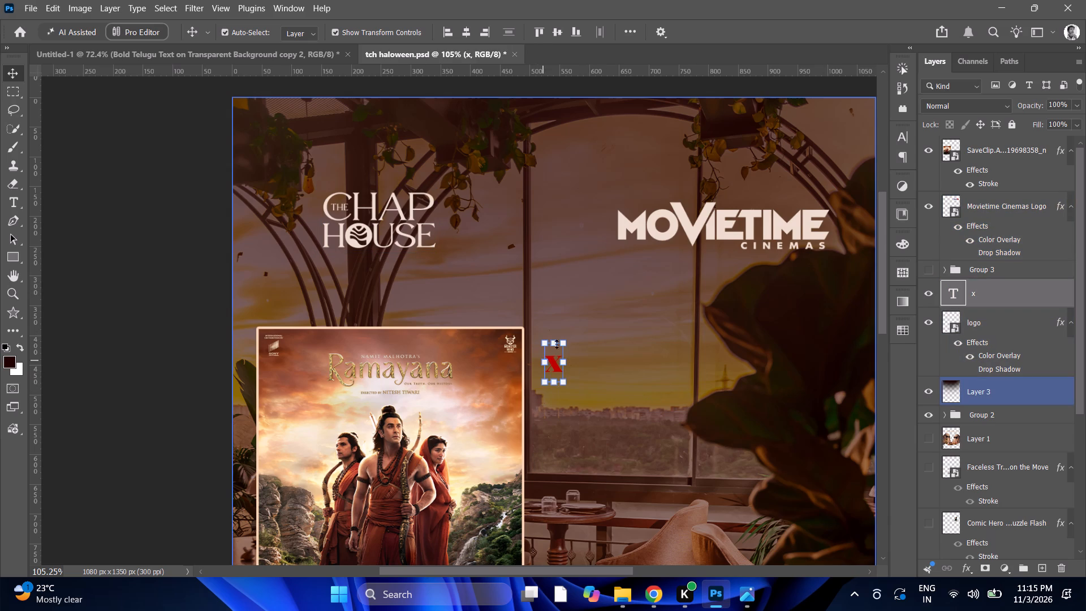
{"action": "triple_click", "coordinate": [553, 365]}
{"action": "double_click", "coordinate": [551, 364]}
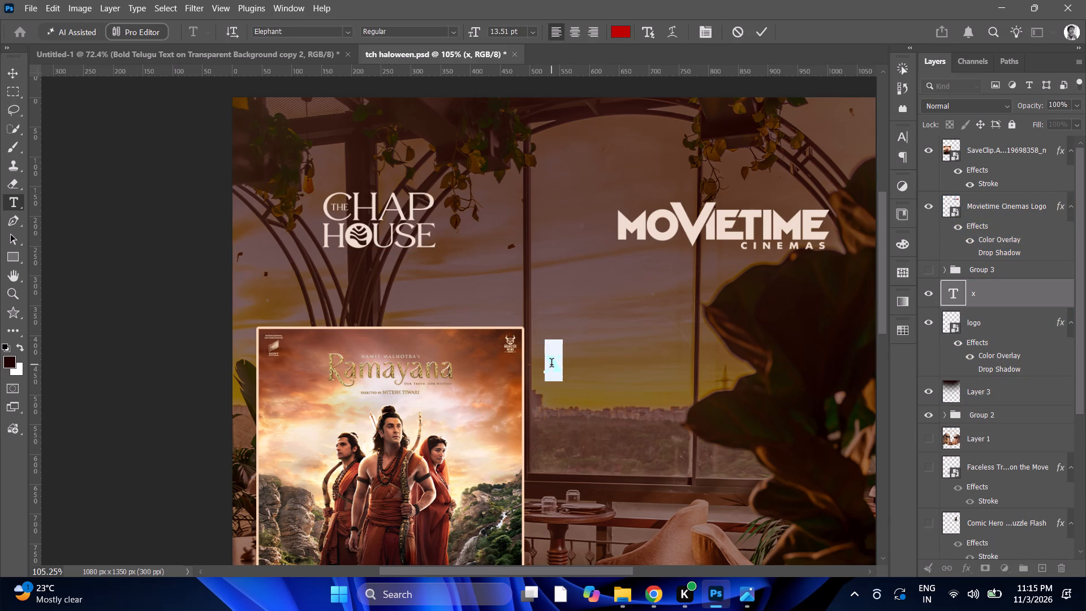
{"action": "left_click", "coordinate": [619, 28]}
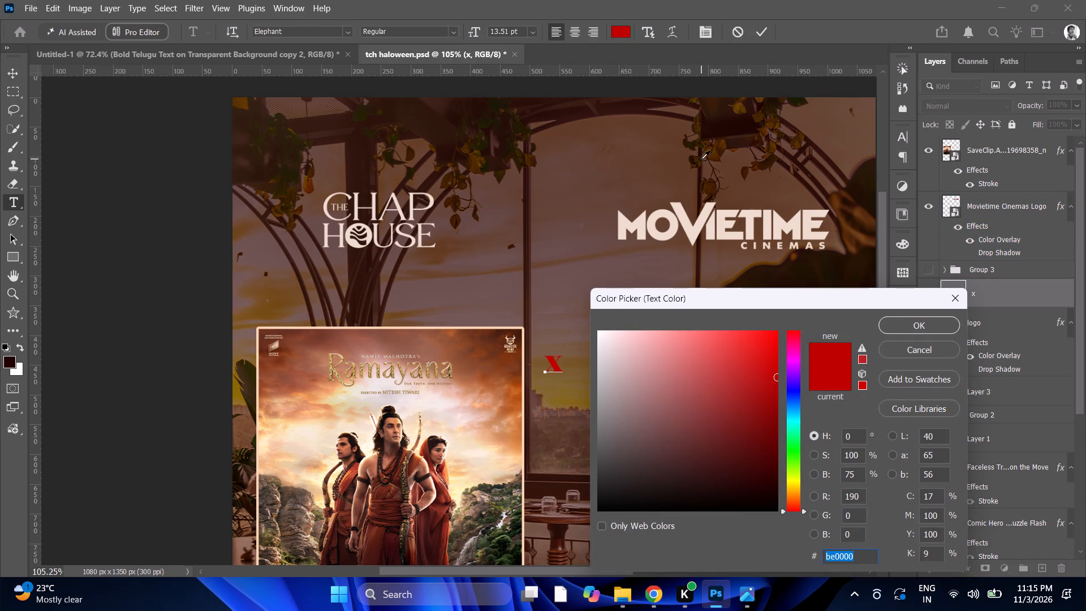
{"action": "key", "text": "ctrl+v"}
{"action": "left_click", "coordinate": [940, 324]}
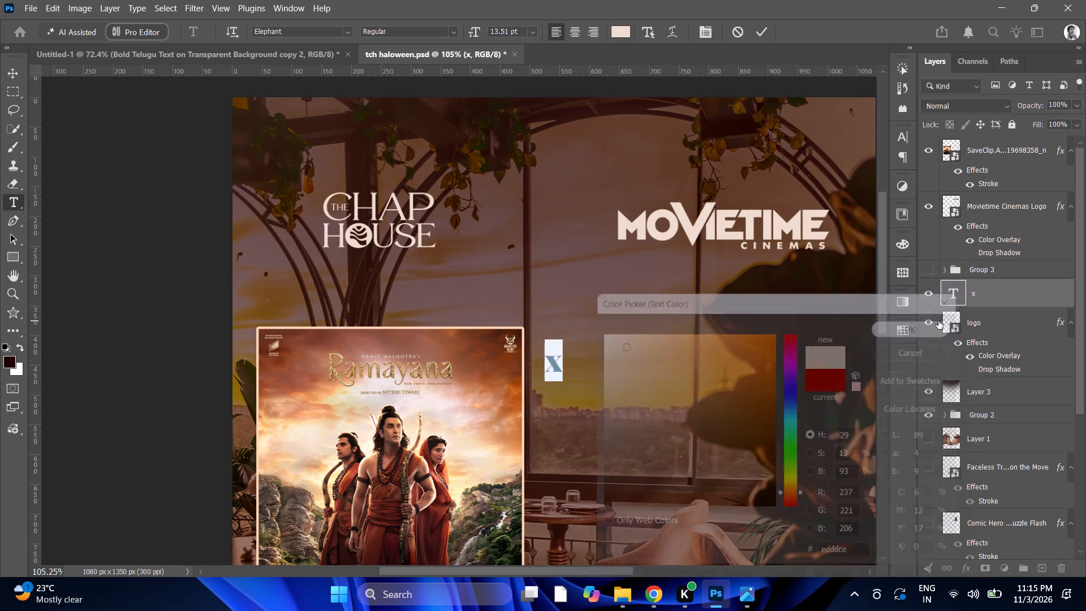
{"action": "left_click", "coordinate": [16, 71]}
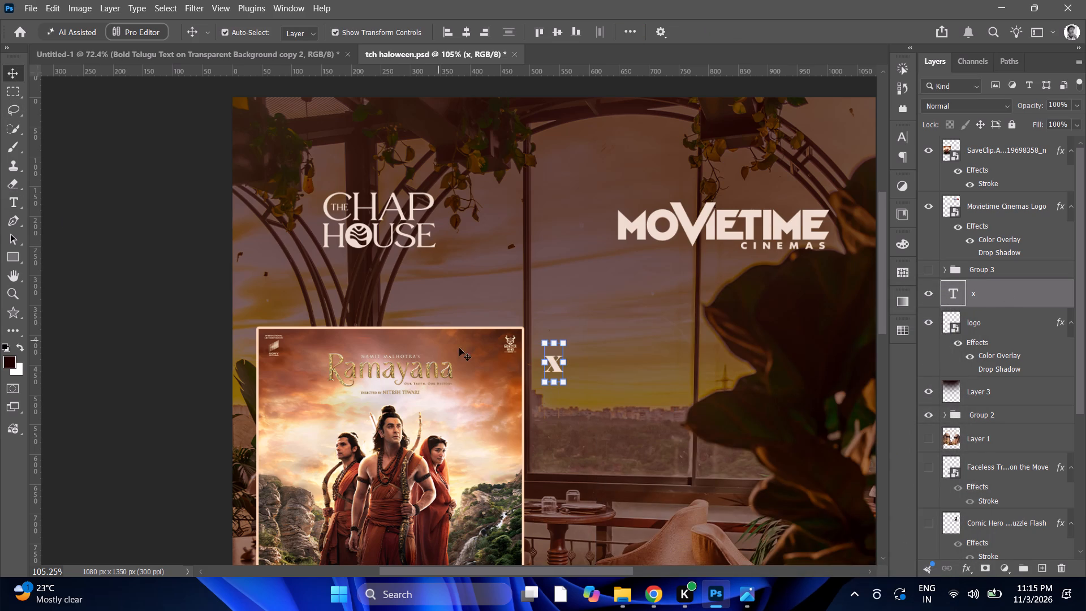
Place the "x" text between the Chap House and Movietime Cinemas logos and enlarge it to 232.75%.
{"action": "left_click_drag", "start_coordinate": [553, 368], "coordinate": [553, 270]}
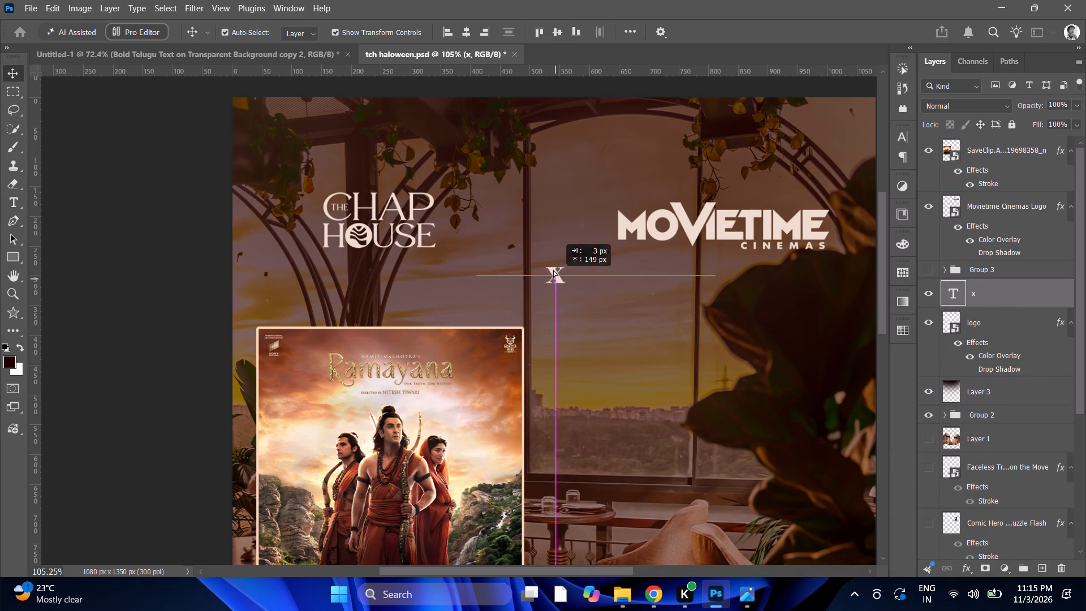
{"action": "left_click_drag", "start_coordinate": [553, 270], "coordinate": [510, 223]}
{"action": "left_click_drag", "start_coordinate": [523, 241], "coordinate": [536, 249]}
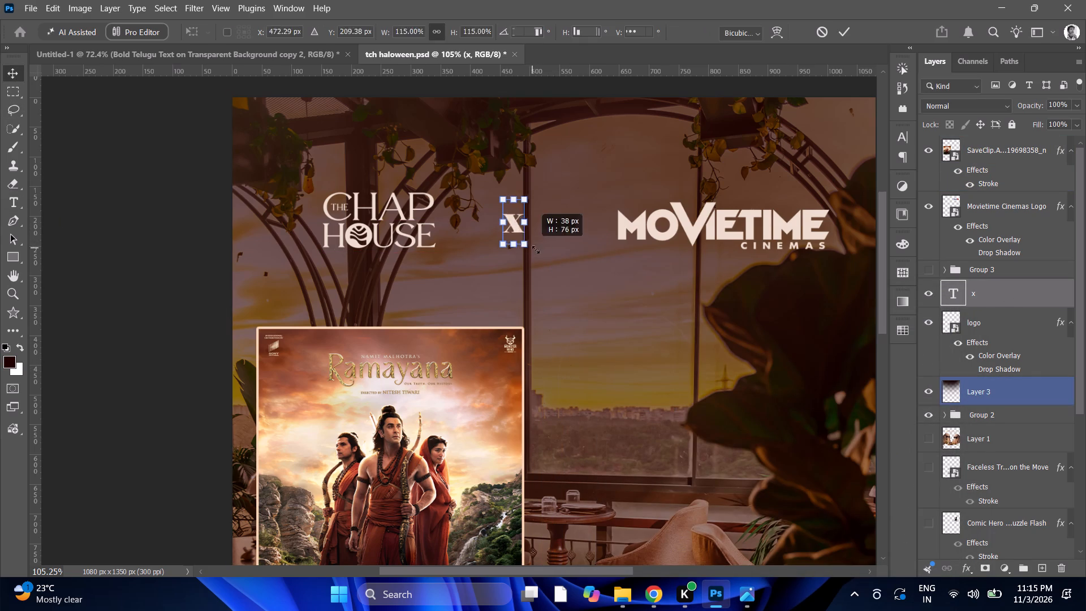
{"action": "left_click_drag", "start_coordinate": [536, 249], "coordinate": [563, 286]}
{"action": "left_click_drag", "start_coordinate": [531, 258], "coordinate": [529, 239]}
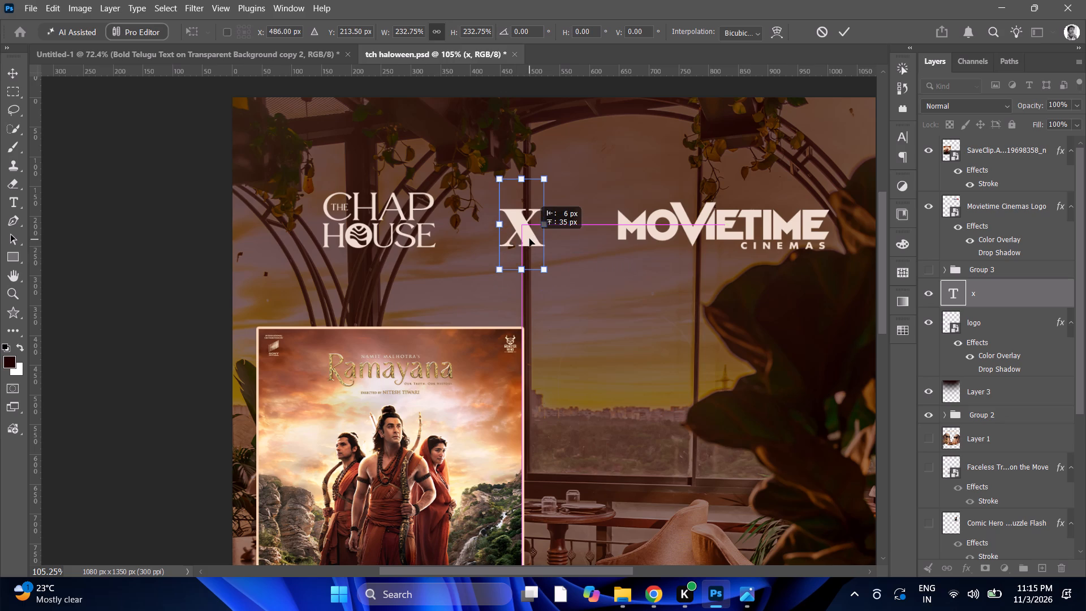
{"action": "left_click_drag", "start_coordinate": [529, 239], "coordinate": [529, 236]}
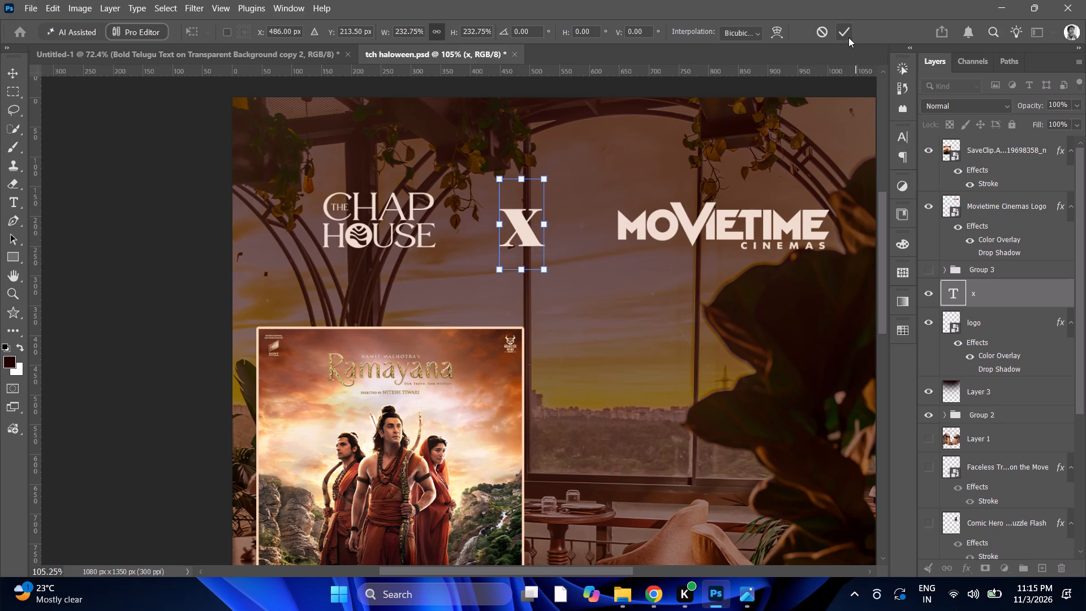
{"action": "left_click", "coordinate": [848, 37]}
Centre the "x" text horizontally on the canvas.
{"action": "scroll", "coordinate": [567, 256], "scroll_direction": "down", "scroll_amount": 7, "text": "alt"}
{"action": "scroll", "coordinate": [512, 312], "scroll_direction": "down", "scroll_amount": 4, "text": "alt"}
{"action": "scroll", "coordinate": [515, 305], "scroll_direction": "up", "scroll_amount": 5, "text": "alt"}
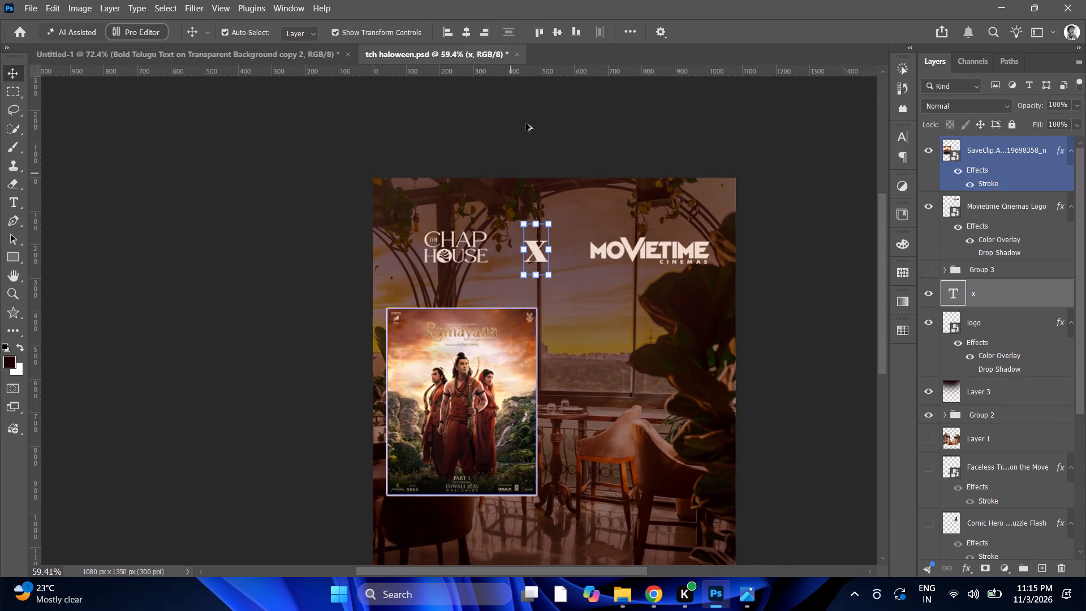
{"action": "left_click", "coordinate": [465, 37]}
{"action": "scroll", "coordinate": [572, 261], "scroll_direction": "up", "scroll_amount": 2, "text": "alt"}
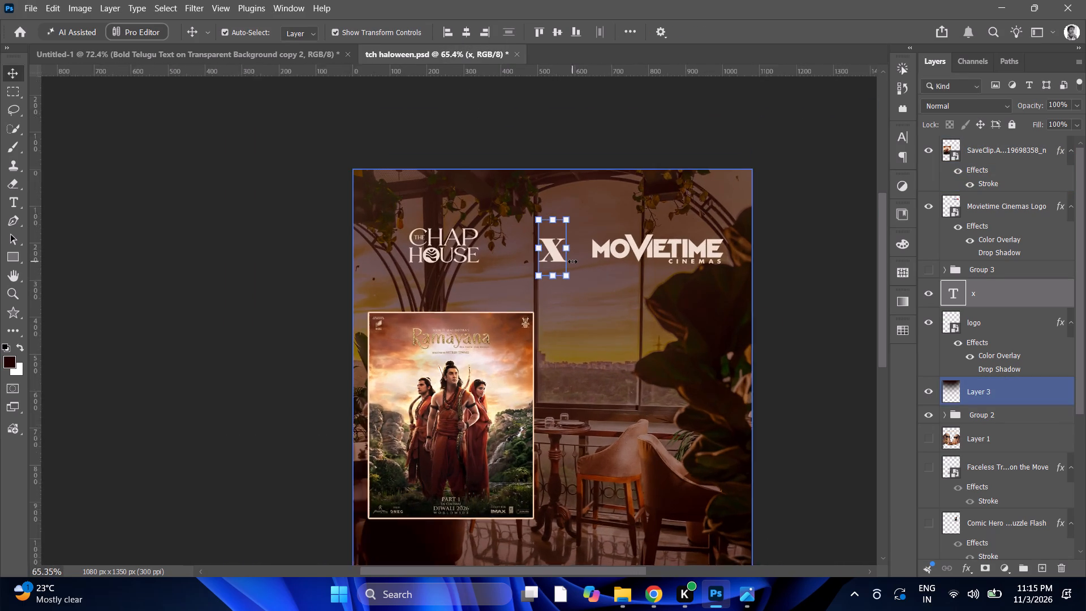
{"action": "scroll", "coordinate": [572, 261], "scroll_direction": "up", "scroll_amount": 2, "text": "alt"}
{"action": "scroll", "coordinate": [571, 261], "scroll_direction": "down", "scroll_amount": 6}
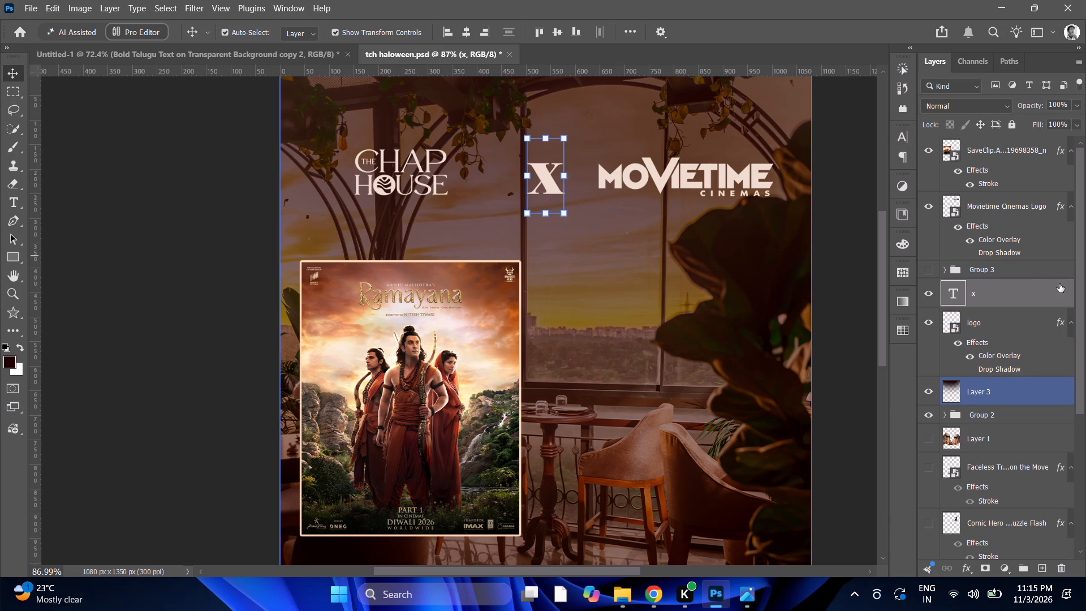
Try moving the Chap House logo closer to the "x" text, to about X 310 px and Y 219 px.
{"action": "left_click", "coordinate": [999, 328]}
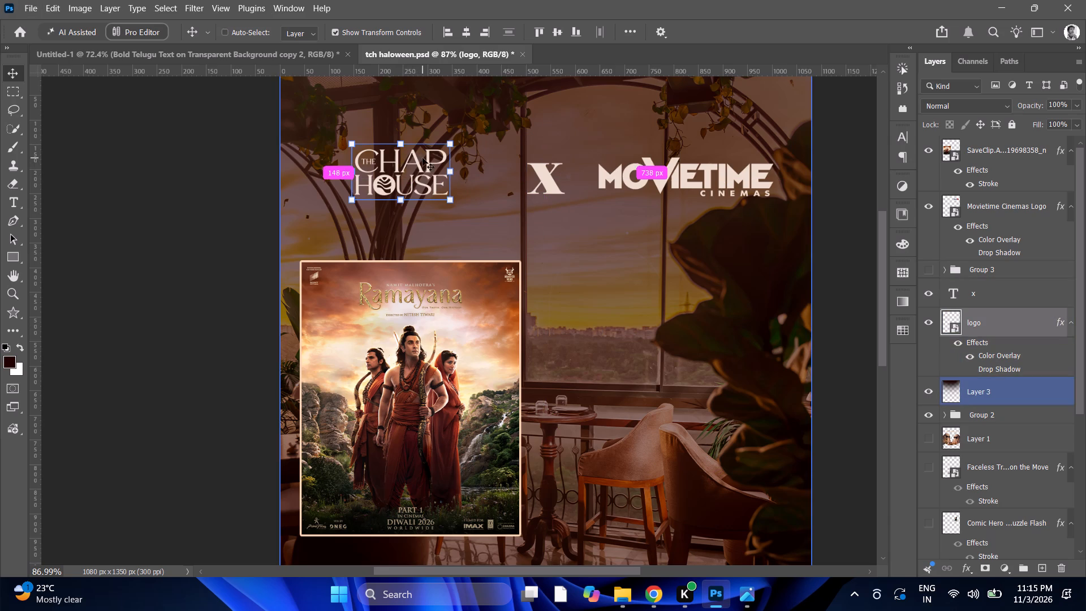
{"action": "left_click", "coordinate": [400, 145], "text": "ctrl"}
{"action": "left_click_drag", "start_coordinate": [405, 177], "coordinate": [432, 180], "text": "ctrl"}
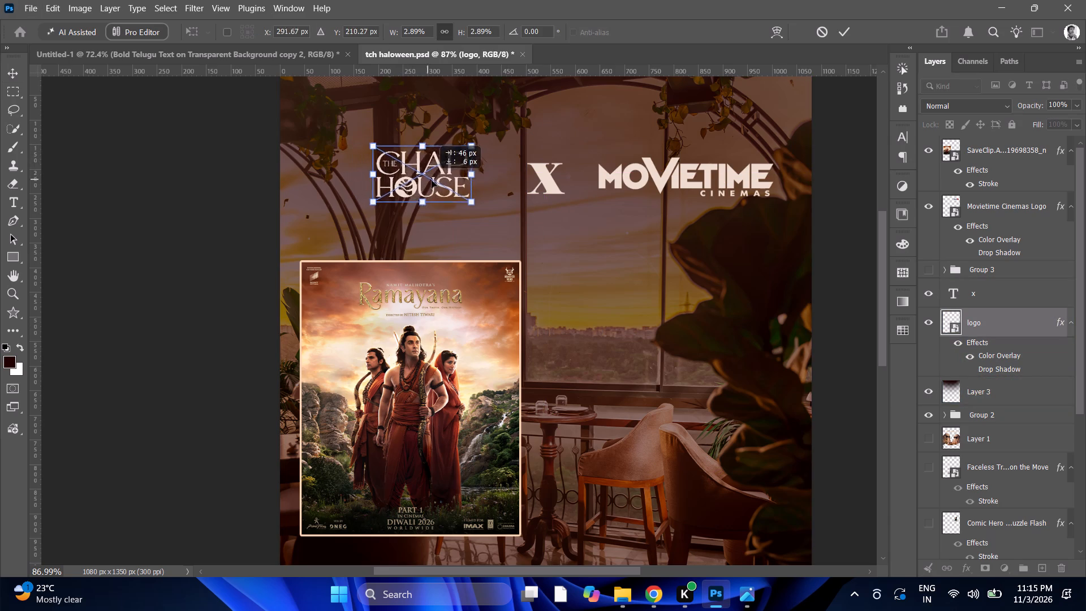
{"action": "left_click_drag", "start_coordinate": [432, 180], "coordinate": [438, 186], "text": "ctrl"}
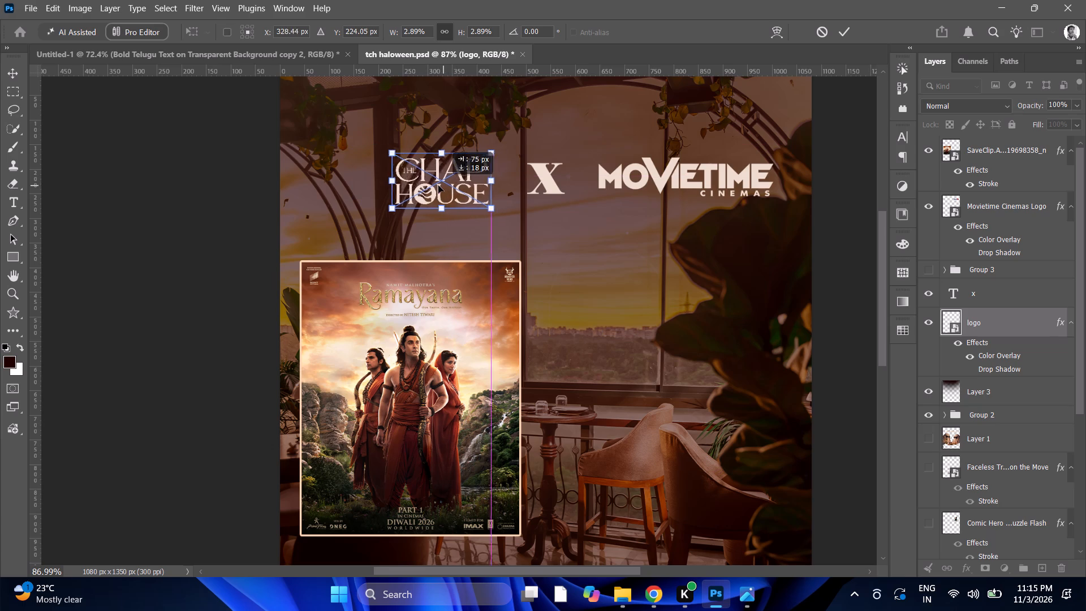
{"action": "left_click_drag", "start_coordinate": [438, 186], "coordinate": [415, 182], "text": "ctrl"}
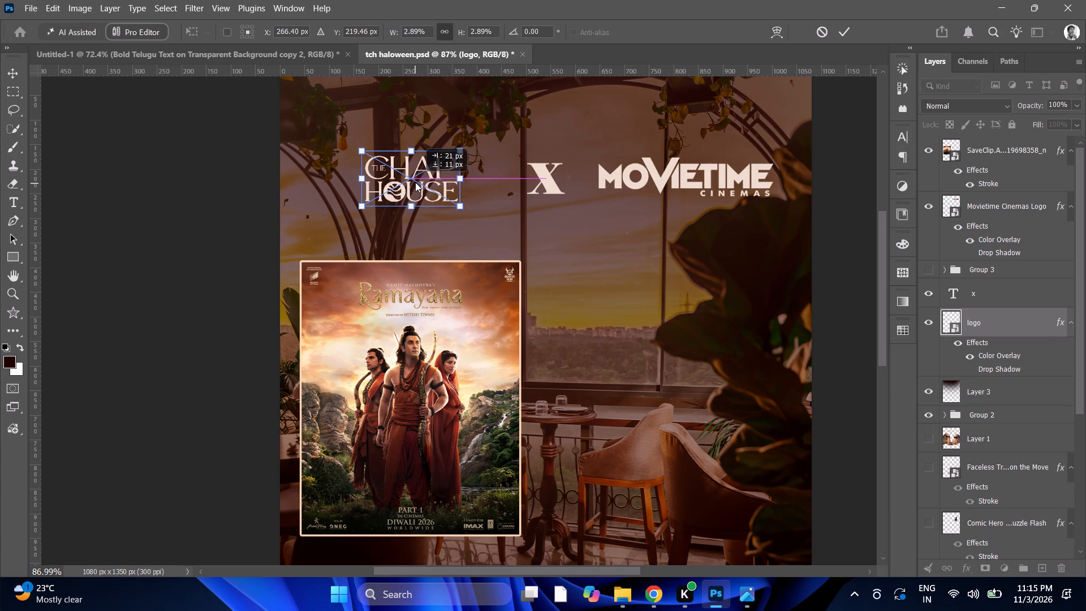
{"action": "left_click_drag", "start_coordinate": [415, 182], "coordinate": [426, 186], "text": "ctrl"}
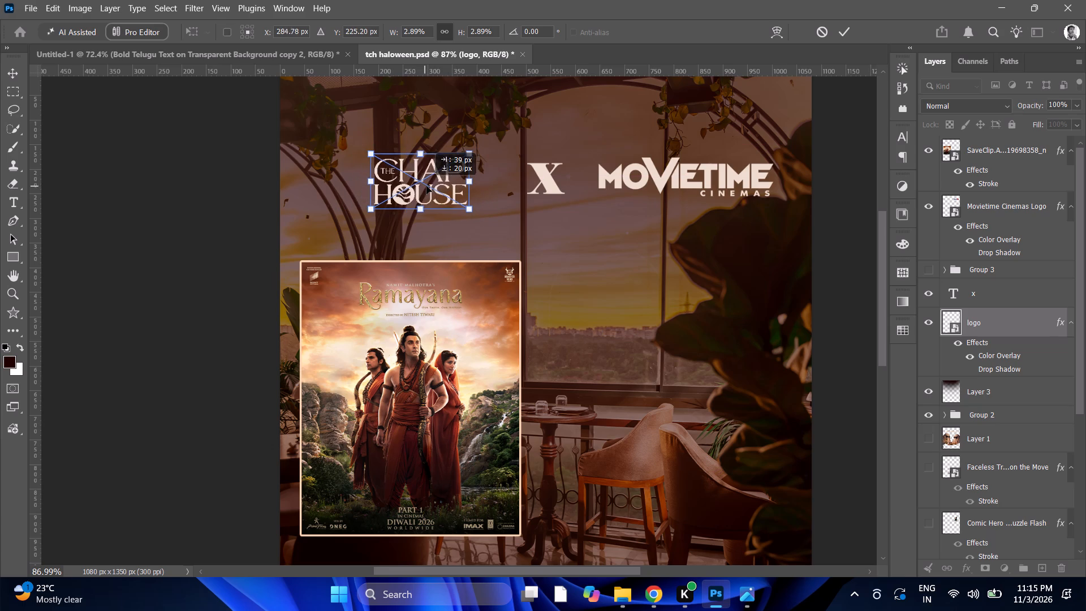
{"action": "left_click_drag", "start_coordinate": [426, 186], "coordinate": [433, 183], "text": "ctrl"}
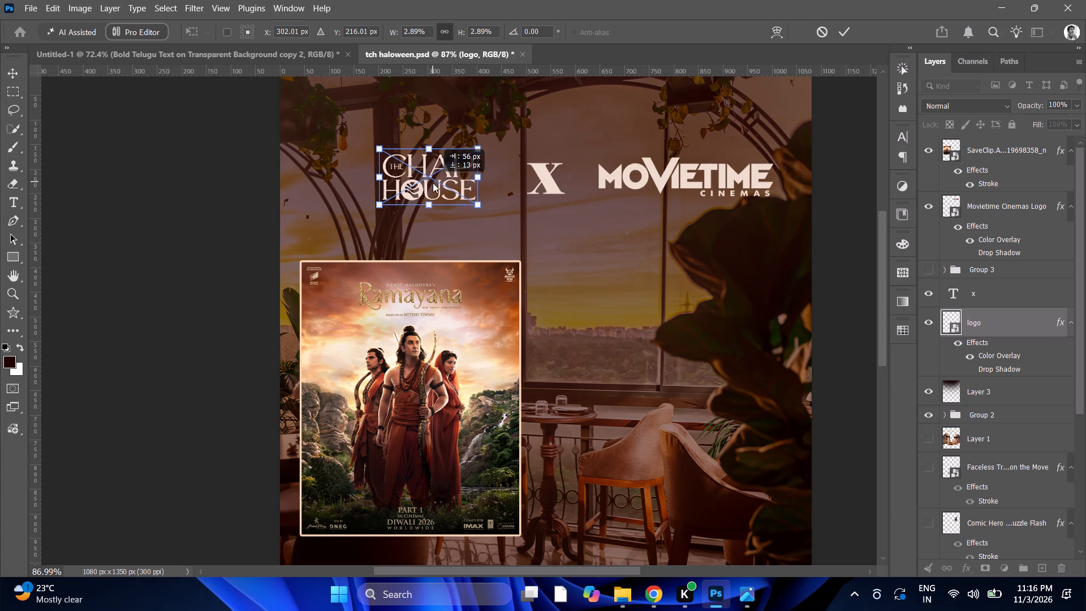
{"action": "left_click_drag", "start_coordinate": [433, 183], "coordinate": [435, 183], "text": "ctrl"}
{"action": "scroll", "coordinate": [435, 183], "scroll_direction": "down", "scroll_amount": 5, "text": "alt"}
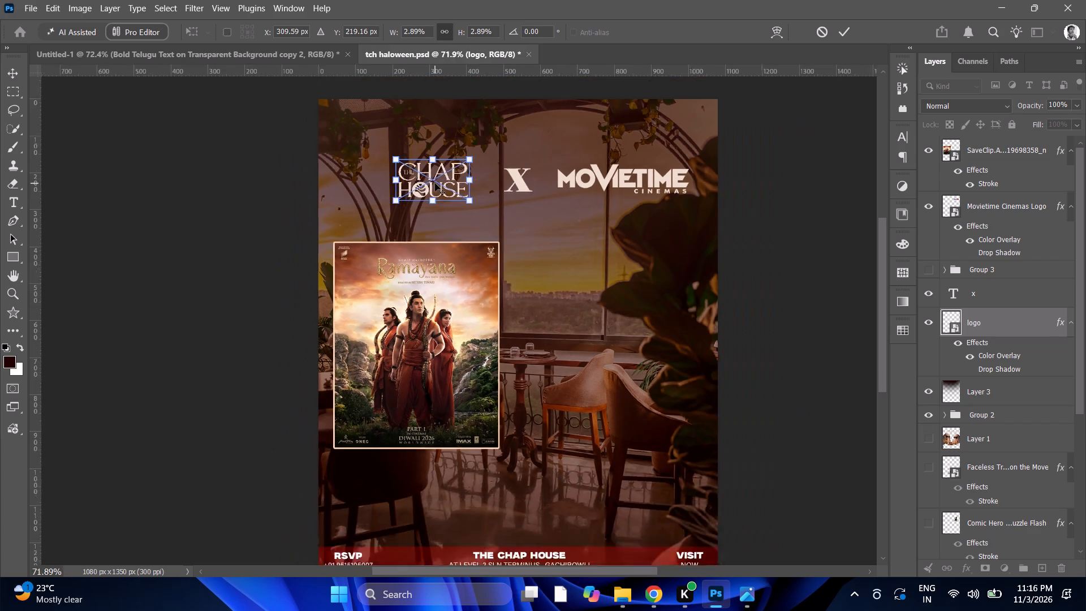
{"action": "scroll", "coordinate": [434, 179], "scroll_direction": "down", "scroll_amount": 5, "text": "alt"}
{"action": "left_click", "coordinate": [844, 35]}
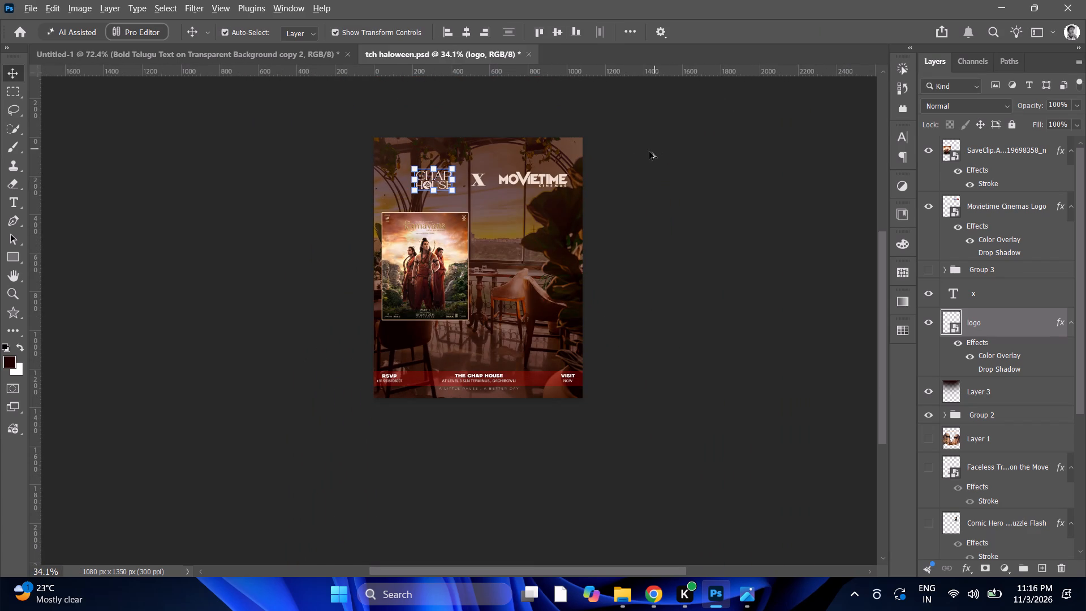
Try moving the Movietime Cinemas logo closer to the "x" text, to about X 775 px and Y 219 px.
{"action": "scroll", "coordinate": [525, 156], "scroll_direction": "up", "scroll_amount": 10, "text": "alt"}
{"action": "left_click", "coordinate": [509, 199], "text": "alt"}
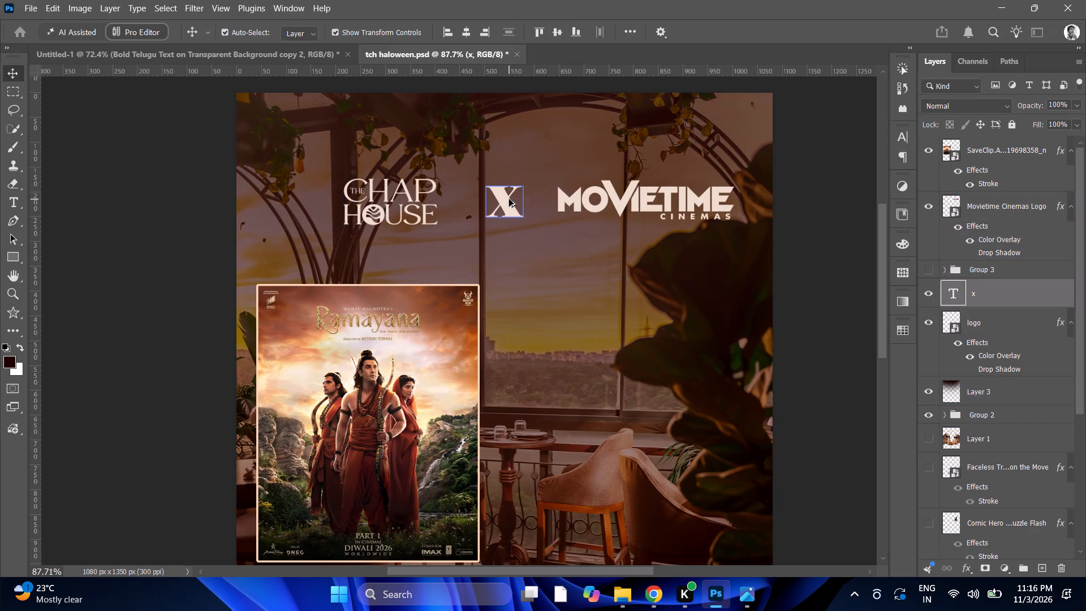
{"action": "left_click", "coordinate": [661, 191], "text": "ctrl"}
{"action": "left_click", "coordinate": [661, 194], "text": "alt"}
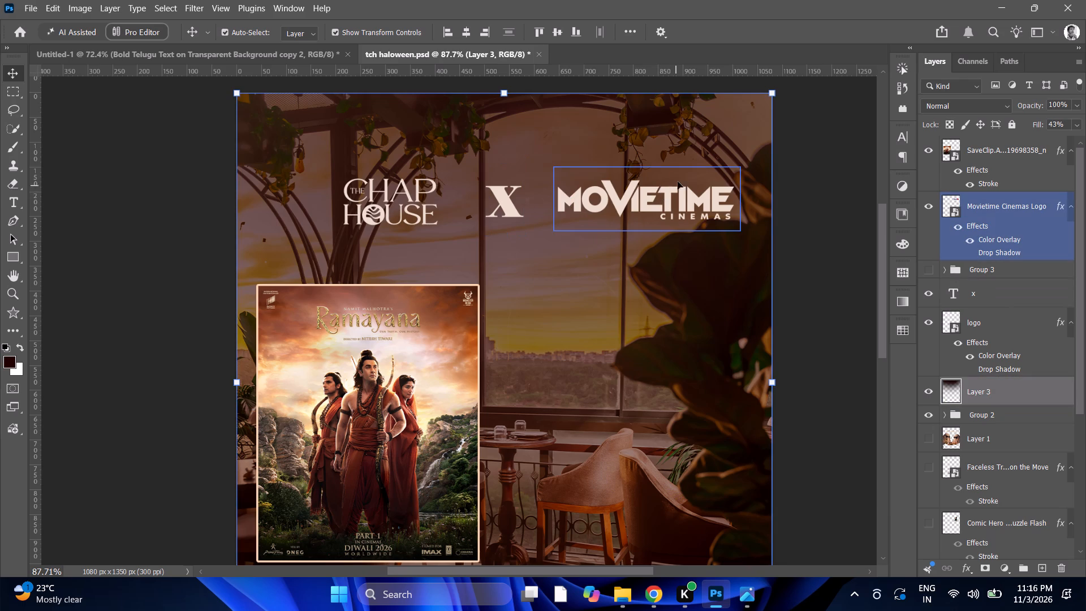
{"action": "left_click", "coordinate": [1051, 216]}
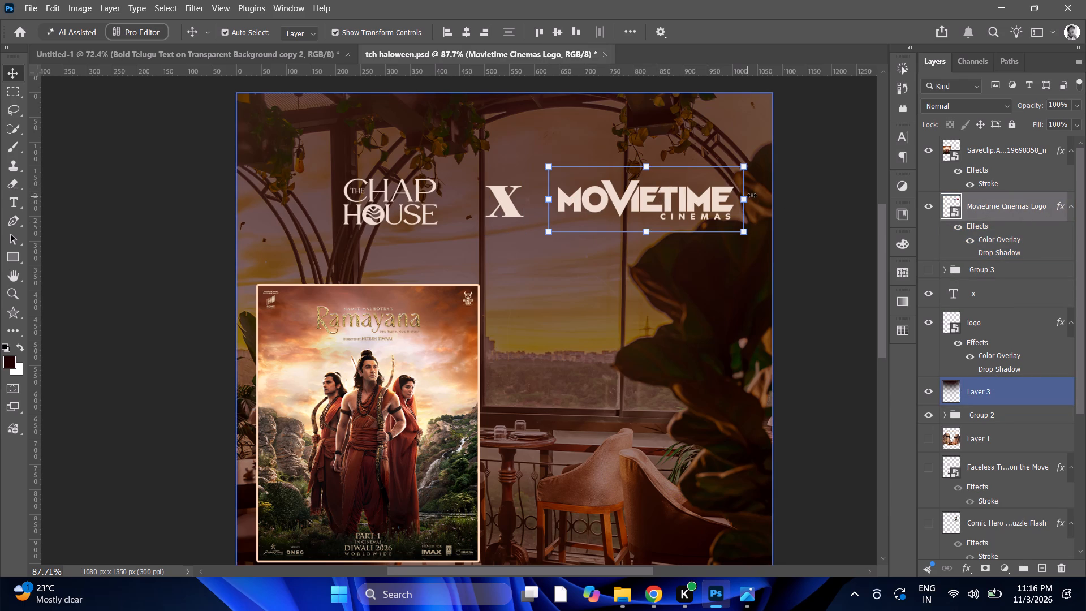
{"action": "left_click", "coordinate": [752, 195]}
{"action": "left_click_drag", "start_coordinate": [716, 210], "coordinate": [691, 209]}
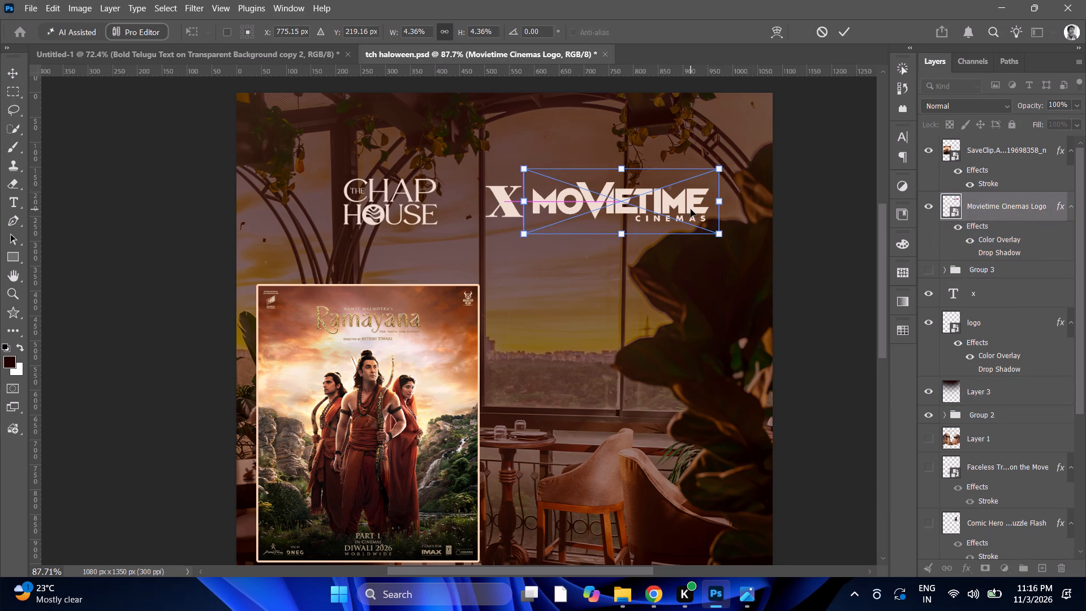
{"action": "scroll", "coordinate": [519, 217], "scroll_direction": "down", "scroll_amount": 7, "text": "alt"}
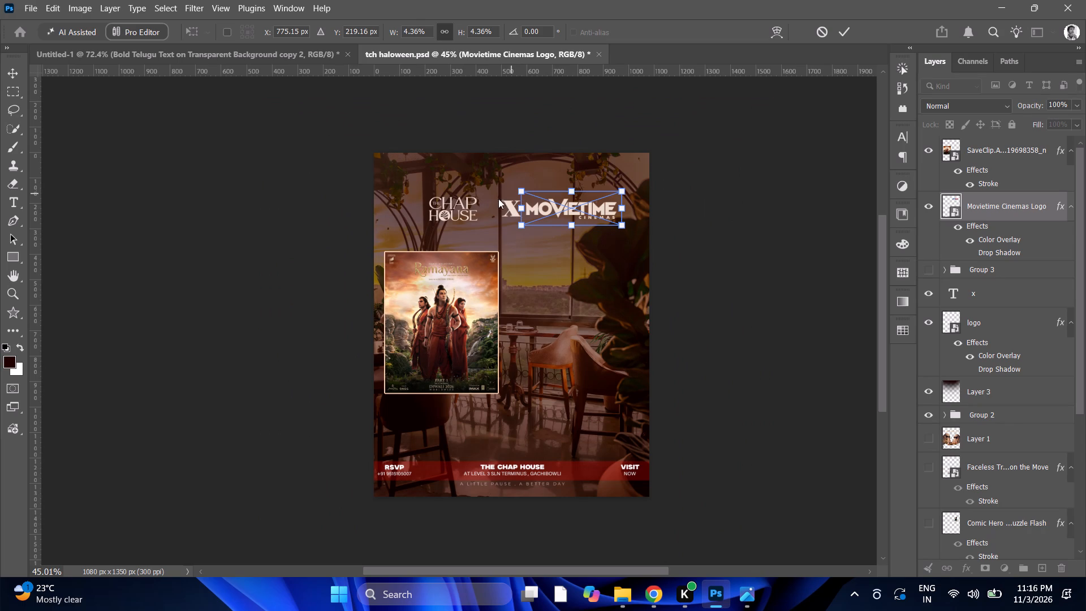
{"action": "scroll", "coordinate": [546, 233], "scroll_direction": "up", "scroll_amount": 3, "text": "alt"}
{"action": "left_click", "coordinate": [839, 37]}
Move the Movietime Cinemas logo directly beneath the "x" text and centre it horizontally on the canvas.
{"action": "scroll", "coordinate": [540, 222], "scroll_direction": "up", "scroll_amount": 5, "text": "alt"}
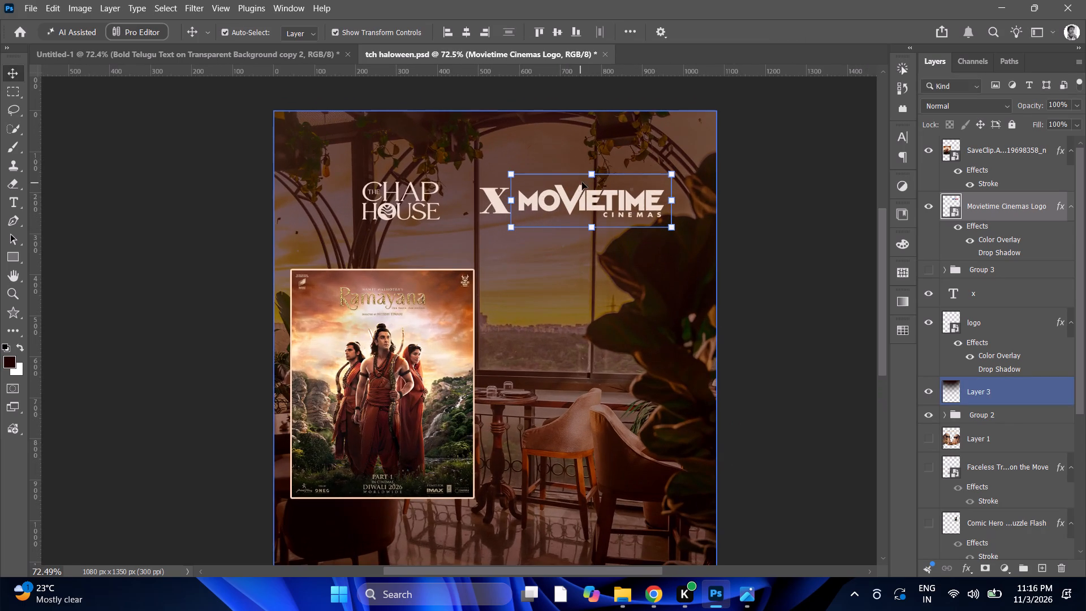
{"action": "left_click", "coordinate": [617, 196]}
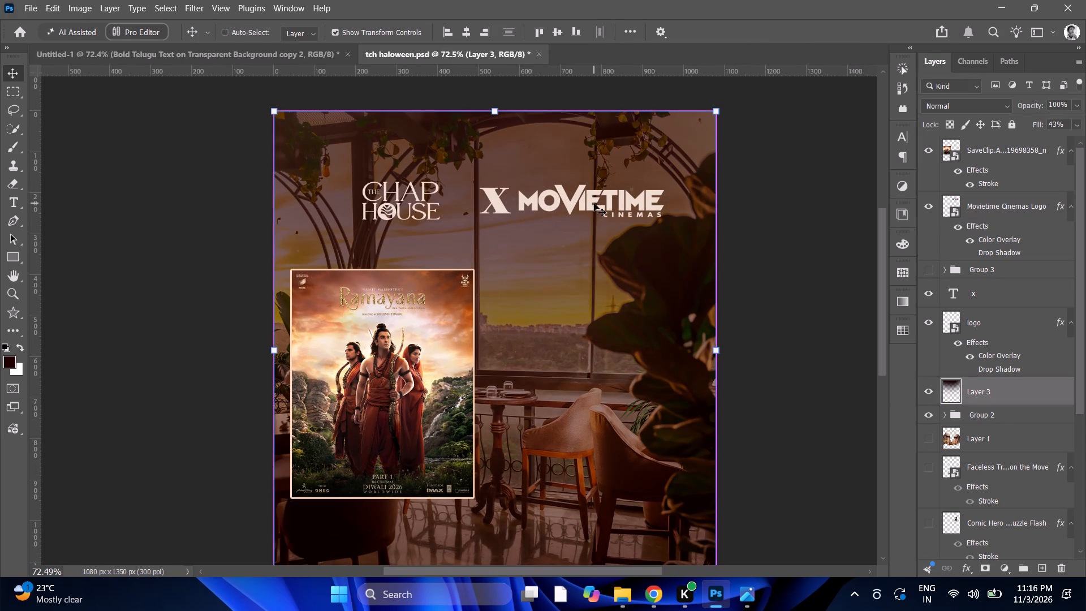
{"action": "left_click", "coordinate": [1007, 221]}
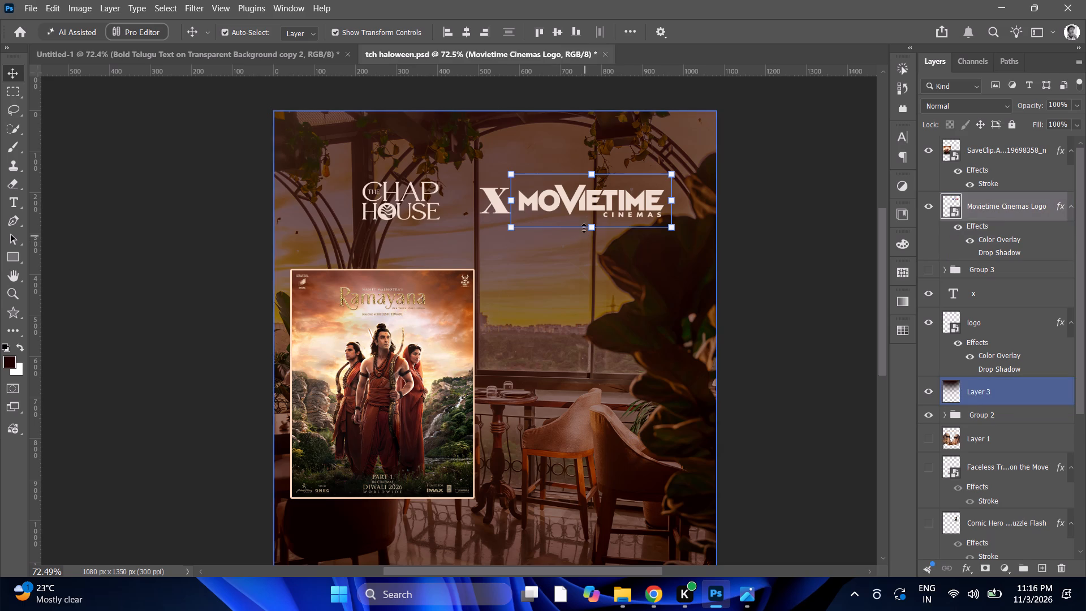
{"action": "left_click_drag", "start_coordinate": [599, 206], "coordinate": [509, 246], "text": "ctrl"}
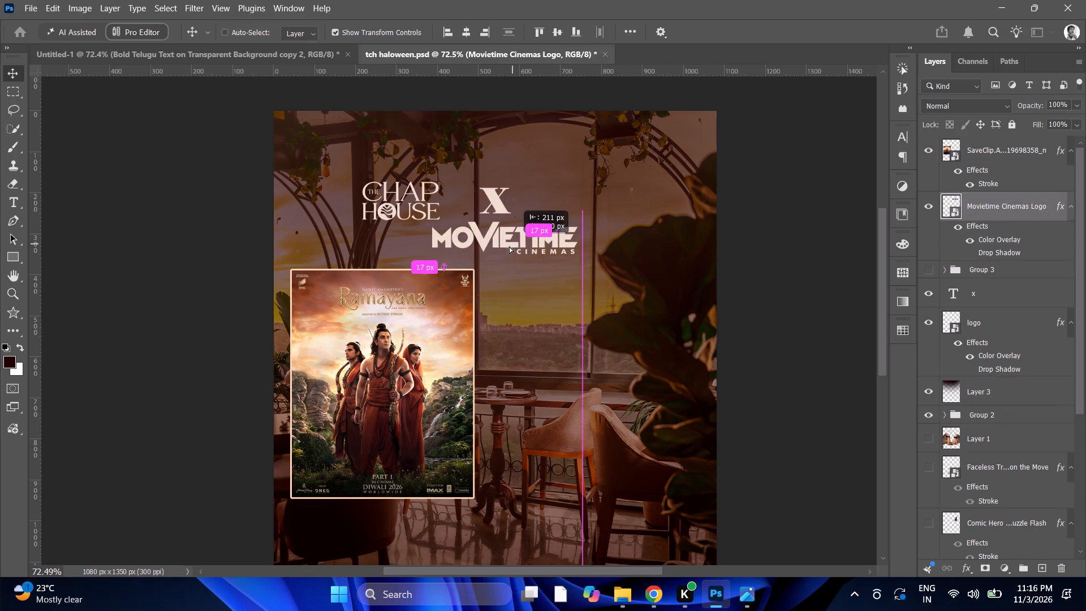
{"action": "left_click_drag", "start_coordinate": [509, 246], "coordinate": [510, 242], "text": "ctrl"}
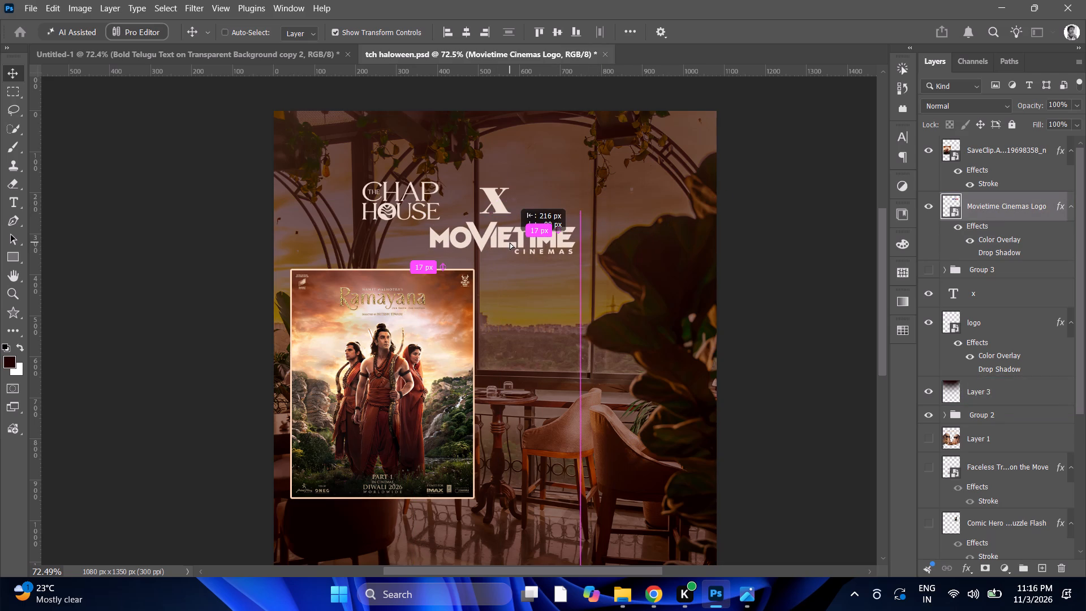
{"action": "left_click_drag", "start_coordinate": [510, 242], "coordinate": [504, 242], "text": "ctrl"}
{"action": "left_click", "coordinate": [464, 32]}
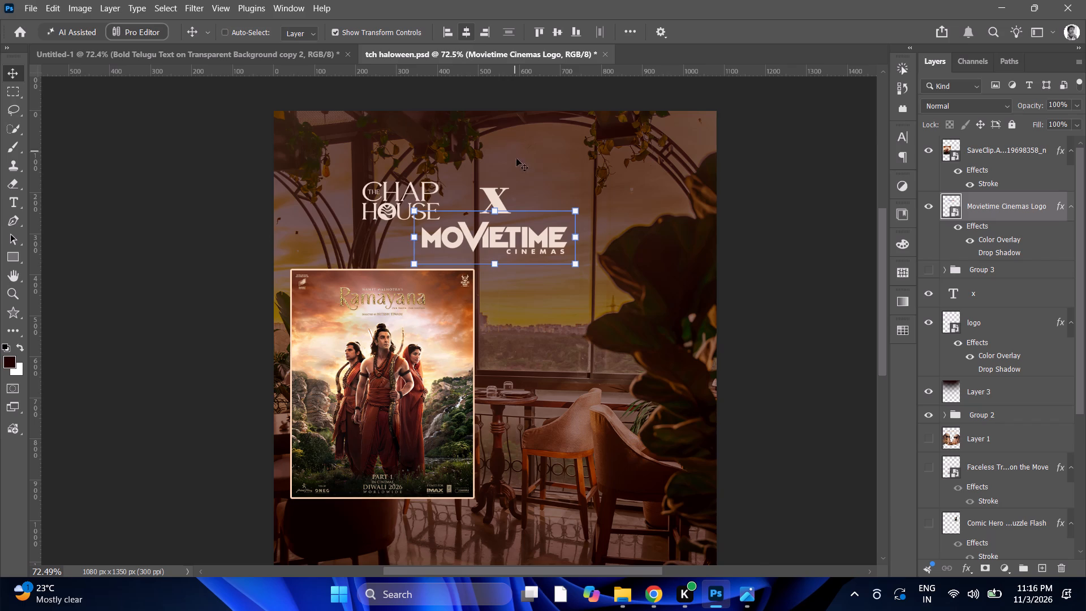
Scale the "x" text down to 68.66% and place it just above the Movietime Cinemas logo, at about X 527 px and Y 220 px.
{"action": "scroll", "coordinate": [503, 187], "scroll_direction": "up", "scroll_amount": 4, "text": "ctrl"}
{"action": "middle_click", "coordinate": [503, 187], "text": "ctrl"}
{"action": "scroll", "coordinate": [553, 199], "scroll_direction": "up", "scroll_amount": 4, "text": "alt"}
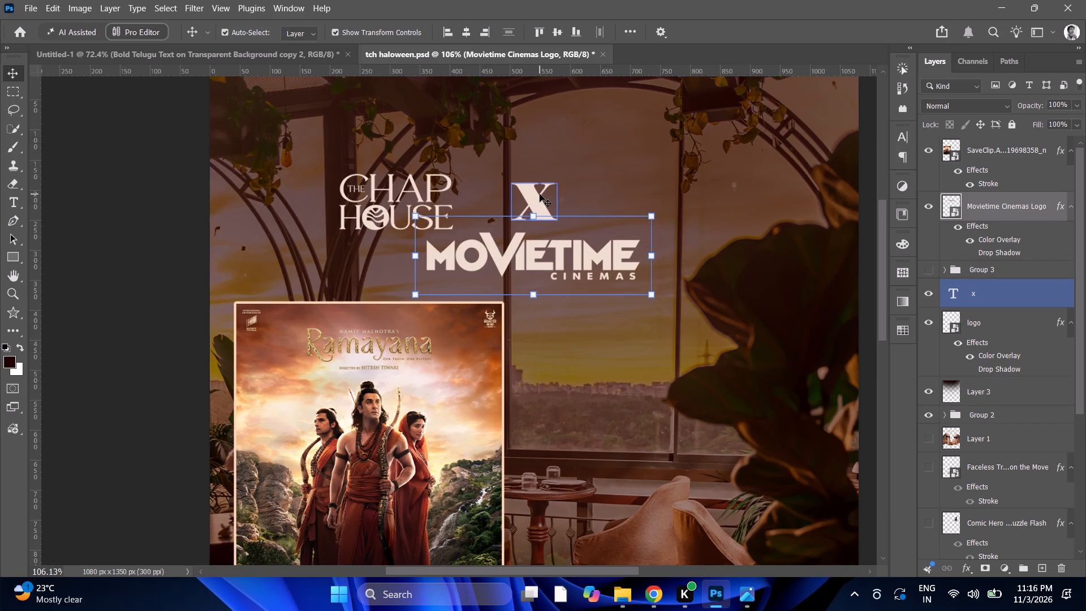
{"action": "left_click", "coordinate": [540, 194], "text": "alt"}
{"action": "left_click_drag", "start_coordinate": [536, 149], "coordinate": [532, 171]}
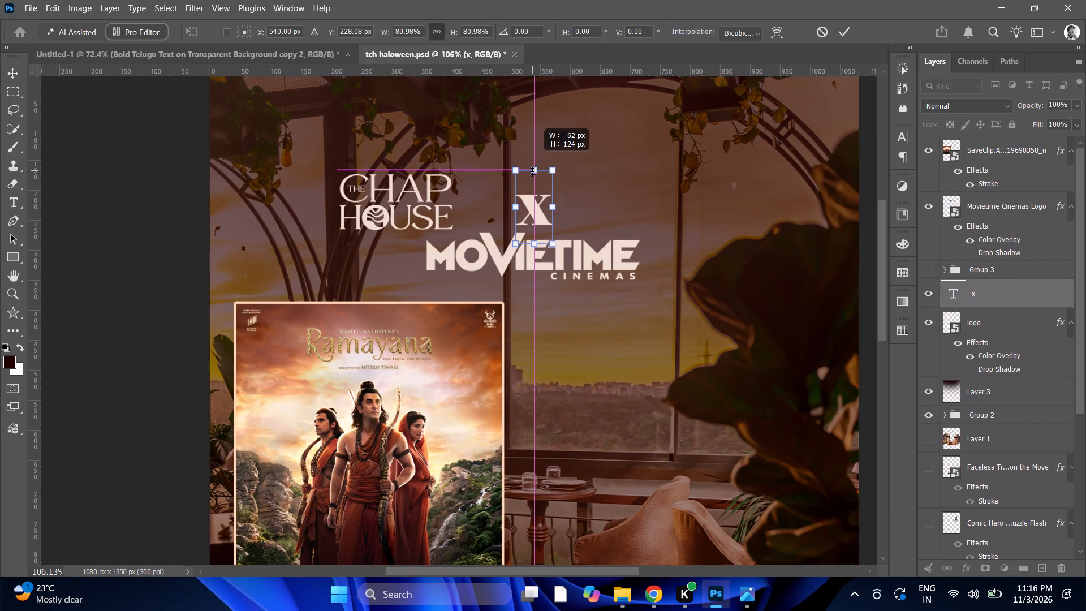
{"action": "left_click_drag", "start_coordinate": [532, 171], "coordinate": [532, 178]}
{"action": "left_click_drag", "start_coordinate": [532, 204], "coordinate": [531, 193]}
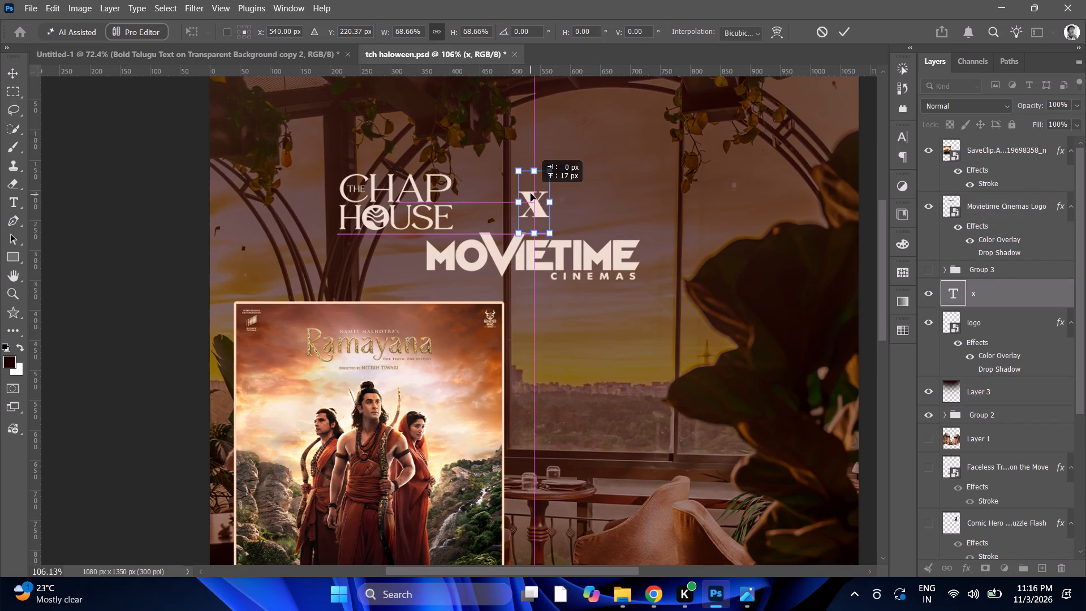
{"action": "left_click_drag", "start_coordinate": [531, 193], "coordinate": [528, 193]}
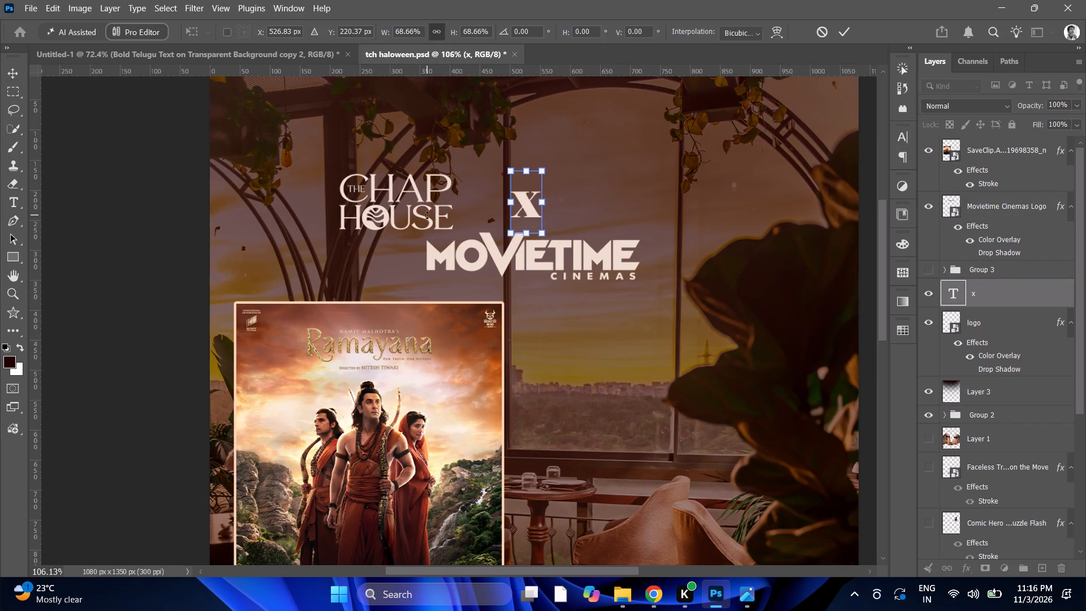
{"action": "left_click", "coordinate": [846, 28]}
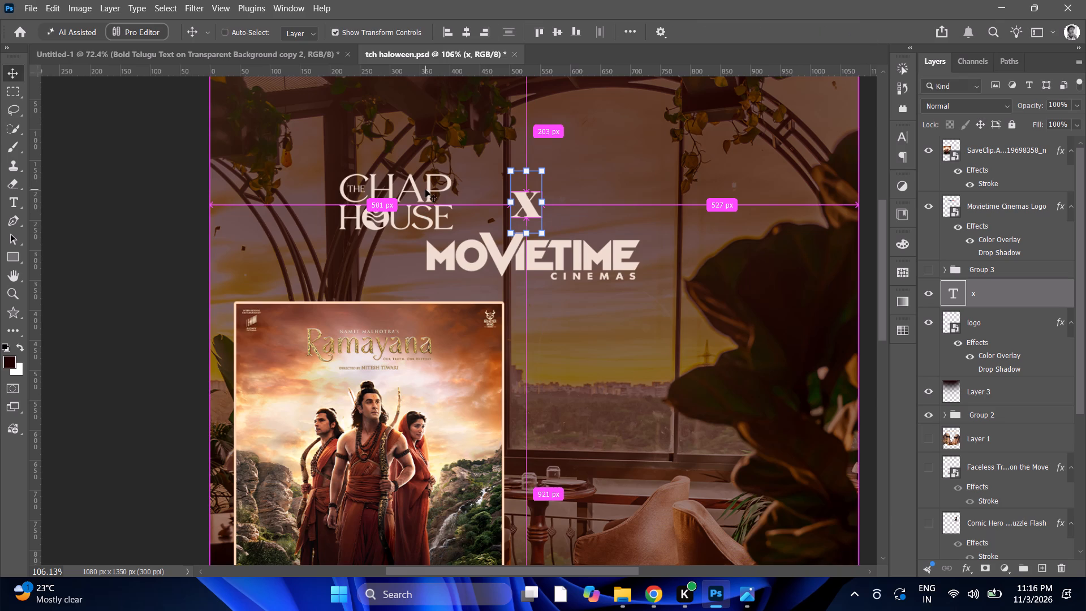
Move the Chap House logo above the "x" text and centre it horizontally on the canvas.
{"action": "left_click", "coordinate": [398, 199], "text": "alt"}
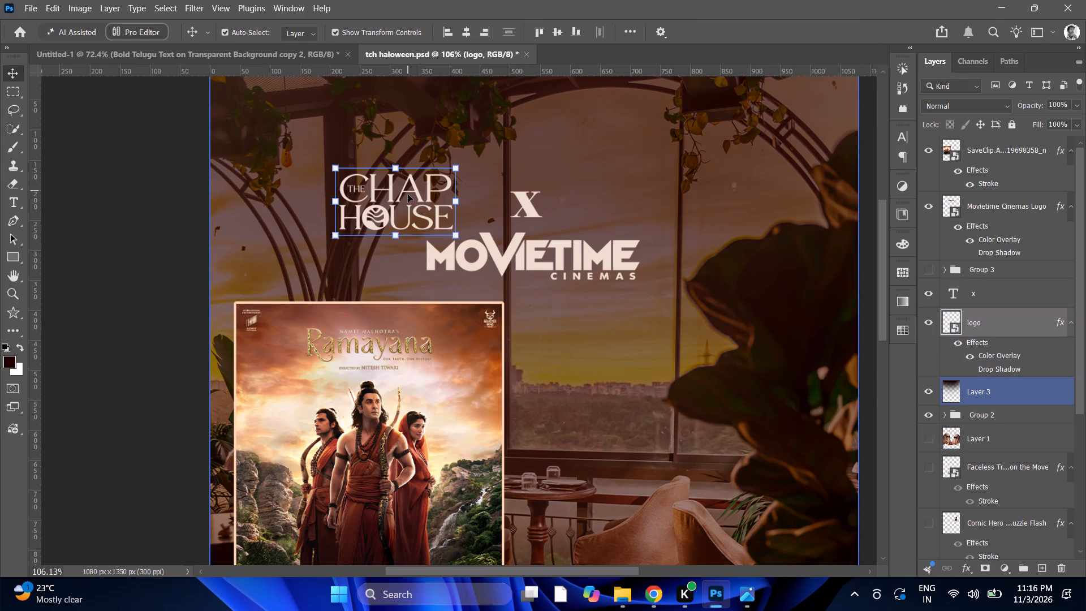
{"action": "left_click_drag", "start_coordinate": [408, 195], "coordinate": [430, 174], "text": "ctrl"}
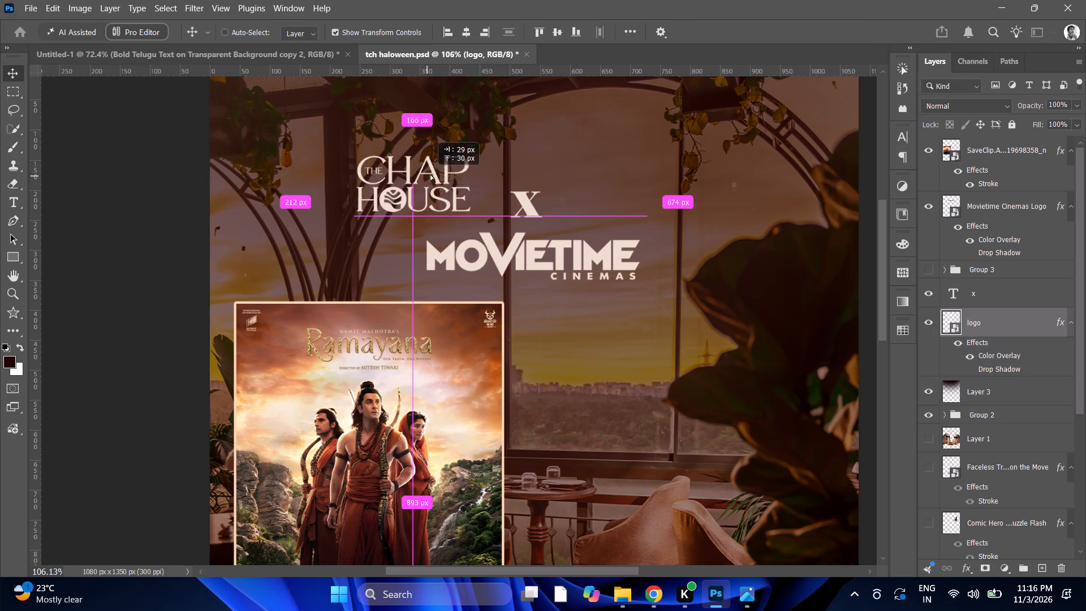
{"action": "left_click_drag", "start_coordinate": [430, 174], "coordinate": [536, 139], "text": "ctrl"}
{"action": "scroll", "coordinate": [528, 138], "scroll_direction": "down", "scroll_amount": 4, "text": "alt"}
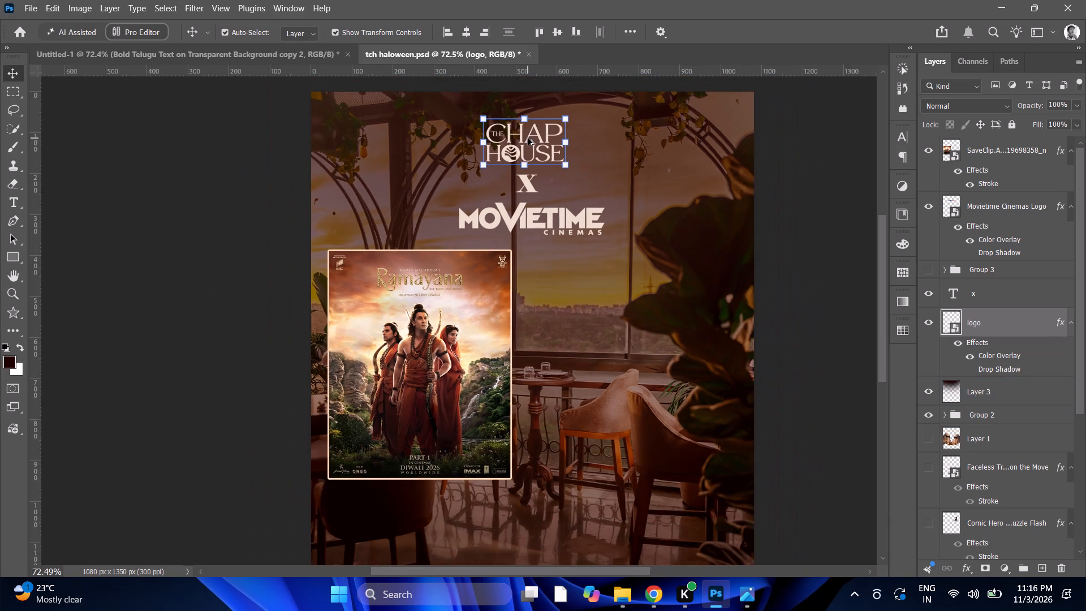
{"action": "scroll", "coordinate": [528, 138], "scroll_direction": "down", "scroll_amount": 3, "text": "alt"}
{"action": "scroll", "coordinate": [543, 142], "scroll_direction": "up", "scroll_amount": 3, "text": "alt"}
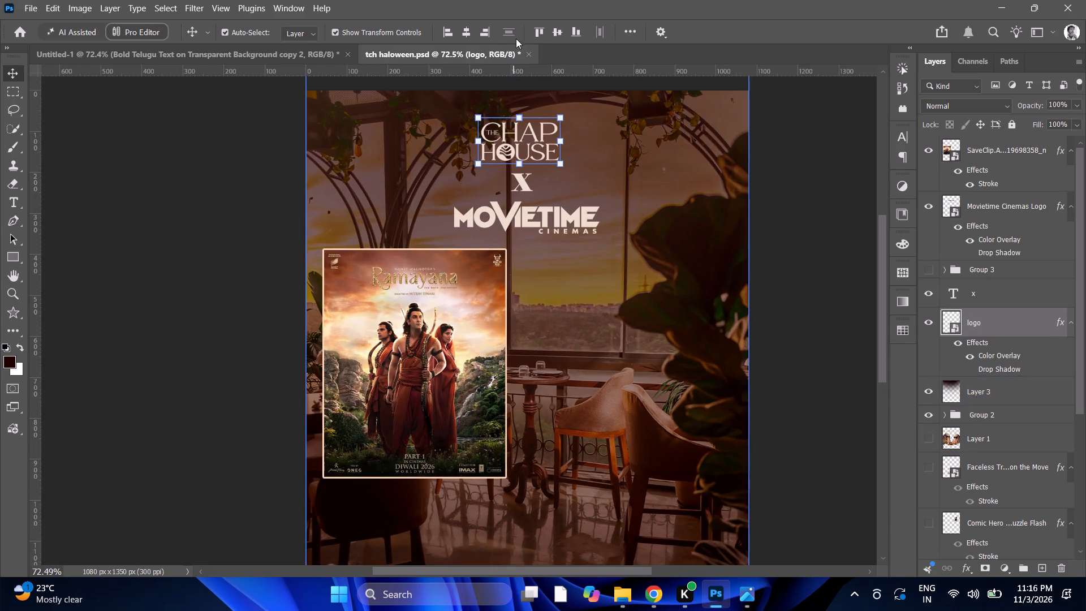
{"action": "left_click", "coordinate": [468, 35]}
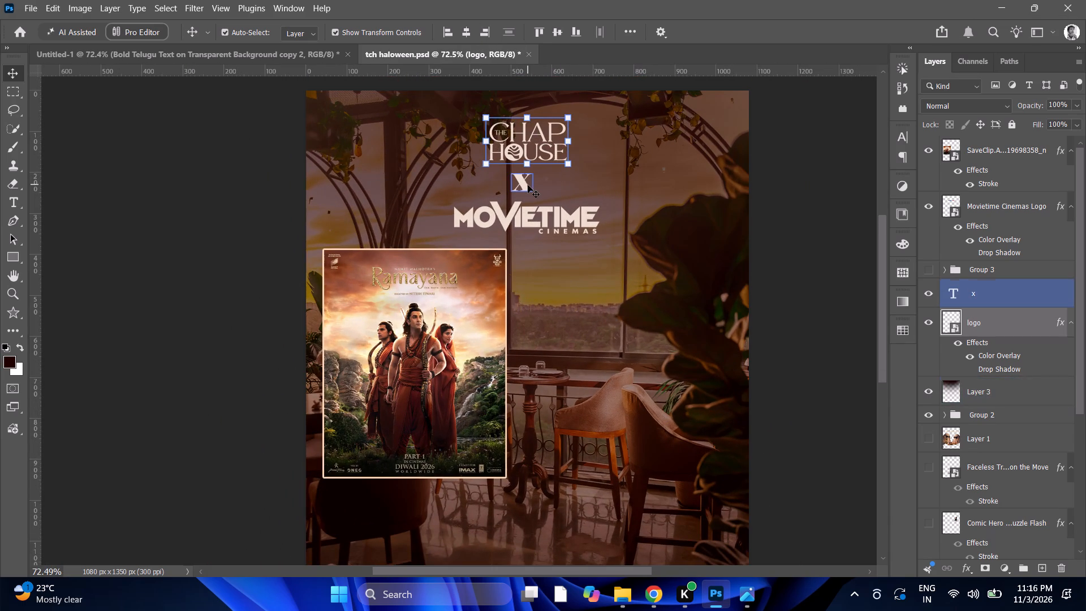
Centre the "x" text and the Movietime Cinemas logo horizontally on the canvas, in line with the Chap House logo.
{"action": "left_click", "coordinate": [524, 184], "text": "ctrl"}
{"action": "scroll", "coordinate": [520, 187], "scroll_direction": "up", "scroll_amount": 9, "text": "alt"}
{"action": "left_click", "coordinate": [512, 178], "text": "ctrl"}
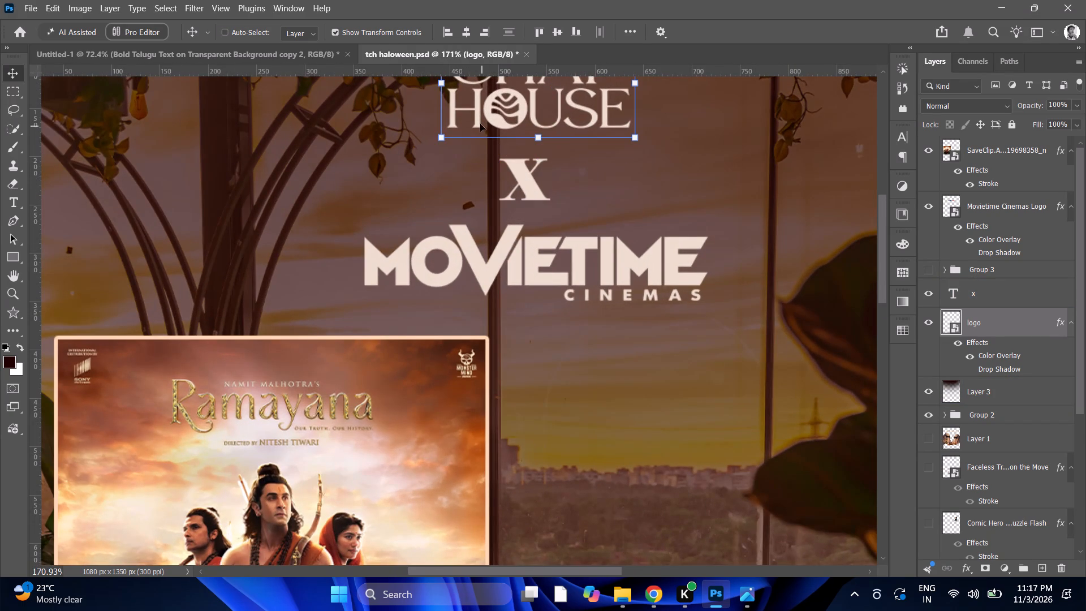
{"action": "left_click", "coordinate": [525, 178], "text": "ctrl"}
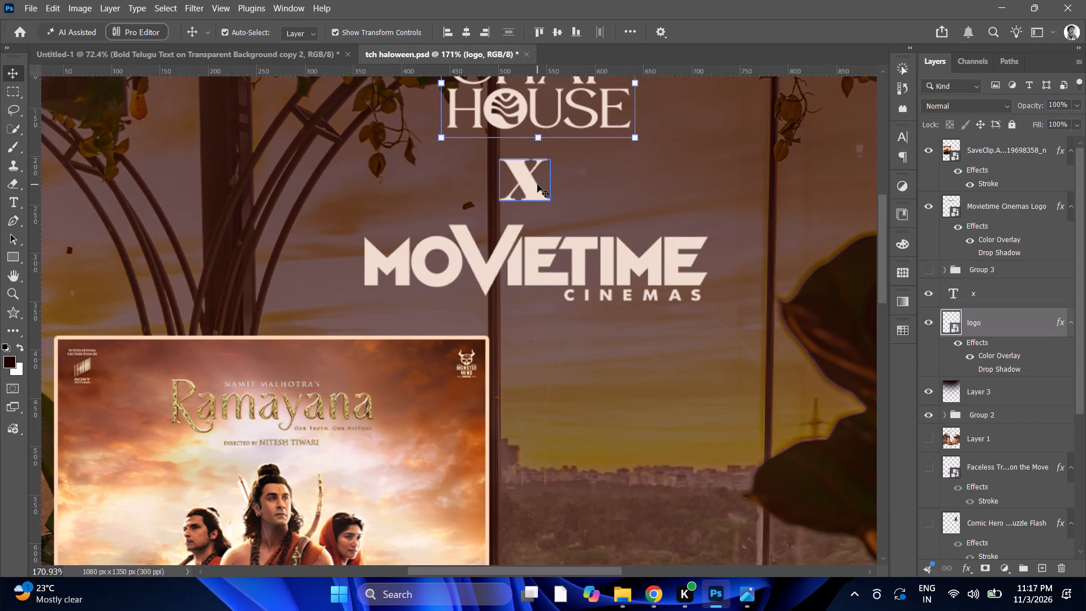
{"action": "left_click", "coordinate": [537, 184], "text": "alt"}
{"action": "left_click", "coordinate": [466, 28]}
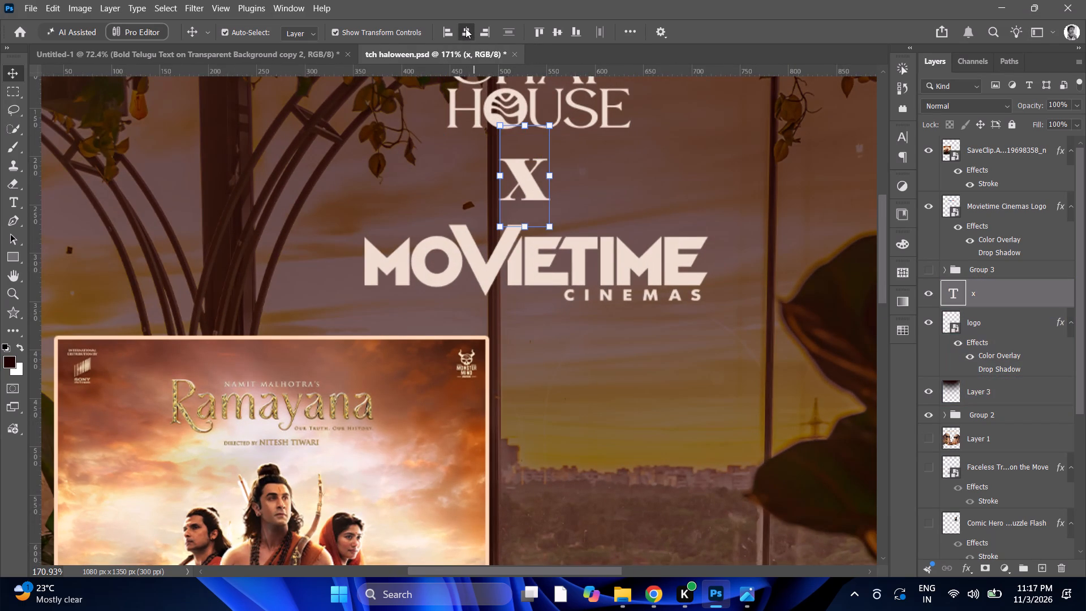
{"action": "left_click", "coordinate": [568, 281], "text": "alt"}
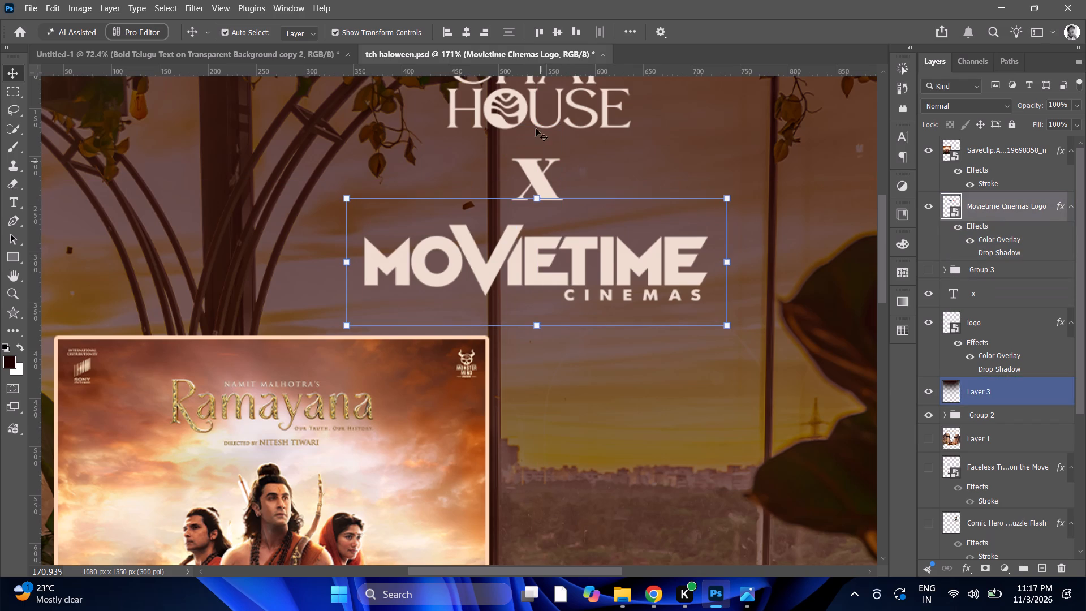
{"action": "left_click", "coordinate": [463, 34]}
Review the stacked logos against the Ramayana poster and the rest of the design at different magnifications.
{"action": "scroll", "coordinate": [592, 182], "scroll_direction": "down", "scroll_amount": 4, "text": "alt"}
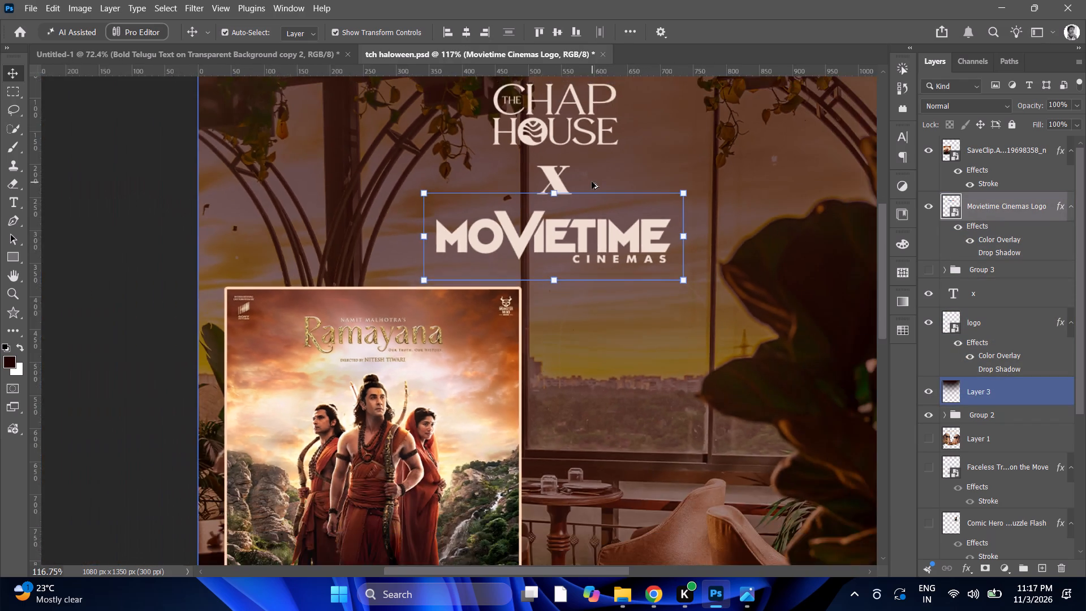
{"action": "scroll", "coordinate": [592, 182], "scroll_direction": "down", "scroll_amount": 4, "text": "alt"}
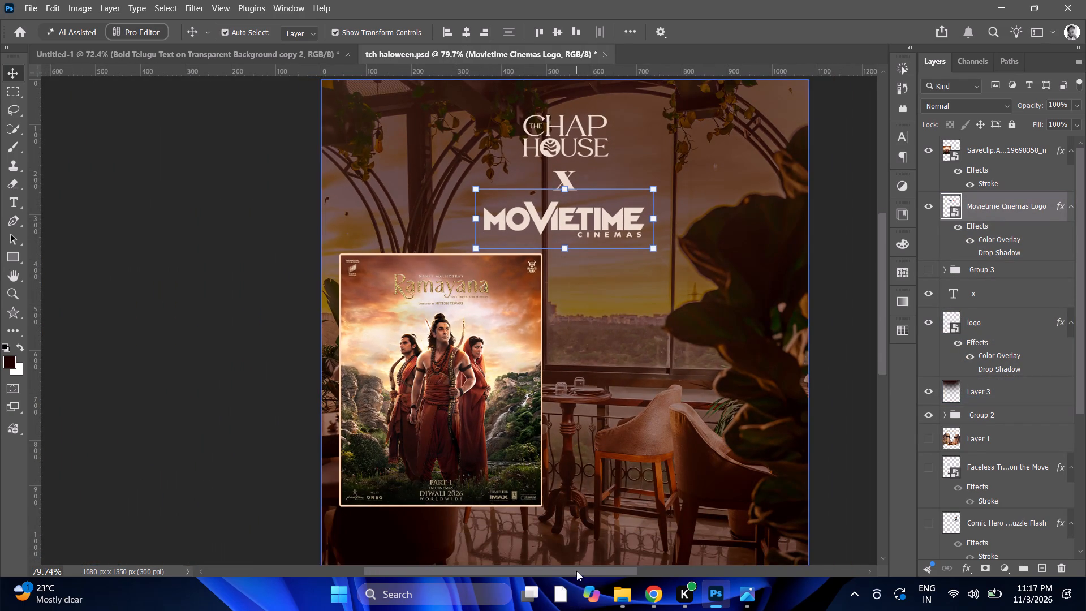
{"action": "left_click_drag", "start_coordinate": [589, 568], "coordinate": [622, 562]}
{"action": "scroll", "coordinate": [596, 409], "scroll_direction": "down", "scroll_amount": 8, "text": "alt"}
{"action": "scroll", "coordinate": [591, 401], "scroll_direction": "up", "scroll_amount": 4, "text": "alt"}
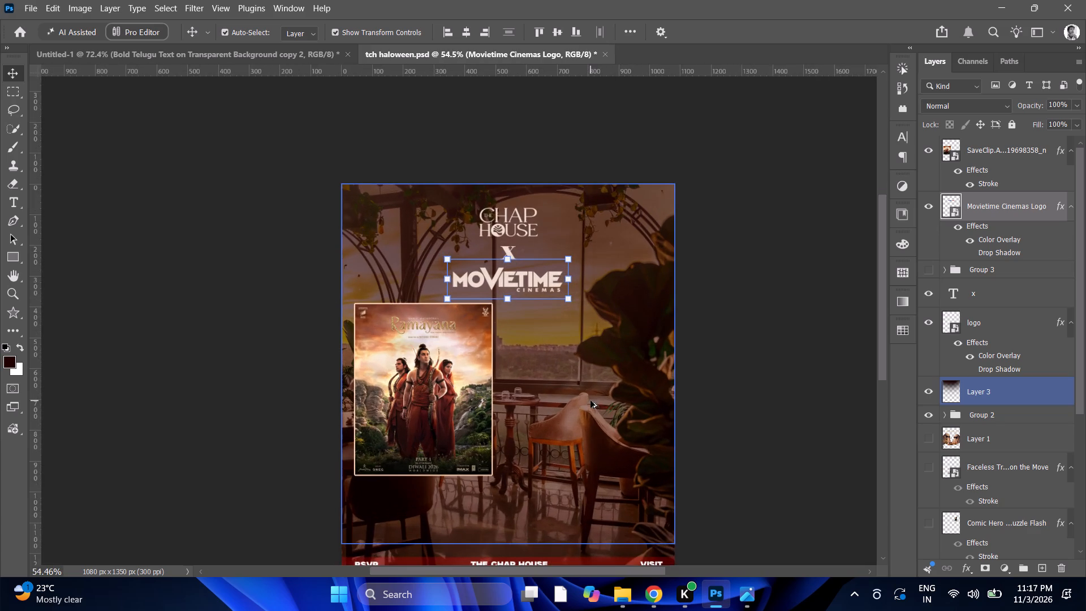
{"action": "scroll", "coordinate": [591, 401], "scroll_direction": "down", "scroll_amount": 5}
{"action": "scroll", "coordinate": [584, 401], "scroll_direction": "down", "scroll_amount": 4, "text": "alt"}
{"action": "scroll", "coordinate": [583, 401], "scroll_direction": "up", "scroll_amount": 4, "text": "alt"}
{"action": "scroll", "coordinate": [634, 343], "scroll_direction": "up", "scroll_amount": 3, "text": "alt"}
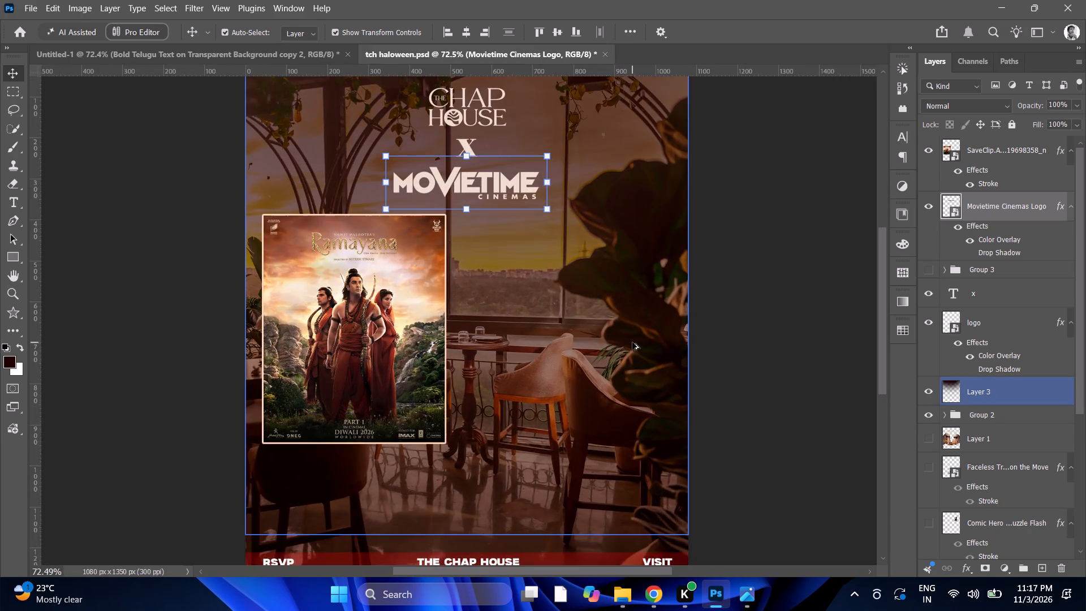
{"action": "scroll", "coordinate": [548, 275], "scroll_direction": "up", "scroll_amount": 4, "text": "alt"}
{"action": "scroll", "coordinate": [530, 284], "scroll_direction": "down", "scroll_amount": 5, "text": "alt"}
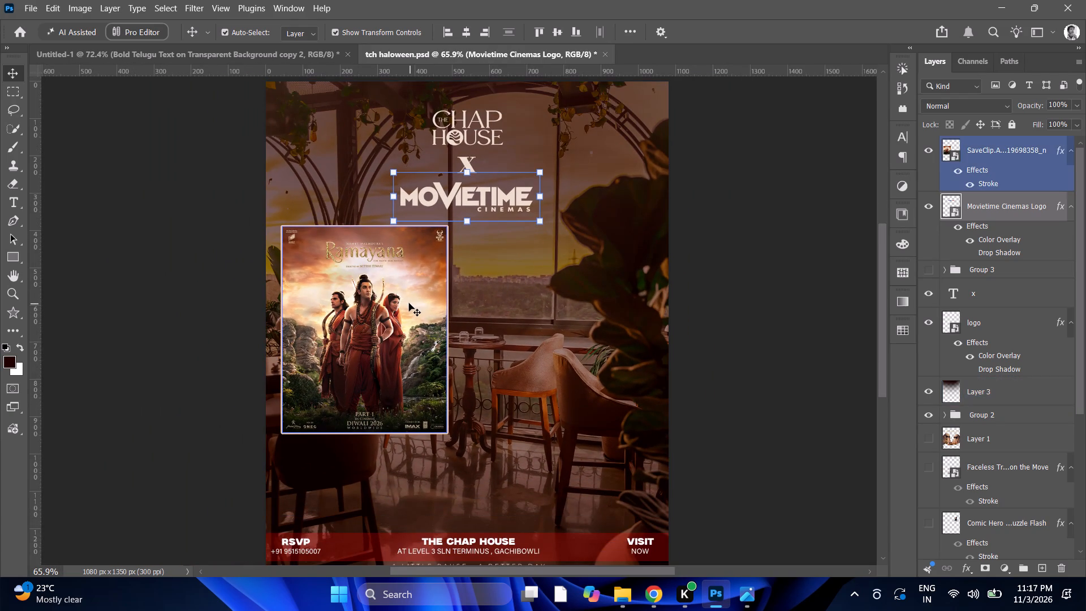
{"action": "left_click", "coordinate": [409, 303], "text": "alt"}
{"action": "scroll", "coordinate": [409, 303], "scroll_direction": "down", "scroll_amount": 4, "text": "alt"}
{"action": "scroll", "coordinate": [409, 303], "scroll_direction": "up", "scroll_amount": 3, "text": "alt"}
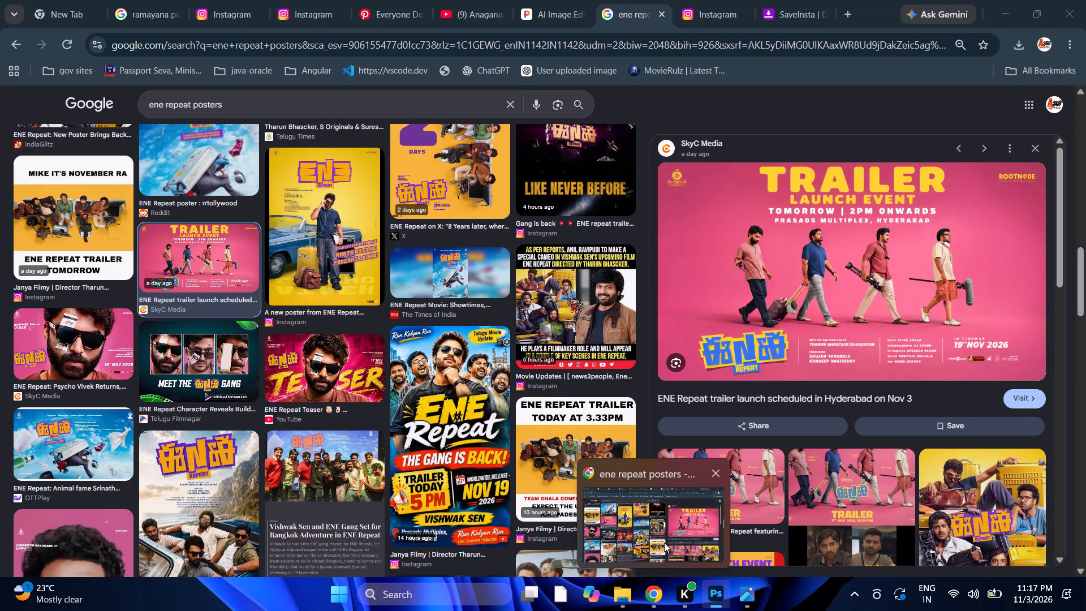
{"action": "left_click", "coordinate": [664, 543]}
{"action": "scroll", "coordinate": [314, 411], "scroll_direction": "up", "scroll_amount": 2}
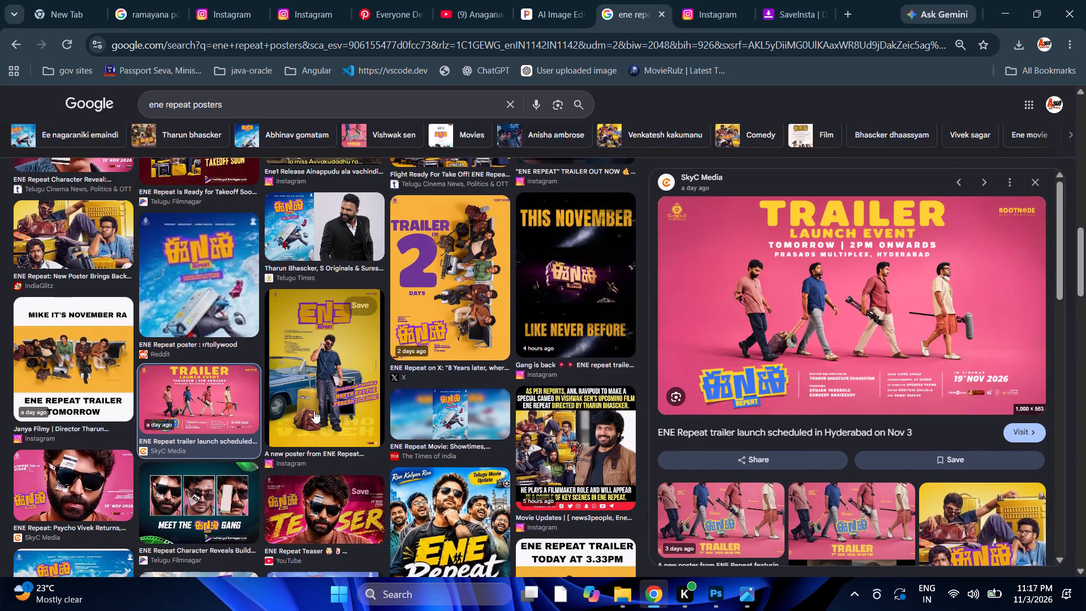
{"action": "scroll", "coordinate": [314, 411], "scroll_direction": "down", "scroll_amount": 3}
{"action": "scroll", "coordinate": [265, 411], "scroll_direction": "up", "scroll_amount": 10}
{"action": "left_click", "coordinate": [708, 0]}
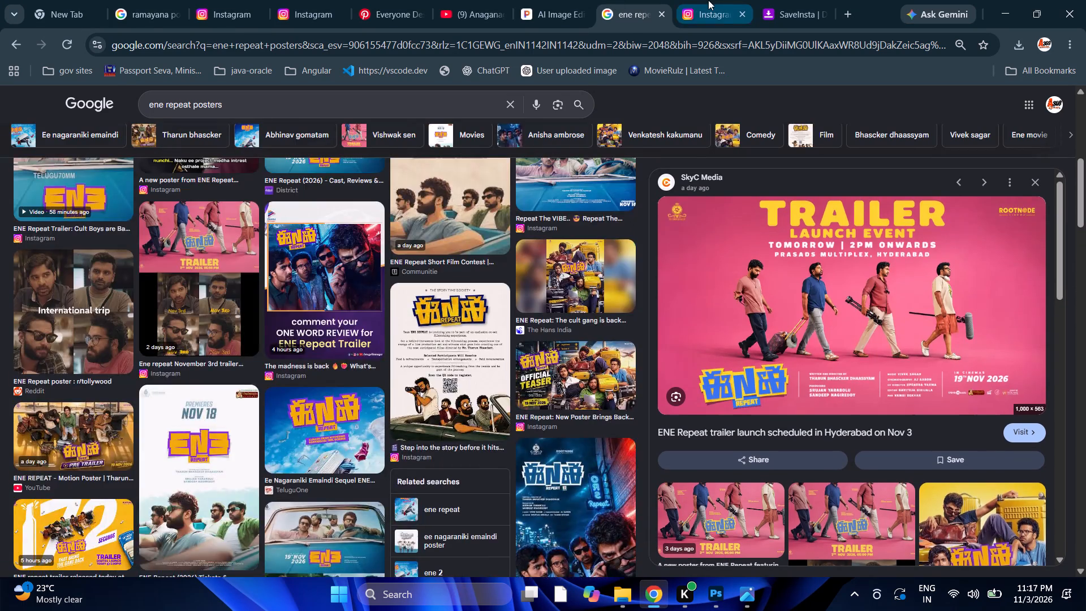
{"action": "left_click", "coordinate": [131, 170]}
{"action": "left_click", "coordinate": [851, 155]}
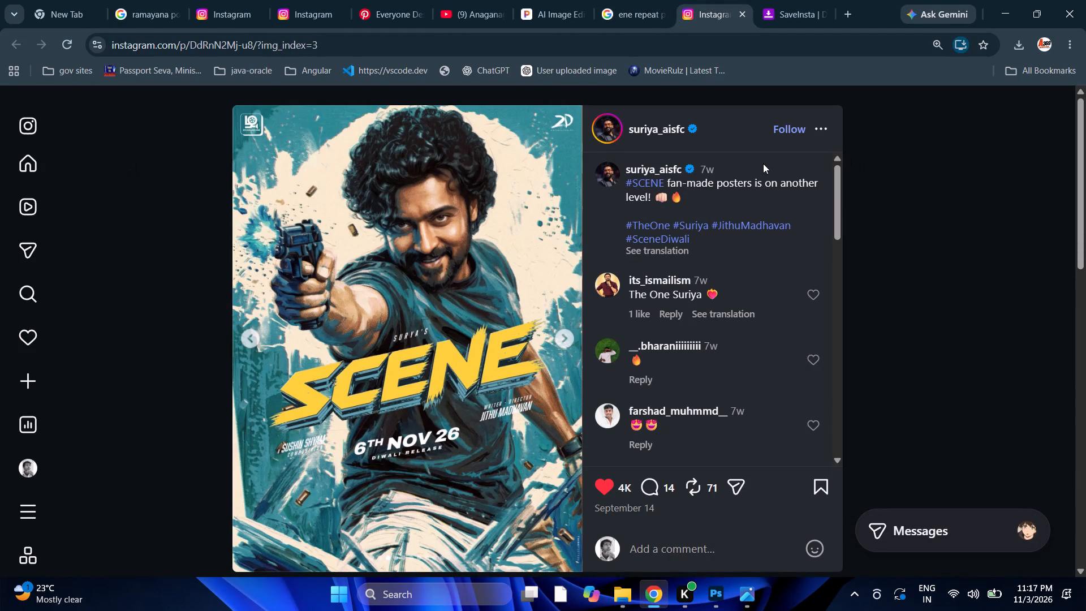
{"action": "left_click", "coordinate": [24, 296]}
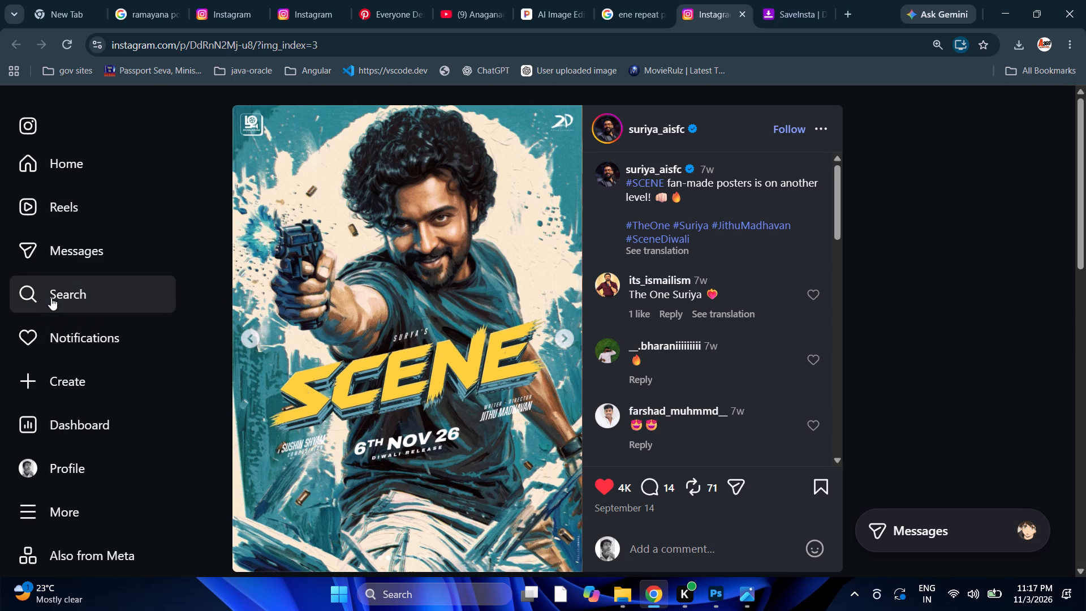
{"action": "left_click", "coordinate": [51, 298]}
{"action": "left_click", "coordinate": [430, 125]}
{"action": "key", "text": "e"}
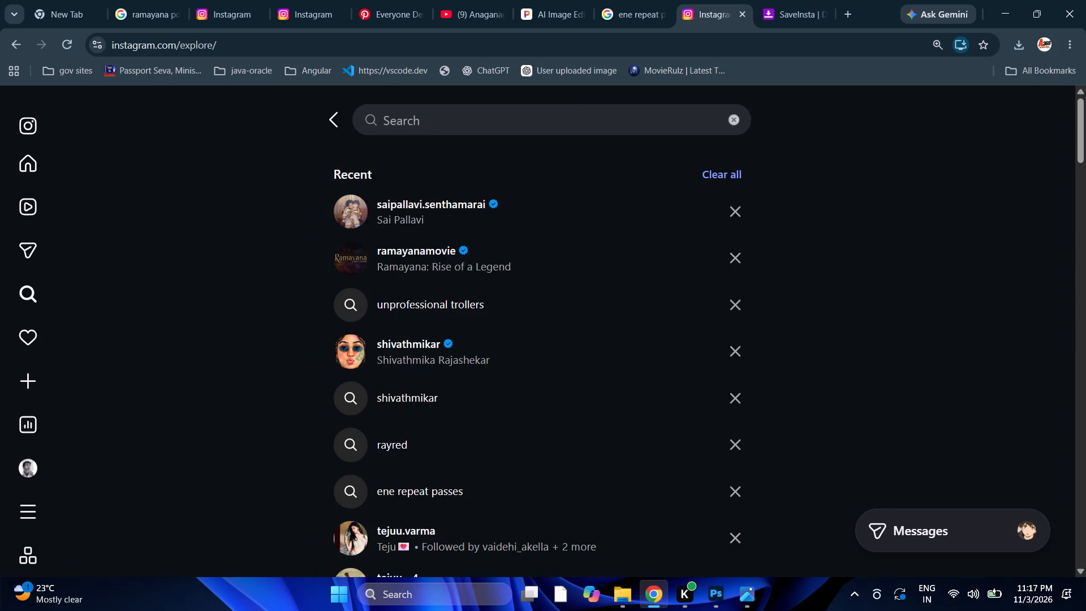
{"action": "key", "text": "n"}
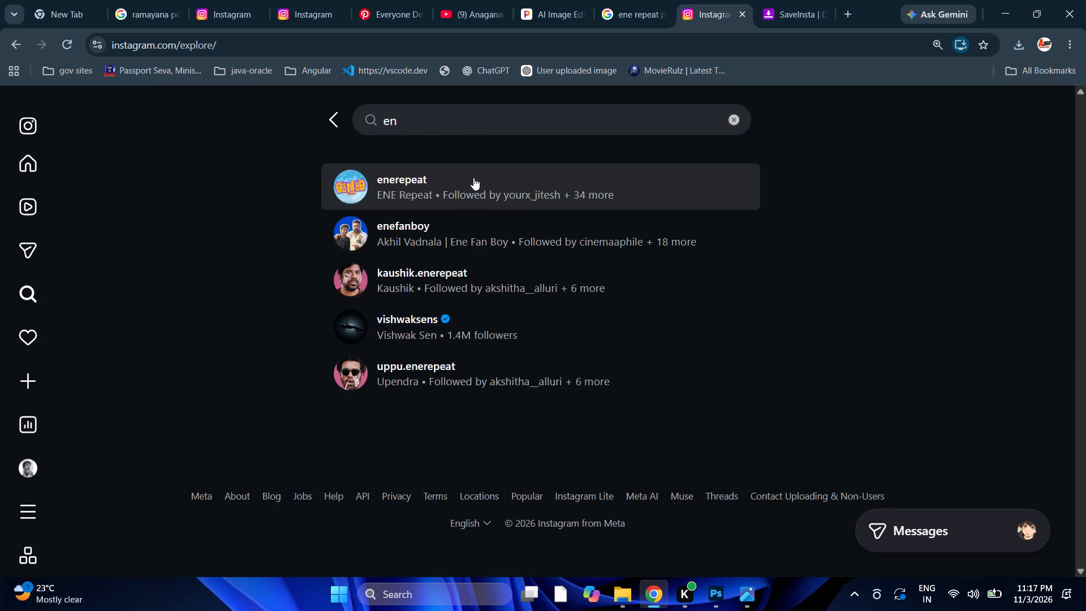
{"action": "left_click", "coordinate": [473, 178]}
Browse the enerepeat profile's posts for an ENE Repeat movie poster to use in the design.
{"action": "scroll", "coordinate": [421, 341], "scroll_direction": "down", "scroll_amount": 3}
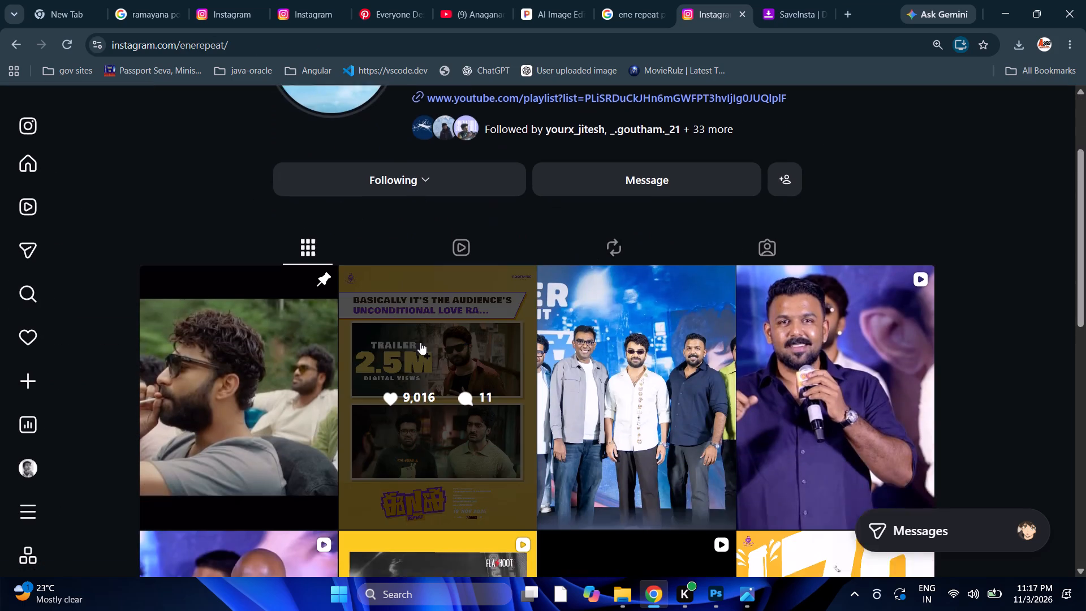
{"action": "scroll", "coordinate": [419, 343], "scroll_direction": "down", "scroll_amount": 5}
{"action": "scroll", "coordinate": [407, 272], "scroll_direction": "down", "scroll_amount": 4}
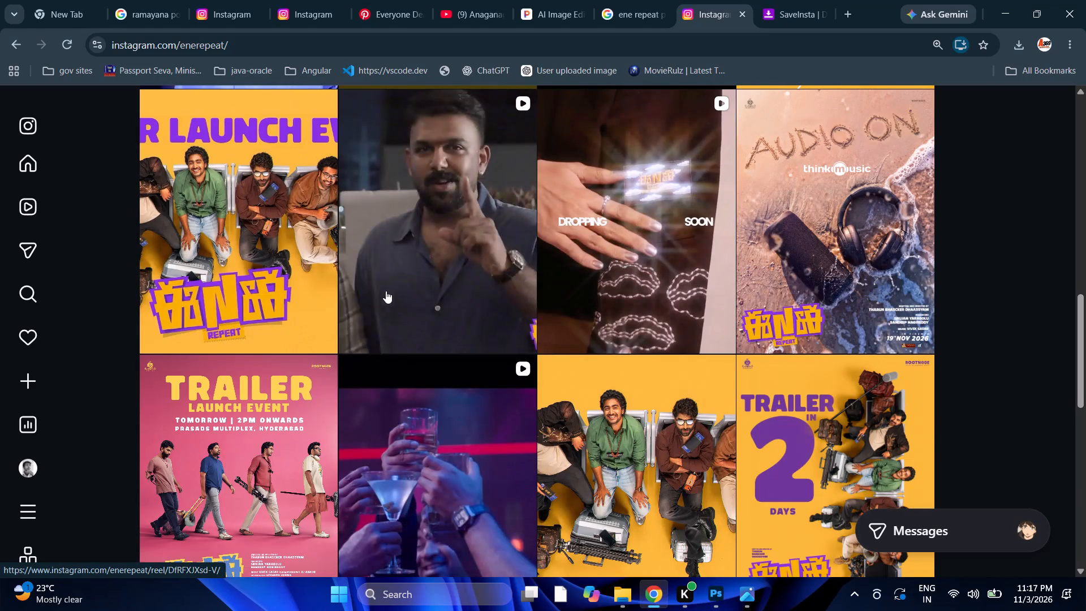
{"action": "scroll", "coordinate": [738, 489], "scroll_direction": "down", "scroll_amount": 1}
{"action": "scroll", "coordinate": [264, 391], "scroll_direction": "up", "scroll_amount": 3}
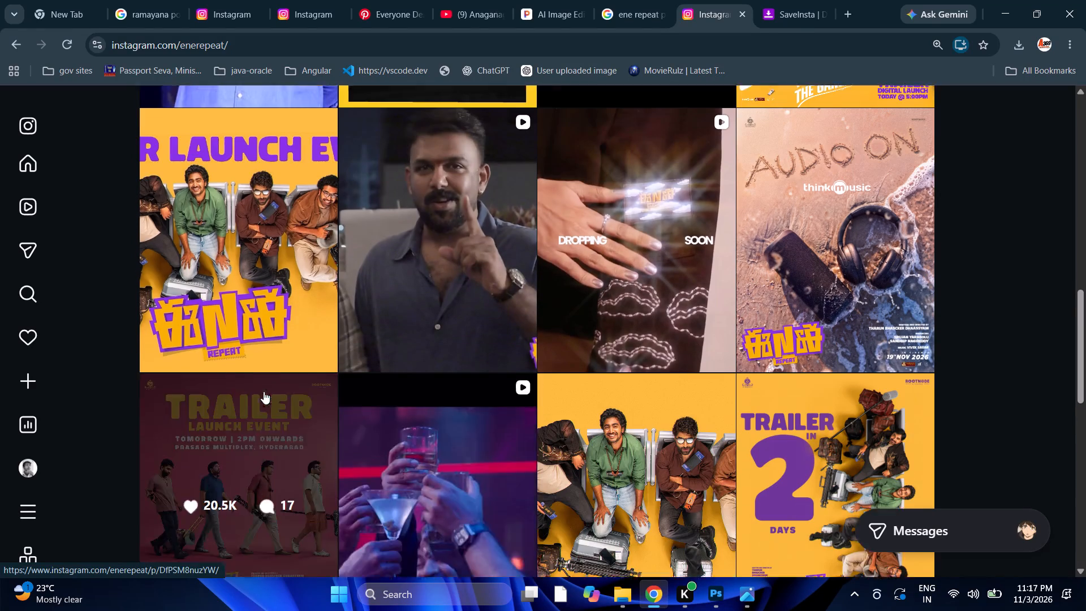
{"action": "scroll", "coordinate": [269, 376], "scroll_direction": "up", "scroll_amount": 3}
{"action": "scroll", "coordinate": [269, 376], "scroll_direction": "down", "scroll_amount": 4}
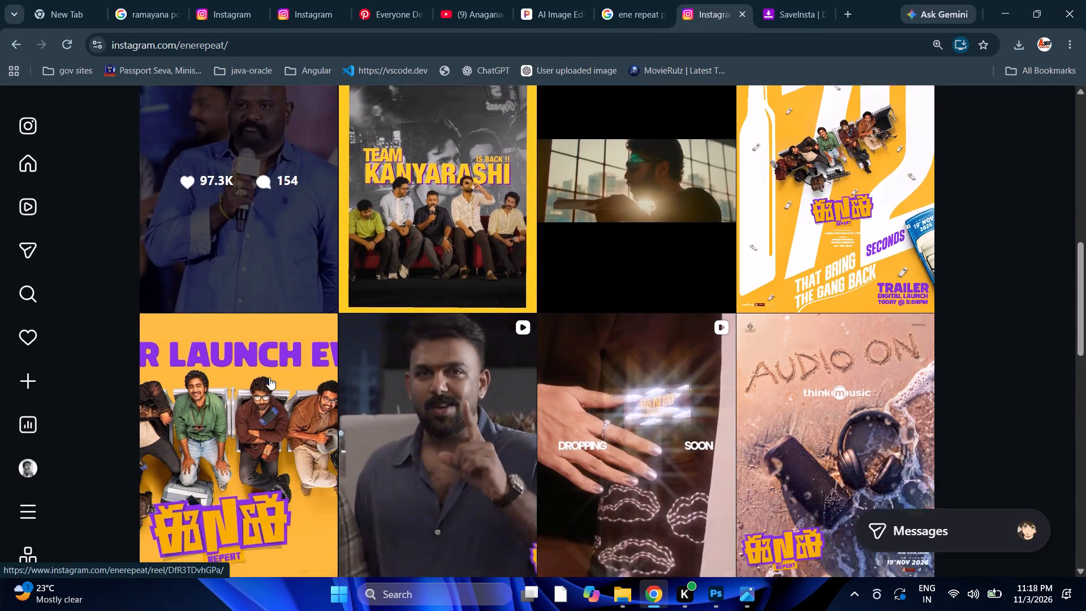
{"action": "scroll", "coordinate": [269, 377], "scroll_direction": "down", "scroll_amount": 8}
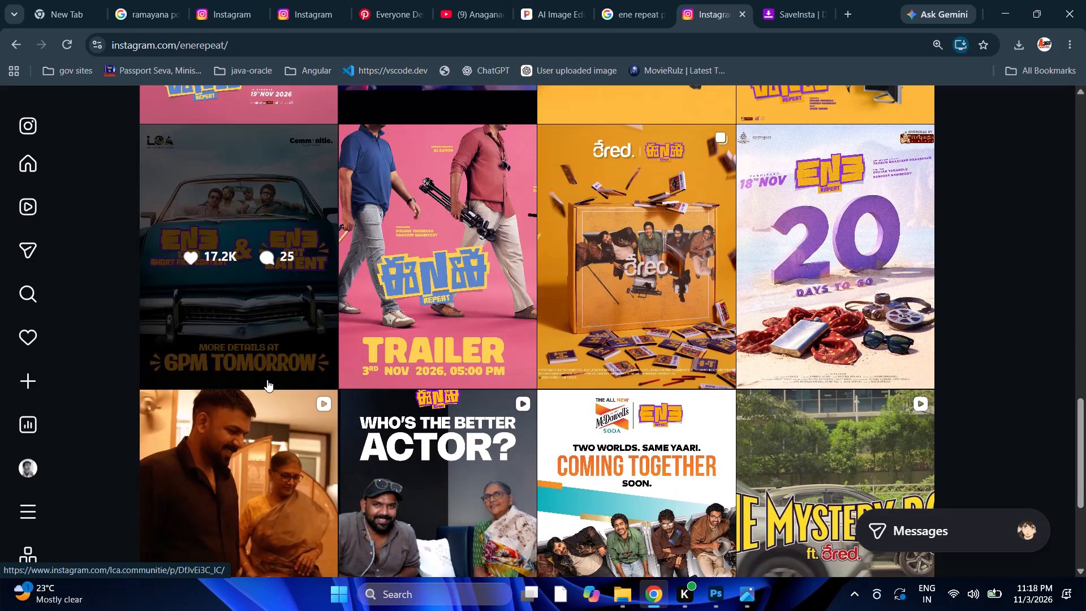
{"action": "scroll", "coordinate": [812, 282], "scroll_direction": "down", "scroll_amount": 9}
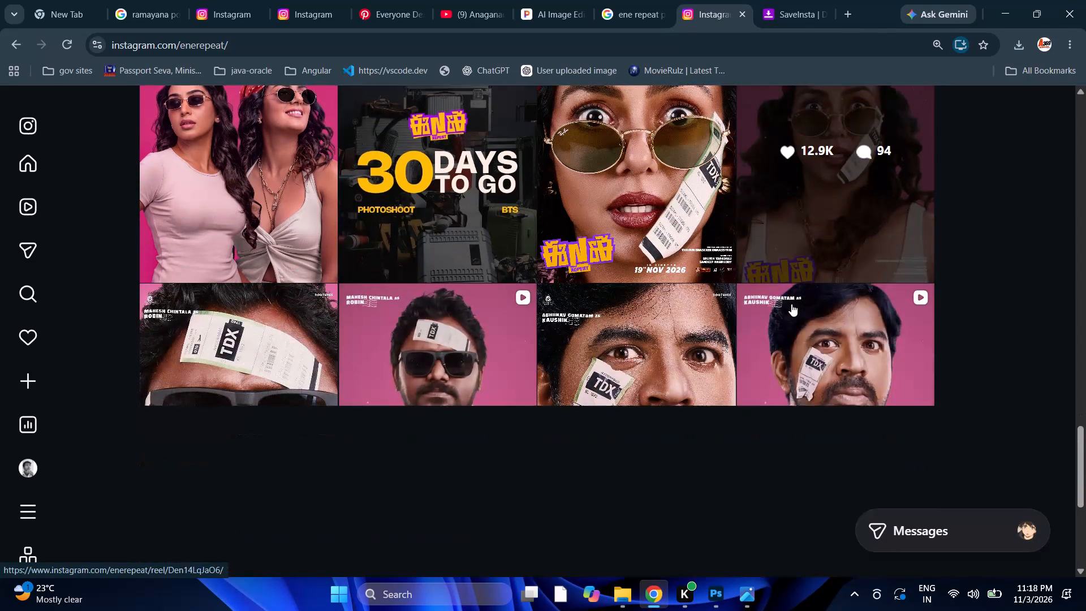
{"action": "scroll", "coordinate": [783, 308], "scroll_direction": "down", "scroll_amount": 15}
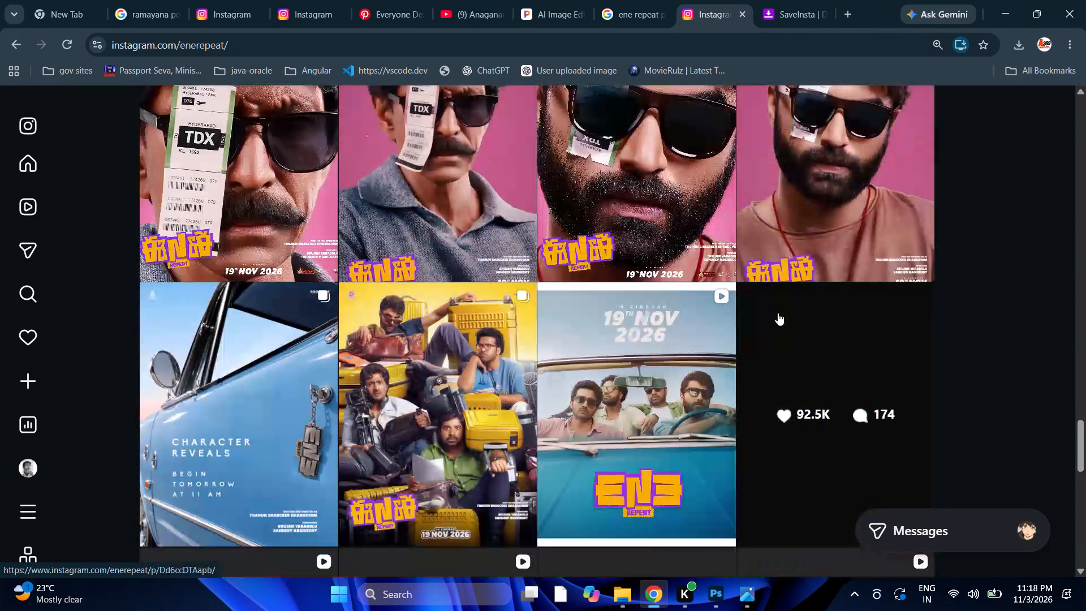
{"action": "scroll", "coordinate": [767, 321], "scroll_direction": "down", "scroll_amount": 2}
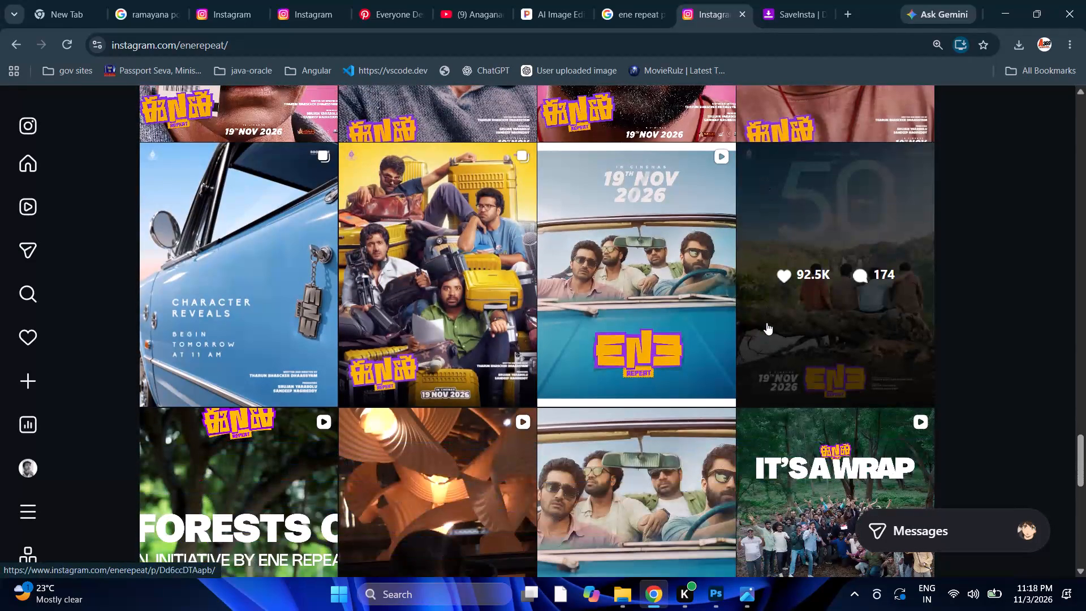
{"action": "left_click", "coordinate": [464, 276]}
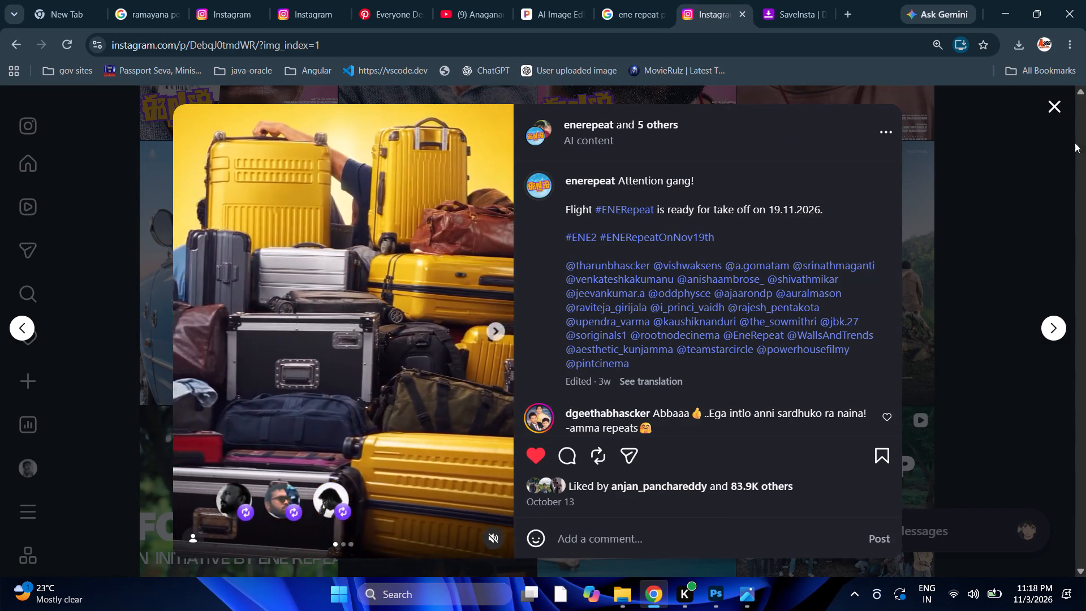
{"action": "left_click", "coordinate": [1053, 105]}
{"action": "scroll", "coordinate": [886, 283], "scroll_direction": "down", "scroll_amount": 1}
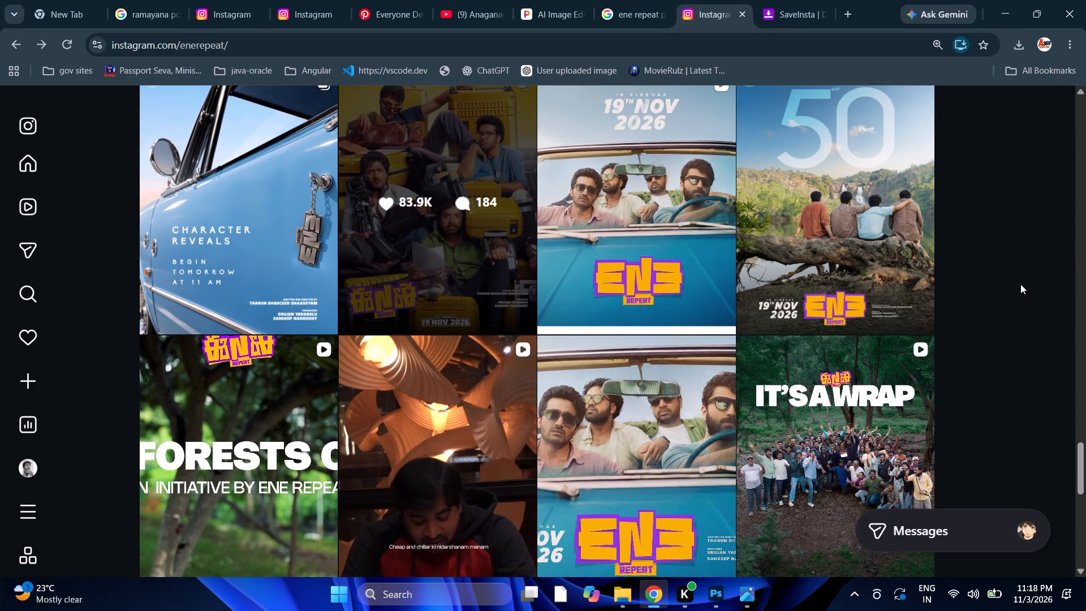
{"action": "scroll", "coordinate": [1020, 284], "scroll_direction": "up", "scroll_amount": 1}
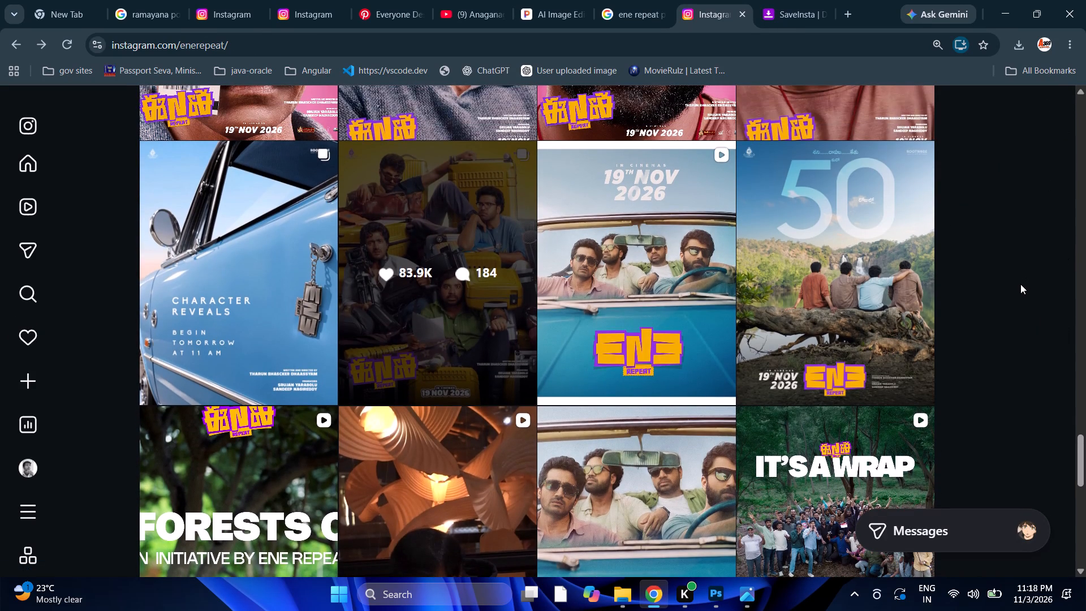
{"action": "scroll", "coordinate": [1020, 284], "scroll_direction": "down", "scroll_amount": 3}
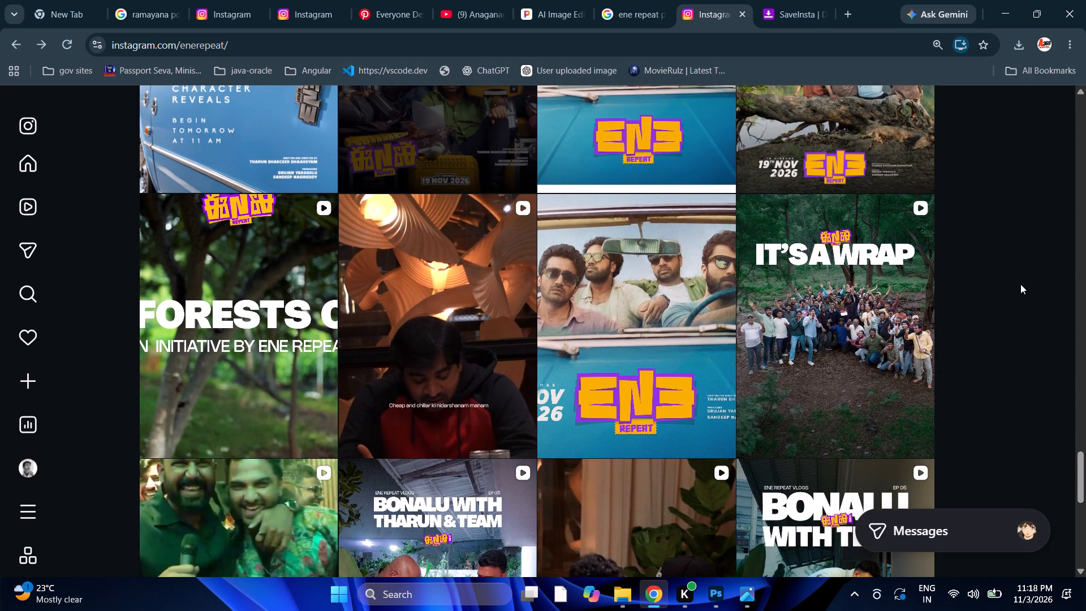
{"action": "scroll", "coordinate": [1020, 284], "scroll_direction": "up", "scroll_amount": 4}
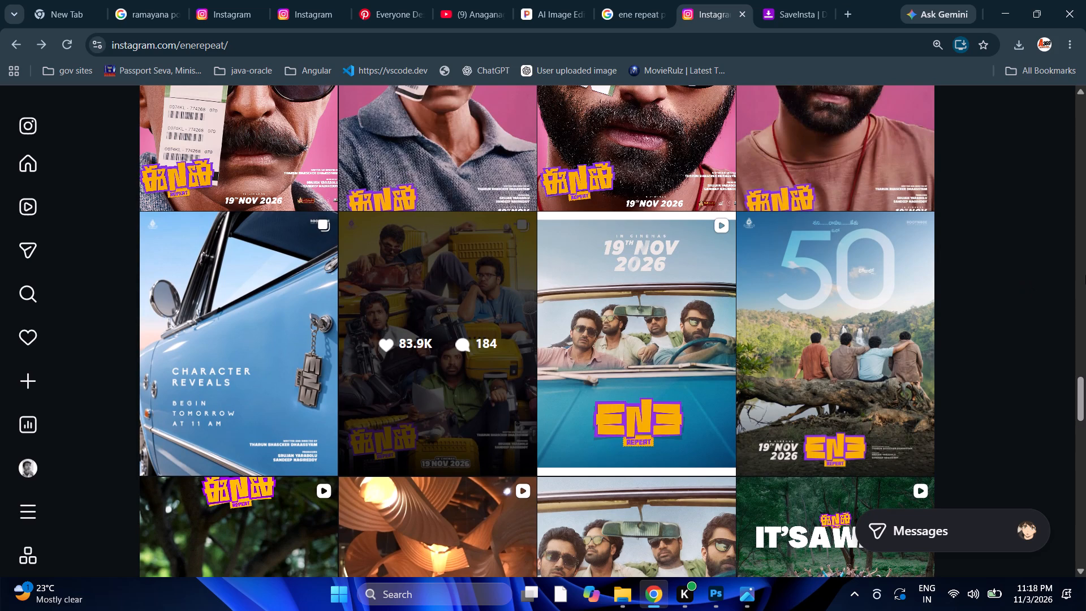
{"action": "scroll", "coordinate": [1085, 457], "scroll_direction": "down", "scroll_amount": 6}
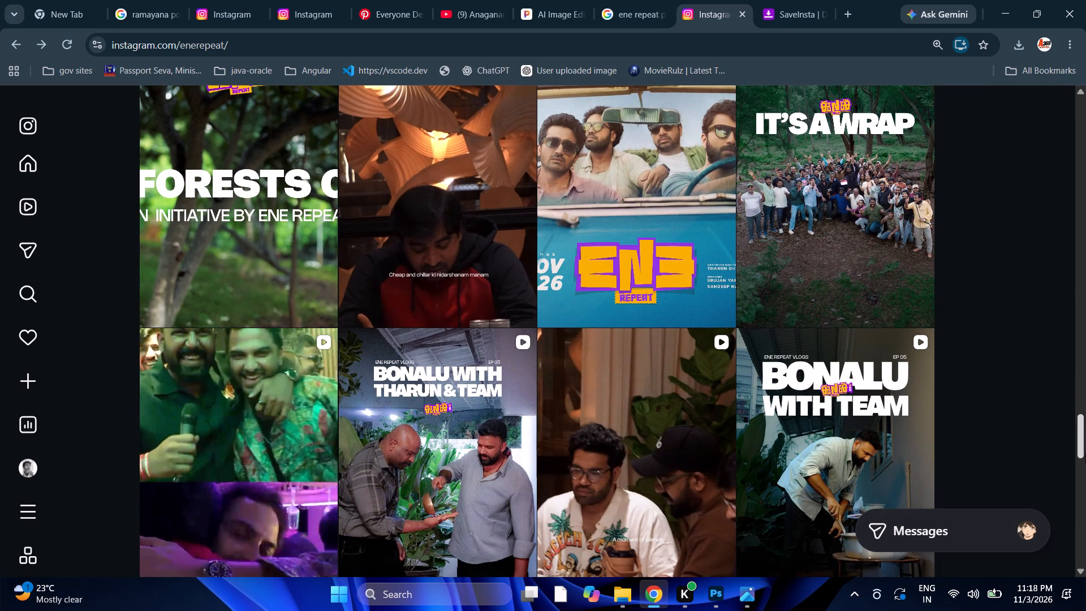
{"action": "scroll", "coordinate": [1085, 454], "scroll_direction": "down", "scroll_amount": 4}
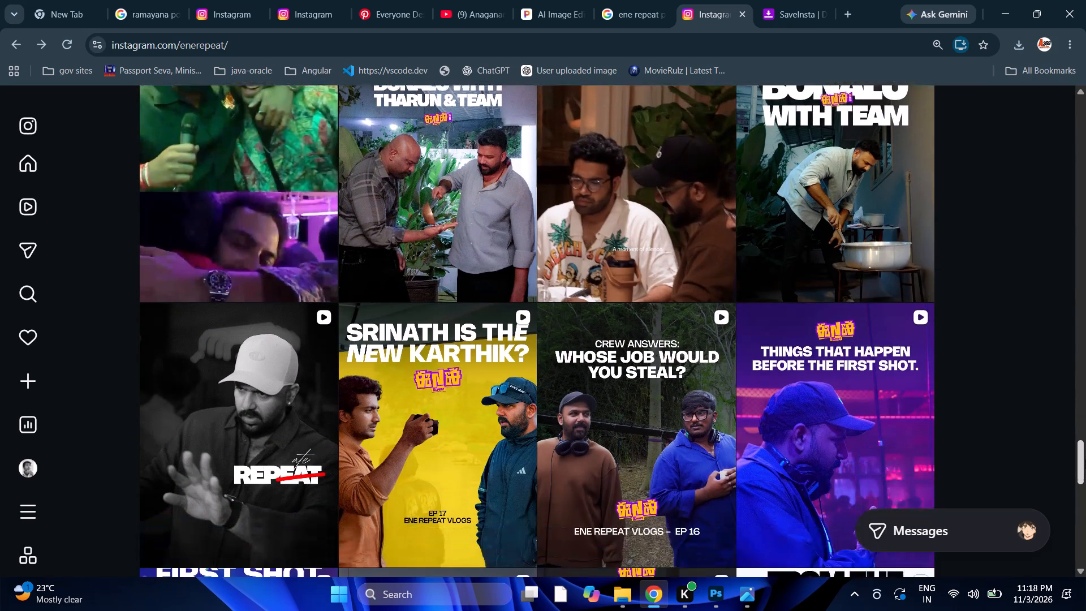
{"action": "scroll", "coordinate": [1085, 459], "scroll_direction": "down", "scroll_amount": 4}
{"action": "scroll", "coordinate": [1085, 461], "scroll_direction": "up", "scroll_amount": 15}
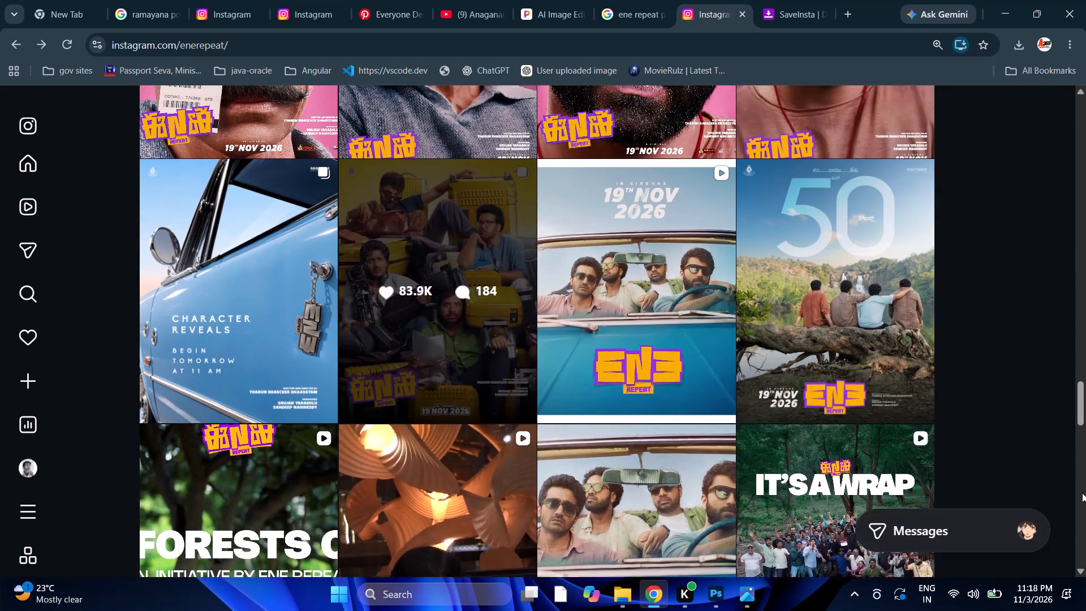
{"action": "scroll", "coordinate": [1082, 493], "scroll_direction": "up", "scroll_amount": 1}
{"action": "left_click", "coordinate": [433, 440]}
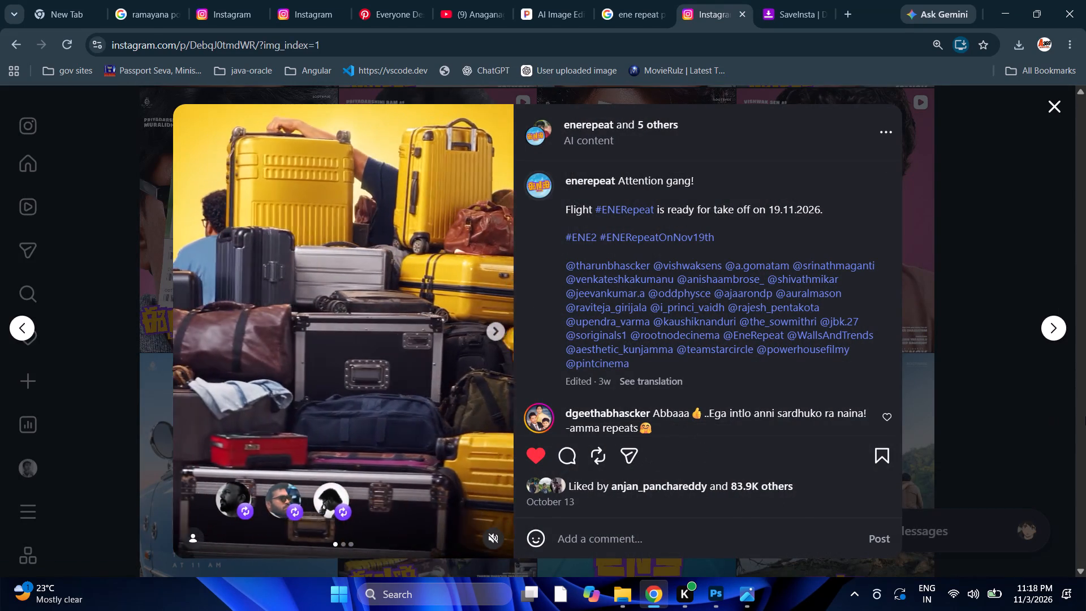
{"action": "left_click", "coordinate": [1029, 419]}
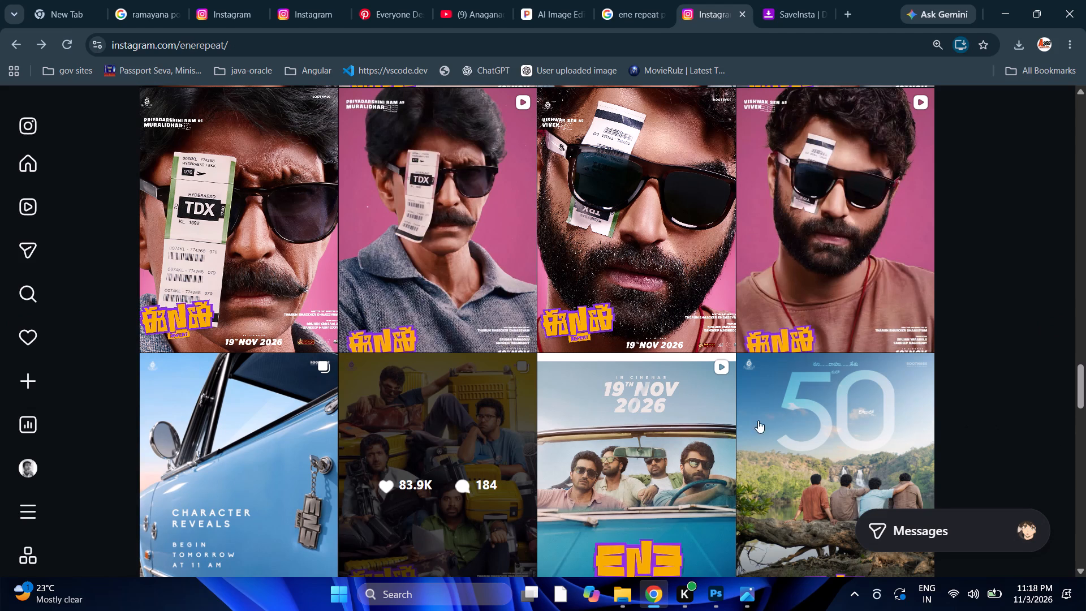
{"action": "scroll", "coordinate": [486, 442], "scroll_direction": "down", "scroll_amount": 2}
{"action": "left_click", "coordinate": [486, 442]}
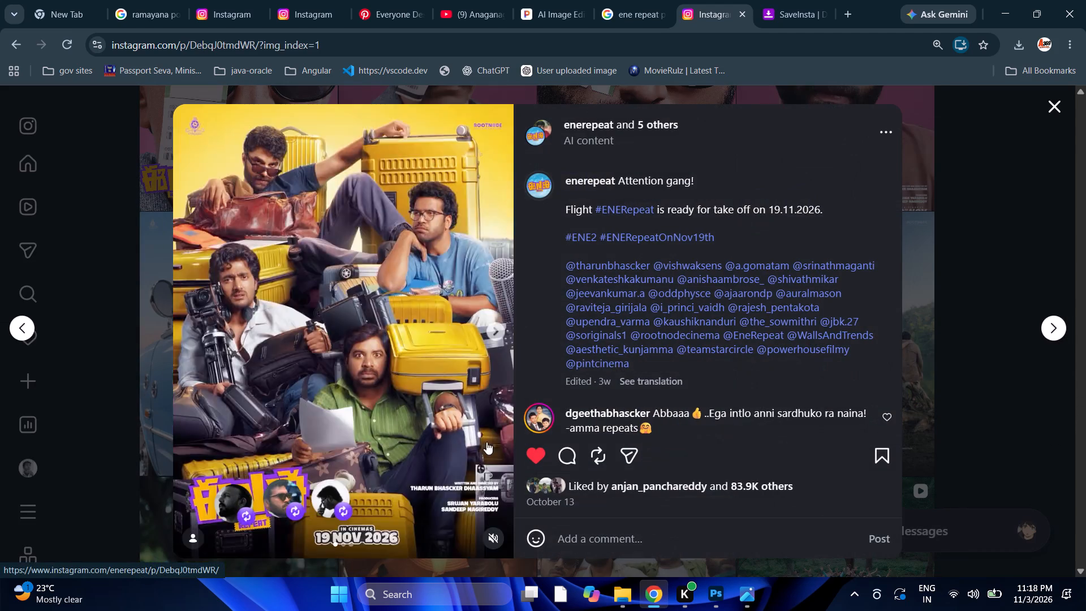
{"action": "left_click", "coordinate": [627, 463]}
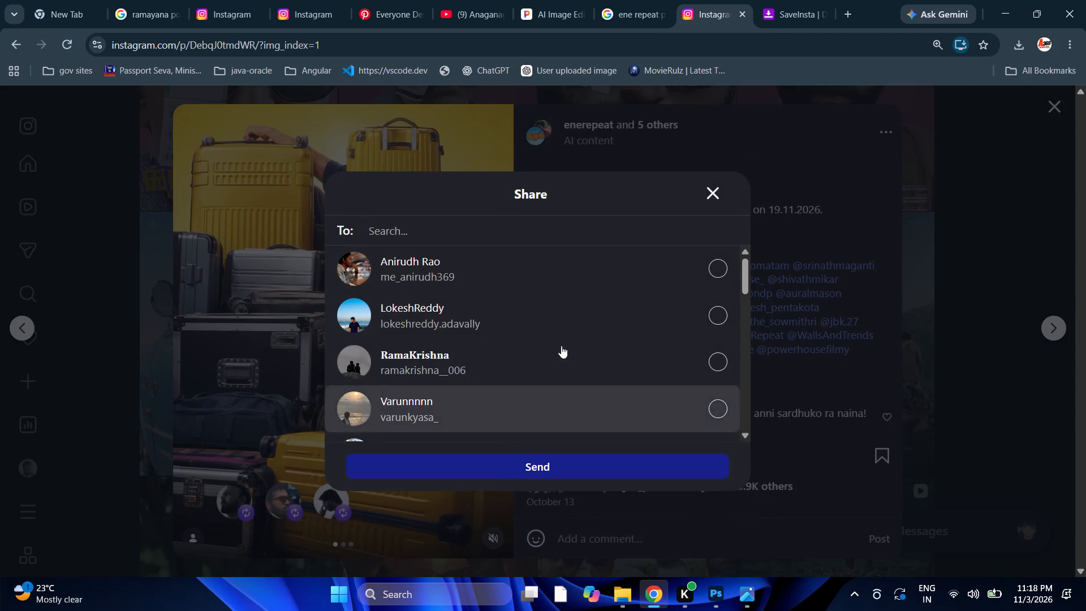
{"action": "left_click", "coordinate": [716, 200]}
{"action": "left_click", "coordinate": [892, 134]}
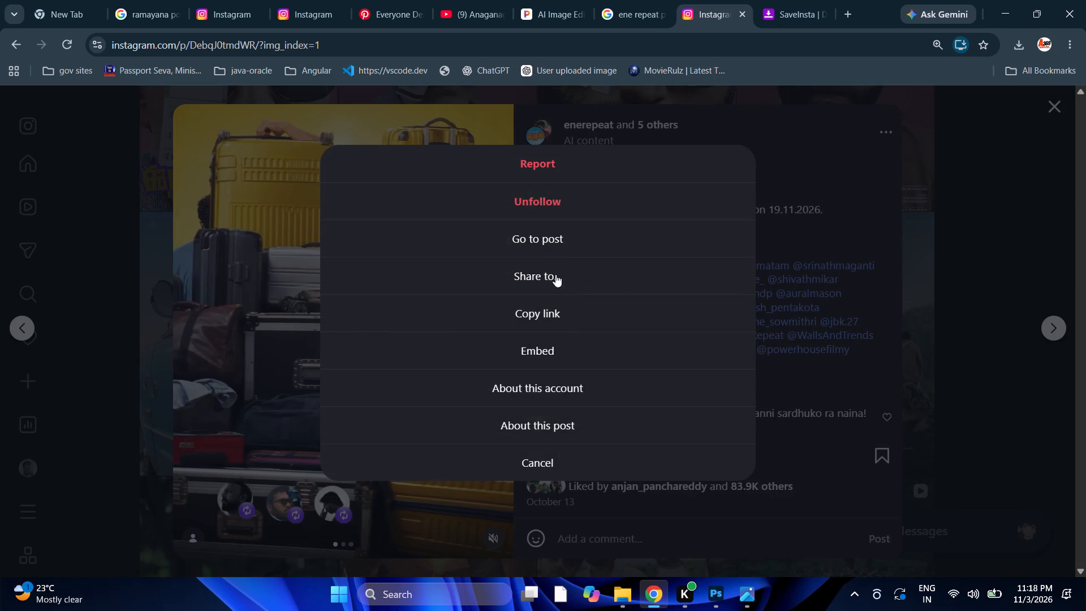
{"action": "left_click", "coordinate": [527, 308]}
{"action": "left_click", "coordinate": [1009, 206]}
Submit the copied ENE Repeat post link to the SaveClip Instagram downloader and bring up its download options.
{"action": "left_click", "coordinate": [796, 0]}
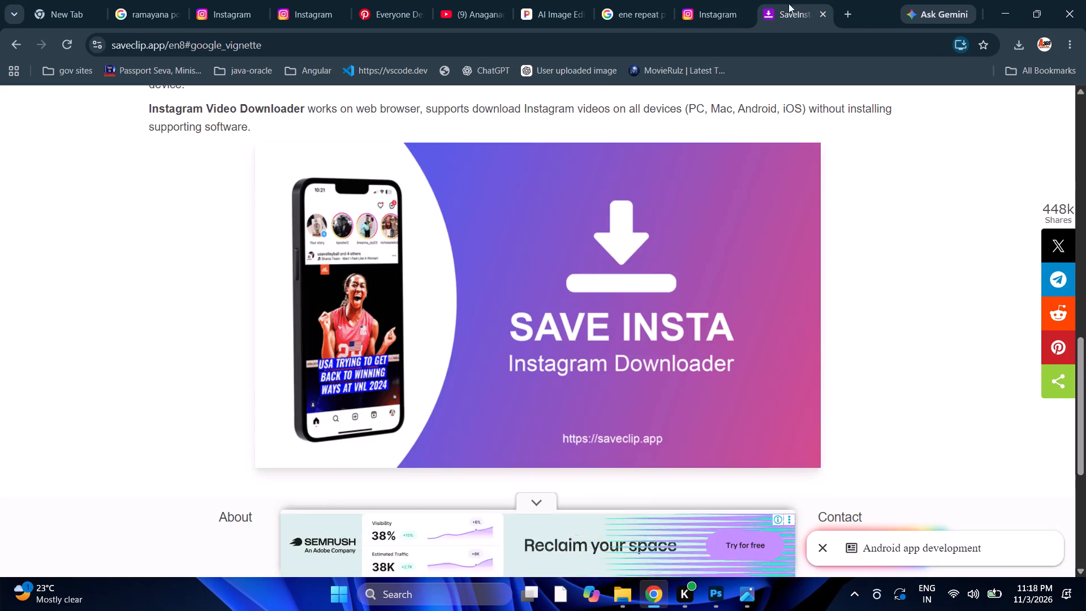
{"action": "scroll", "coordinate": [496, 233], "scroll_direction": "up", "scroll_amount": 20}
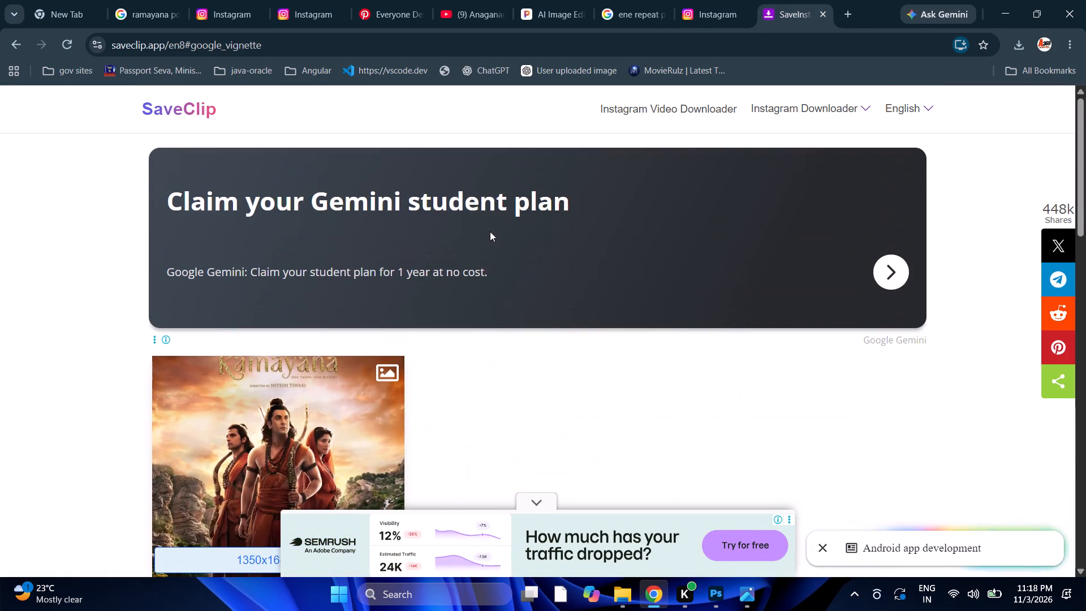
{"action": "left_click", "coordinate": [5, 53]}
{"action": "scroll", "coordinate": [423, 257], "scroll_direction": "up", "scroll_amount": 5}
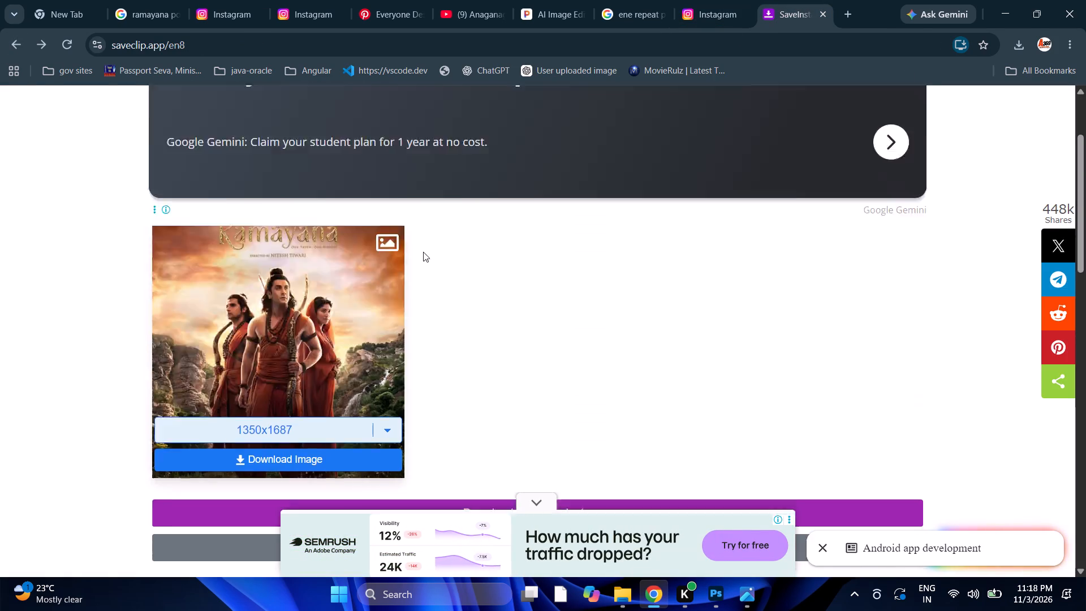
{"action": "scroll", "coordinate": [423, 252], "scroll_direction": "up", "scroll_amount": 4}
{"action": "left_click", "coordinate": [18, 44]}
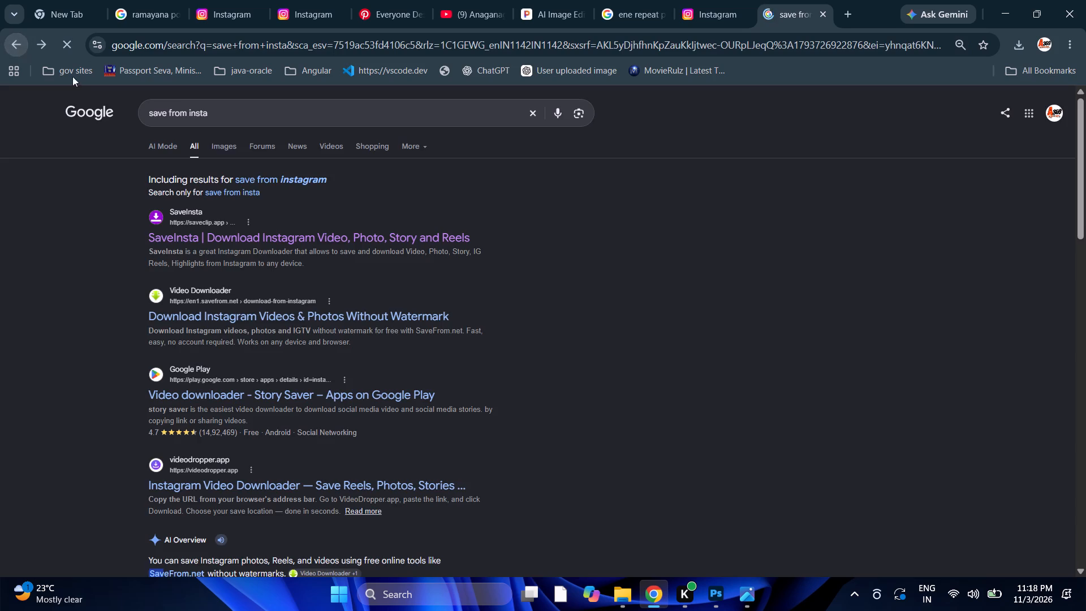
{"action": "left_click", "coordinate": [280, 231]}
{"action": "left_click_drag", "start_coordinate": [334, 296], "coordinate": [331, 287]}
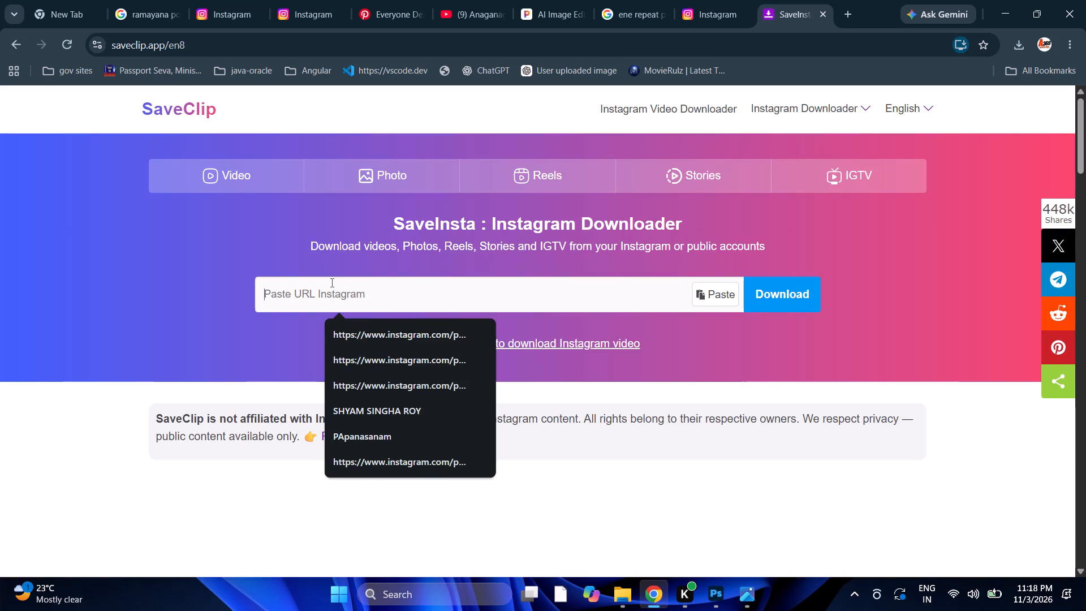
{"action": "key", "text": "ctrl+v"}
{"action": "left_click", "coordinate": [788, 294]}
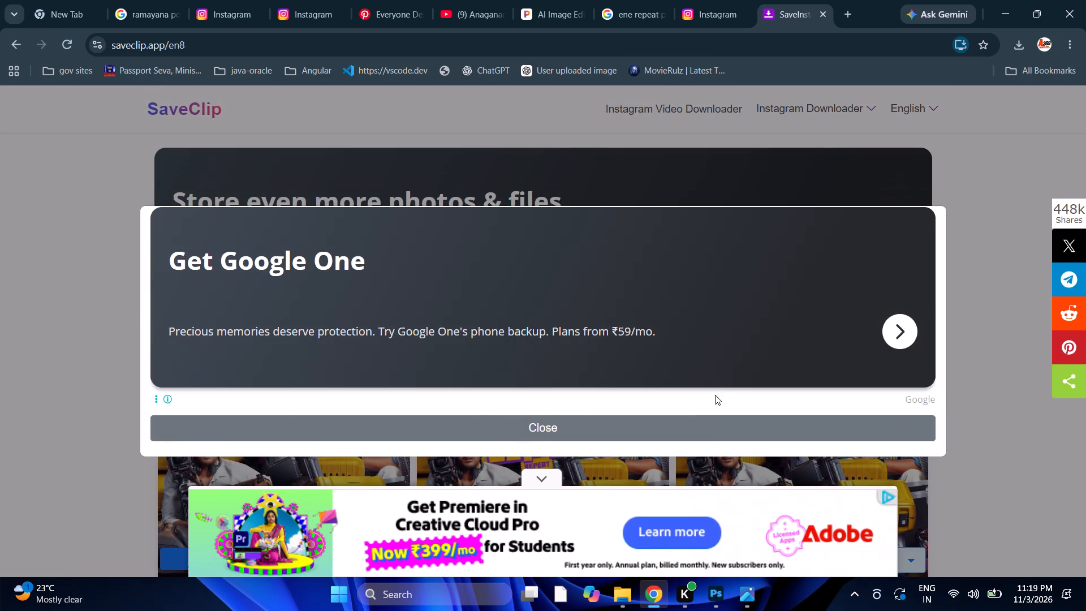
{"action": "left_click_drag", "start_coordinate": [712, 436], "coordinate": [706, 434]}
{"action": "scroll", "coordinate": [689, 414], "scroll_direction": "down", "scroll_amount": 4}
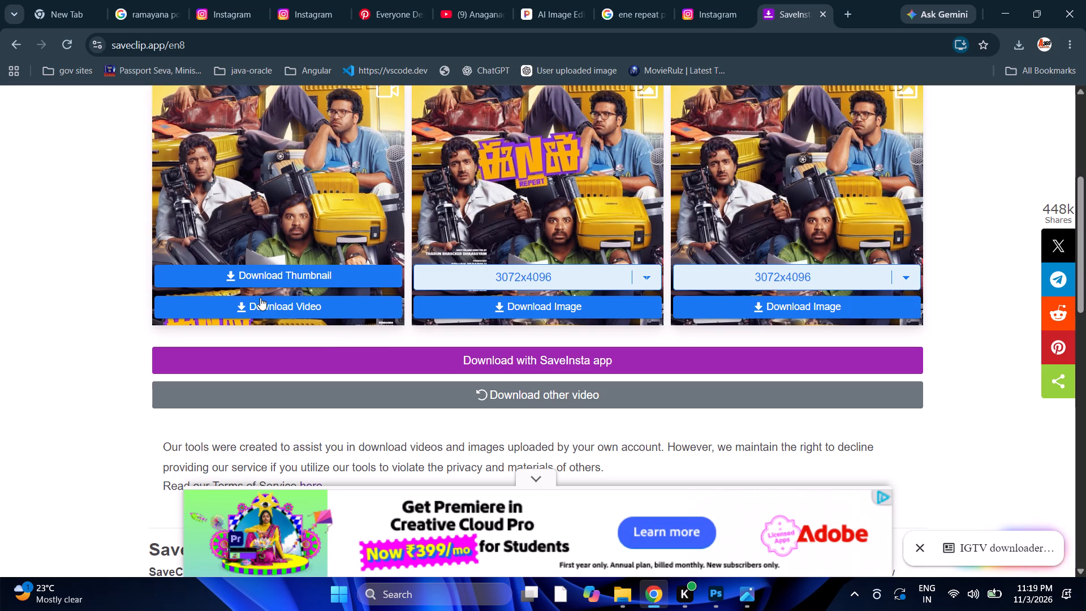
Download the thumbnail of the ENE Repeat luggage post and place it as a new layer in tch haloween.psd in Photoshop.
{"action": "left_click", "coordinate": [273, 276]}
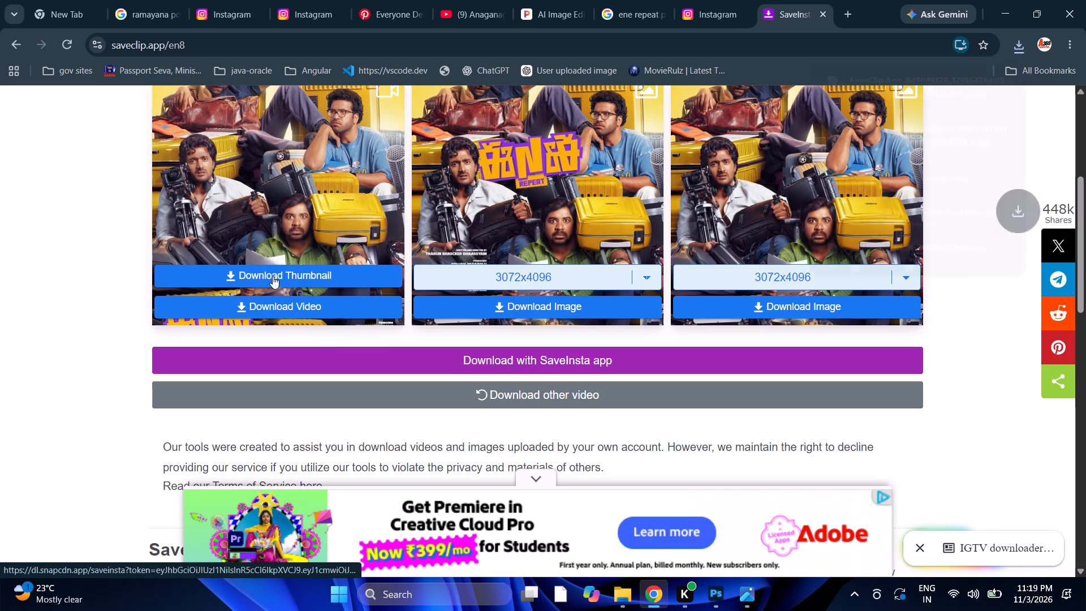
{"action": "left_click_drag", "start_coordinate": [890, 95], "coordinate": [767, 446]}
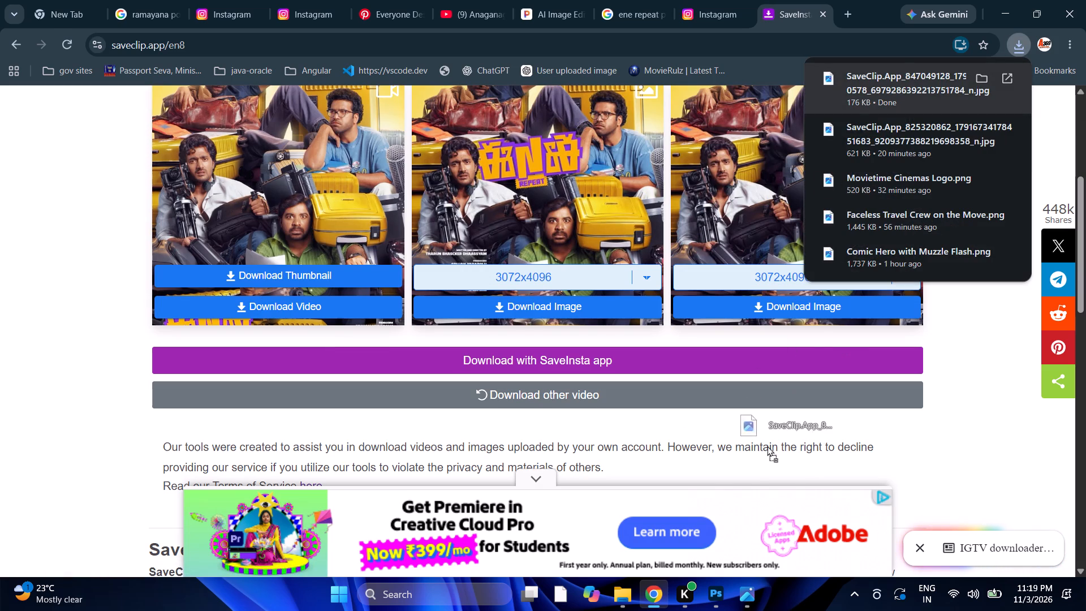
{"action": "left_click_drag", "start_coordinate": [767, 446], "coordinate": [651, 371]}
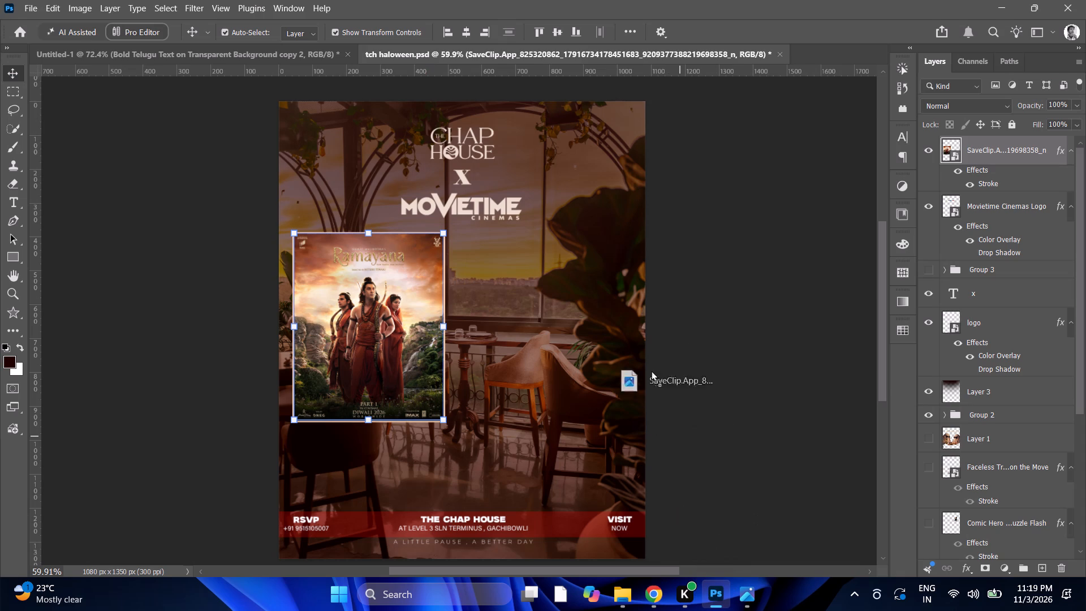
{"action": "left_click_drag", "start_coordinate": [651, 371], "coordinate": [618, 321]}
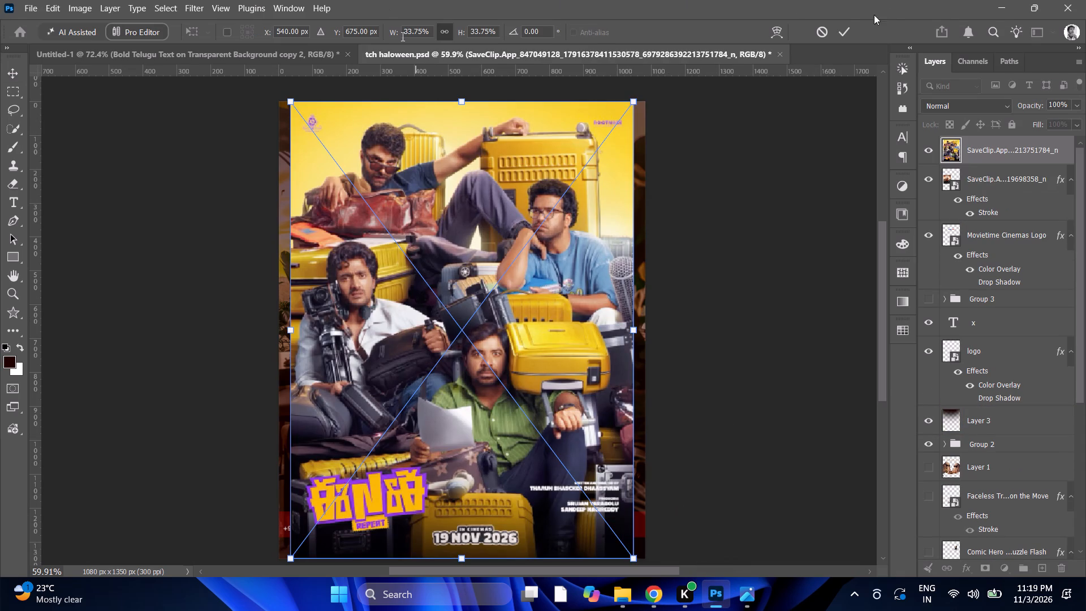
{"action": "left_click", "coordinate": [844, 35]}
Hide the newly placed ENE Repeat poster layer.
{"action": "scroll", "coordinate": [517, 208], "scroll_direction": "up", "scroll_amount": 2, "text": "alt"}
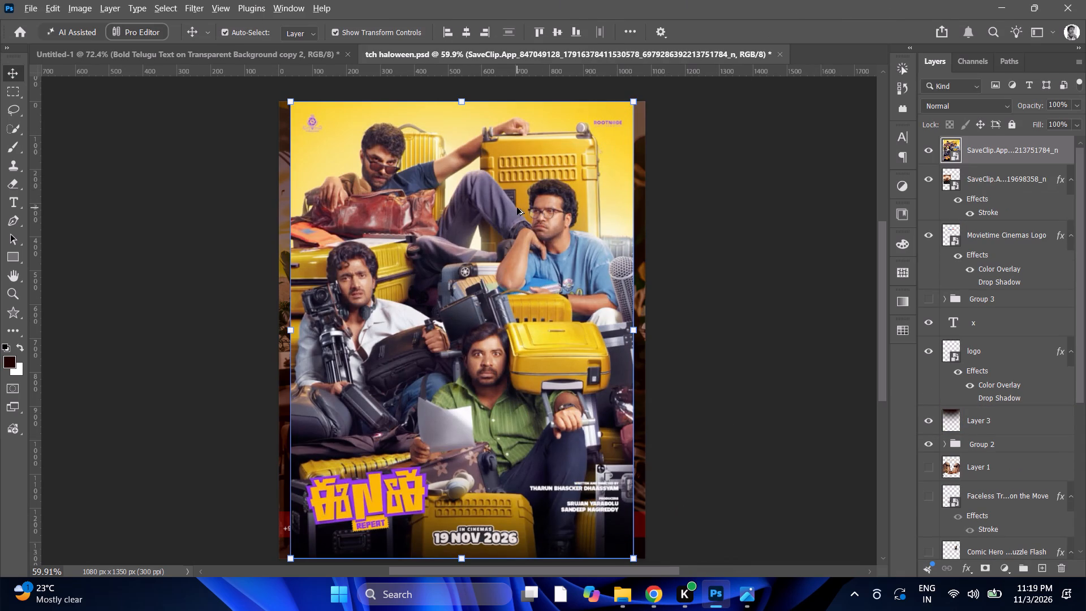
{"action": "scroll", "coordinate": [517, 208], "scroll_direction": "up", "scroll_amount": 2, "text": "alt"}
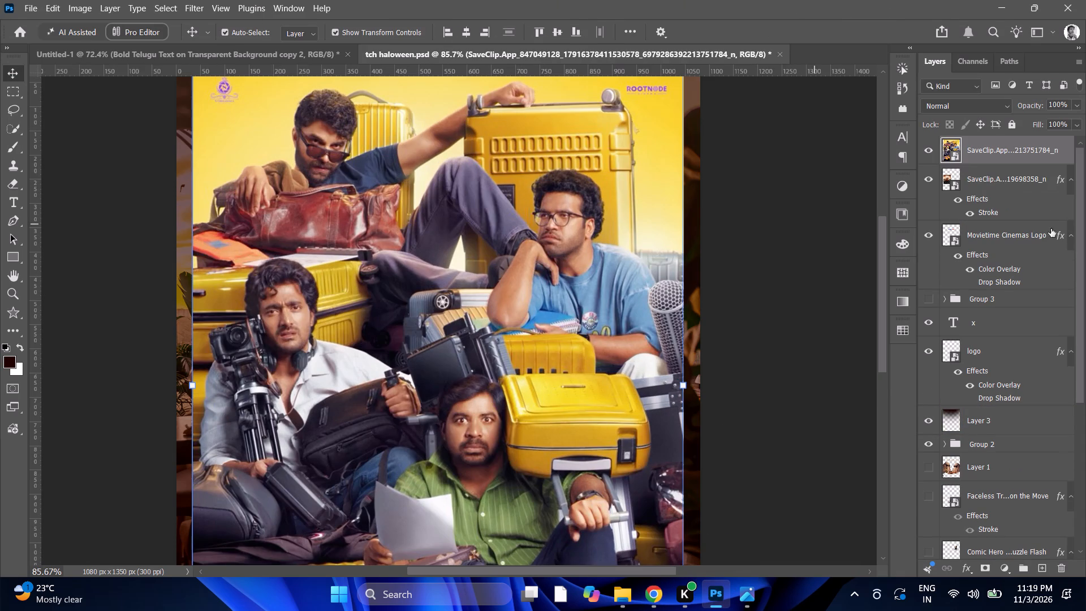
{"action": "left_click", "coordinate": [930, 154]}
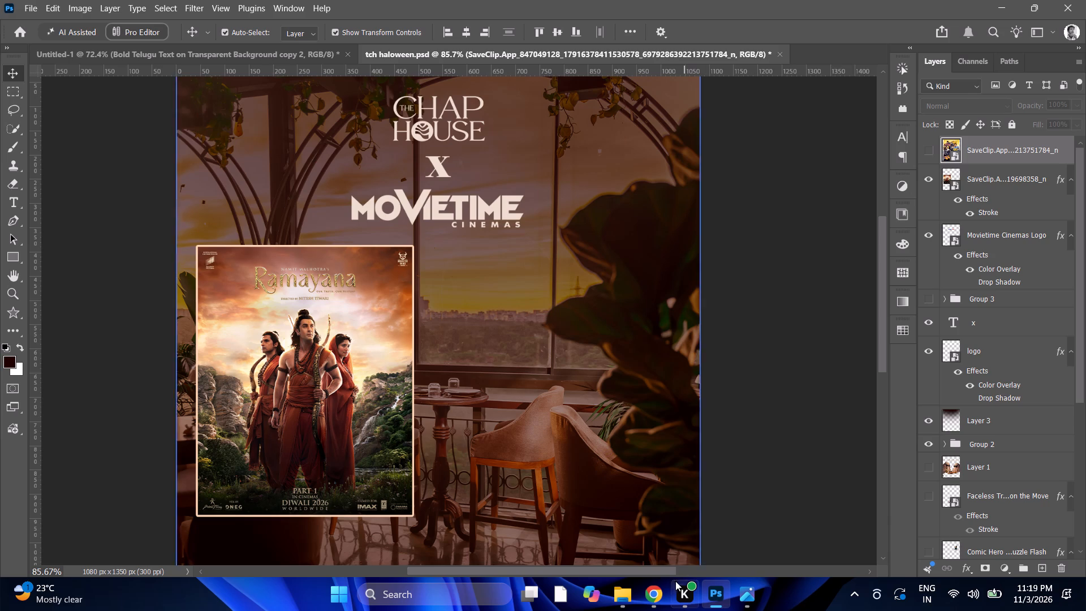
Switch back to Instagram in Chrome, search for "naslen" and open the naslenofficial profile.
{"action": "left_click", "coordinate": [660, 590]}
{"action": "left_click", "coordinate": [739, 0]}
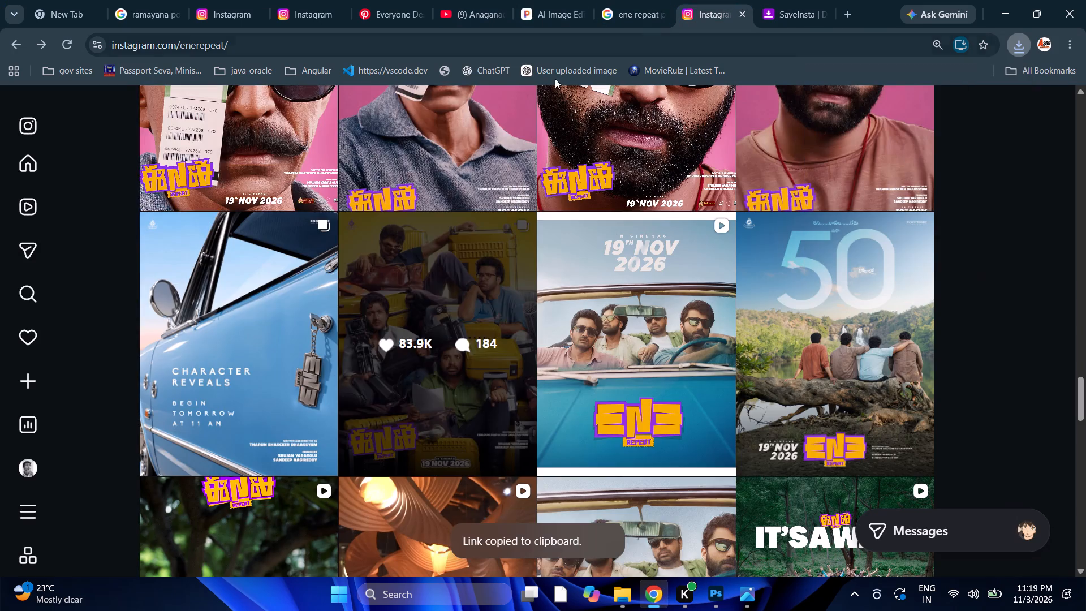
{"action": "left_click", "coordinate": [30, 298]}
{"action": "left_click", "coordinate": [426, 115]}
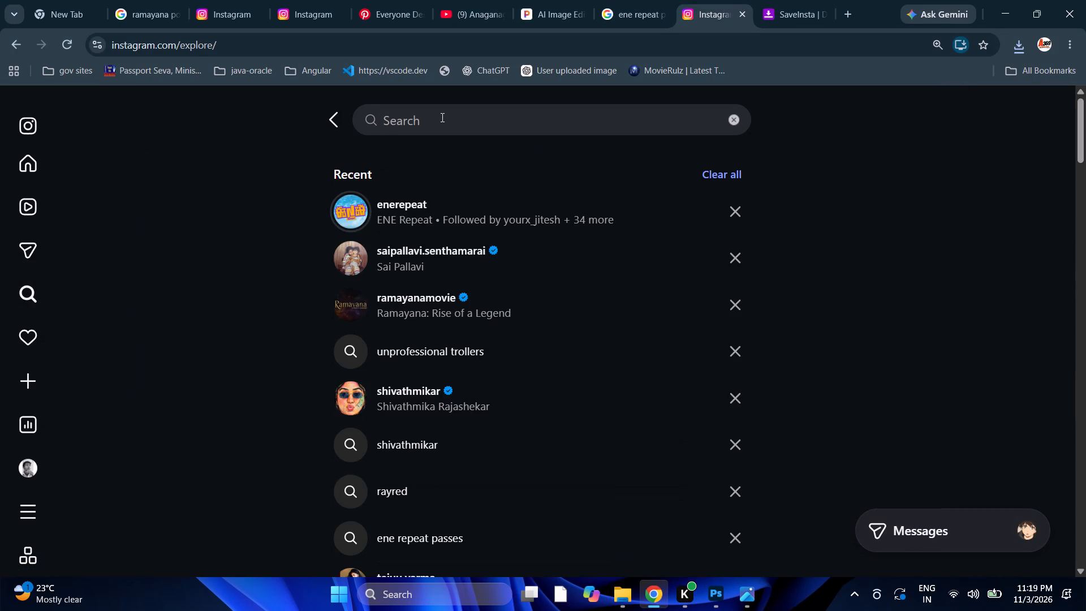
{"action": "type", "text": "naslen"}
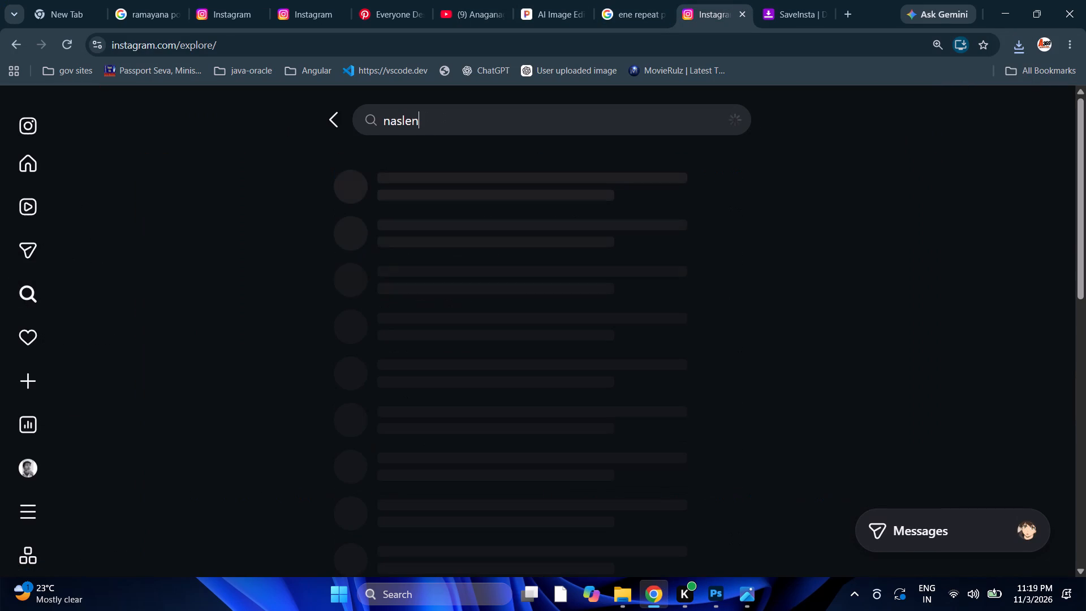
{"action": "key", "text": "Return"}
{"action": "left_click", "coordinate": [411, 178]}
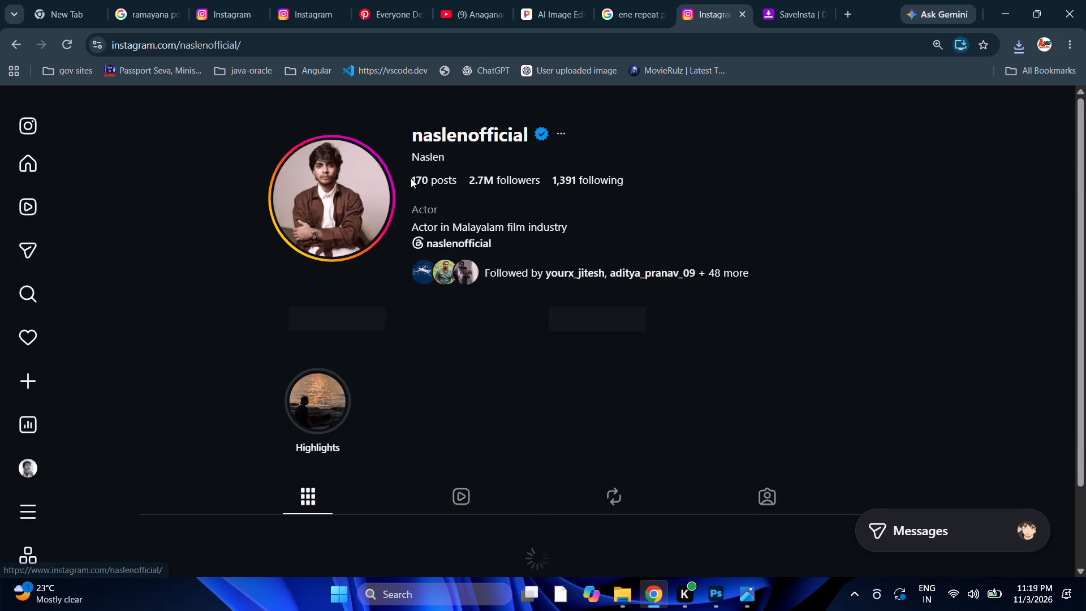
Browse the naslenofficial profile's posts for another movie poster to use in the design.
{"action": "scroll", "coordinate": [411, 178], "scroll_direction": "down", "scroll_amount": 4}
{"action": "scroll", "coordinate": [506, 190], "scroll_direction": "down", "scroll_amount": 3}
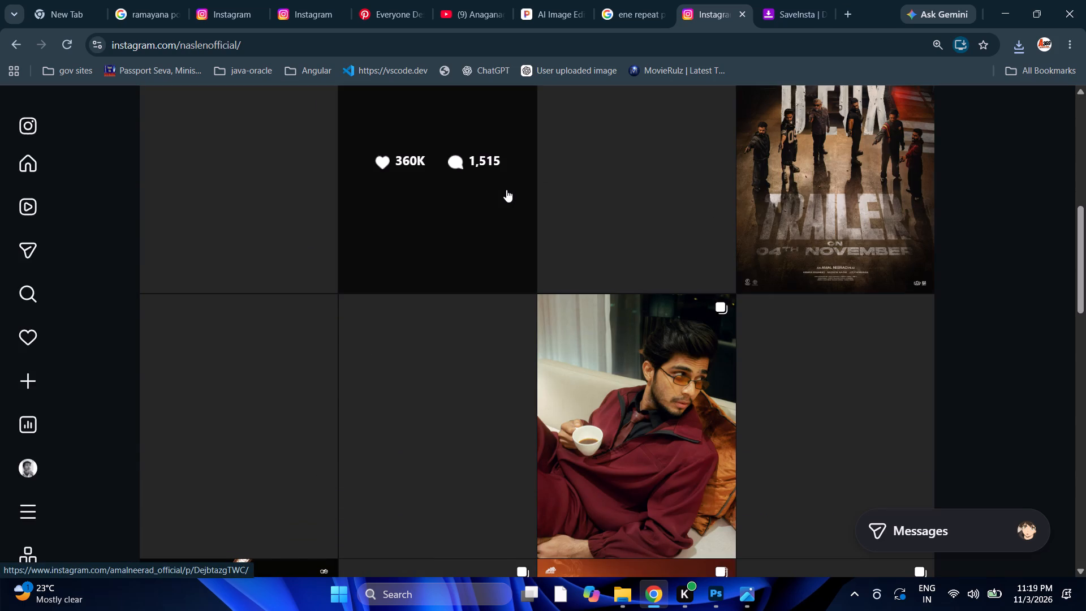
{"action": "scroll", "coordinate": [506, 190], "scroll_direction": "down", "scroll_amount": 4}
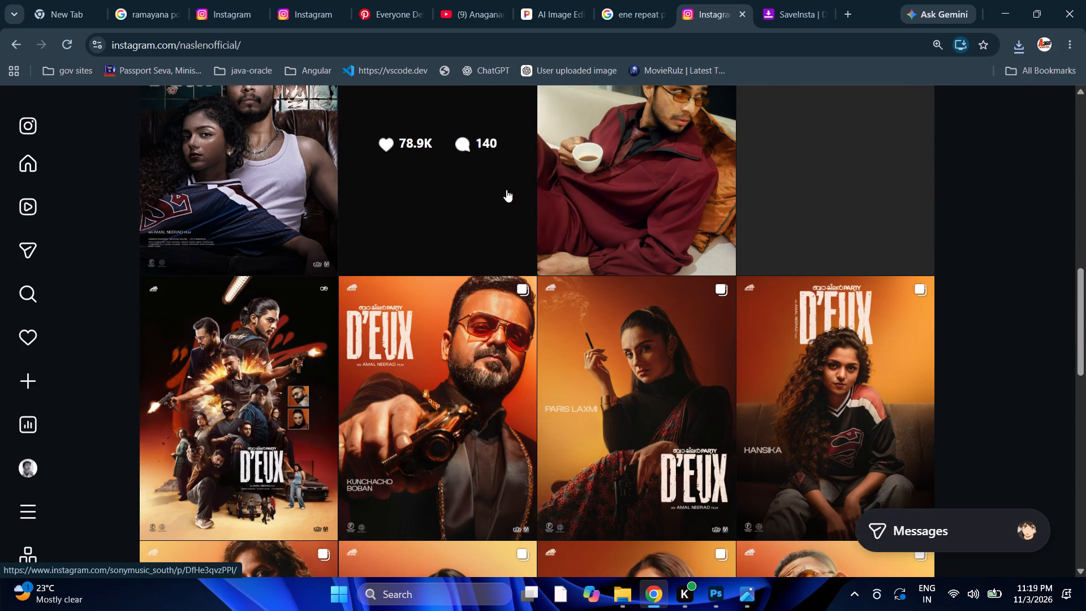
{"action": "scroll", "coordinate": [506, 190], "scroll_direction": "up", "scroll_amount": 2}
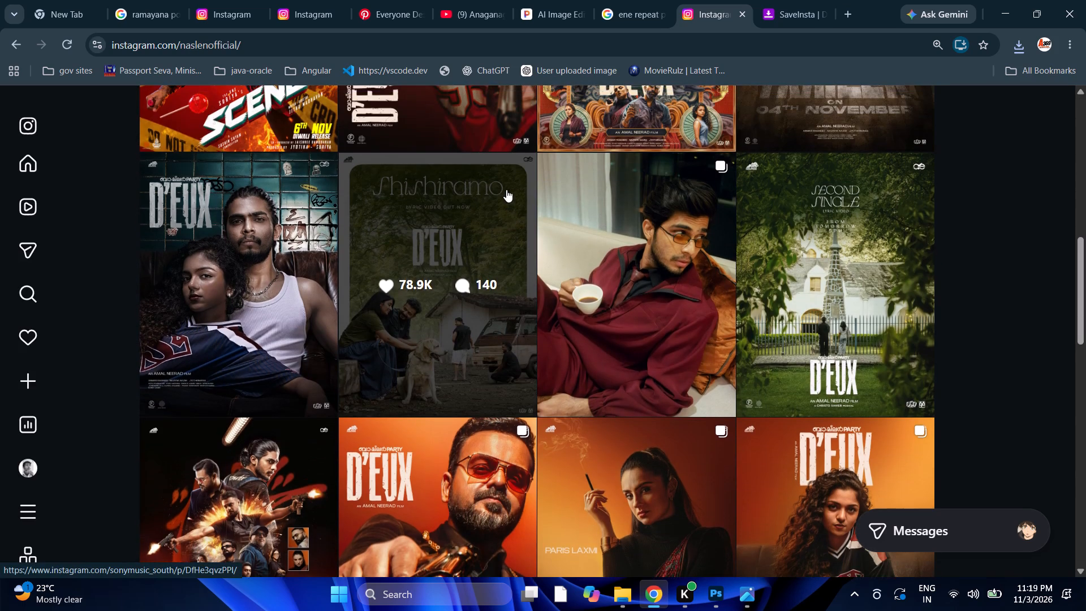
{"action": "scroll", "coordinate": [506, 190], "scroll_direction": "down", "scroll_amount": 8}
{"action": "scroll", "coordinate": [506, 190], "scroll_direction": "up", "scroll_amount": 4}
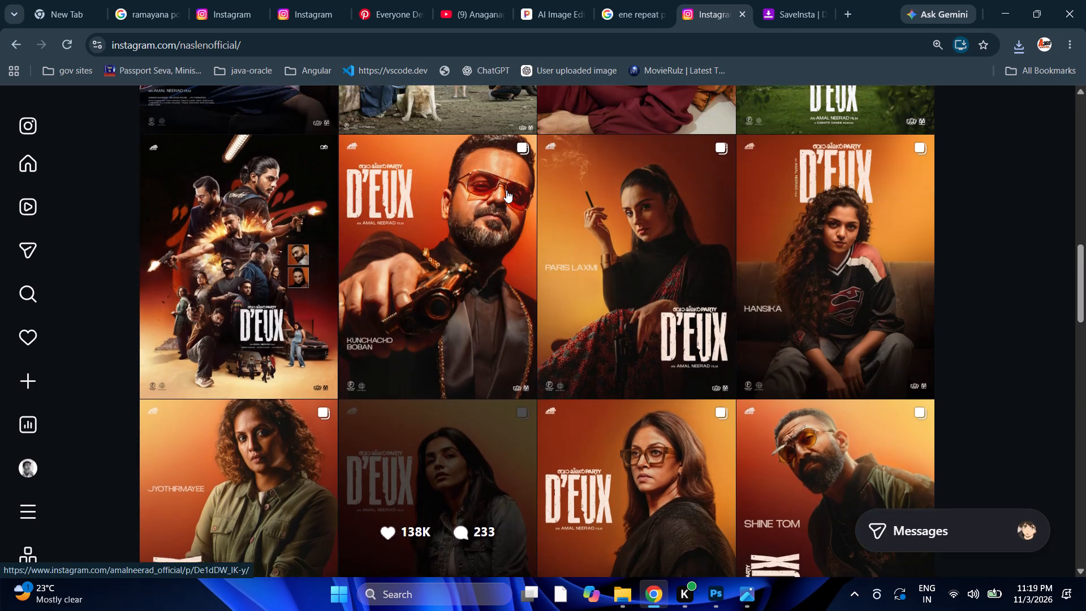
{"action": "scroll", "coordinate": [506, 190], "scroll_direction": "down", "scroll_amount": 15}
{"action": "scroll", "coordinate": [505, 190], "scroll_direction": "up", "scroll_amount": 3}
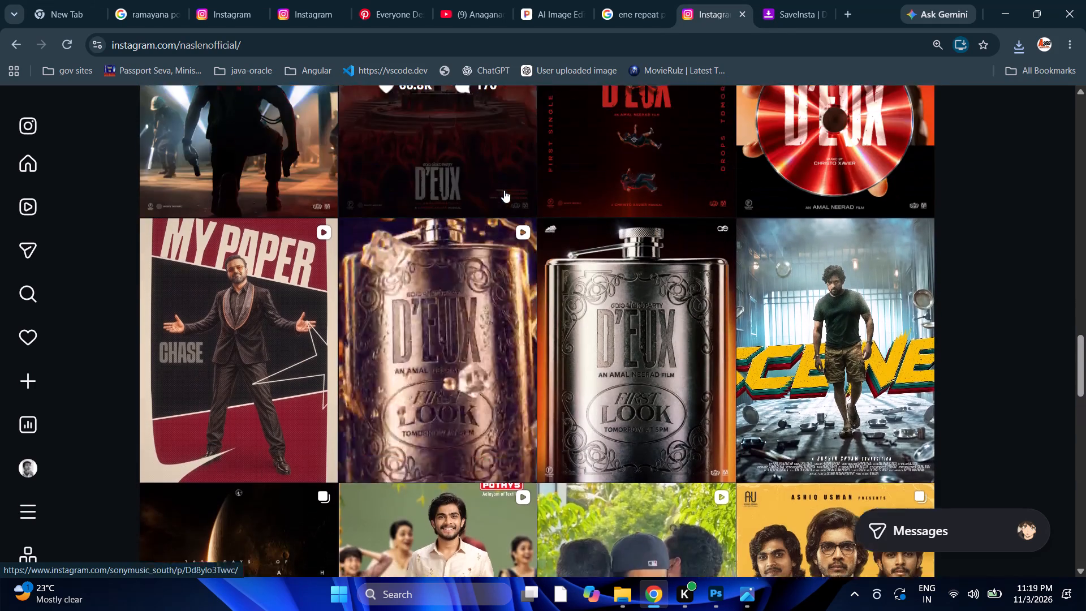
{"action": "scroll", "coordinate": [504, 190], "scroll_direction": "down", "scroll_amount": 4}
Examine the SCENE poster post on the naslenofficial profile, close it and check the neighbouring older posts.
{"action": "left_click", "coordinate": [756, 179]}
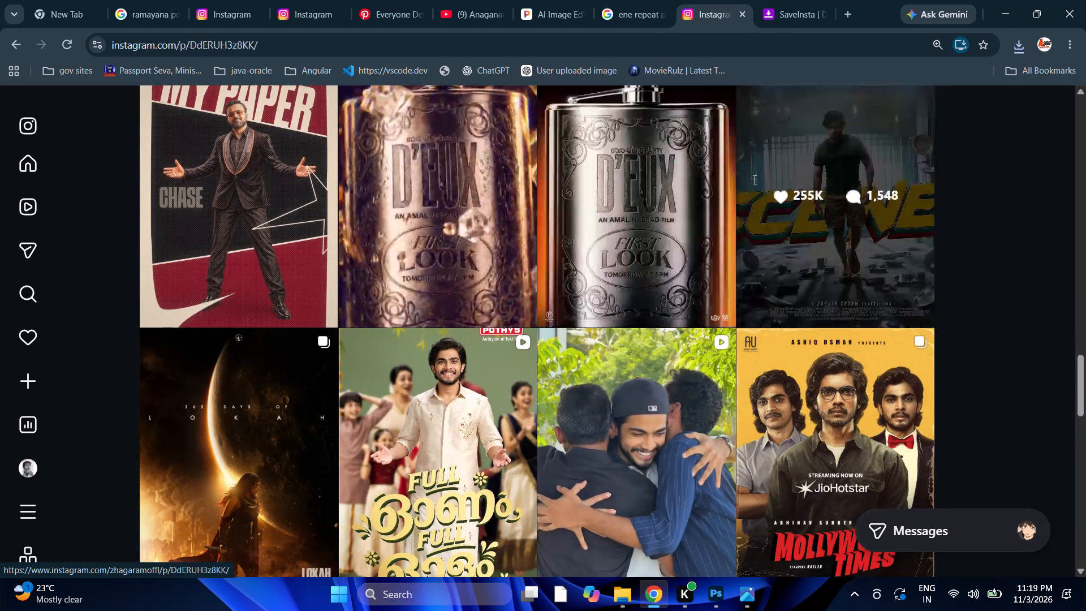
{"action": "left_click", "coordinate": [1081, 312]}
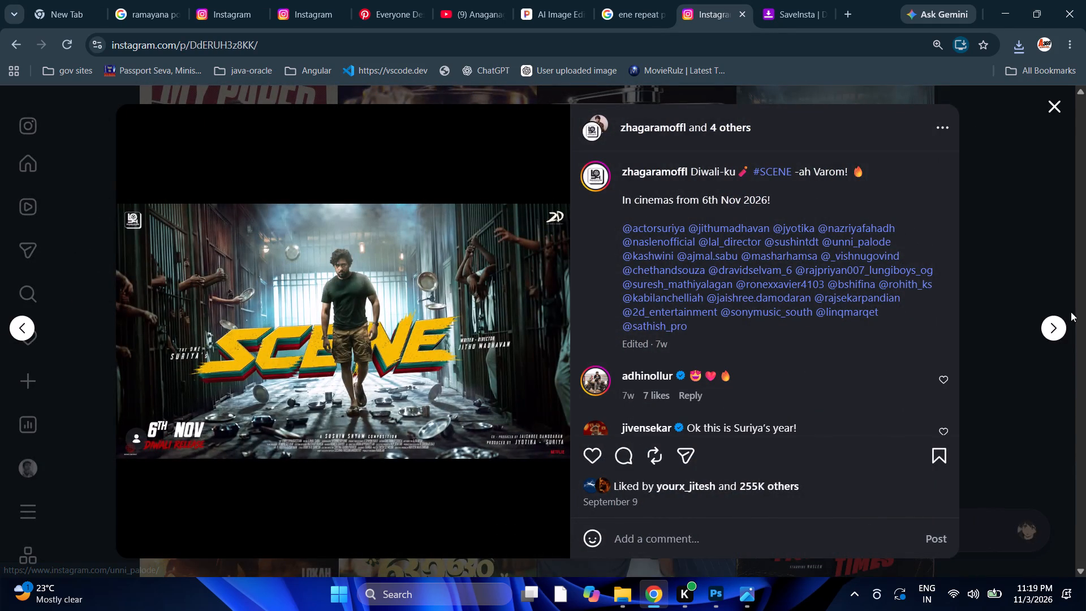
{"action": "left_click", "coordinate": [1023, 182]}
{"action": "scroll", "coordinate": [1007, 161], "scroll_direction": "down", "scroll_amount": 4}
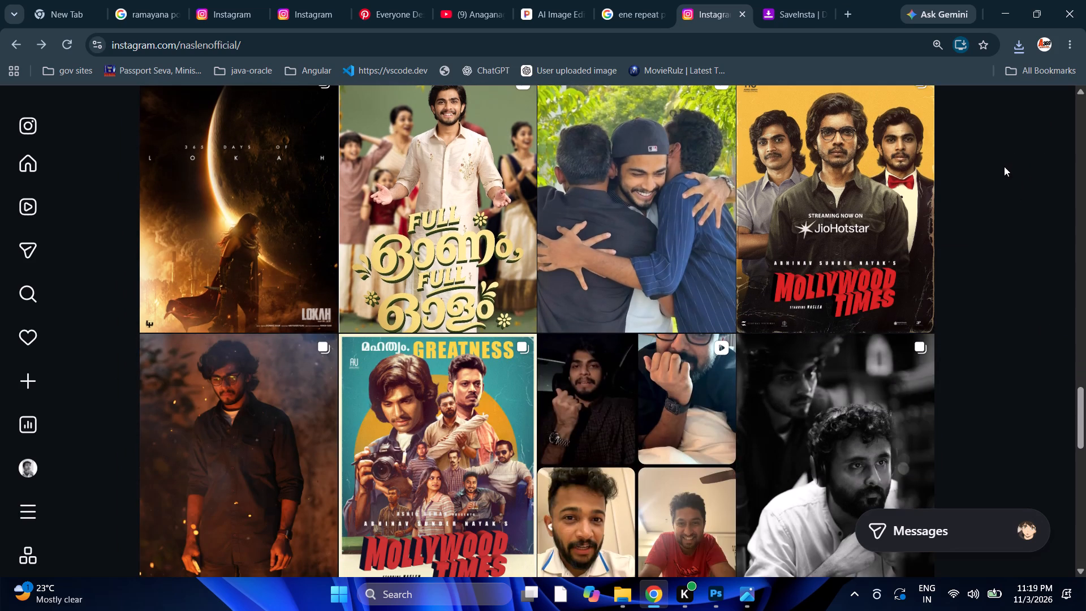
{"action": "scroll", "coordinate": [1001, 167], "scroll_direction": "down", "scroll_amount": 4}
{"action": "scroll", "coordinate": [999, 169], "scroll_direction": "up", "scroll_amount": 4}
{"action": "scroll", "coordinate": [286, 207], "scroll_direction": "up", "scroll_amount": 3}
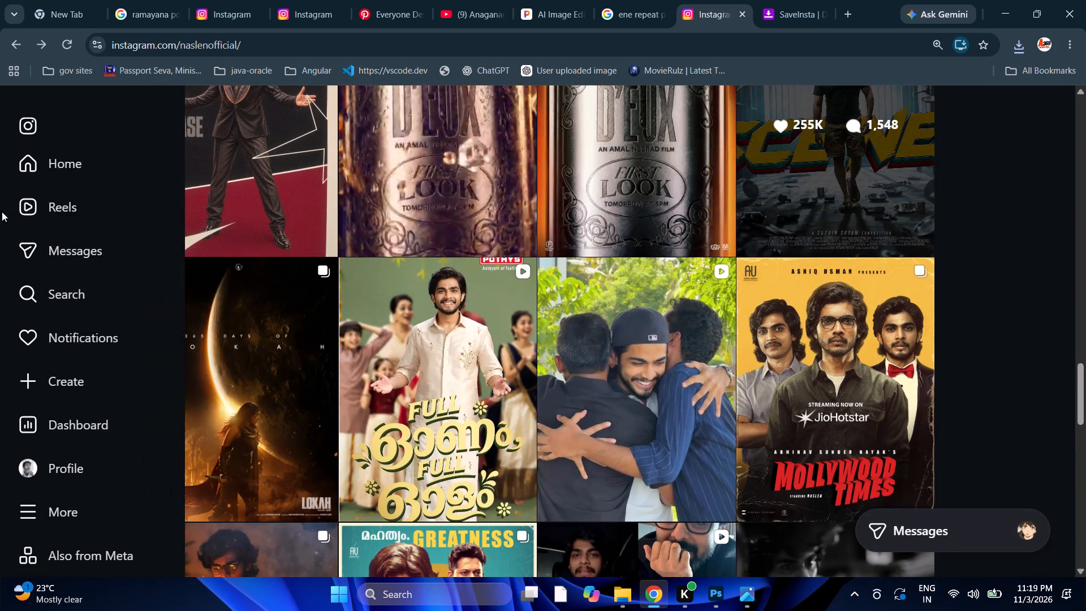
Search Instagram for "suri" and open the actorsuriya profile.
{"action": "left_click", "coordinate": [27, 296]}
{"action": "left_click", "coordinate": [360, 111]}
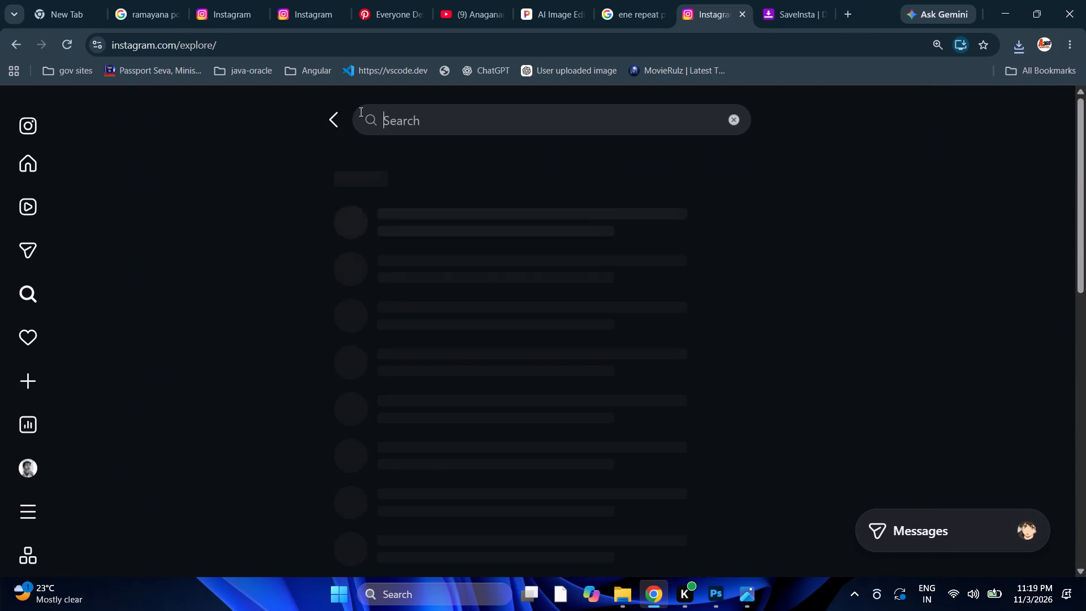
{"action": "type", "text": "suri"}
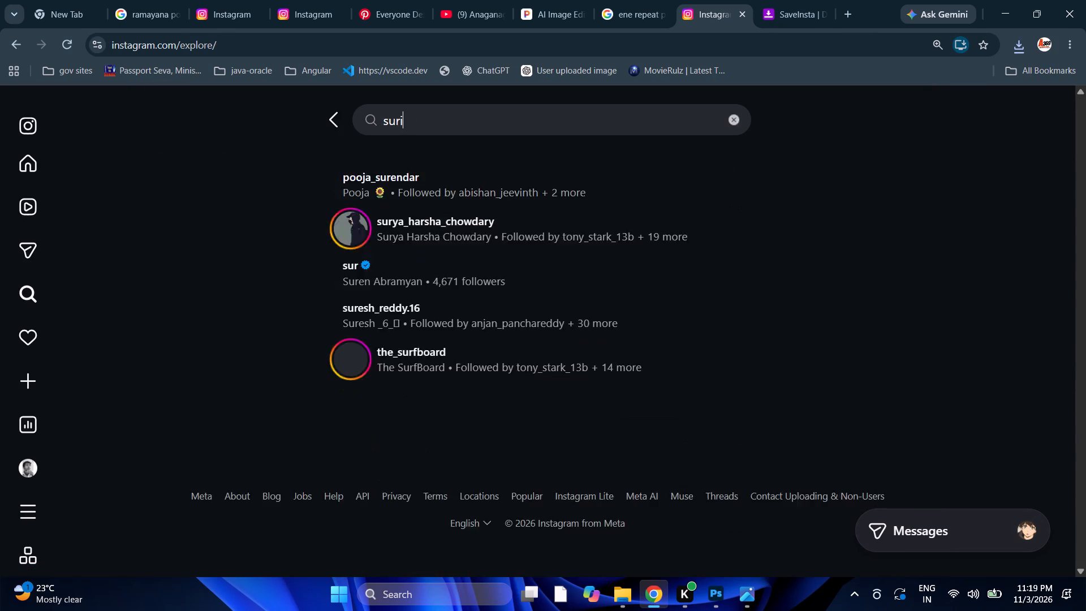
{"action": "left_click", "coordinate": [425, 222]}
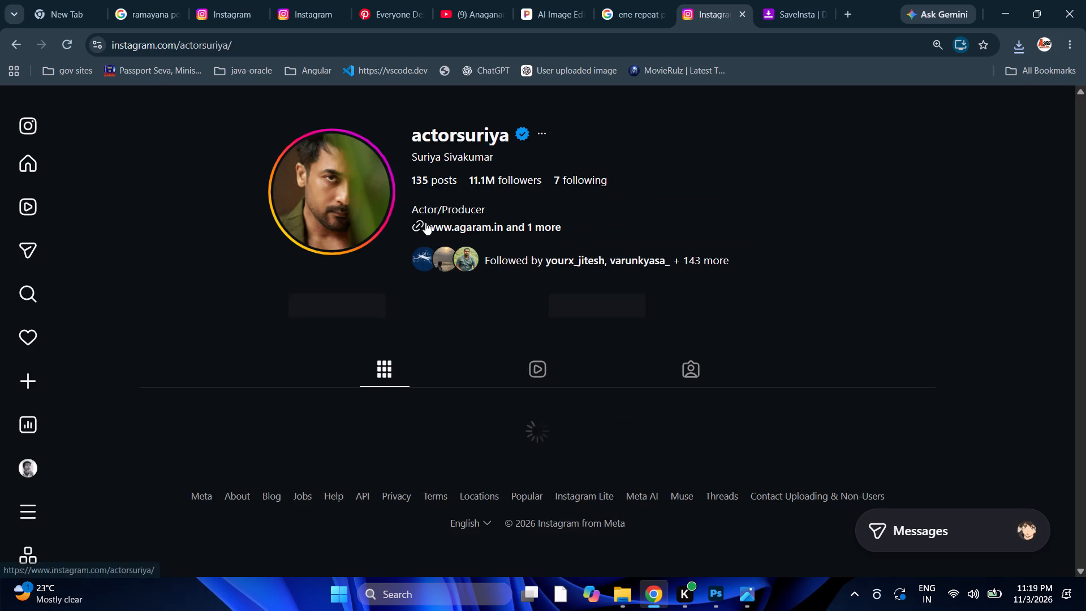
Browse the actorsuriya profile's posts for a usable Scene movie poster.
{"action": "scroll", "coordinate": [342, 210], "scroll_direction": "down", "scroll_amount": 3}
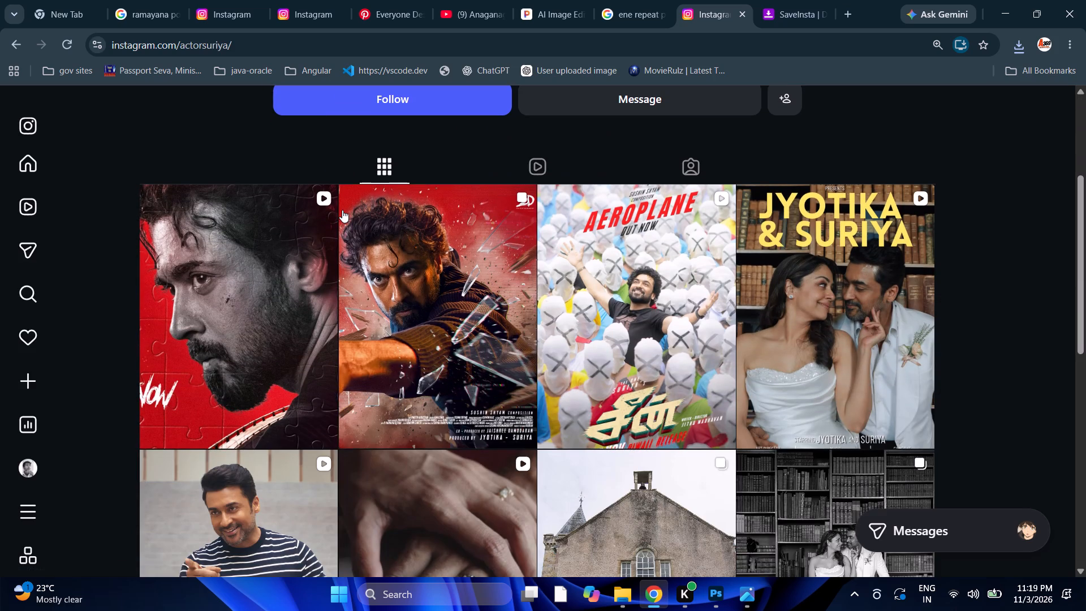
{"action": "scroll", "coordinate": [342, 210], "scroll_direction": "down", "scroll_amount": 6}
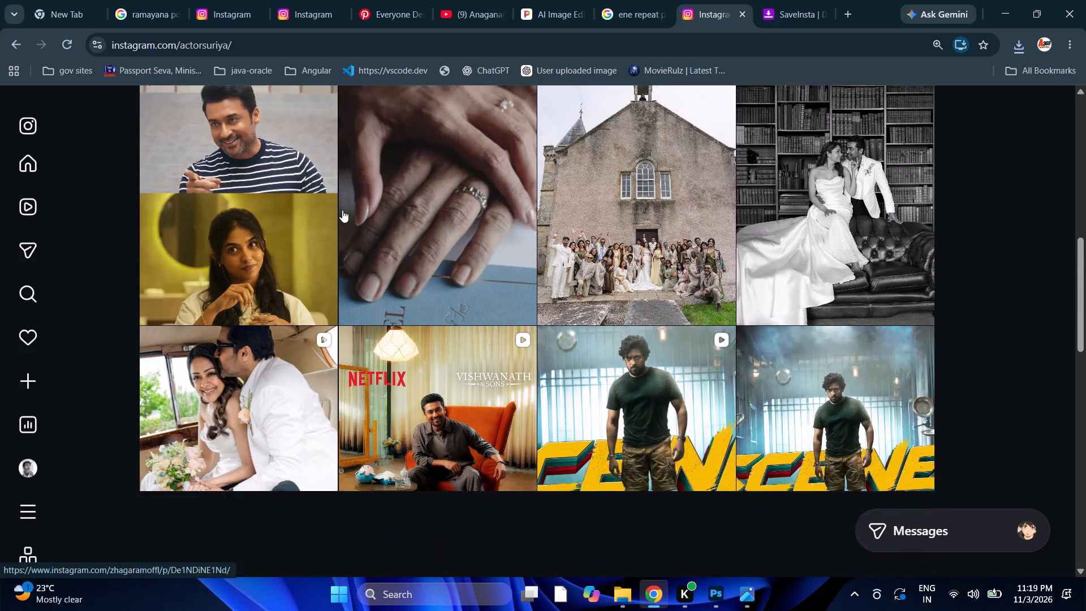
{"action": "scroll", "coordinate": [342, 210], "scroll_direction": "down", "scroll_amount": 2}
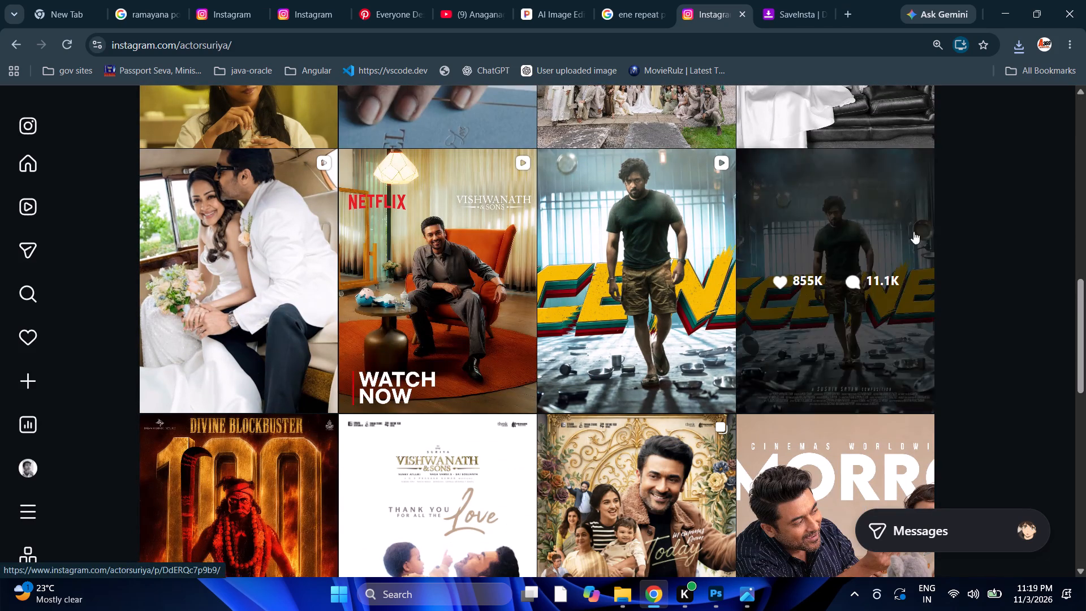
{"action": "scroll", "coordinate": [1016, 256], "scroll_direction": "down", "scroll_amount": 2}
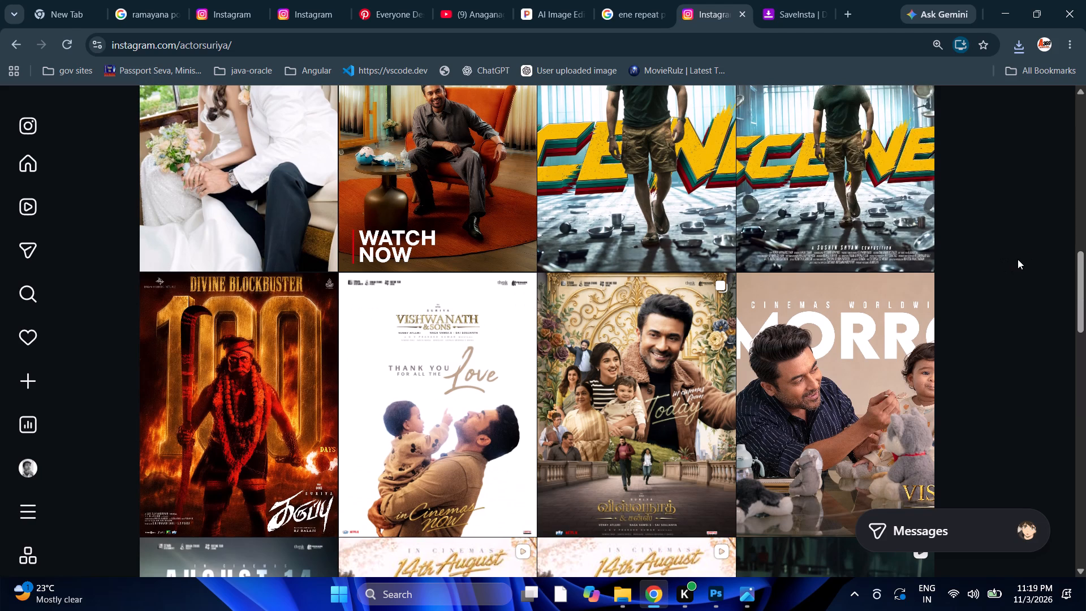
{"action": "scroll", "coordinate": [1020, 259], "scroll_direction": "up", "scroll_amount": 12}
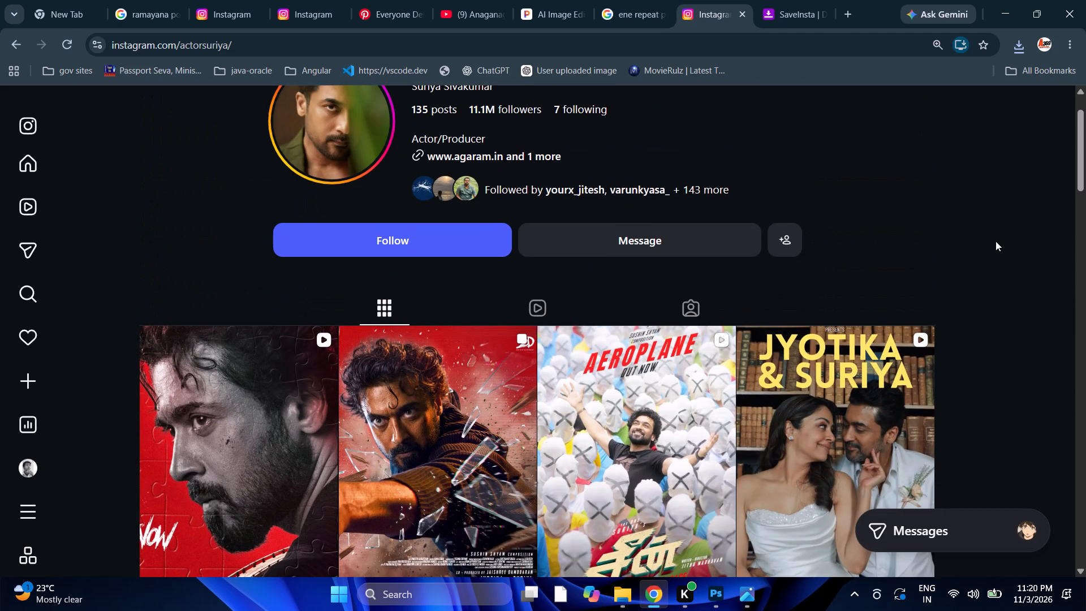
{"action": "scroll", "coordinate": [451, 445], "scroll_direction": "down", "scroll_amount": 3}
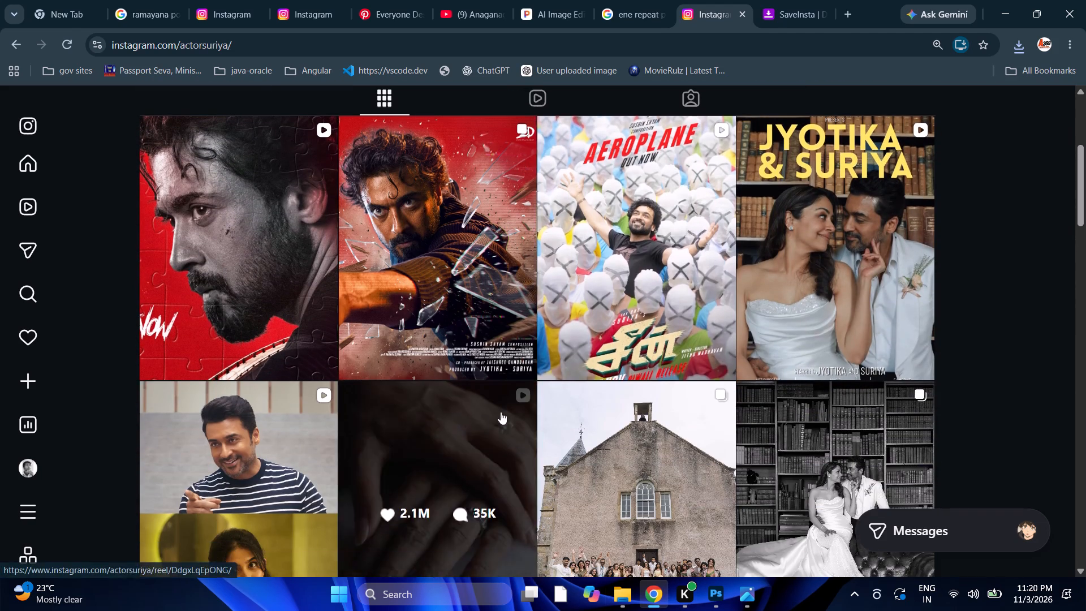
Examine the images in the red Scene poster post with the revolver and shattered glass, and close the post.
{"action": "left_click", "coordinate": [345, 295]}
{"action": "left_click", "coordinate": [405, 292]}
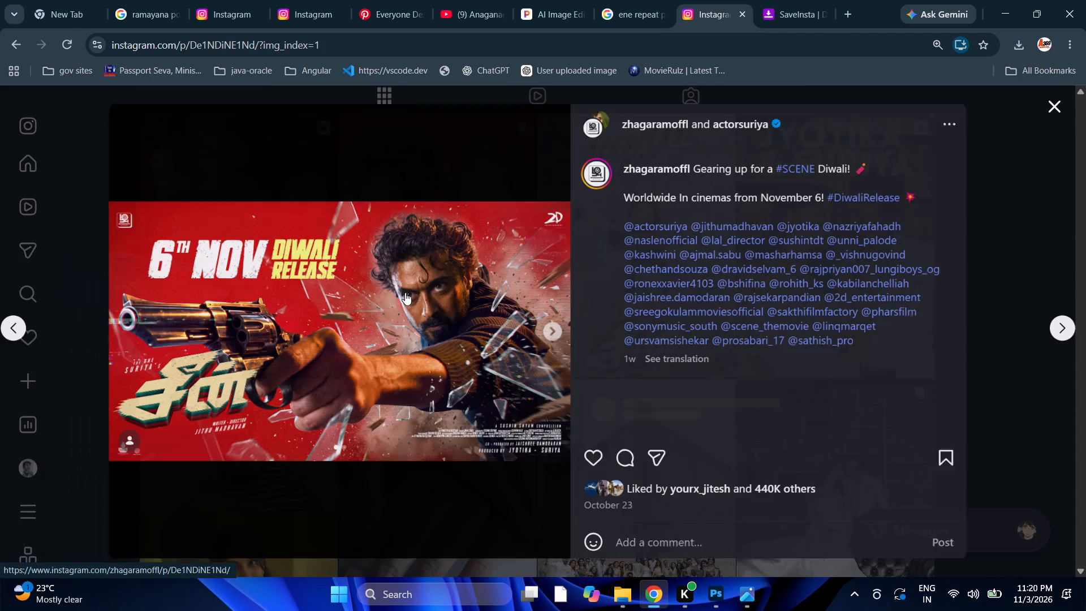
{"action": "left_click", "coordinate": [550, 326]}
{"action": "left_click", "coordinate": [550, 326]}
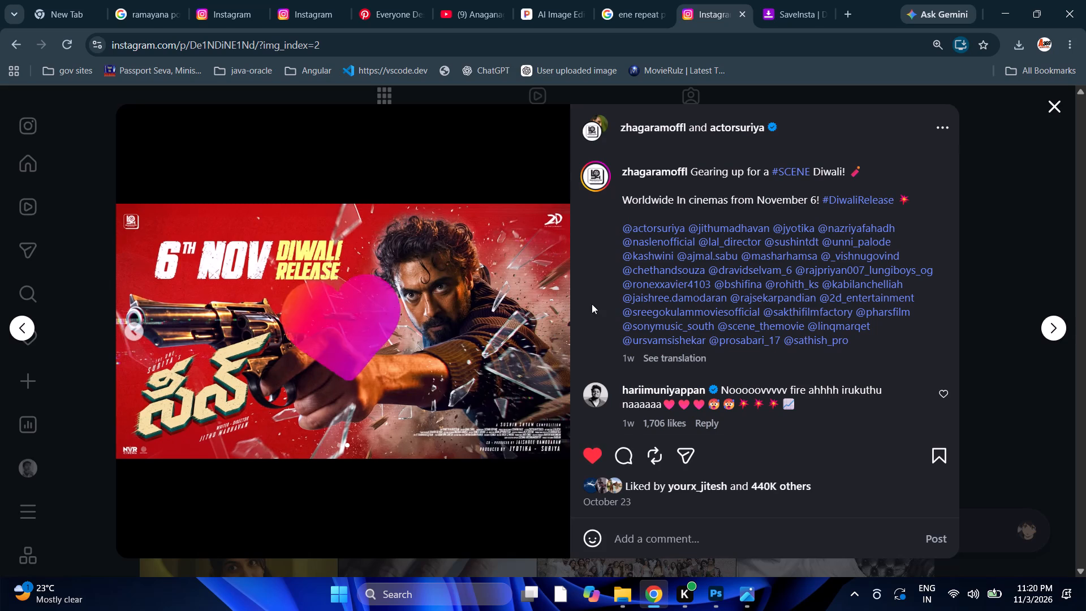
{"action": "left_click", "coordinate": [1070, 101]}
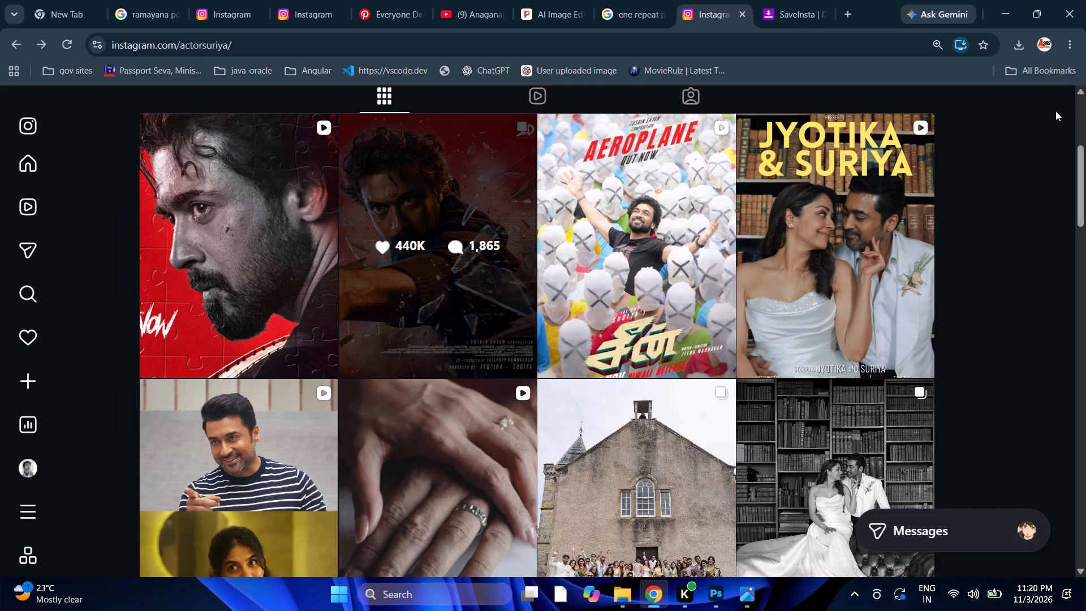
Open the Scene trailer post with the red puzzle-piece cover on the actorsuriya profile.
{"action": "left_click", "coordinate": [206, 255]}
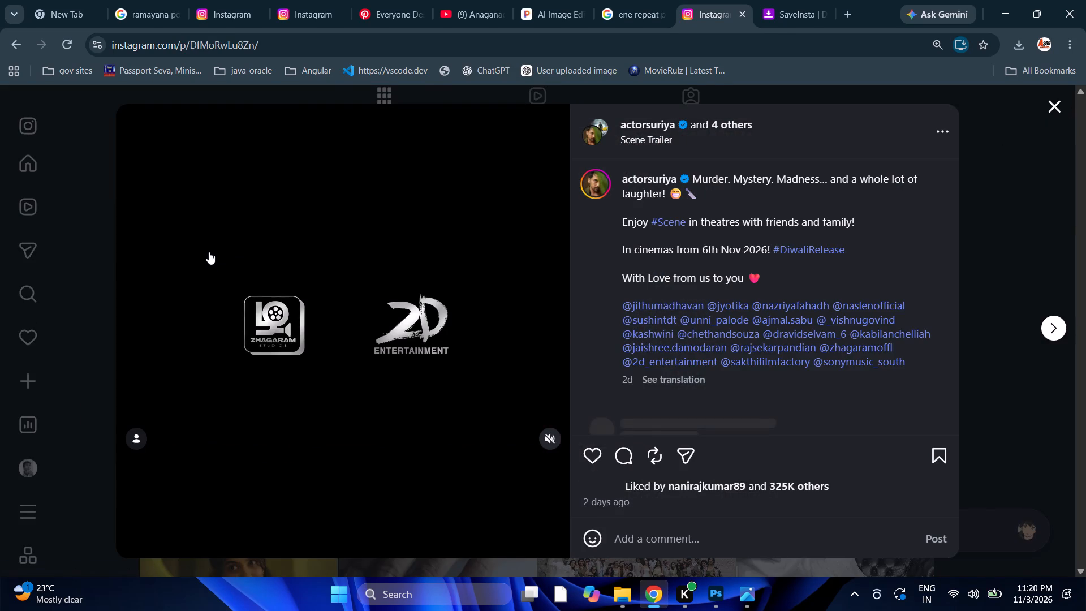
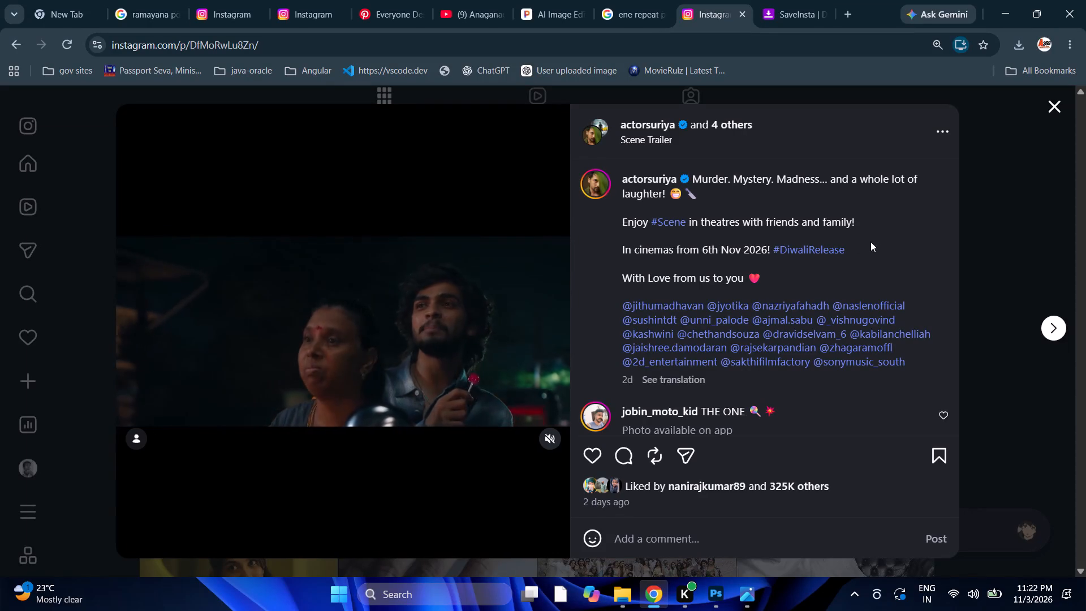
Look through the actorsuriya Instagram posts for a Scene movie poster, examining the glimpse post and the Diwali release post.
{"action": "left_click", "coordinate": [1066, 102]}
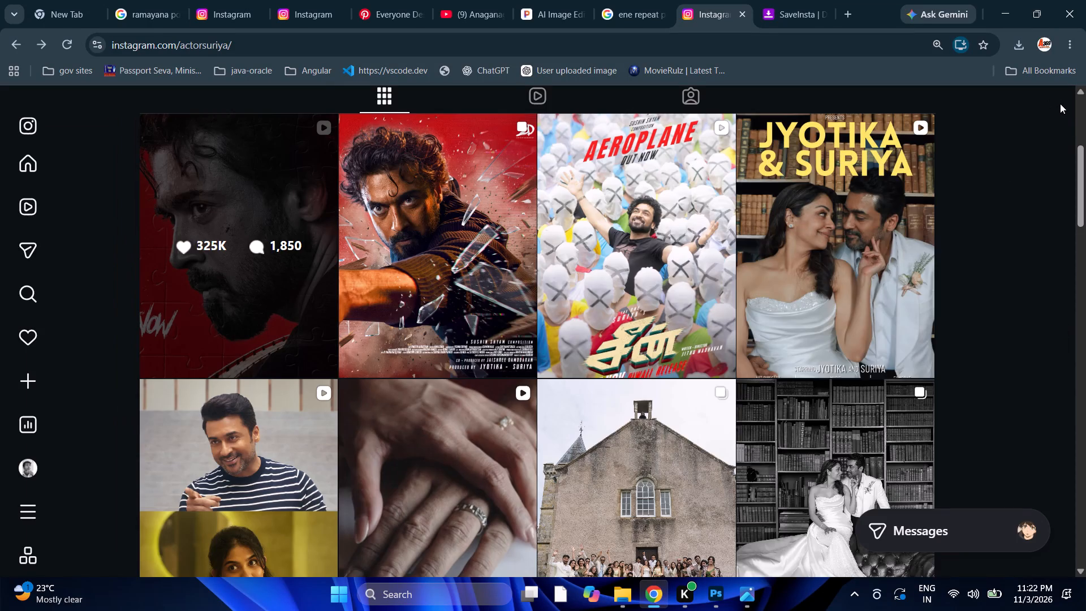
{"action": "scroll", "coordinate": [870, 405], "scroll_direction": "down", "scroll_amount": 9}
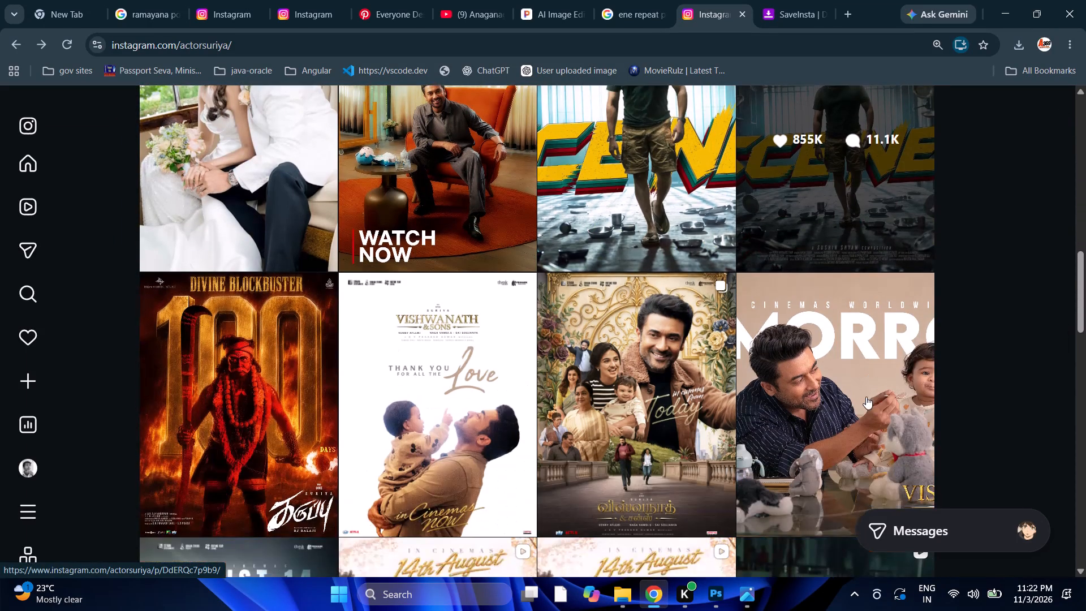
{"action": "scroll", "coordinate": [866, 397], "scroll_direction": "up", "scroll_amount": 3}
{"action": "left_click", "coordinate": [860, 386]}
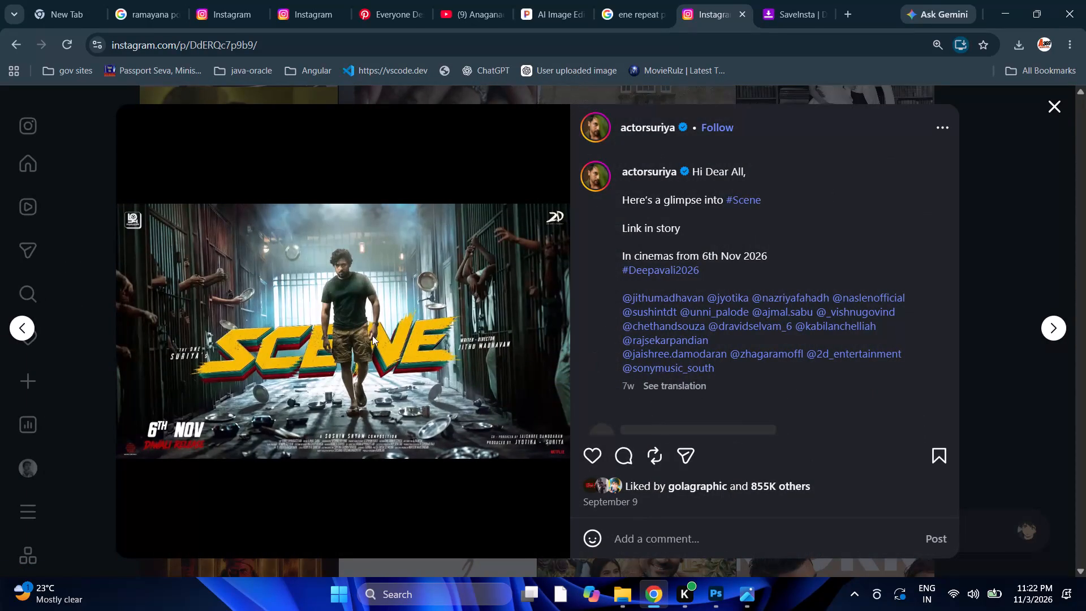
{"action": "left_click", "coordinate": [1059, 110]}
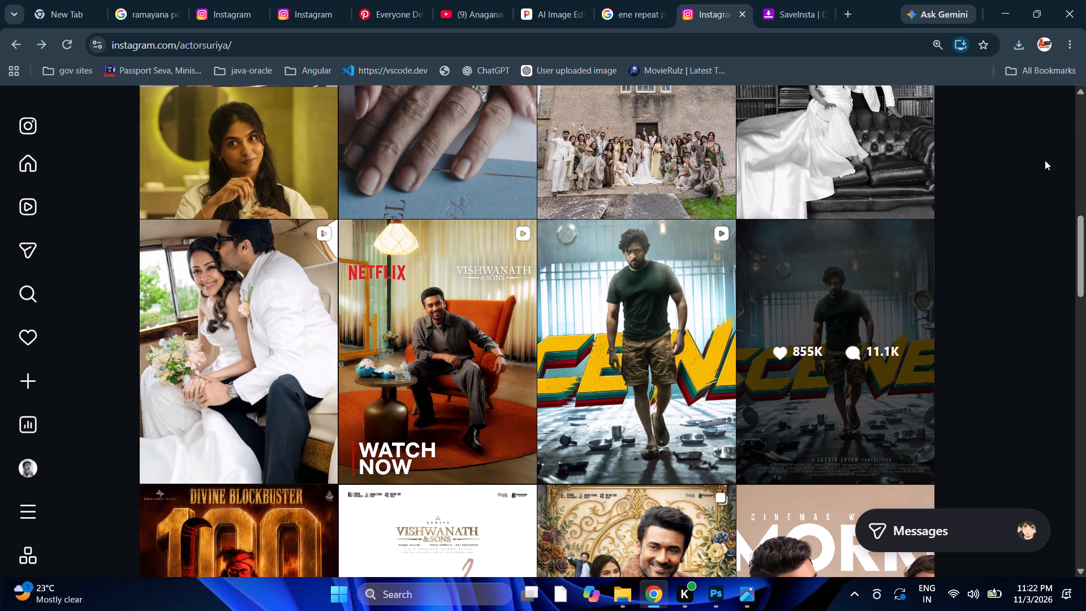
{"action": "scroll", "coordinate": [1044, 153], "scroll_direction": "up", "scroll_amount": 9}
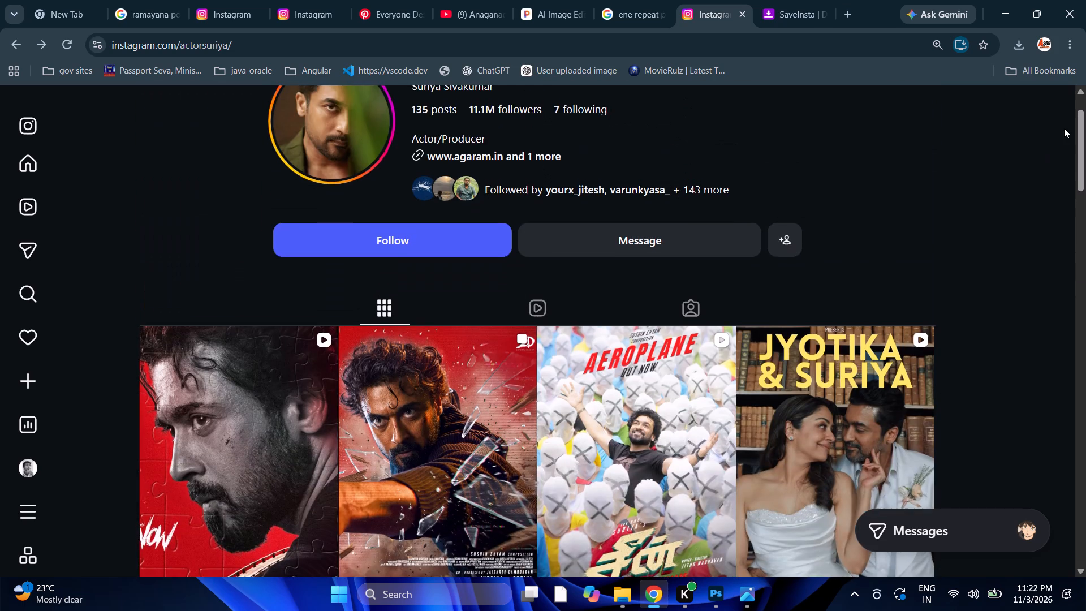
{"action": "scroll", "coordinate": [1063, 129], "scroll_direction": "down", "scroll_amount": 4}
{"action": "scroll", "coordinate": [842, 236], "scroll_direction": "up", "scroll_amount": 1}
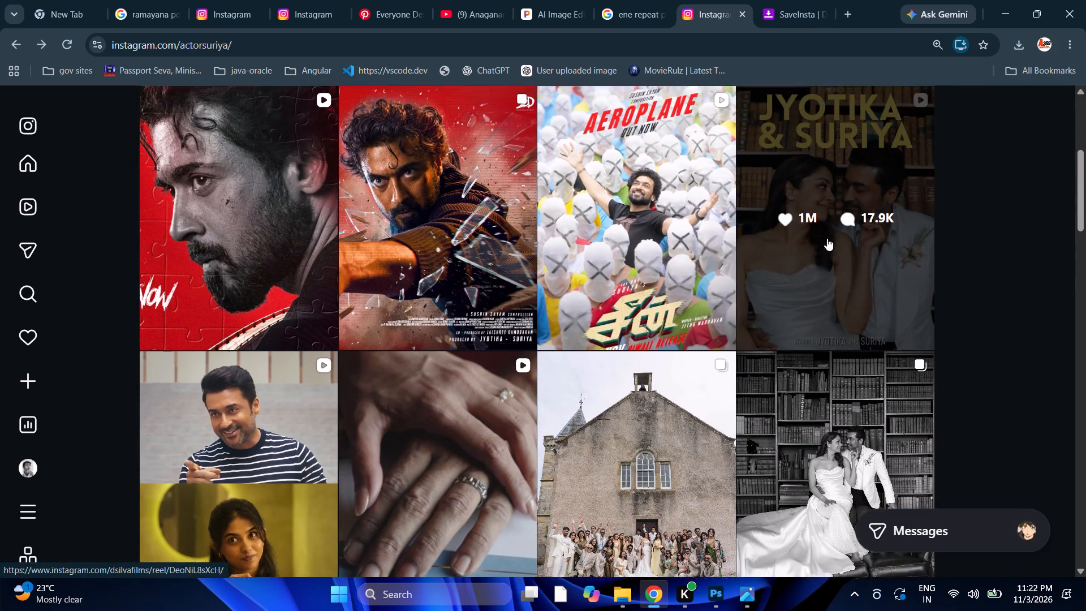
{"action": "left_click", "coordinate": [464, 272]}
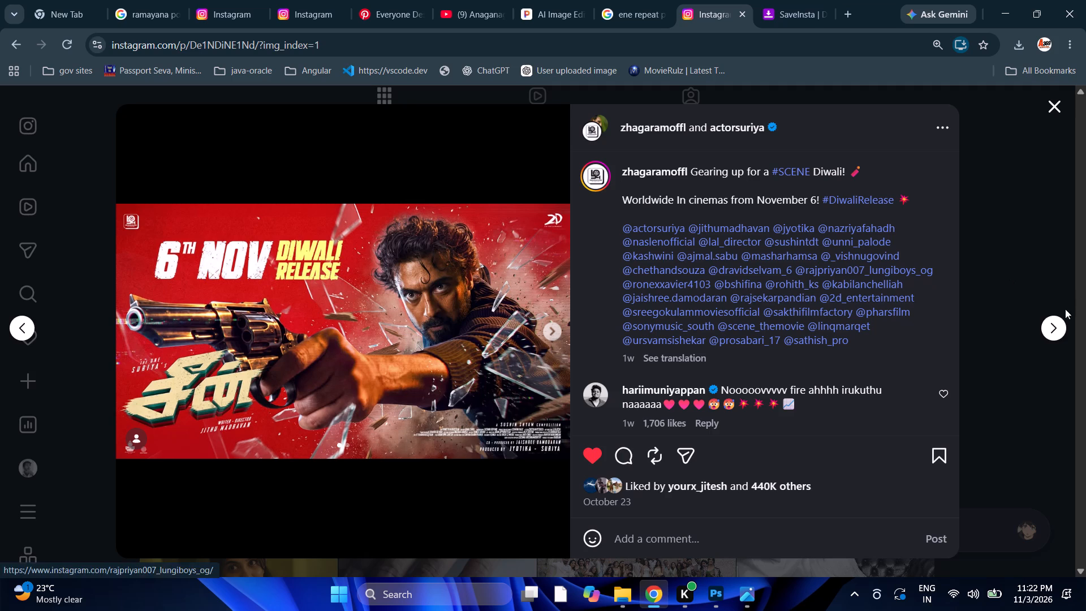
{"action": "left_click", "coordinate": [1041, 287]}
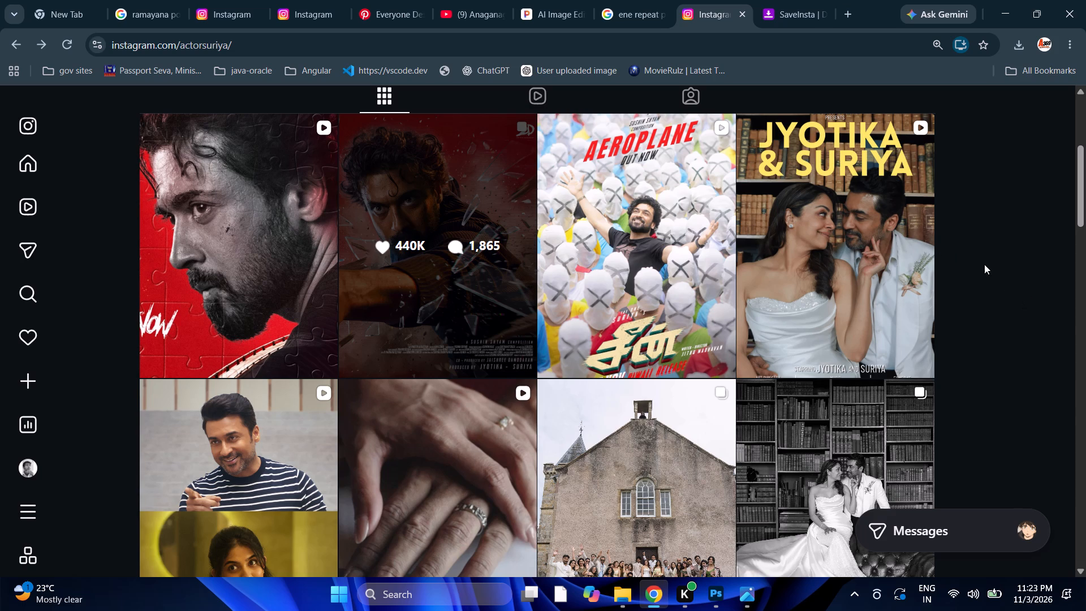
Search Google for "scene poster s" in place of the SaveInsta page and show the image results.
{"action": "left_click", "coordinate": [809, 0]}
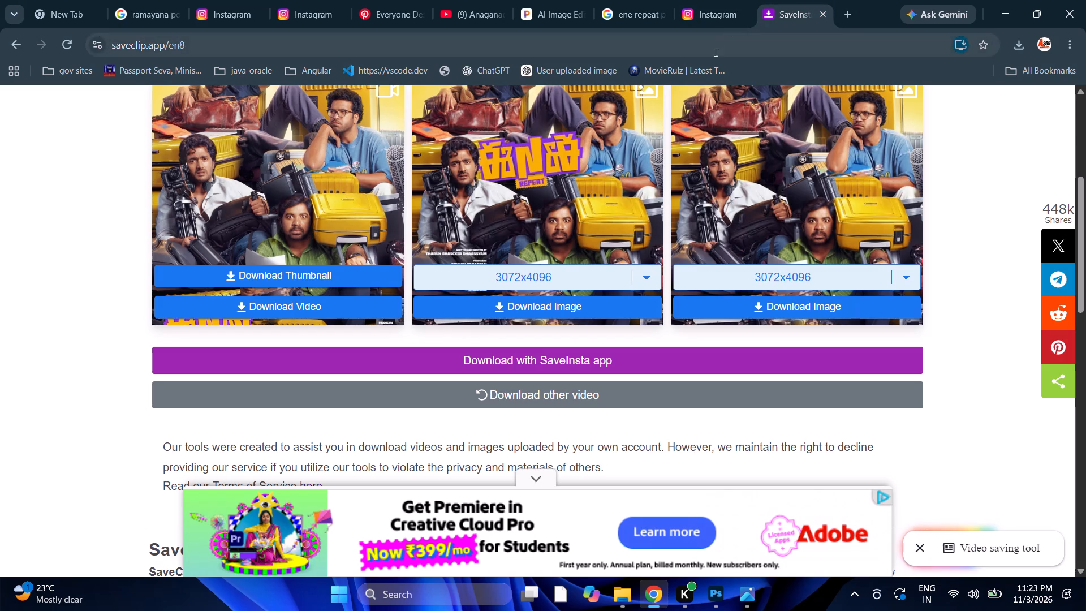
{"action": "left_click", "coordinate": [714, 51]}
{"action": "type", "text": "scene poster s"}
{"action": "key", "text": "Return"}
{"action": "scroll", "coordinate": [729, 45], "scroll_direction": "up", "scroll_amount": 2}
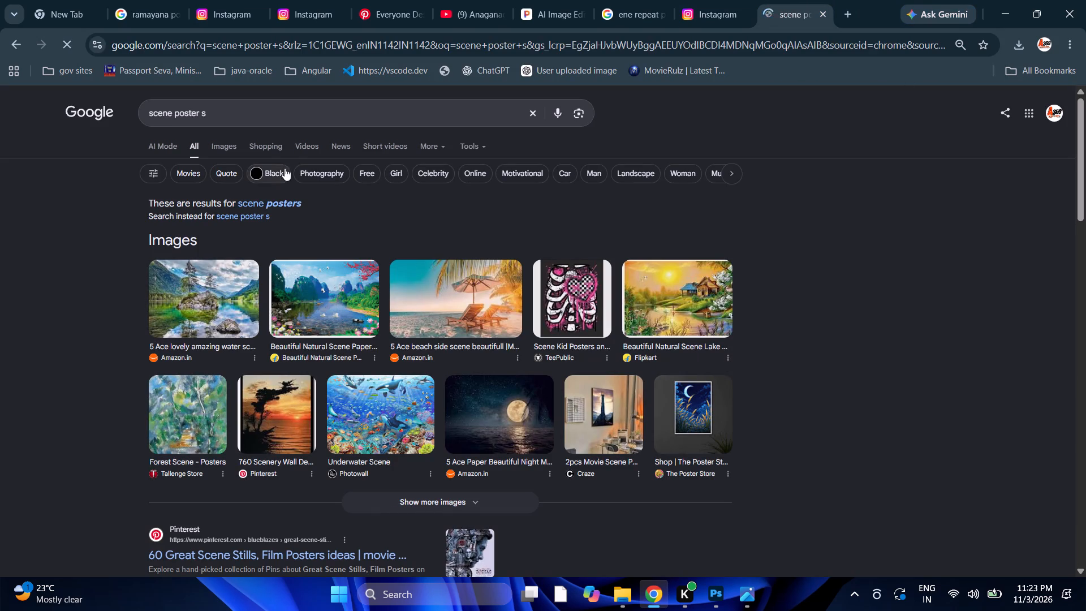
{"action": "left_click", "coordinate": [235, 151]}
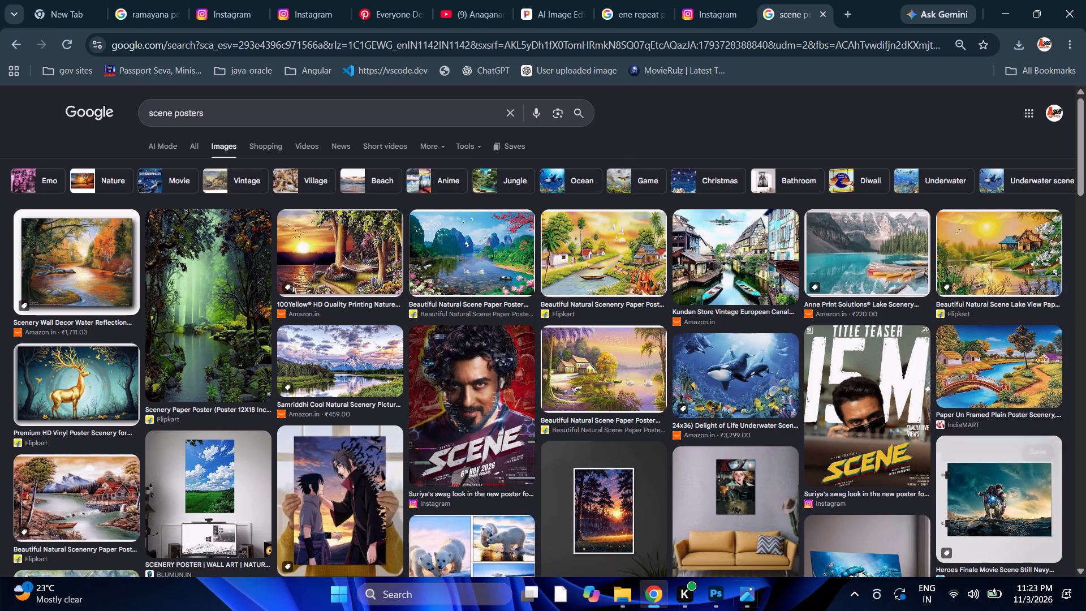
Preview the red Suriya Scene poster from Instagram and look through the other image results for Scene posters.
{"action": "left_click", "coordinate": [489, 425]}
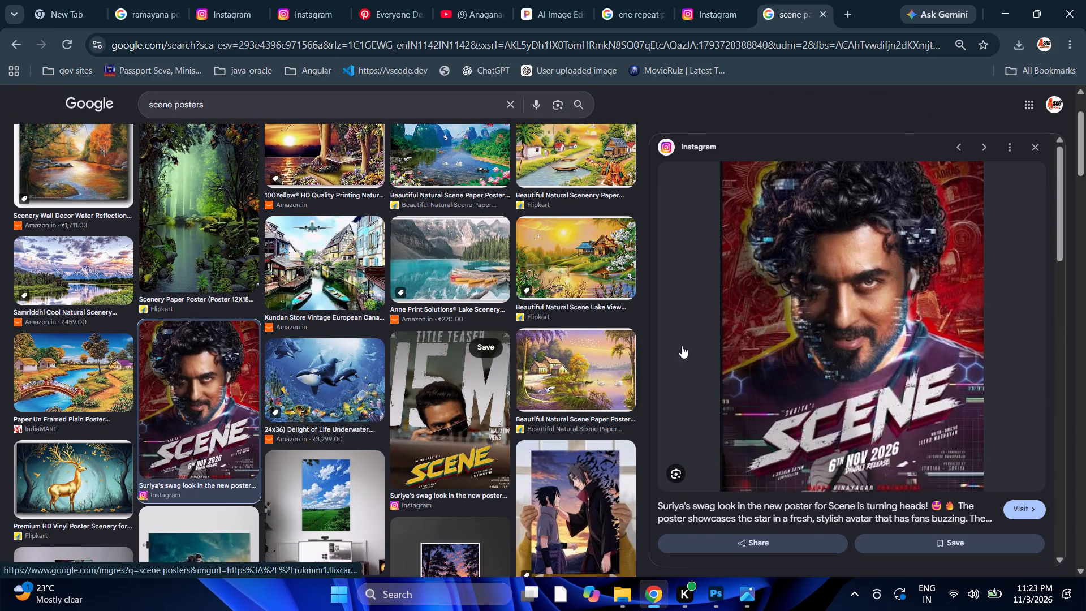
{"action": "scroll", "coordinate": [506, 474], "scroll_direction": "down", "scroll_amount": 5}
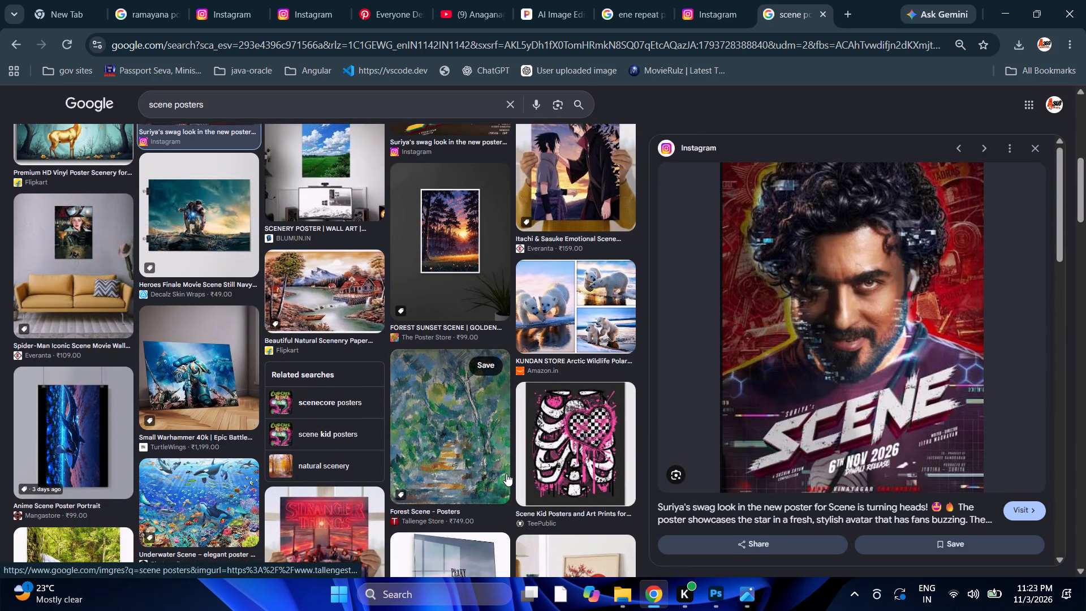
{"action": "scroll", "coordinate": [506, 474], "scroll_direction": "down", "scroll_amount": 3}
{"action": "scroll", "coordinate": [506, 474], "scroll_direction": "up", "scroll_amount": 12}
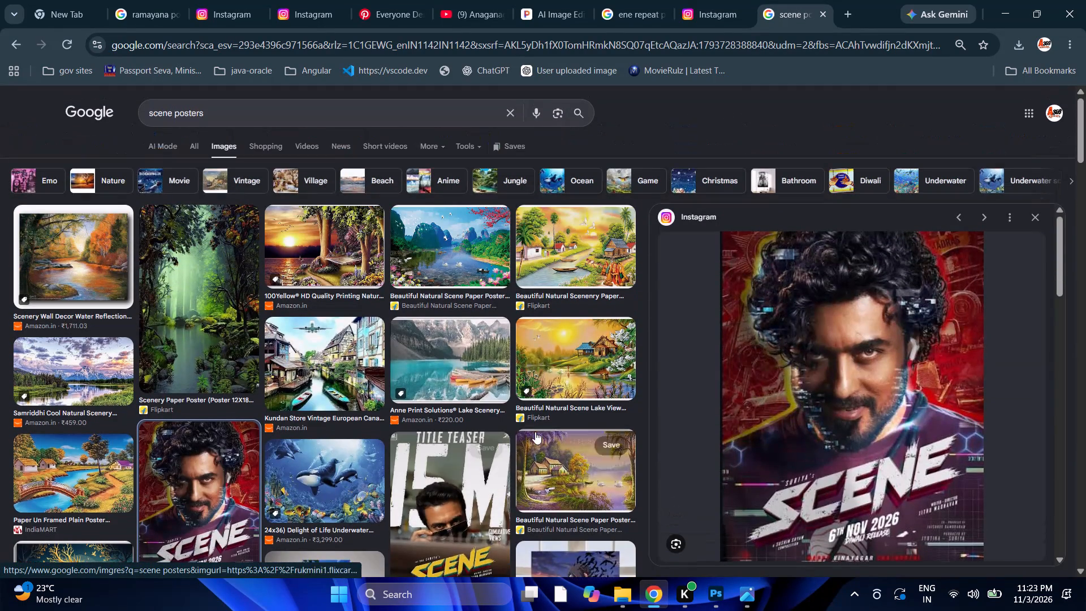
{"action": "scroll", "coordinate": [535, 432], "scroll_direction": "up", "scroll_amount": 3}
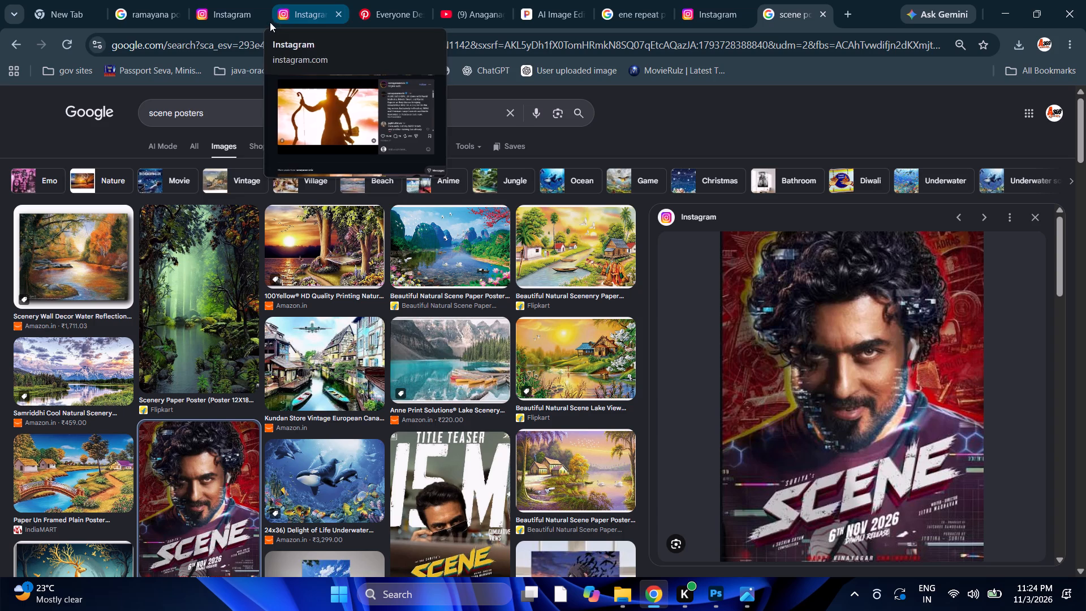
Find the hdpik.in Scene poster with the yellow title among the related image results and visit its source website.
{"action": "scroll", "coordinate": [815, 423], "scroll_direction": "down", "scroll_amount": 4}
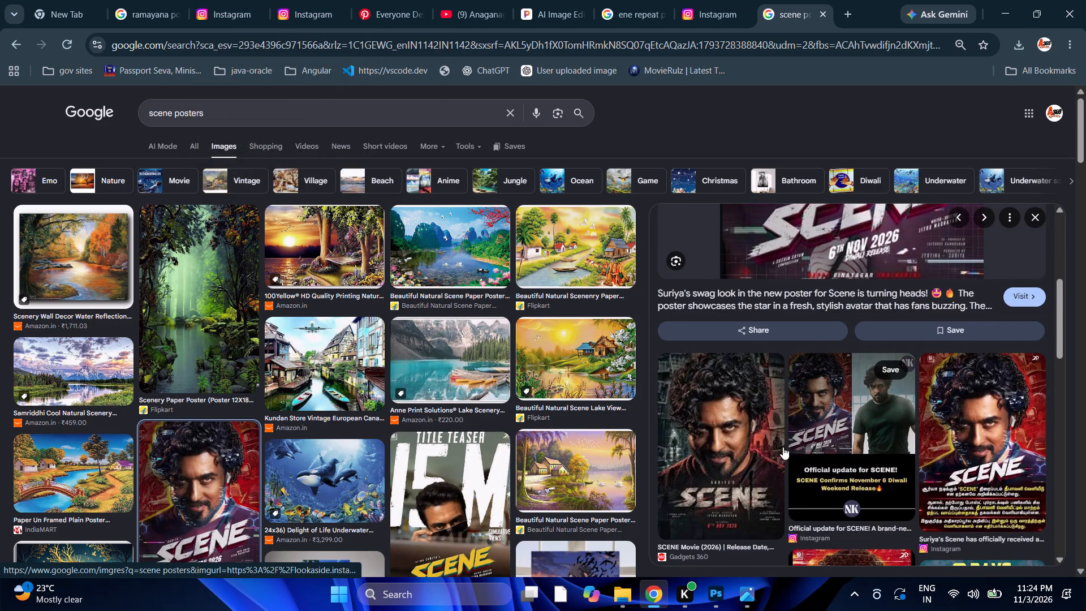
{"action": "scroll", "coordinate": [939, 428], "scroll_direction": "down", "scroll_amount": 3}
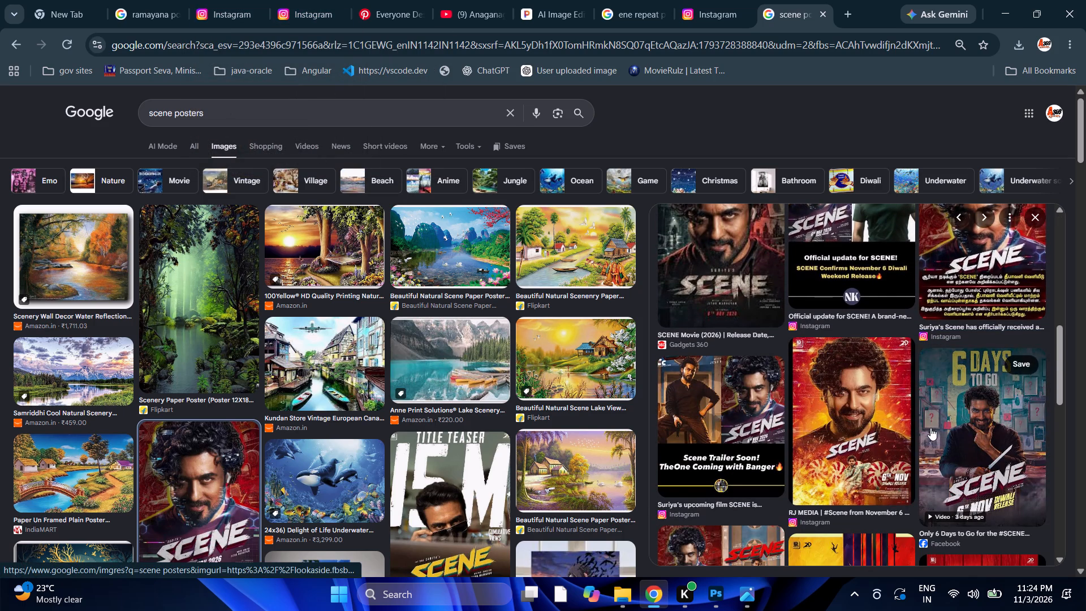
{"action": "scroll", "coordinate": [928, 428], "scroll_direction": "down", "scroll_amount": 5}
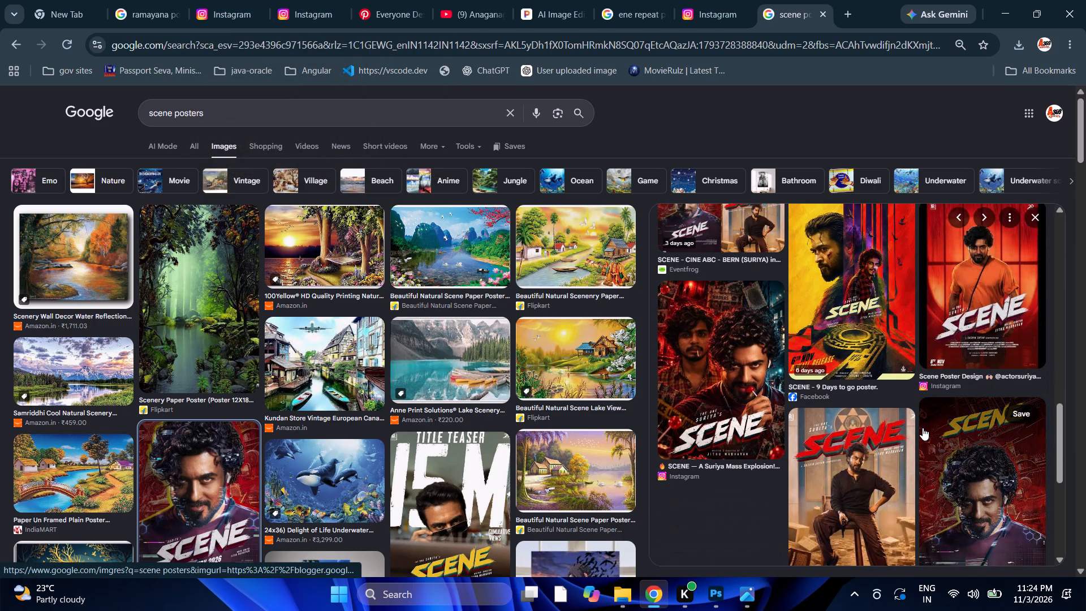
{"action": "scroll", "coordinate": [923, 428], "scroll_direction": "down", "scroll_amount": 2}
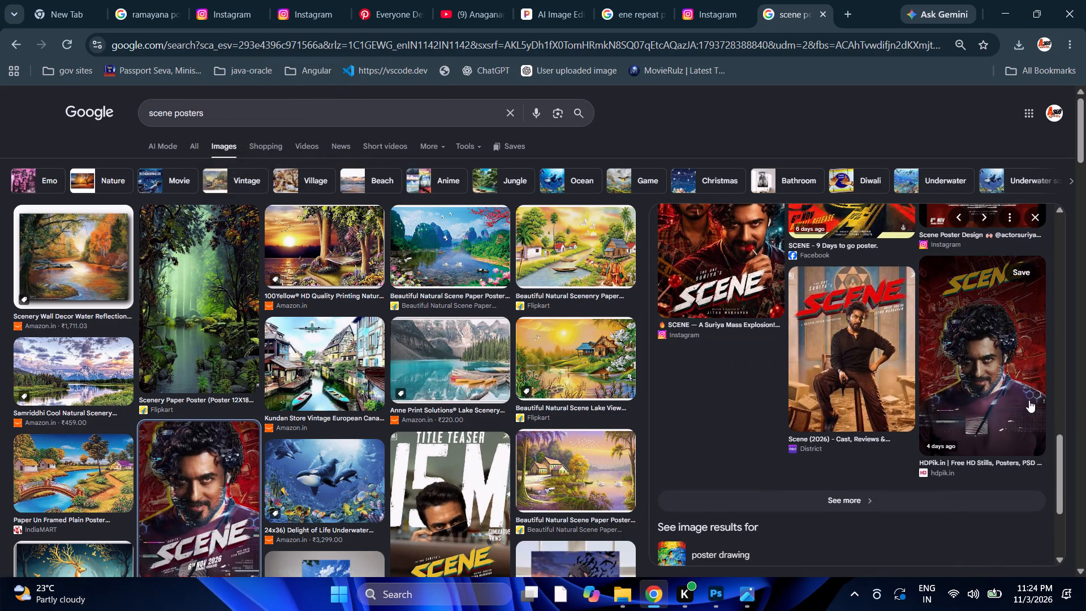
{"action": "left_click", "coordinate": [1029, 400]}
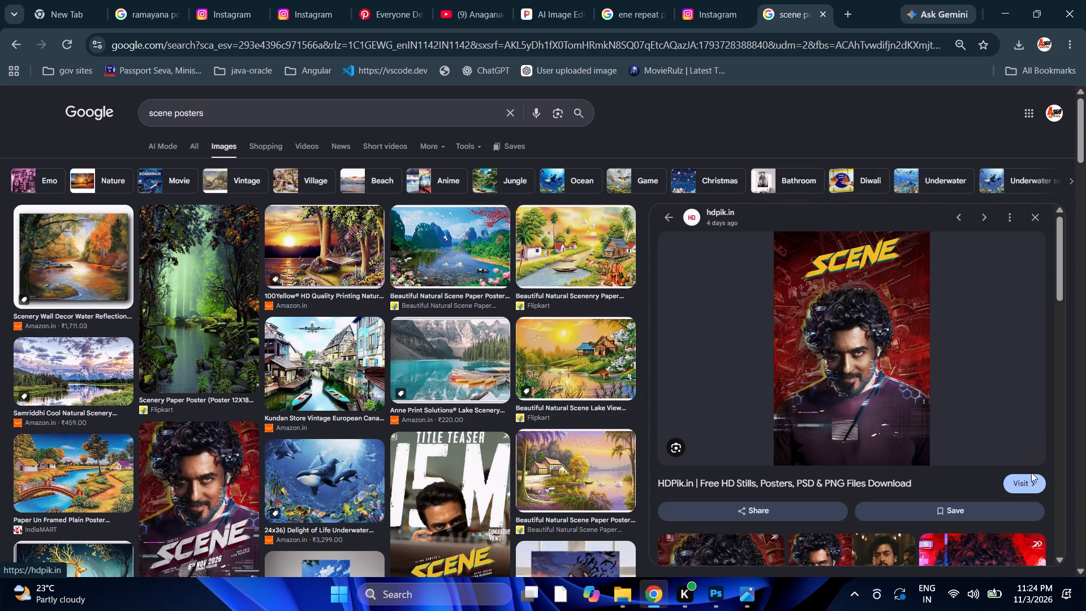
{"action": "left_click", "coordinate": [1029, 476]}
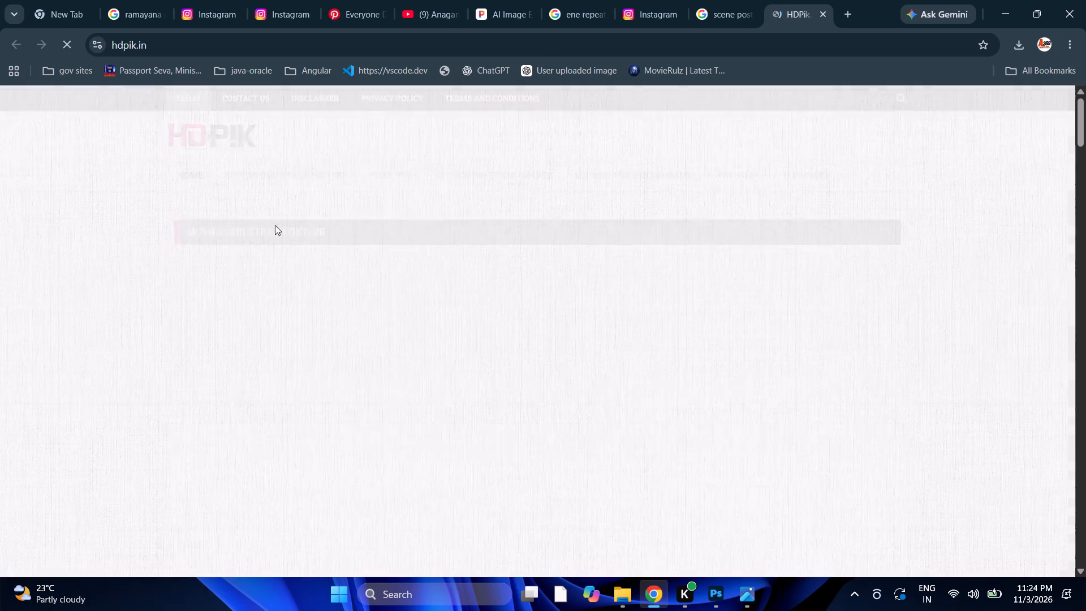
Open the Scene movie stills page from the site's movie posters section, dismissing the advertisement.
{"action": "scroll", "coordinate": [379, 234], "scroll_direction": "down", "scroll_amount": 4}
{"action": "left_click", "coordinate": [278, 292]}
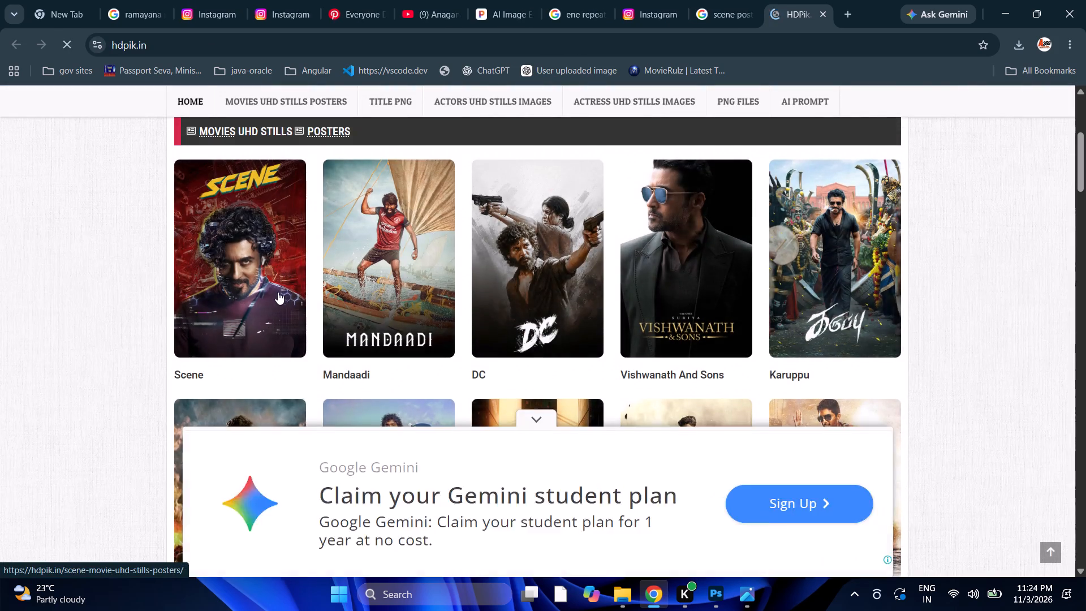
{"action": "left_click", "coordinate": [945, 158]}
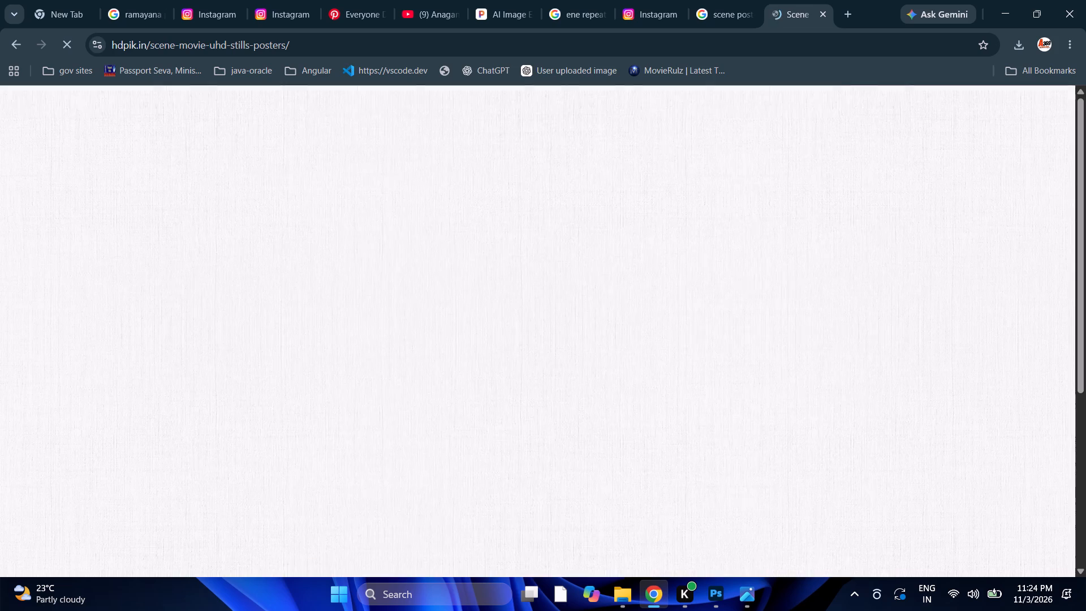
Look through the first page of Scene movie stills for a suitable high-resolution poster image.
{"action": "scroll", "coordinate": [500, 321], "scroll_direction": "down", "scroll_amount": 4}
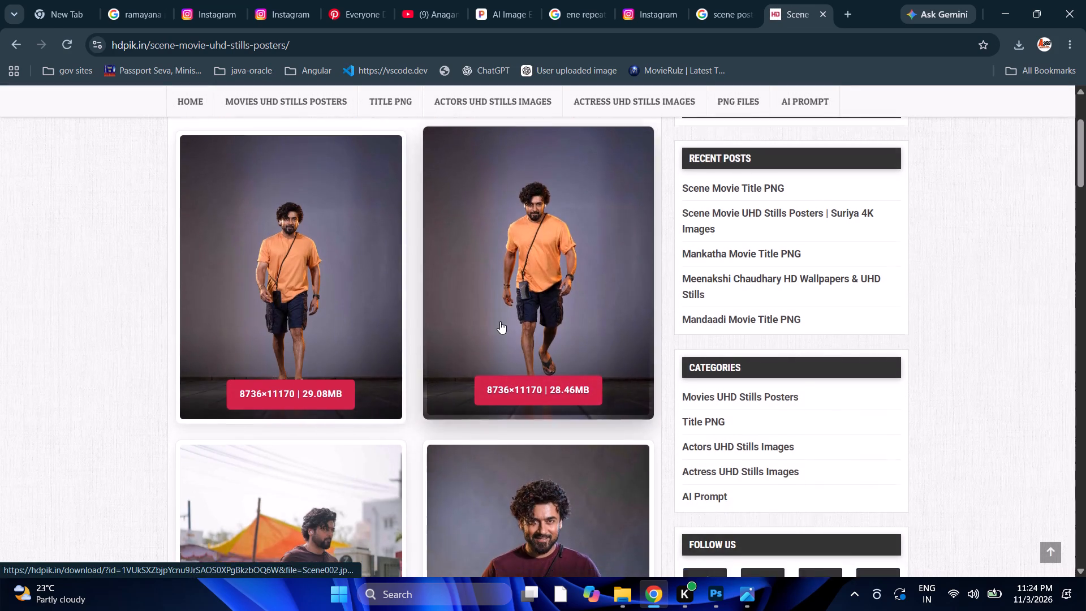
{"action": "scroll", "coordinate": [500, 321], "scroll_direction": "down", "scroll_amount": 7}
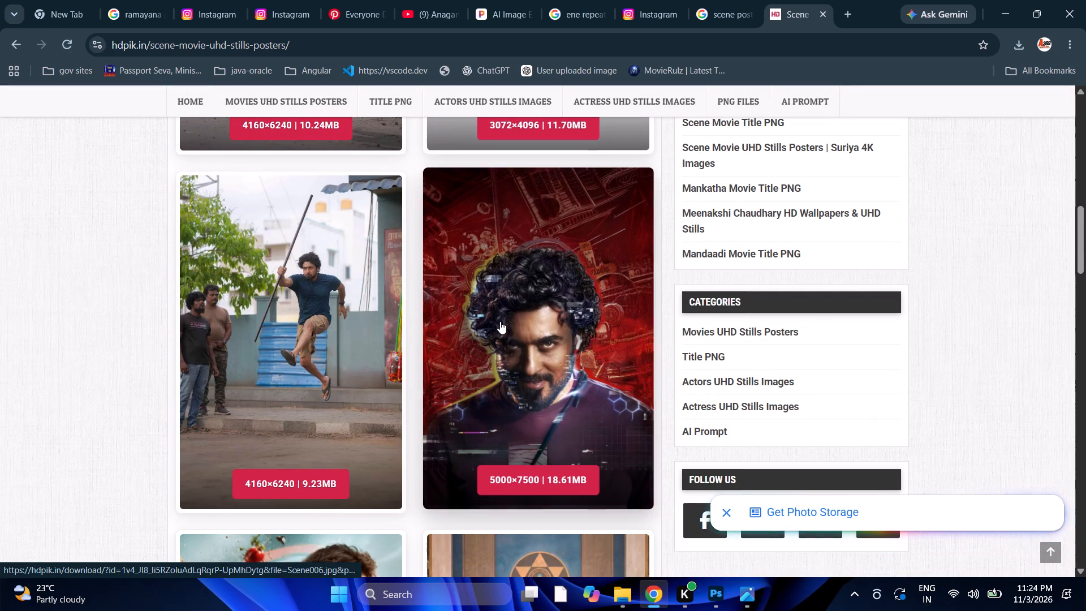
{"action": "left_click_drag", "start_coordinate": [500, 321], "coordinate": [518, 281]}
{"action": "scroll", "coordinate": [518, 281], "scroll_direction": "down", "scroll_amount": 2}
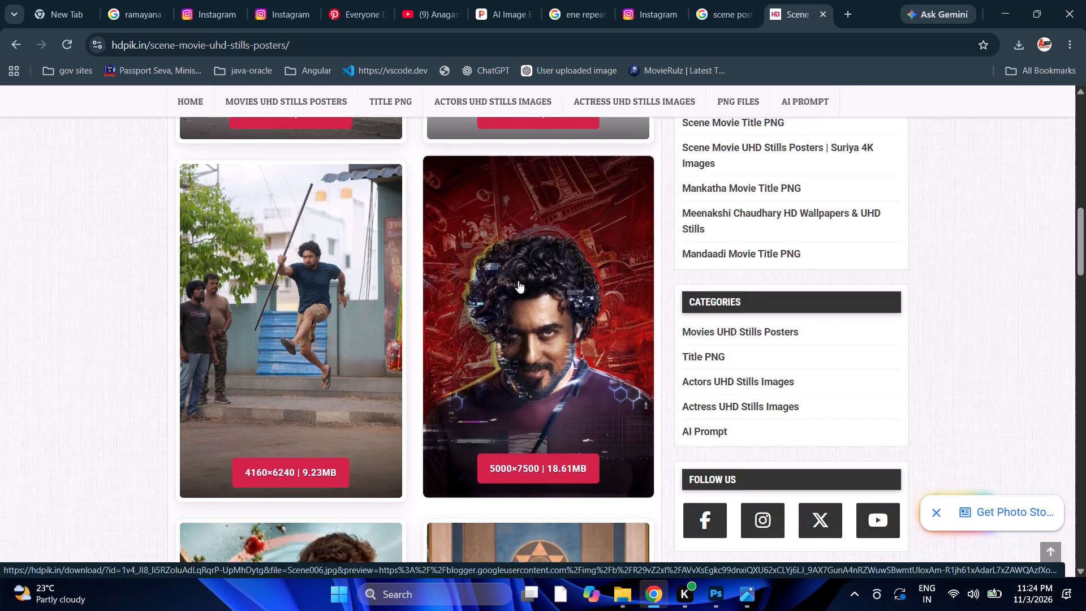
{"action": "scroll", "coordinate": [518, 281], "scroll_direction": "down", "scroll_amount": 10}
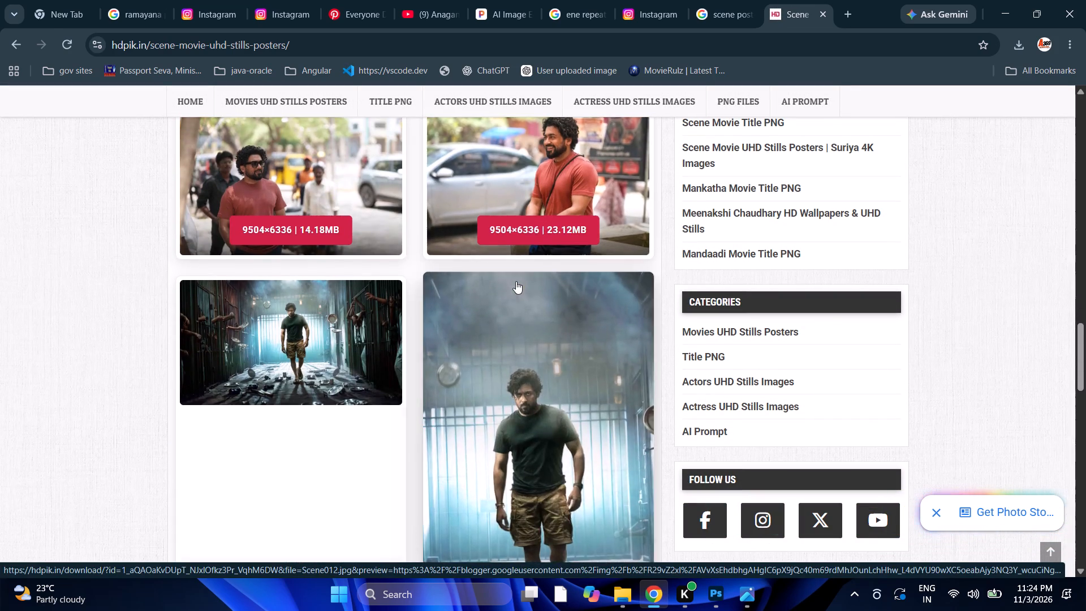
{"action": "scroll", "coordinate": [516, 281], "scroll_direction": "down", "scroll_amount": 14}
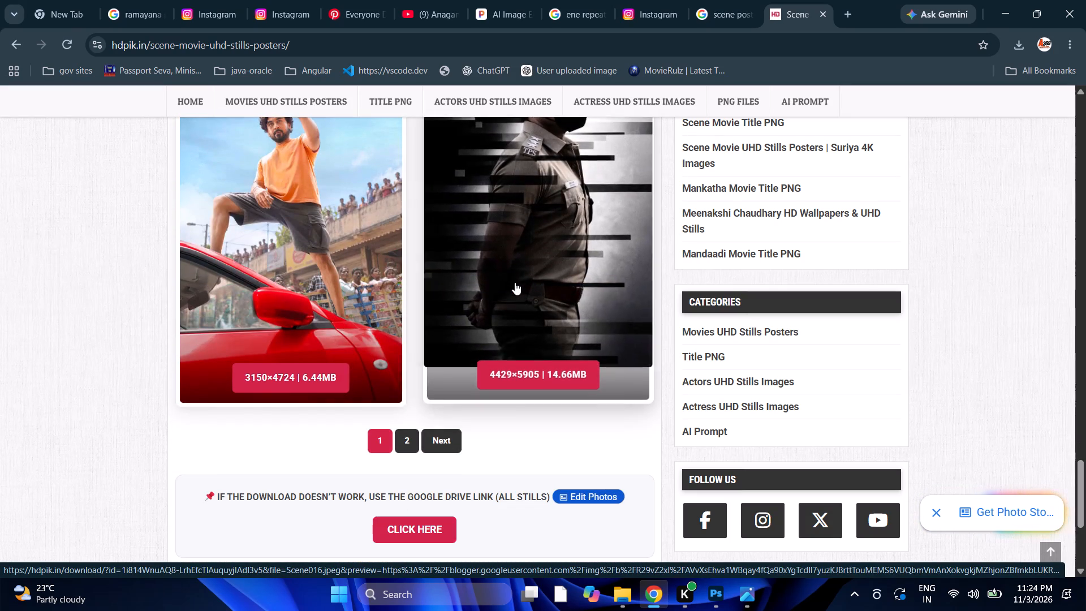
{"action": "scroll", "coordinate": [515, 282], "scroll_direction": "down", "scroll_amount": 5}
{"action": "scroll", "coordinate": [514, 283], "scroll_direction": "up", "scroll_amount": 9}
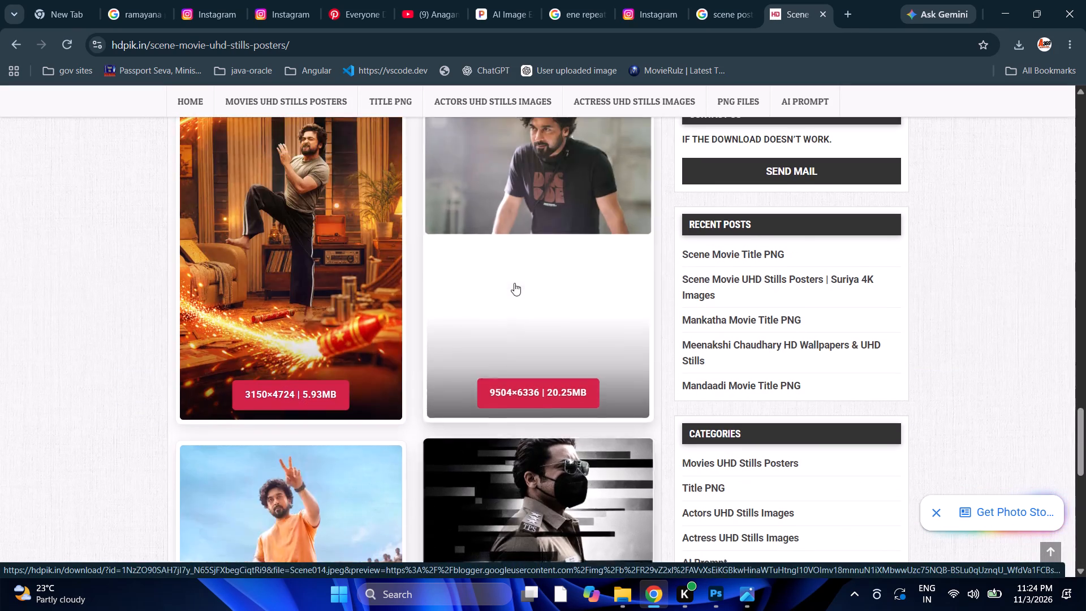
{"action": "scroll", "coordinate": [514, 283], "scroll_direction": "up", "scroll_amount": 17}
{"action": "scroll", "coordinate": [514, 283], "scroll_direction": "up", "scroll_amount": 4}
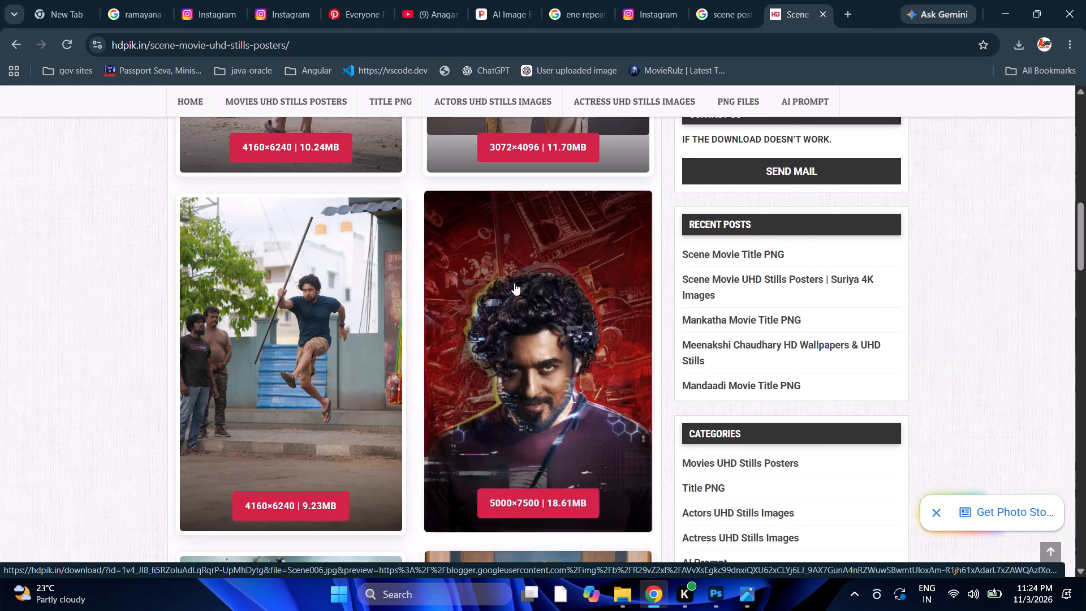
Download the 5000×7500 glitch-effect portrait on the red background, Scene006.jpg.
{"action": "left_click", "coordinate": [514, 286]}
{"action": "scroll", "coordinate": [514, 286], "scroll_direction": "down", "scroll_amount": 4}
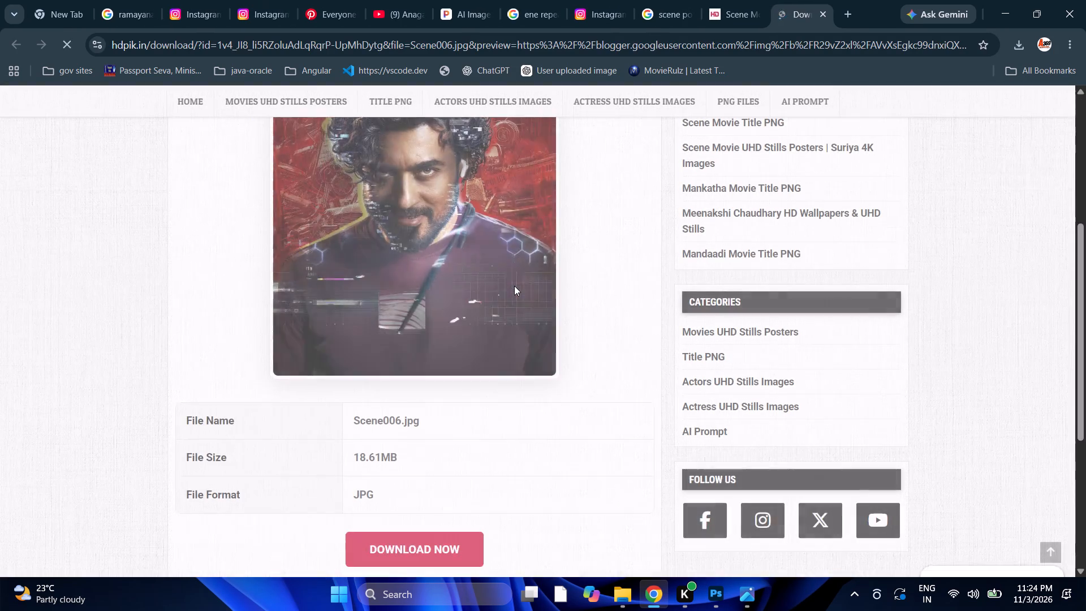
{"action": "scroll", "coordinate": [514, 286], "scroll_direction": "down", "scroll_amount": 3}
{"action": "scroll", "coordinate": [514, 286], "scroll_direction": "up", "scroll_amount": 5}
{"action": "scroll", "coordinate": [514, 286], "scroll_direction": "down", "scroll_amount": 5}
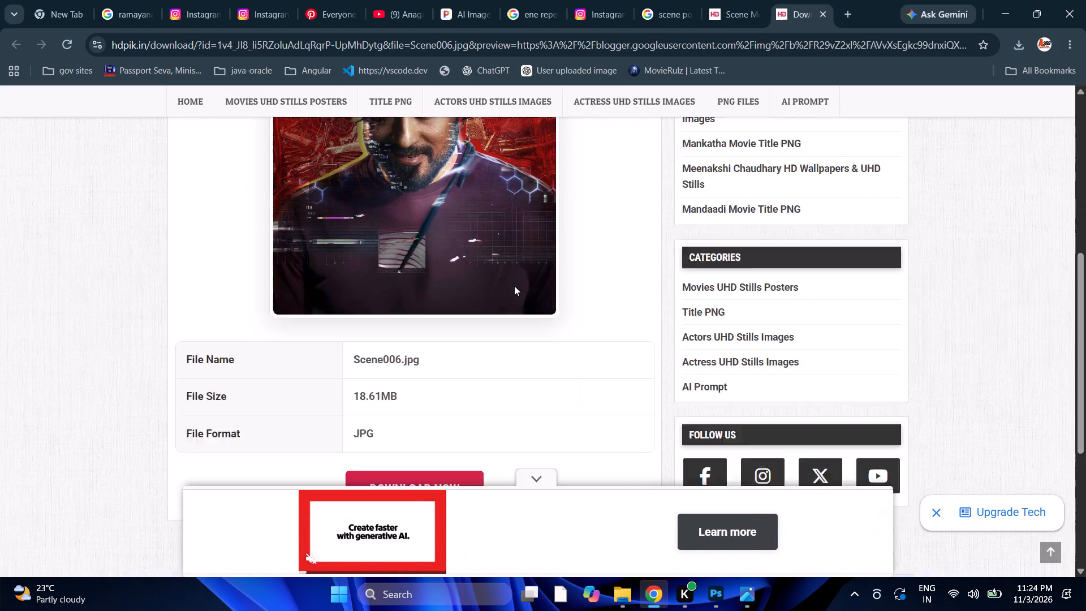
{"action": "left_click", "coordinate": [454, 333]}
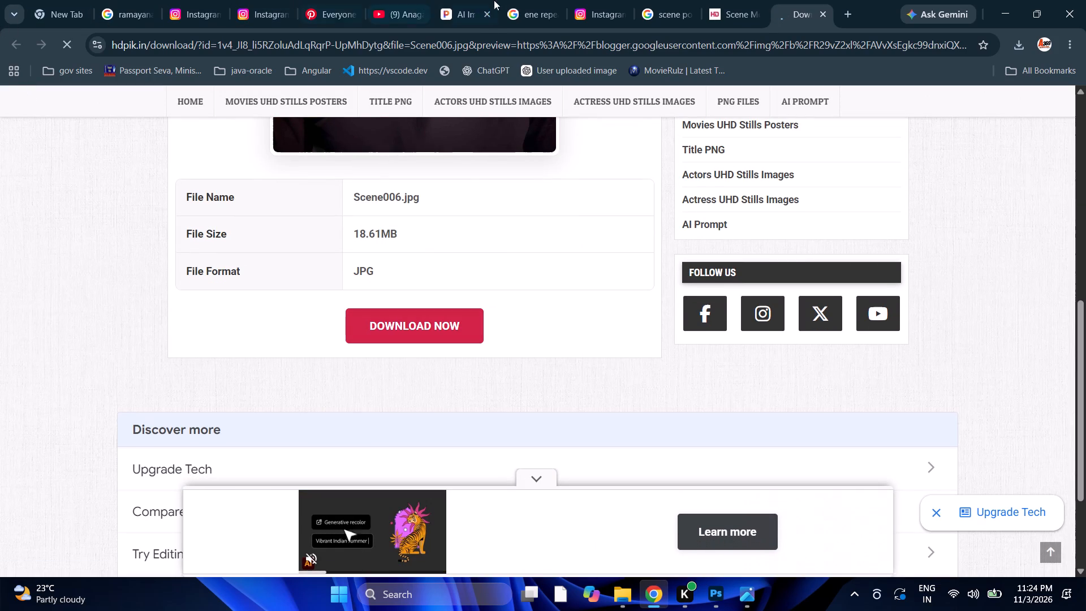
Return to the Scene stills gallery and open its page 2.
{"action": "left_click", "coordinate": [706, 0]}
{"action": "scroll", "coordinate": [540, 255], "scroll_direction": "up", "scroll_amount": 11}
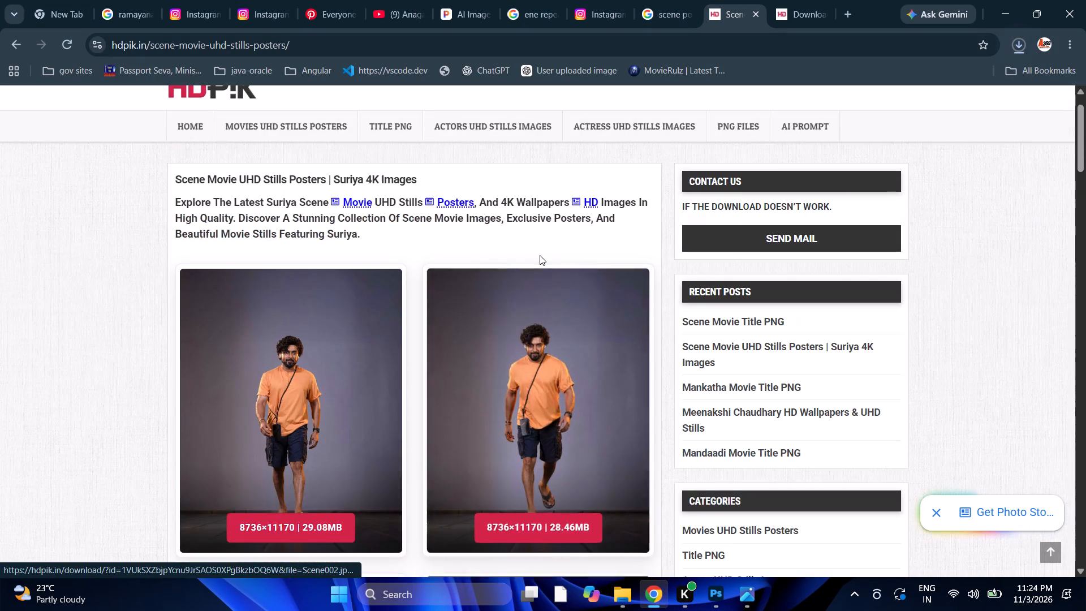
{"action": "scroll", "coordinate": [540, 255], "scroll_direction": "up", "scroll_amount": 9}
{"action": "scroll", "coordinate": [464, 215], "scroll_direction": "down", "scroll_amount": 20}
{"action": "scroll", "coordinate": [464, 215], "scroll_direction": "down", "scroll_amount": 7}
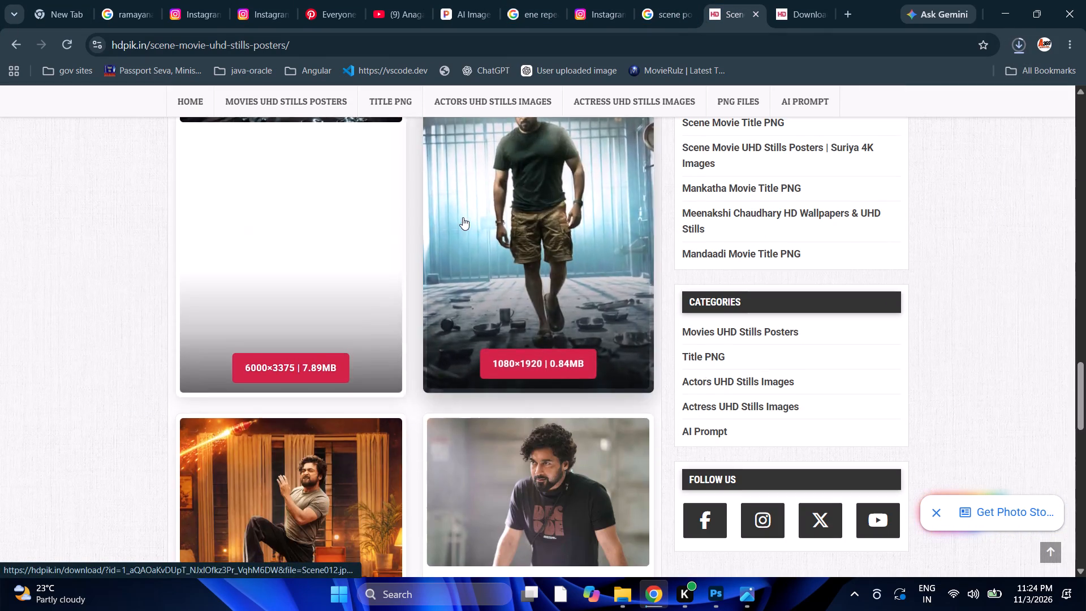
{"action": "scroll", "coordinate": [463, 217], "scroll_direction": "up", "scroll_amount": 5}
{"action": "scroll", "coordinate": [463, 217], "scroll_direction": "down", "scroll_amount": 16}
{"action": "scroll", "coordinate": [464, 217], "scroll_direction": "down", "scroll_amount": 5}
{"action": "scroll", "coordinate": [464, 217], "scroll_direction": "up", "scroll_amount": 5}
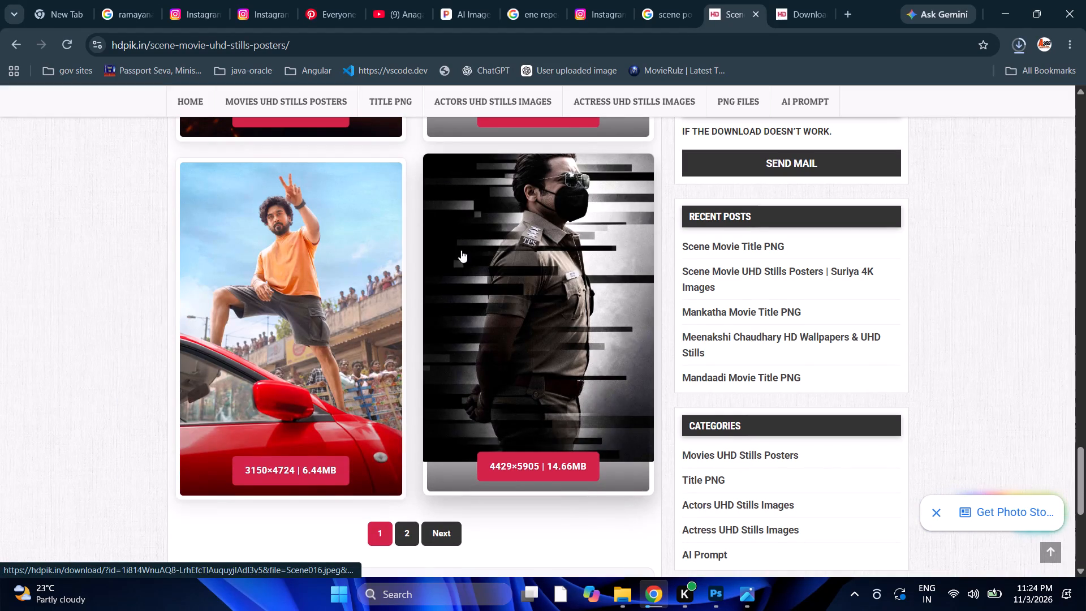
{"action": "left_click", "coordinate": [408, 540]}
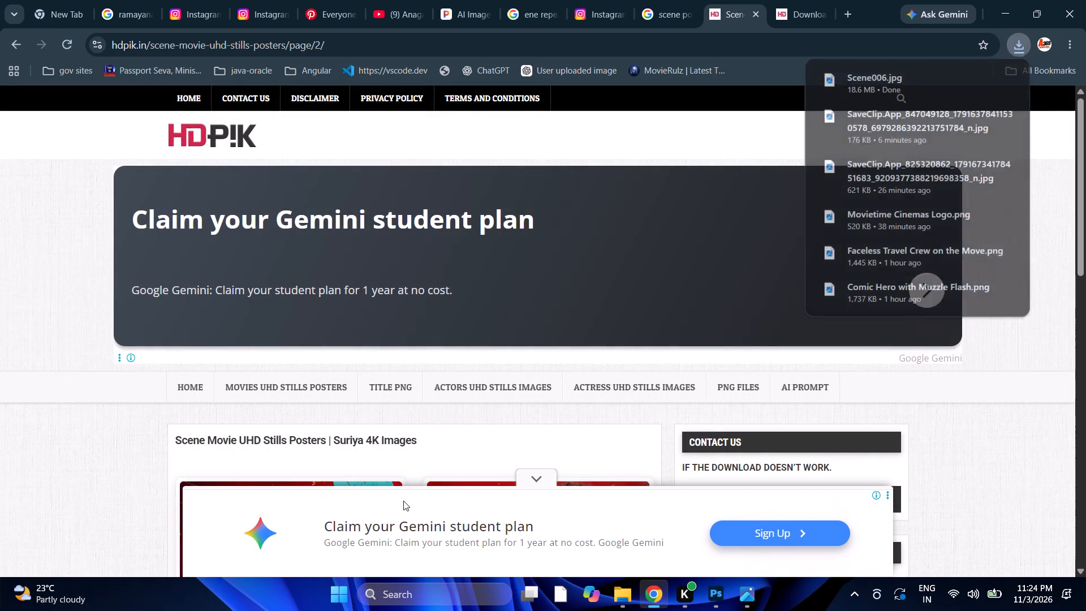
Download the 1344×1152 still of the actor with an outstretched hand, Scene017.jpeg.
{"action": "scroll", "coordinate": [403, 501], "scroll_direction": "down", "scroll_amount": 4}
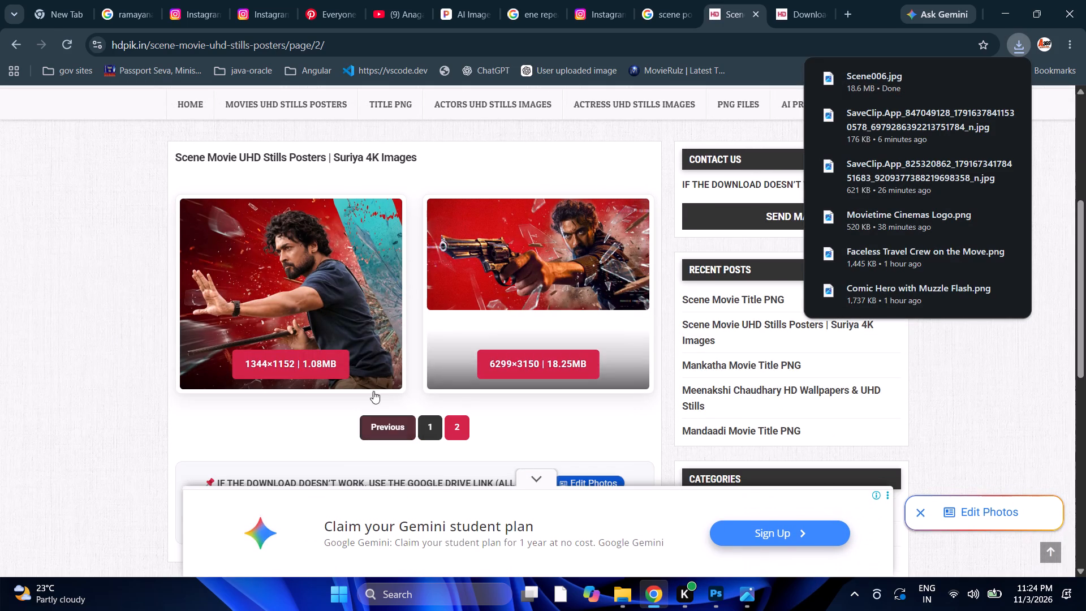
{"action": "scroll", "coordinate": [384, 339], "scroll_direction": "down", "scroll_amount": 3}
{"action": "scroll", "coordinate": [470, 244], "scroll_direction": "down", "scroll_amount": 3}
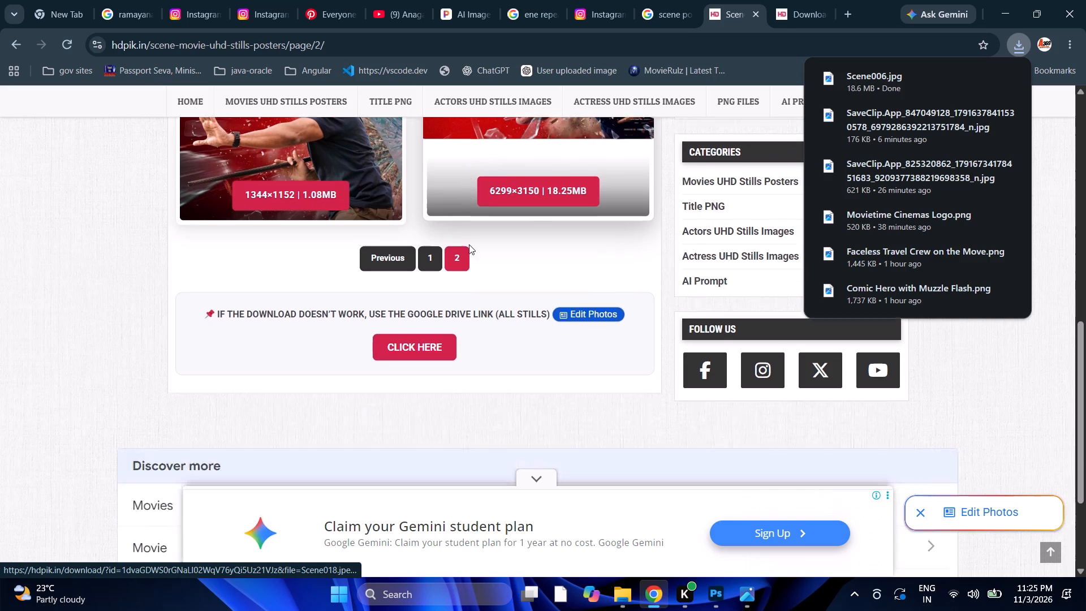
{"action": "scroll", "coordinate": [462, 248], "scroll_direction": "down", "scroll_amount": 3}
{"action": "scroll", "coordinate": [462, 248], "scroll_direction": "up", "scroll_amount": 4}
{"action": "left_click", "coordinate": [317, 277]}
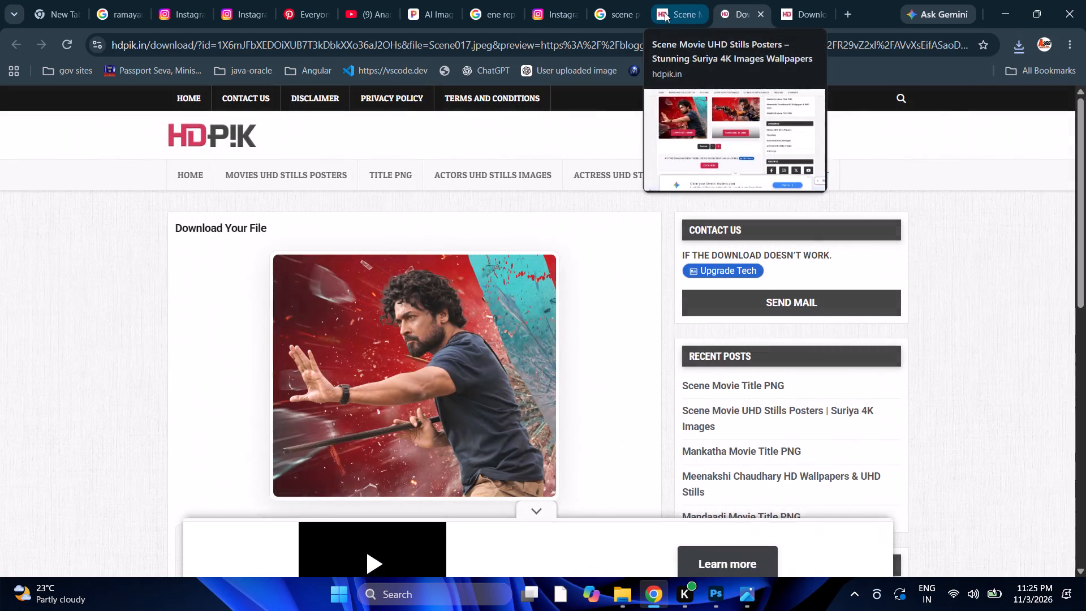
{"action": "scroll", "coordinate": [460, 292], "scroll_direction": "down", "scroll_amount": 4}
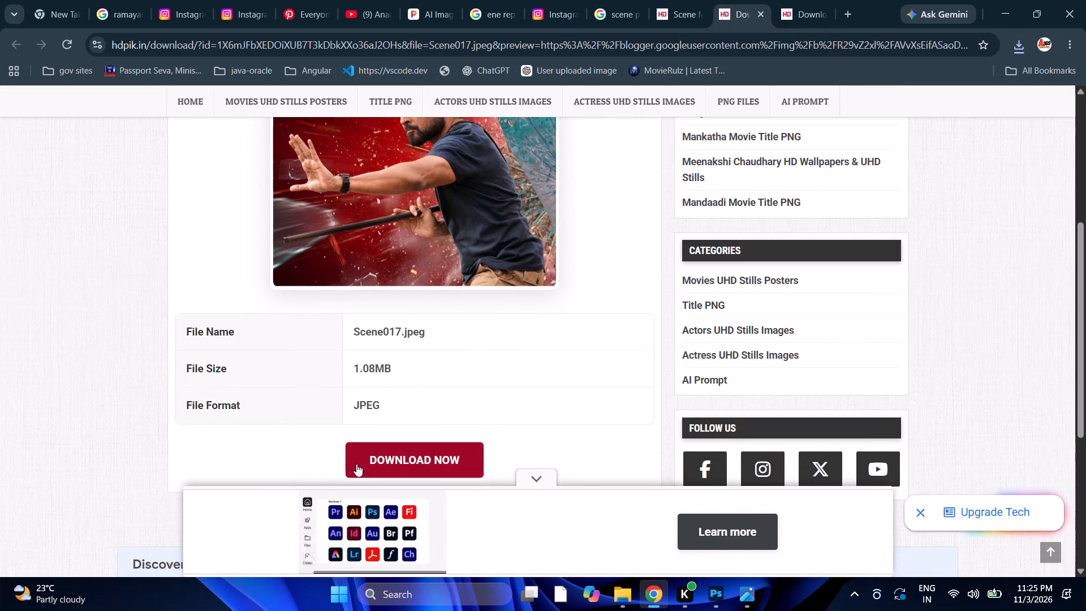
{"action": "left_click", "coordinate": [356, 464]}
Go back from the stills gallery to the HDPik homepage and save the Scene poster thumbnail with the yellow title as an image.
{"action": "left_click_drag", "start_coordinate": [679, 0], "coordinate": [674, 1]}
{"action": "left_click", "coordinate": [8, 45]}
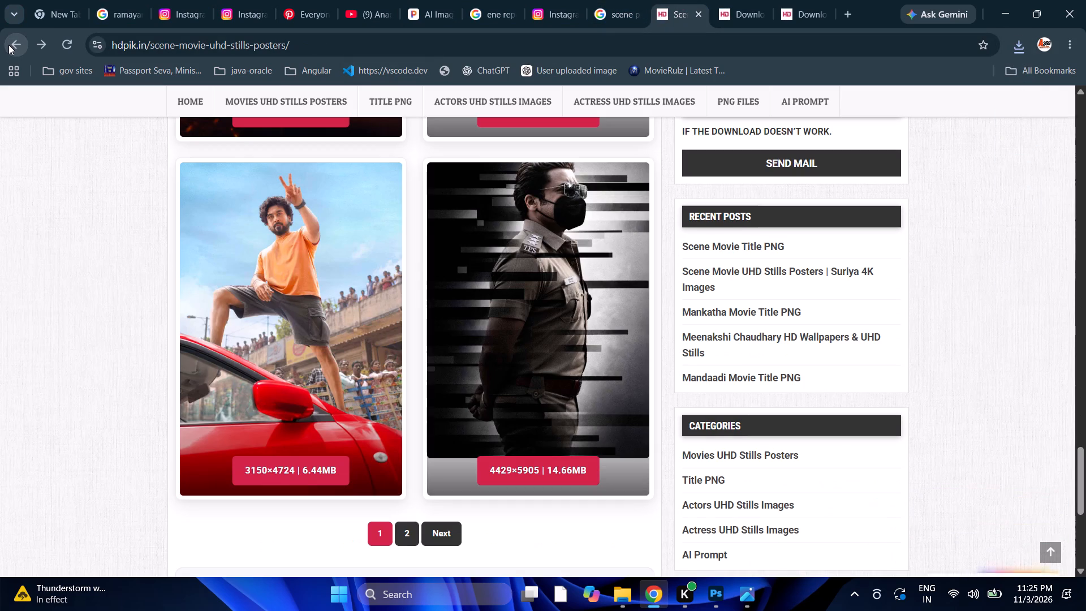
{"action": "left_click", "coordinate": [8, 45]}
{"action": "left_click", "coordinate": [8, 45]}
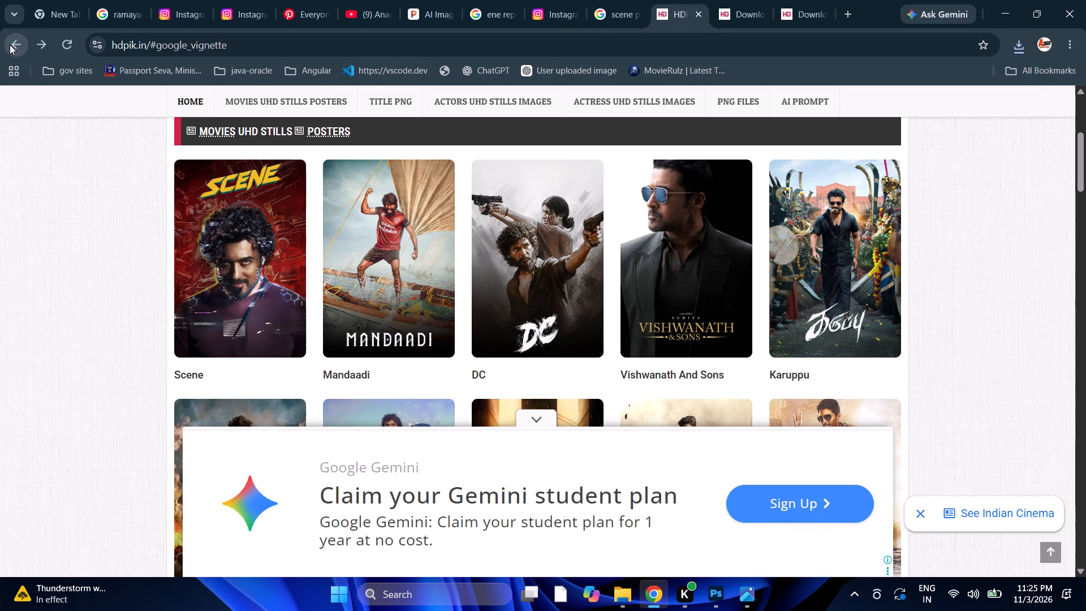
{"action": "right_click", "coordinate": [216, 192]}
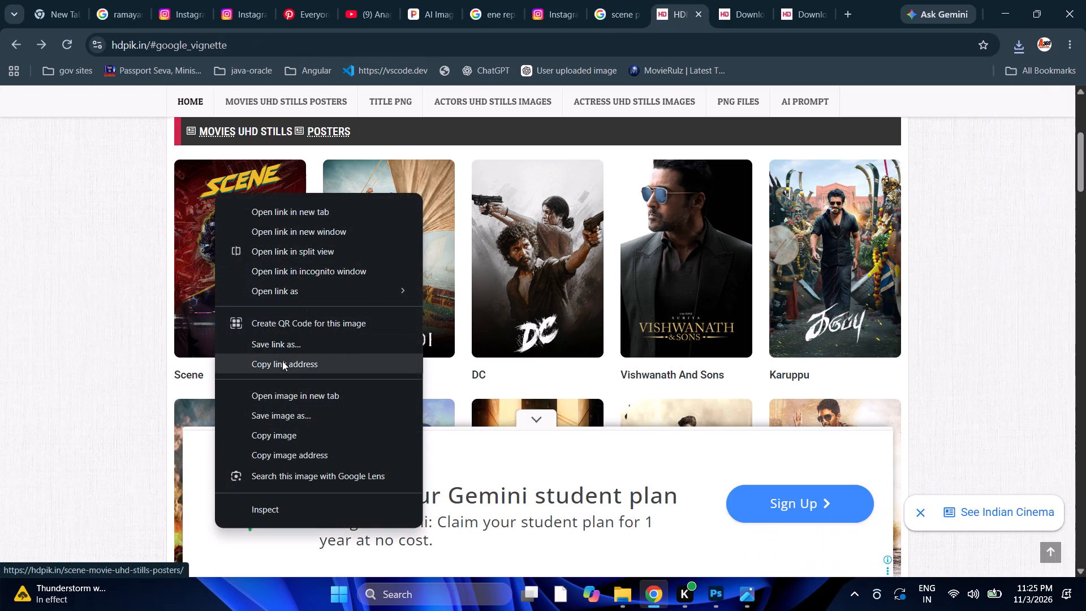
{"action": "left_click", "coordinate": [270, 411]}
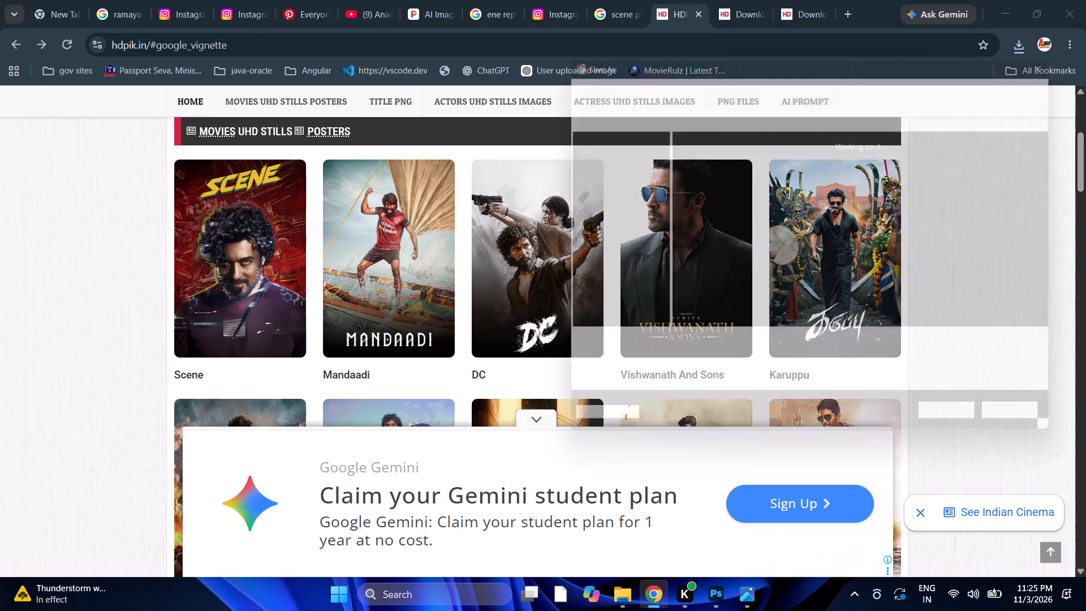
{"action": "left_click", "coordinate": [956, 434]}
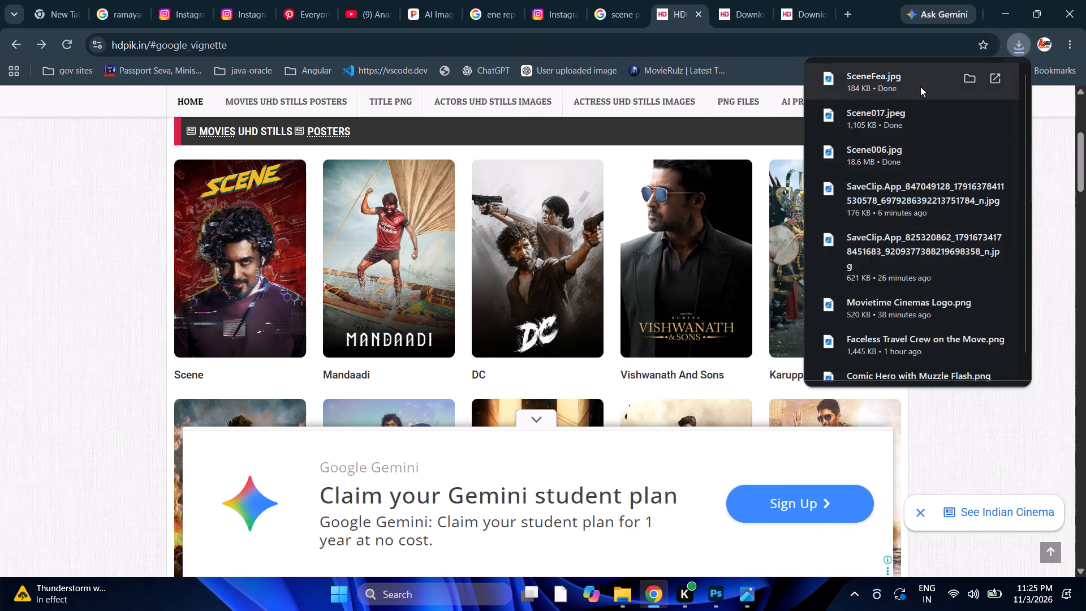
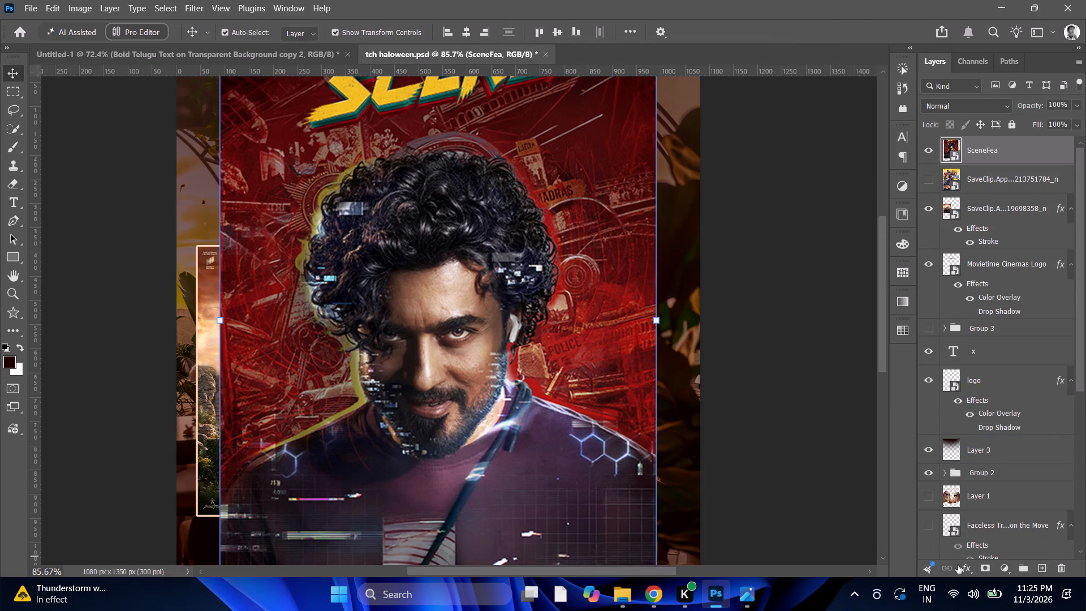
Add a 4 px white outside stroke to the SceneFea layer.
{"action": "left_click", "coordinate": [964, 570]}
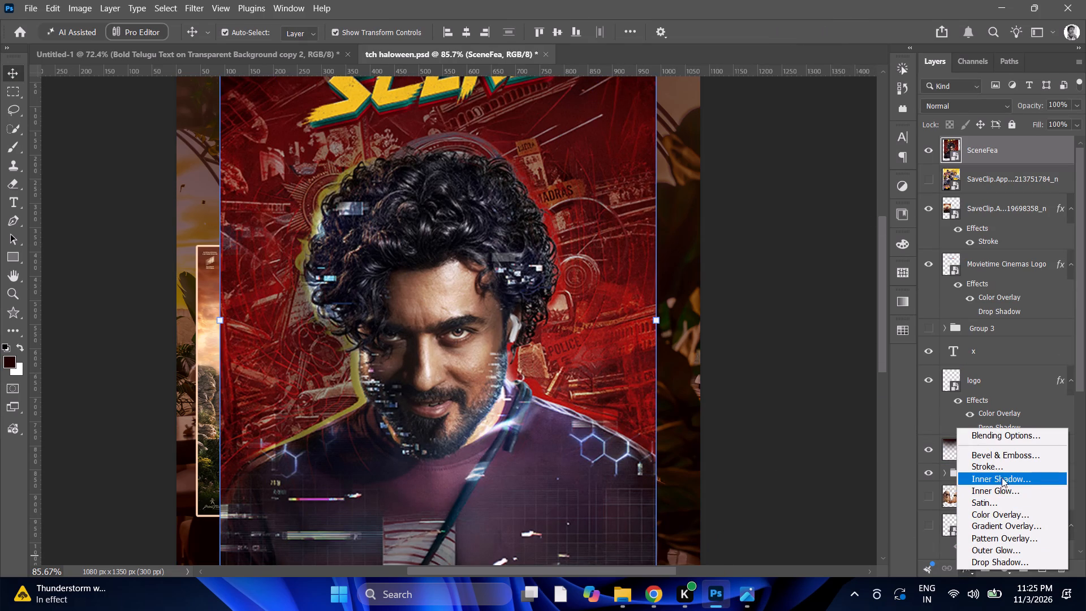
{"action": "left_click", "coordinate": [1002, 467]}
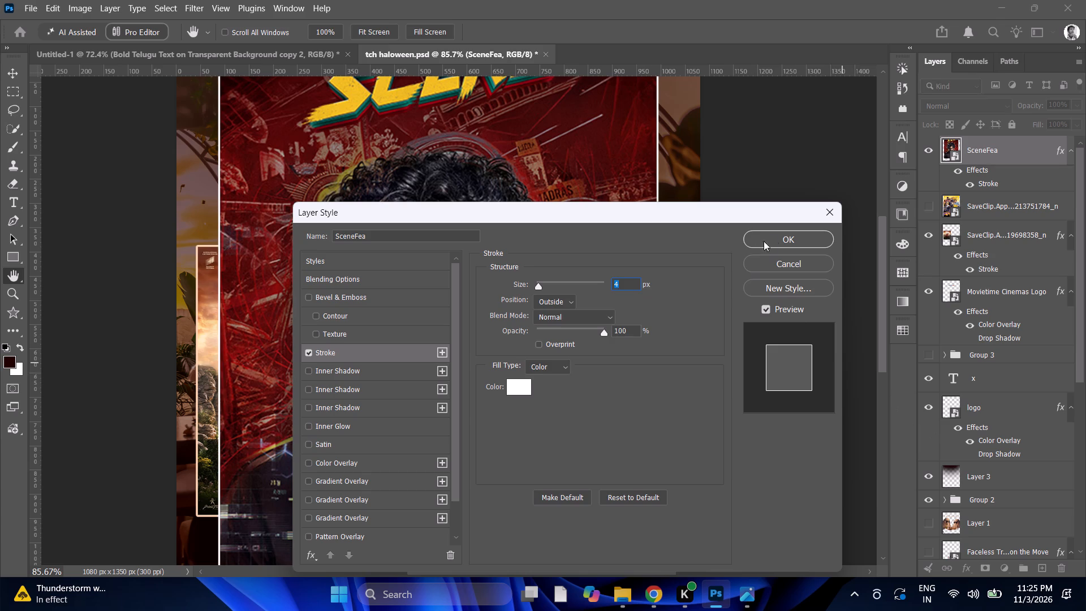
{"action": "left_click", "coordinate": [774, 235]}
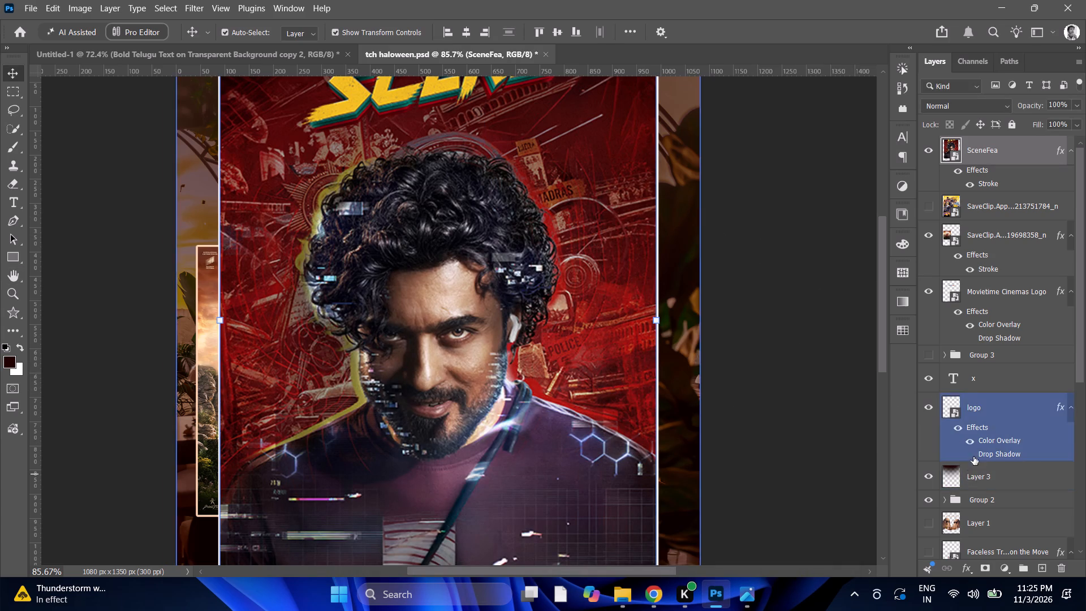
Scale the Scene poster down proportionally to about 20.7%, keeping it horizontally centred with its lower edge above the red footer strip.
{"action": "scroll", "coordinate": [491, 174], "scroll_direction": "down", "scroll_amount": 8, "text": "alt"}
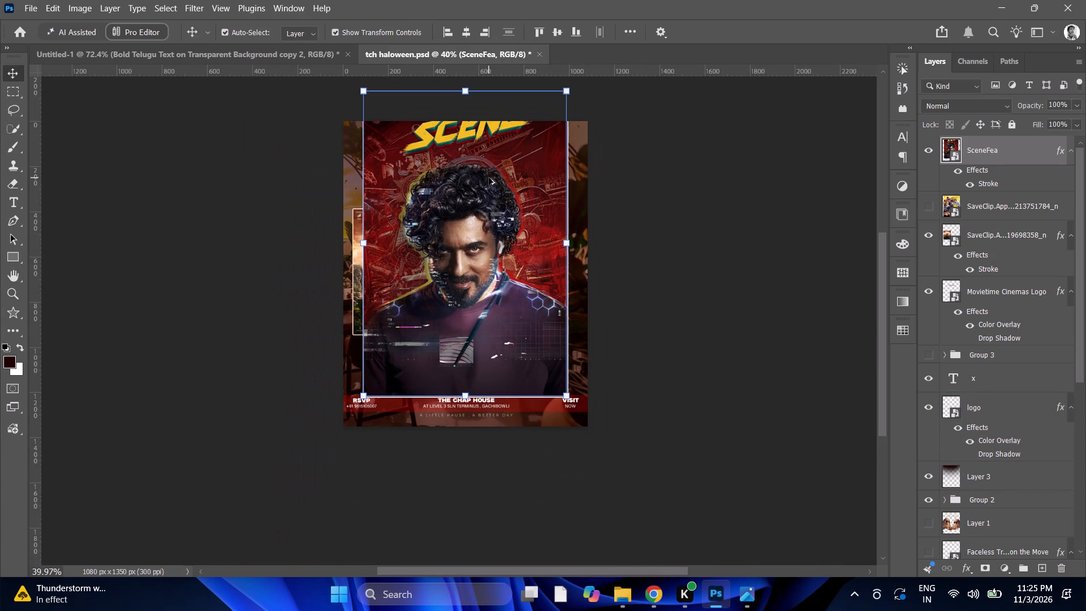
{"action": "left_click", "coordinate": [469, 88]}
{"action": "left_click_drag", "start_coordinate": [464, 89], "coordinate": [462, 271]}
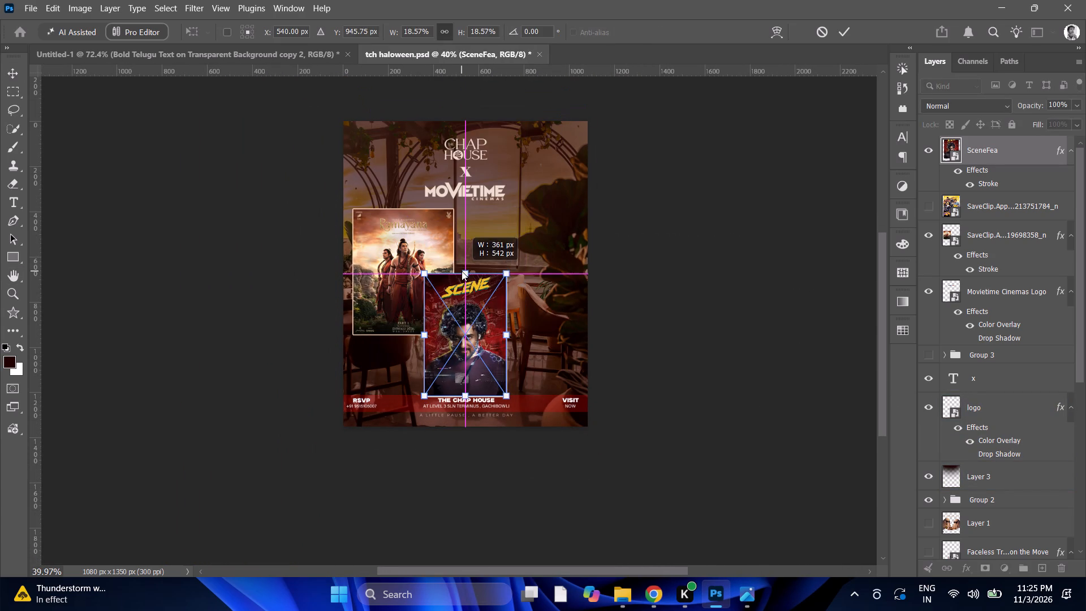
{"action": "left_click_drag", "start_coordinate": [462, 271], "coordinate": [466, 257]}
{"action": "scroll", "coordinate": [469, 309], "scroll_direction": "up", "scroll_amount": 5, "text": "alt"}
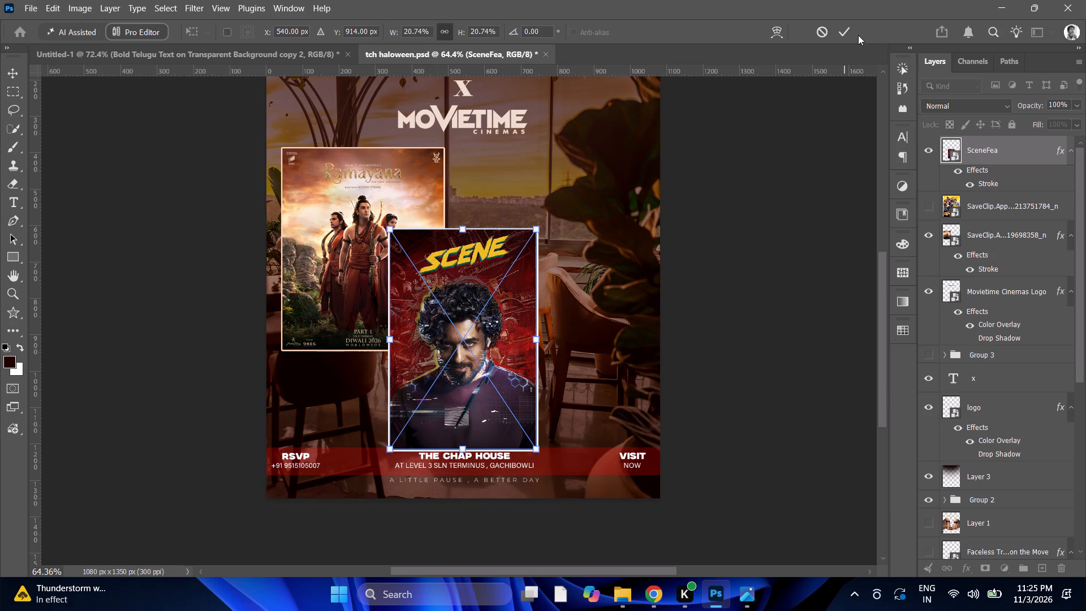
{"action": "left_click", "coordinate": [841, 30]}
Move the Scene poster over the Ramayana poster, aligning their upper corners, and scale it to about 22.9% to match its width.
{"action": "left_click", "coordinate": [388, 333]}
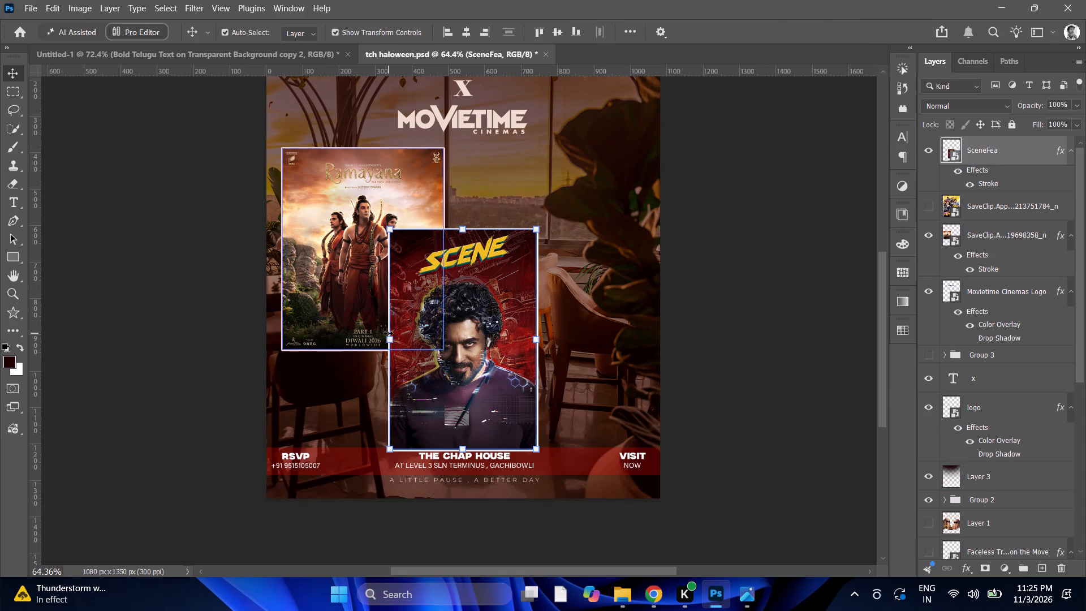
{"action": "left_click_drag", "start_coordinate": [479, 362], "coordinate": [380, 286]}
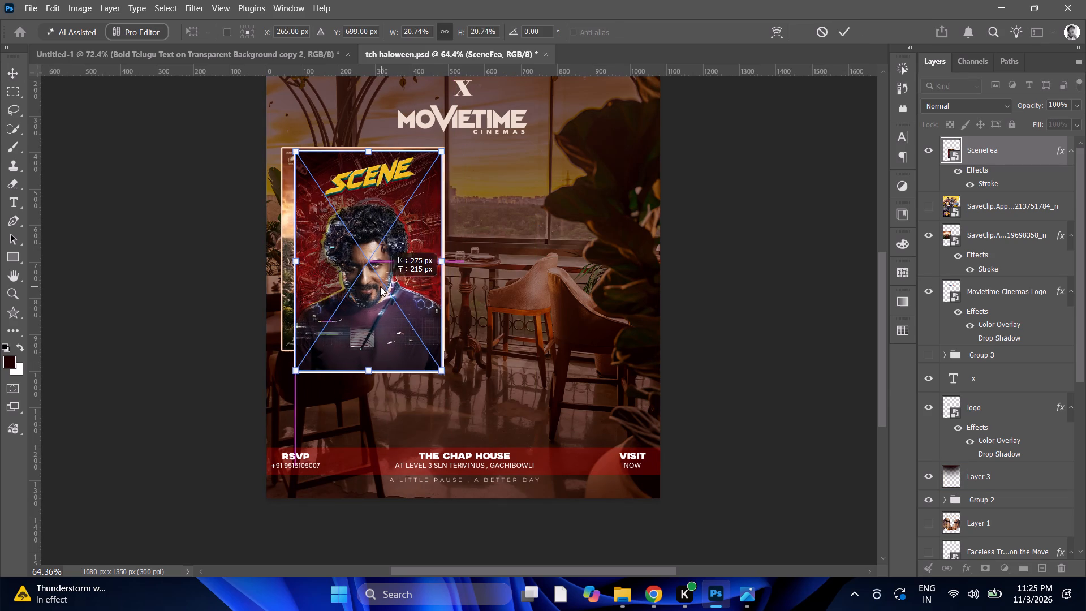
{"action": "left_click_drag", "start_coordinate": [380, 286], "coordinate": [372, 279]}
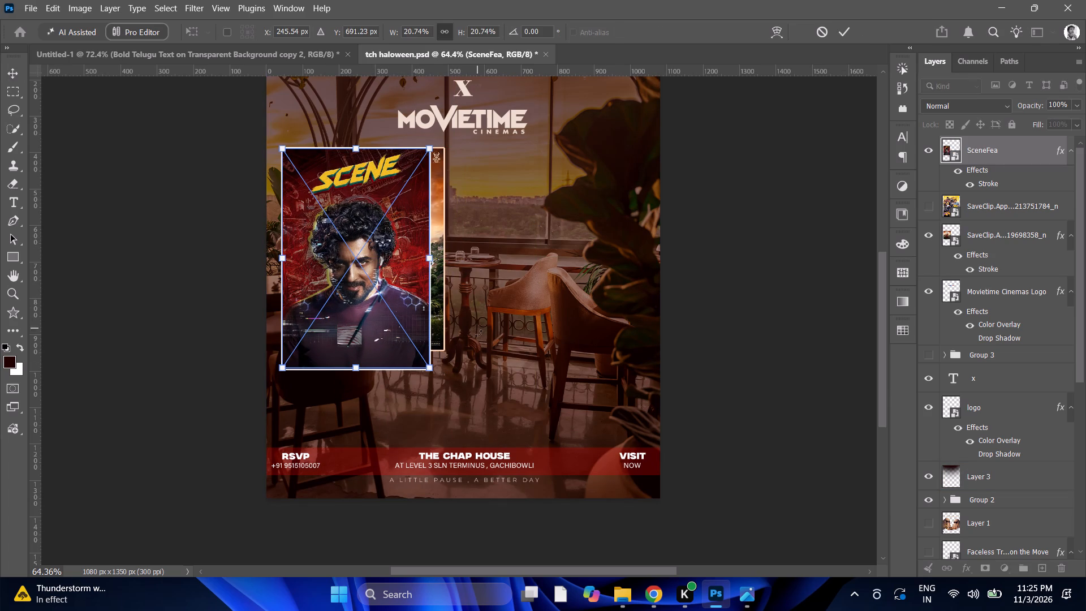
{"action": "left_click_drag", "start_coordinate": [428, 370], "coordinate": [445, 387]}
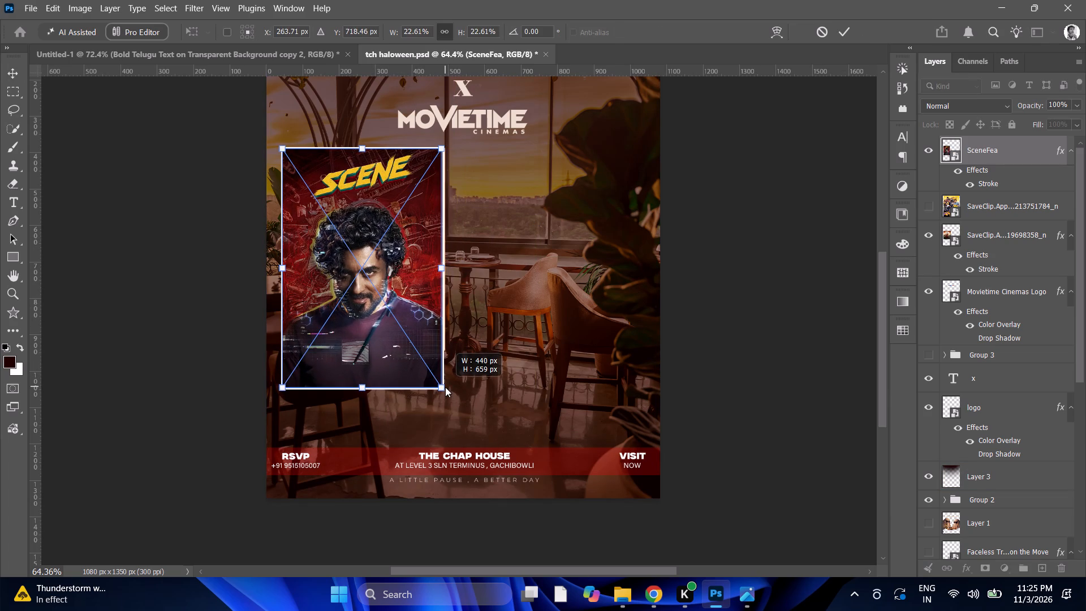
{"action": "left_click_drag", "start_coordinate": [445, 387], "coordinate": [447, 389]}
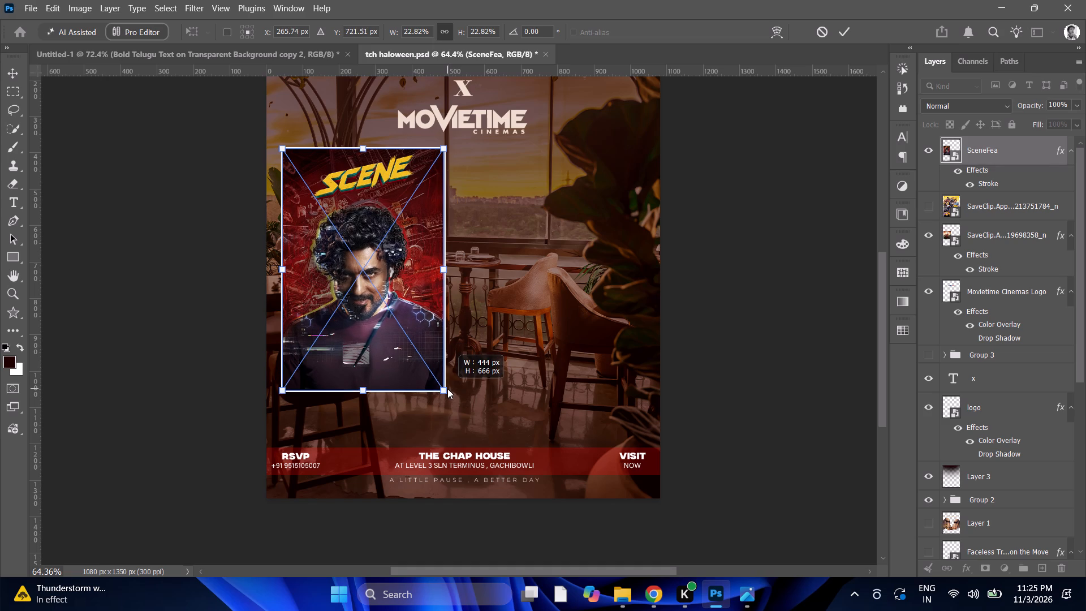
{"action": "left_click_drag", "start_coordinate": [447, 389], "coordinate": [447, 389]}
{"action": "scroll", "coordinate": [368, 311], "scroll_direction": "up", "scroll_amount": 3, "text": "alt"}
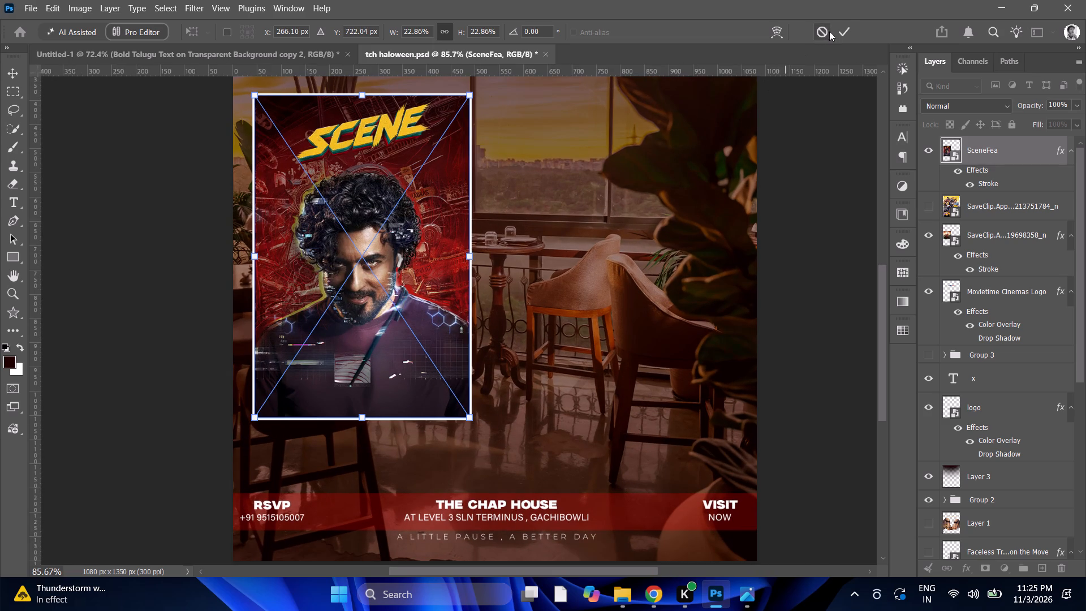
{"action": "left_click", "coordinate": [841, 27]}
Move the SceneFea layer beneath the Ramayana poster layer in the stacking order.
{"action": "left_click_drag", "start_coordinate": [956, 137], "coordinate": [959, 143]}
{"action": "left_click_drag", "start_coordinate": [967, 149], "coordinate": [979, 186]}
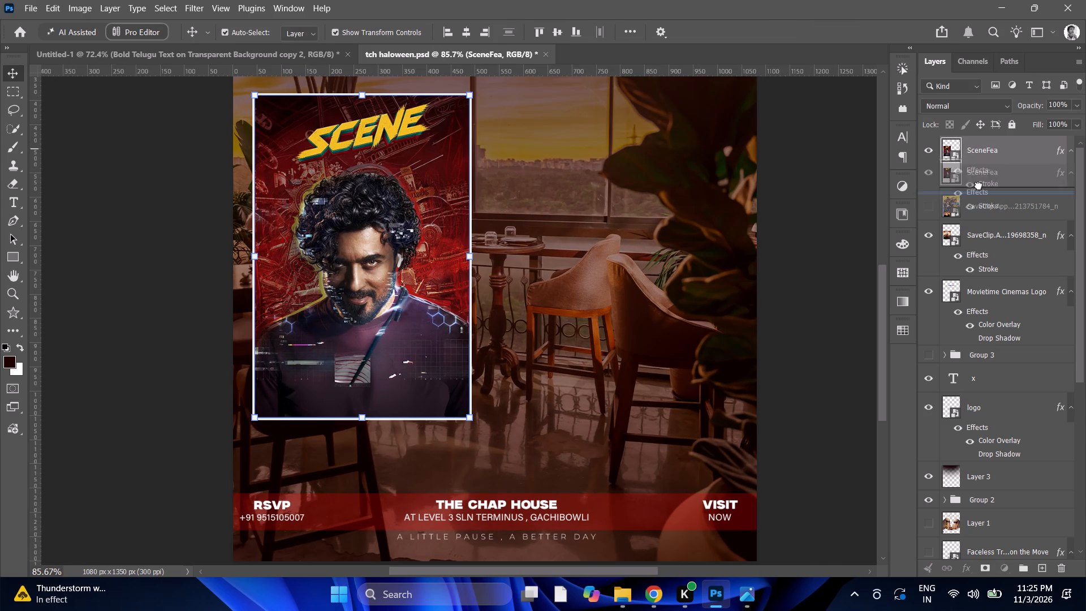
{"action": "left_click_drag", "start_coordinate": [979, 186], "coordinate": [983, 269]}
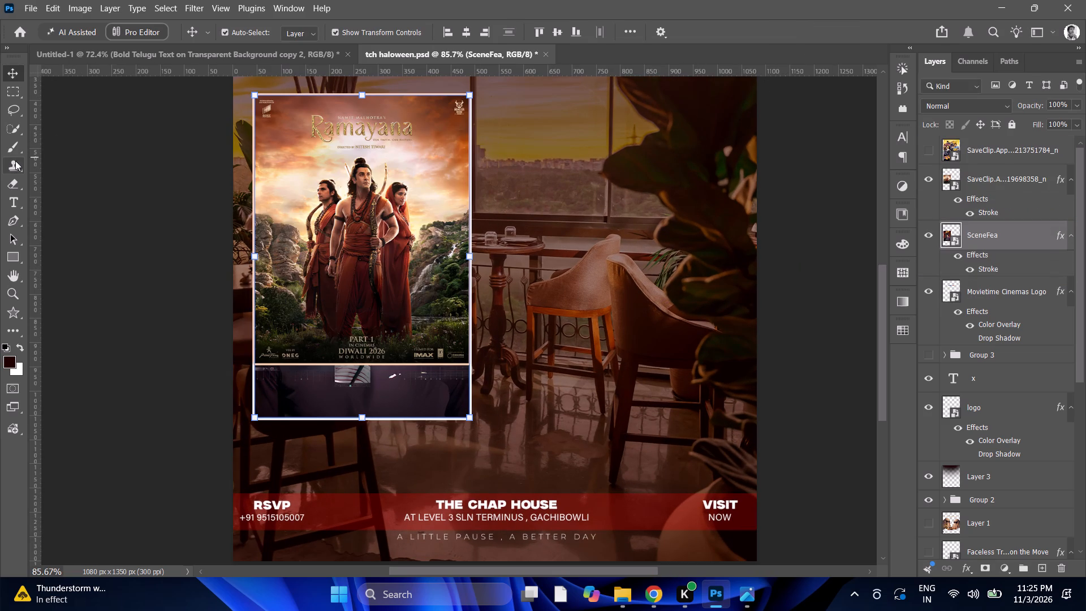
Marquee-select the Ramayana poster's area, copy that part of the SceneFea layer to a new layer, and hide the original SceneFea layer.
{"action": "left_click", "coordinate": [15, 85]}
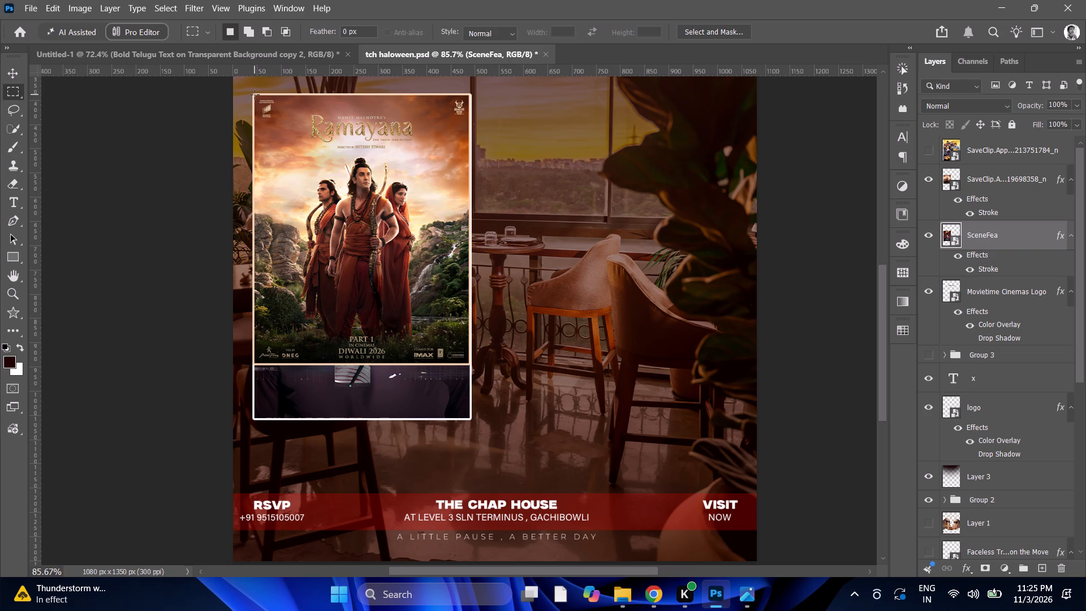
{"action": "left_click_drag", "start_coordinate": [255, 94], "coordinate": [308, 230]}
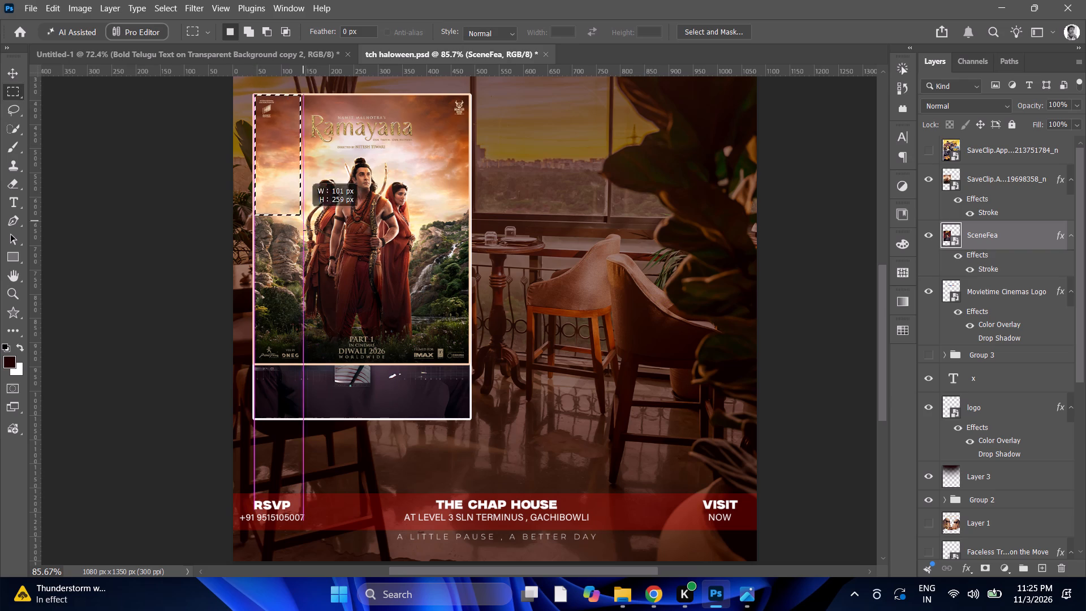
{"action": "left_click_drag", "start_coordinate": [308, 230], "coordinate": [469, 369]}
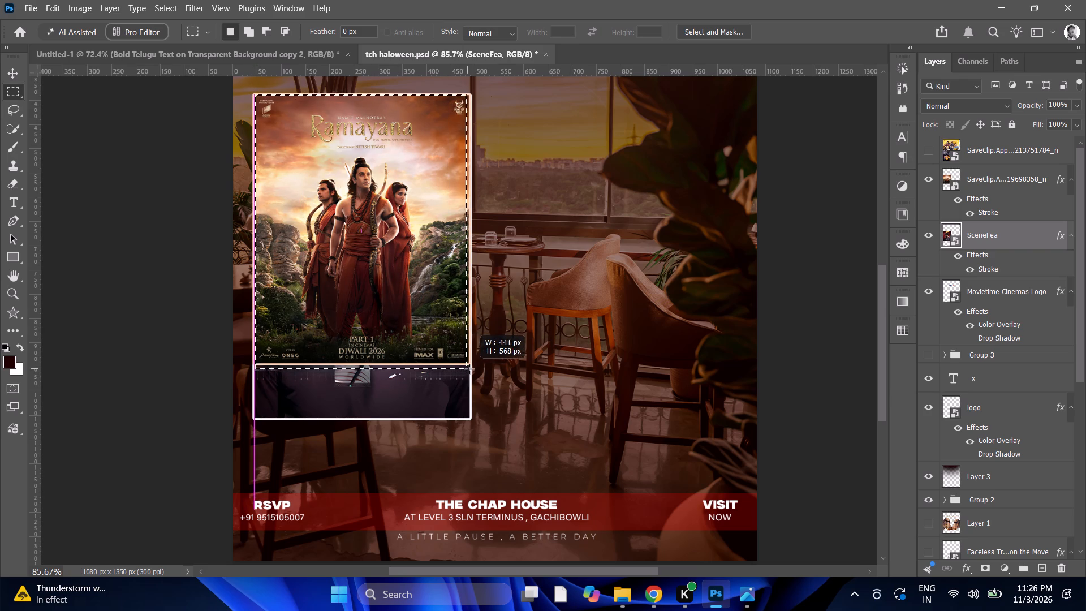
{"action": "left_click_drag", "start_coordinate": [469, 369], "coordinate": [470, 365]}
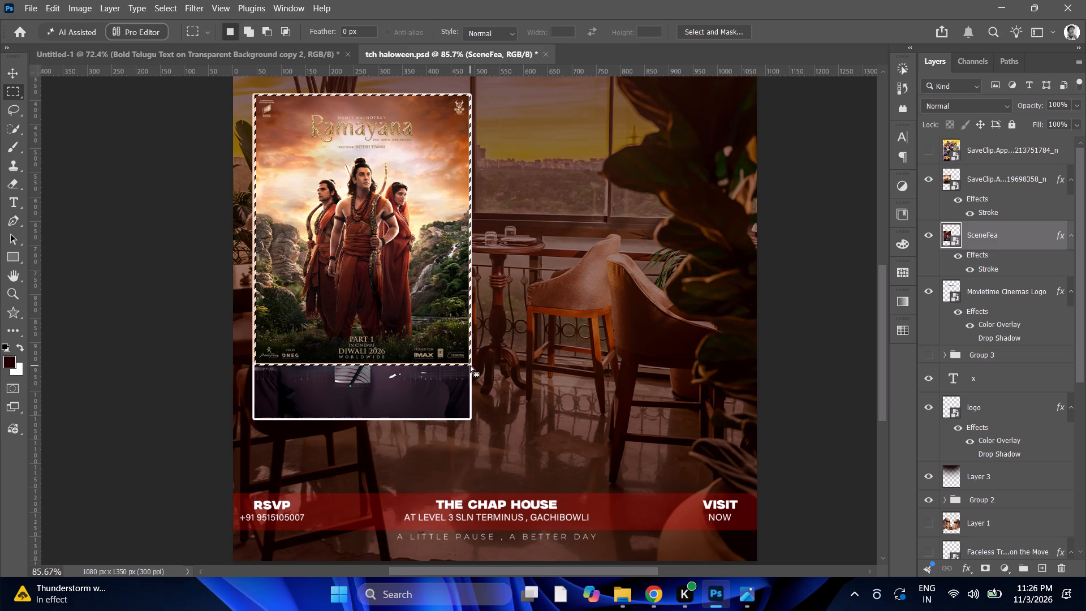
{"action": "key", "text": "ctrl+j"}
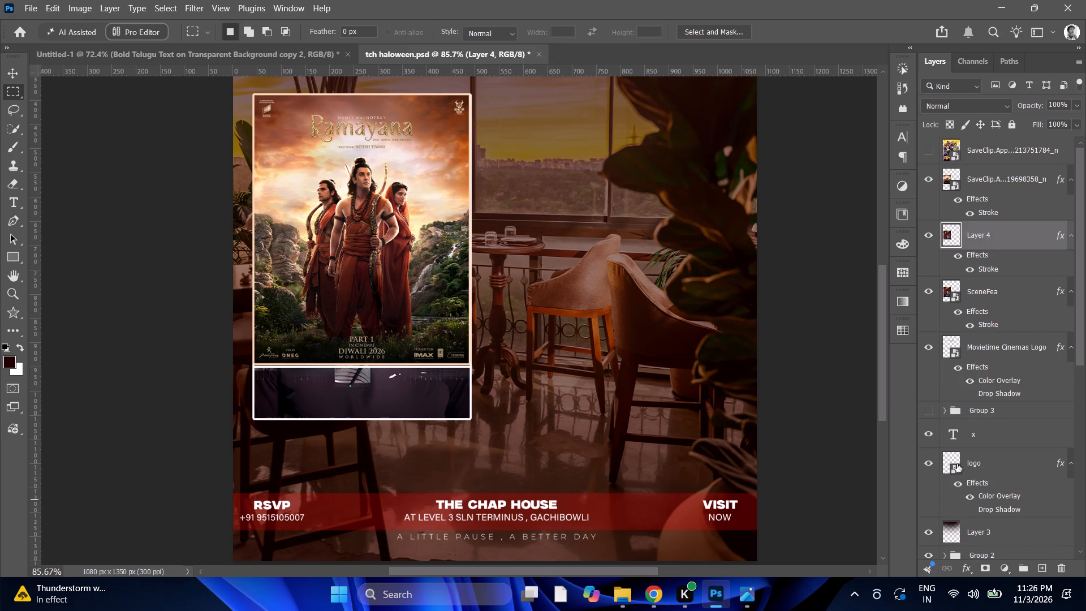
{"action": "left_click", "coordinate": [926, 289]}
Move the cropped Scene poster beside the Ramayana poster at about X 798 px, Y 663 px, level with it.
{"action": "left_click", "coordinate": [11, 71]}
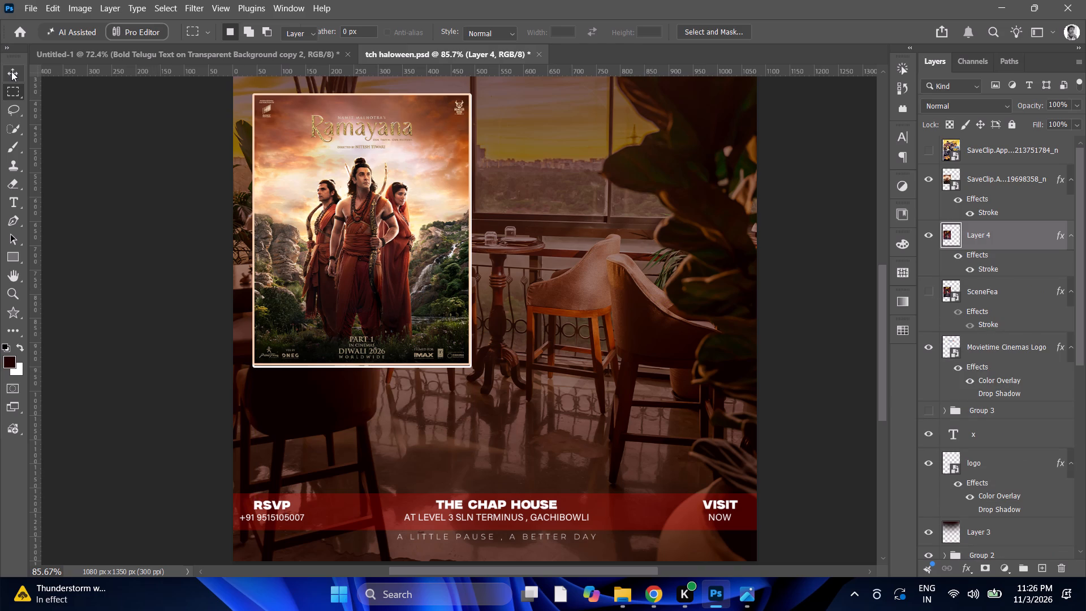
{"action": "left_click", "coordinate": [467, 232]}
{"action": "left_click_drag", "start_coordinate": [426, 246], "coordinate": [431, 246]}
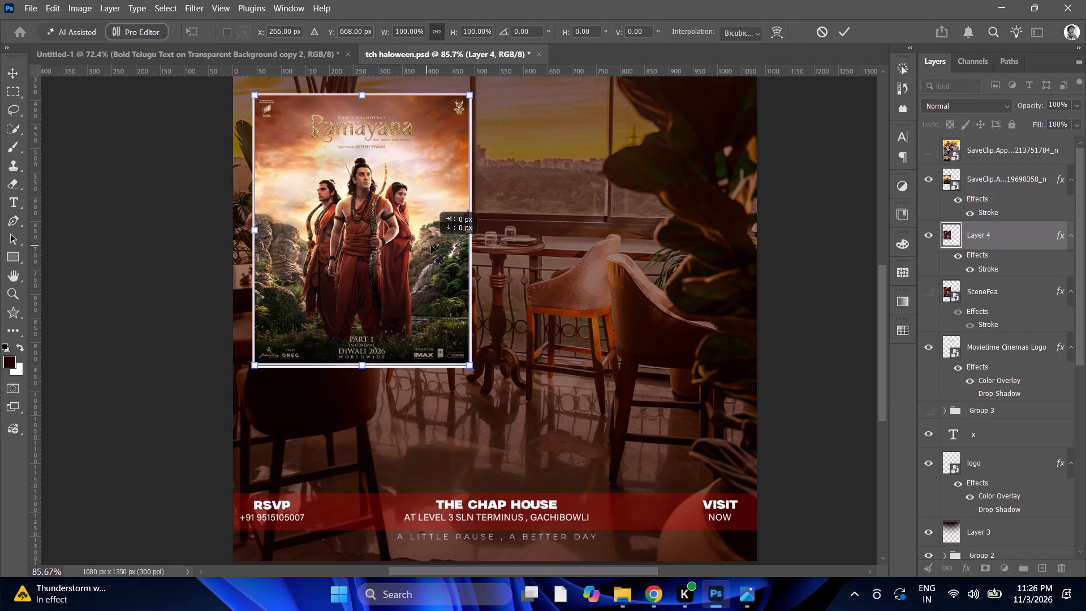
{"action": "left_click_drag", "start_coordinate": [431, 246], "coordinate": [673, 248]}
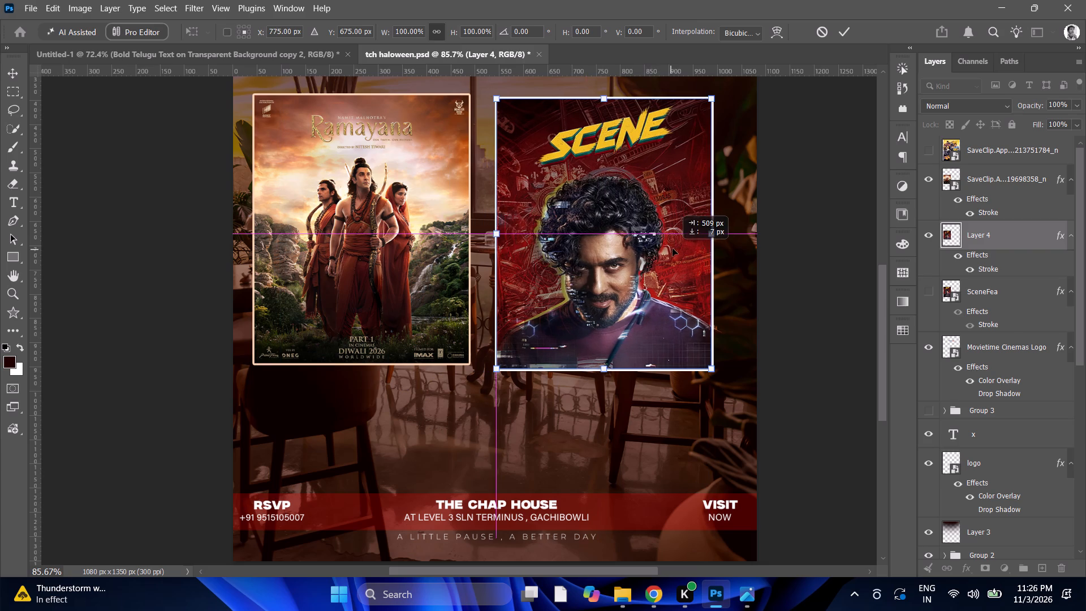
{"action": "left_click_drag", "start_coordinate": [673, 248], "coordinate": [679, 242]}
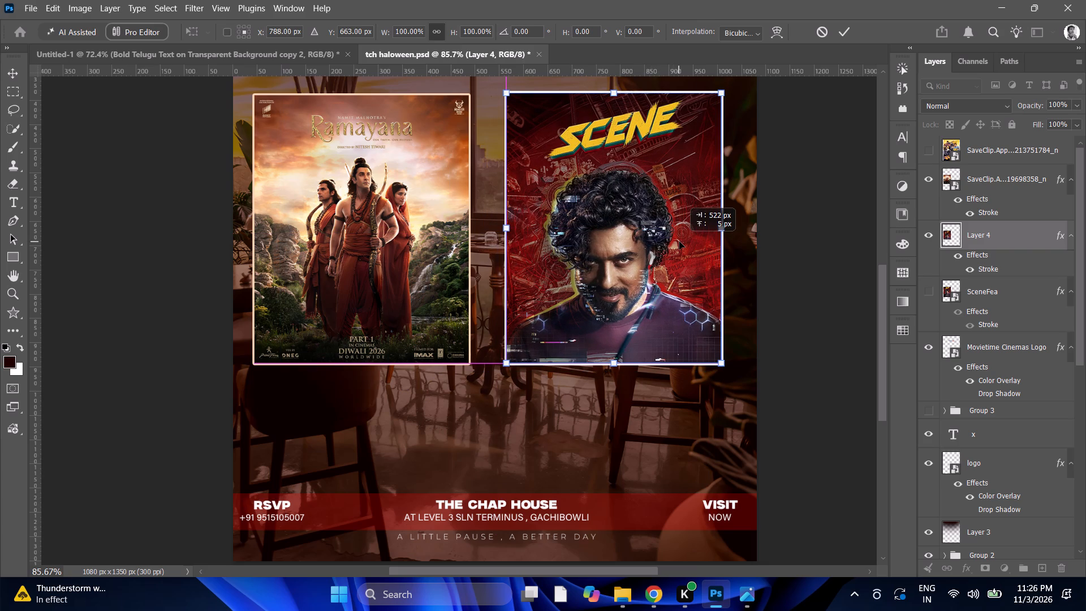
{"action": "left_click_drag", "start_coordinate": [679, 242], "coordinate": [683, 243]}
{"action": "scroll", "coordinate": [671, 243], "scroll_direction": "down", "scroll_amount": 7, "text": "alt"}
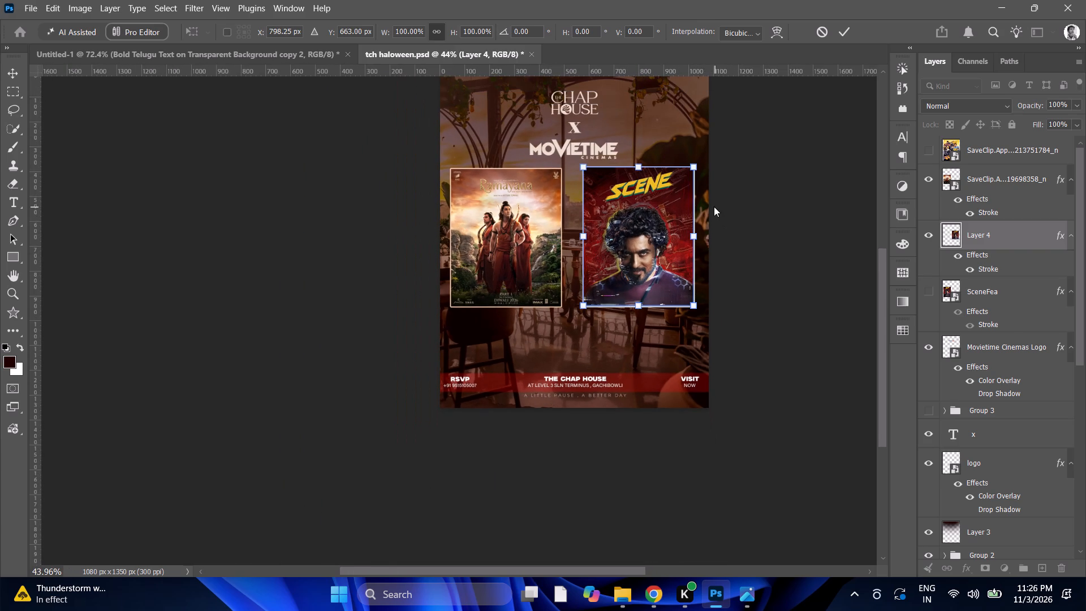
{"action": "scroll", "coordinate": [712, 205], "scroll_direction": "up", "scroll_amount": 4}
{"action": "left_click", "coordinate": [844, 25]}
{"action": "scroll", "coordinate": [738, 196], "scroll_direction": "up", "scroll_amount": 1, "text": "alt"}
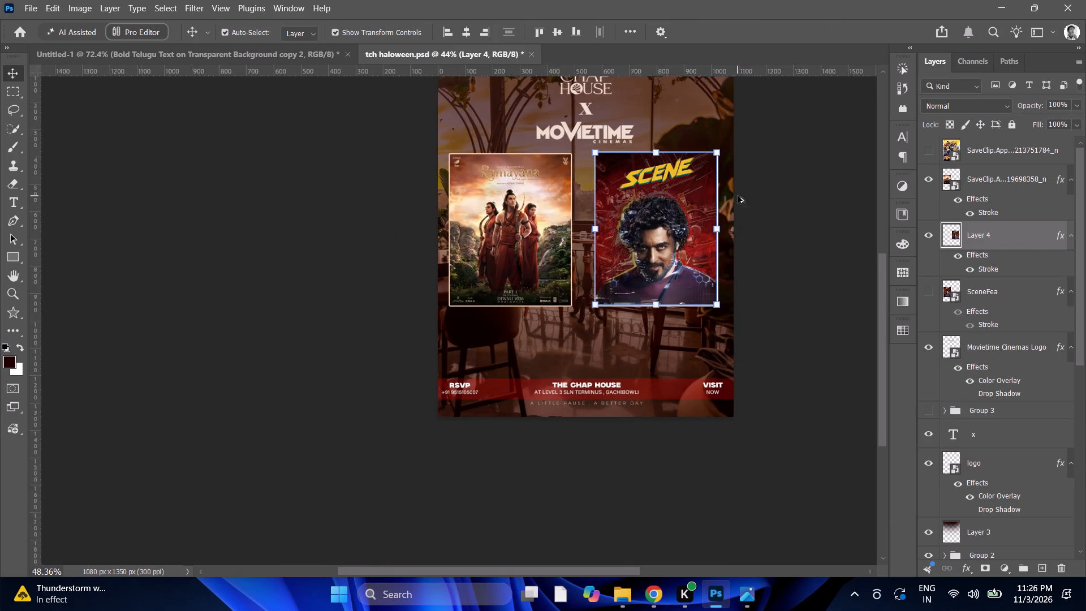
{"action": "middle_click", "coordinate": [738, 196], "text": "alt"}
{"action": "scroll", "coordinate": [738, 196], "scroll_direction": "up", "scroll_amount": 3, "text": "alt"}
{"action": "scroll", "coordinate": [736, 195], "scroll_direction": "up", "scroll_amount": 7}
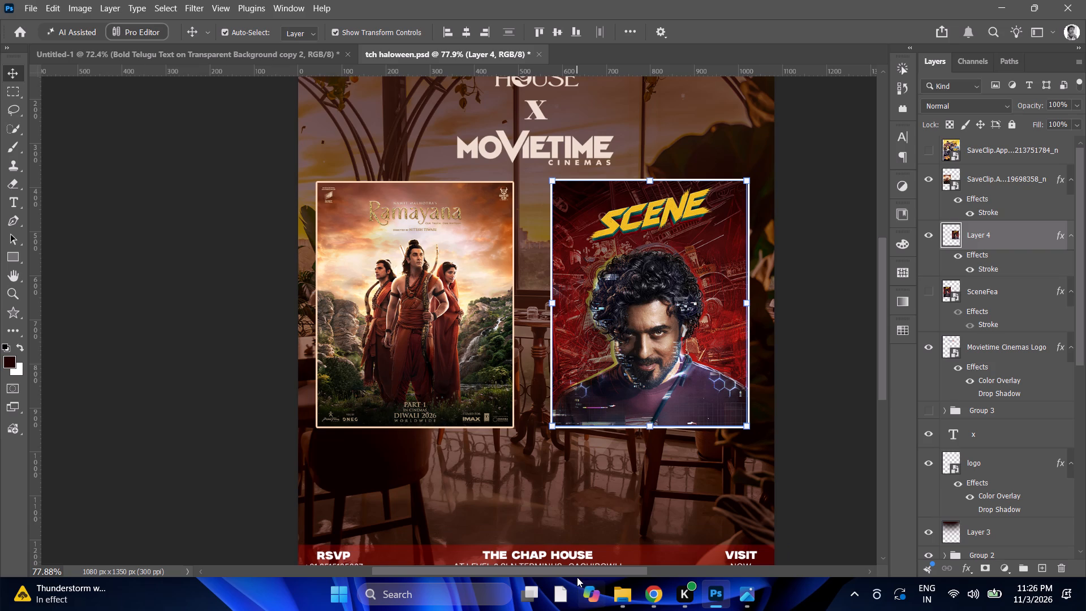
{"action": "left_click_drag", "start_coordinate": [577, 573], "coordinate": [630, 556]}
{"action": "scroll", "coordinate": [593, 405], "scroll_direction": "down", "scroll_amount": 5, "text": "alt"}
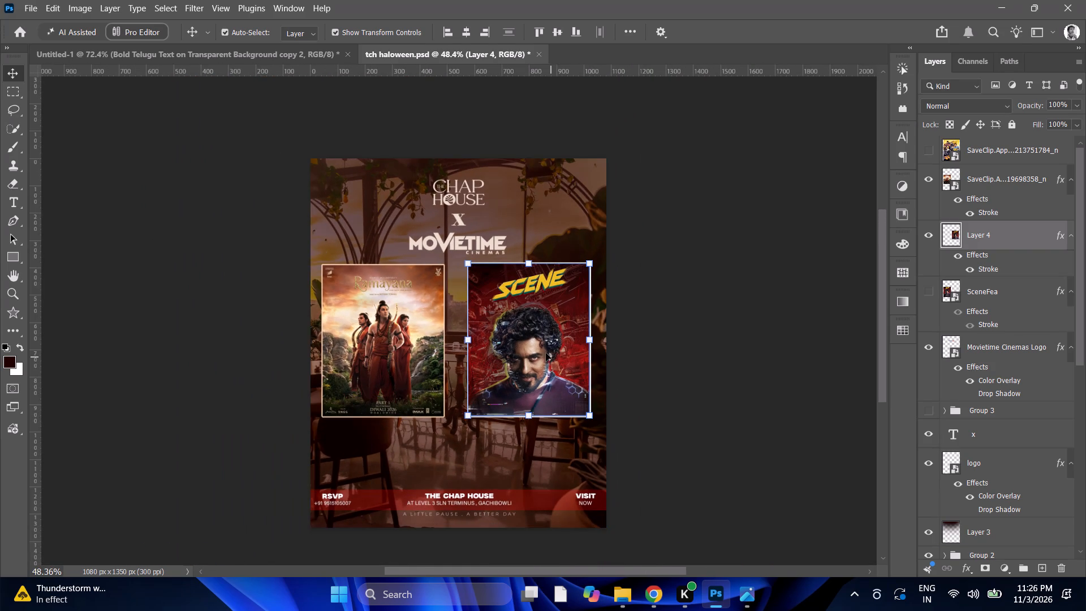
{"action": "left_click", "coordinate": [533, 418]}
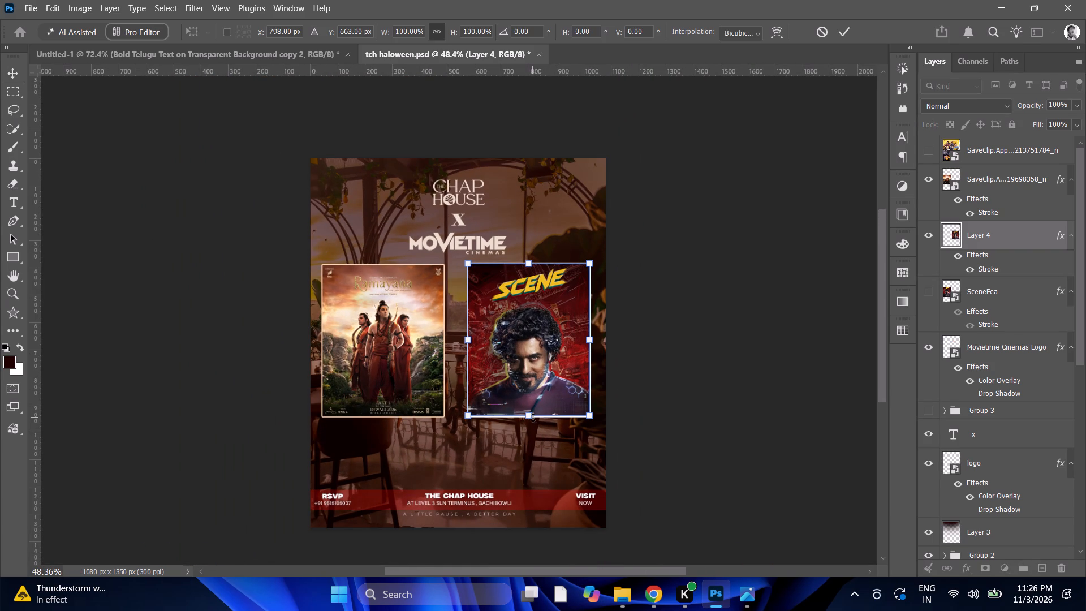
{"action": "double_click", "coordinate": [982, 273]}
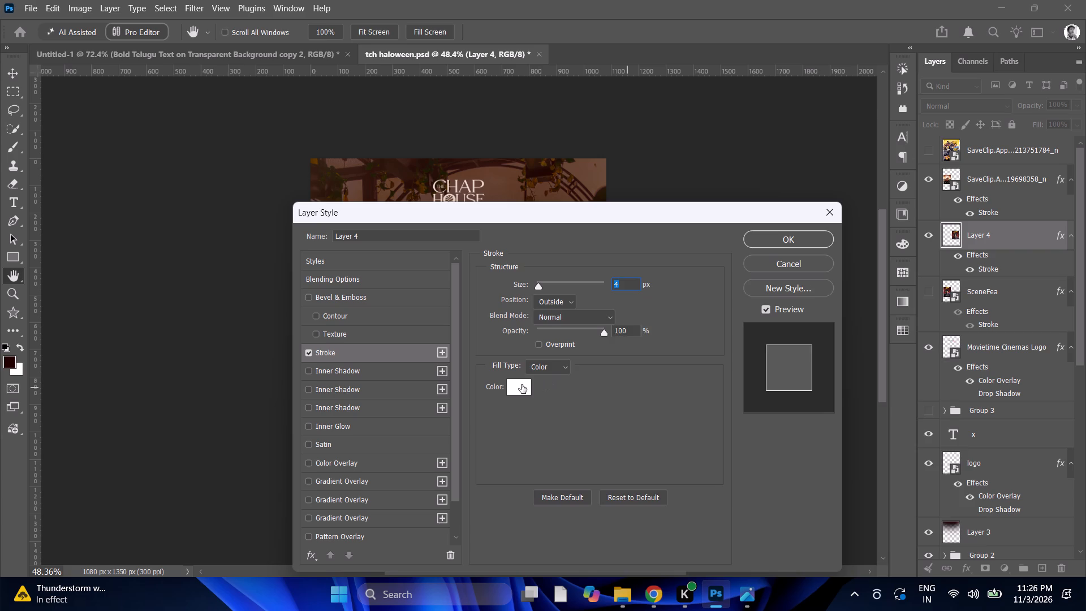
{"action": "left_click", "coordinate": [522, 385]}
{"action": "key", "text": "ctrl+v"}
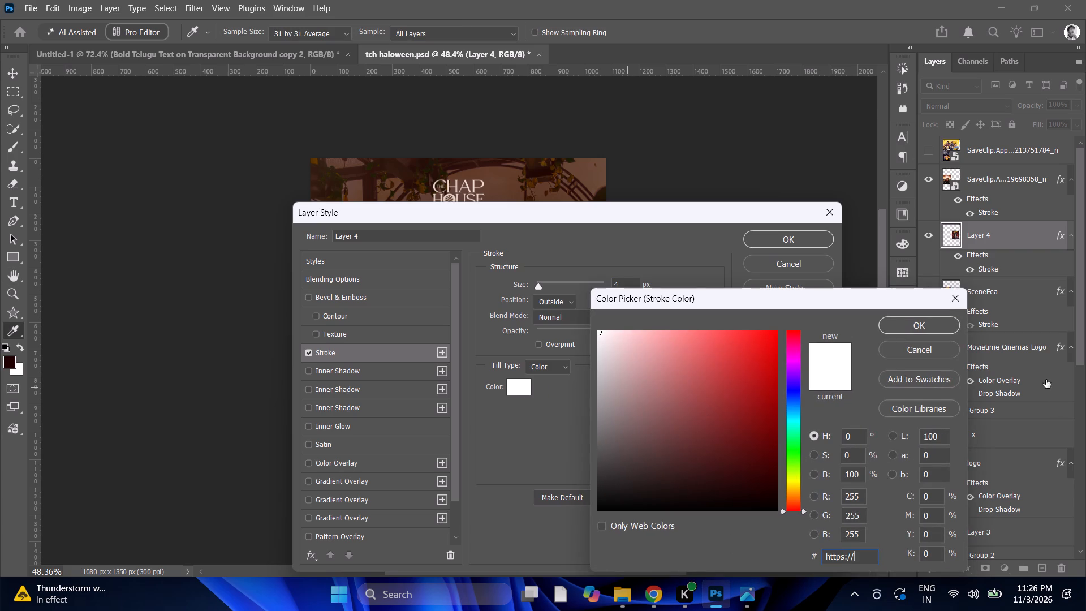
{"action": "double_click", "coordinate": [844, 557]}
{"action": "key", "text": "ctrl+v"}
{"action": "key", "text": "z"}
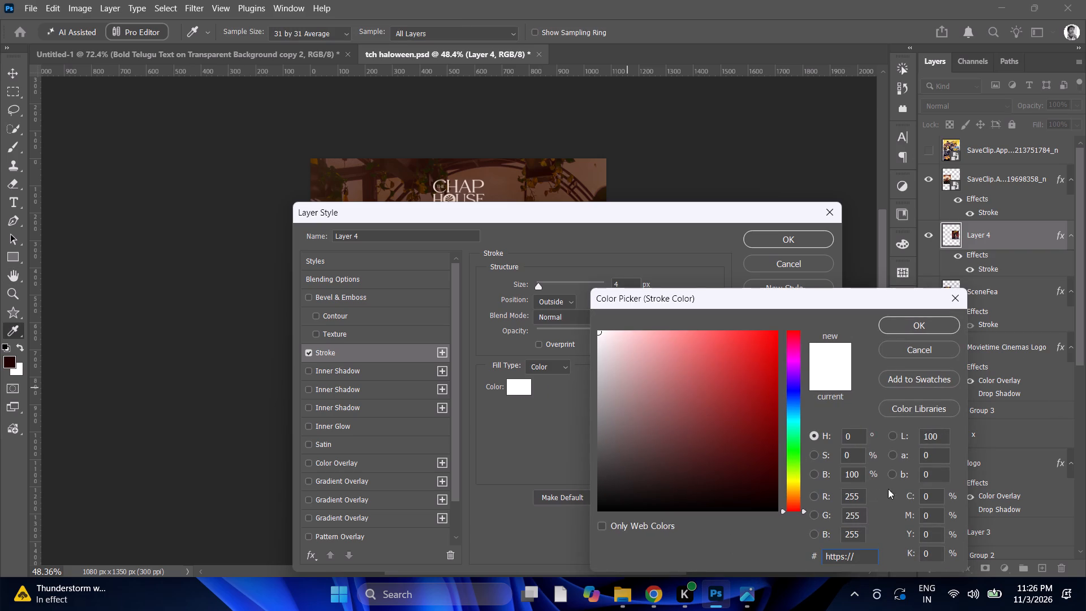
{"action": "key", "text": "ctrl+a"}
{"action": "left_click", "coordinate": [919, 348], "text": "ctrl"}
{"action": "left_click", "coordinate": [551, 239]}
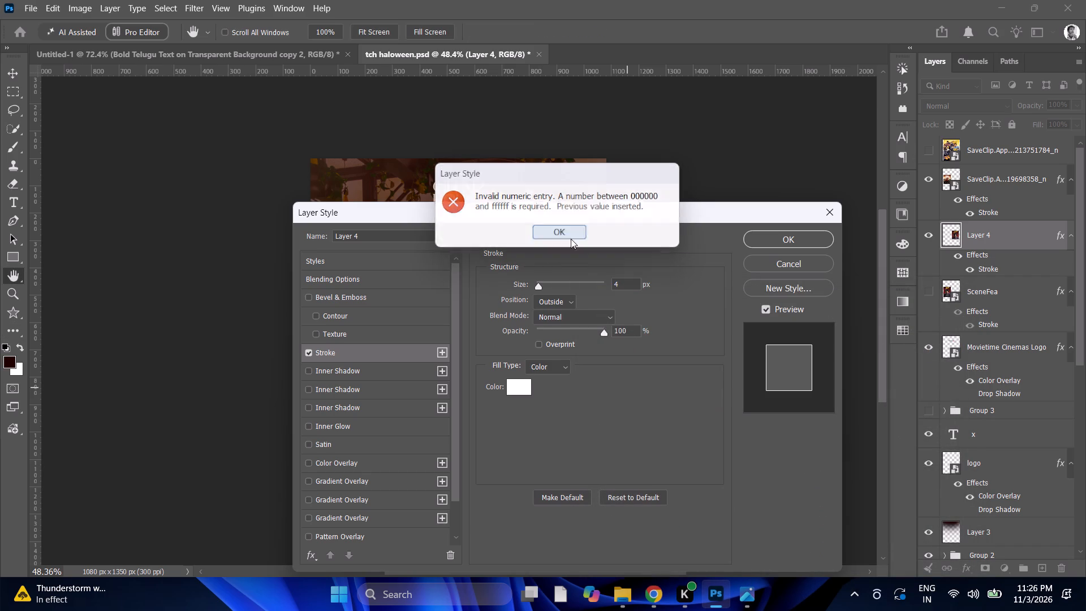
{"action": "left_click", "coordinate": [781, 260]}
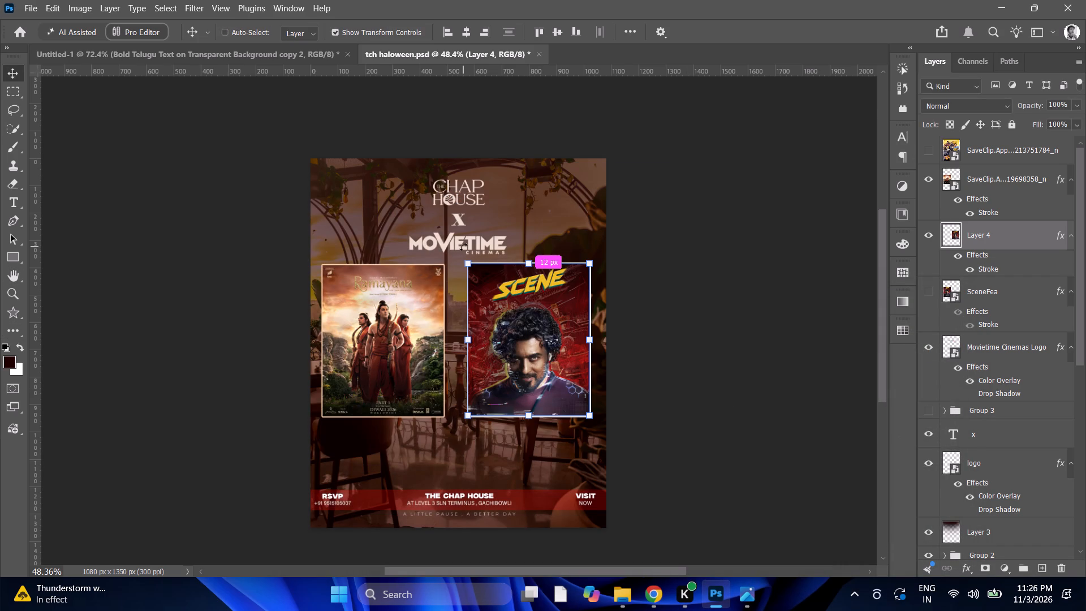
Copy the stroke colour code ffd7b3 from the Ramayana poster layer's stroke effect.
{"action": "double_click", "coordinate": [988, 212]}
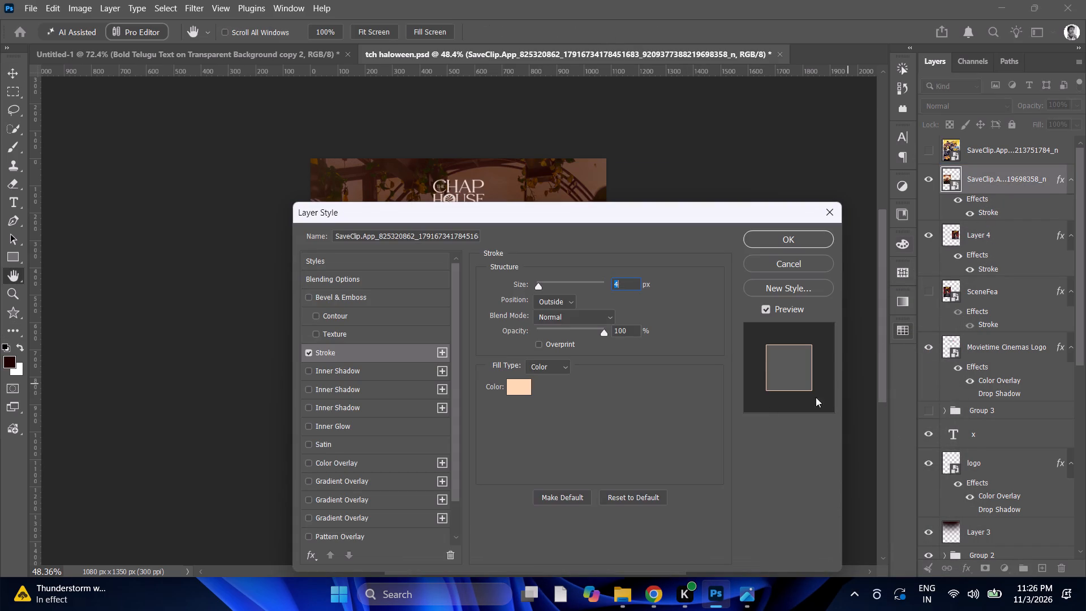
{"action": "left_click", "coordinate": [520, 380]}
{"action": "key", "text": "ctrl+c"}
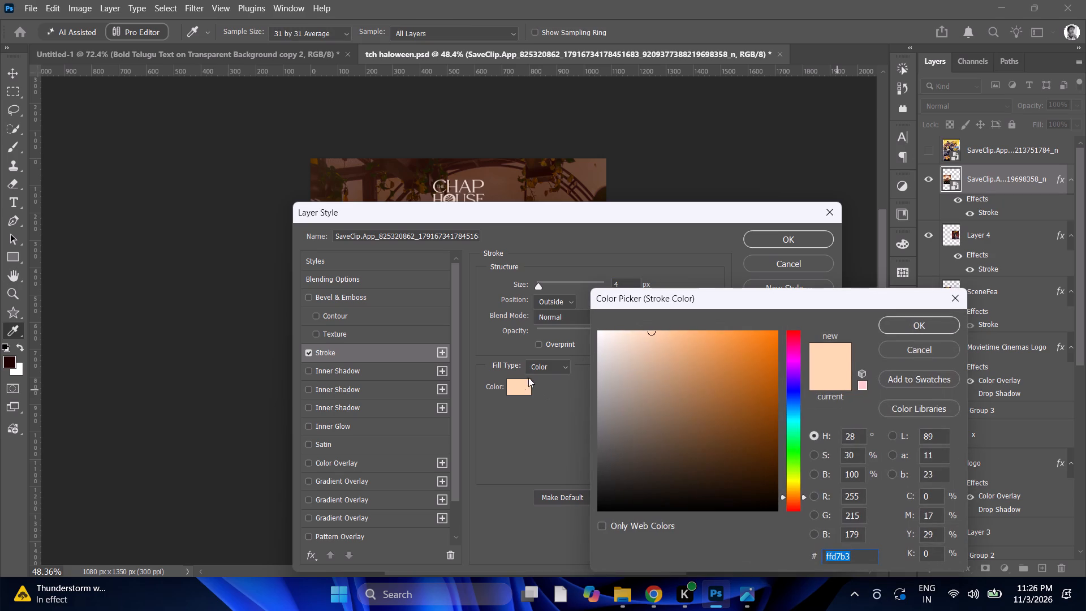
{"action": "left_click", "coordinate": [941, 326]}
{"action": "left_click", "coordinate": [784, 236]}
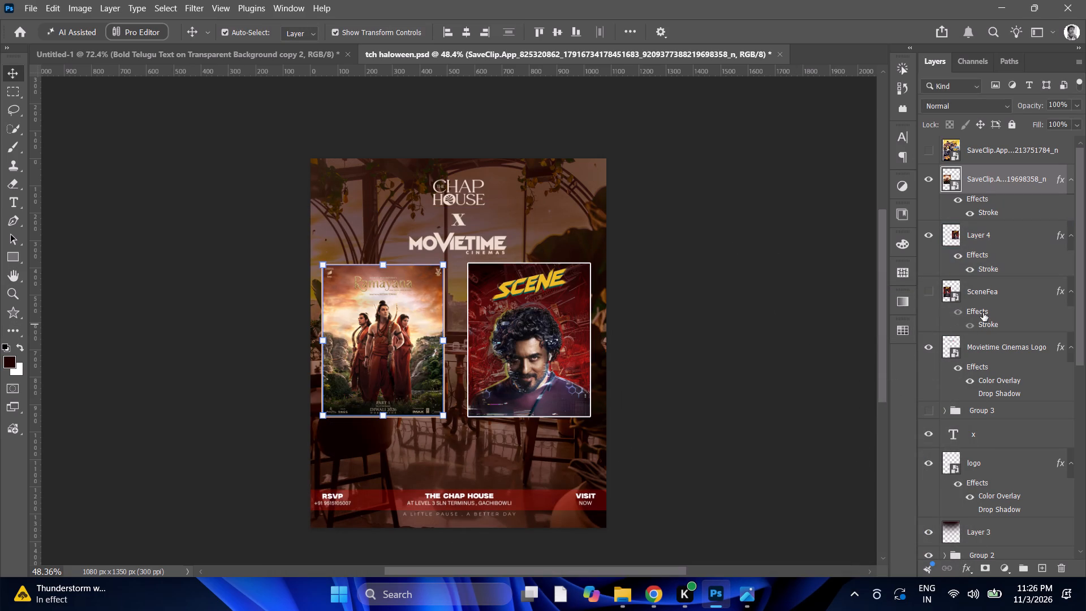
Open the stroke colour of the cropped Scene poster, Layer 4, for editing.
{"action": "double_click", "coordinate": [984, 269]}
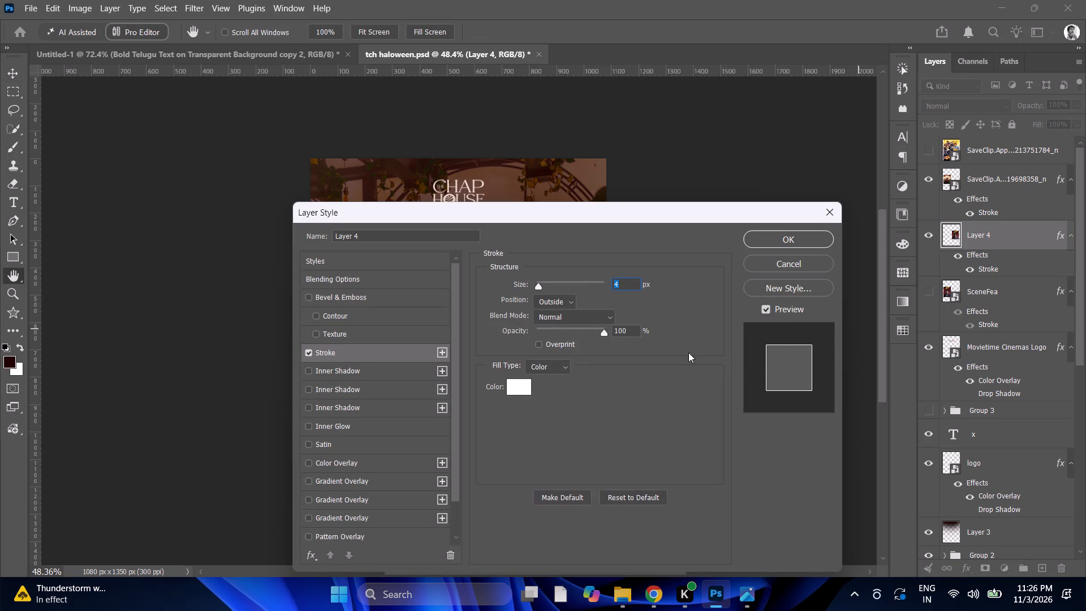
{"action": "left_click", "coordinate": [528, 389]}
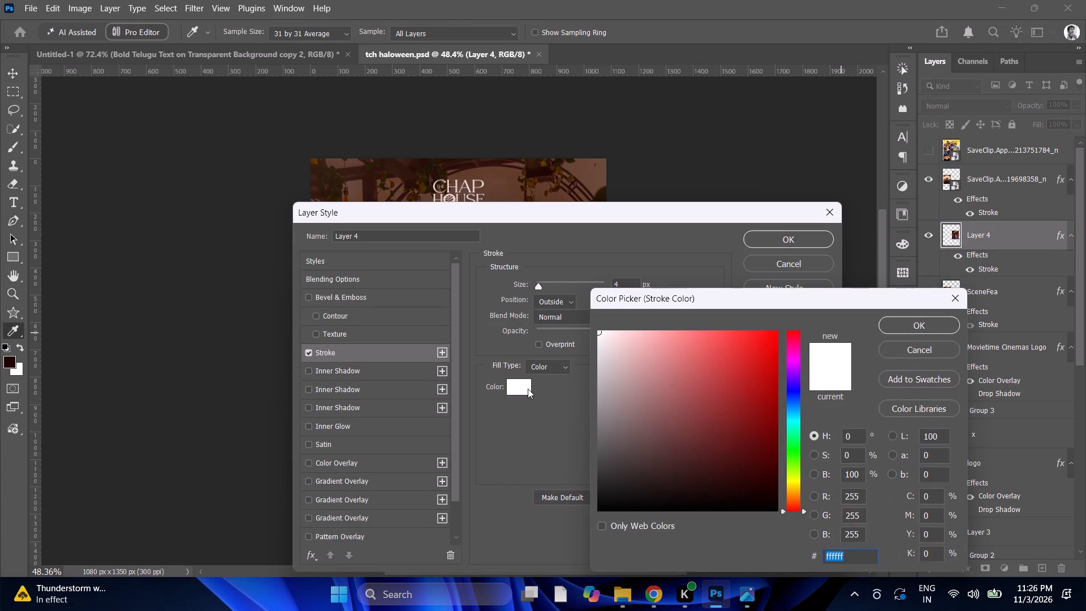
Set the stroke colour of the cropped Scene poster on Layer 4 to ffd7b3 and apply the layer style.
{"action": "key", "text": "ctrl+v"}
{"action": "left_click", "coordinate": [920, 326]}
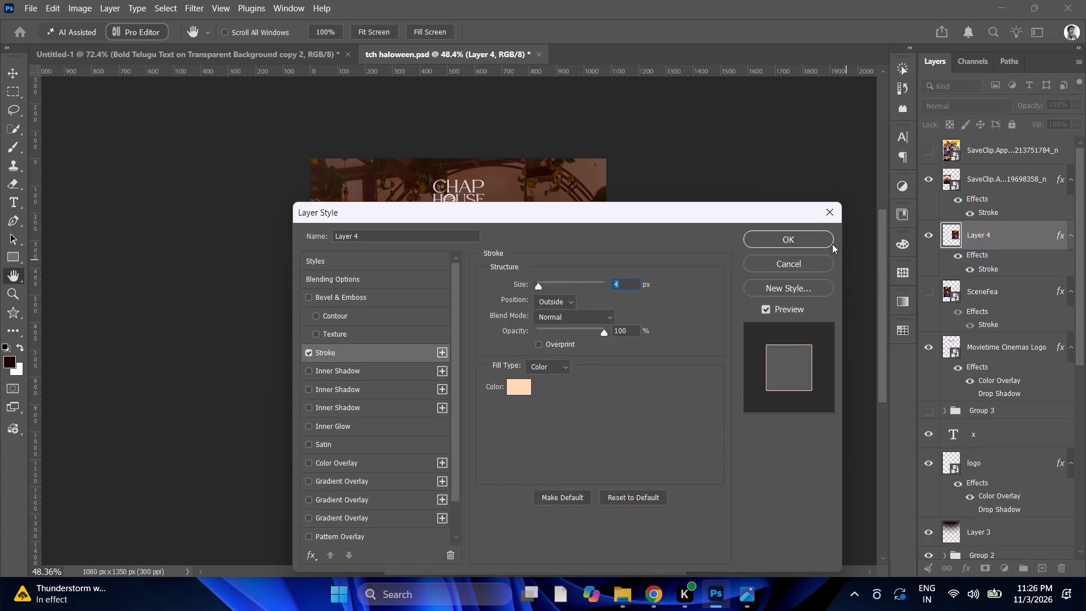
{"action": "left_click", "coordinate": [824, 242]}
Align the Chap House logo to the horizontal centre of the poster.
{"action": "scroll", "coordinate": [679, 265], "scroll_direction": "down", "scroll_amount": 4, "text": "alt"}
{"action": "scroll", "coordinate": [625, 323], "scroll_direction": "up", "scroll_amount": 5, "text": "alt"}
{"action": "scroll", "coordinate": [569, 318], "scroll_direction": "up", "scroll_amount": 1, "text": "alt"}
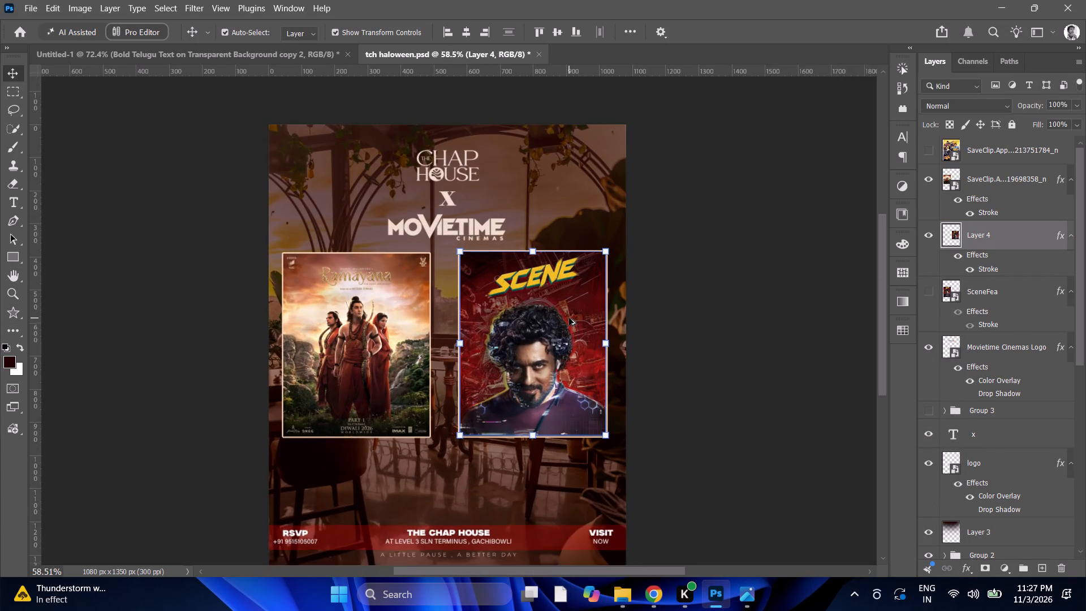
{"action": "scroll", "coordinate": [569, 318], "scroll_direction": "up", "scroll_amount": 2, "text": "alt"}
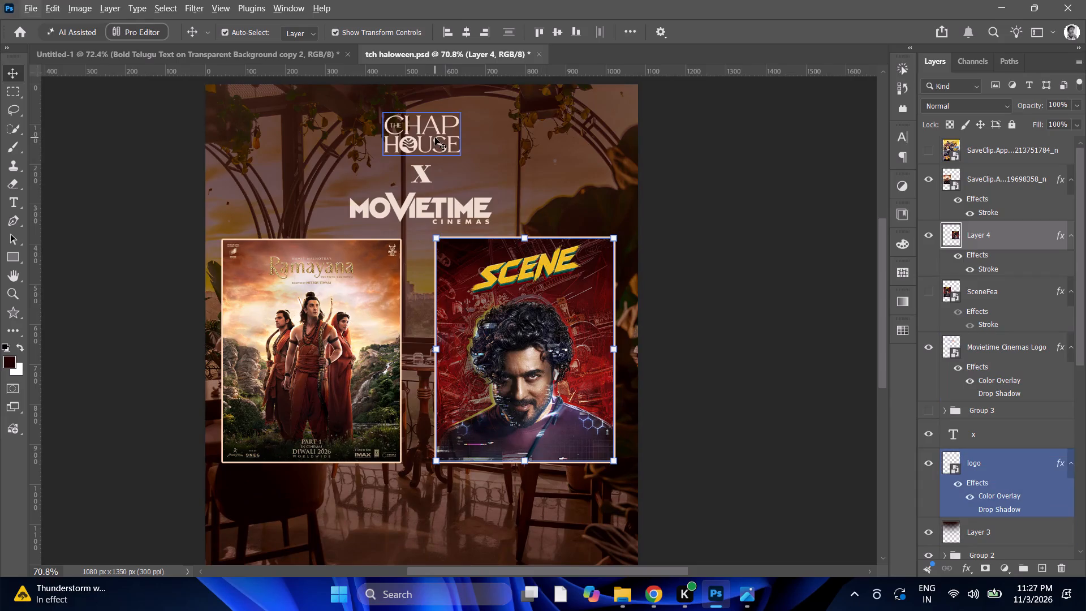
{"action": "left_click", "coordinate": [435, 137], "text": "alt"}
{"action": "left_click", "coordinate": [464, 24]}
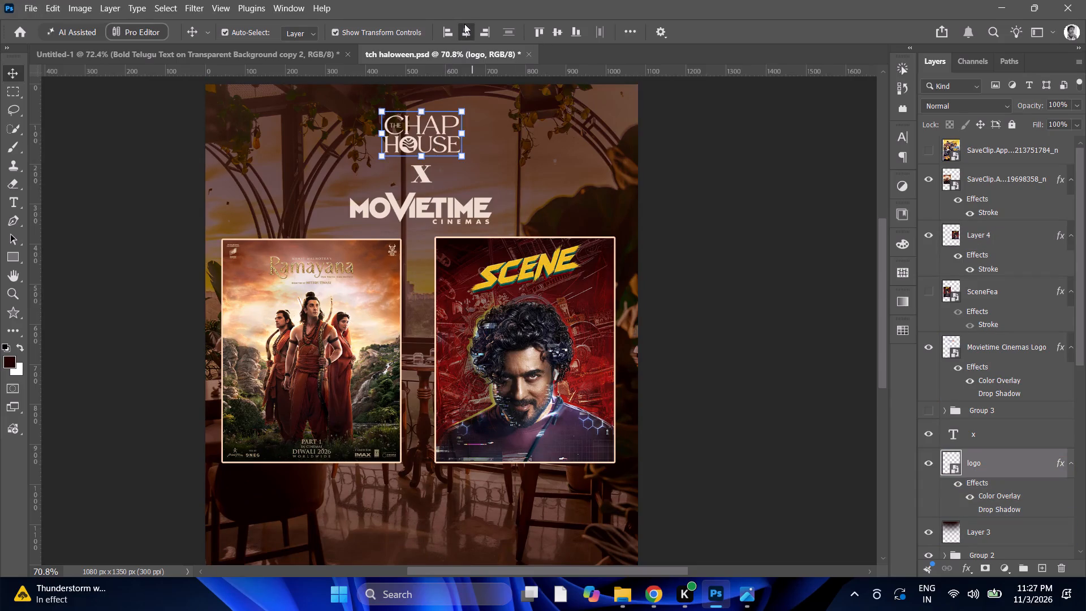
{"action": "scroll", "coordinate": [443, 147], "scroll_direction": "down", "scroll_amount": 8, "text": "alt"}
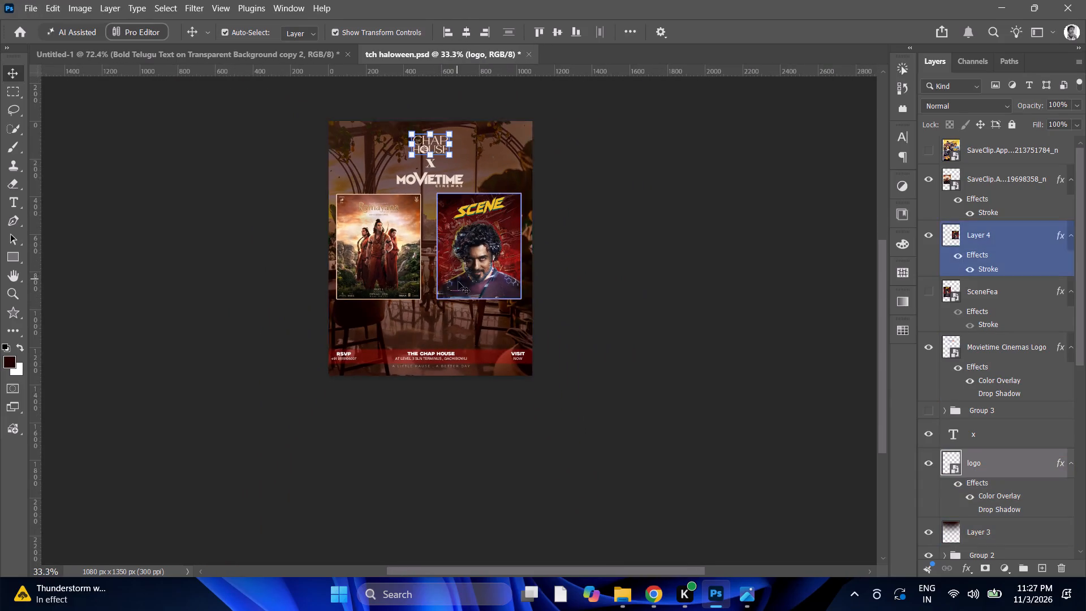
Search Windows for the WhatsApp app to switch to it.
{"action": "left_click", "coordinate": [445, 597]}
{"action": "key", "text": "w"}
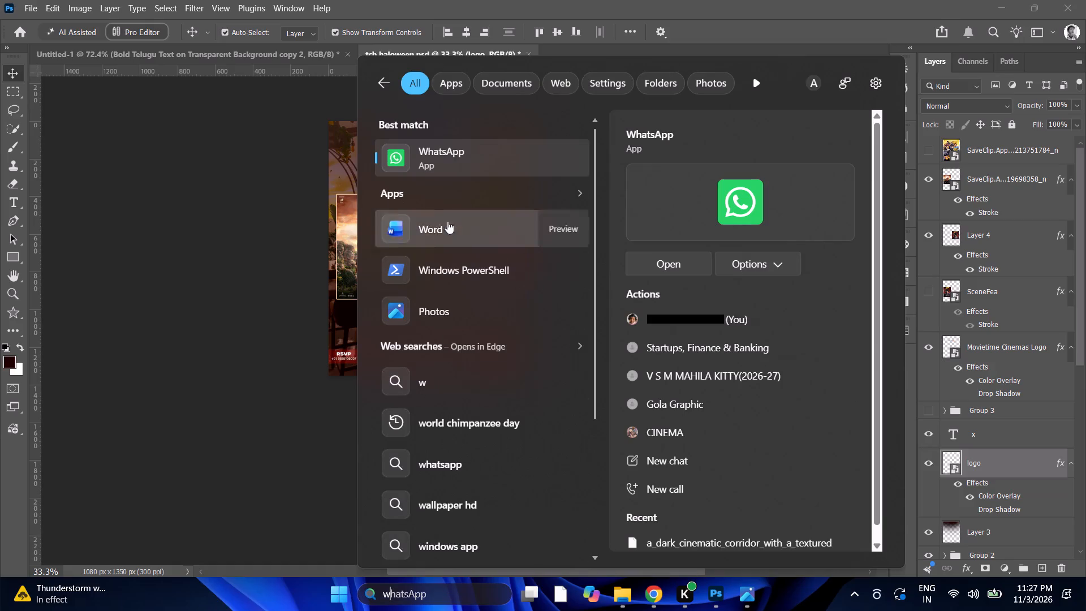
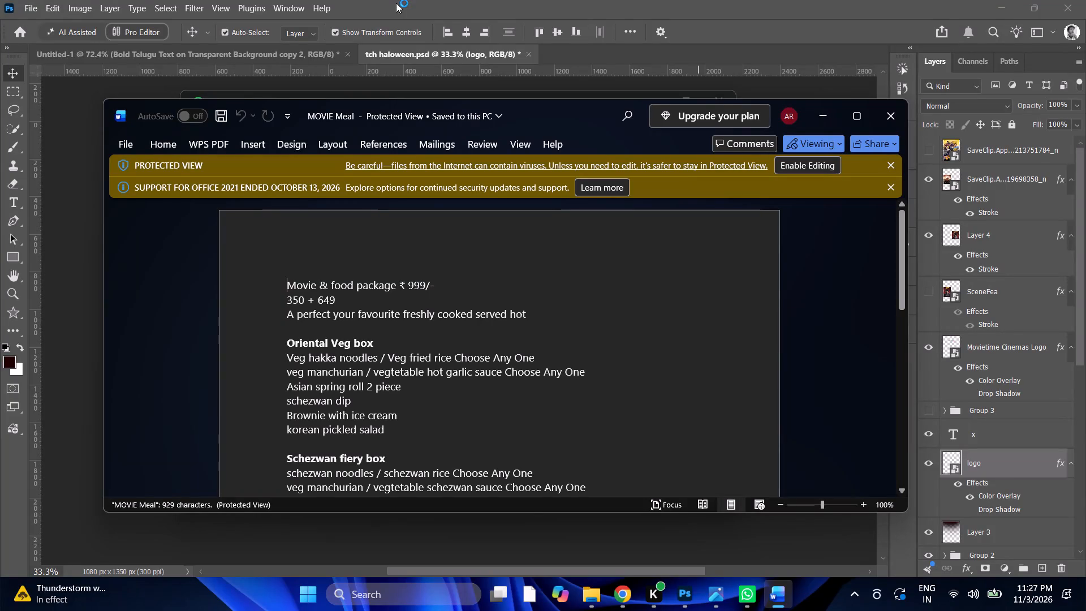
Enable editing in the MOVIE Meal document, which is open in Protected View.
{"action": "scroll", "coordinate": [421, 263], "scroll_direction": "down", "scroll_amount": 1}
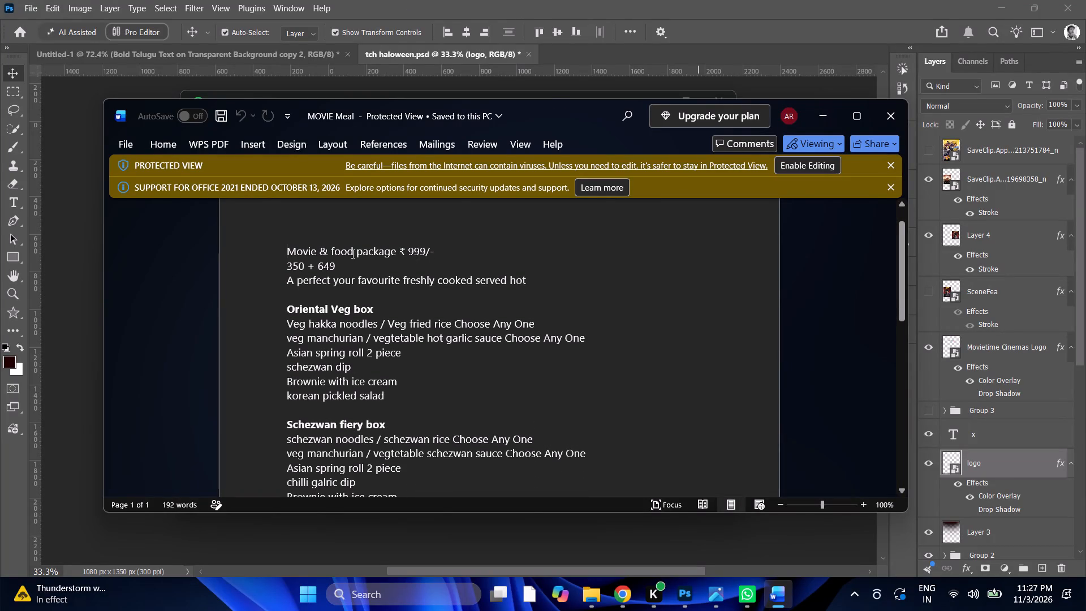
{"action": "scroll", "coordinate": [352, 253], "scroll_direction": "down", "scroll_amount": 1}
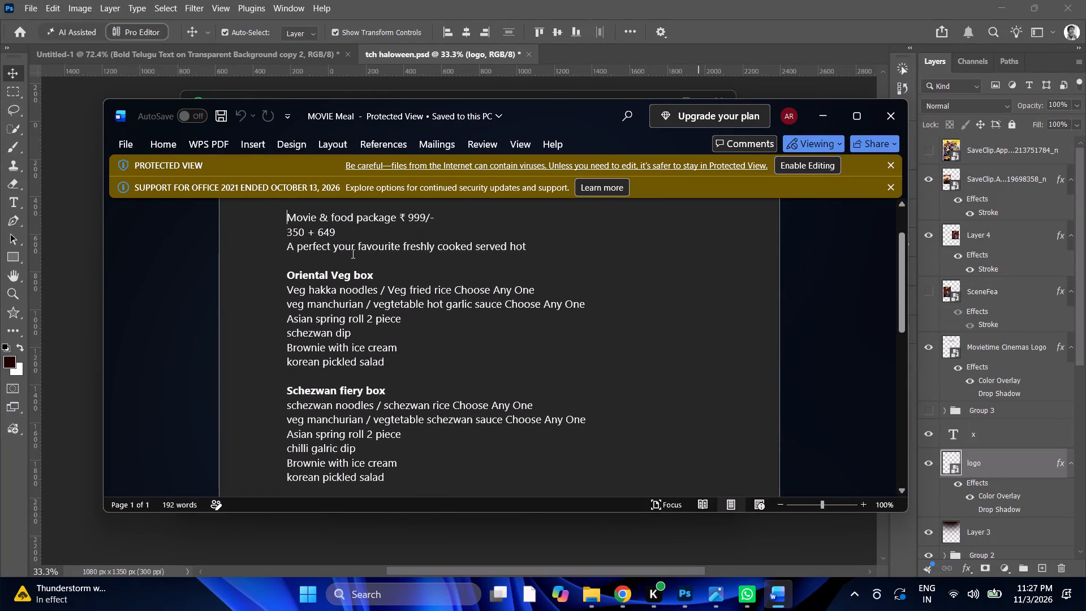
{"action": "left_click_drag", "start_coordinate": [284, 213], "coordinate": [294, 216]}
{"action": "left_click_drag", "start_coordinate": [294, 216], "coordinate": [566, 274]}
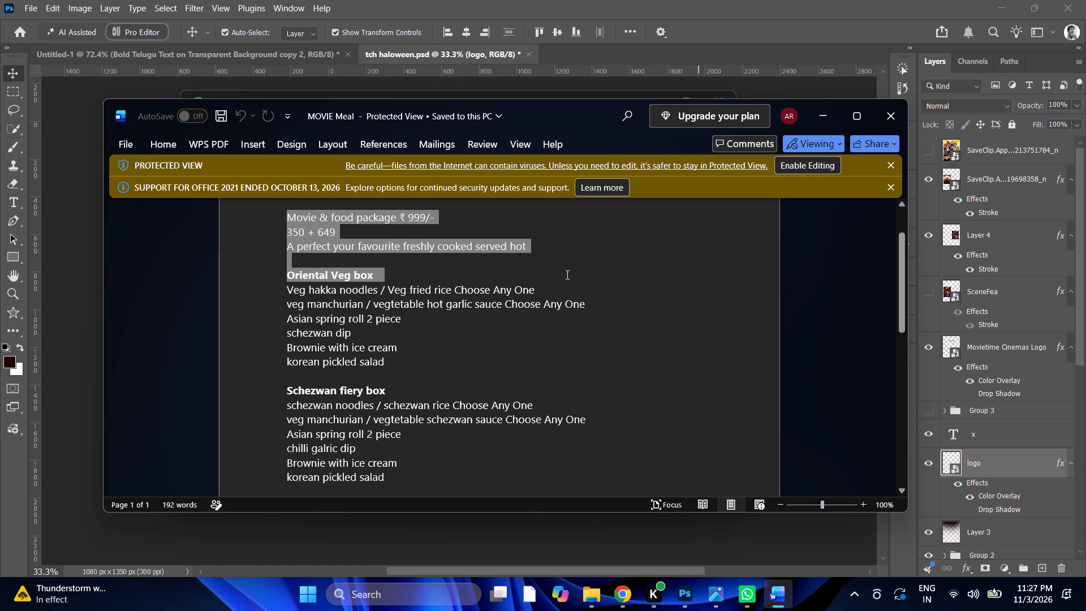
{"action": "left_click_drag", "start_coordinate": [566, 274], "coordinate": [558, 247]}
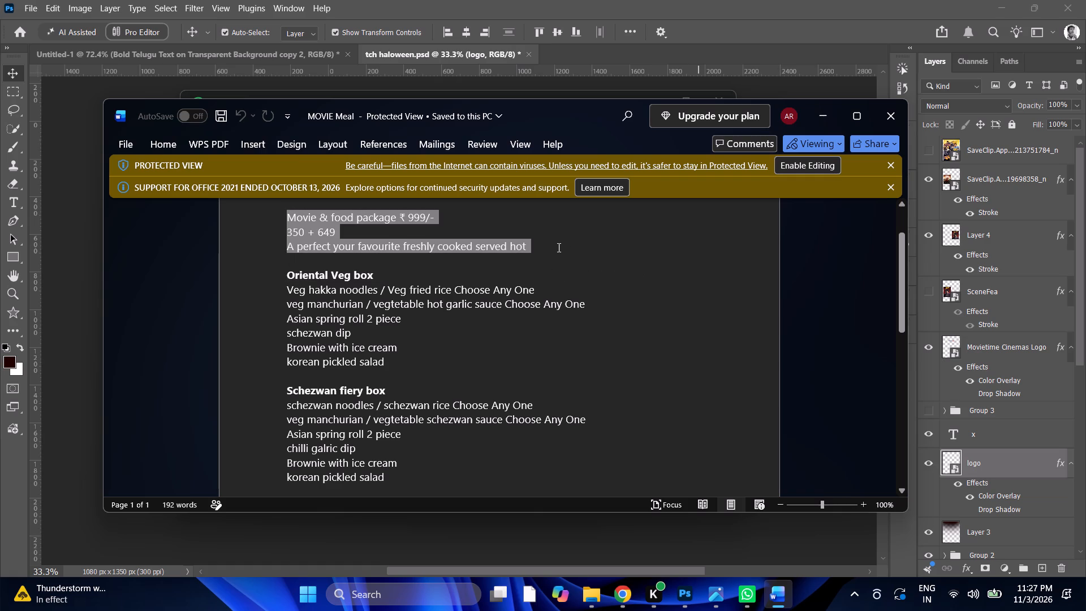
{"action": "left_click_drag", "start_coordinate": [558, 247], "coordinate": [557, 245]}
{"action": "left_click", "coordinate": [814, 162]}
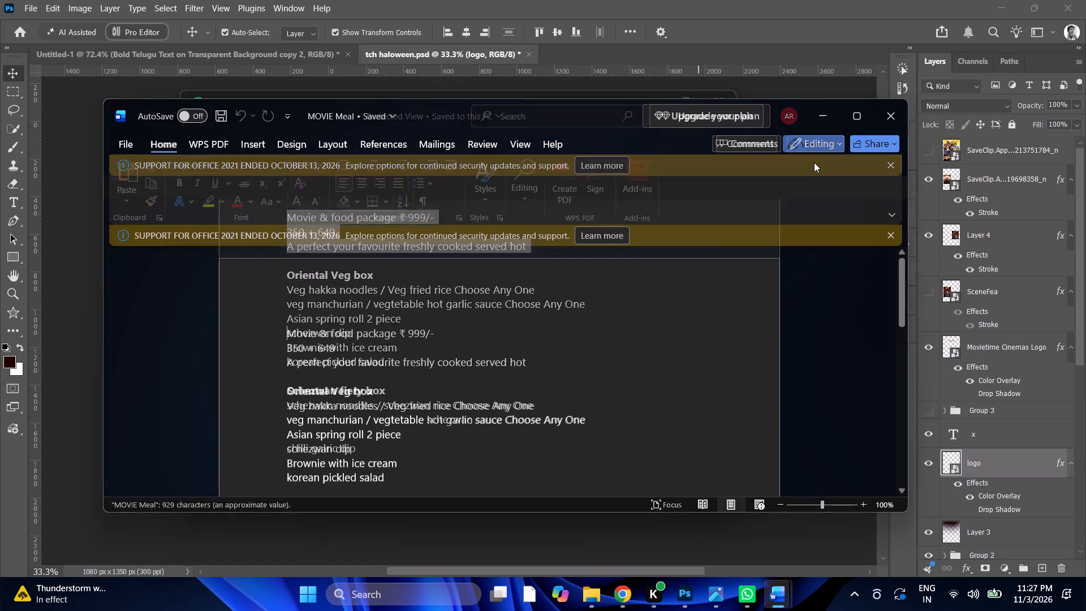
Copy the document's opening three lines, from "Movie & food package ₹ 999/-" through "A perfect your favourite freshly cooked served hot".
{"action": "left_click_drag", "start_coordinate": [283, 328], "coordinate": [289, 330]}
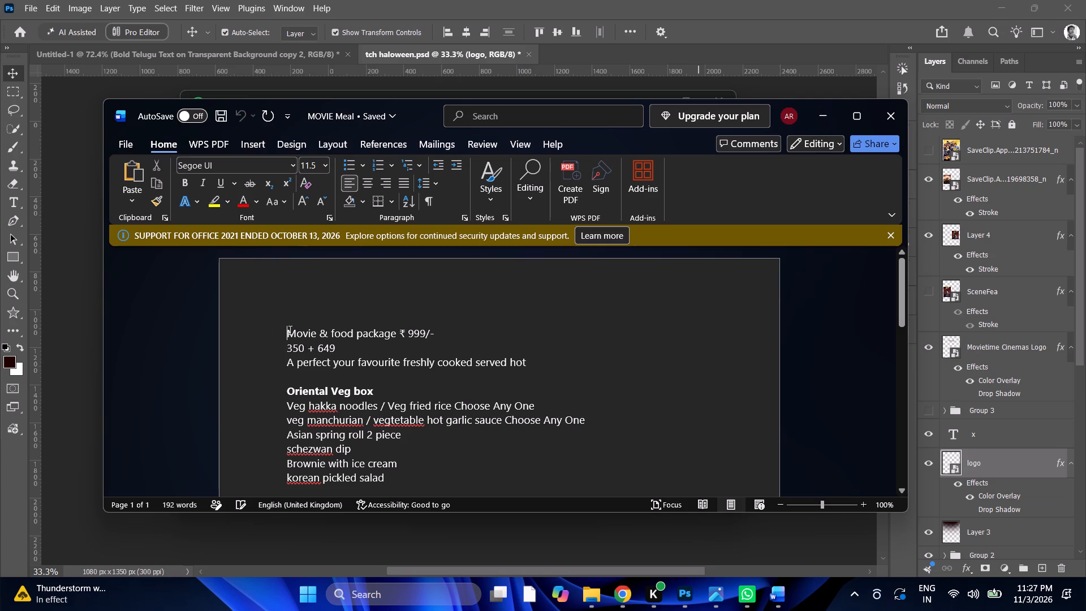
{"action": "left_click_drag", "start_coordinate": [289, 330], "coordinate": [546, 373]}
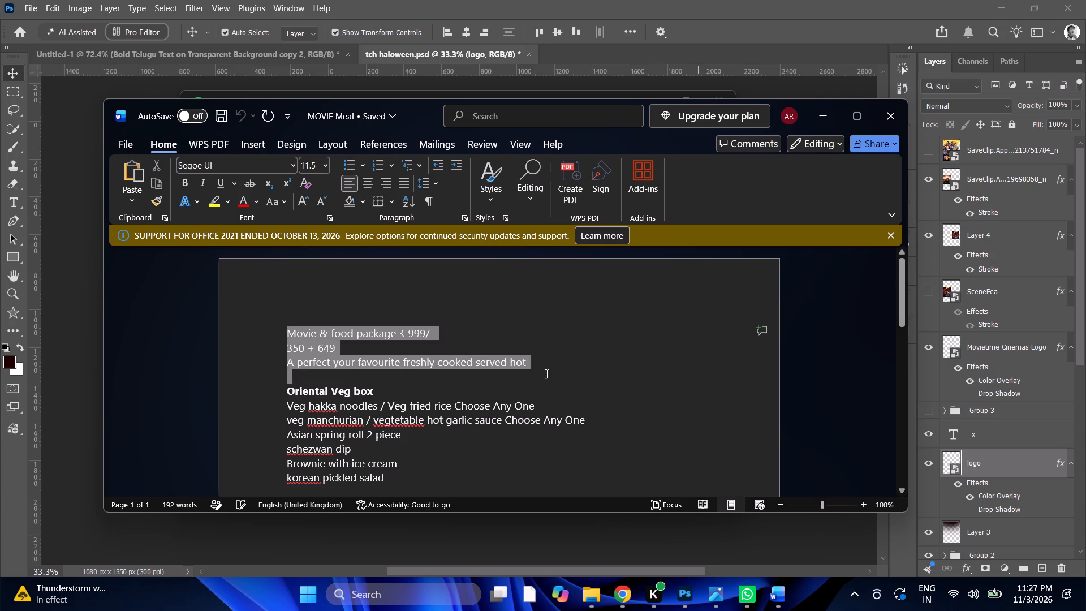
{"action": "left_click_drag", "start_coordinate": [546, 373], "coordinate": [560, 276]}
{"action": "scroll", "coordinate": [544, 376], "scroll_direction": "down", "scroll_amount": 3}
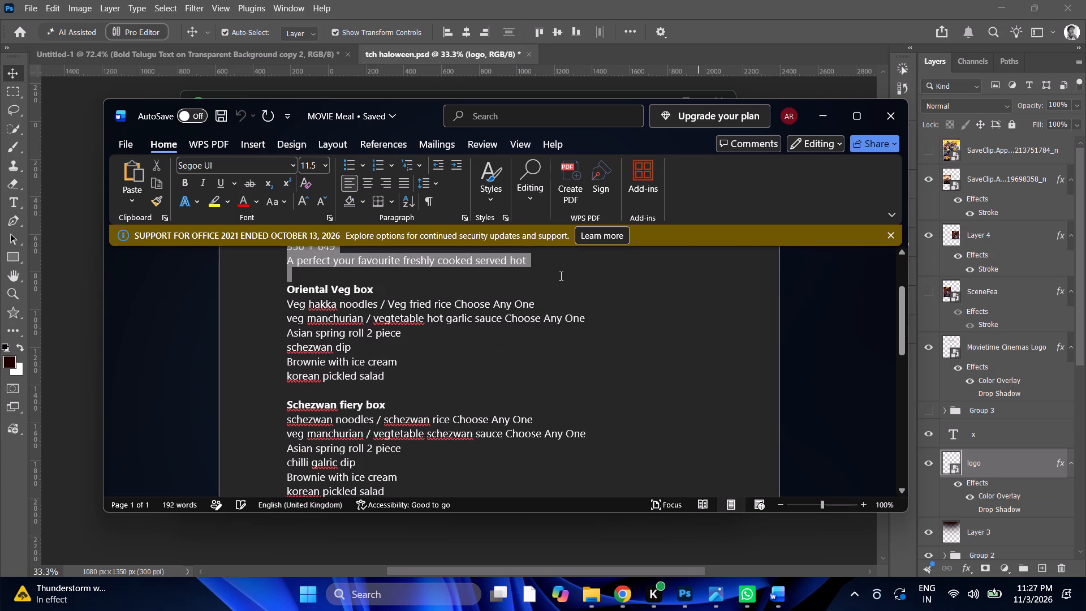
{"action": "left_click_drag", "start_coordinate": [560, 276], "coordinate": [570, 273]}
{"action": "scroll", "coordinate": [568, 272], "scroll_direction": "up", "scroll_amount": 1}
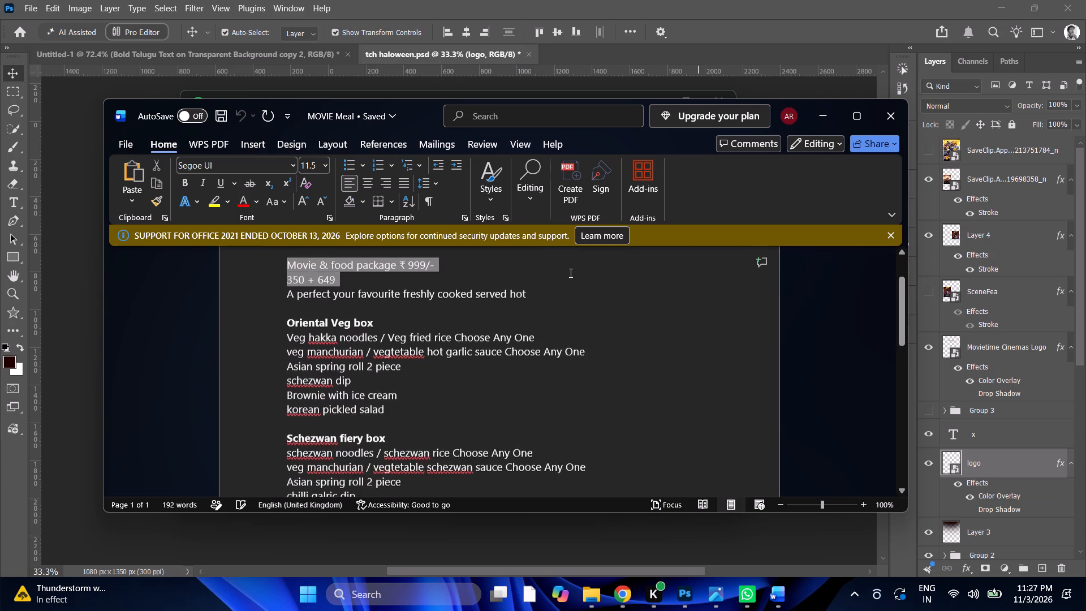
{"action": "left_click_drag", "start_coordinate": [570, 273], "coordinate": [551, 332]}
{"action": "scroll", "coordinate": [570, 273], "scroll_direction": "up", "scroll_amount": 1}
{"action": "left_click", "coordinate": [551, 332]}
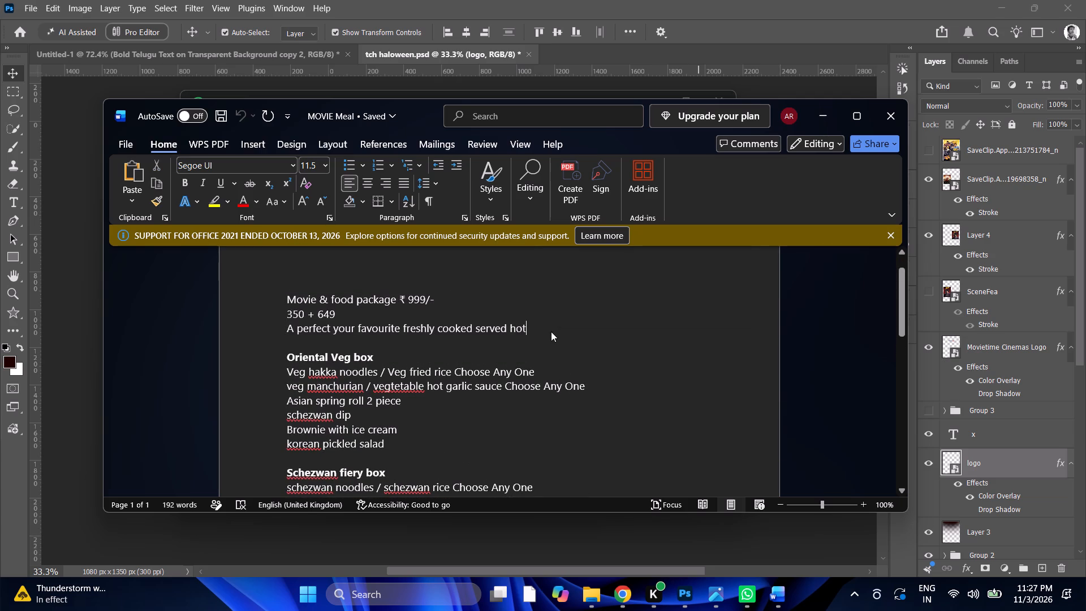
{"action": "left_click_drag", "start_coordinate": [537, 328], "coordinate": [286, 291]}
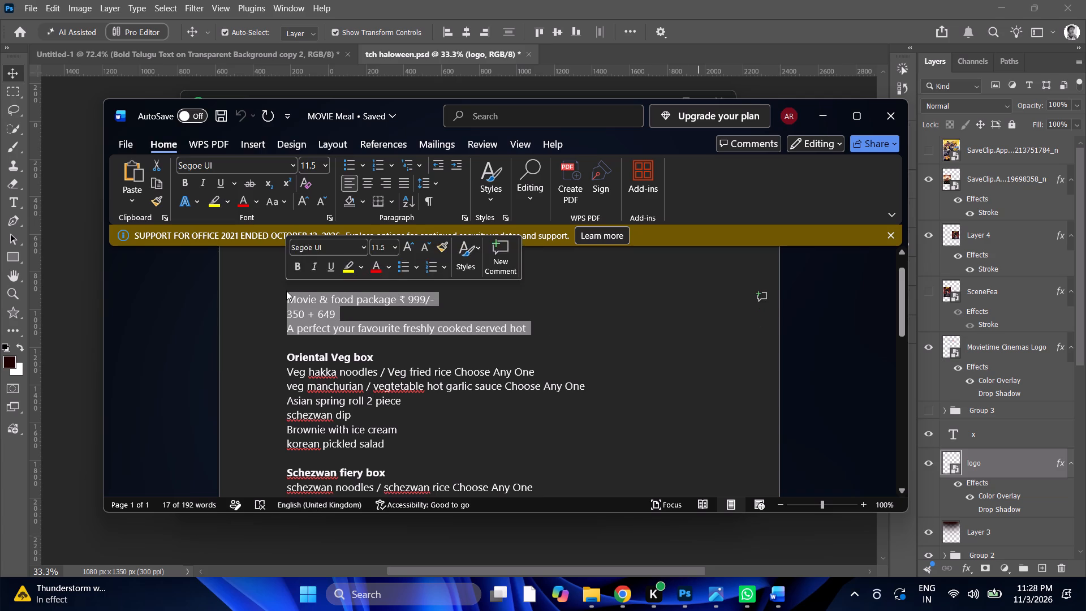
{"action": "key", "text": "ctrl+c"}
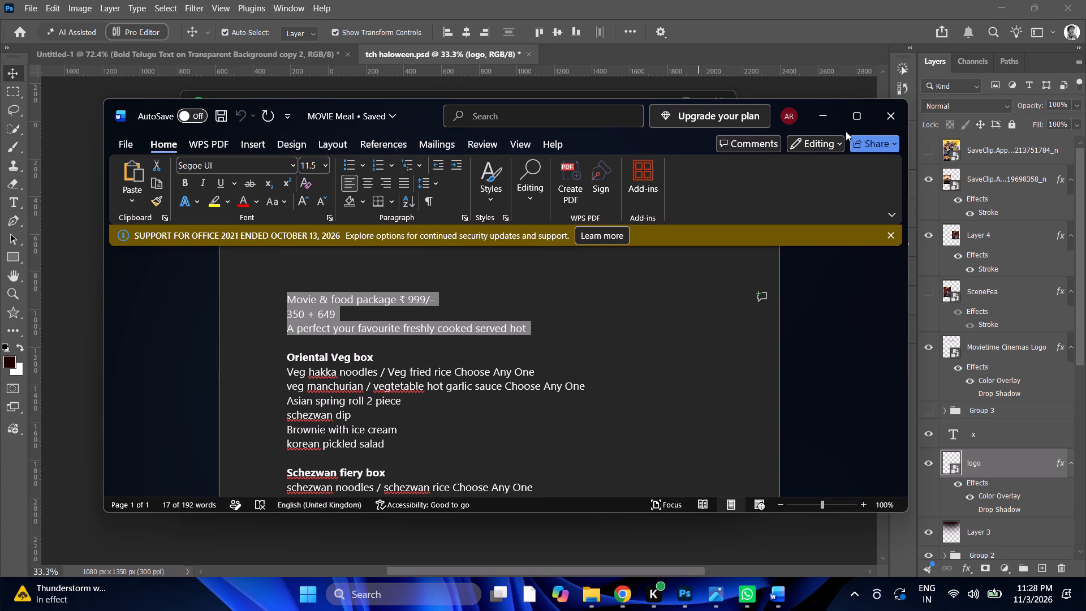
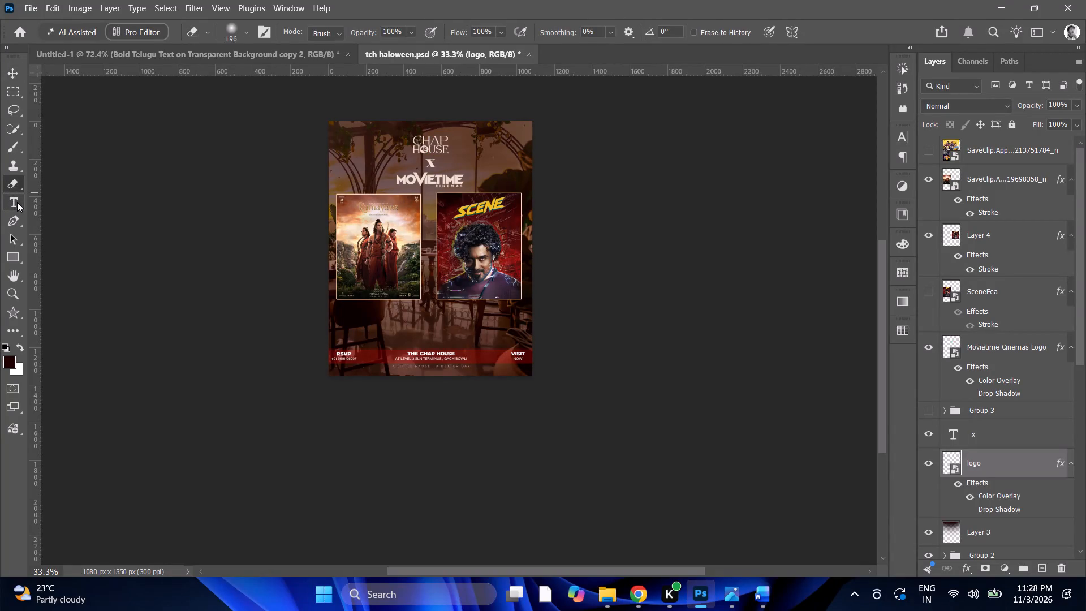
Add a text layer below the movie posters with the copied package text starting "Movie & food package ₹ 999/-".
{"action": "left_click", "coordinate": [17, 202]}
{"action": "left_click", "coordinate": [423, 327]}
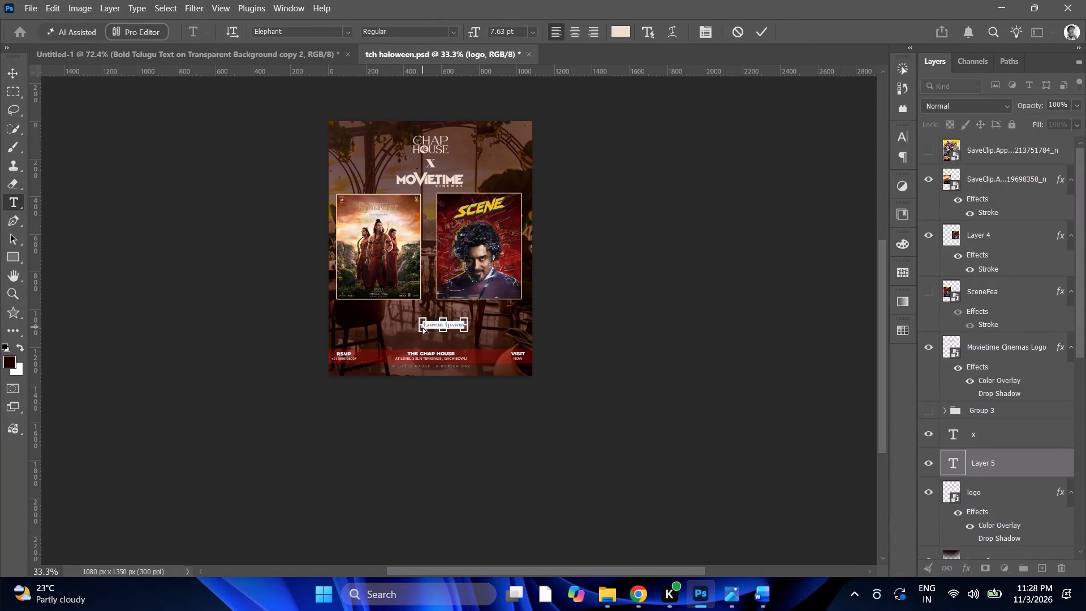
{"action": "key", "text": "ctrl+v"}
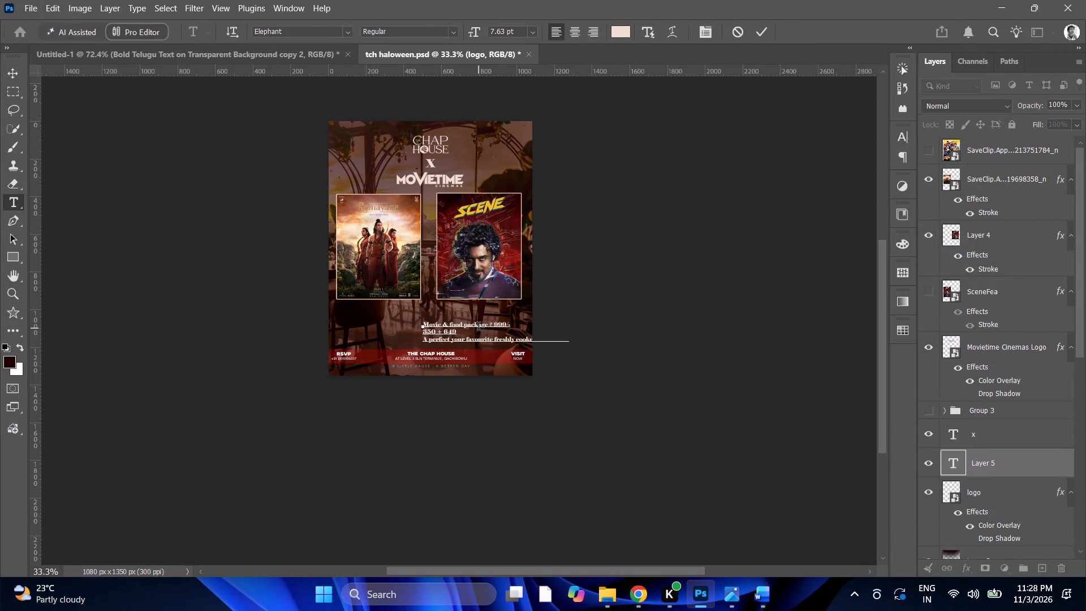
{"action": "left_click", "coordinate": [755, 34]}
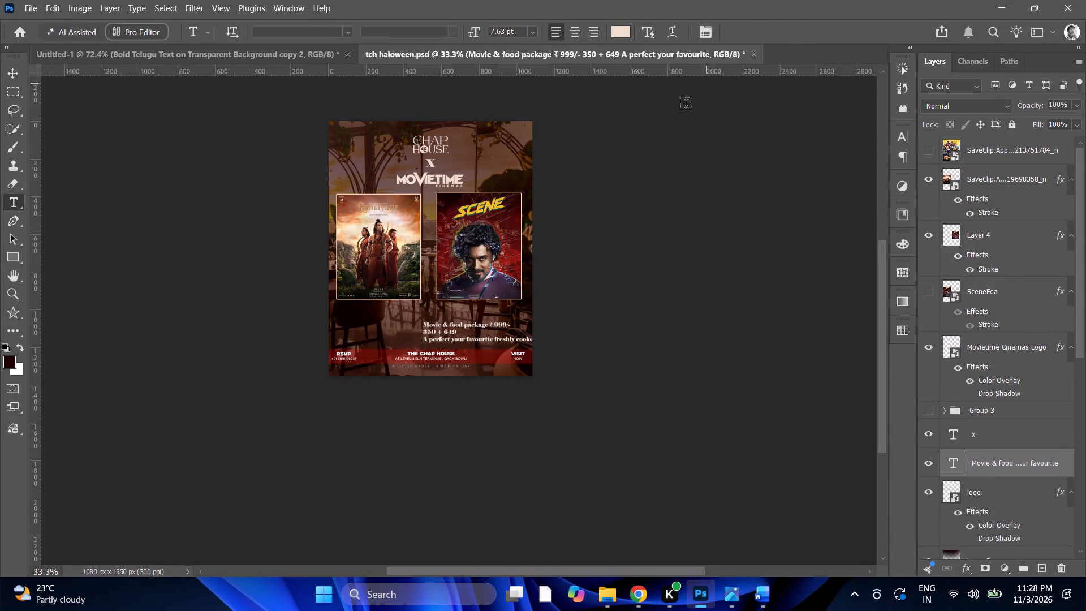
Start a free transform of the pasted movie and food package text below the posters.
{"action": "scroll", "coordinate": [534, 251], "scroll_direction": "up", "scroll_amount": 5, "text": "alt"}
{"action": "left_click", "coordinate": [8, 73]}
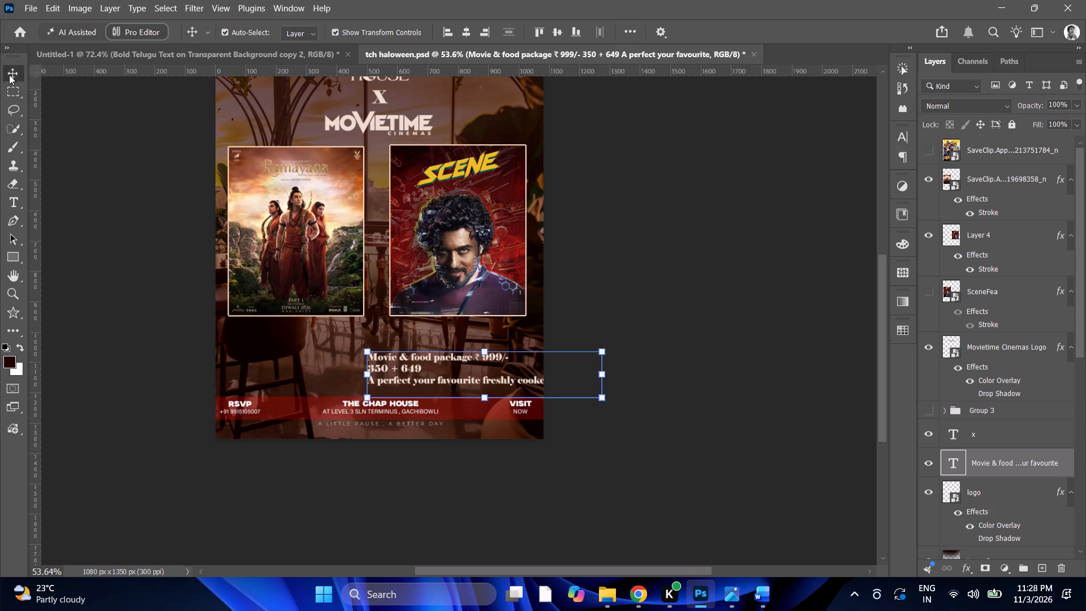
{"action": "left_click", "coordinate": [365, 377]}
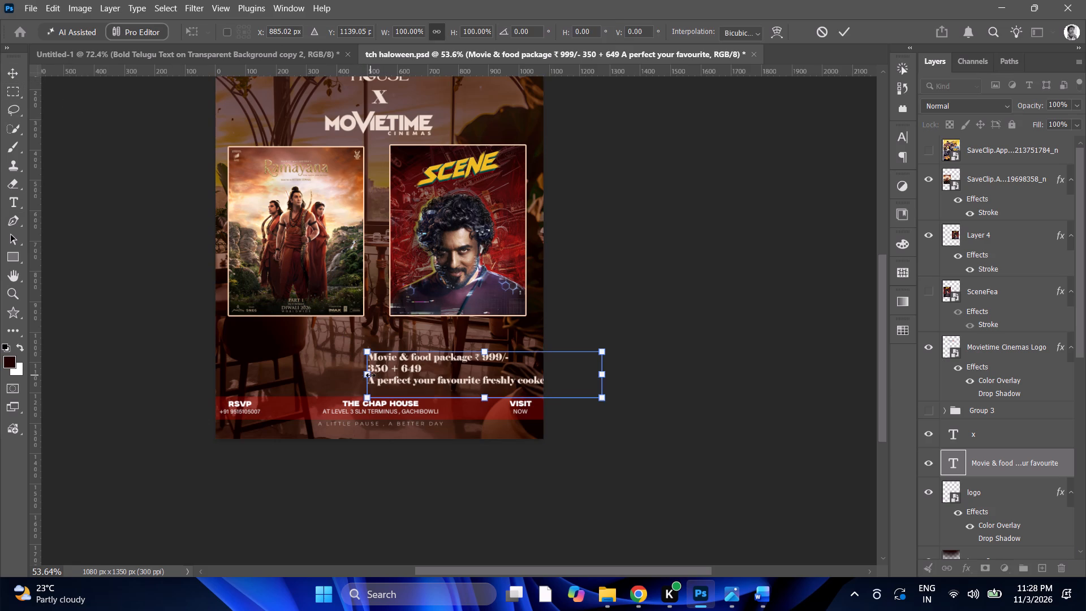
Move the movie and food package text block below the two posters, to about X 532 px, Y 1090 px.
{"action": "left_click", "coordinate": [370, 375]}
{"action": "left_click_drag", "start_coordinate": [437, 361], "coordinate": [331, 357]}
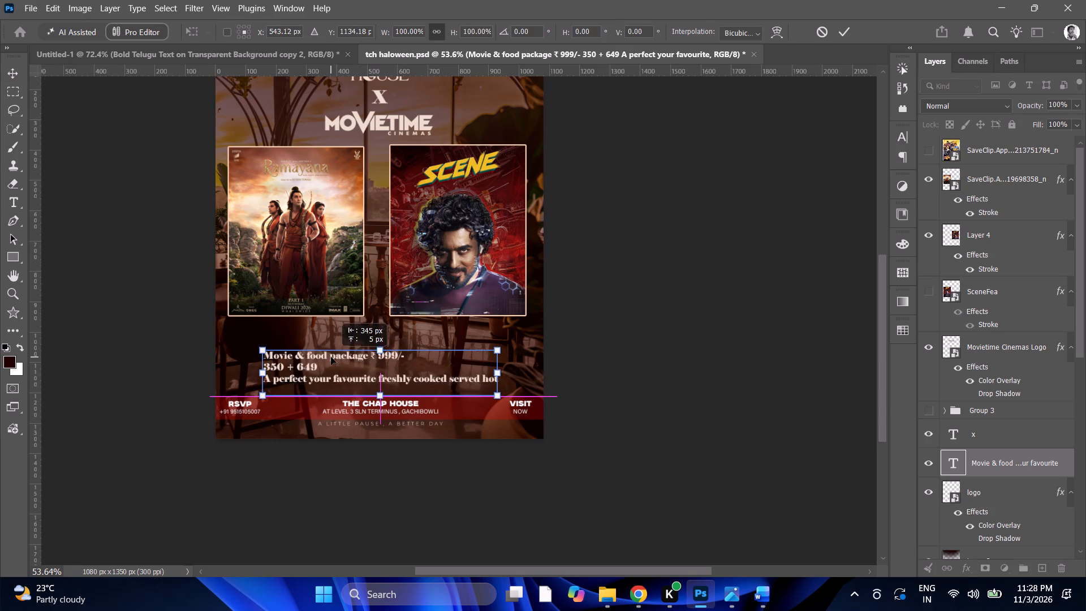
{"action": "left_click_drag", "start_coordinate": [331, 357], "coordinate": [330, 340]}
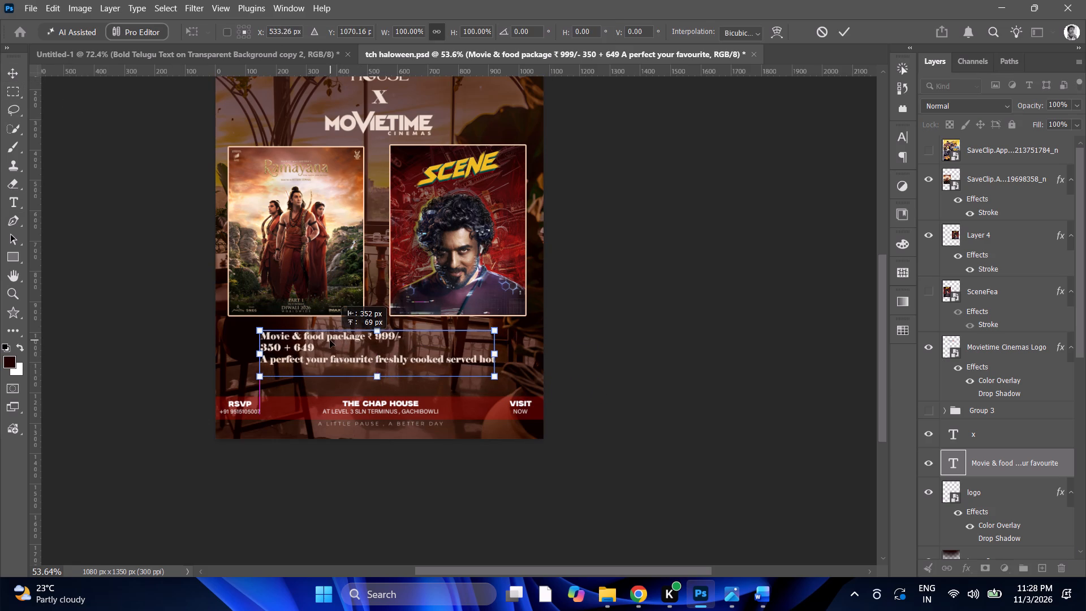
{"action": "left_click_drag", "start_coordinate": [330, 340], "coordinate": [329, 344]}
{"action": "scroll", "coordinate": [329, 341], "scroll_direction": "down", "scroll_amount": 4, "text": "alt"}
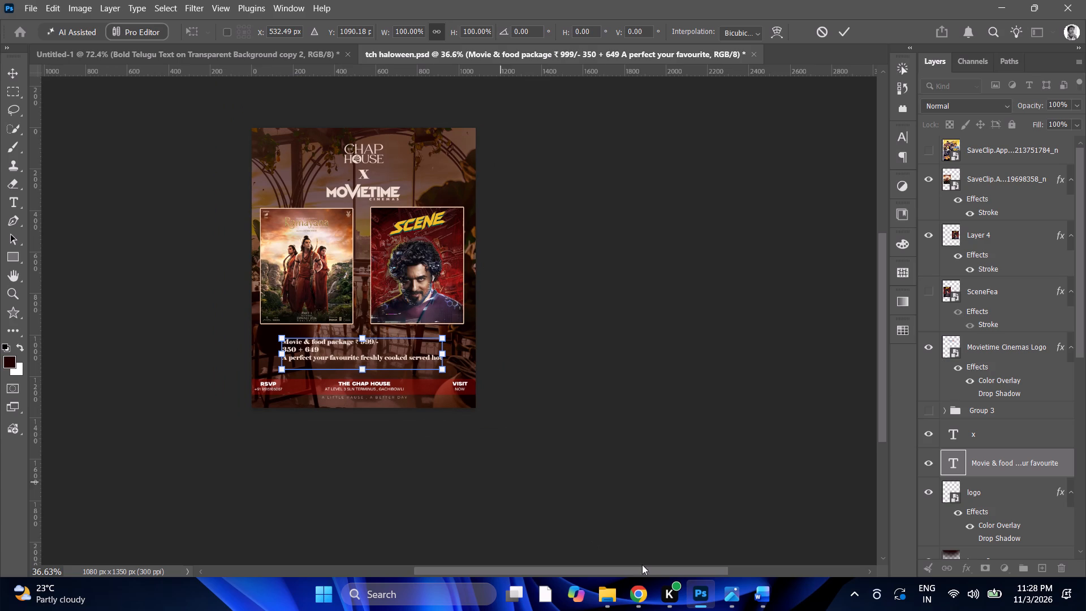
{"action": "left_click_drag", "start_coordinate": [644, 568], "coordinate": [587, 554]}
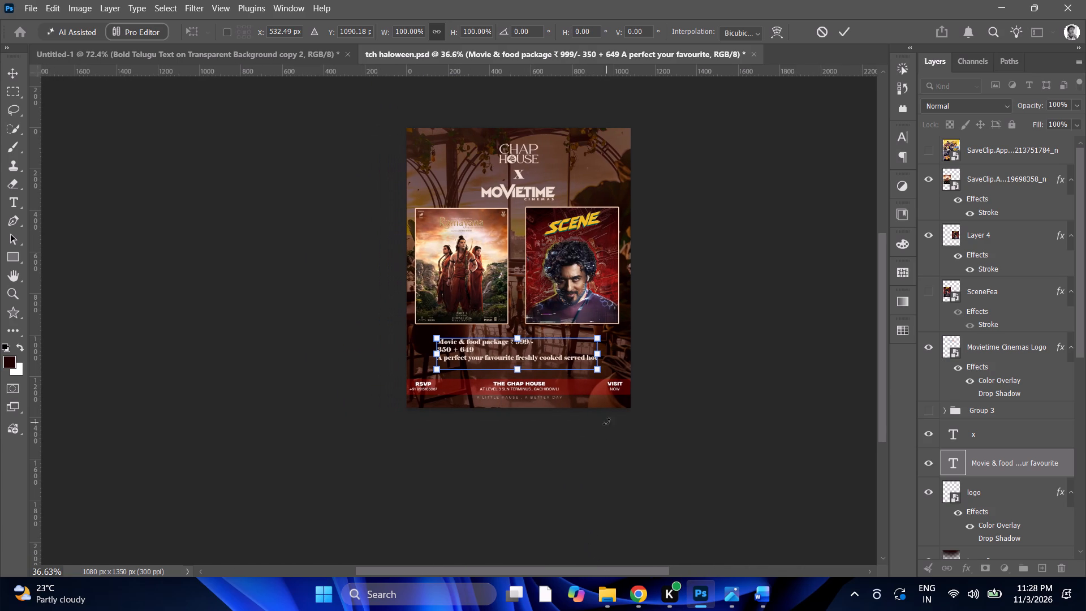
{"action": "scroll", "coordinate": [608, 414], "scroll_direction": "up", "scroll_amount": 4}
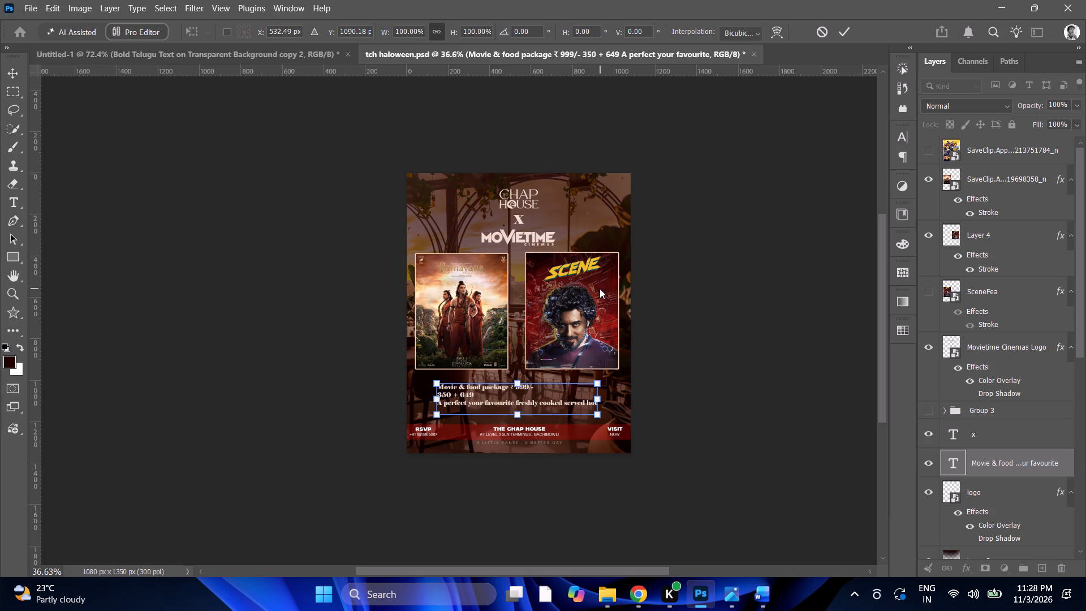
{"action": "scroll", "coordinate": [640, 272], "scroll_direction": "up", "scroll_amount": 4, "text": "alt"}
{"action": "scroll", "coordinate": [704, 131], "scroll_direction": "up", "scroll_amount": 3}
{"action": "left_click", "coordinate": [841, 35]}
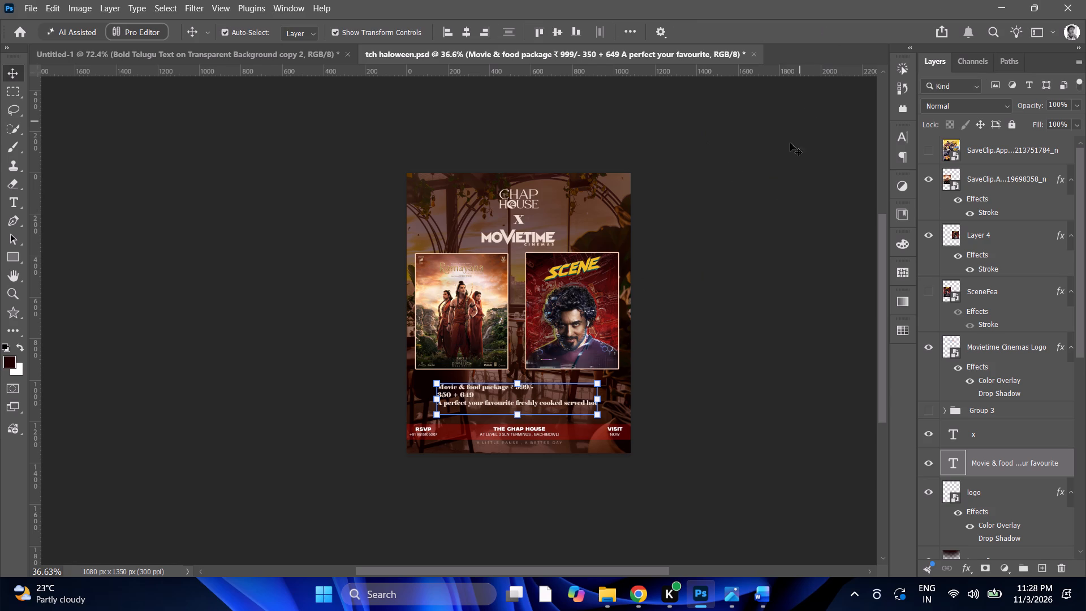
Change the font of all three lines of the package text to Monument Extended.
{"action": "scroll", "coordinate": [755, 200], "scroll_direction": "up", "scroll_amount": 3, "text": "alt"}
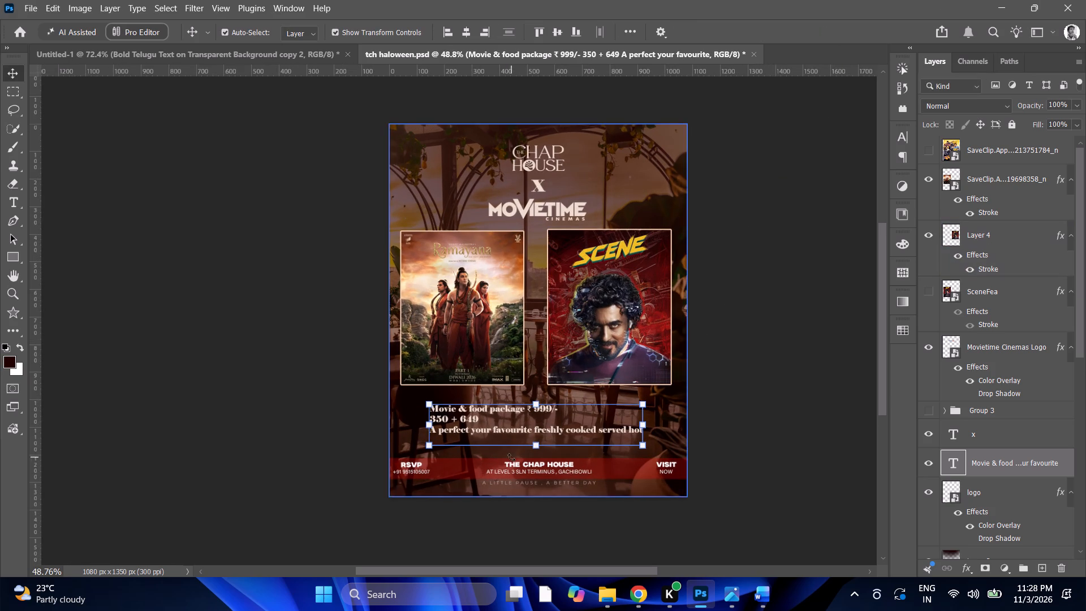
{"action": "left_click_drag", "start_coordinate": [498, 568], "coordinate": [515, 570]}
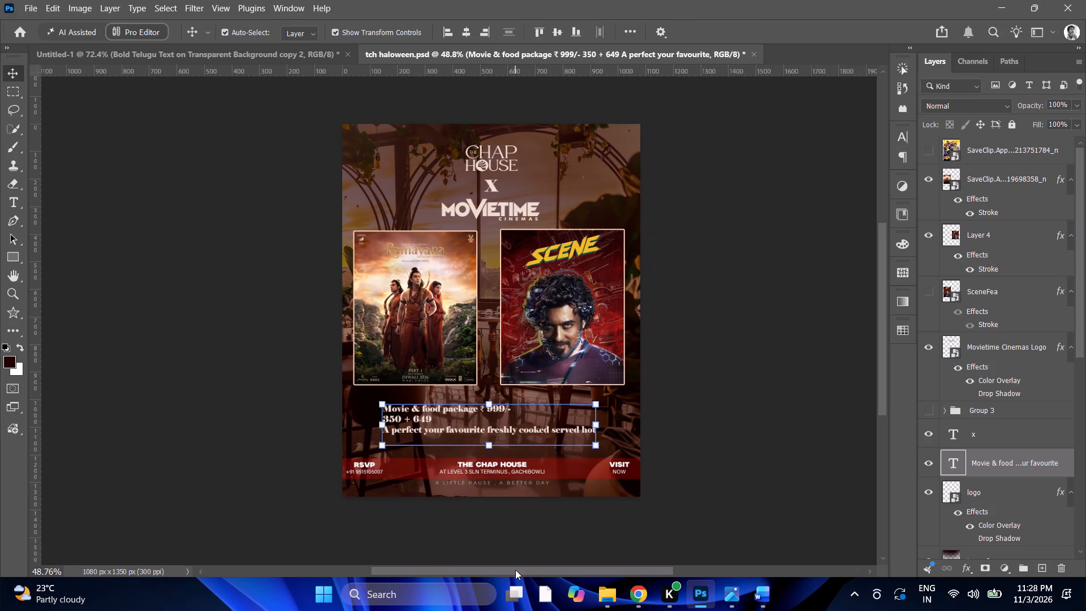
{"action": "left_click_drag", "start_coordinate": [515, 570], "coordinate": [518, 570]}
{"action": "scroll", "coordinate": [642, 378], "scroll_direction": "up", "scroll_amount": 2, "text": "alt"}
{"action": "middle_click", "coordinate": [642, 378], "text": "alt"}
{"action": "triple_click", "coordinate": [365, 434]}
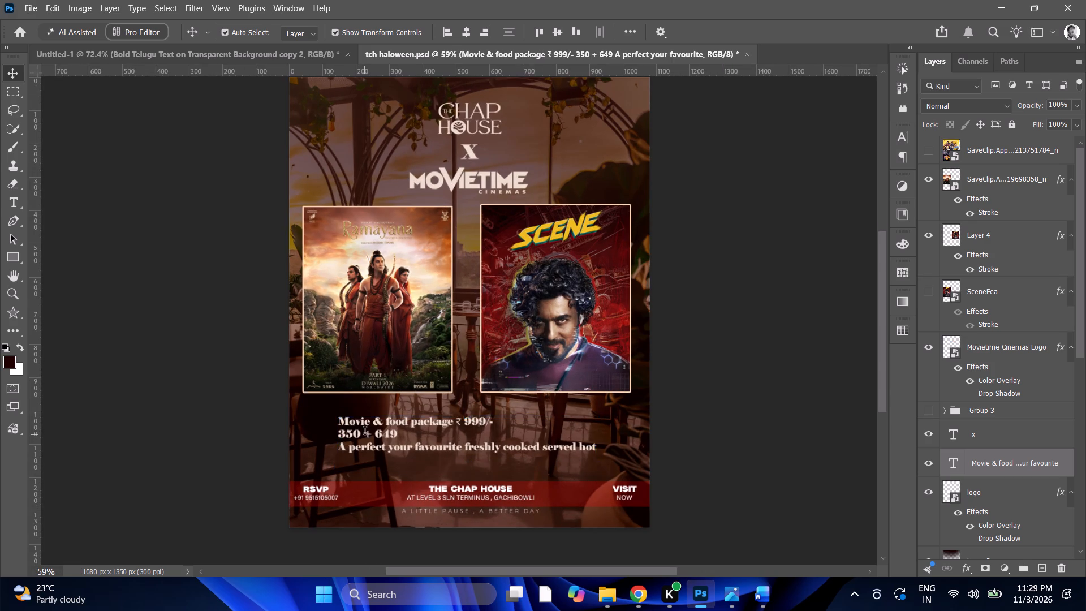
{"action": "key", "text": "ctrl+a"}
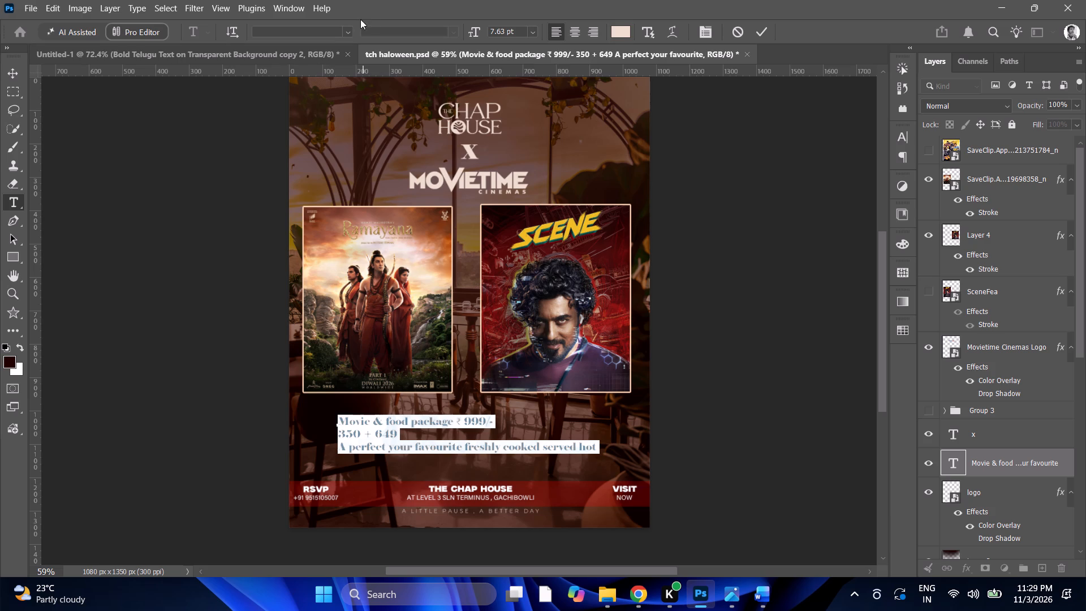
{"action": "left_click", "coordinate": [345, 28]}
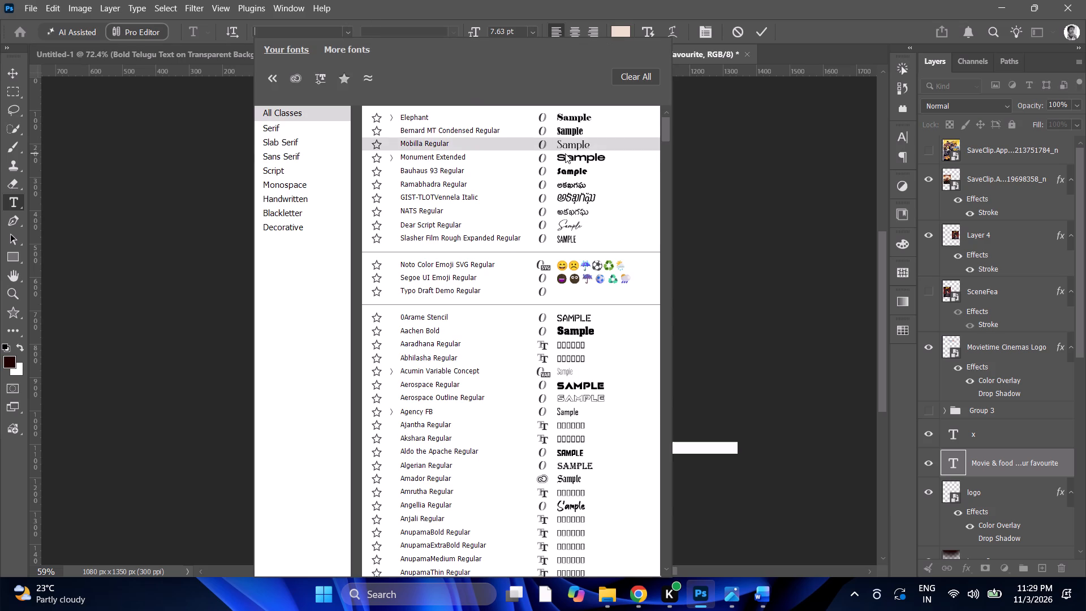
{"action": "left_click", "coordinate": [565, 154]}
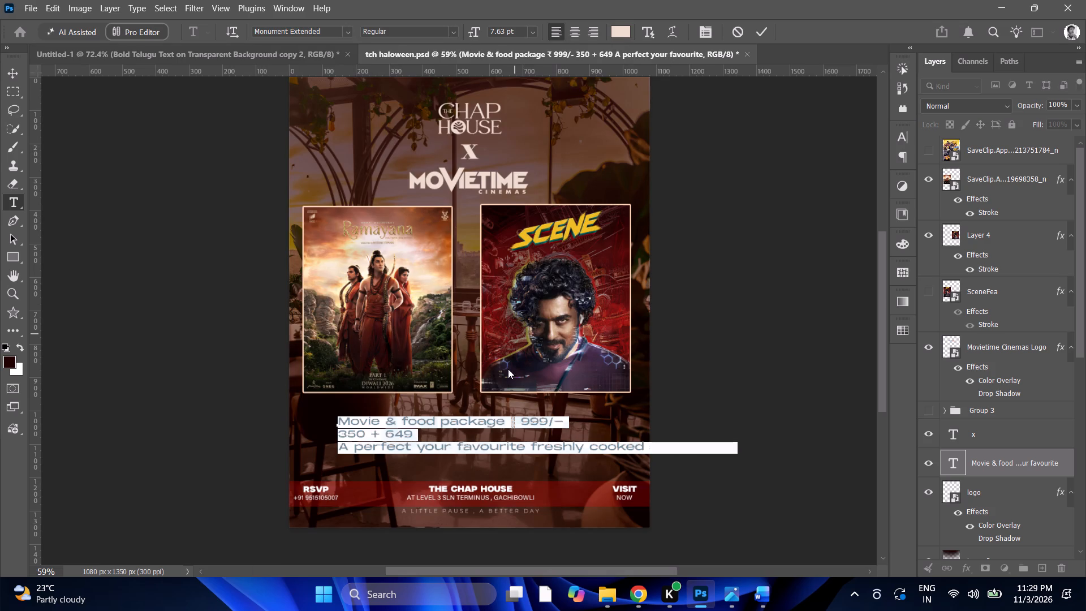
Centre-align all three lines of the package text.
{"action": "left_click", "coordinate": [453, 449]}
{"action": "triple_click", "coordinate": [454, 449]}
{"action": "left_click", "coordinate": [457, 447]}
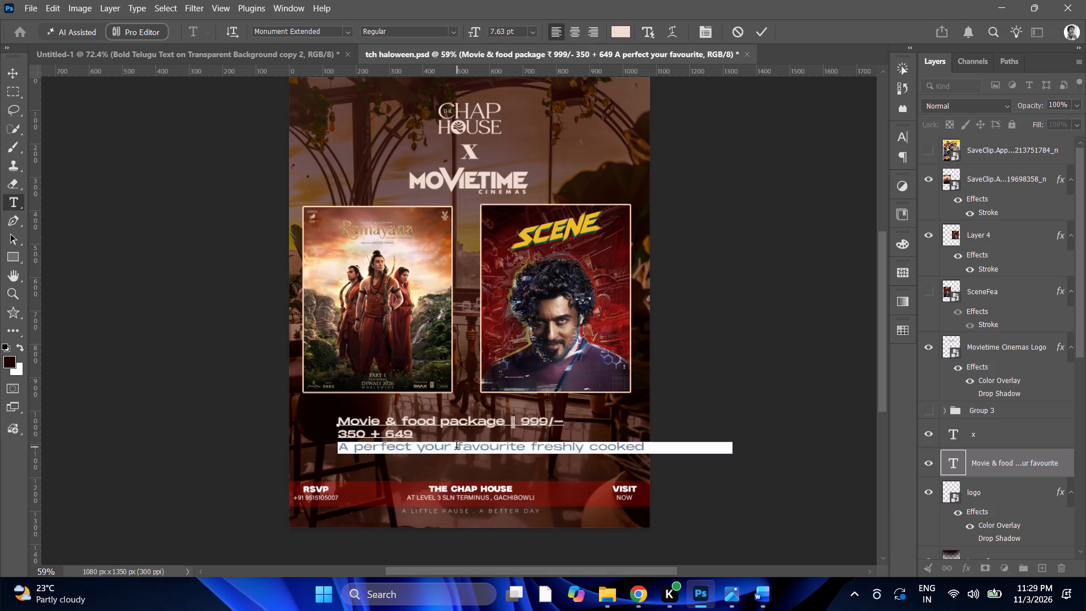
{"action": "key", "text": "ctrl+a"}
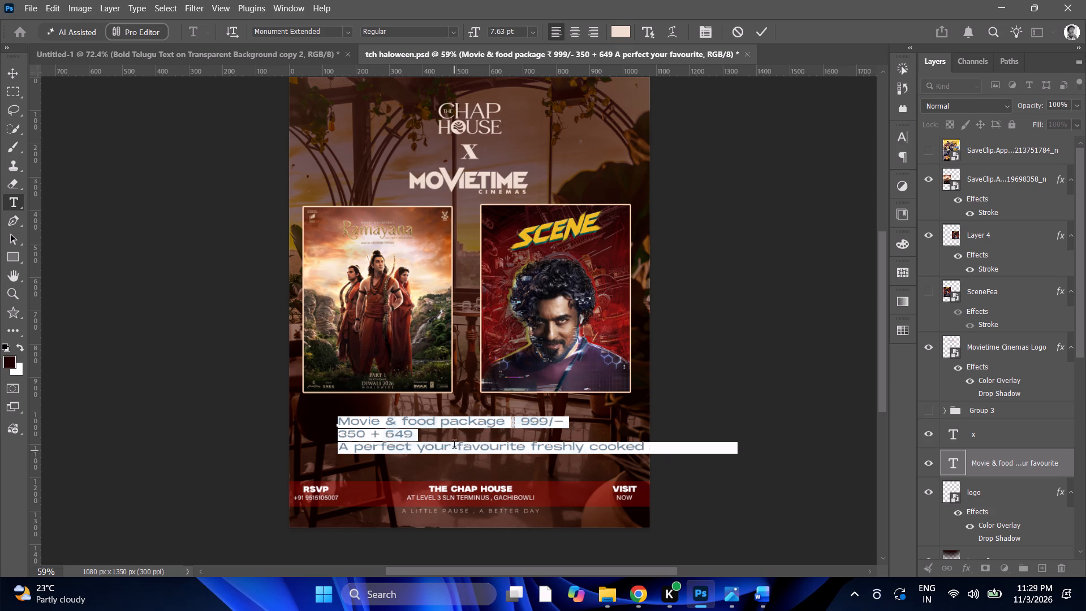
{"action": "left_click", "coordinate": [574, 33]}
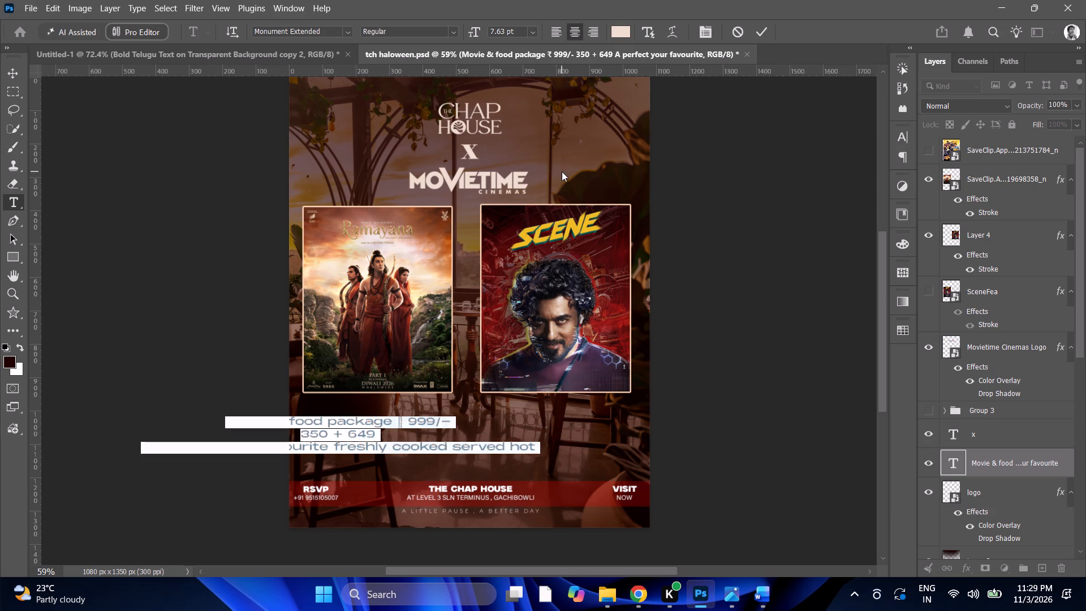
{"action": "left_click", "coordinate": [757, 28]}
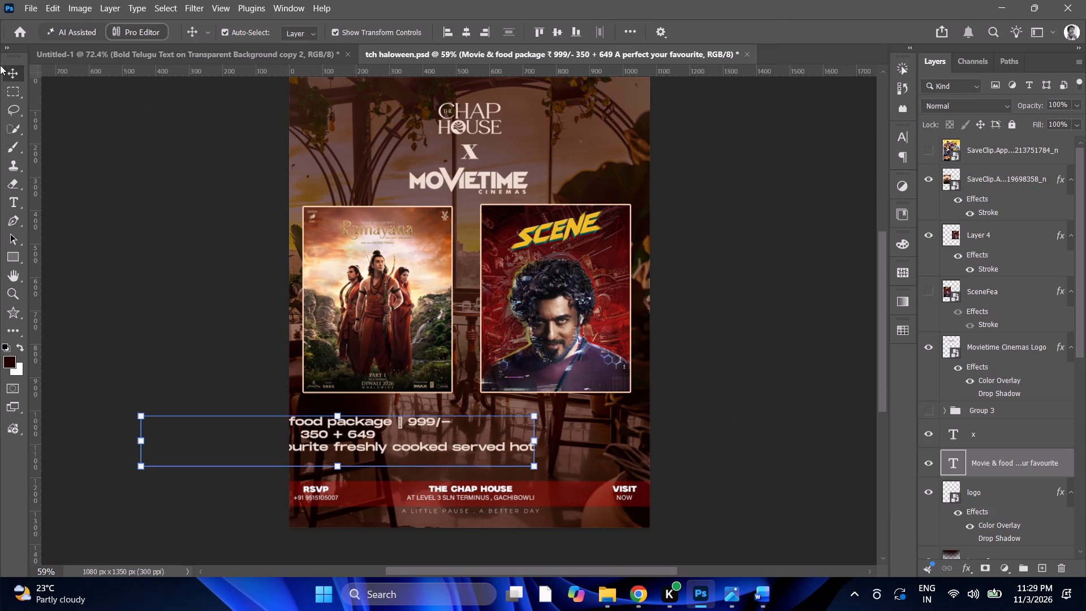
Move the centred package text back onto the flyer below the posters, to about X 520 px, Y 1090 px.
{"action": "left_click", "coordinate": [342, 418]}
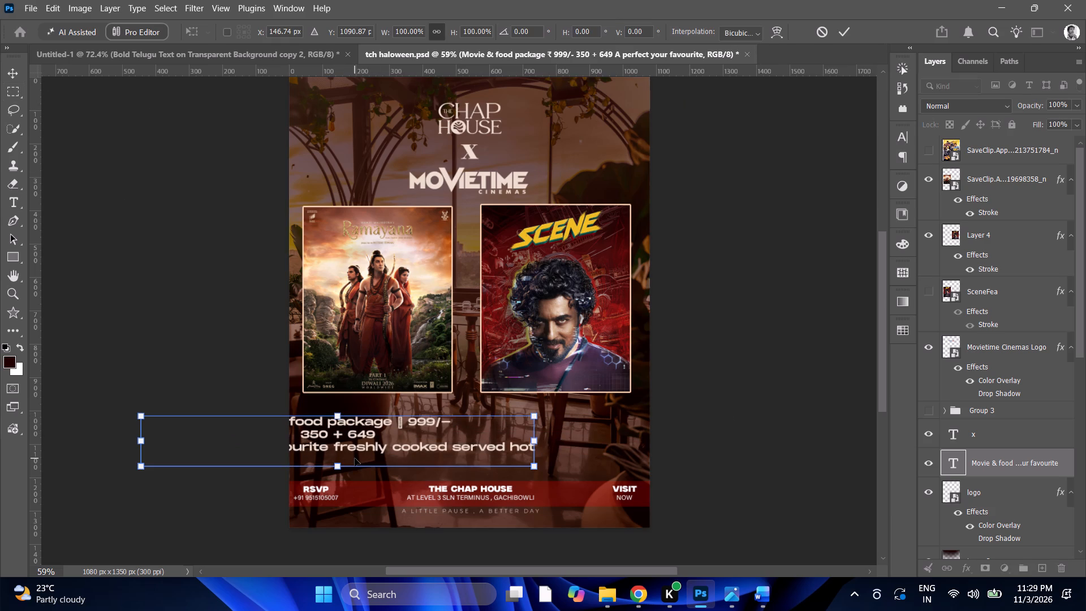
{"action": "left_click_drag", "start_coordinate": [355, 458], "coordinate": [476, 457]}
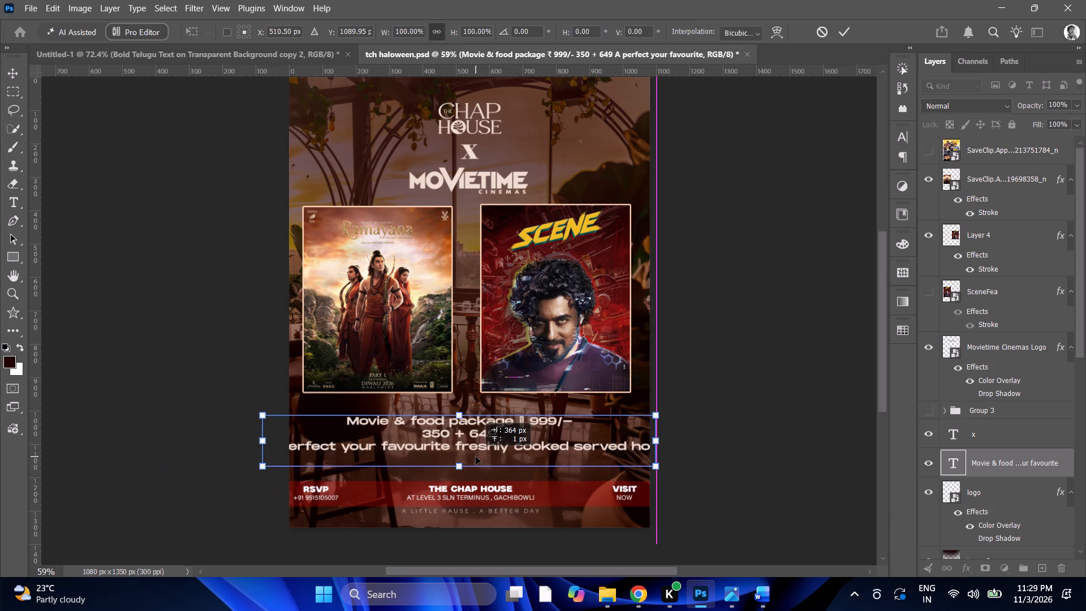
{"action": "left_click_drag", "start_coordinate": [476, 457], "coordinate": [480, 455]}
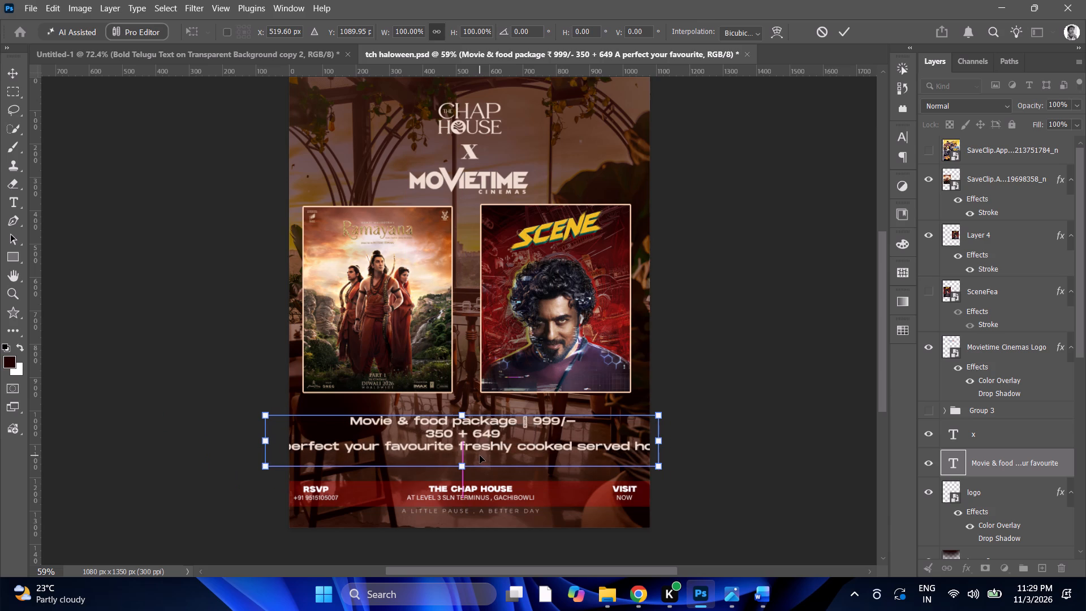
{"action": "scroll", "coordinate": [546, 434], "scroll_direction": "up", "scroll_amount": 5, "text": "alt"}
{"action": "scroll", "coordinate": [544, 432], "scroll_direction": "down", "scroll_amount": 10, "text": "alt"}
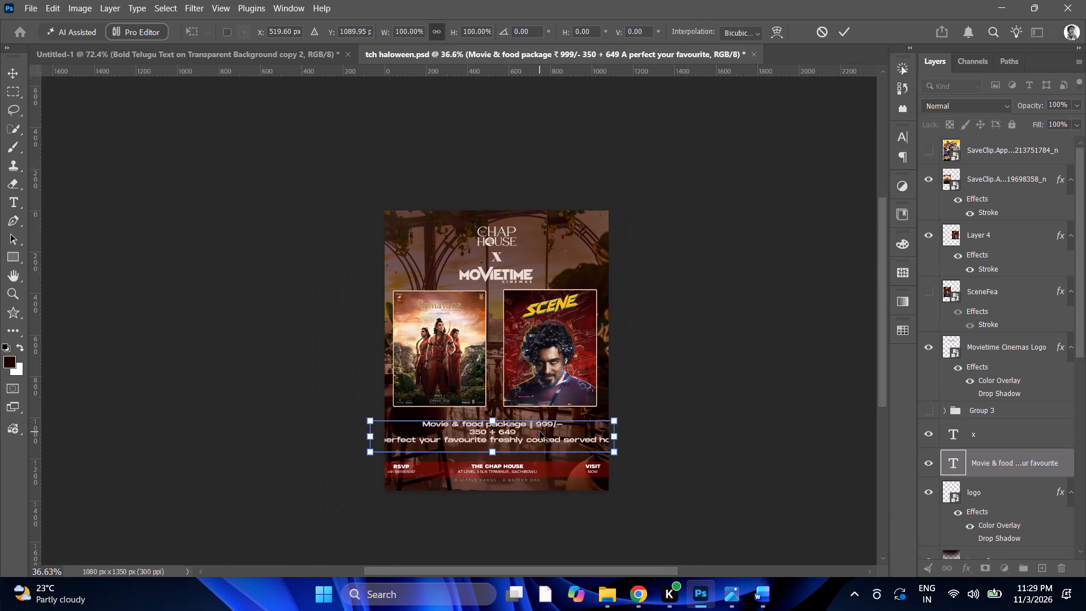
{"action": "scroll", "coordinate": [528, 429], "scroll_direction": "up", "scroll_amount": 4, "text": "alt"}
Scale the package text down proportionally to about 78% so its longest line fits within the flyer's width.
{"action": "key", "text": "t"}
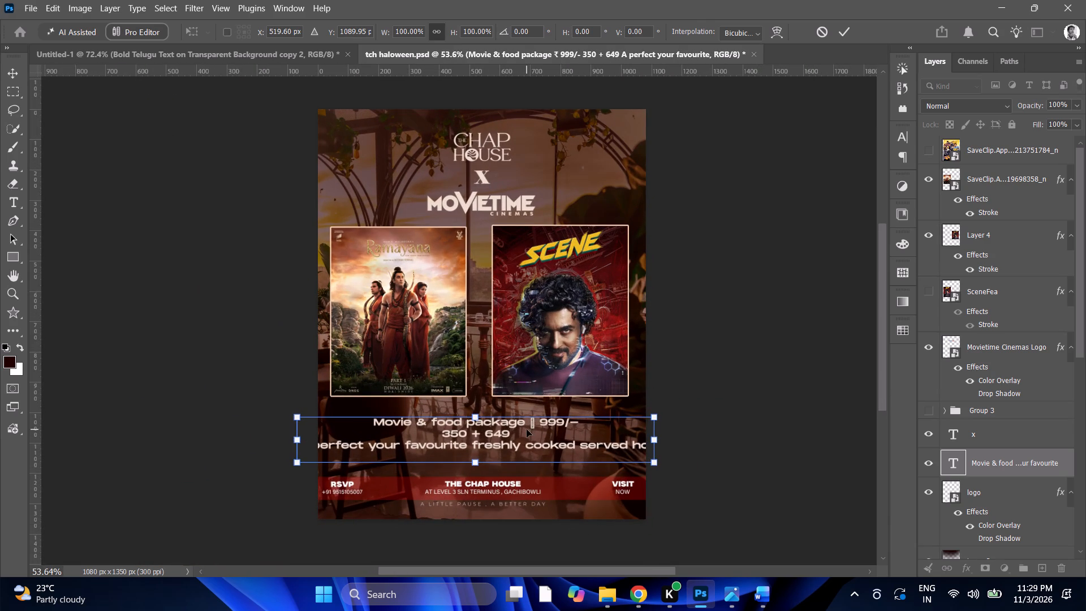
{"action": "left_click_drag", "start_coordinate": [476, 466], "coordinate": [476, 457]}
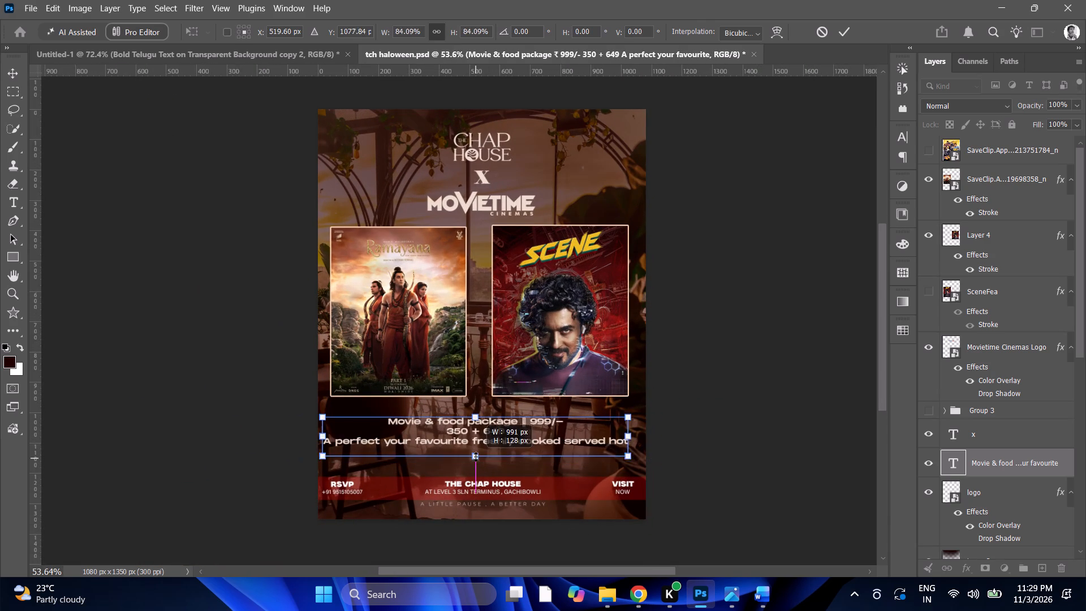
{"action": "left_click_drag", "start_coordinate": [476, 457], "coordinate": [480, 455]}
{"action": "key", "text": "t"}
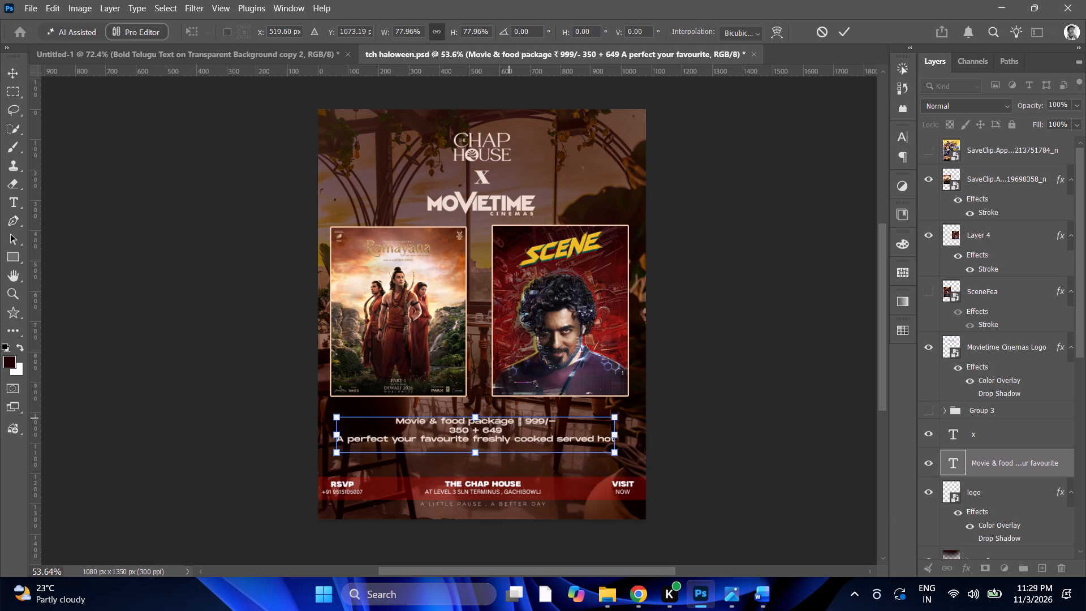
{"action": "left_click", "coordinate": [839, 33]}
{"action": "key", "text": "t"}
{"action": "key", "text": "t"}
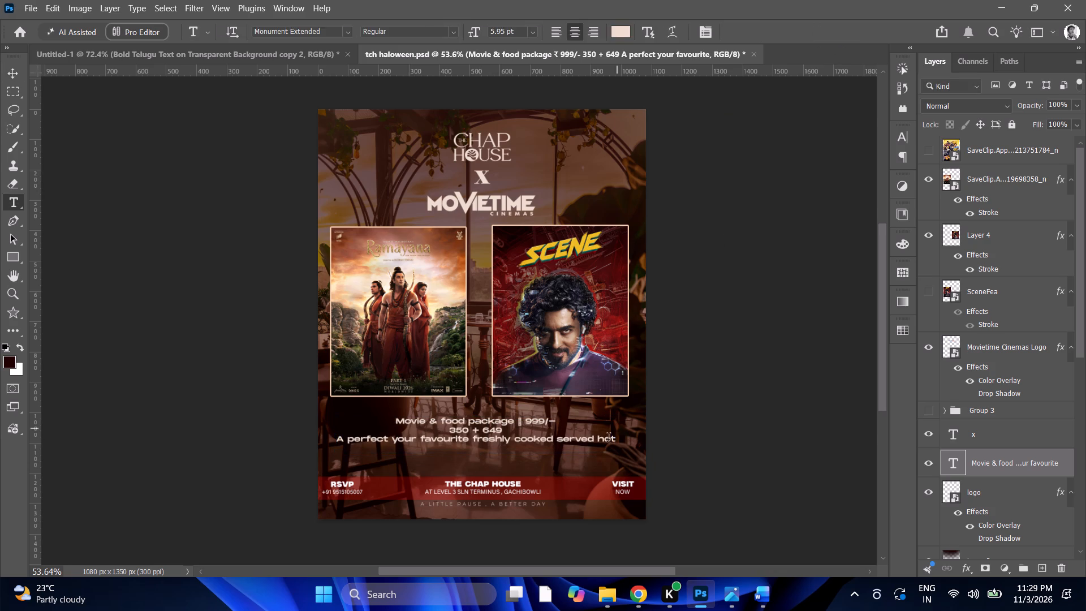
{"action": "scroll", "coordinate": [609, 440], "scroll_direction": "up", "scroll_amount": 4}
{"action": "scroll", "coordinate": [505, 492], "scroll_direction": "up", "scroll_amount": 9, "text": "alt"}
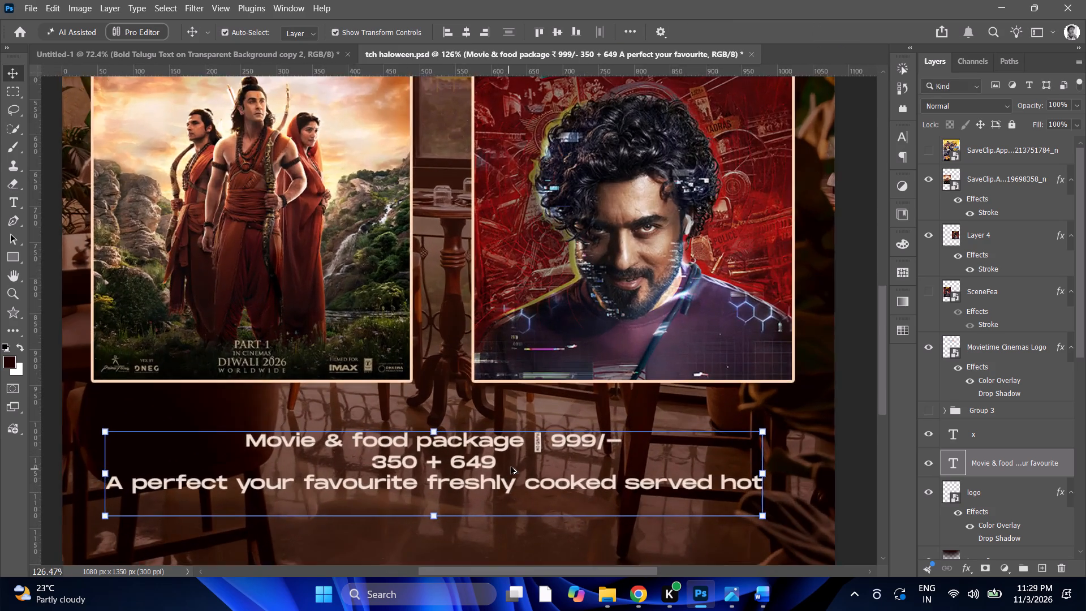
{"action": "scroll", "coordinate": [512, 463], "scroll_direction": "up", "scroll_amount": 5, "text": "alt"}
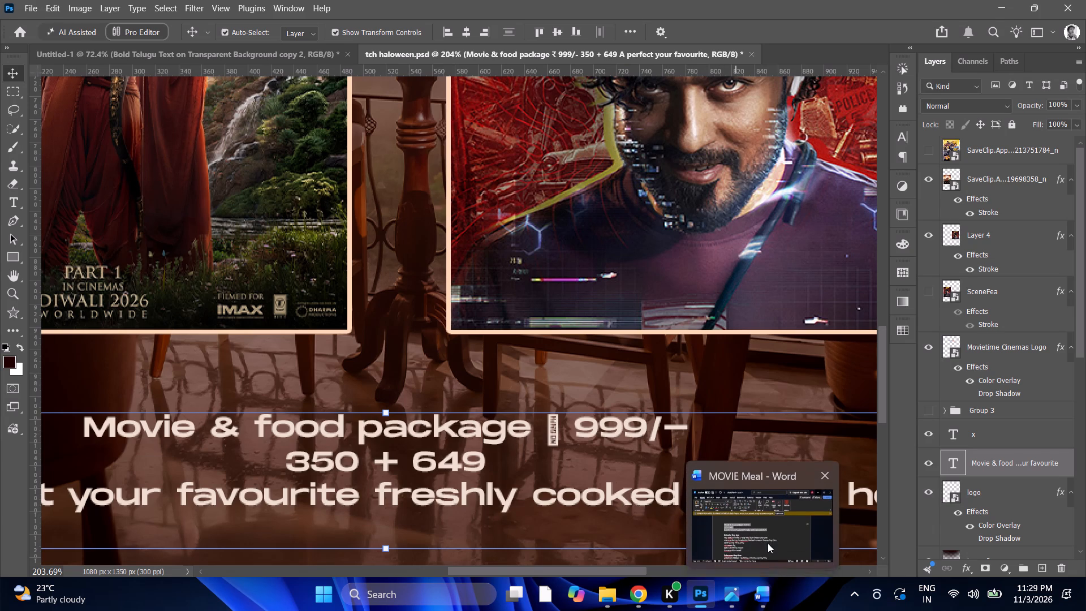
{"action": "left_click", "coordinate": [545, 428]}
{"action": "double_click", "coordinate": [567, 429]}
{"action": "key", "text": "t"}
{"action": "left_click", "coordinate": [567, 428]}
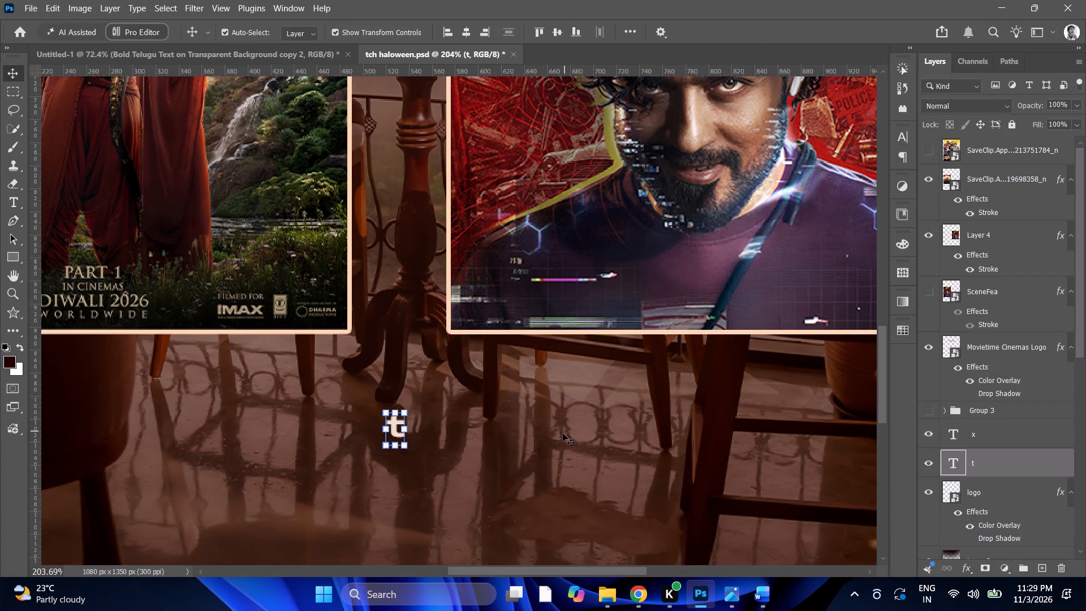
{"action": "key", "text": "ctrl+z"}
Delete the unsupported rupee symbol before 999/- in the first line of the package text.
{"action": "triple_click", "coordinate": [559, 437]}
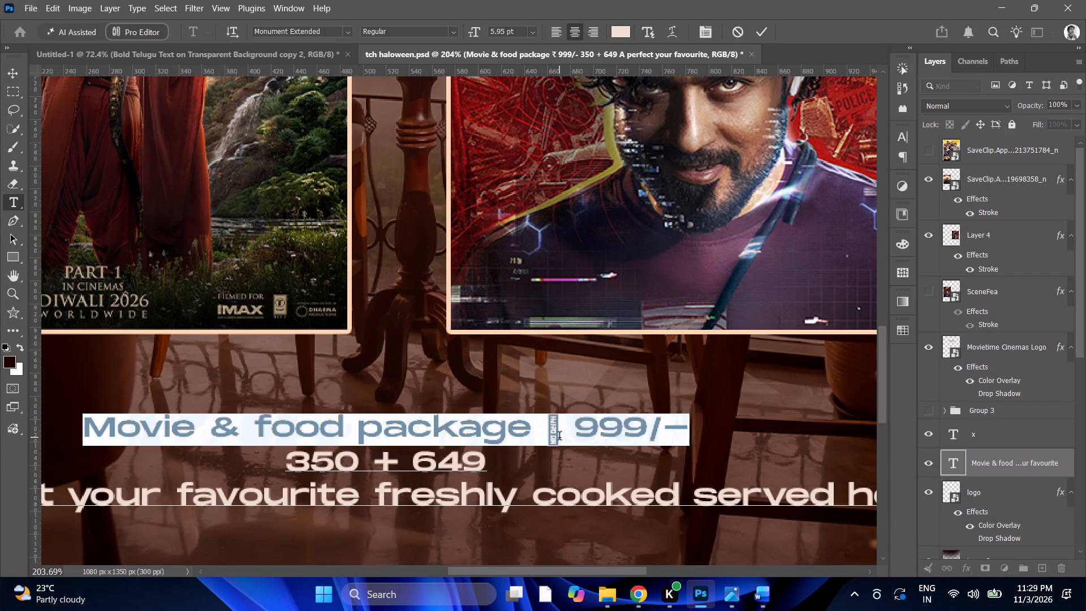
{"action": "left_click", "coordinate": [559, 437]}
{"action": "left_click", "coordinate": [566, 425]}
{"action": "key", "text": "BackSpace"}
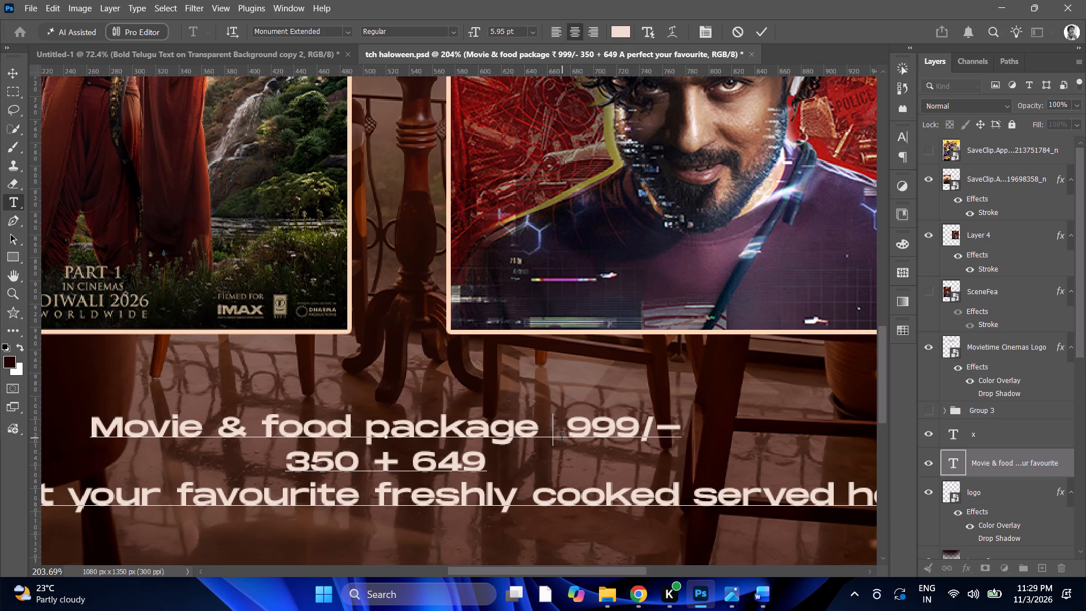
Add /- after both prices in the second line of the package text, making it 350/- + 649/-.
{"action": "scroll", "coordinate": [560, 436], "scroll_direction": "down", "scroll_amount": 7, "text": "alt"}
{"action": "scroll", "coordinate": [543, 452], "scroll_direction": "up", "scroll_amount": 2, "text": "alt"}
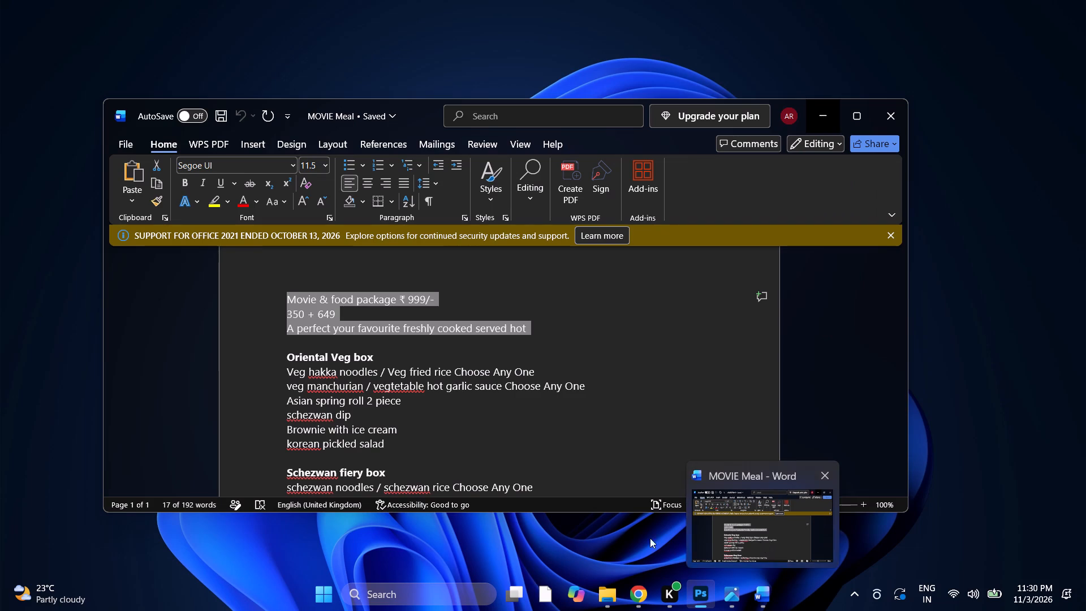
{"action": "left_click", "coordinate": [441, 448]}
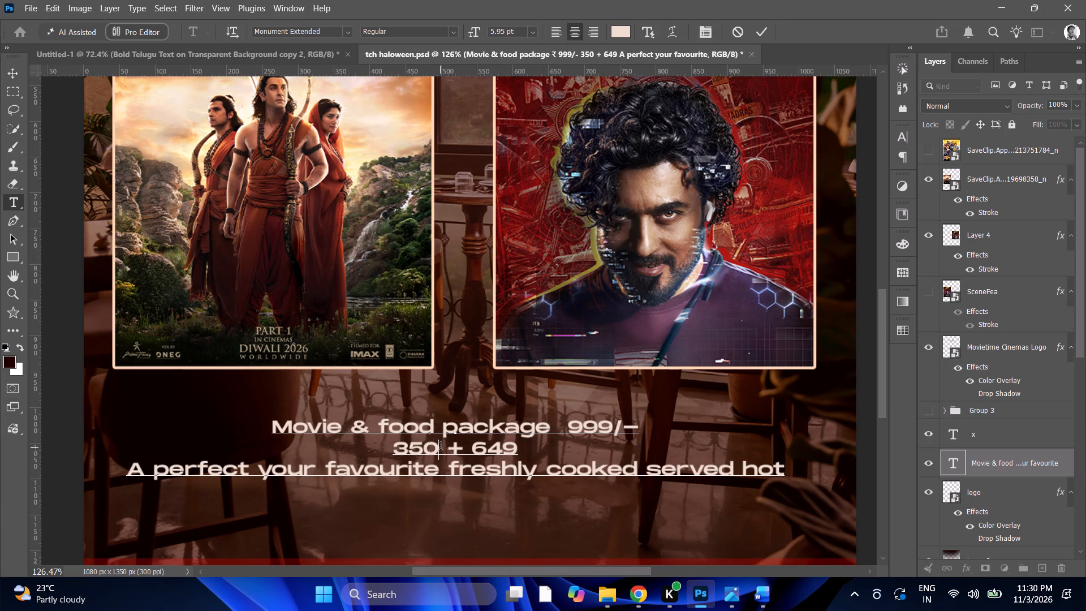
{"action": "type", "text": "/-"}
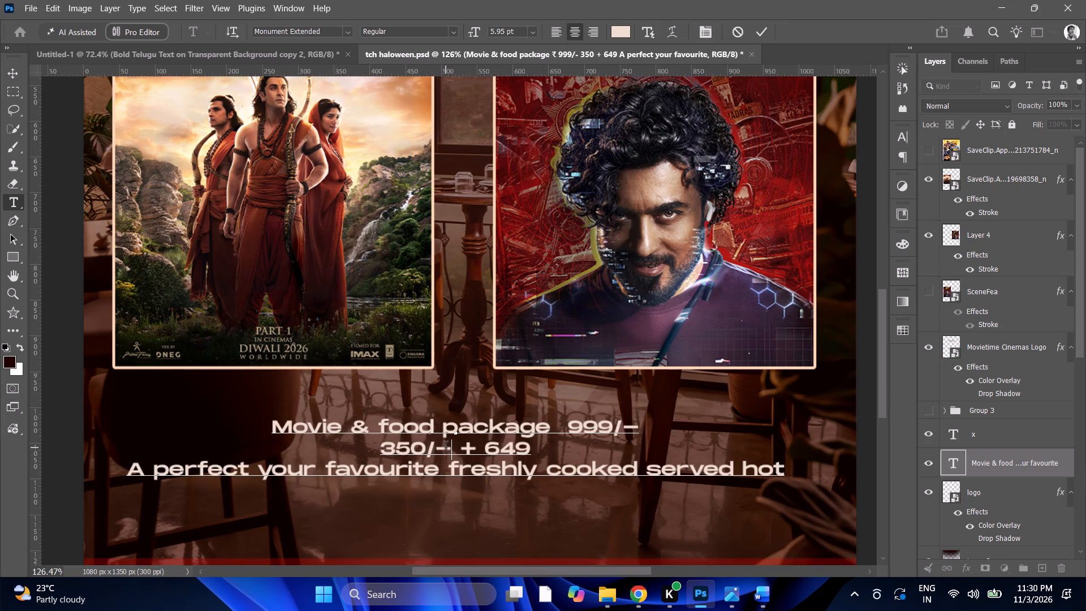
{"action": "left_click", "coordinate": [536, 449]}
{"action": "type", "text": "/-"}
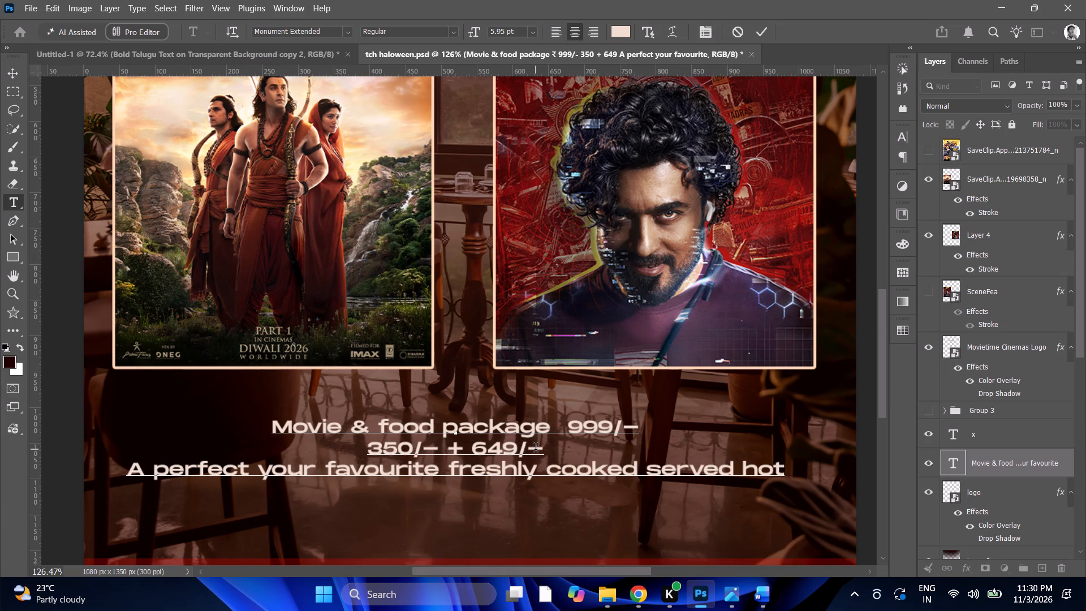
Set the line "A perfect your favourite freshly cooked served hot" in the Elephant font, after trying Aerospace and Bauhaus 93.
{"action": "scroll", "coordinate": [536, 448], "scroll_direction": "down", "scroll_amount": 8, "text": "alt"}
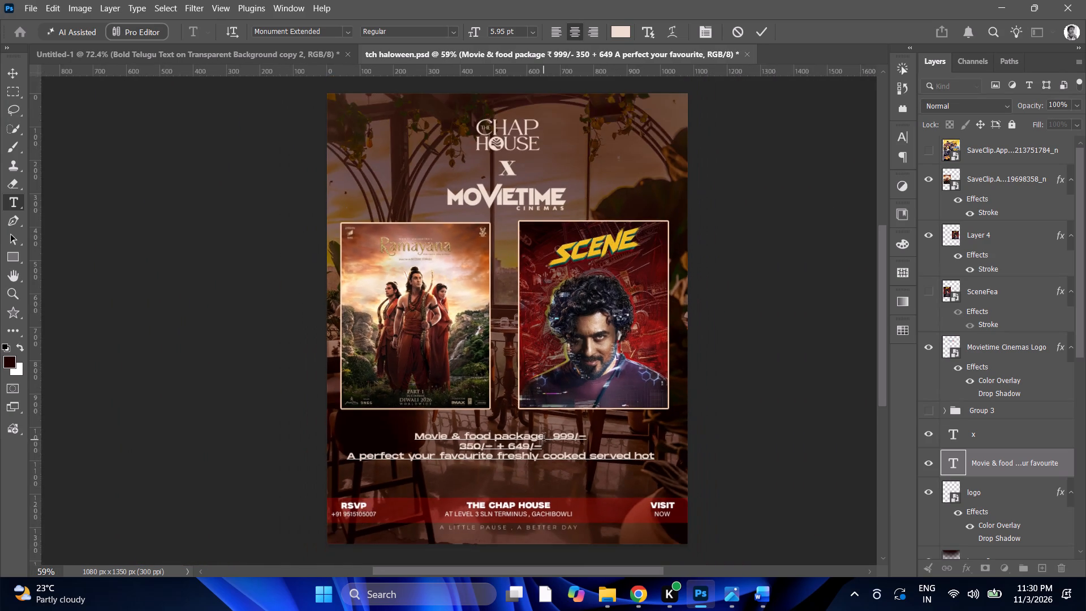
{"action": "scroll", "coordinate": [545, 431], "scroll_direction": "down", "scroll_amount": 2, "text": "alt"}
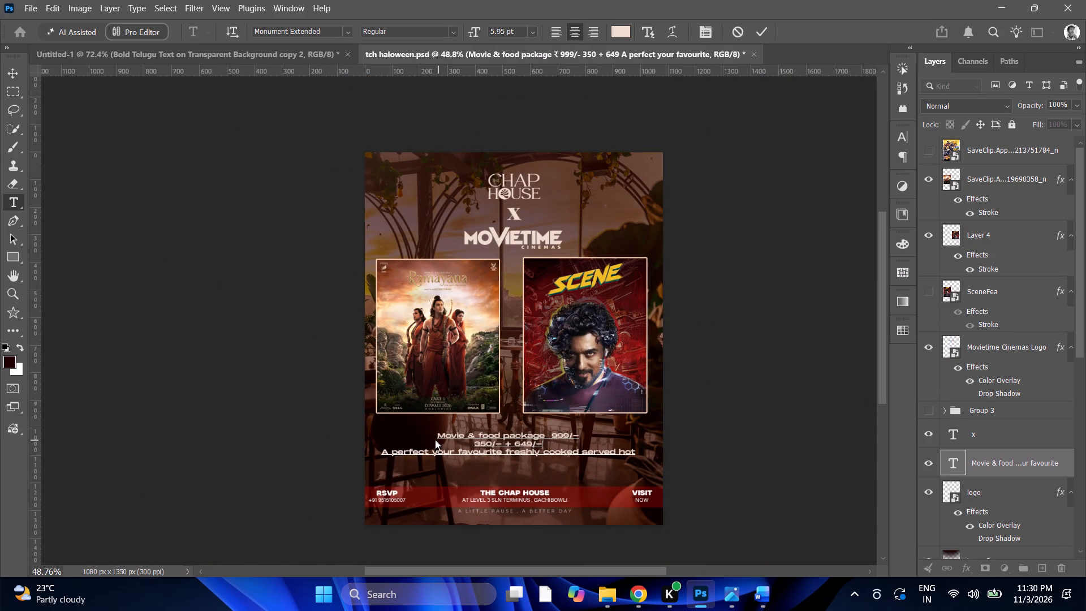
{"action": "triple_click", "coordinate": [466, 453]}
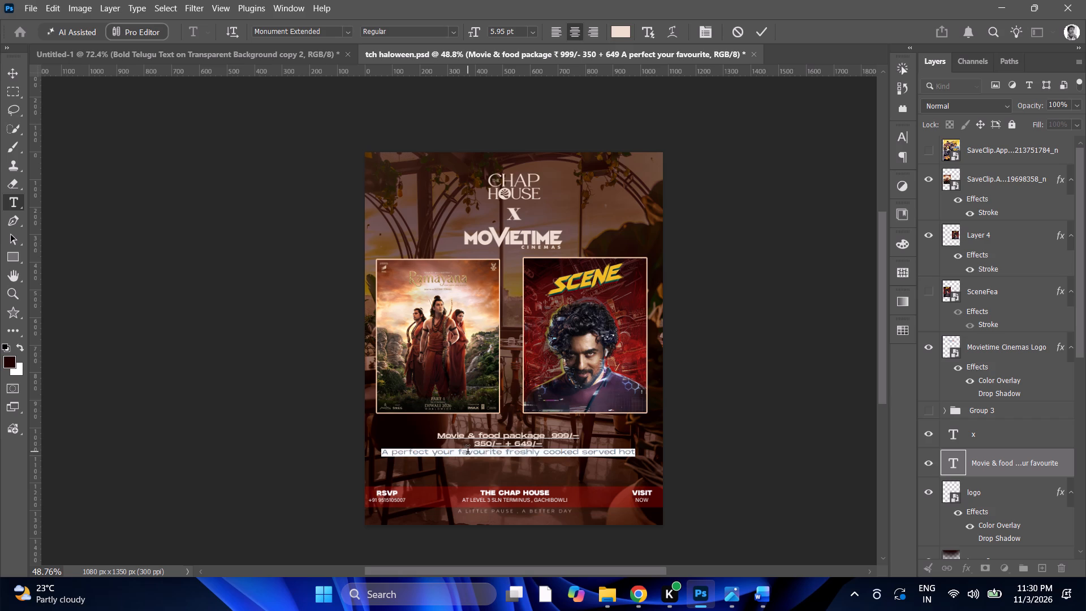
{"action": "left_click", "coordinate": [344, 31]}
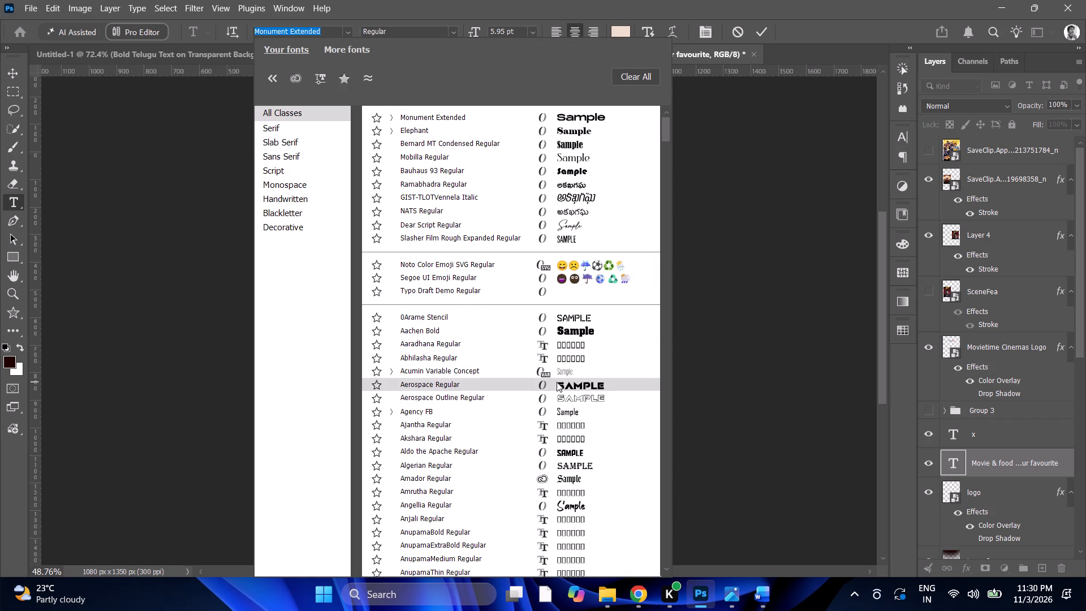
{"action": "left_click", "coordinate": [557, 382]}
{"action": "left_click", "coordinate": [346, 31]}
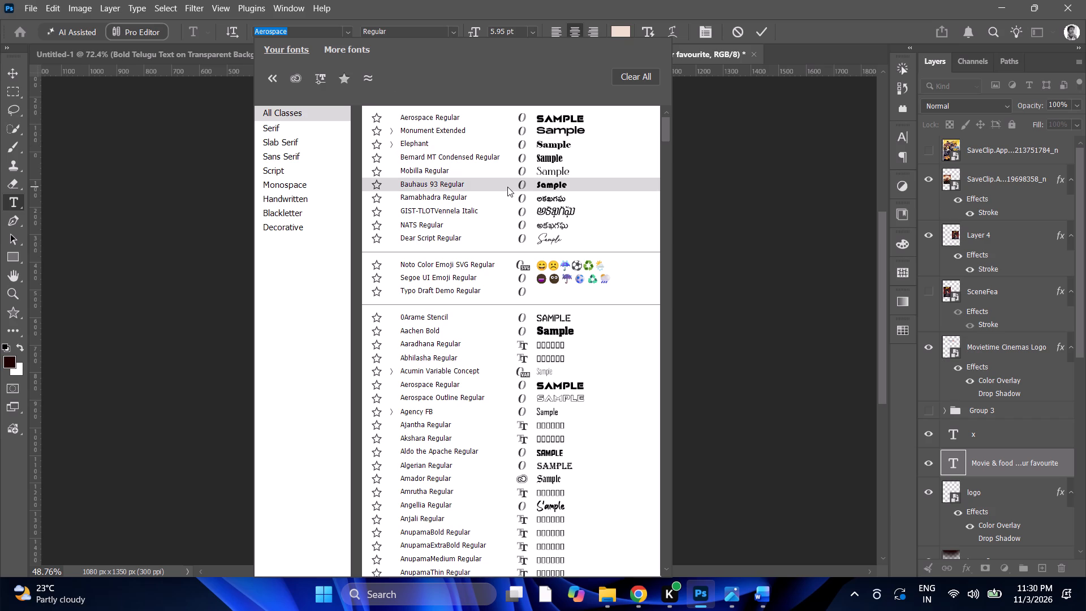
{"action": "left_click", "coordinate": [505, 183]}
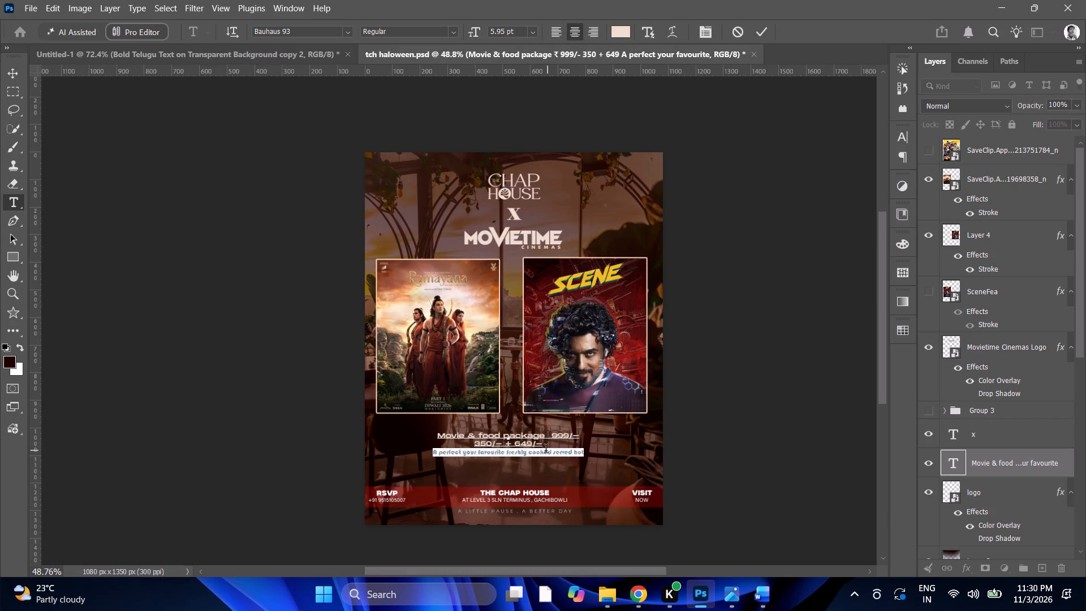
{"action": "left_click", "coordinate": [350, 33]}
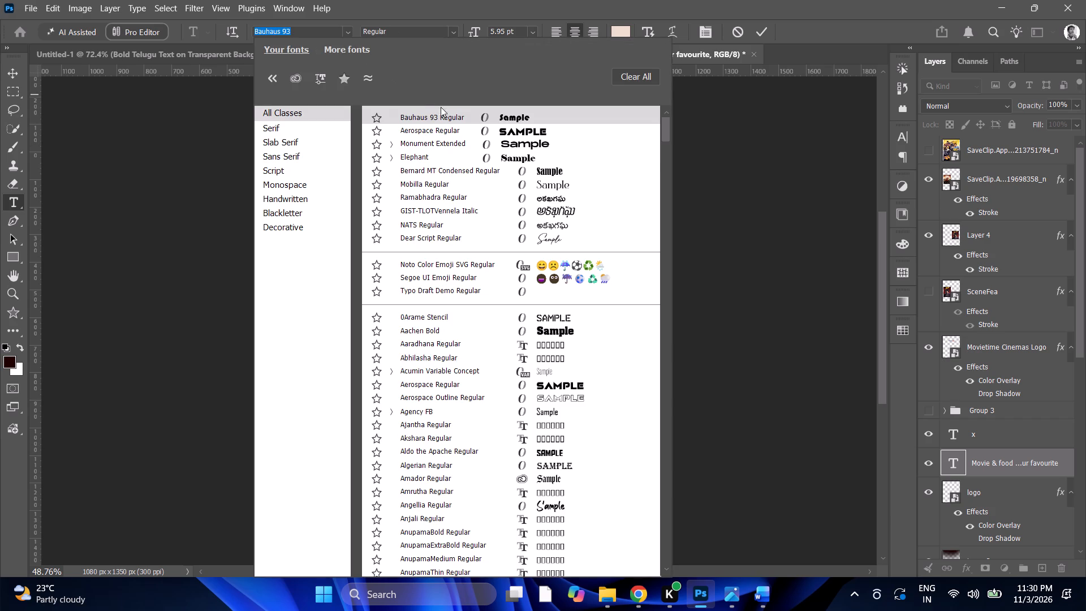
{"action": "left_click", "coordinate": [521, 163]}
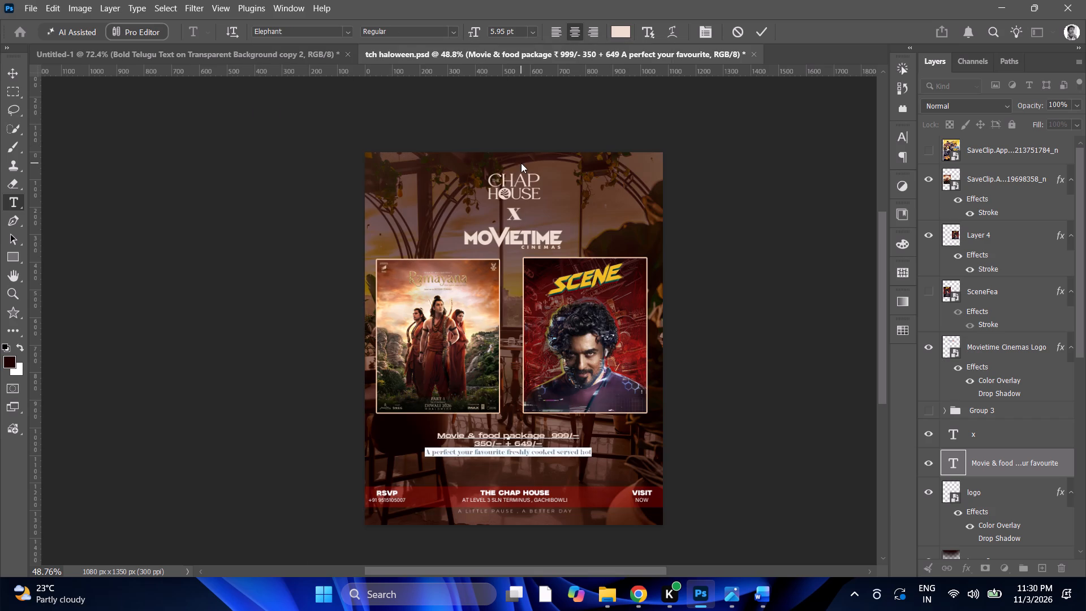
{"action": "left_click", "coordinate": [527, 452]}
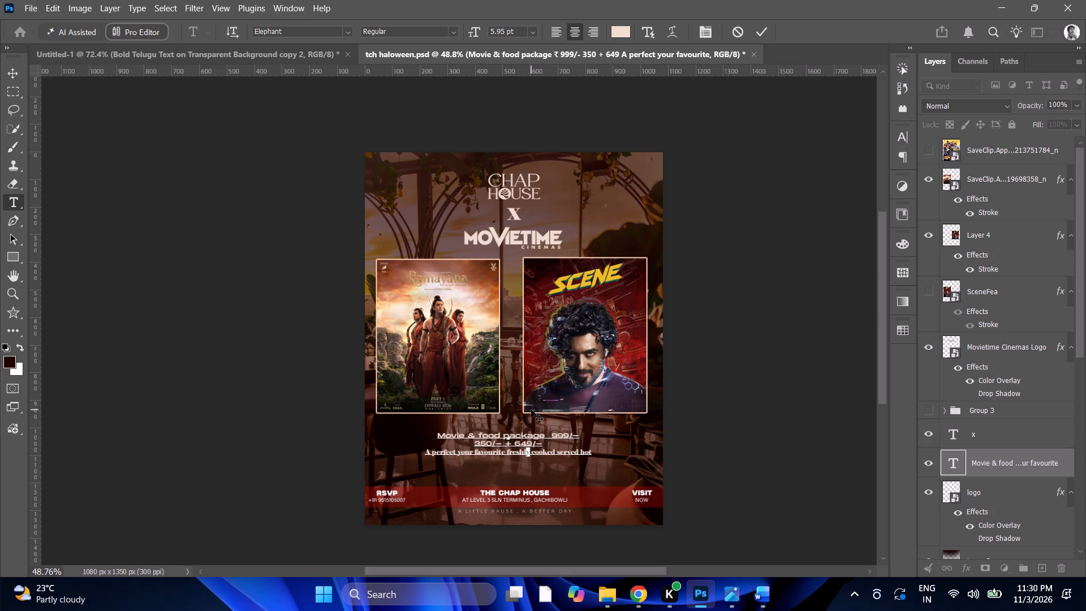
{"action": "left_click", "coordinate": [501, 442]}
{"action": "scroll", "coordinate": [524, 439], "scroll_direction": "up", "scroll_amount": 11, "text": "alt"}
{"action": "scroll", "coordinate": [518, 434], "scroll_direction": "down", "scroll_amount": 4, "text": "alt"}
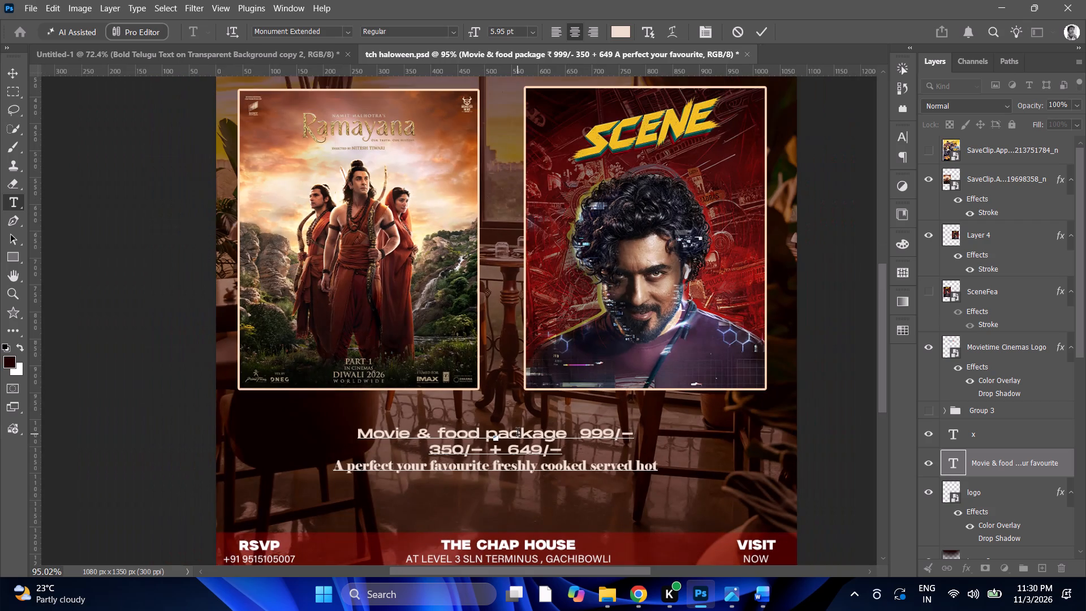
{"action": "left_click", "coordinate": [559, 448]}
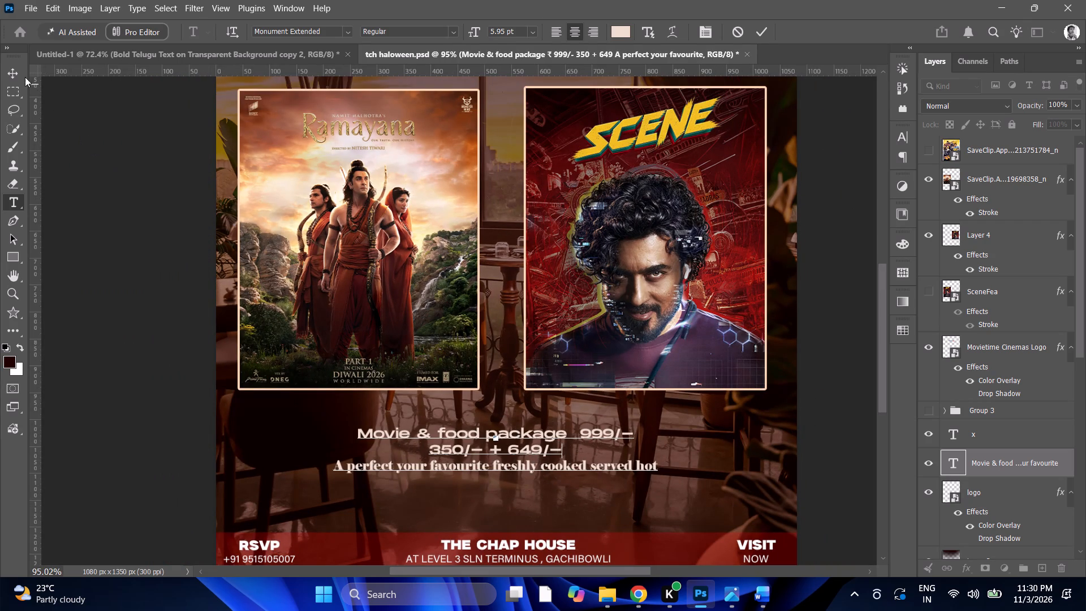
{"action": "left_click", "coordinate": [16, 69]}
Scale the whole package text block up proportionally to about 128%, bringing its font size to 7.63 pt.
{"action": "scroll", "coordinate": [372, 277], "scroll_direction": "down", "scroll_amount": 5, "text": "alt"}
{"action": "middle_click_drag", "start_coordinate": [375, 305], "coordinate": [368, 310], "text": "alt"}
{"action": "scroll", "coordinate": [364, 294], "scroll_direction": "down", "scroll_amount": 3, "text": "alt"}
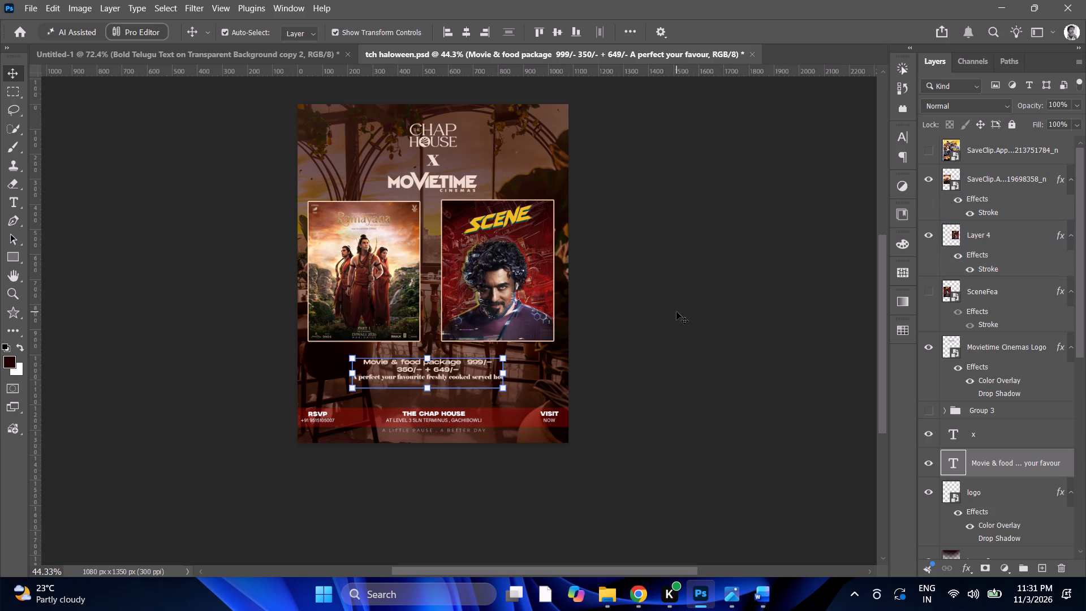
{"action": "left_click_drag", "start_coordinate": [429, 392], "coordinate": [430, 404]}
{"action": "left_click", "coordinate": [845, 29]}
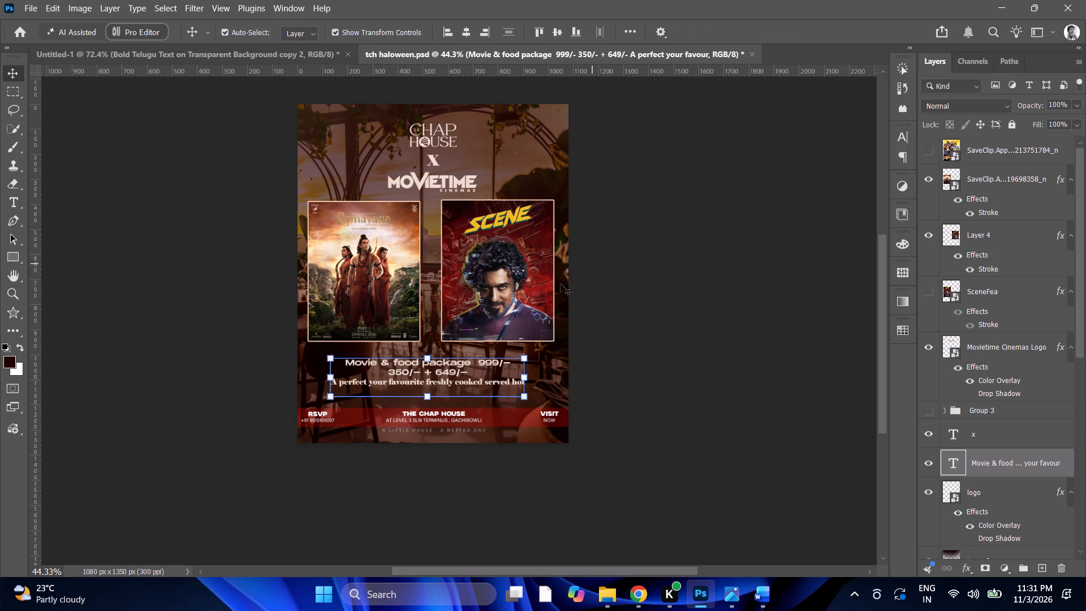
Examine the enlarged package text up close and against the full flyer layout.
{"action": "scroll", "coordinate": [434, 407], "scroll_direction": "up", "scroll_amount": 4, "text": "alt"}
{"action": "scroll", "coordinate": [493, 347], "scroll_direction": "up", "scroll_amount": 6, "text": "alt"}
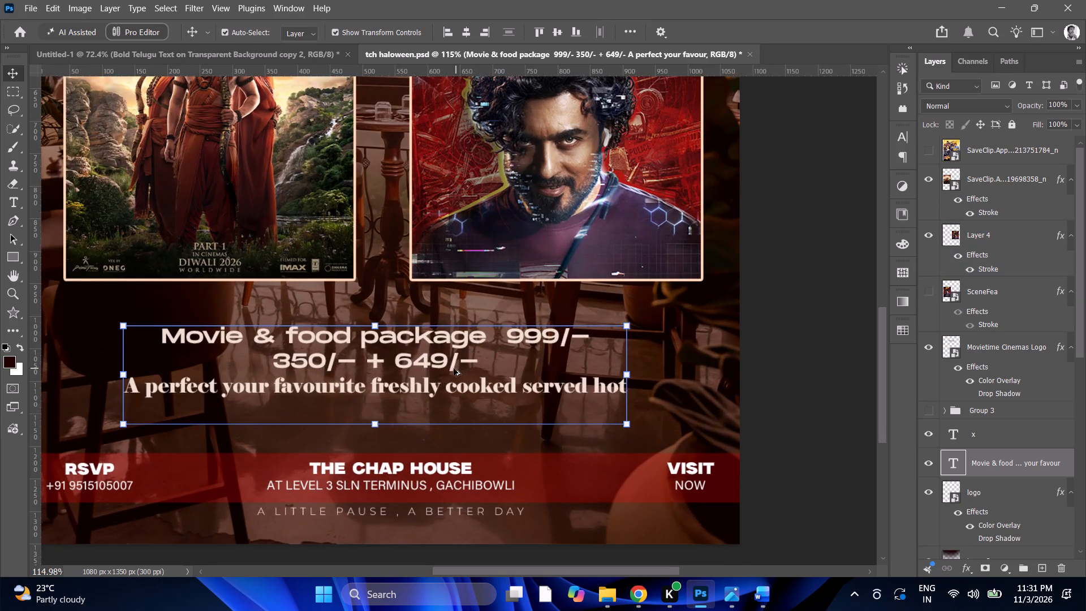
{"action": "scroll", "coordinate": [453, 368], "scroll_direction": "down", "scroll_amount": 9, "text": "alt"}
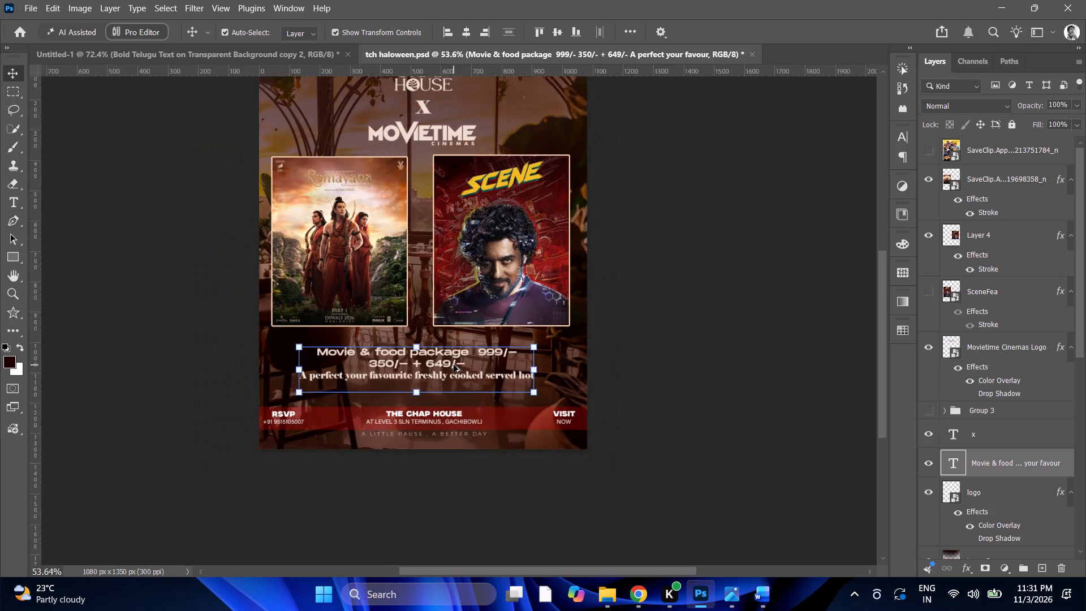
{"action": "scroll", "coordinate": [454, 363], "scroll_direction": "down", "scroll_amount": 4}
{"action": "scroll", "coordinate": [454, 363], "scroll_direction": "up", "scroll_amount": 9}
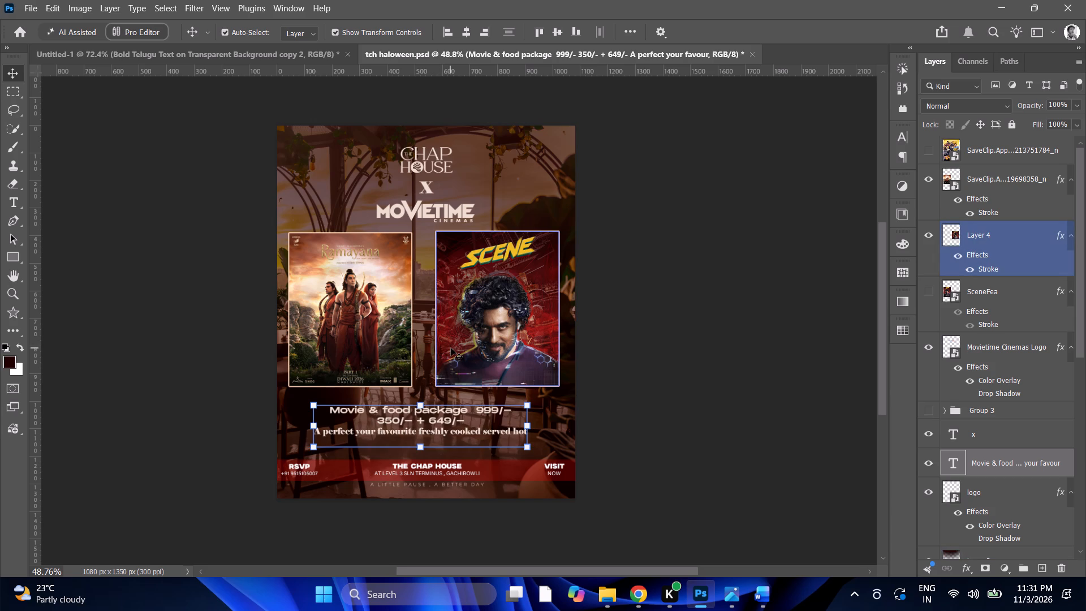
Cut the line "A perfect your favourite freshly cooked served hot" out of the package text, keeping only the two pricing lines.
{"action": "key", "text": "t"}
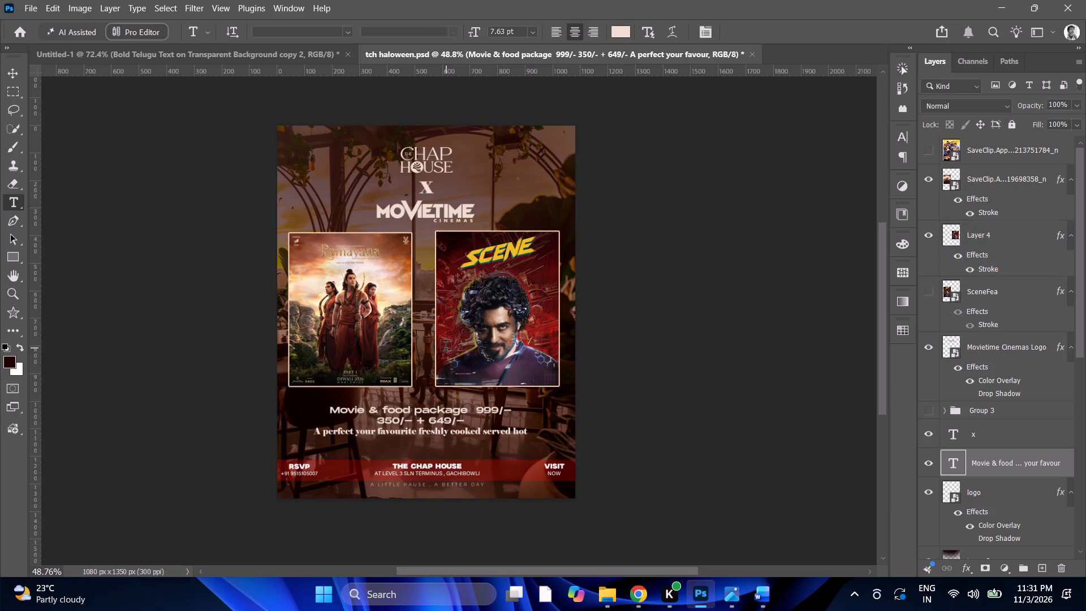
{"action": "left_click_drag", "start_coordinate": [466, 422], "coordinate": [358, 396]}
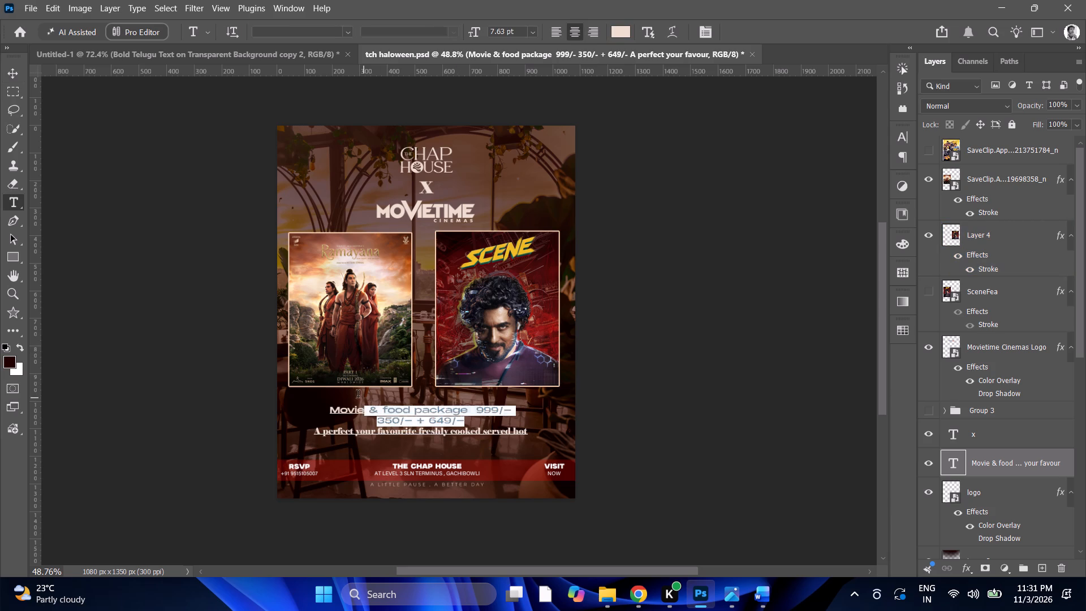
{"action": "left_click_drag", "start_coordinate": [358, 396], "coordinate": [303, 376]}
{"action": "left_click_drag", "start_coordinate": [303, 376], "coordinate": [370, 396]}
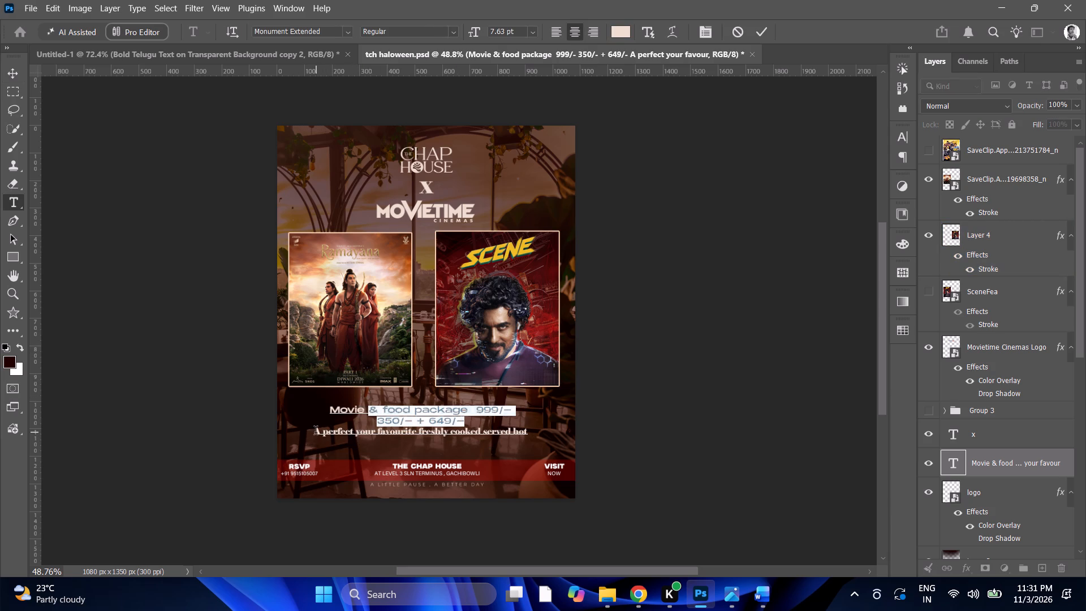
{"action": "left_click_drag", "start_coordinate": [314, 432], "coordinate": [532, 443]}
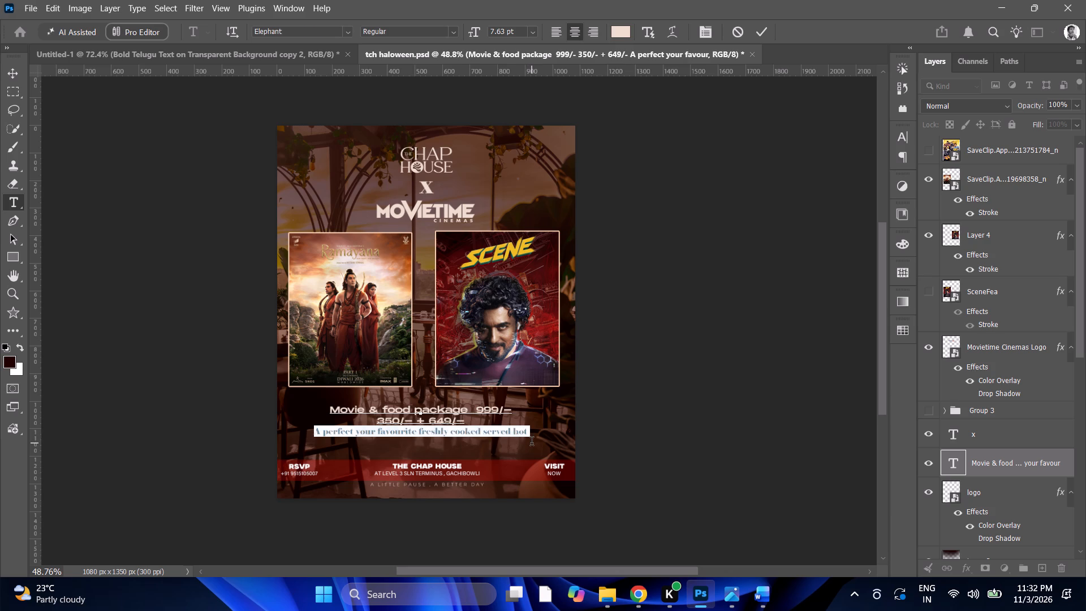
{"action": "key", "text": "ctrl+x"}
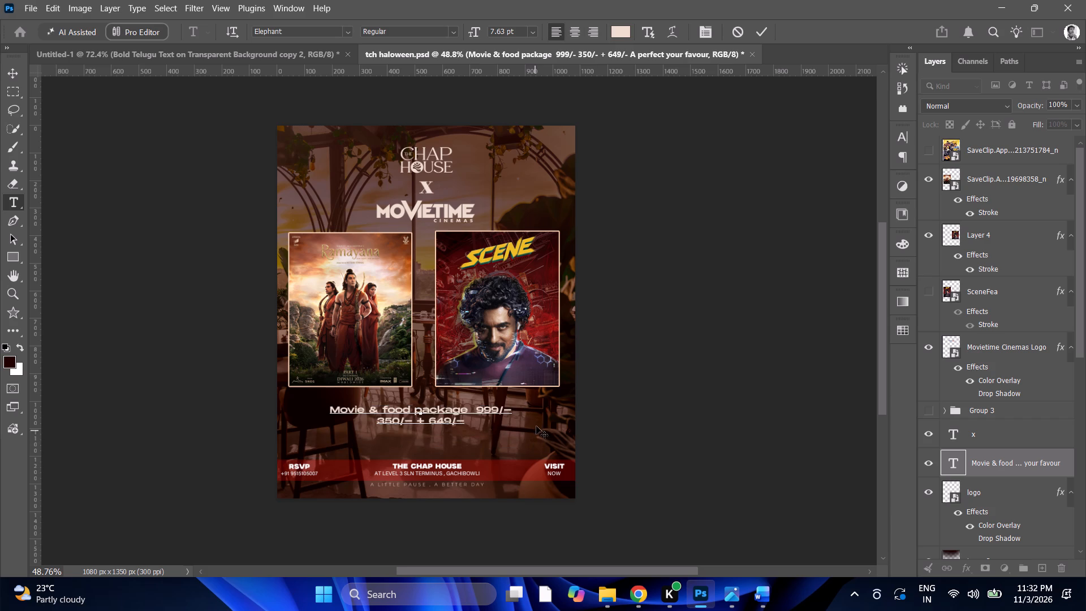
{"action": "left_click", "coordinate": [759, 27]}
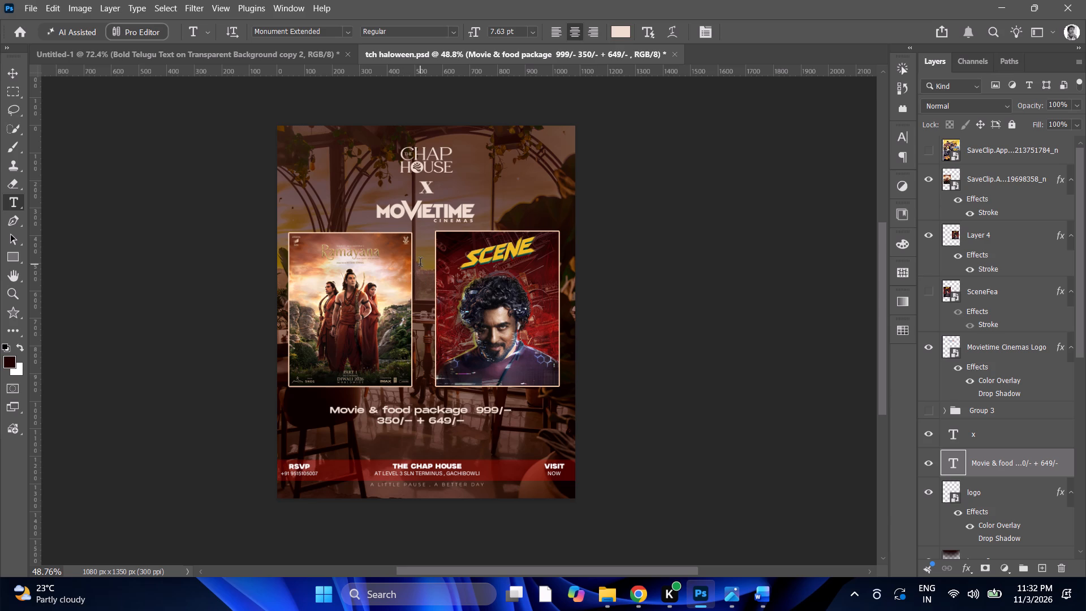
Duplicate the pricing text just below itself and replace the copy's content with the cut line "A perfect your favourite freshly cooked served hot".
{"action": "left_click", "coordinate": [16, 66]}
{"action": "left_click_drag", "start_coordinate": [421, 419], "coordinate": [423, 426], "text": "alt"}
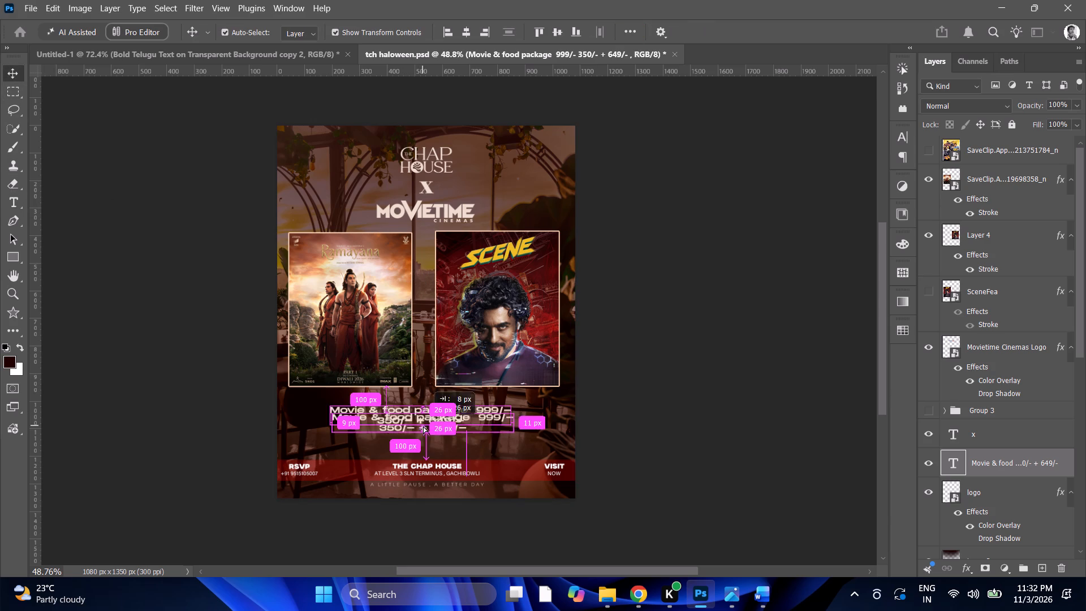
{"action": "left_click_drag", "start_coordinate": [423, 426], "coordinate": [420, 443], "text": "alt"}
{"action": "triple_click", "coordinate": [420, 443]}
{"action": "left_click", "coordinate": [420, 443]}
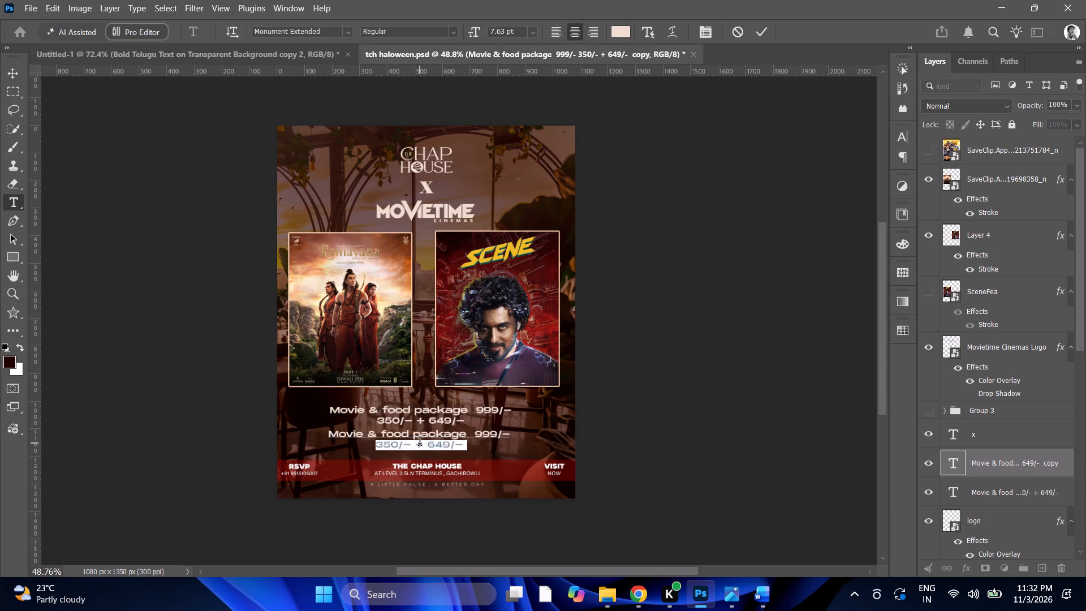
{"action": "key", "text": "ctrl+a"}
{"action": "key", "text": "ctrl+v"}
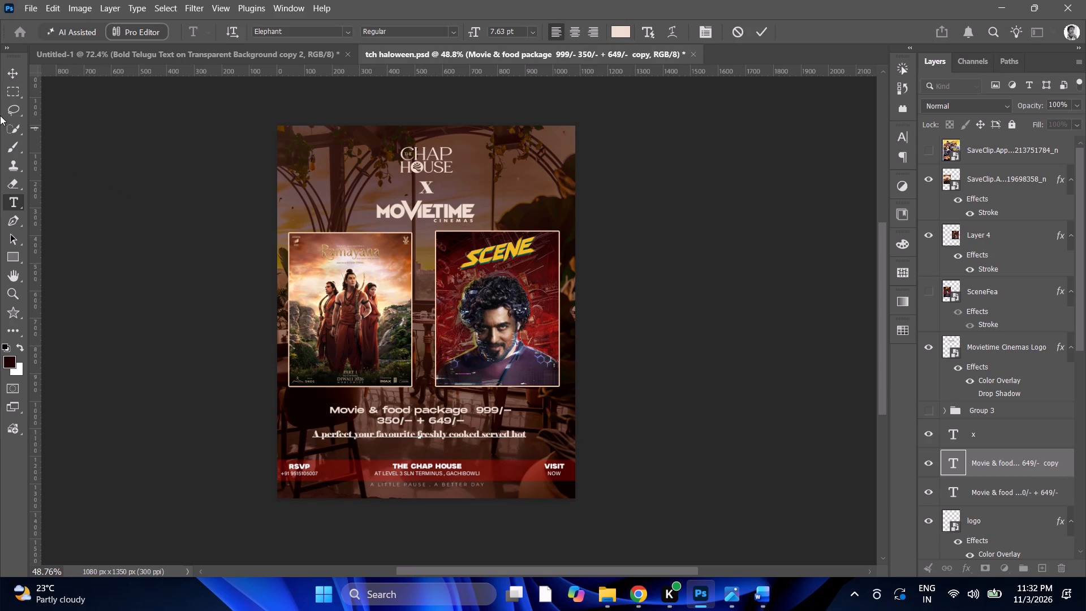
{"action": "left_click", "coordinate": [6, 76]}
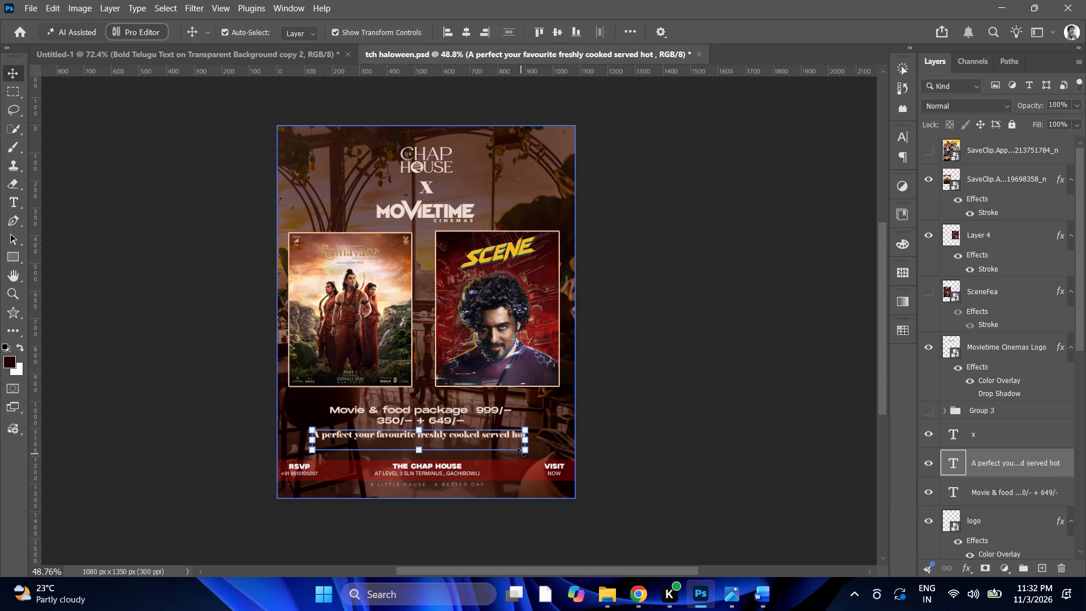
Scale the separate "A perfect your favourite freshly cooked served hot" line up proportionally to about 127%.
{"action": "left_click_drag", "start_coordinate": [525, 452], "coordinate": [581, 481]}
{"action": "scroll", "coordinate": [485, 434], "scroll_direction": "down", "scroll_amount": 5, "text": "alt"}
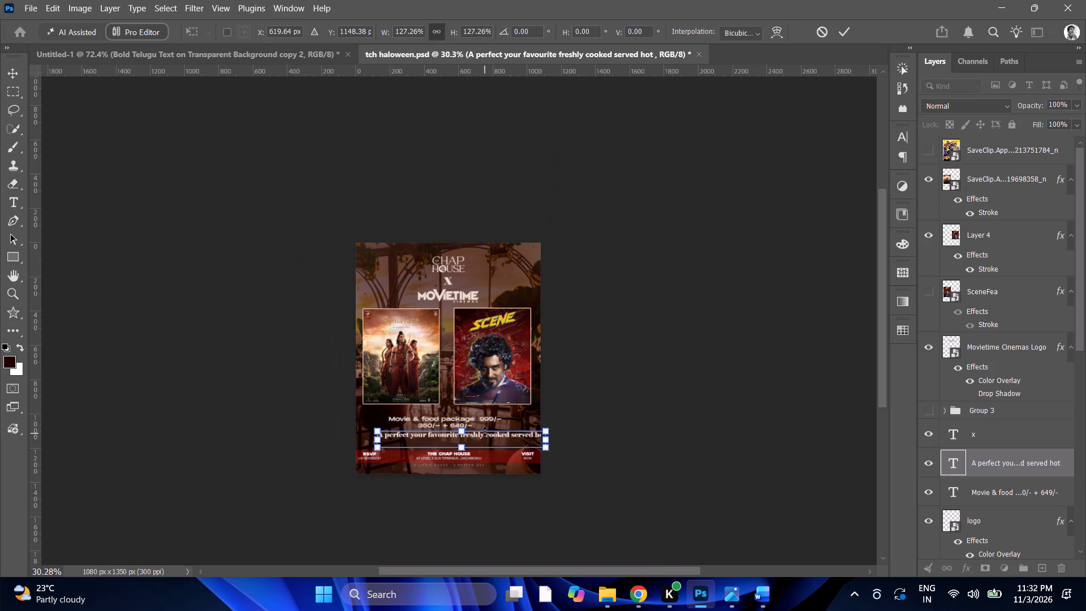
{"action": "scroll", "coordinate": [453, 454], "scroll_direction": "up", "scroll_amount": 4}
{"action": "scroll", "coordinate": [453, 446], "scroll_direction": "down", "scroll_amount": 4}
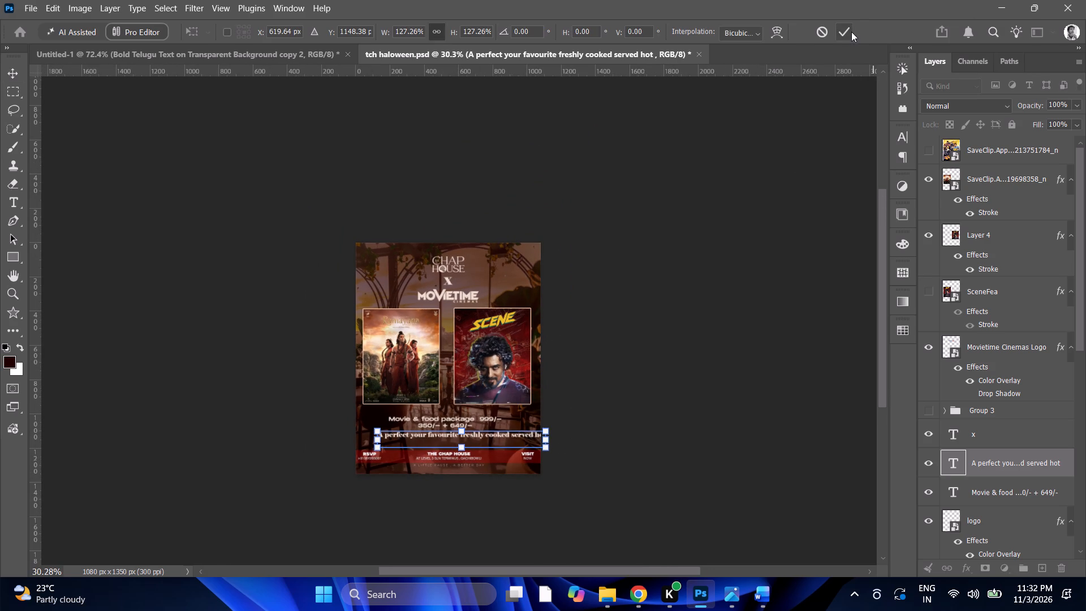
{"action": "left_click", "coordinate": [848, 32]}
Centre the "A perfect your favourite freshly cooked served hot" line horizontally on the flyer.
{"action": "scroll", "coordinate": [348, 487], "scroll_direction": "up", "scroll_amount": 5, "text": "alt"}
{"action": "scroll", "coordinate": [531, 415], "scroll_direction": "up", "scroll_amount": 5}
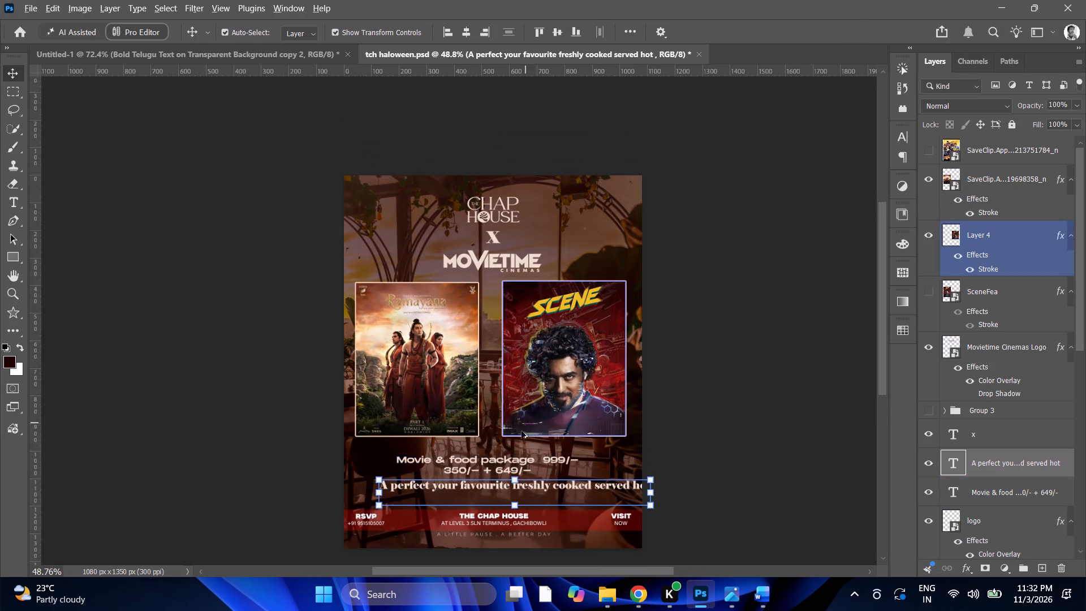
{"action": "scroll", "coordinate": [522, 436], "scroll_direction": "up", "scroll_amount": 4, "text": "alt"}
{"action": "scroll", "coordinate": [523, 434], "scroll_direction": "down", "scroll_amount": 4}
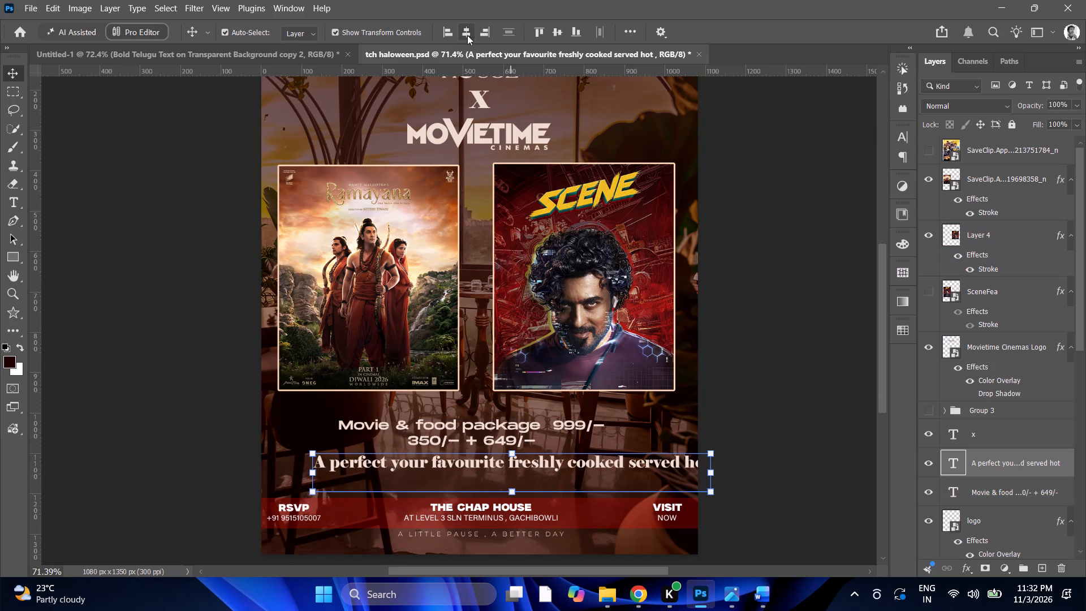
{"action": "left_click", "coordinate": [467, 35]}
{"action": "scroll", "coordinate": [488, 398], "scroll_direction": "up", "scroll_amount": 5, "text": "alt"}
{"action": "scroll", "coordinate": [488, 396], "scroll_direction": "down", "scroll_amount": 8, "text": "alt"}
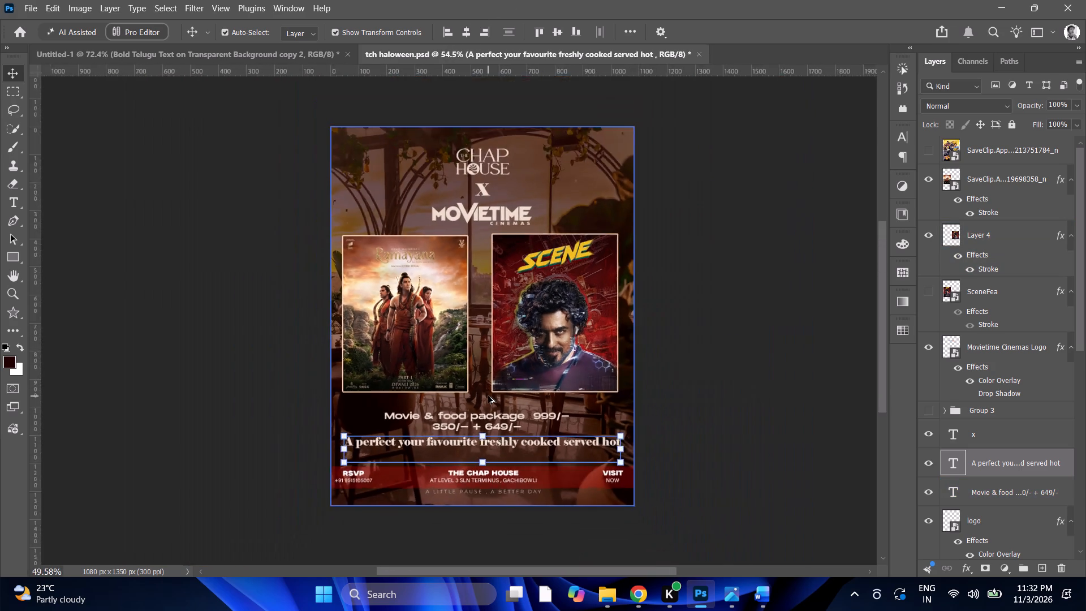
{"action": "scroll", "coordinate": [488, 396], "scroll_direction": "down", "scroll_amount": 7, "text": "alt"}
{"action": "scroll", "coordinate": [510, 406], "scroll_direction": "up", "scroll_amount": 4, "text": "alt"}
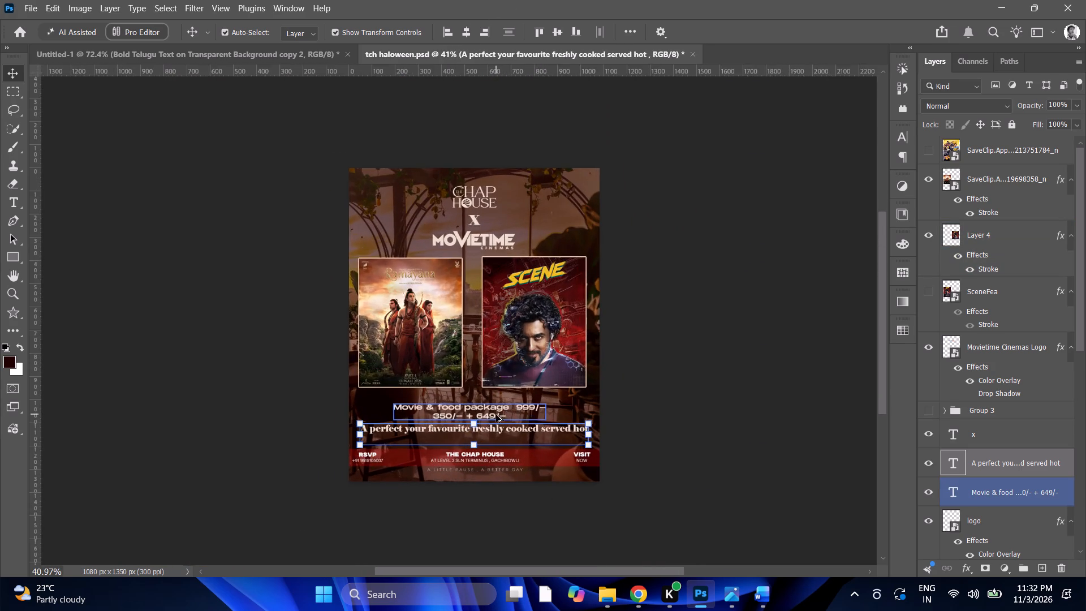
{"action": "scroll", "coordinate": [496, 415], "scroll_direction": "up", "scroll_amount": 4, "text": "alt"}
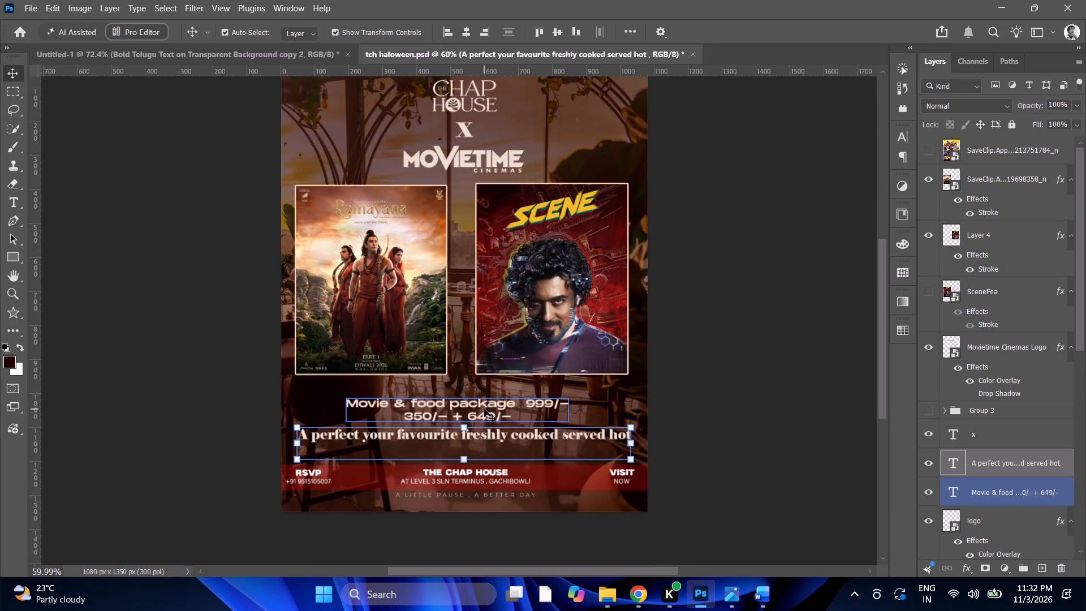
Change the "Movie & food package 999/- 350/- + 649/-" text's font to Bernard MT Condensed.
{"action": "triple_click", "coordinate": [484, 409]}
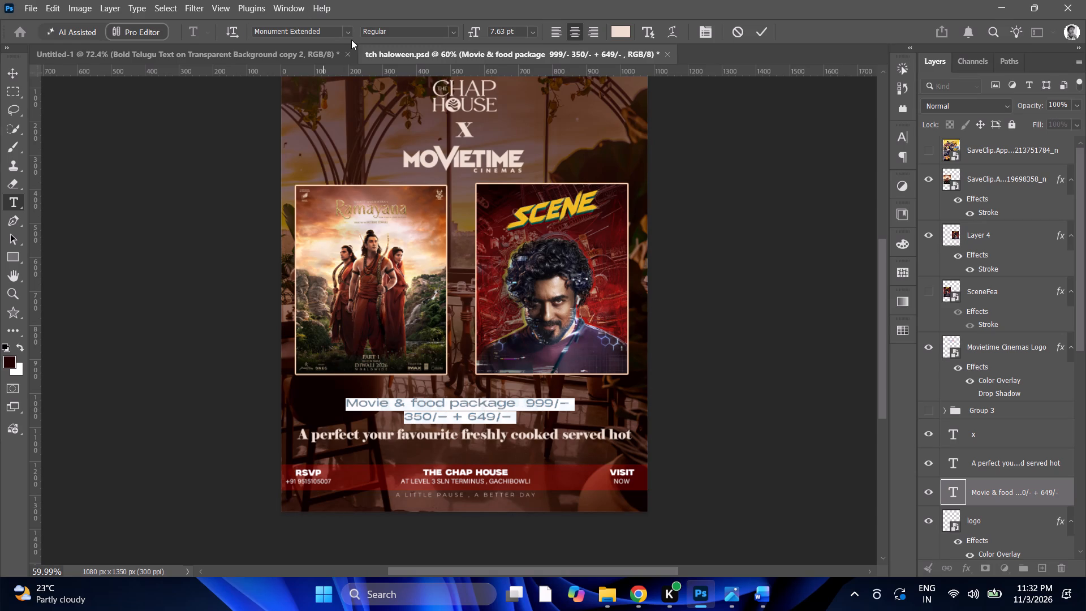
{"action": "left_click", "coordinate": [344, 32]}
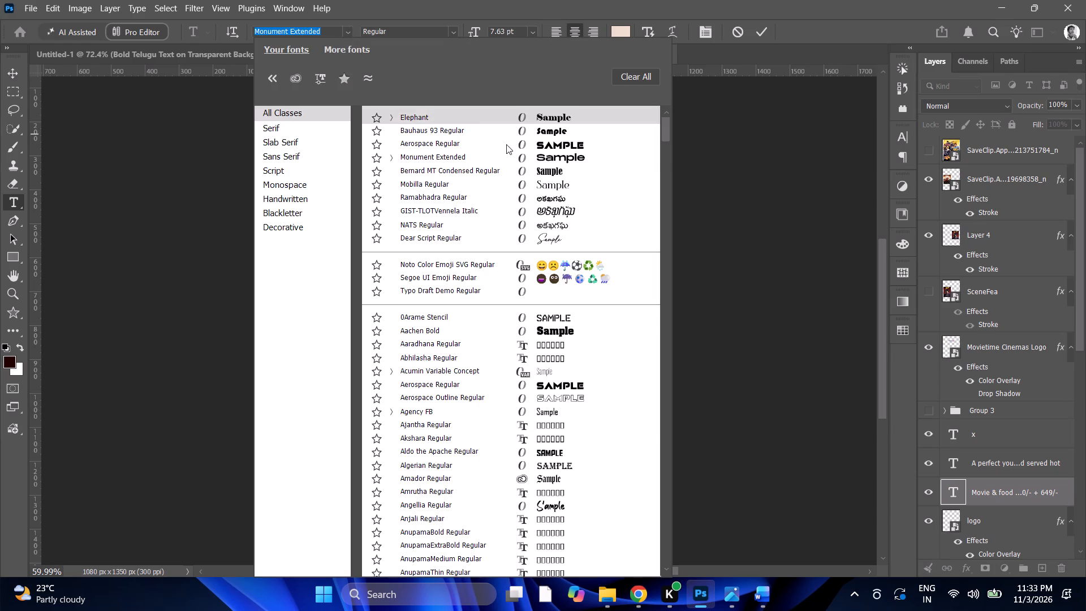
{"action": "left_click", "coordinate": [544, 167]}
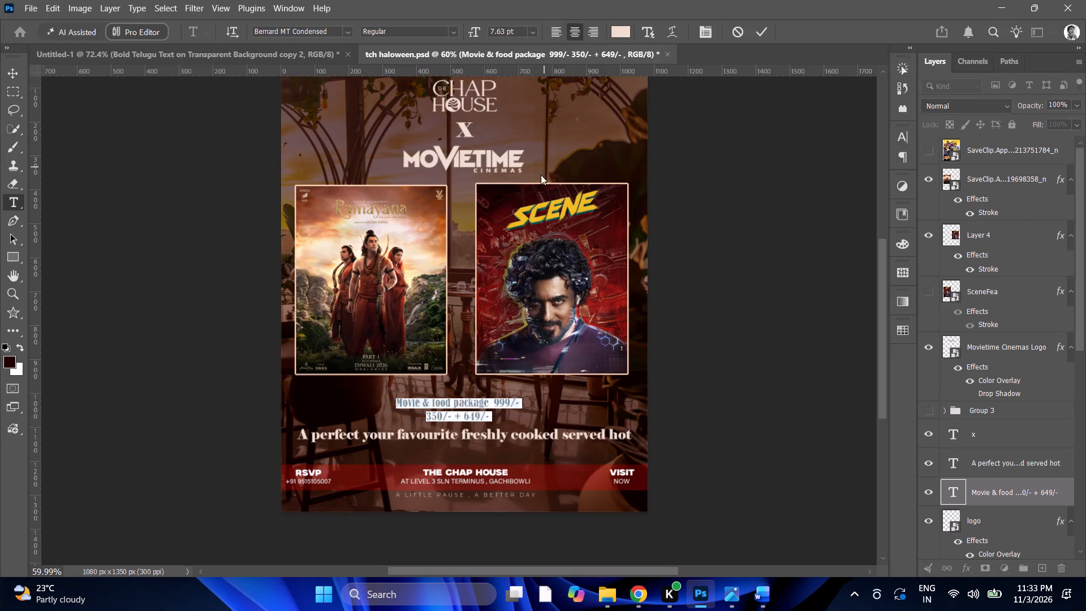
{"action": "left_click", "coordinate": [458, 410]}
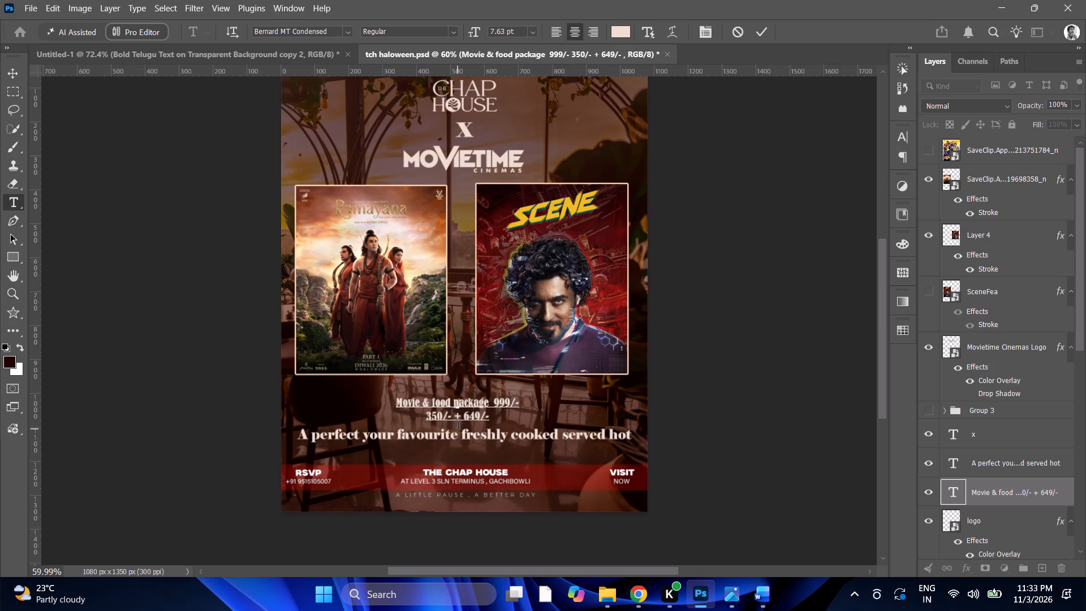
{"action": "scroll", "coordinate": [459, 426], "scroll_direction": "up", "scroll_amount": 9, "text": "alt"}
{"action": "scroll", "coordinate": [460, 417], "scroll_direction": "down", "scroll_amount": 5, "text": "alt"}
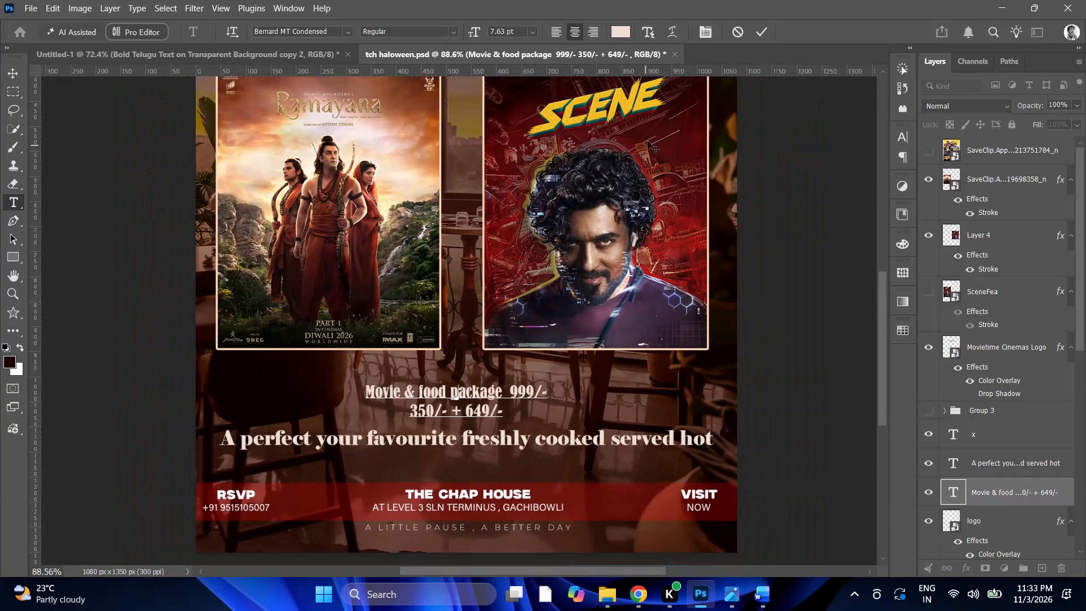
{"action": "left_click", "coordinate": [762, 31]}
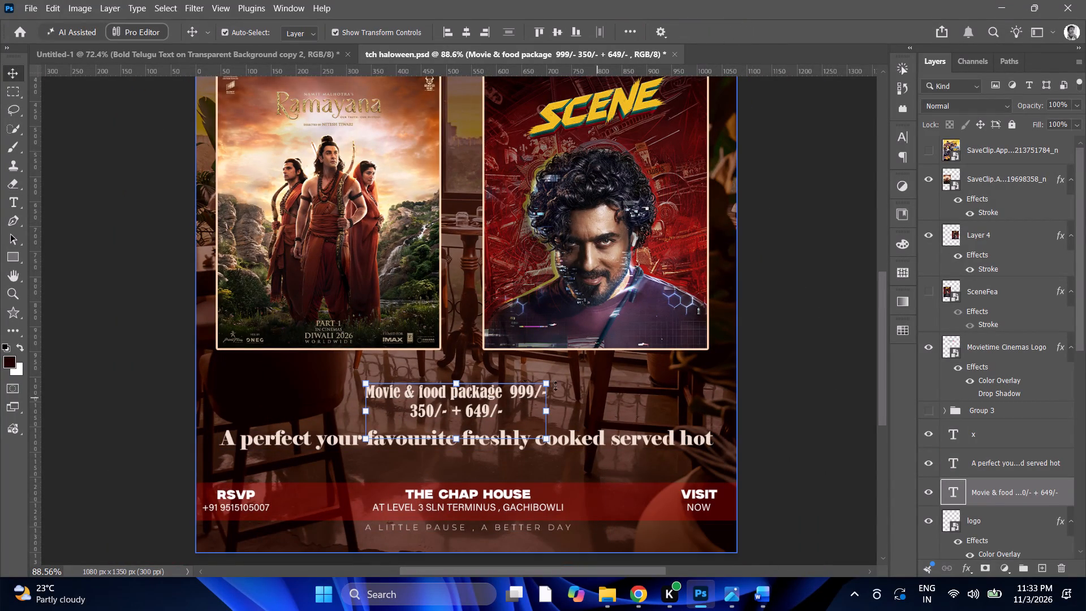
Scale the "Movie & food package" pricing text up proportionally to about 195%.
{"action": "left_click_drag", "start_coordinate": [455, 382], "coordinate": [455, 360]}
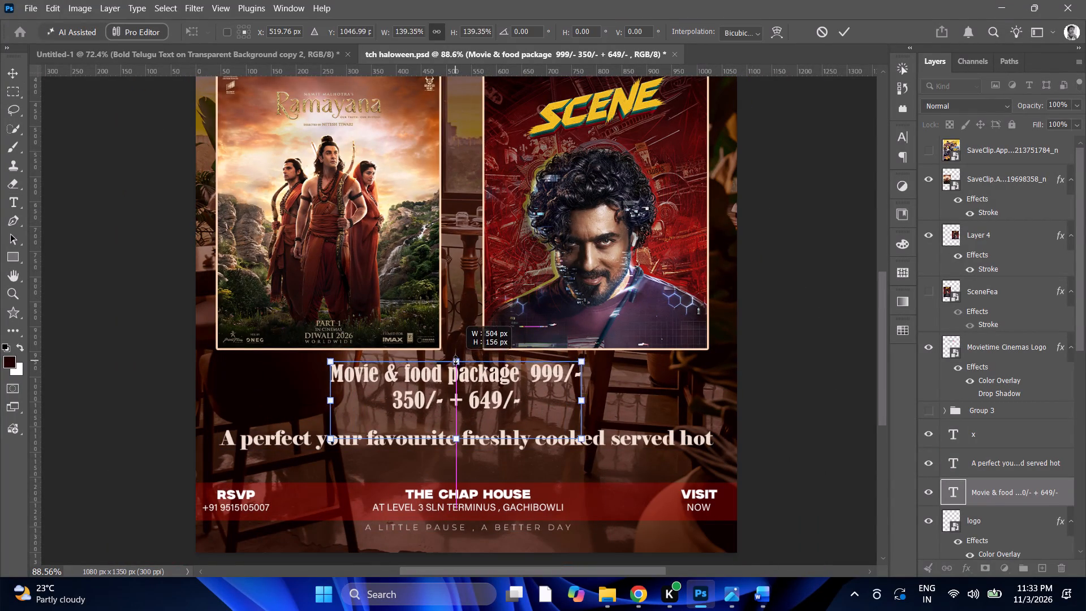
{"action": "left_click_drag", "start_coordinate": [455, 360], "coordinate": [457, 341]}
{"action": "scroll", "coordinate": [485, 342], "scroll_direction": "down", "scroll_amount": 5, "text": "alt"}
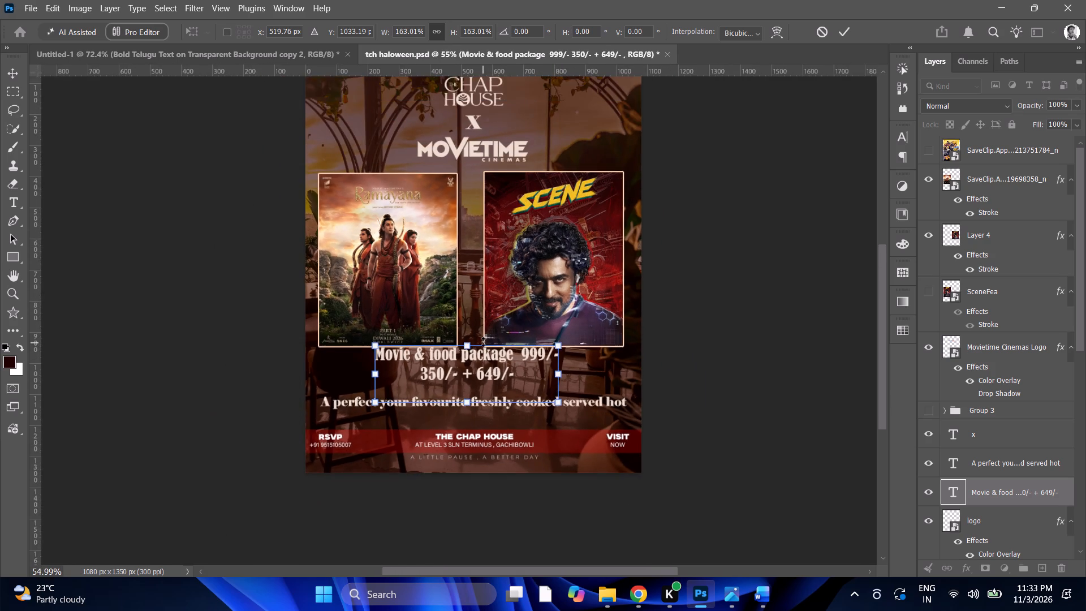
{"action": "scroll", "coordinate": [483, 342], "scroll_direction": "down", "scroll_amount": 2, "text": "alt"}
{"action": "left_click", "coordinate": [548, 366]}
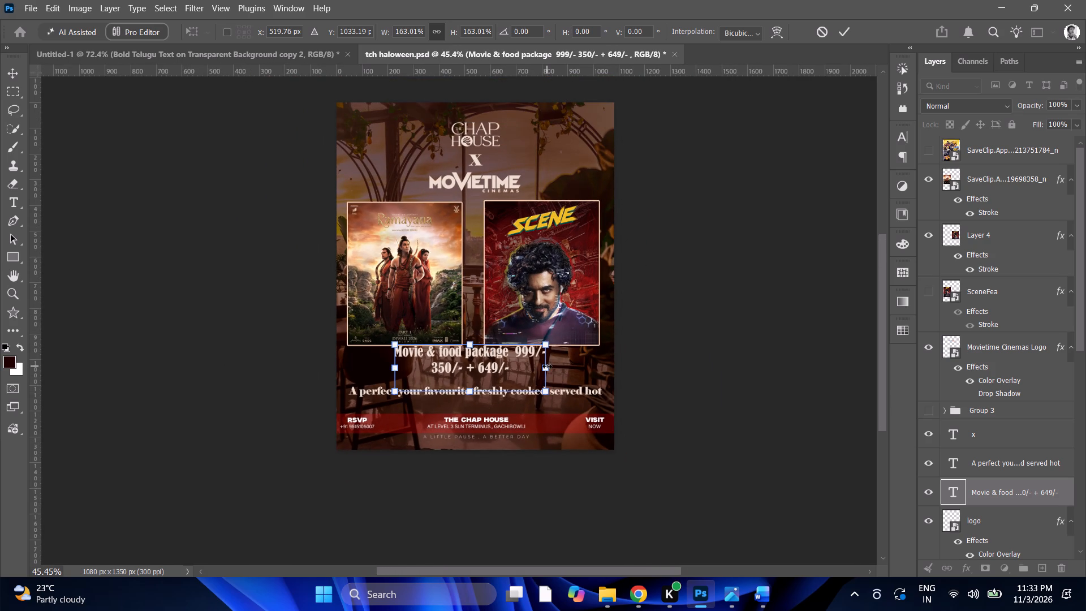
{"action": "left_click_drag", "start_coordinate": [546, 367], "coordinate": [561, 372]}
{"action": "left_click_drag", "start_coordinate": [548, 369], "coordinate": [562, 372]}
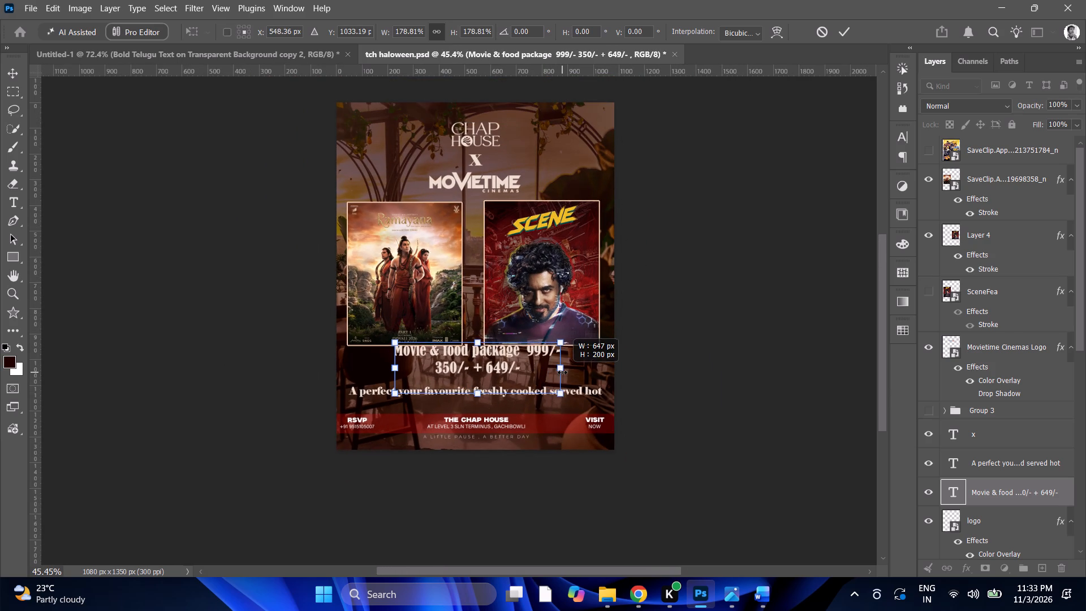
{"action": "left_click_drag", "start_coordinate": [562, 372], "coordinate": [578, 376]}
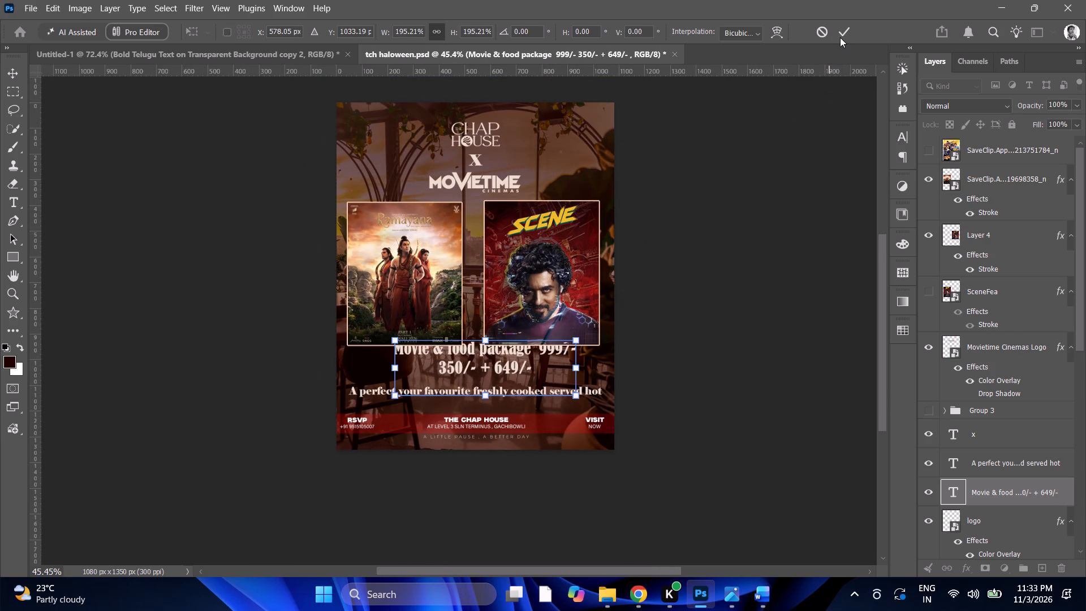
{"action": "left_click", "coordinate": [840, 37]}
Centre the pricing text horizontally on the flyer.
{"action": "left_click", "coordinate": [463, 33]}
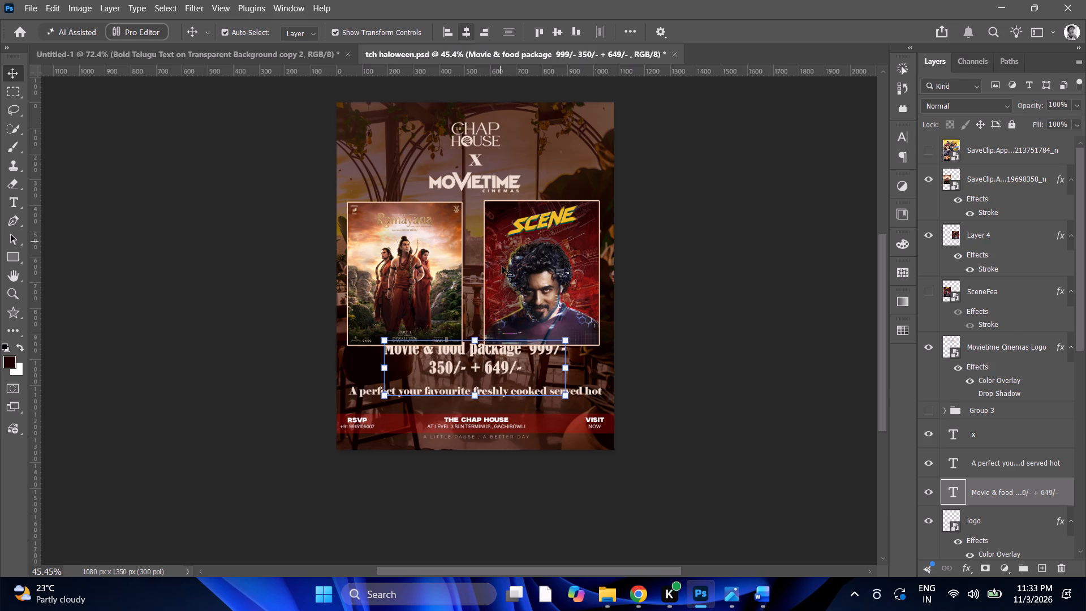
Nudge the pricing text straight down about 35 px so it clears the bottom edges of the movie posters.
{"action": "left_click", "coordinate": [472, 342]}
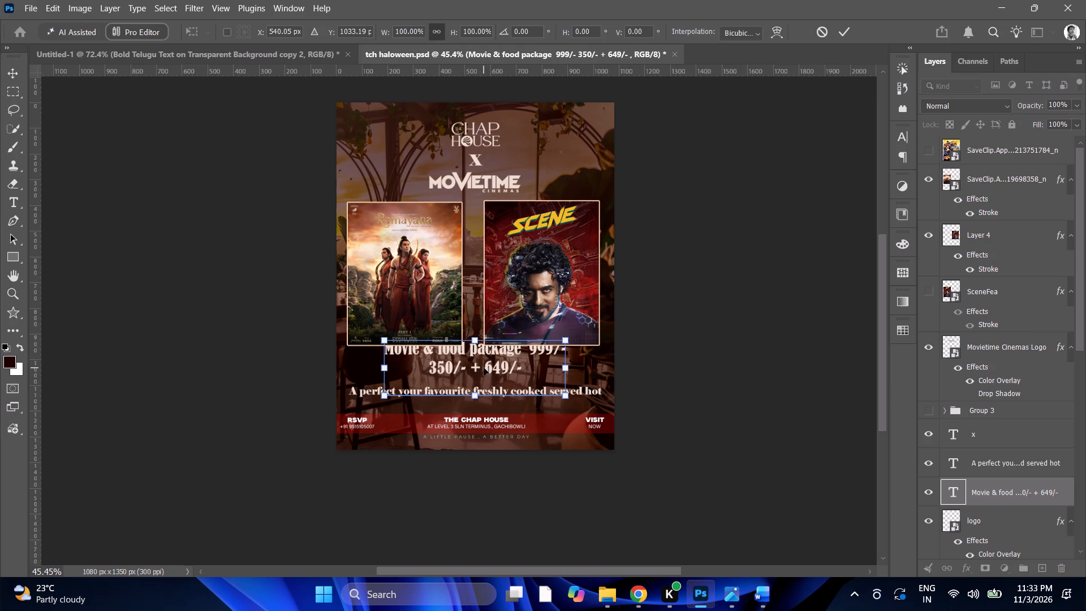
{"action": "key", "text": "Down"}
{"action": "key", "text": "Down"}
{"action": "key", "text": "Down"}
{"action": "key", "text": "Down"}
{"action": "key", "text": "Down"}
{"action": "key", "text": "Down"}
{"action": "key", "text": "Down"}
{"action": "key", "text": "Down"}
{"action": "key", "text": "Down"}
{"action": "key", "text": "Down"}
{"action": "key", "text": "Down"}
{"action": "key", "text": "Down"}
{"action": "key", "text": "Down"}
{"action": "key", "text": "Down"}
{"action": "key", "text": "Down"}
{"action": "key", "text": "Down"}
{"action": "key", "text": "Down"}
{"action": "key", "text": "Down"}
{"action": "key", "text": "Down"}
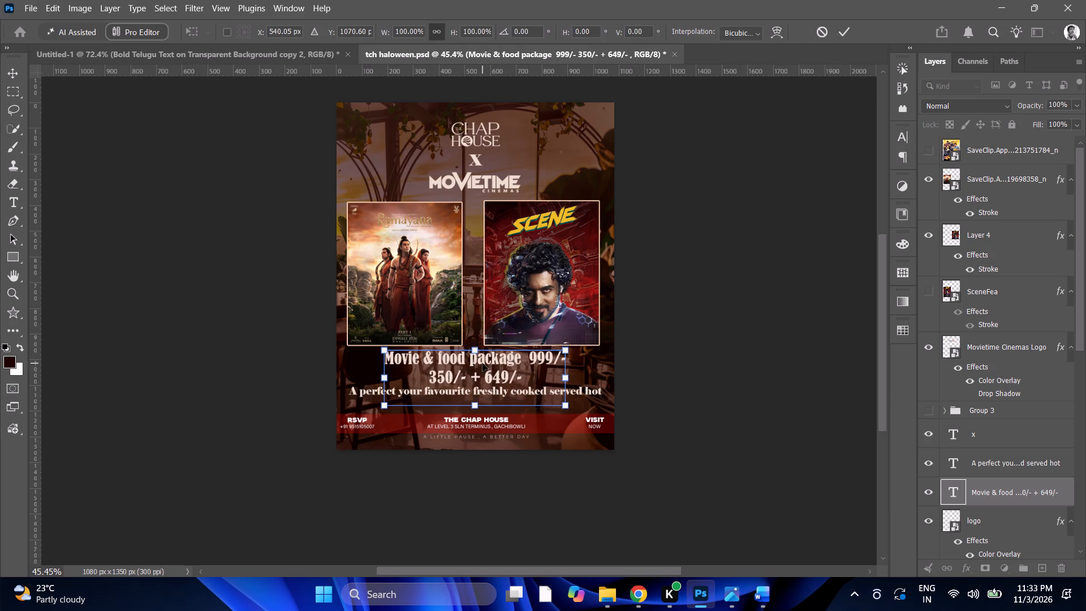
{"action": "key", "text": "Up"}
{"action": "scroll", "coordinate": [495, 335], "scroll_direction": "down", "scroll_amount": 6, "text": "alt"}
{"action": "scroll", "coordinate": [495, 335], "scroll_direction": "up", "scroll_amount": 6, "text": "alt"}
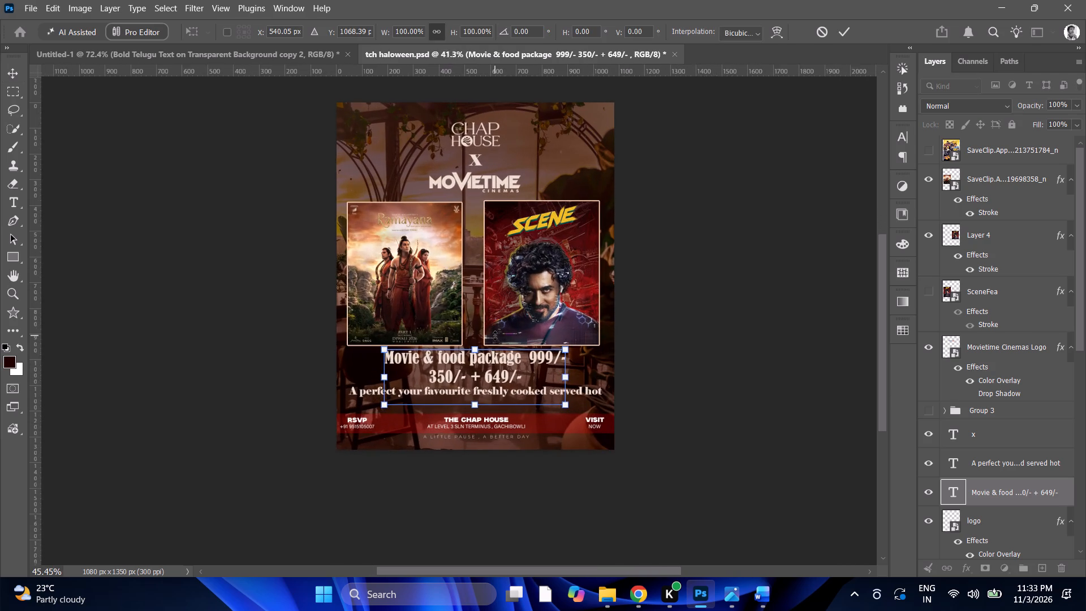
{"action": "left_click", "coordinate": [835, 27]}
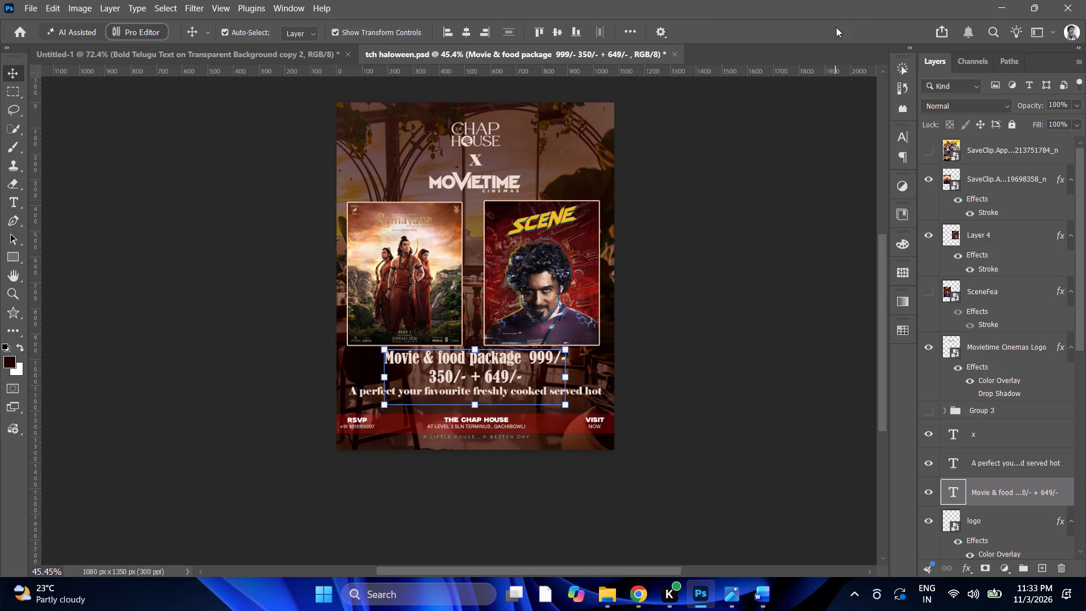
Change the "A perfect your favourite freshly cooked served hot" line's font to Bernard MT Condensed.
{"action": "left_click", "coordinate": [530, 393], "text": "alt"}
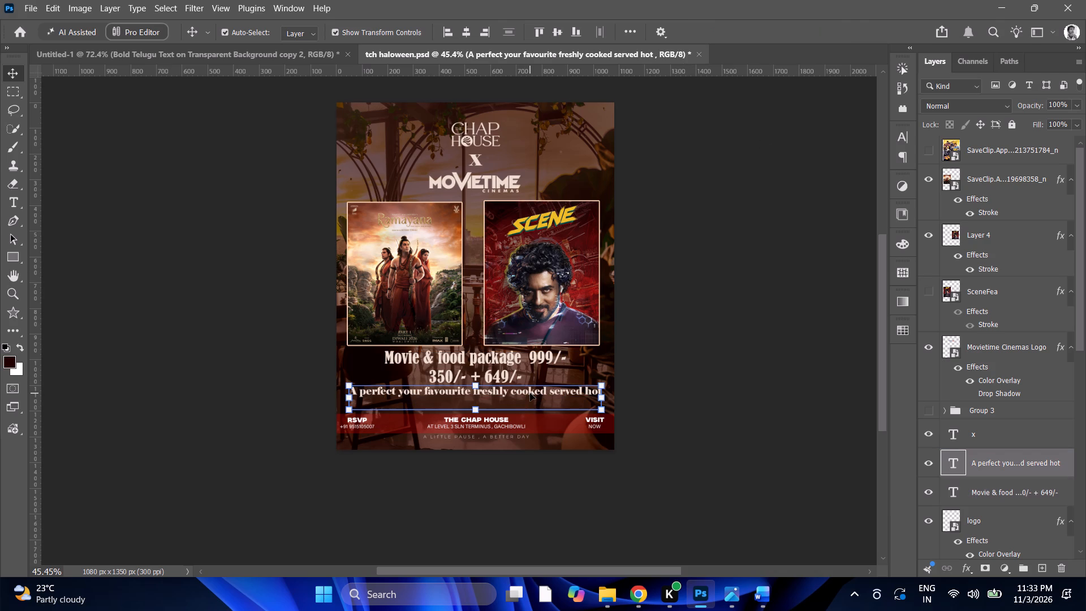
{"action": "triple_click", "coordinate": [530, 393]}
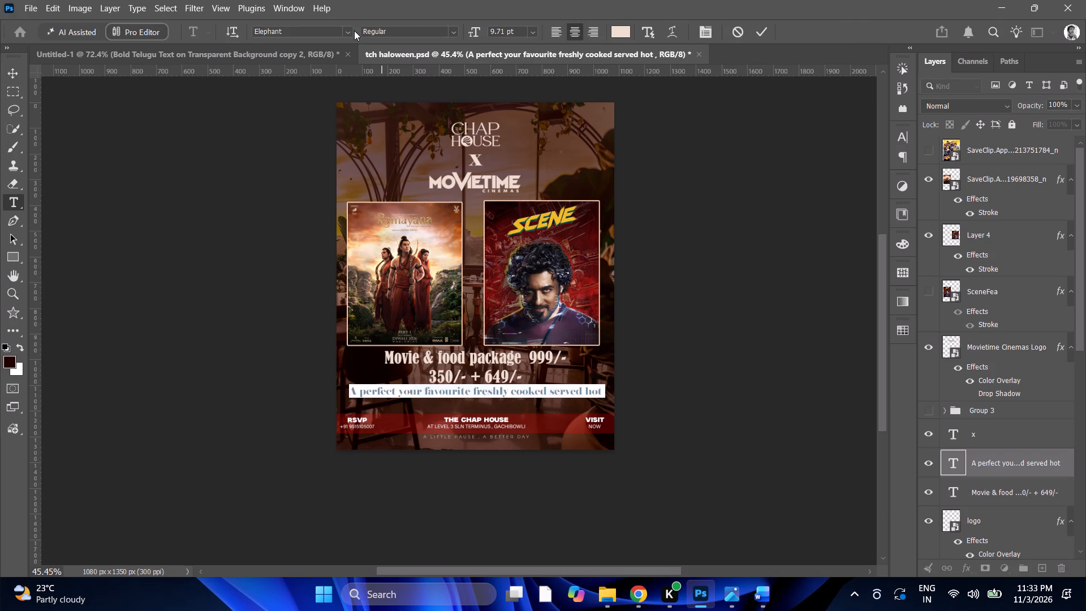
{"action": "left_click", "coordinate": [353, 32]}
{"action": "left_click", "coordinate": [456, 120]}
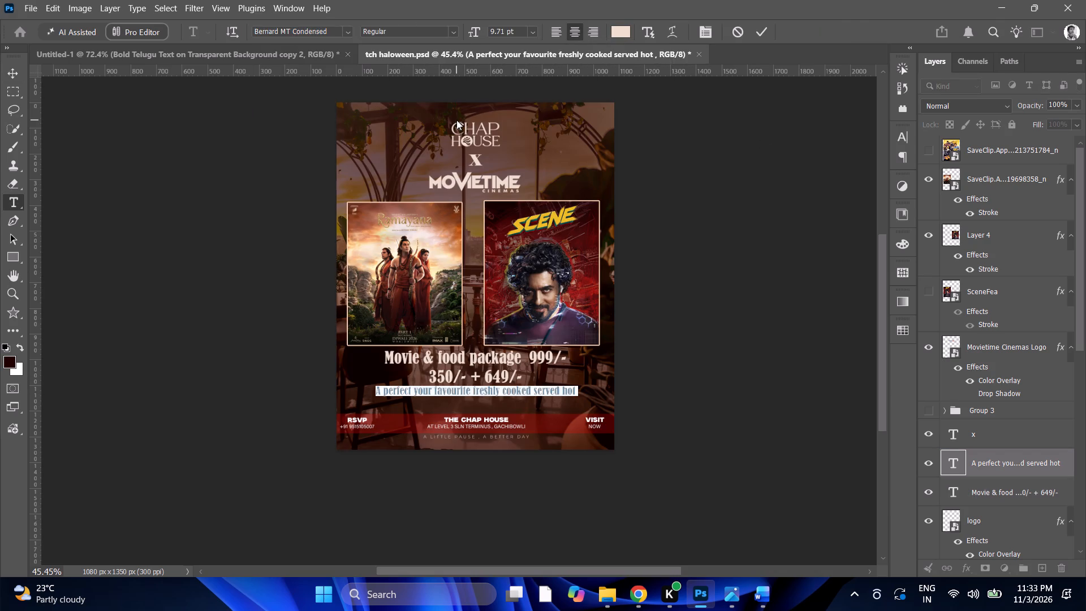
{"action": "left_click", "coordinate": [445, 390]}
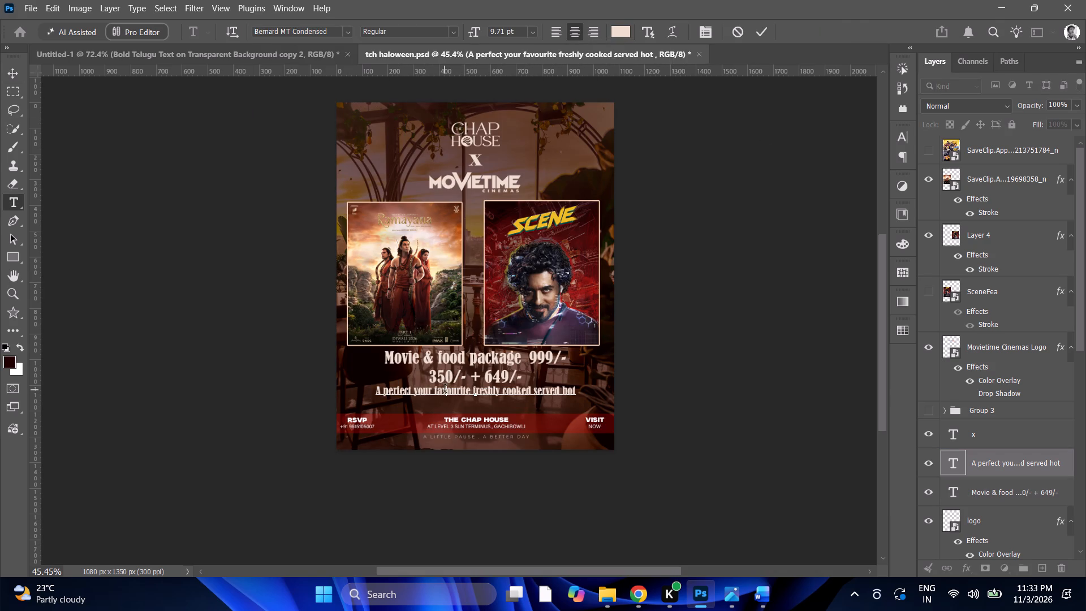
{"action": "scroll", "coordinate": [488, 334], "scroll_direction": "down", "scroll_amount": 5, "text": "alt"}
{"action": "scroll", "coordinate": [488, 334], "scroll_direction": "up", "scroll_amount": 9, "text": "alt"}
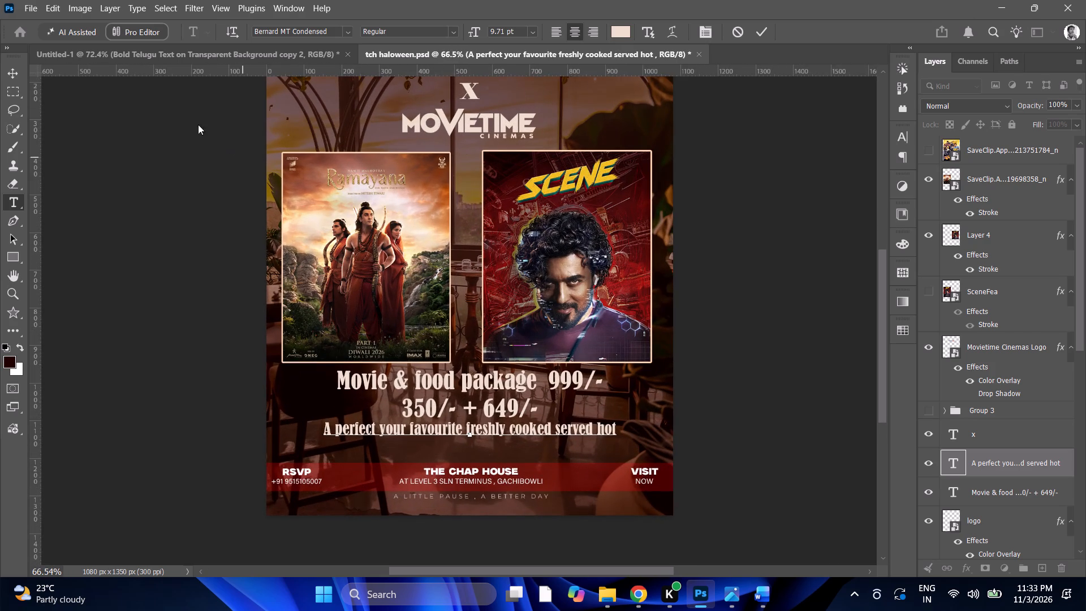
{"action": "left_click", "coordinate": [12, 64]}
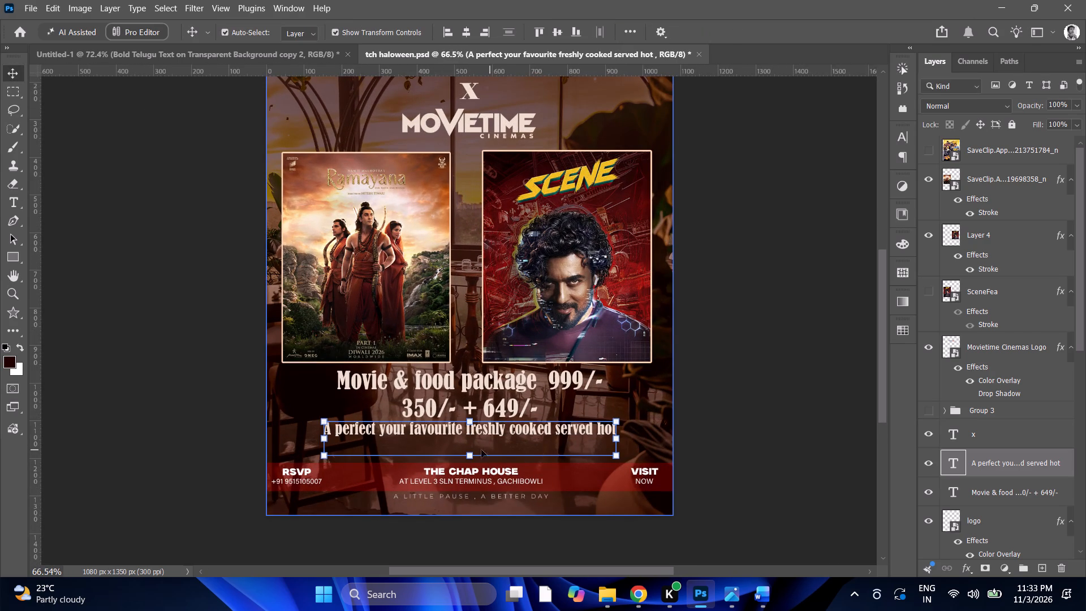
Scale the "A perfect your favourite freshly cooked served hot" line up proportionally to about 120%.
{"action": "left_click_drag", "start_coordinate": [473, 456], "coordinate": [477, 463]}
{"action": "scroll", "coordinate": [484, 434], "scroll_direction": "down", "scroll_amount": 5, "text": "alt"}
{"action": "scroll", "coordinate": [484, 434], "scroll_direction": "up", "scroll_amount": 4, "text": "alt"}
{"action": "scroll", "coordinate": [485, 431], "scroll_direction": "down", "scroll_amount": 7, "text": "alt"}
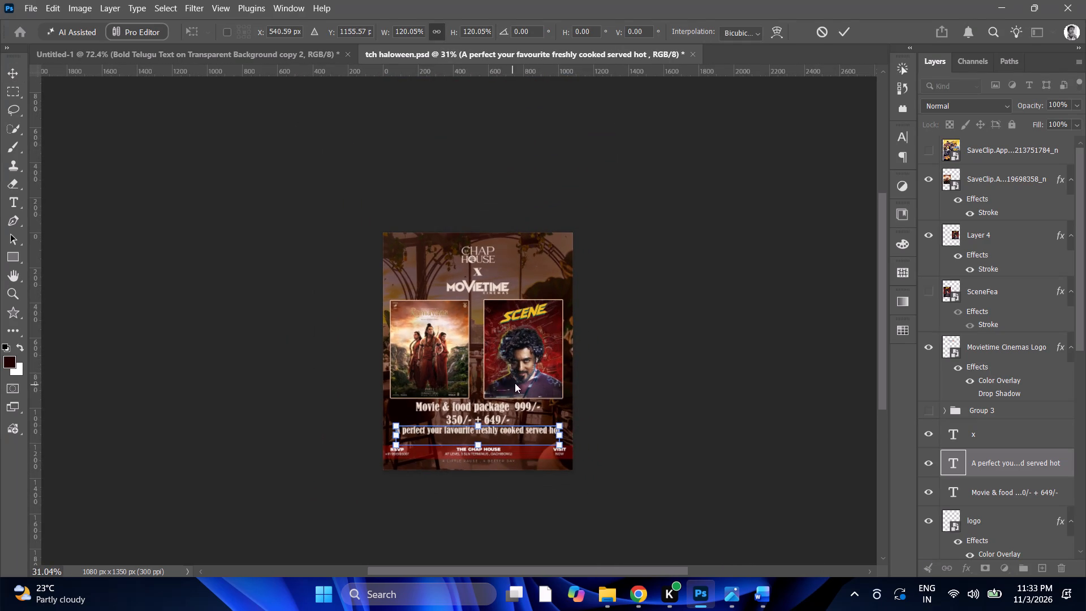
{"action": "scroll", "coordinate": [545, 341], "scroll_direction": "down", "scroll_amount": 1, "text": "alt"}
{"action": "scroll", "coordinate": [493, 426], "scroll_direction": "up", "scroll_amount": 3, "text": "alt"}
{"action": "key", "text": "Escape"}
Nudge the pricing text and the tagline slightly down together, towards the red contact band.
{"action": "left_click", "coordinate": [989, 489], "text": "ctrl"}
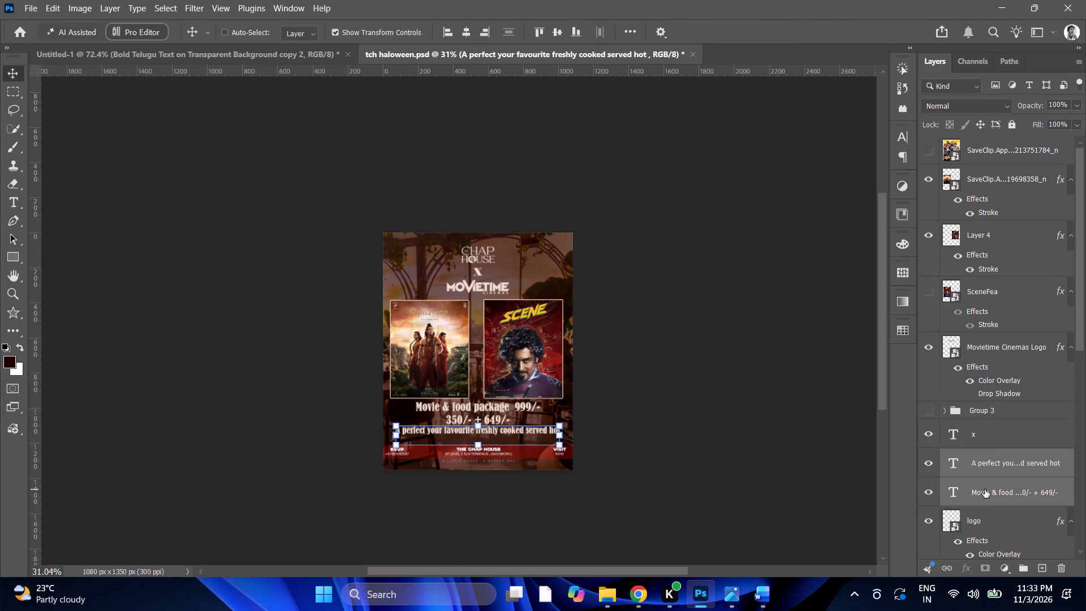
{"action": "scroll", "coordinate": [625, 391], "scroll_direction": "down", "scroll_amount": 3}
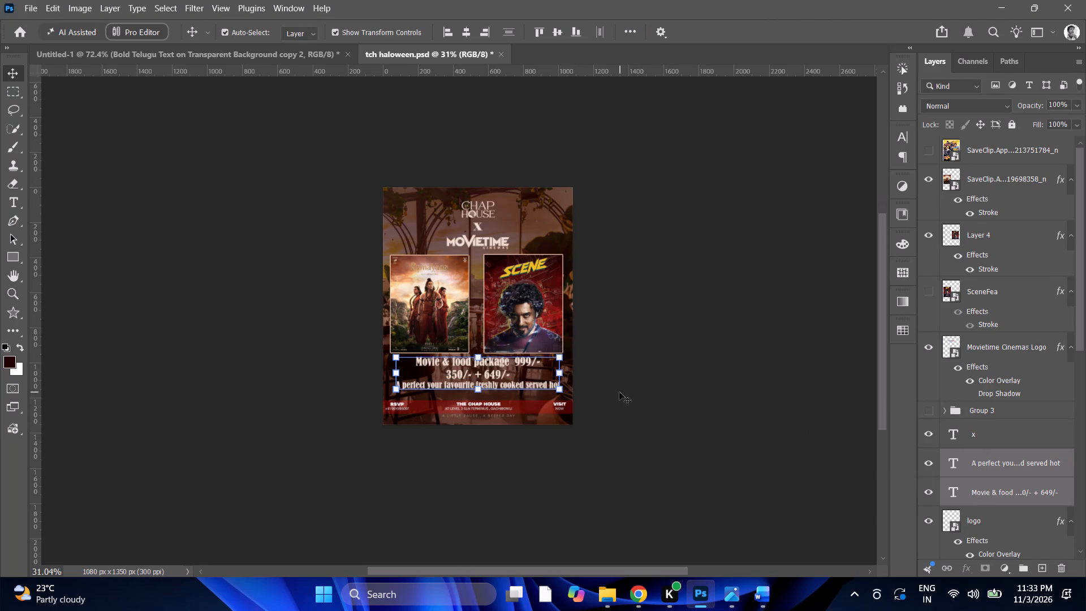
{"action": "scroll", "coordinate": [619, 392], "scroll_direction": "down", "scroll_amount": 6}
{"action": "key", "text": "Down"}
{"action": "key", "text": "Down"}
{"action": "key", "text": "Down"}
{"action": "key", "text": "Down"}
{"action": "key", "text": "Down"}
{"action": "key", "text": "Down"}
{"action": "key", "text": "Down"}
{"action": "key", "text": "Down"}
{"action": "key", "text": "Down"}
{"action": "key", "text": "Down"}
{"action": "key", "text": "Down"}
{"action": "key", "text": "Down"}
{"action": "key", "text": "Down"}
{"action": "key", "text": "Down"}
{"action": "key", "text": "Down"}
{"action": "key", "text": "Down"}
{"action": "key", "text": "Down"}
{"action": "key", "text": "Down"}
{"action": "key", "text": "Down"}
{"action": "key", "text": "Down"}
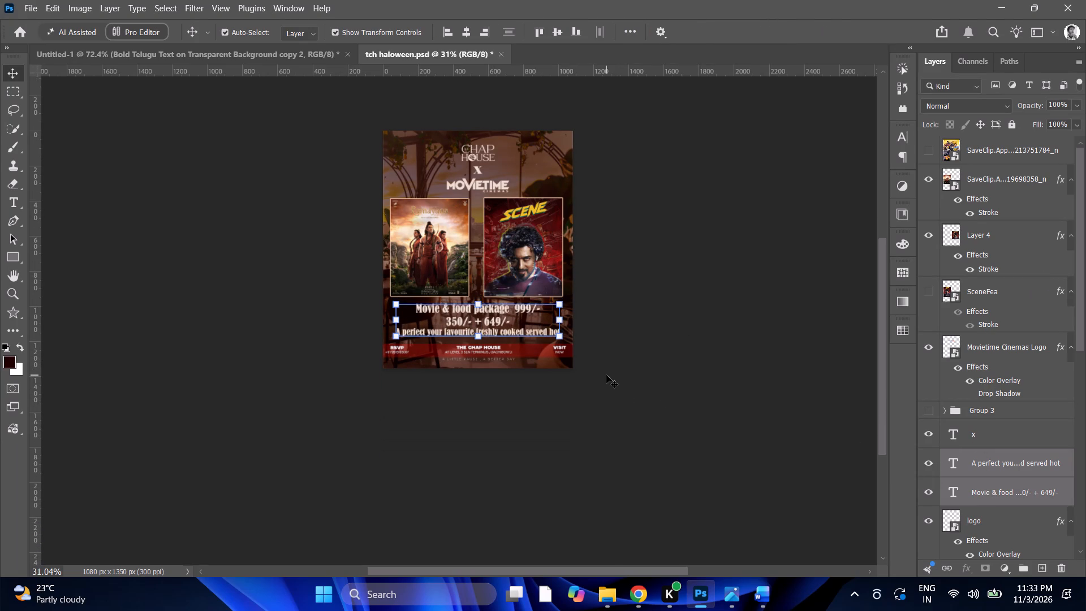
{"action": "key", "text": "Up"}
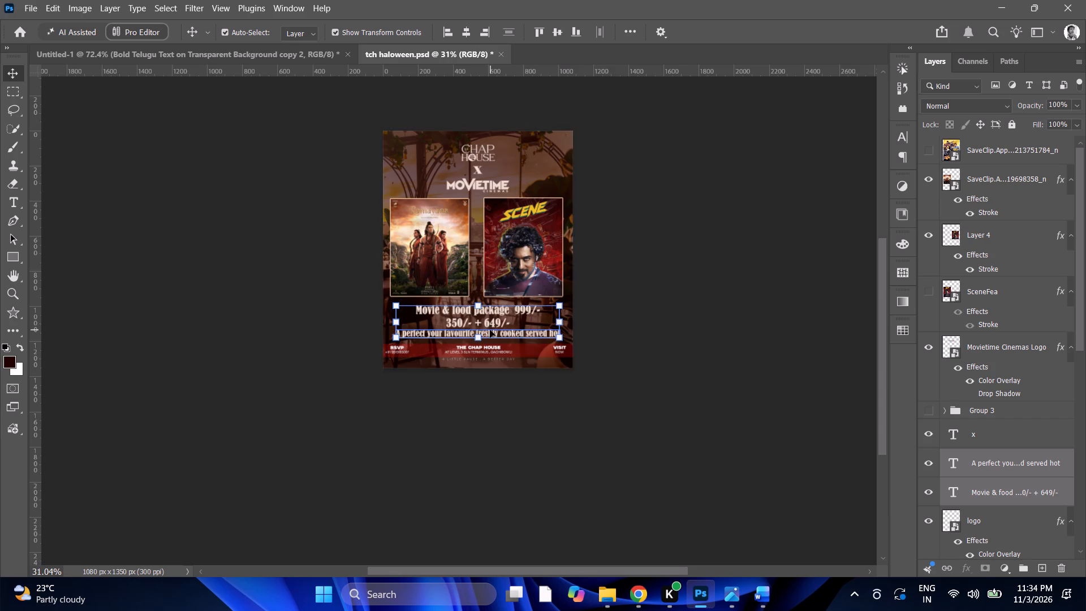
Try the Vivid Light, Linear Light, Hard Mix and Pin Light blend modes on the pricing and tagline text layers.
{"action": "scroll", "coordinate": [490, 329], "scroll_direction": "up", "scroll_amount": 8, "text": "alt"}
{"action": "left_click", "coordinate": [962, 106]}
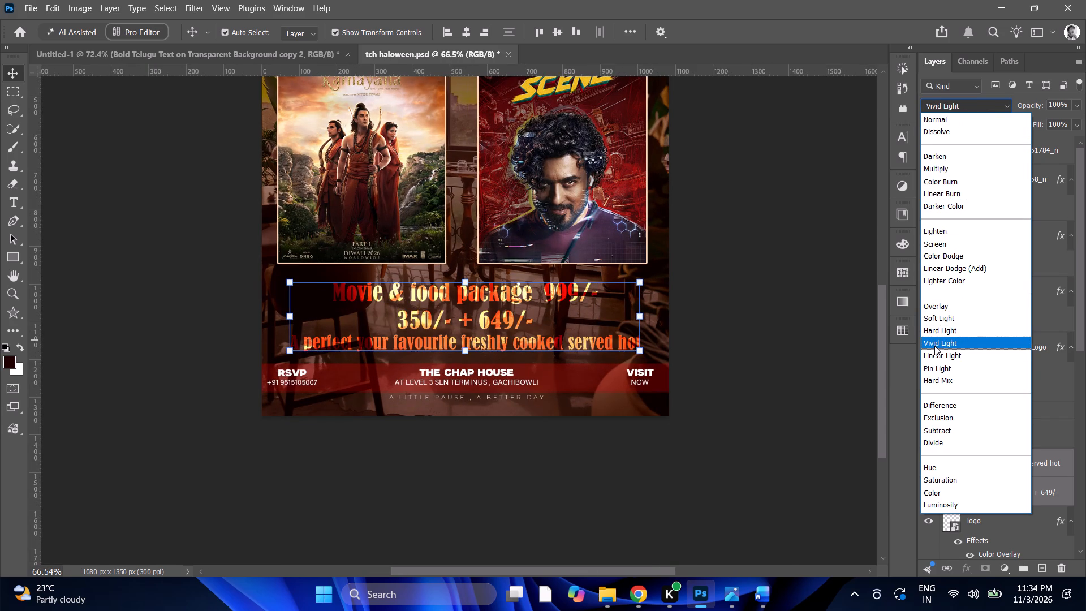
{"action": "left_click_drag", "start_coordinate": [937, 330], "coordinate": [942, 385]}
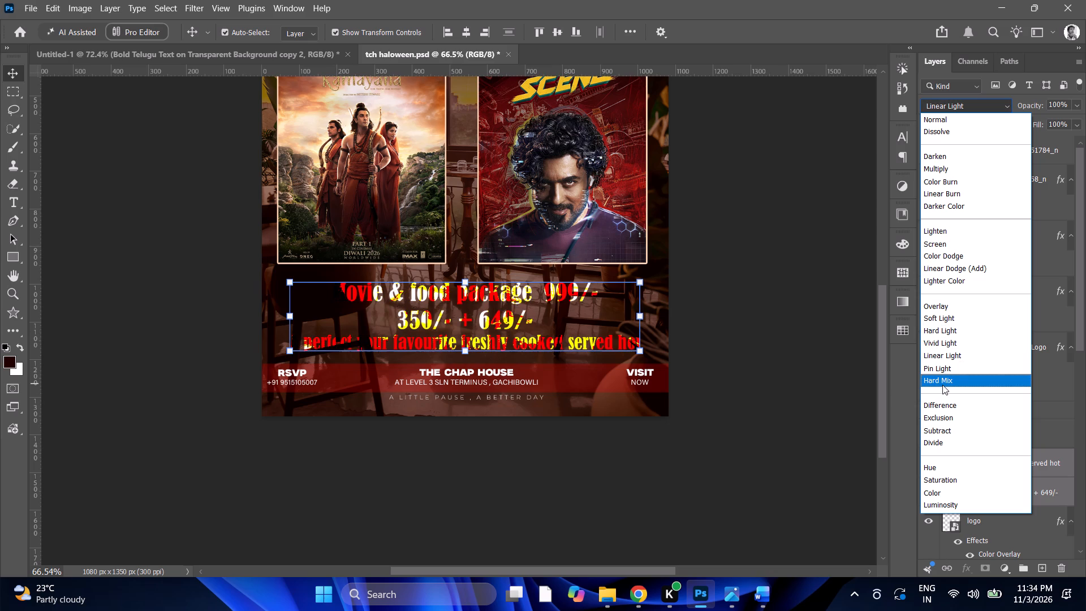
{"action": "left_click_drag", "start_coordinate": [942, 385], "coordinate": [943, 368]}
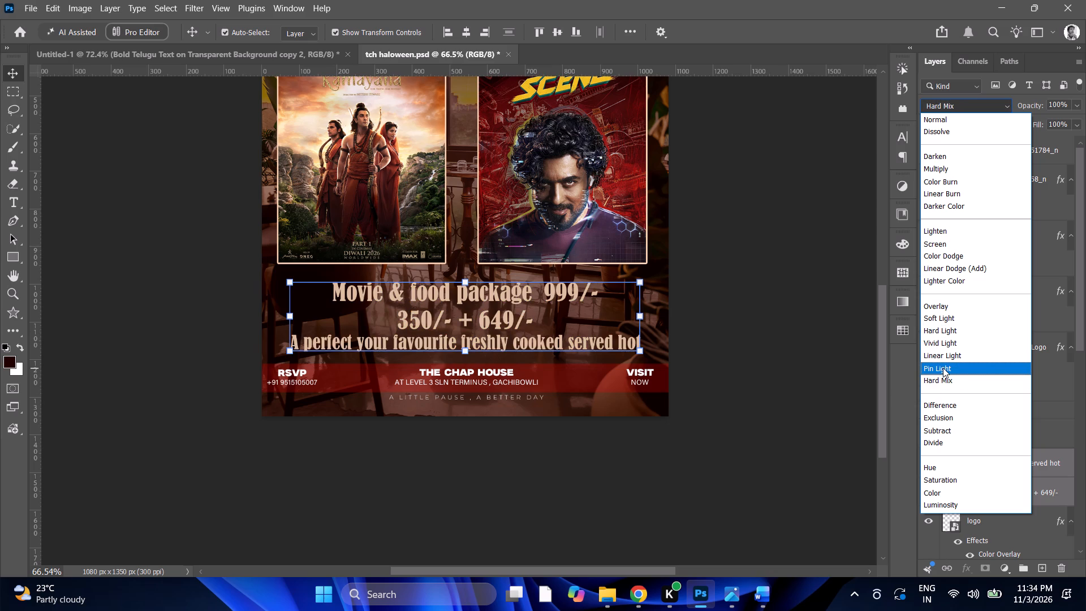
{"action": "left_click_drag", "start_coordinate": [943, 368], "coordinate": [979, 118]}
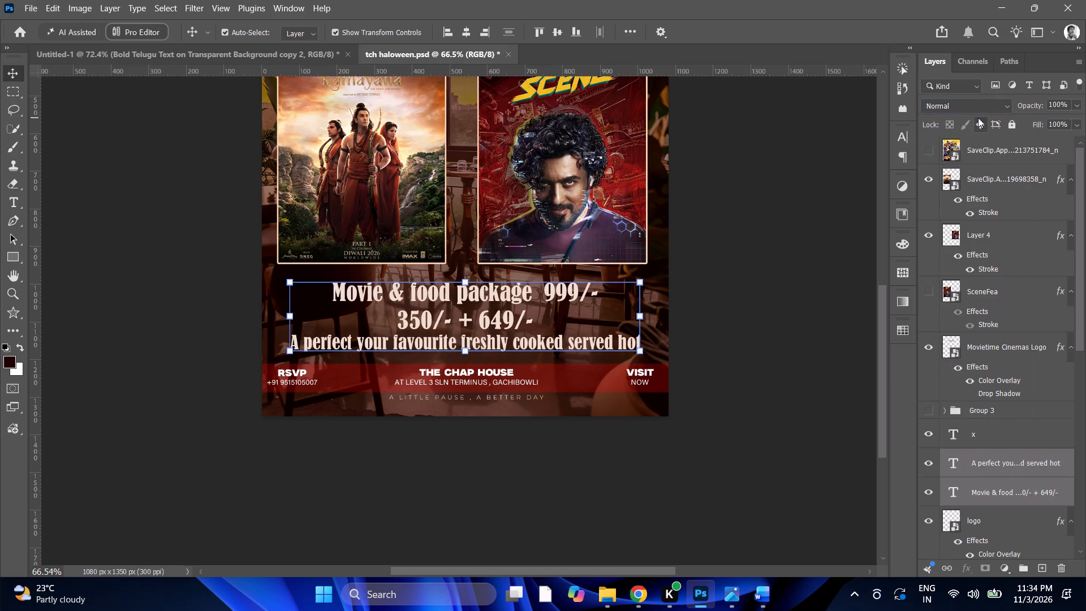
Lock the position of the pricing and tagline text layers.
{"action": "left_click", "coordinate": [978, 118]}
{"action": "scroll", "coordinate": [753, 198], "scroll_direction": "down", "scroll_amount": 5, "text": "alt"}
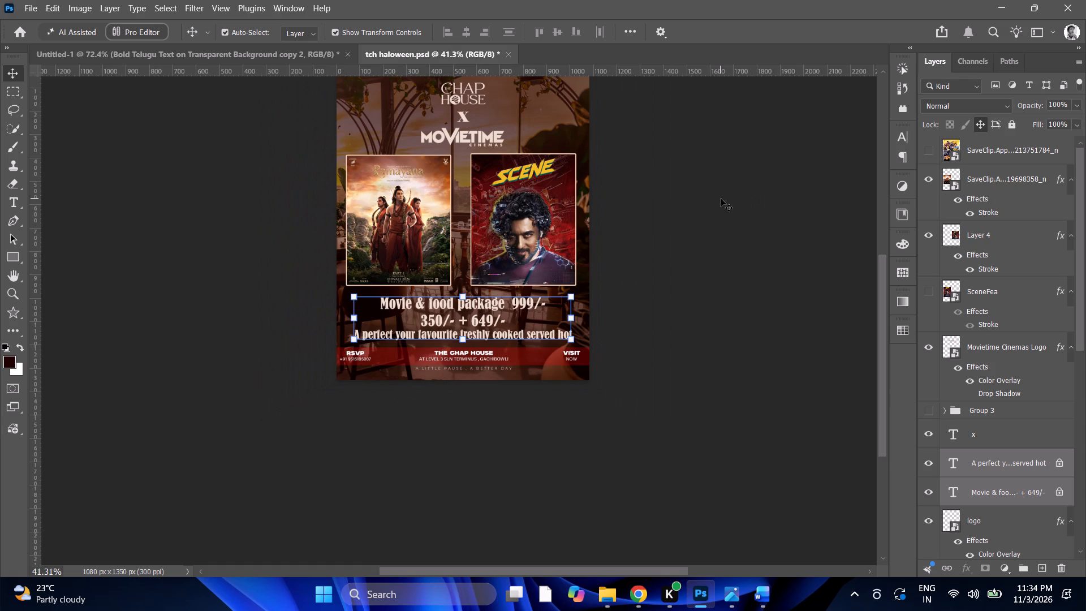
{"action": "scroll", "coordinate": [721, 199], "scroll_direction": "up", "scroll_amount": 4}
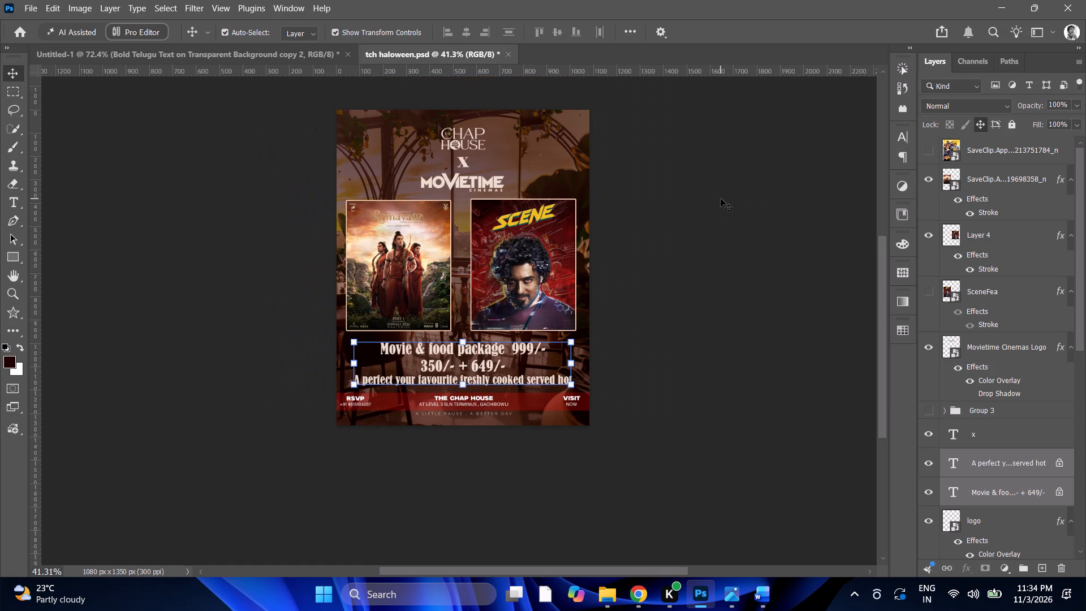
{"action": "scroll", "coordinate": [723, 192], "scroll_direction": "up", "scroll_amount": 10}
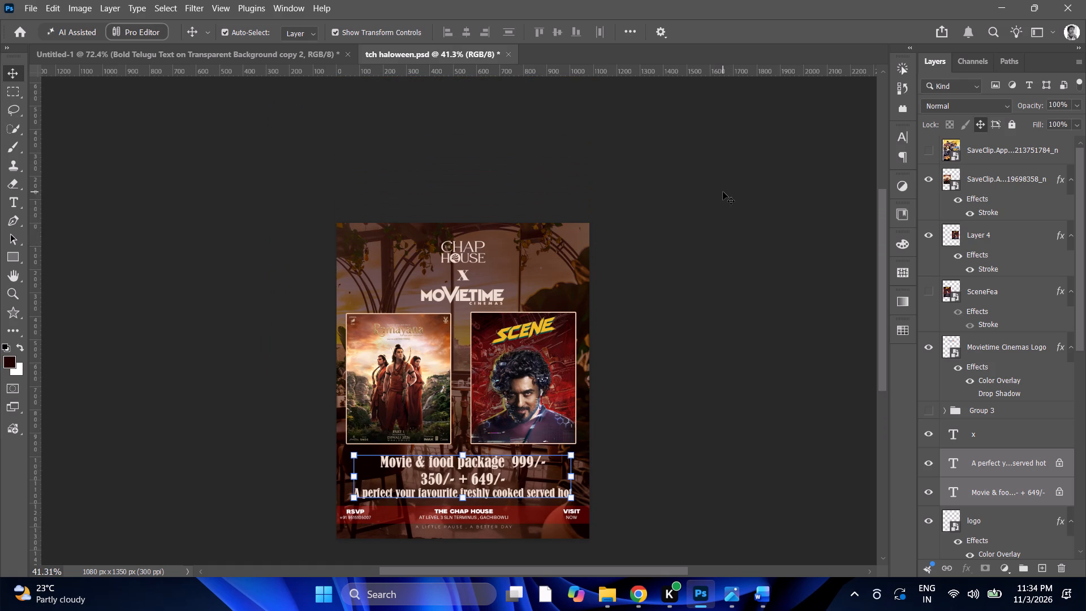
Examine the whole flyer layout at different magnifications, checking the logos, both movie posters, pricing text, tagline and contact band.
{"action": "scroll", "coordinate": [723, 192], "scroll_direction": "down", "scroll_amount": 6}
{"action": "scroll", "coordinate": [563, 272], "scroll_direction": "up", "scroll_amount": 4, "text": "alt"}
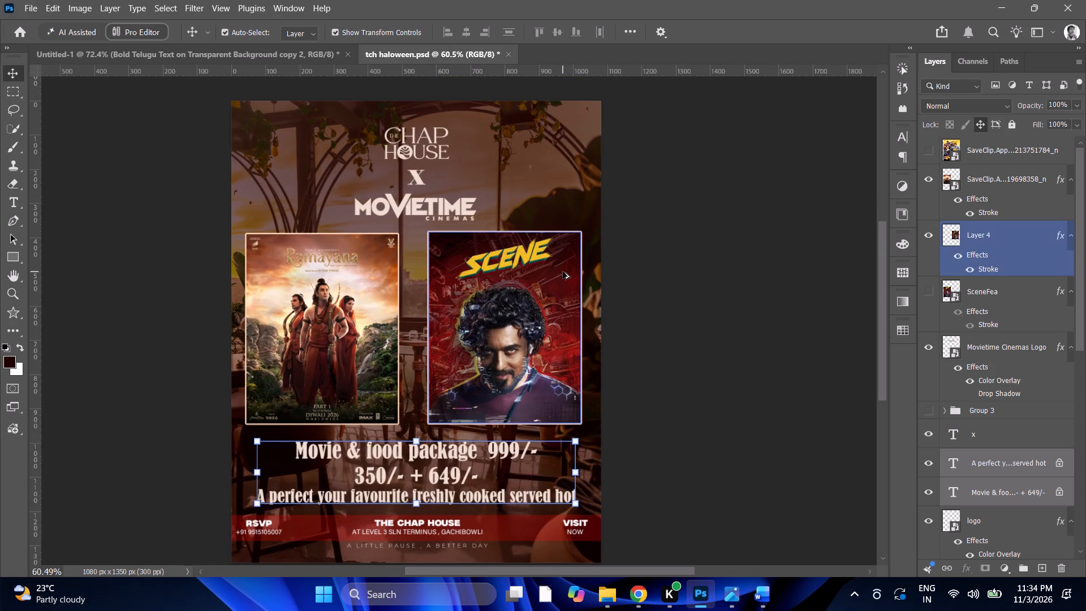
{"action": "left_click", "coordinate": [704, 227]}
{"action": "scroll", "coordinate": [700, 226], "scroll_direction": "down", "scroll_amount": 2, "text": "alt"}
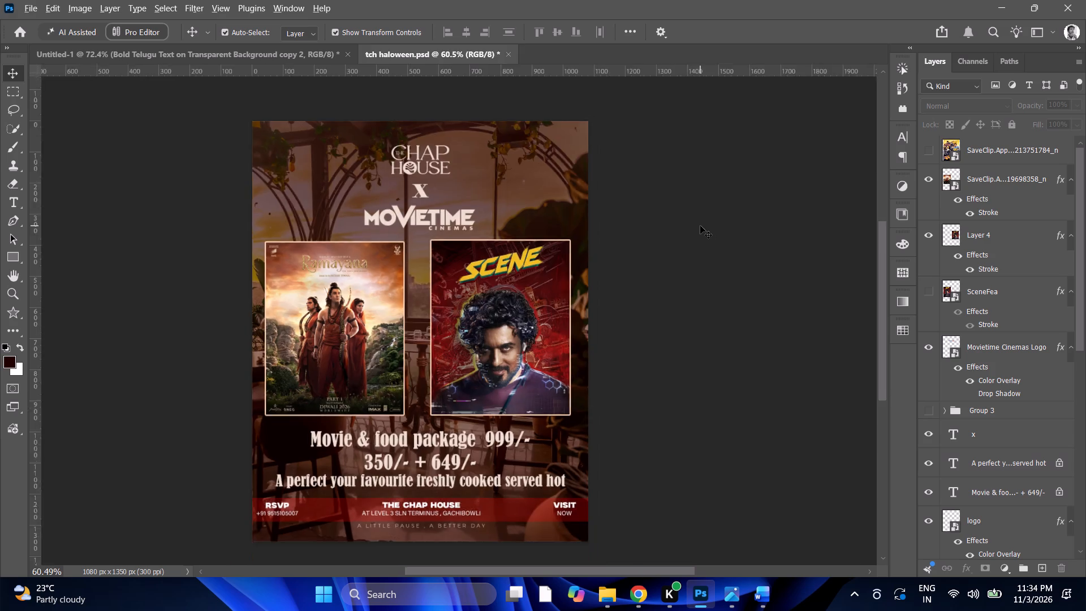
{"action": "scroll", "coordinate": [700, 226], "scroll_direction": "down", "scroll_amount": 3, "text": "alt"}
{"action": "scroll", "coordinate": [700, 226], "scroll_direction": "up", "scroll_amount": 4, "text": "alt"}
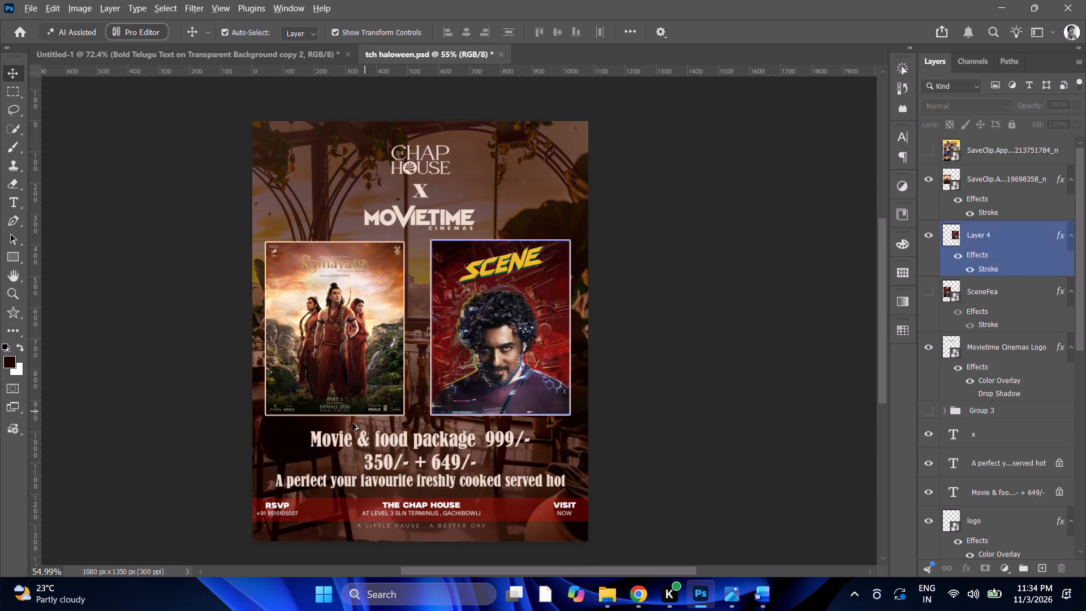
{"action": "scroll", "coordinate": [360, 420], "scroll_direction": "down", "scroll_amount": 6, "text": "alt"}
{"action": "scroll", "coordinate": [363, 399], "scroll_direction": "up", "scroll_amount": 3, "text": "alt"}
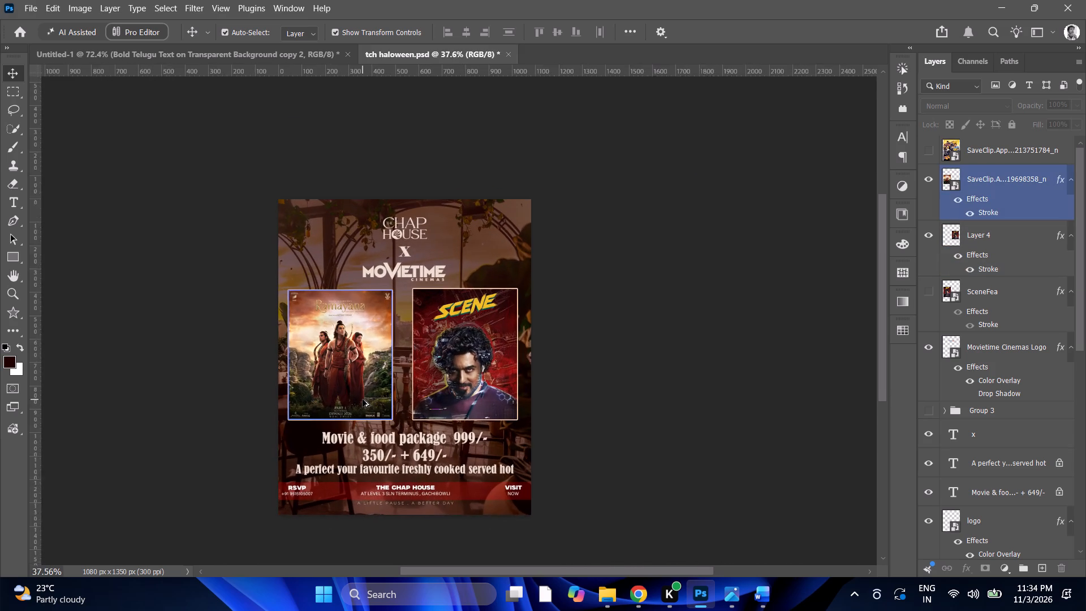
{"action": "scroll", "coordinate": [363, 399], "scroll_direction": "up", "scroll_amount": 1, "text": "alt"}
{"action": "left_click_drag", "start_coordinate": [542, 570], "coordinate": [506, 553]}
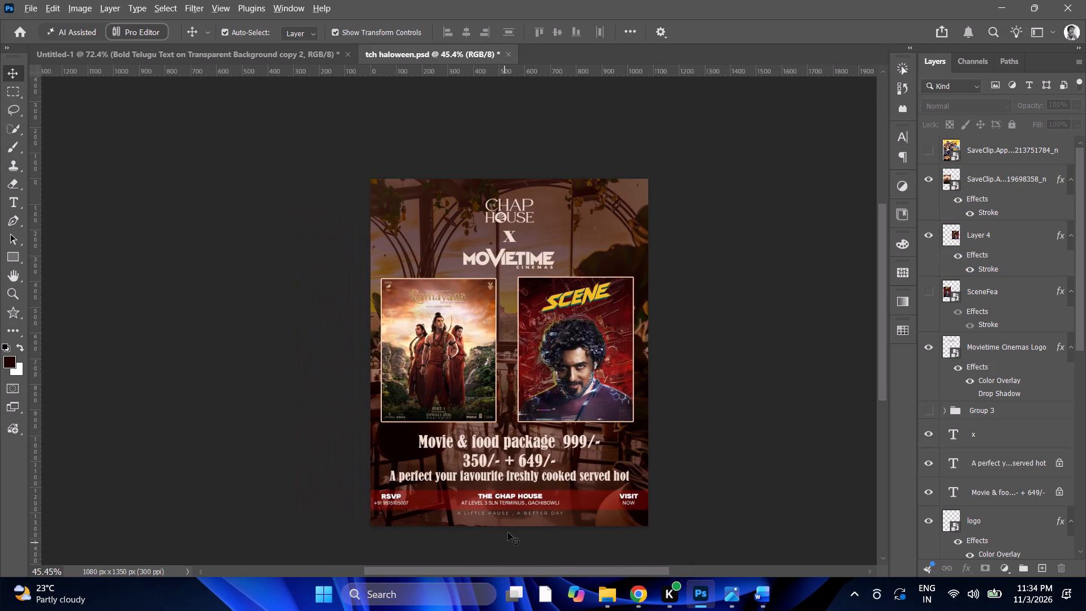
{"action": "scroll", "coordinate": [560, 407], "scroll_direction": "down", "scroll_amount": 3, "text": "alt"}
{"action": "scroll", "coordinate": [611, 373], "scroll_direction": "up", "scroll_amount": 5, "text": "alt"}
{"action": "scroll", "coordinate": [614, 373], "scroll_direction": "down", "scroll_amount": 5}
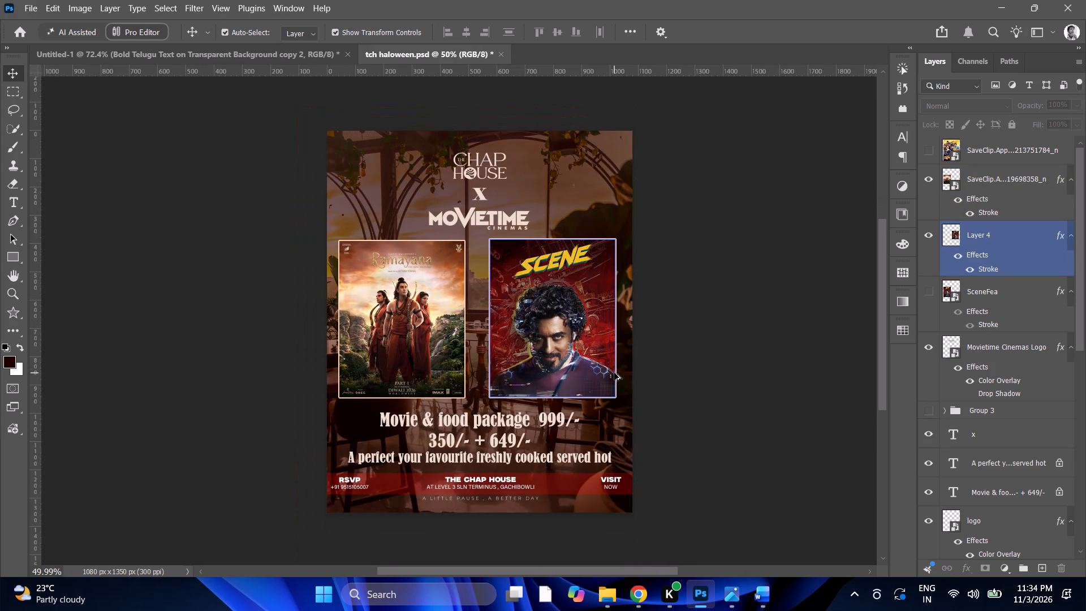
{"action": "scroll", "coordinate": [614, 373], "scroll_direction": "up", "scroll_amount": 5, "text": "alt"}
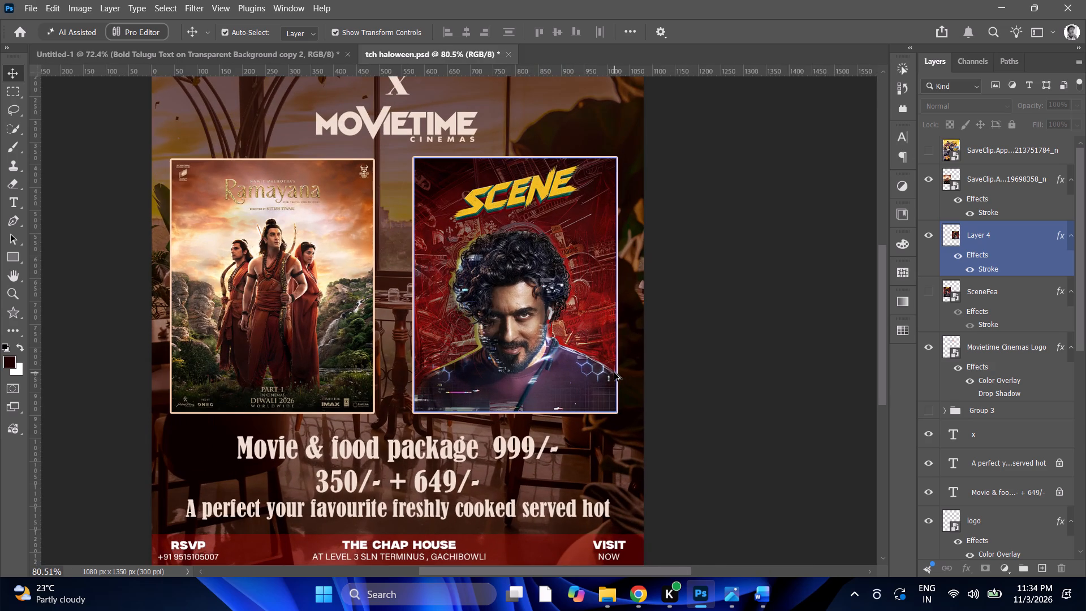
{"action": "scroll", "coordinate": [614, 373], "scroll_direction": "down", "scroll_amount": 3, "text": "alt"}
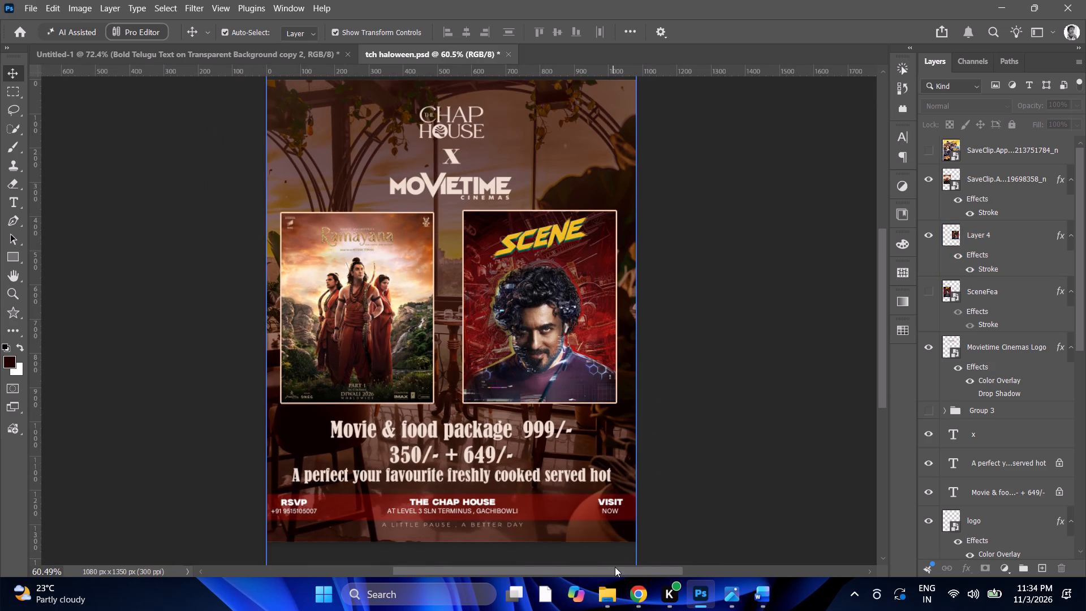
{"action": "left_click_drag", "start_coordinate": [616, 567], "coordinate": [633, 563]}
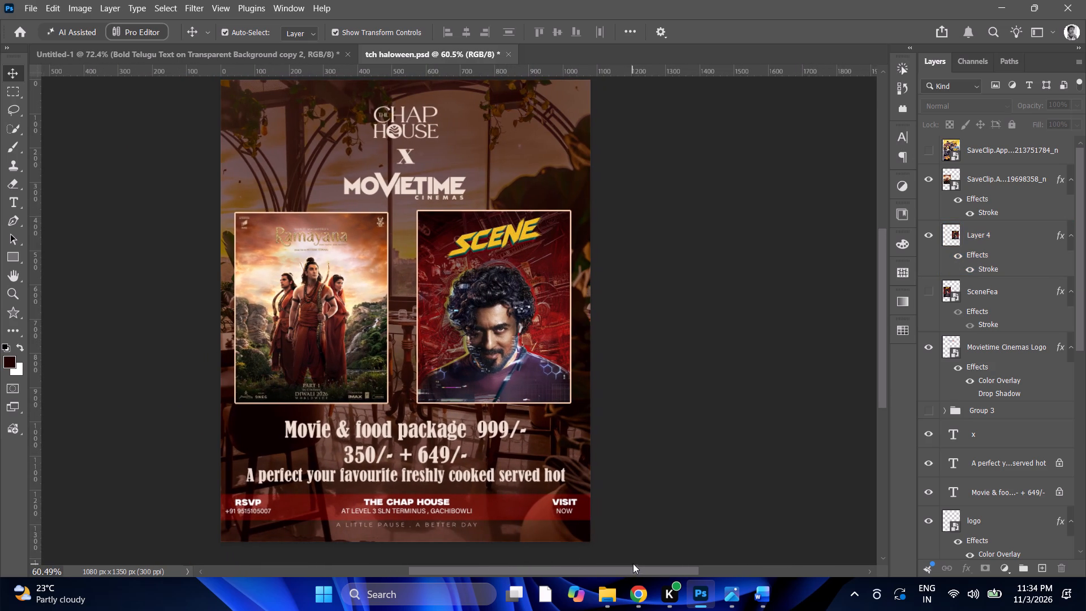
{"action": "left_click_drag", "start_coordinate": [633, 563], "coordinate": [634, 560]}
{"action": "scroll", "coordinate": [689, 314], "scroll_direction": "up", "scroll_amount": 4}
{"action": "scroll", "coordinate": [678, 311], "scroll_direction": "down", "scroll_amount": 3}
{"action": "scroll", "coordinate": [675, 312], "scroll_direction": "up", "scroll_amount": 1}
{"action": "scroll", "coordinate": [675, 312], "scroll_direction": "down", "scroll_amount": 1, "text": "alt"}
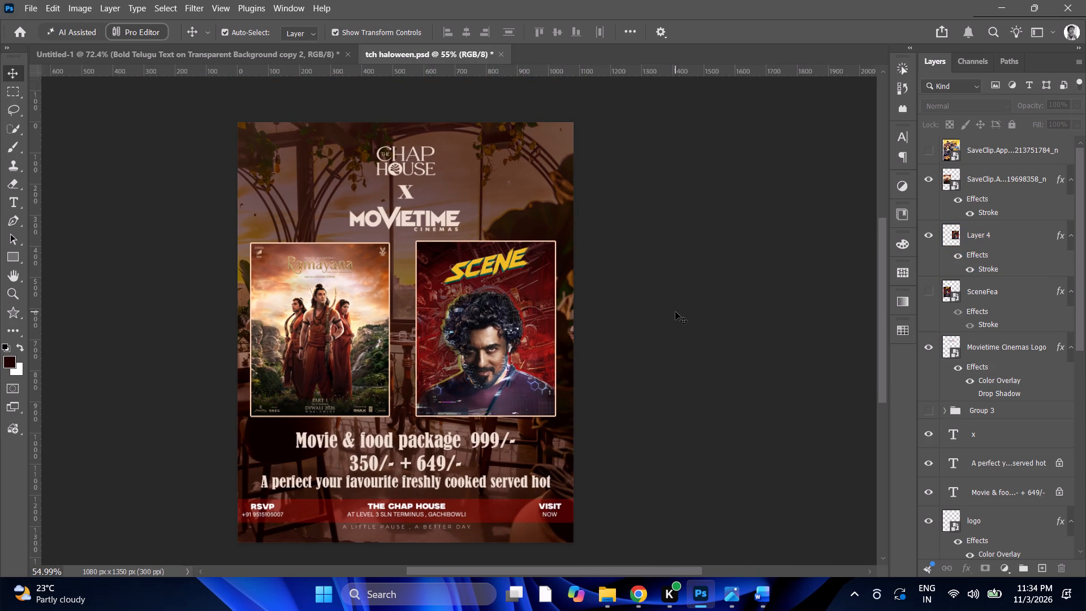
{"action": "scroll", "coordinate": [675, 312], "scroll_direction": "up", "scroll_amount": 1, "text": "alt"}
{"action": "scroll", "coordinate": [675, 312], "scroll_direction": "down", "scroll_amount": 1, "text": "alt"}
Set up a PNG export of the flyer with Preserve Details resampling and 150% scale.
{"action": "left_click", "coordinate": [31, 0]}
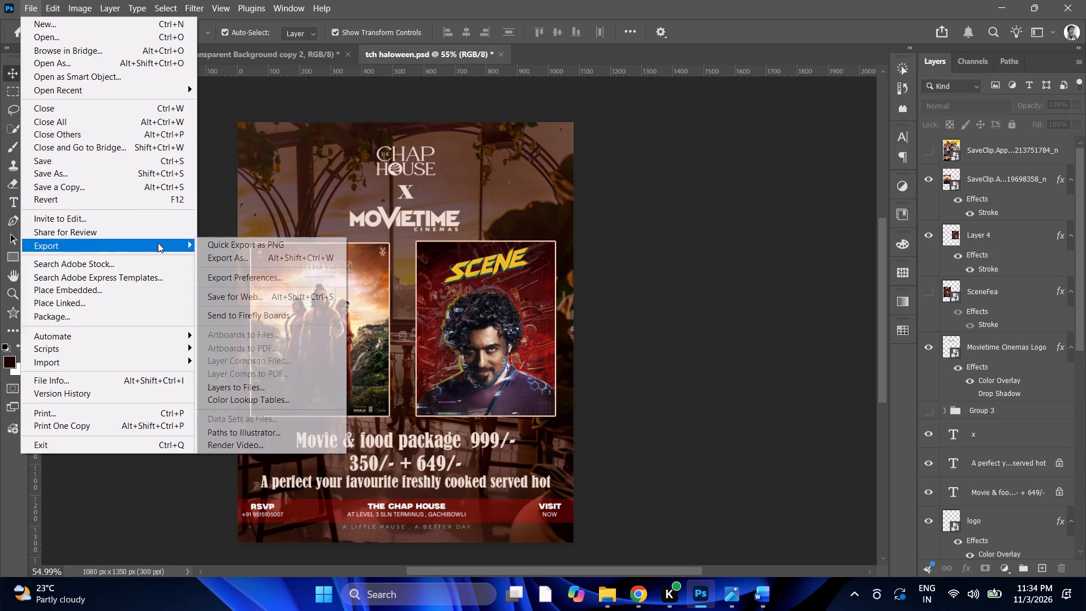
{"action": "left_click", "coordinate": [207, 257]}
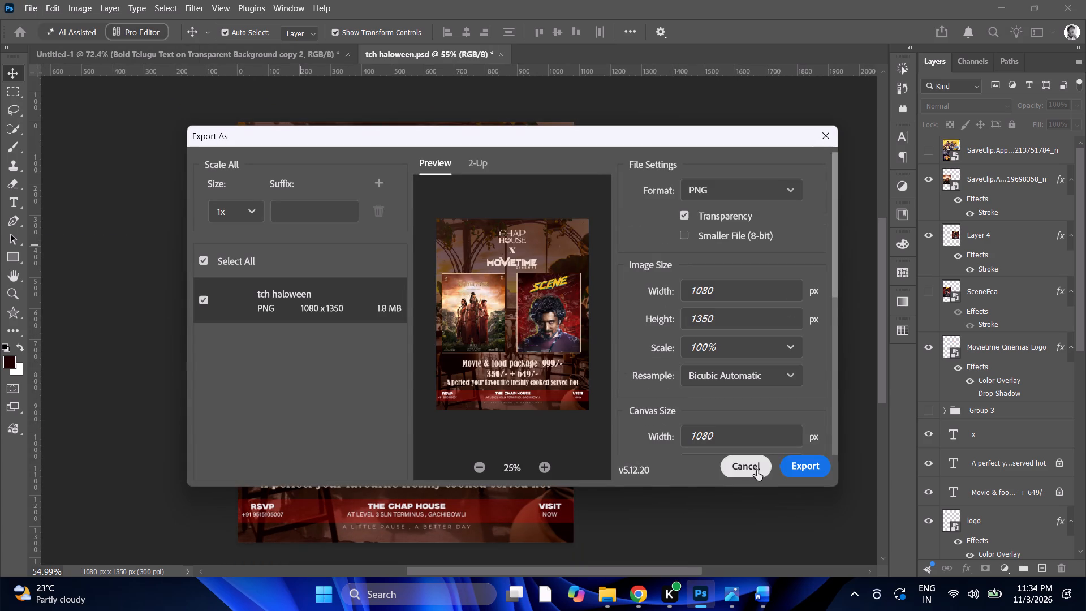
{"action": "left_click", "coordinate": [799, 470]}
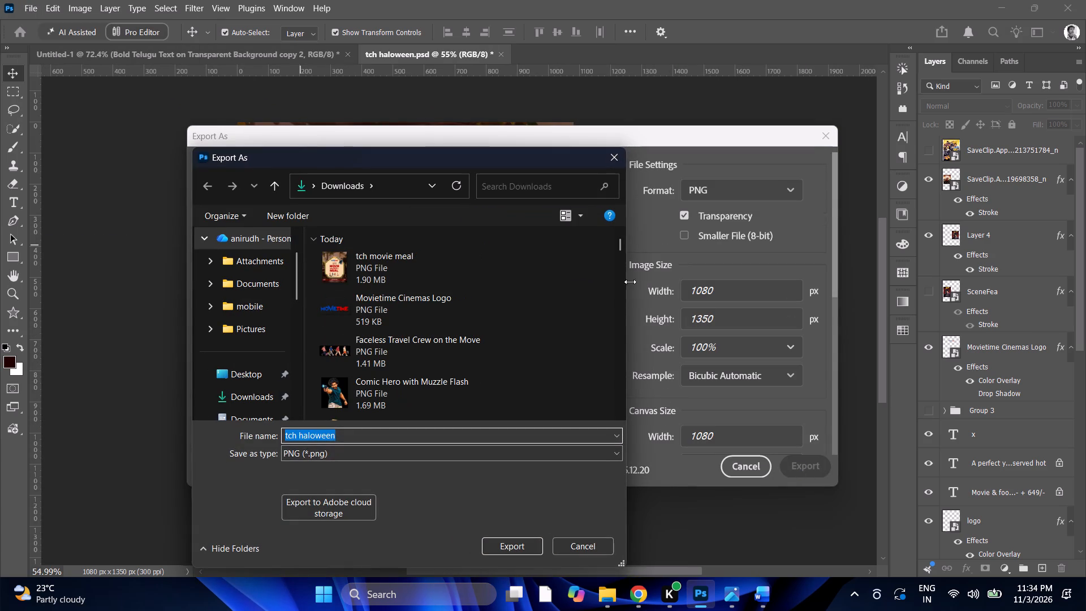
{"action": "left_click", "coordinate": [621, 154]}
{"action": "left_click", "coordinate": [739, 375]}
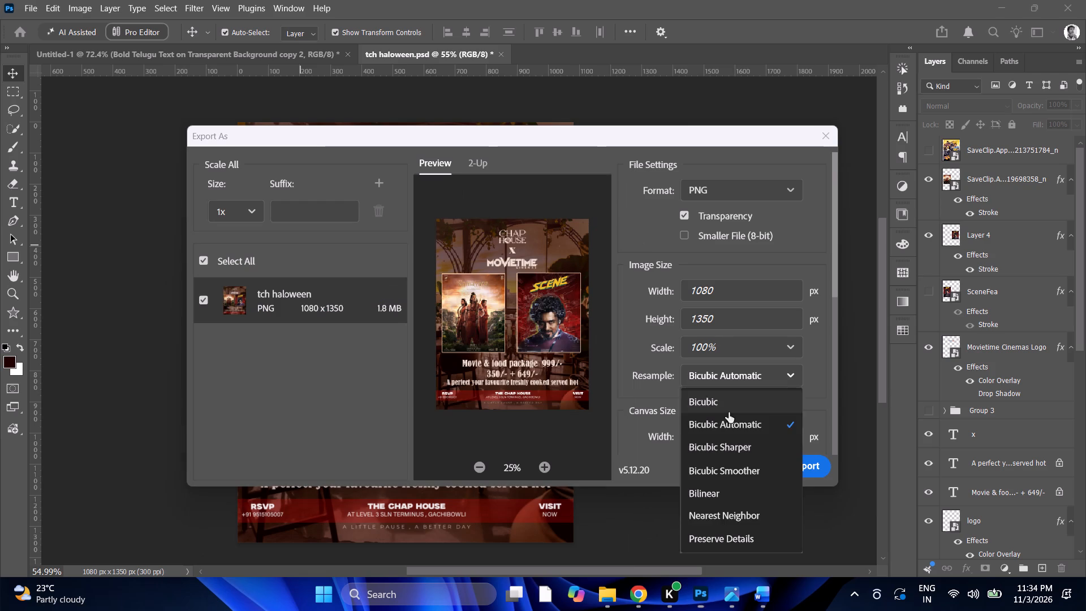
{"action": "left_click", "coordinate": [700, 540]}
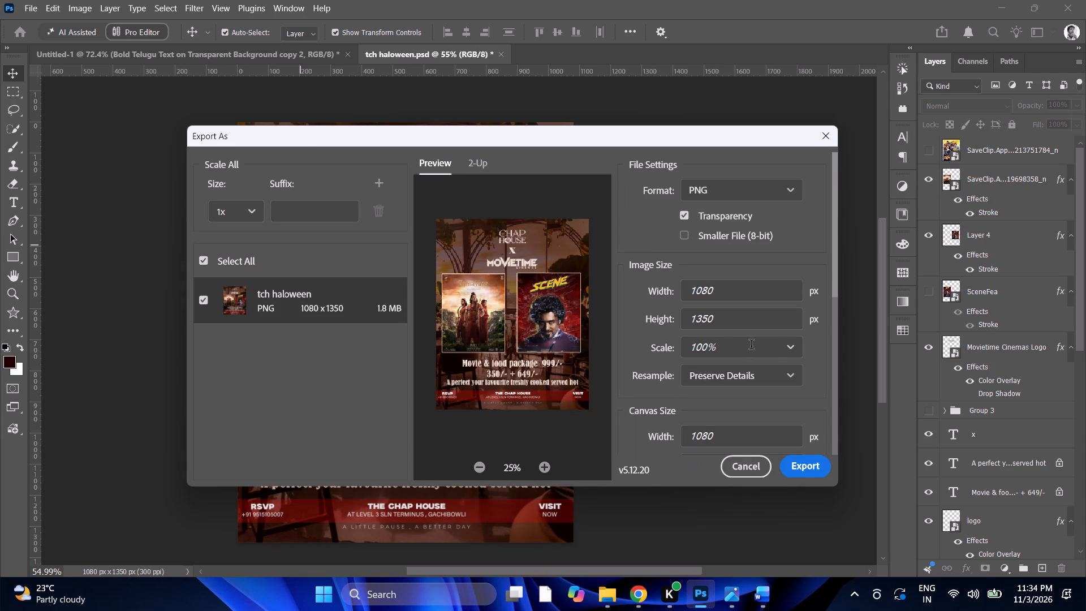
{"action": "left_click", "coordinate": [793, 350]}
{"action": "scroll", "coordinate": [752, 452], "scroll_direction": "down", "scroll_amount": 9}
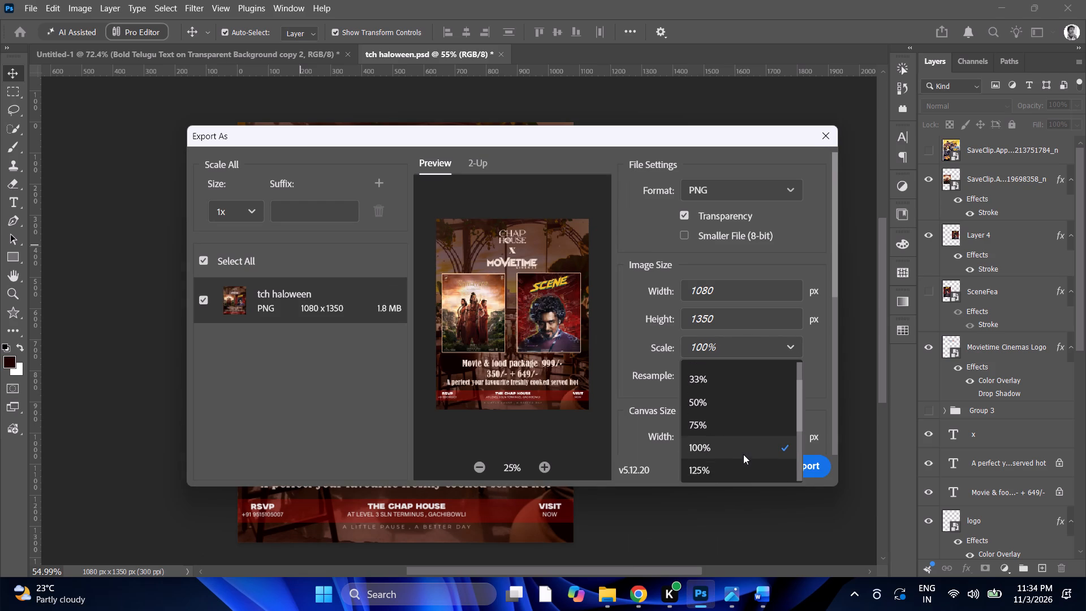
{"action": "scroll", "coordinate": [723, 475], "scroll_direction": "down", "scroll_amount": 4}
{"action": "left_click", "coordinate": [730, 452]}
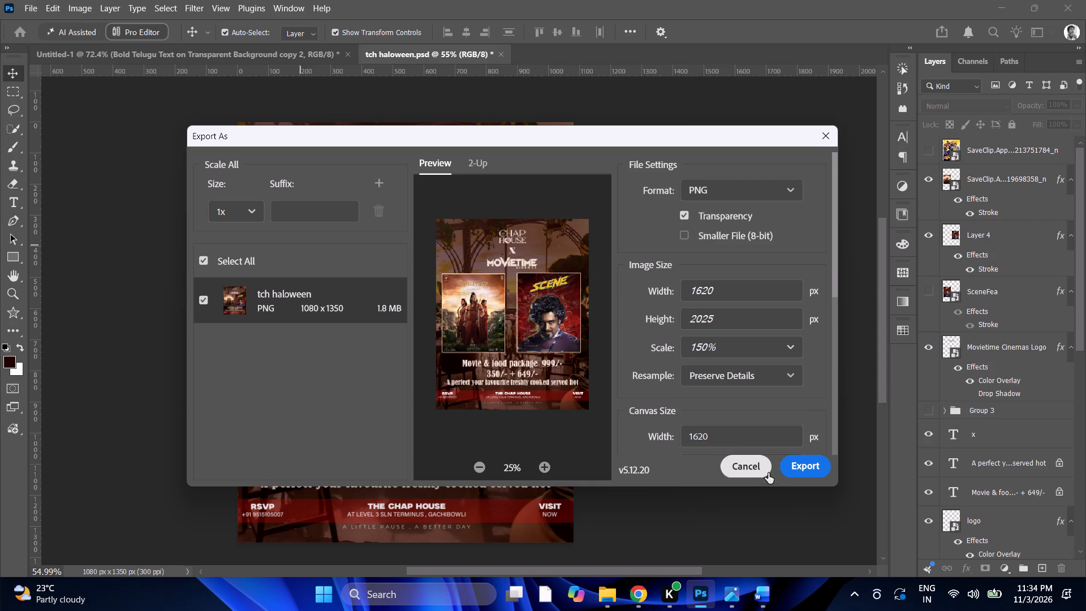
Export the flyer to the Downloads folder under the file name "tch movie meal slide 2".
{"action": "left_click_drag", "start_coordinate": [796, 471], "coordinate": [798, 466]}
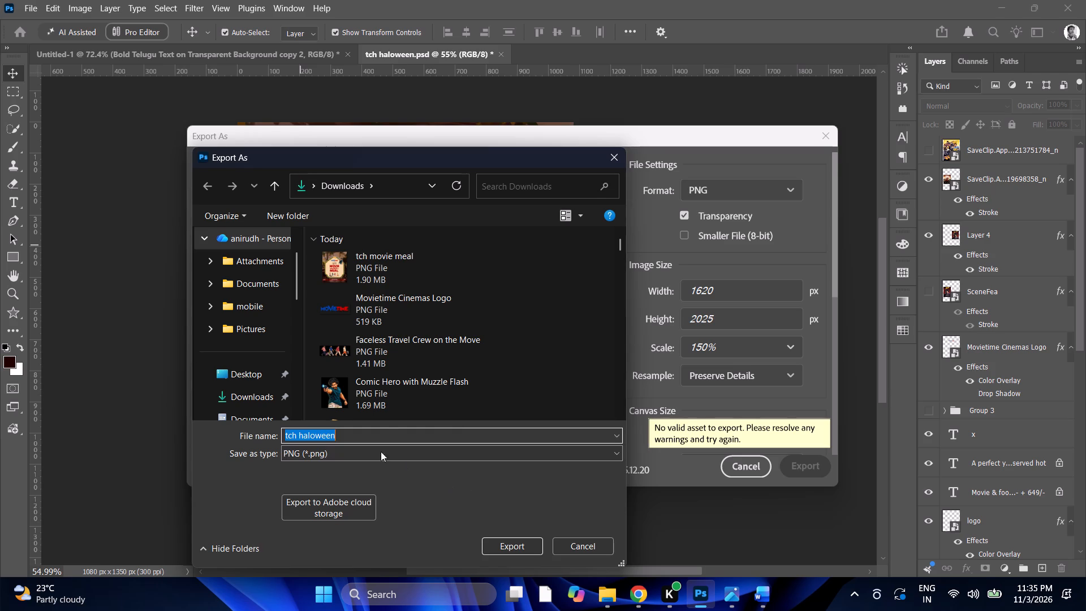
{"action": "double_click", "coordinate": [328, 440]}
{"action": "type", "text": "movie"}
{"action": "key", "text": "space"}
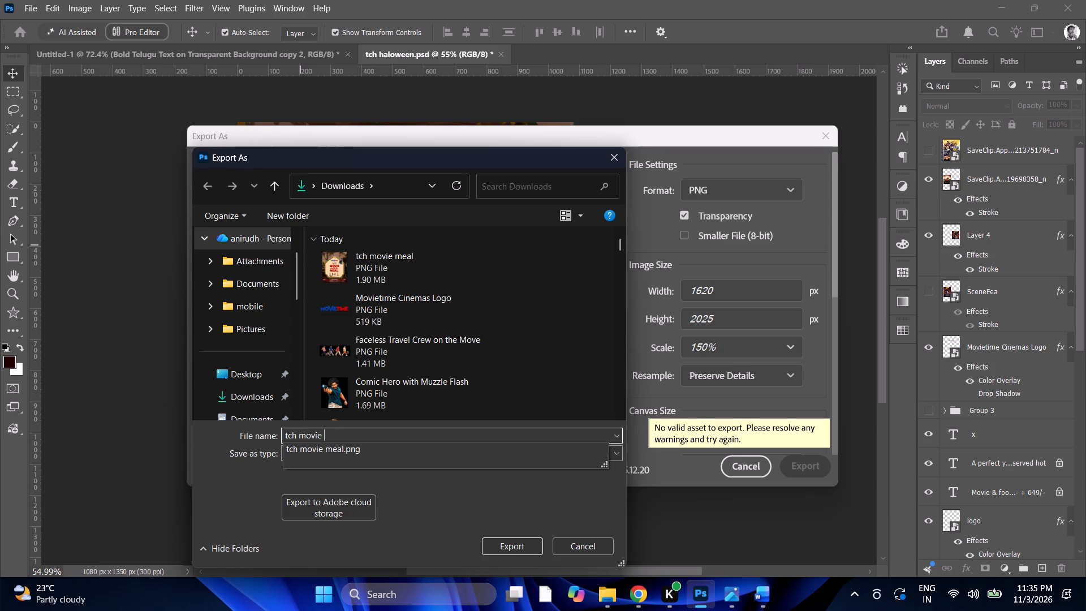
{"action": "type", "text": "meal slide 2"}
{"action": "key", "text": "Return"}
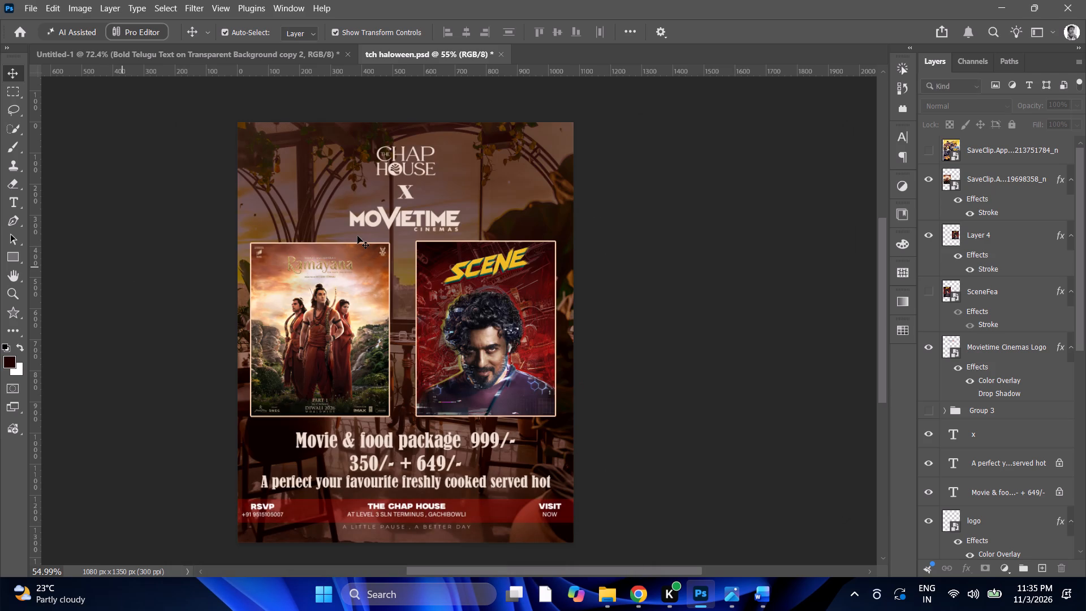
Hide the Ramayana and Scene poster layers, leaving the logos, pricing text and contact band on the background.
{"action": "left_click", "coordinate": [372, 280], "text": "ctrl"}
{"action": "left_click", "coordinate": [999, 298]}
{"action": "left_click", "coordinate": [966, 238]}
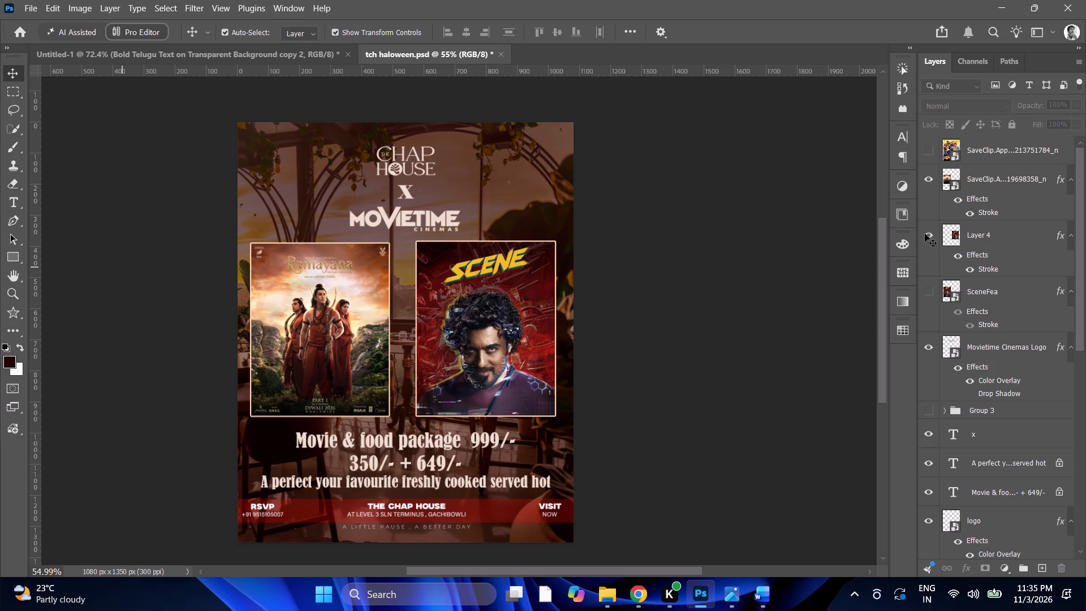
{"action": "left_click", "coordinate": [932, 240]}
{"action": "left_click", "coordinate": [982, 238]}
{"action": "left_click", "coordinate": [928, 178]}
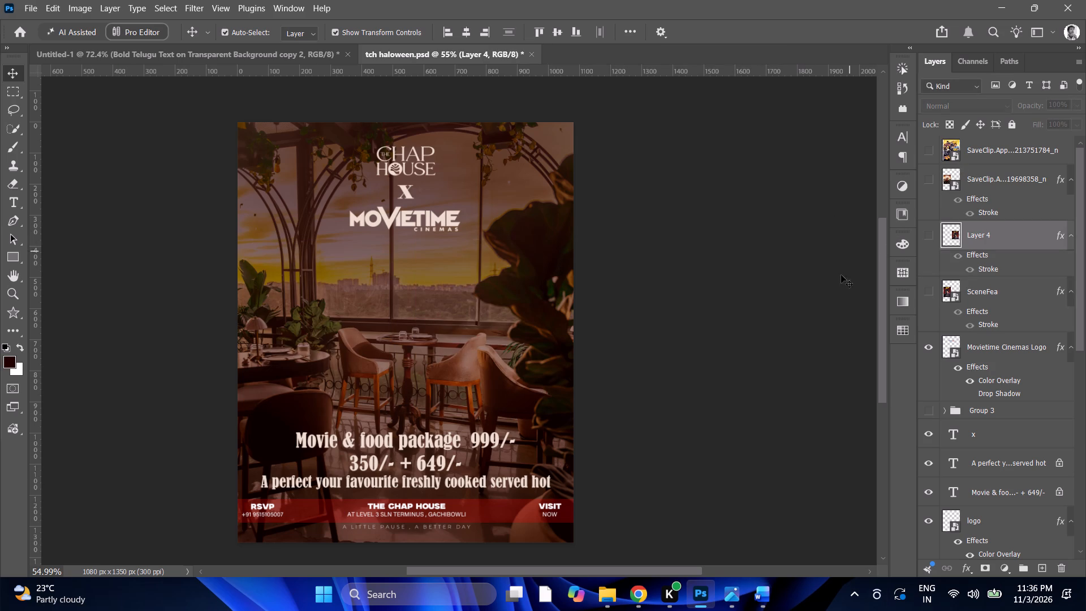
Look in the Downloads folder in File Explorer, and switch to Chrome.
{"action": "left_click_drag", "start_coordinate": [603, 605], "coordinate": [608, 605]}
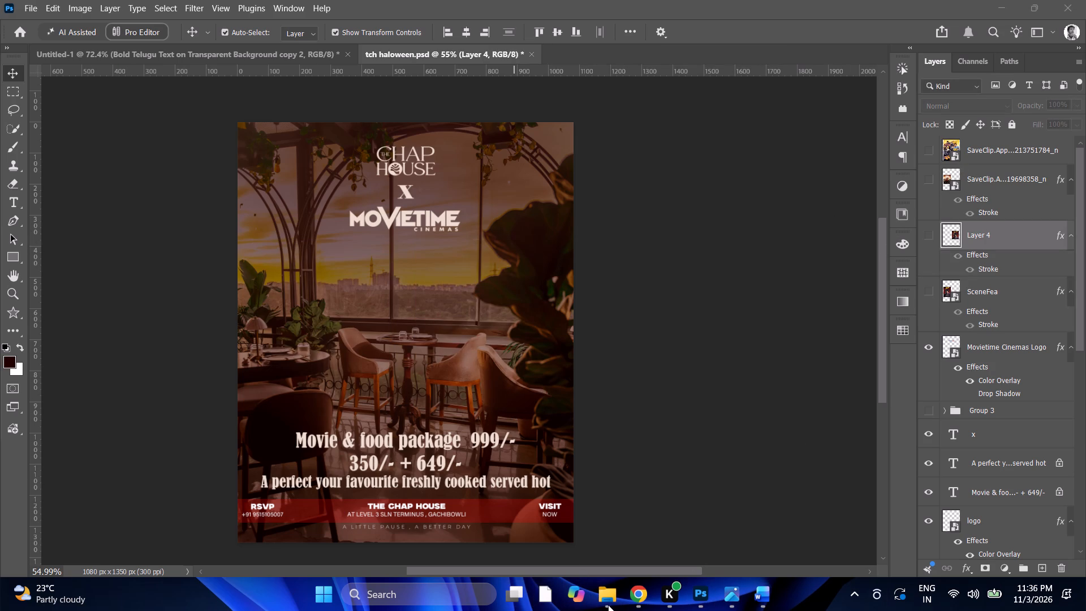
{"action": "left_click", "coordinate": [612, 595]}
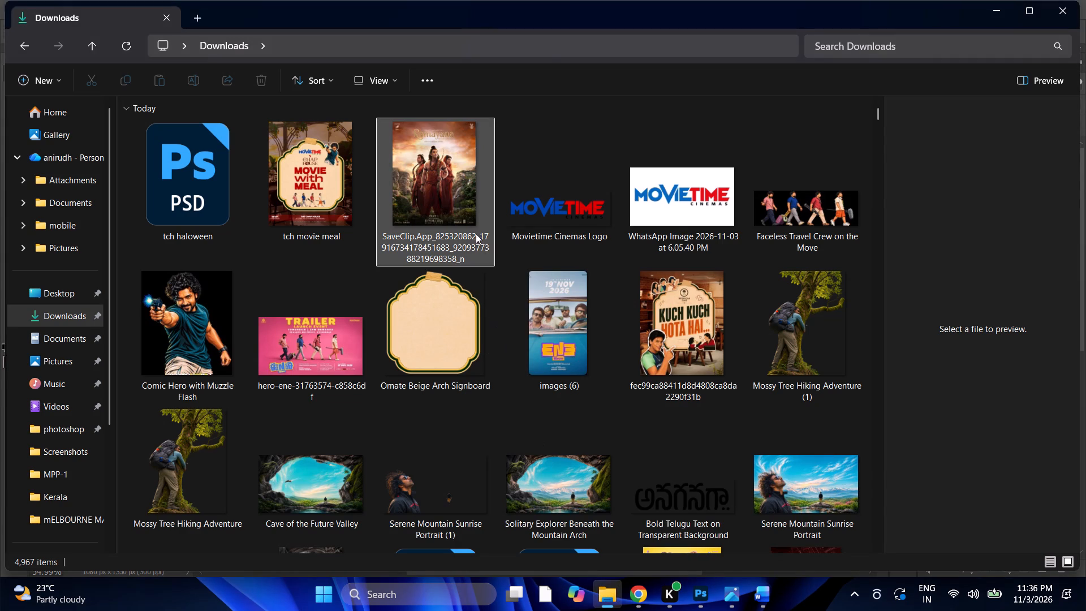
{"action": "left_click", "coordinate": [646, 605]}
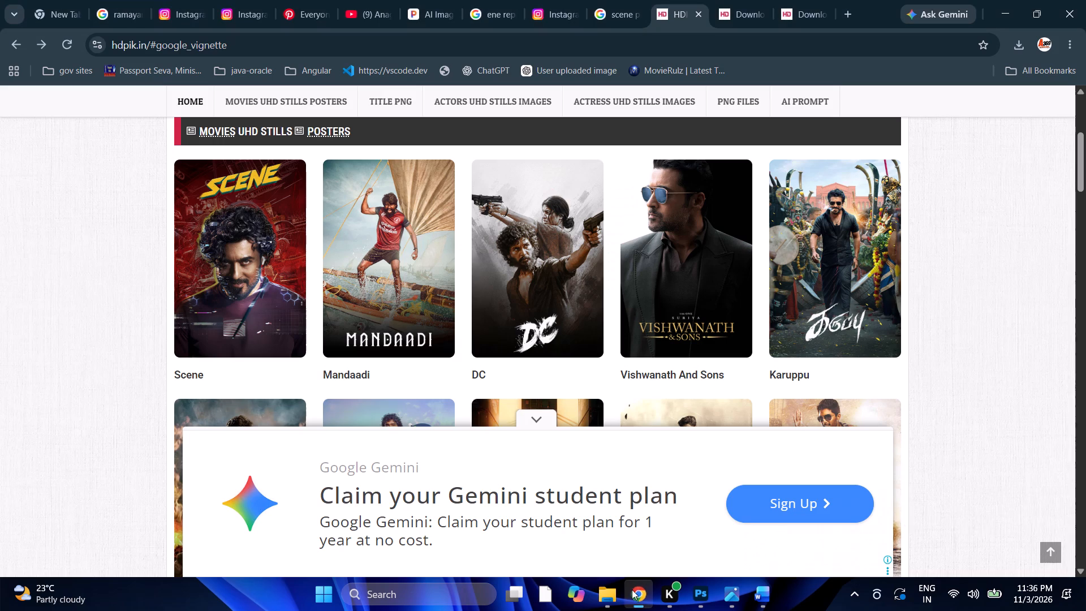
{"action": "scroll", "coordinate": [641, 307], "scroll_direction": "down", "scroll_amount": 4}
{"action": "scroll", "coordinate": [642, 305], "scroll_direction": "up", "scroll_amount": 5}
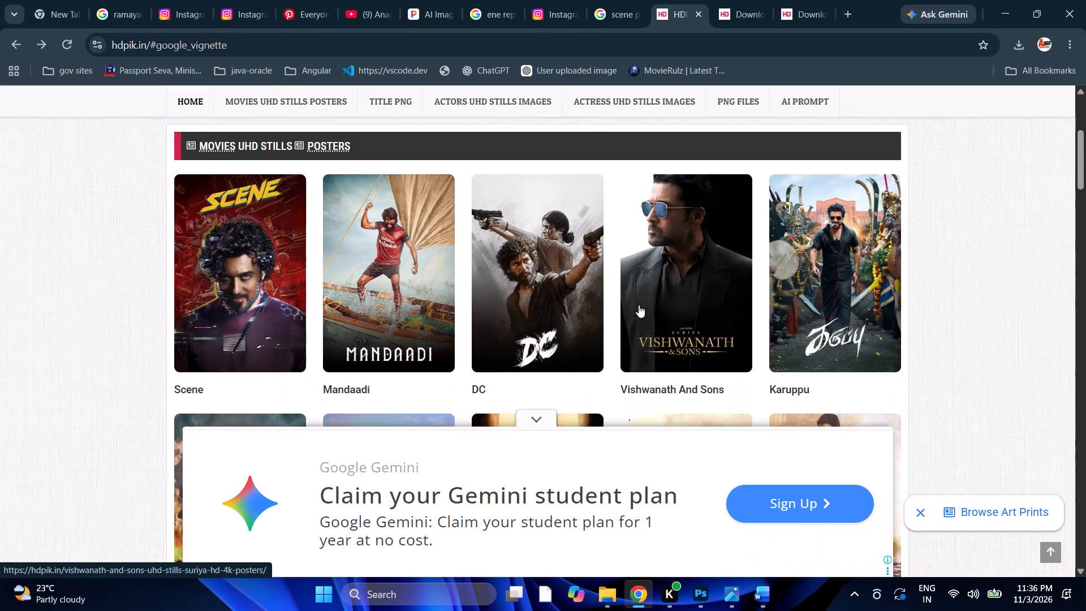
{"action": "scroll", "coordinate": [639, 305], "scroll_direction": "up", "scroll_amount": 4}
{"action": "left_click", "coordinate": [624, 0]}
{"action": "left_click", "coordinate": [494, 0]}
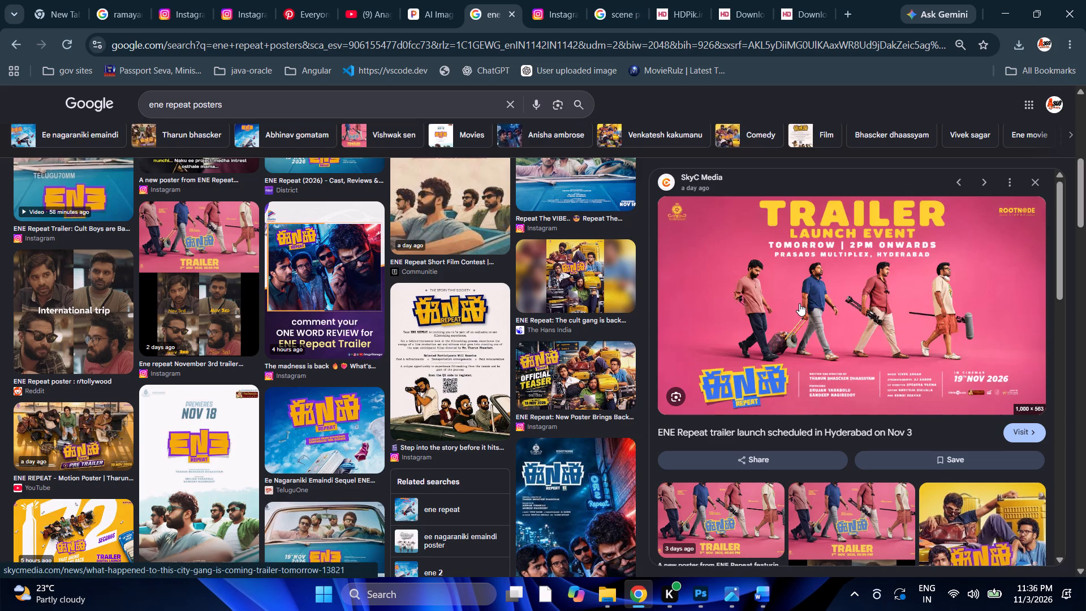
{"action": "left_click", "coordinate": [558, 0]}
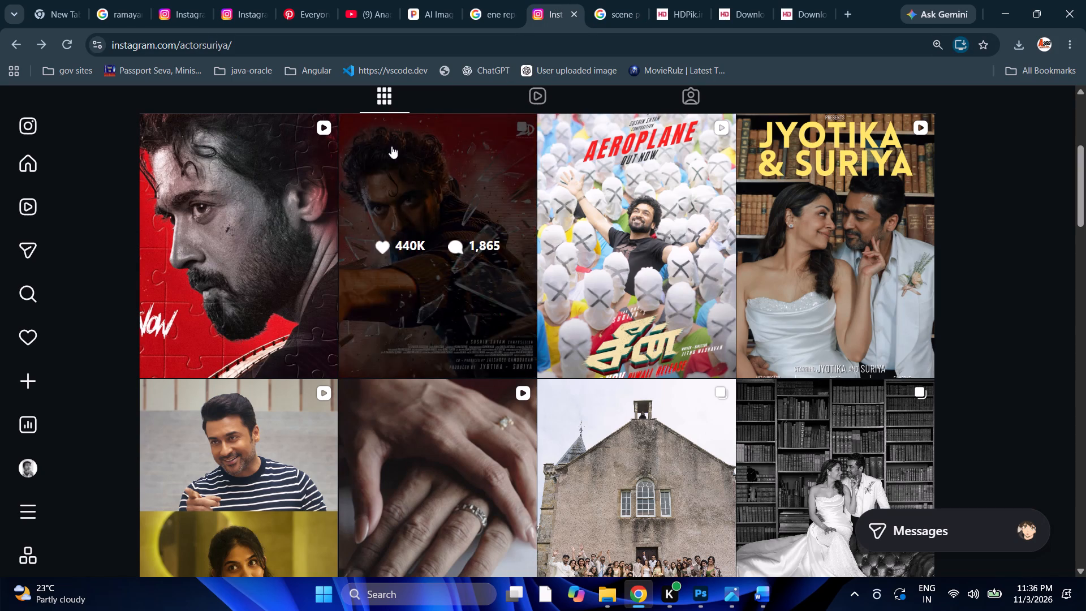
{"action": "left_click_drag", "start_coordinate": [21, 311], "coordinate": [19, 305]}
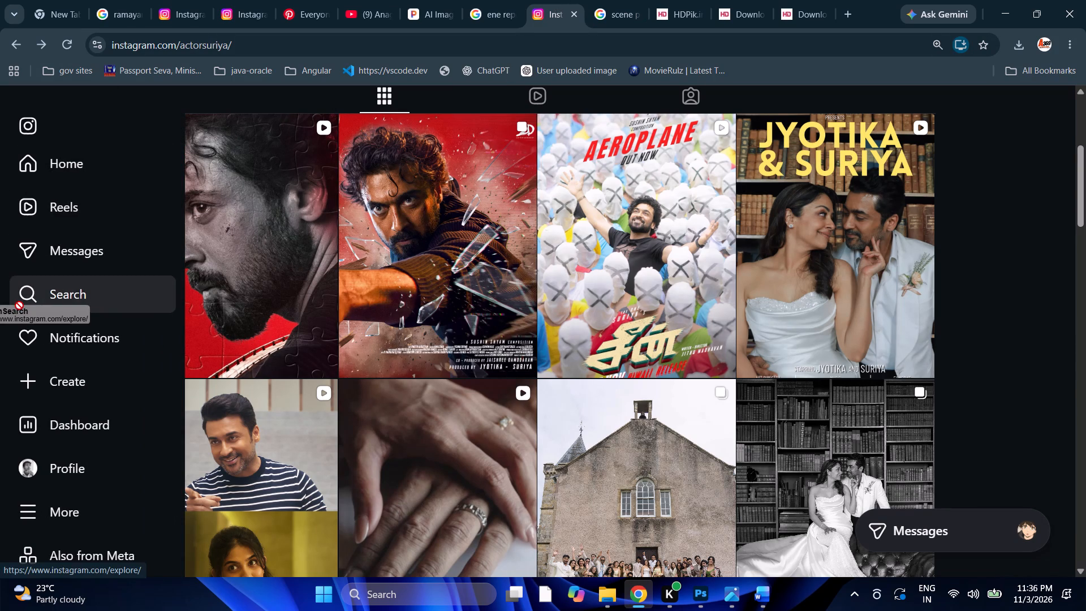
{"action": "left_click", "coordinate": [19, 305]}
{"action": "left_click", "coordinate": [474, 118]}
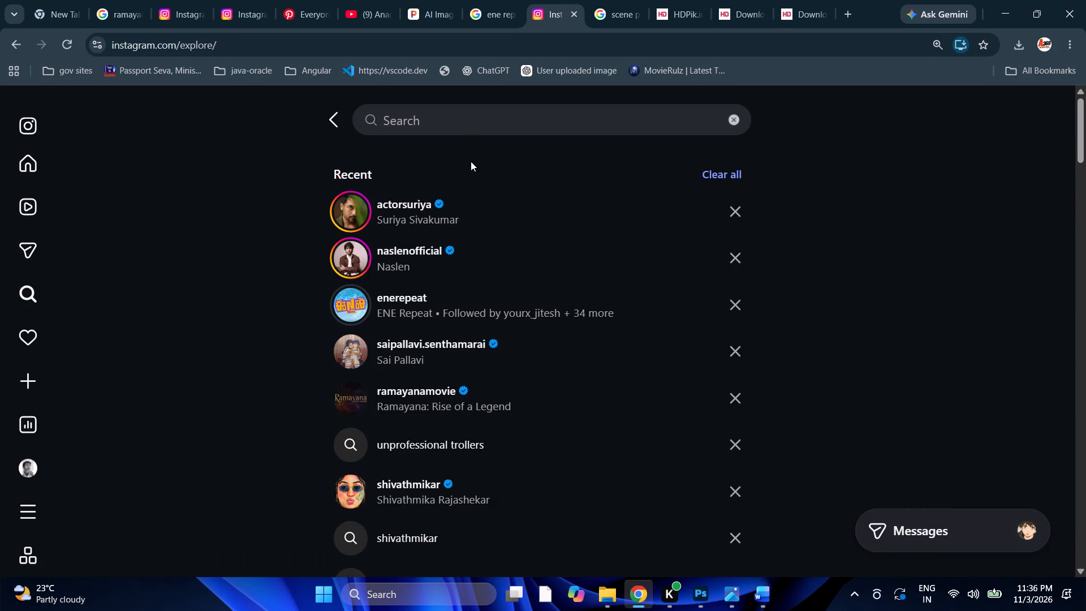
{"action": "left_click", "coordinate": [442, 284]}
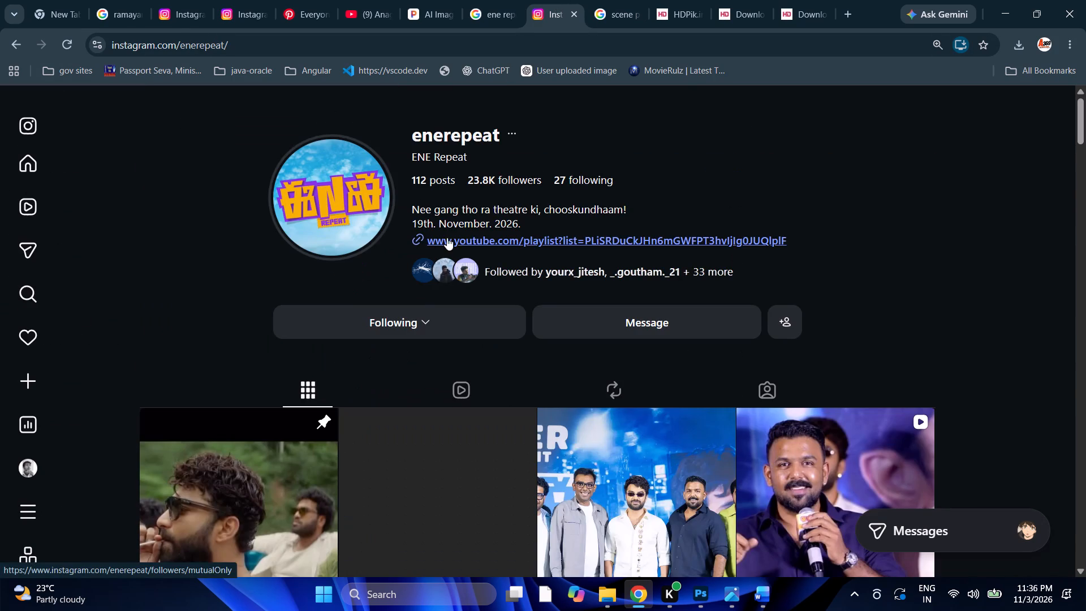
Look through the enerepeat profile's posts for an ENE Repeat group image suitable for the flyer.
{"action": "scroll", "coordinate": [447, 238], "scroll_direction": "down", "scroll_amount": 12}
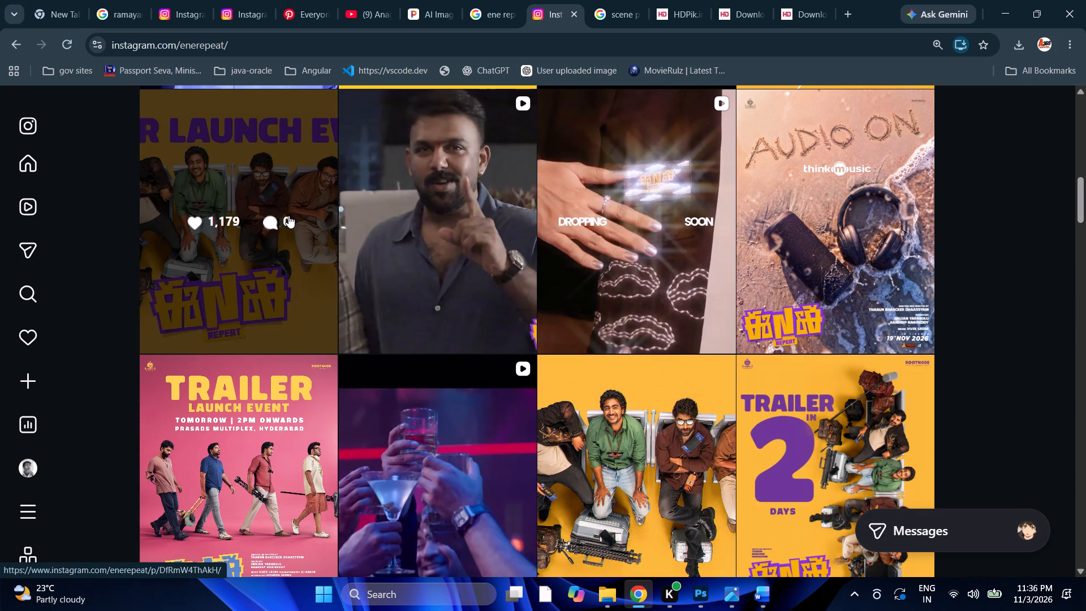
{"action": "left_click", "coordinate": [288, 216]}
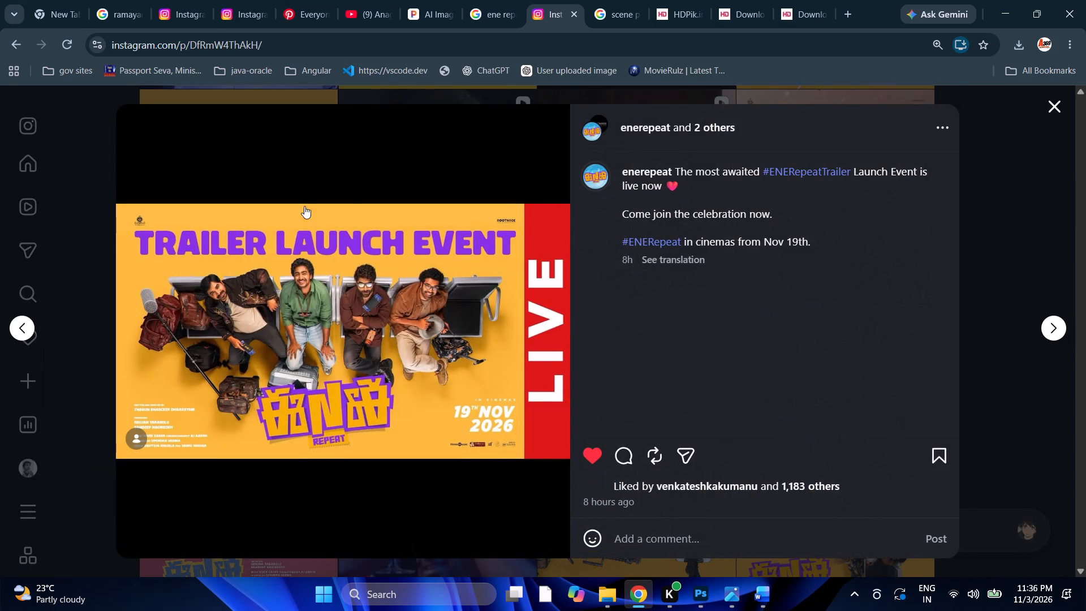
{"action": "left_click", "coordinate": [1059, 101]}
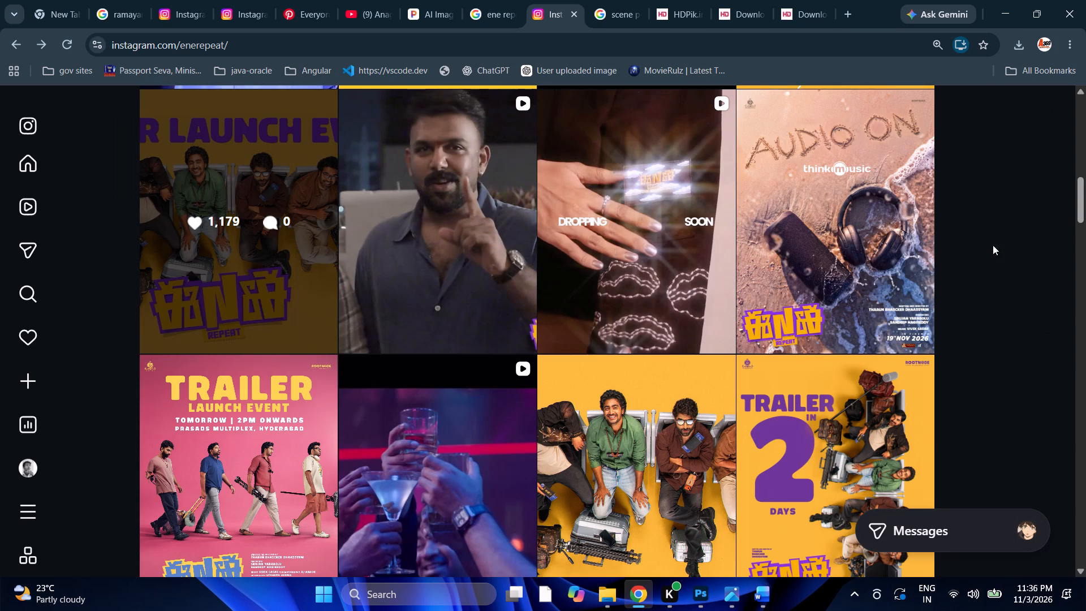
{"action": "scroll", "coordinate": [973, 274], "scroll_direction": "down", "scroll_amount": 7}
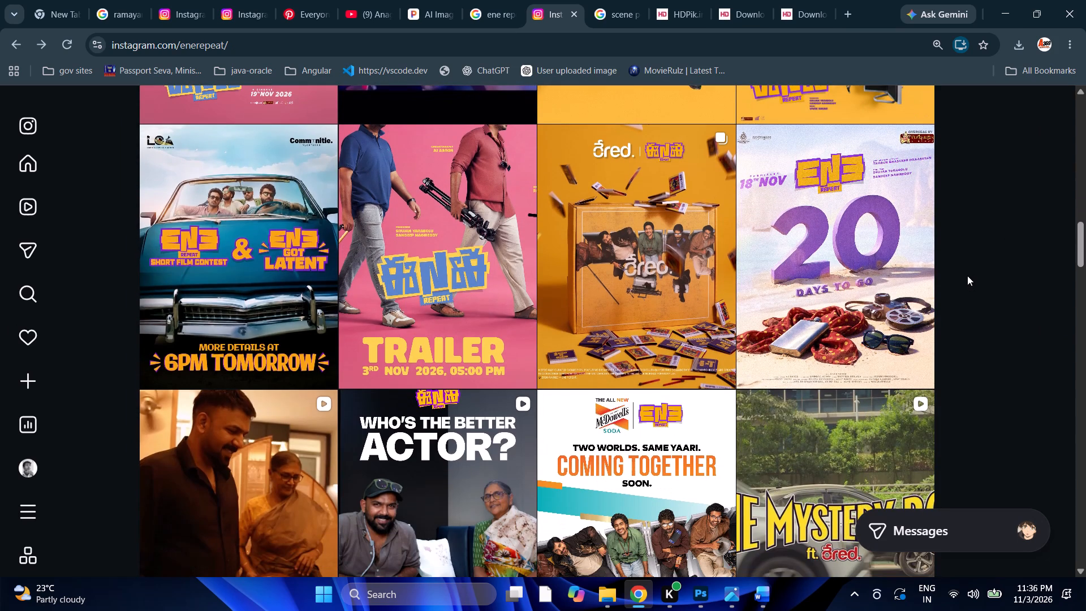
{"action": "scroll", "coordinate": [967, 276], "scroll_direction": "down", "scroll_amount": 10}
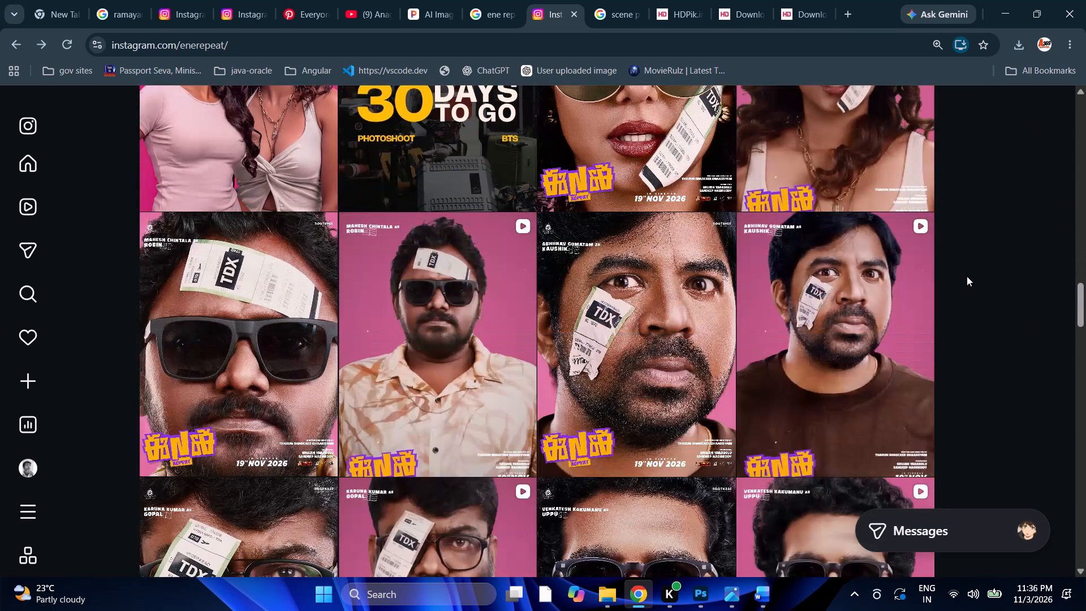
{"action": "scroll", "coordinate": [967, 276], "scroll_direction": "down", "scroll_amount": 15}
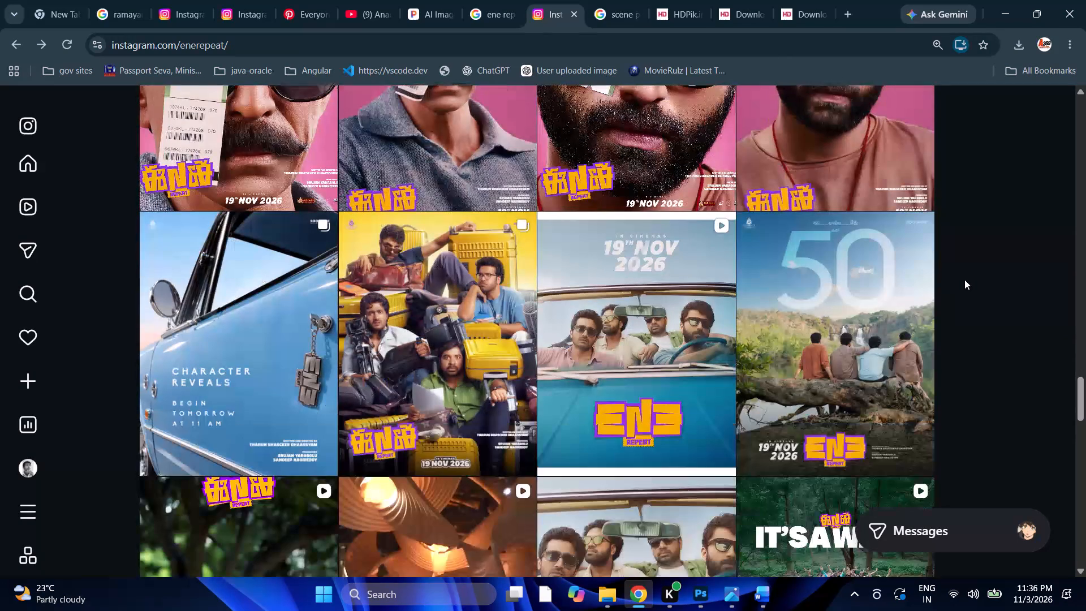
{"action": "scroll", "coordinate": [964, 279], "scroll_direction": "up", "scroll_amount": 20}
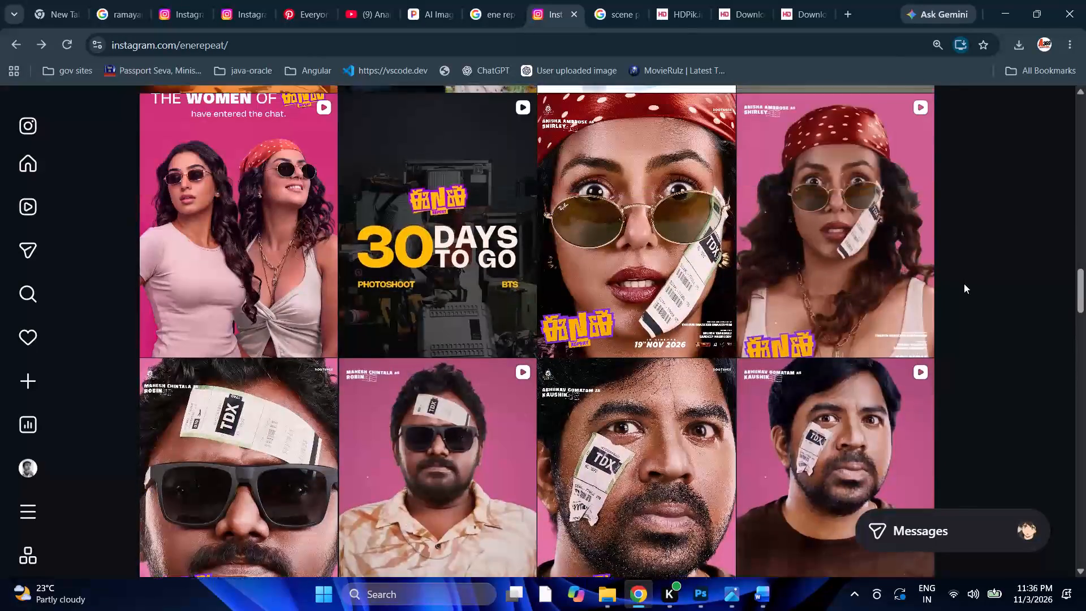
{"action": "scroll", "coordinate": [964, 283], "scroll_direction": "up", "scroll_amount": 6}
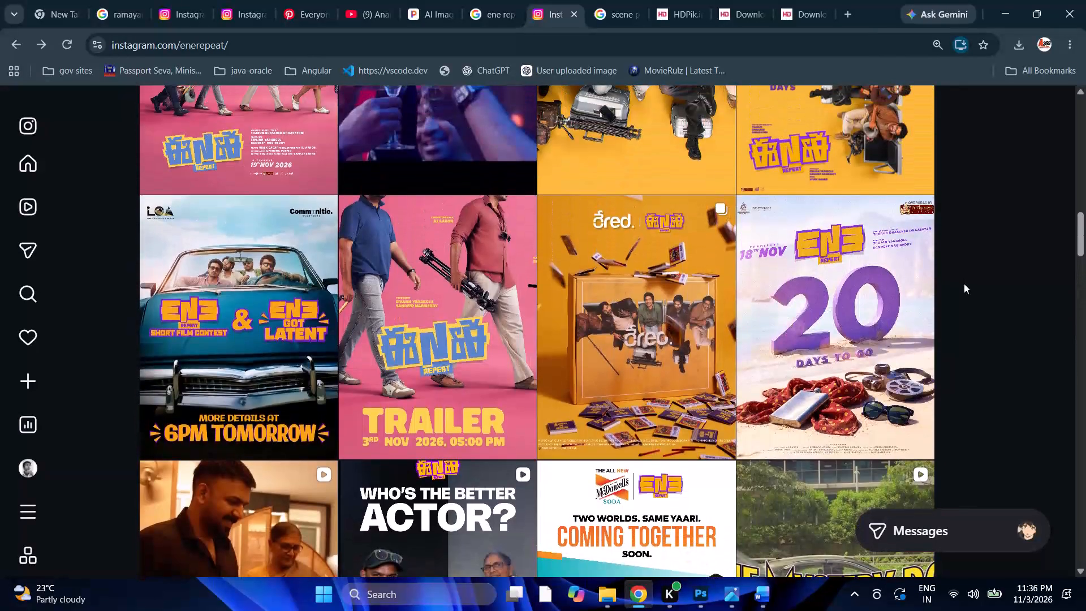
{"action": "left_click", "coordinate": [504, 312]}
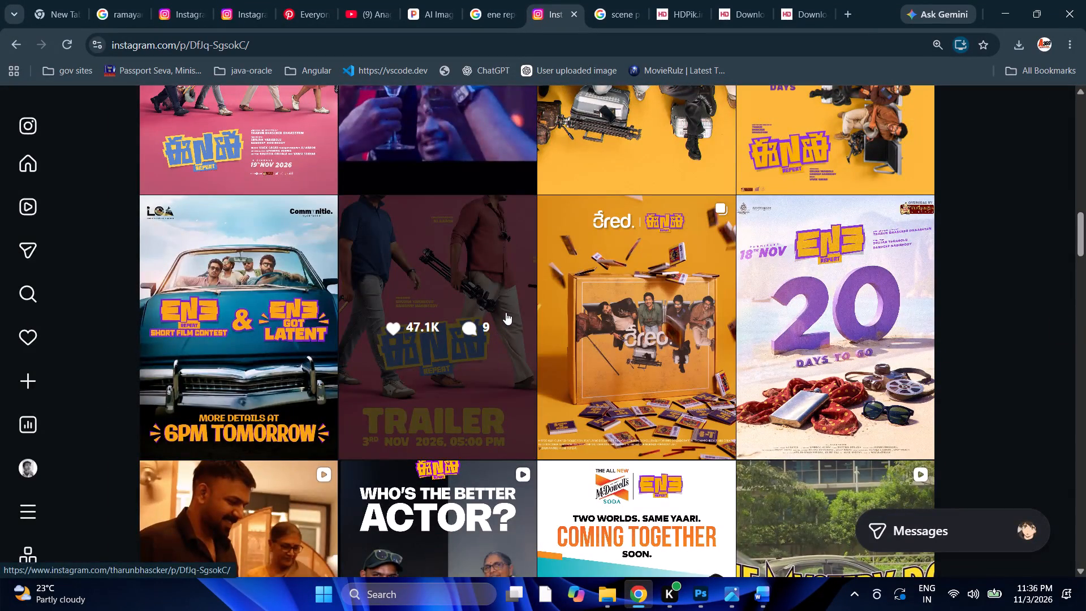
{"action": "left_click", "coordinate": [1051, 264]}
{"action": "scroll", "coordinate": [969, 324], "scroll_direction": "up", "scroll_amount": 1}
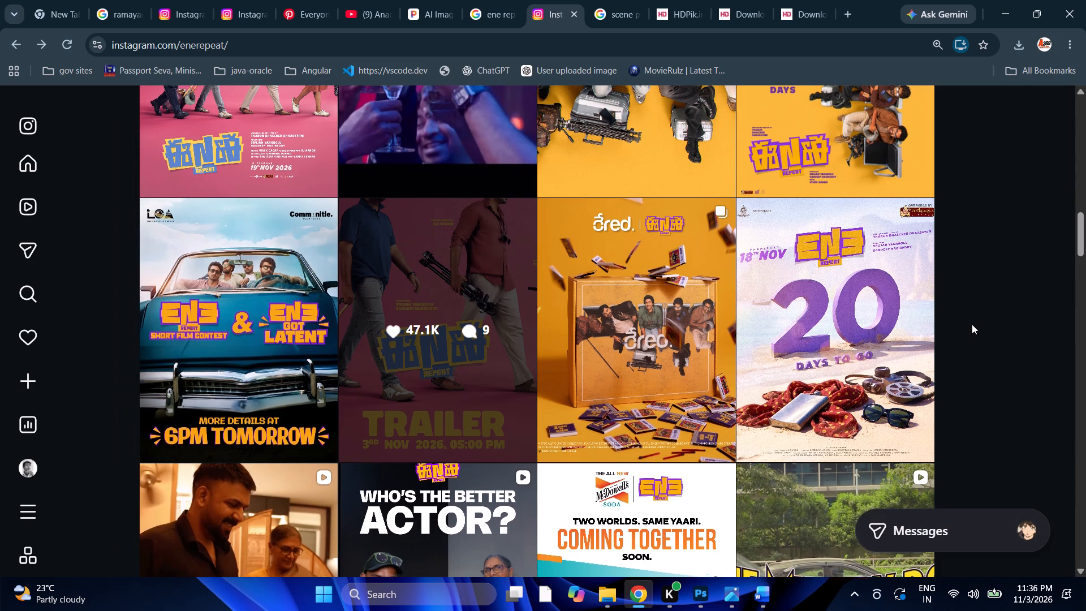
{"action": "scroll", "coordinate": [972, 324], "scroll_direction": "up", "scroll_amount": 3}
Copy the link of the enerepeat post showing the four men seated on a plain yellow background.
{"action": "left_click", "coordinate": [664, 307]}
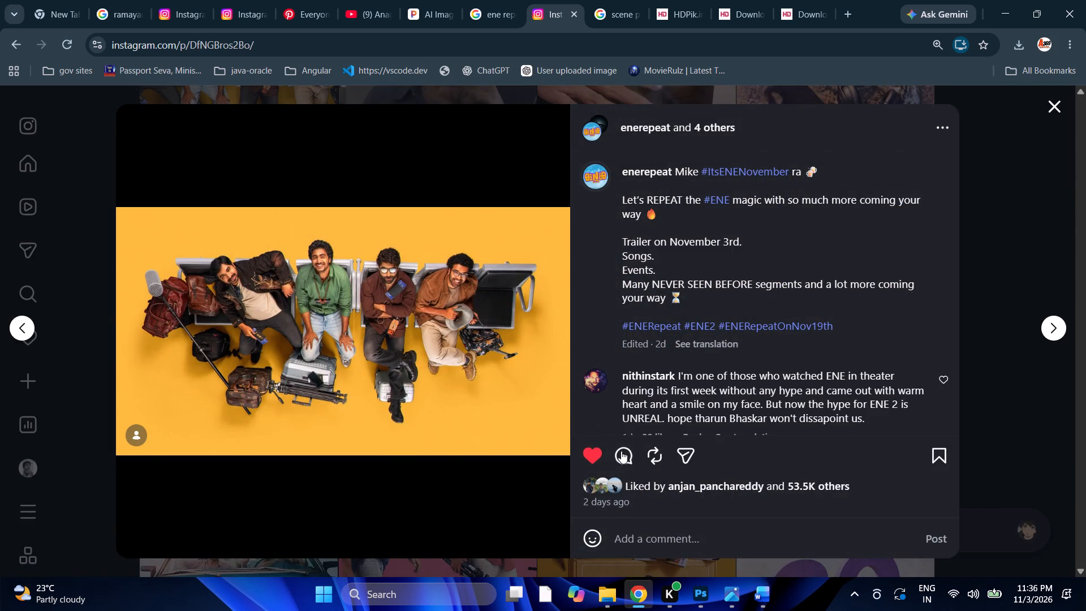
{"action": "left_click", "coordinate": [682, 462]}
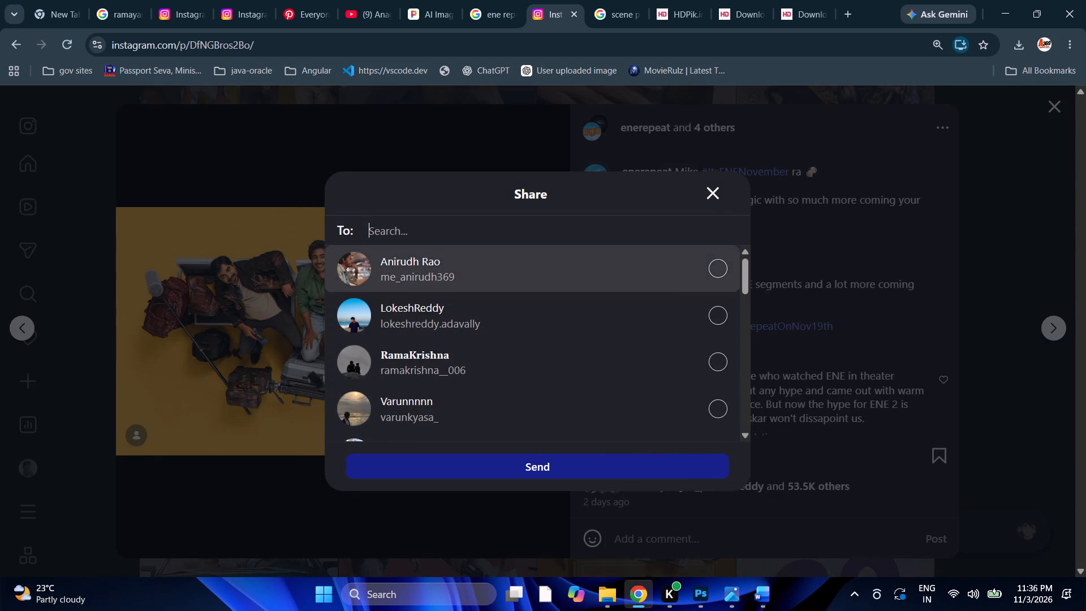
{"action": "left_click", "coordinate": [721, 195]}
{"action": "left_click", "coordinate": [947, 130]}
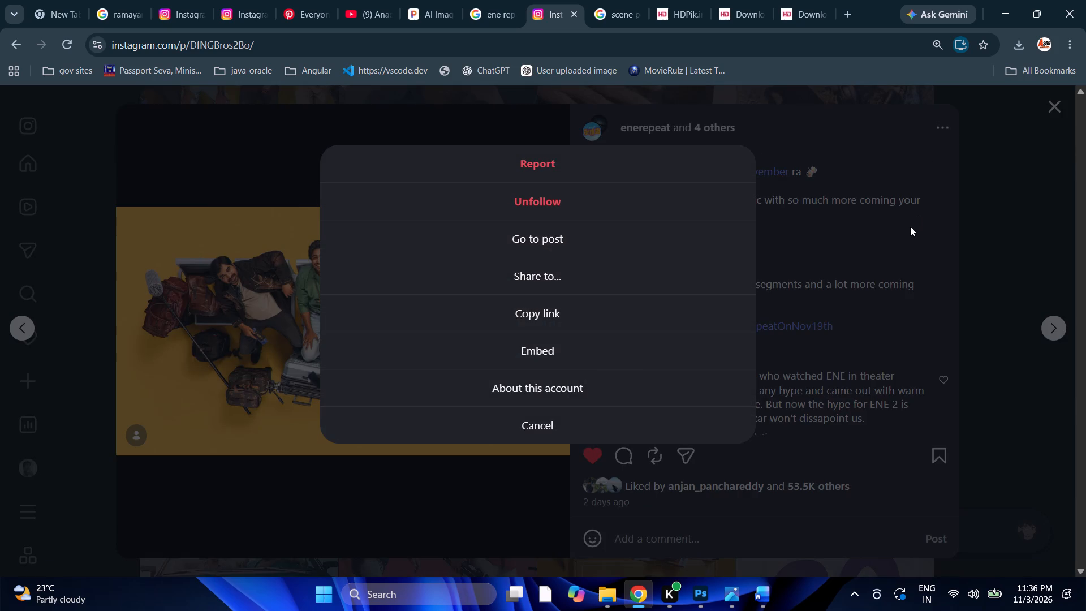
{"action": "left_click", "coordinate": [538, 312]}
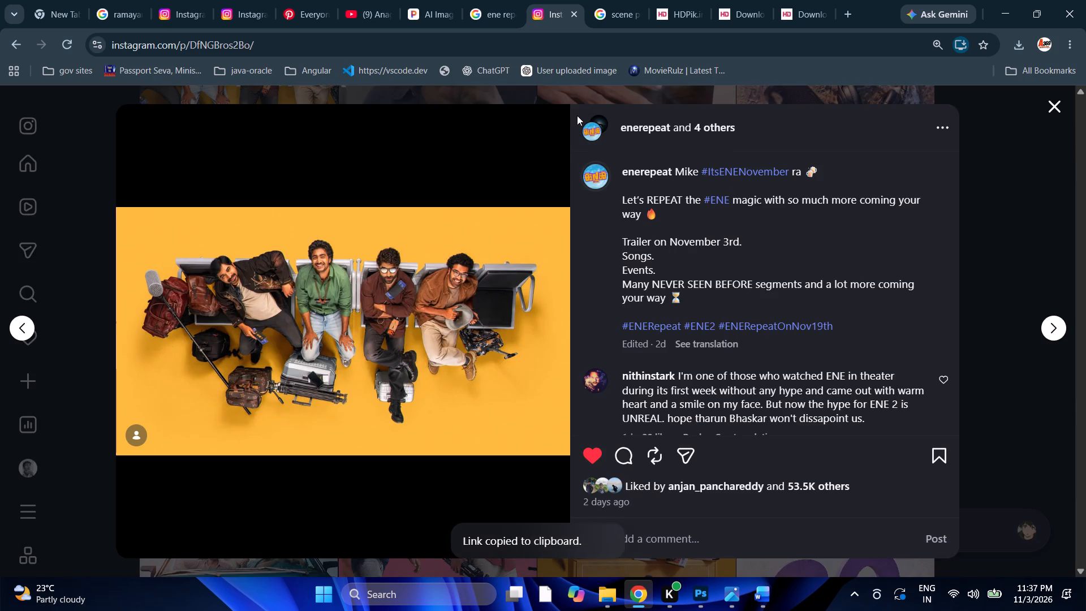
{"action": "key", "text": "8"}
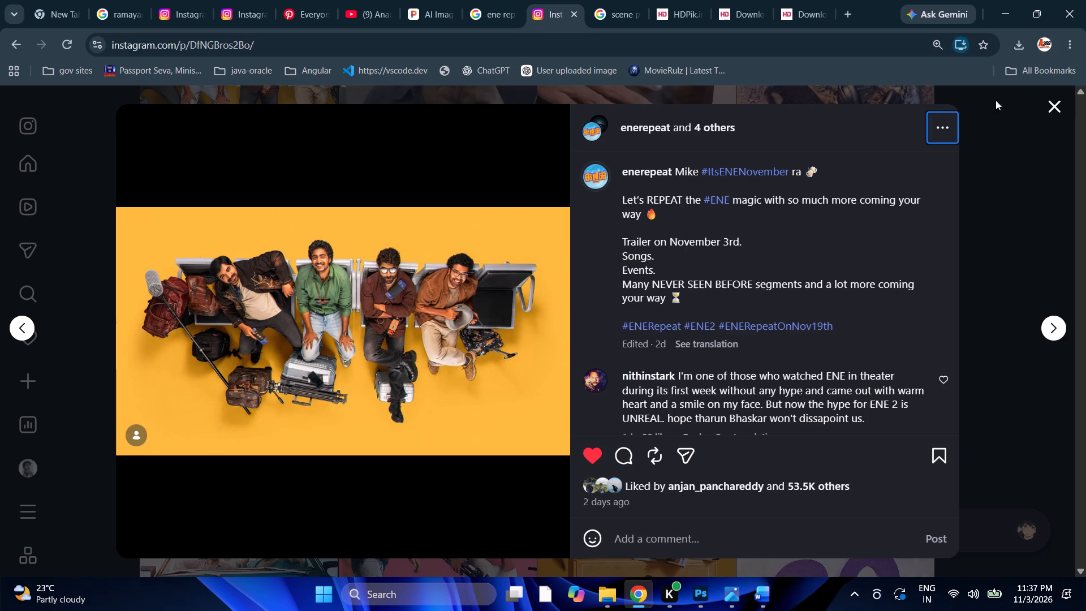
{"action": "left_click", "coordinate": [1054, 108]}
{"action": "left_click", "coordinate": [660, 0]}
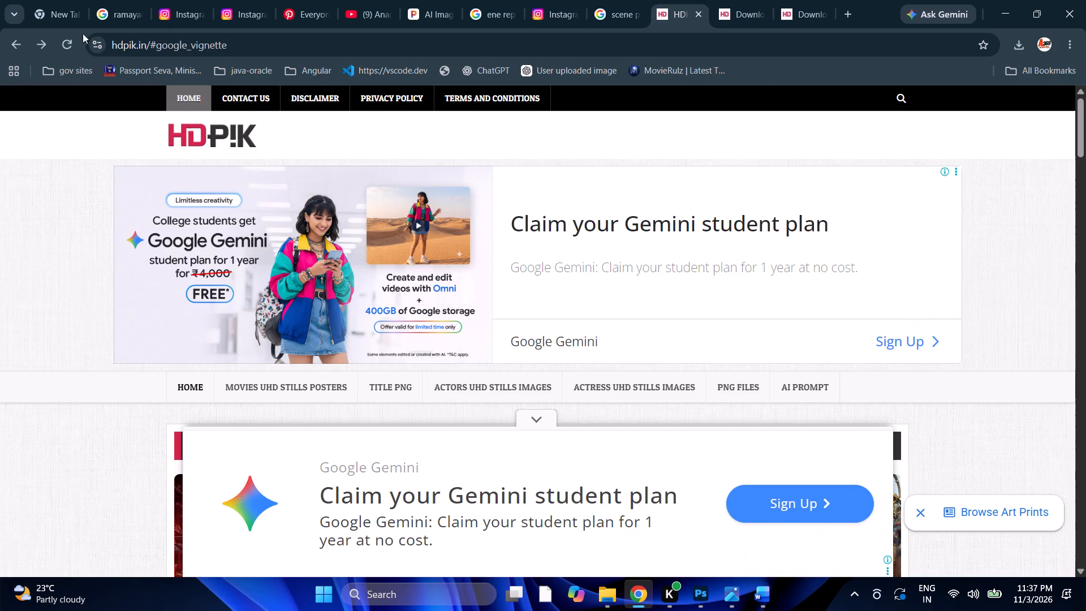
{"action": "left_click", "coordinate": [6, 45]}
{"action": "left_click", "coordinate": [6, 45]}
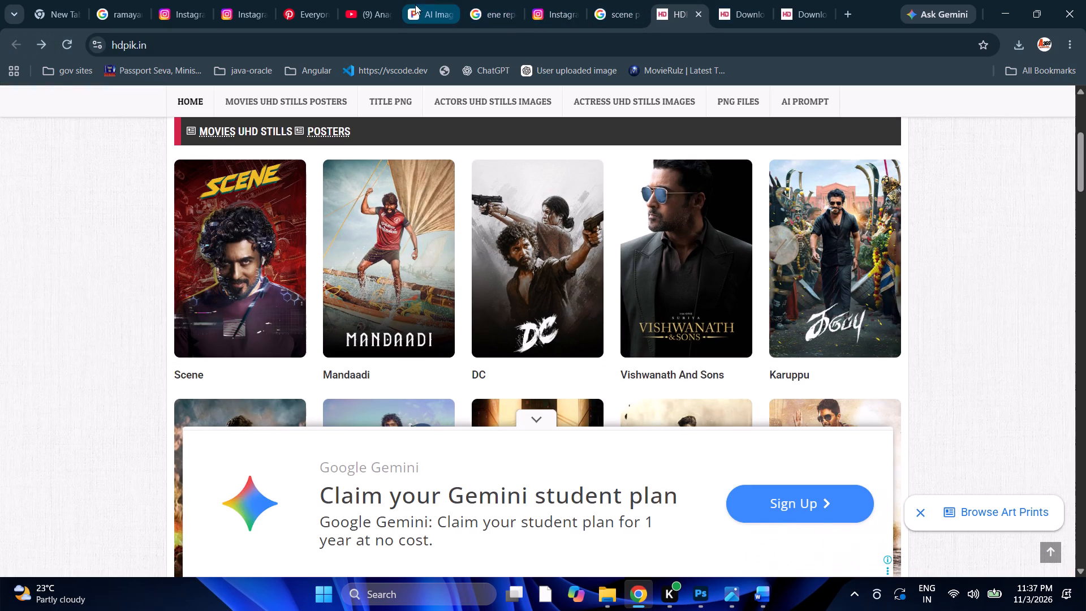
Download the yellow-background group photo from SaveClip at 4096x2240 using the copied Instagram post link.
{"action": "left_click", "coordinate": [55, 1]}
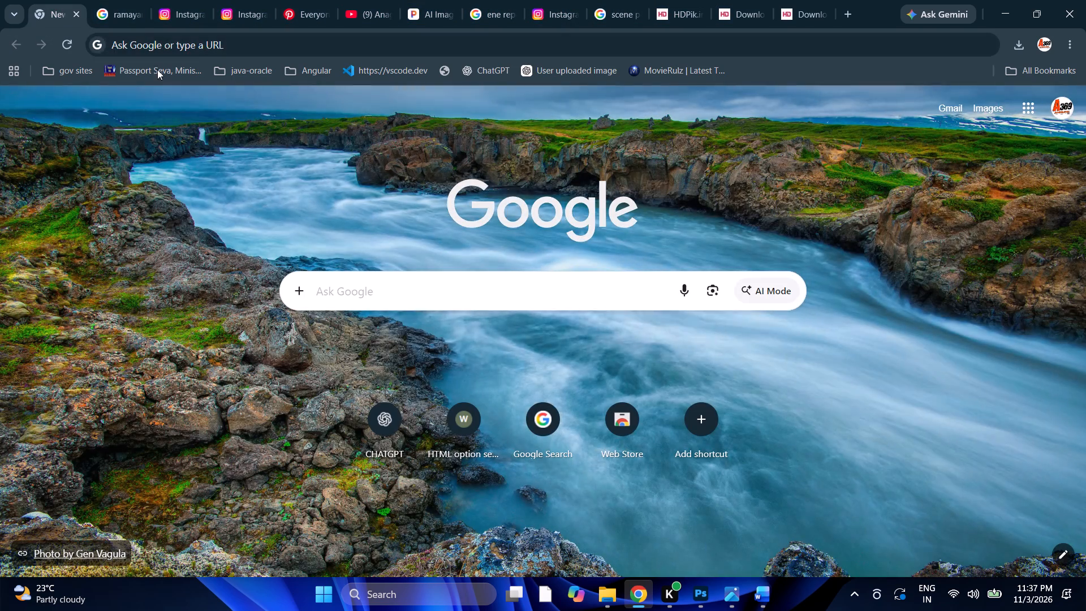
{"action": "left_click", "coordinate": [180, 47]}
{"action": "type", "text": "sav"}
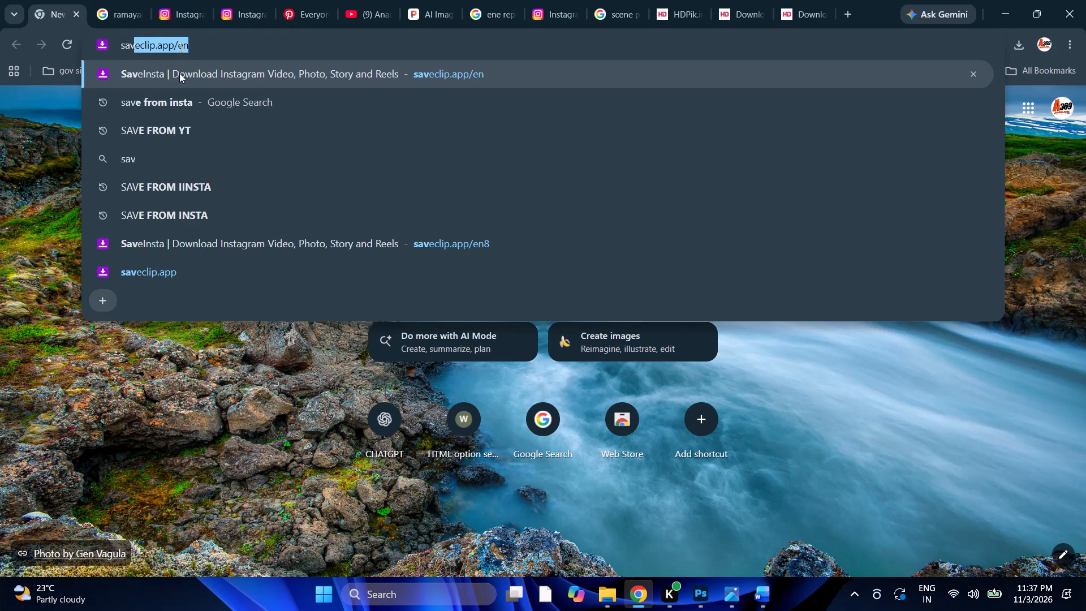
{"action": "left_click", "coordinate": [179, 76]}
{"action": "left_click", "coordinate": [275, 277]}
{"action": "key", "text": "ctrl+v"}
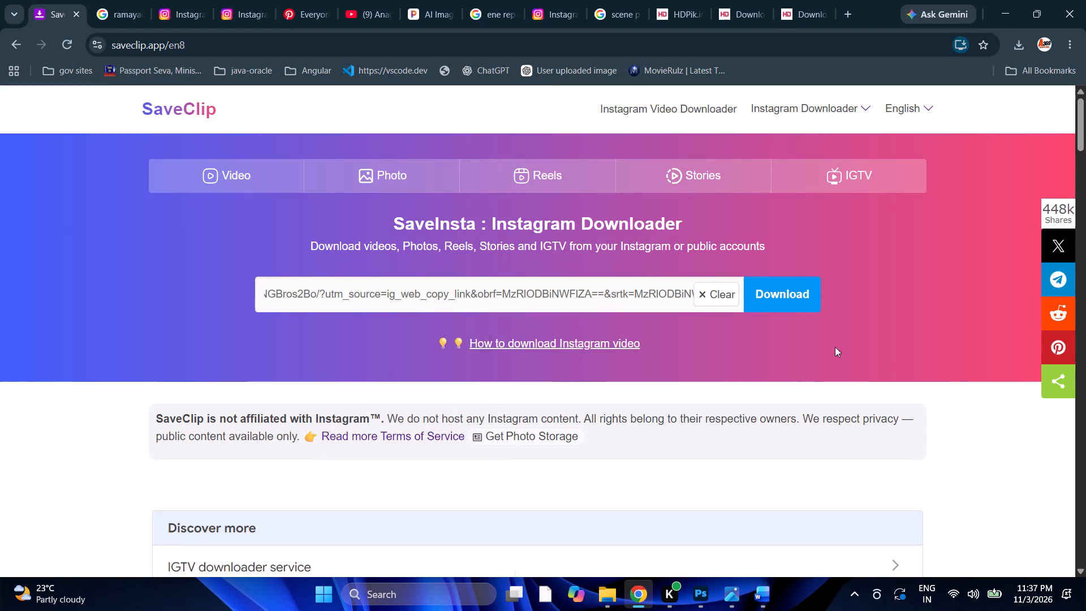
{"action": "left_click", "coordinate": [794, 287]}
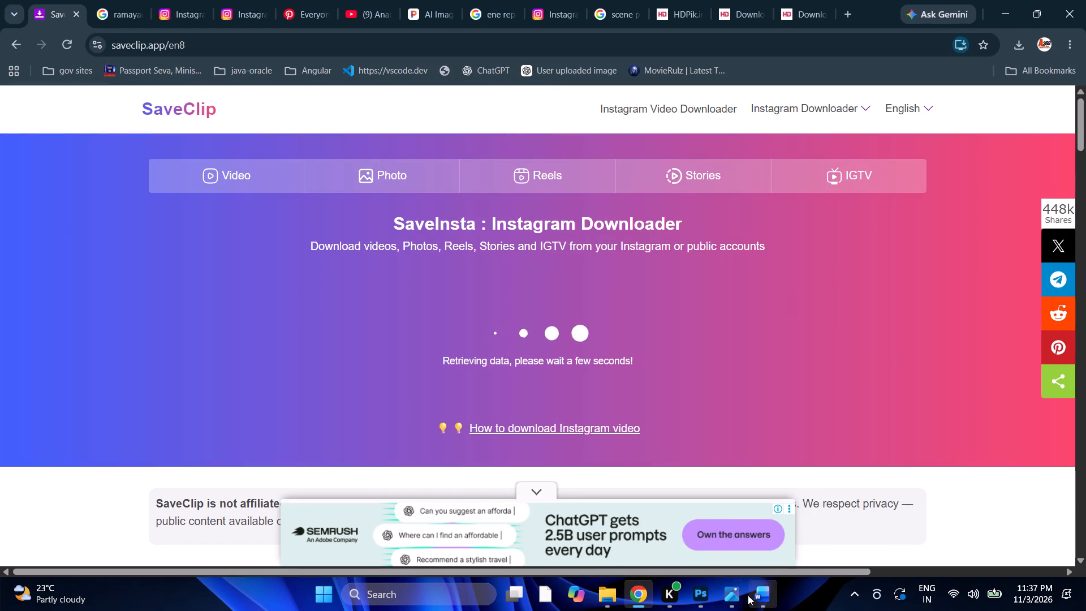
{"action": "left_click", "coordinate": [645, 415]}
{"action": "scroll", "coordinate": [482, 425], "scroll_direction": "down", "scroll_amount": 1}
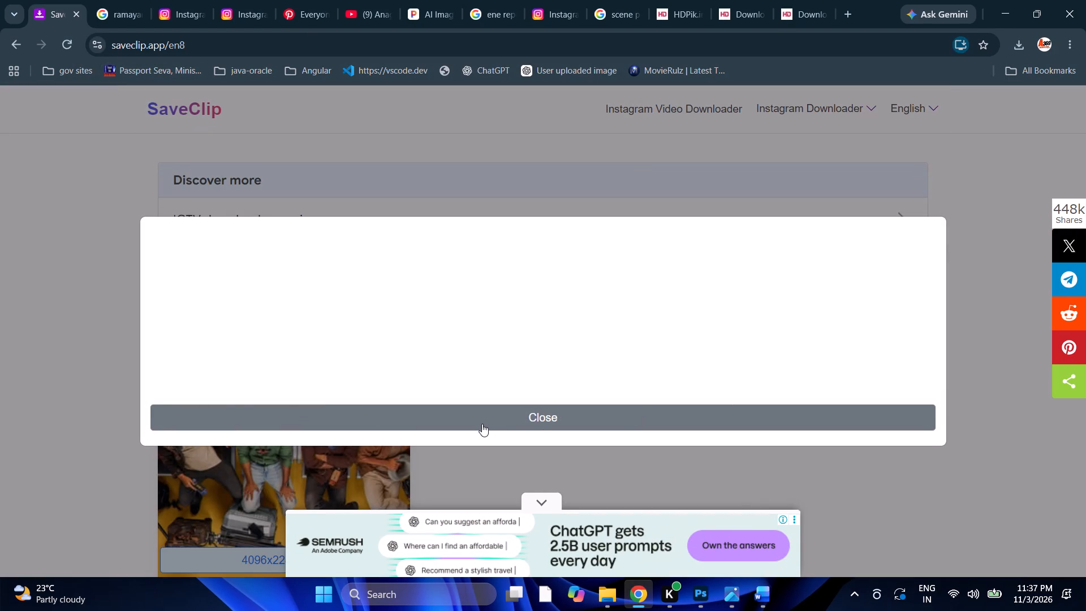
{"action": "left_click", "coordinate": [482, 423]}
{"action": "scroll", "coordinate": [407, 455], "scroll_direction": "down", "scroll_amount": 1}
{"action": "left_click", "coordinate": [210, 516]}
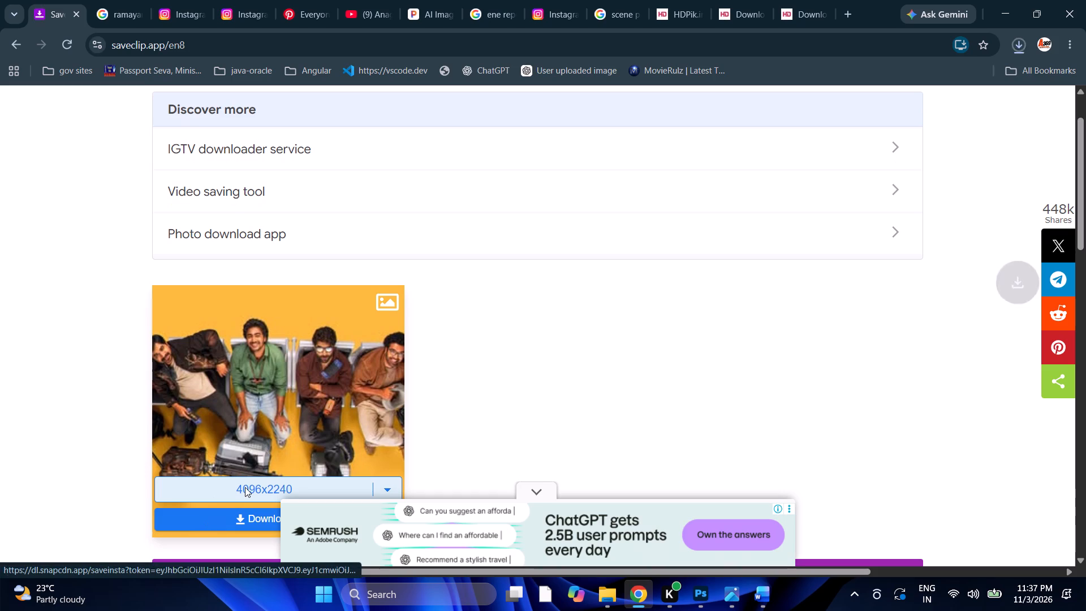
Place the downloaded group photo in the Photoshop flyer, scaled to about 5.27%, between the Movietime Cinemas logo and the package text.
{"action": "left_click_drag", "start_coordinate": [902, 97], "coordinate": [695, 593]}
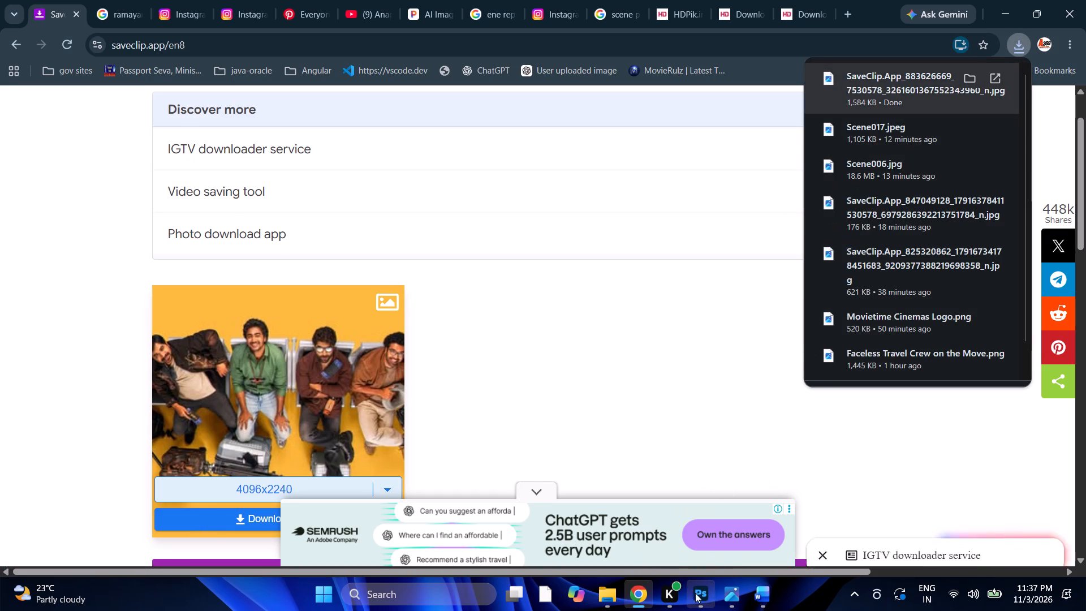
{"action": "left_click_drag", "start_coordinate": [695, 593], "coordinate": [462, 336]}
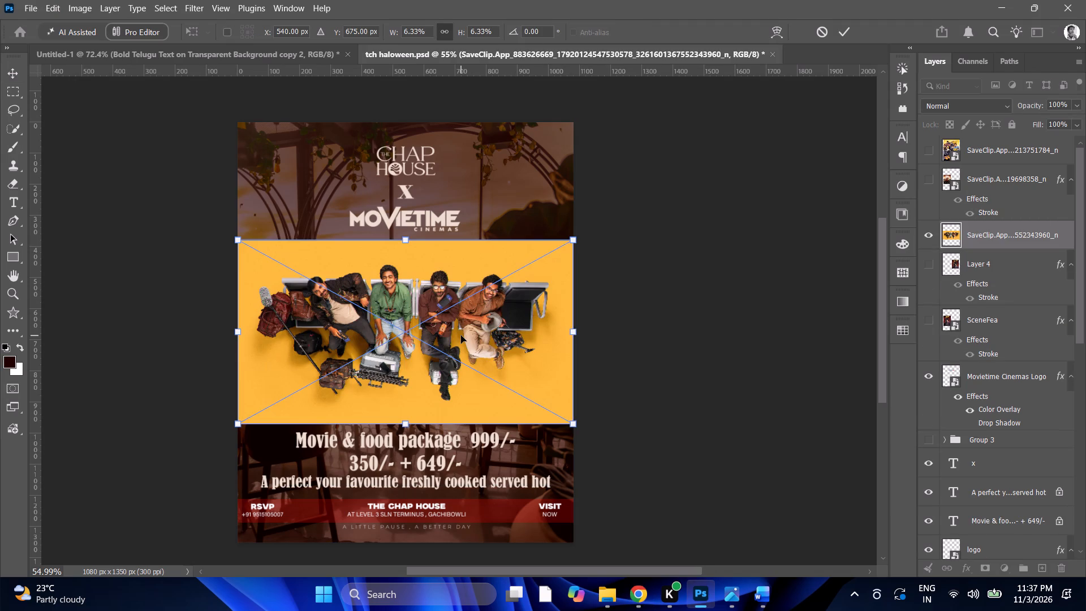
{"action": "left_click_drag", "start_coordinate": [407, 242], "coordinate": [404, 278]}
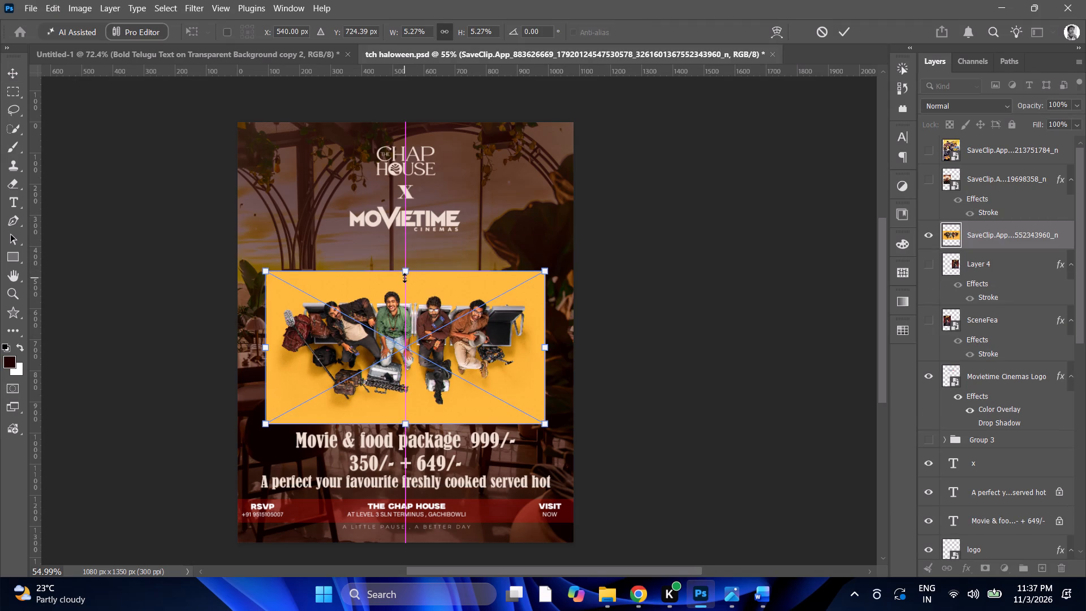
{"action": "left_click_drag", "start_coordinate": [409, 301], "coordinate": [410, 291]}
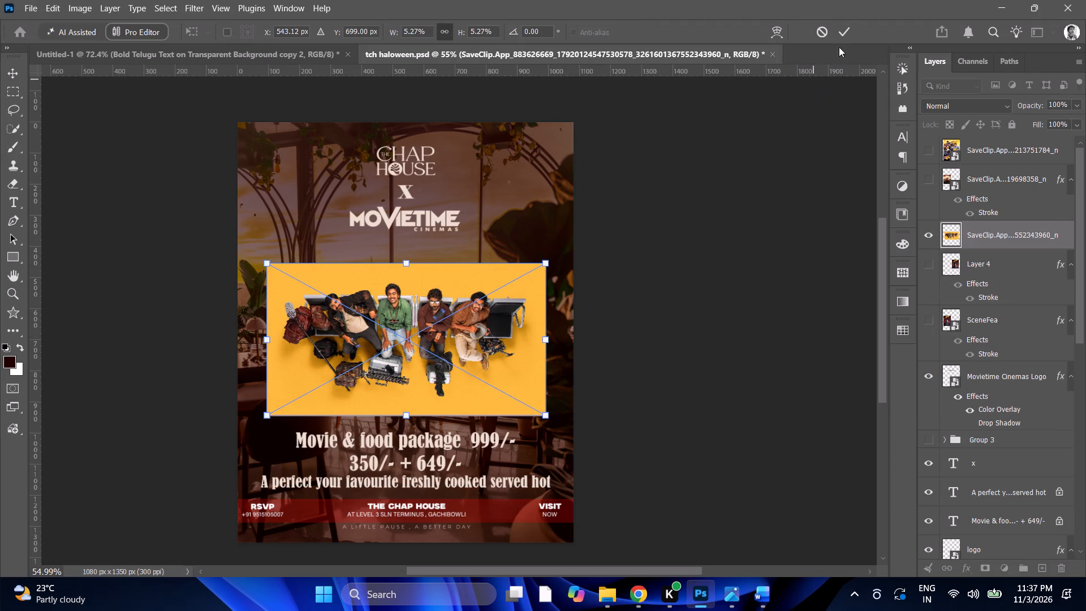
{"action": "left_click", "coordinate": [844, 36]}
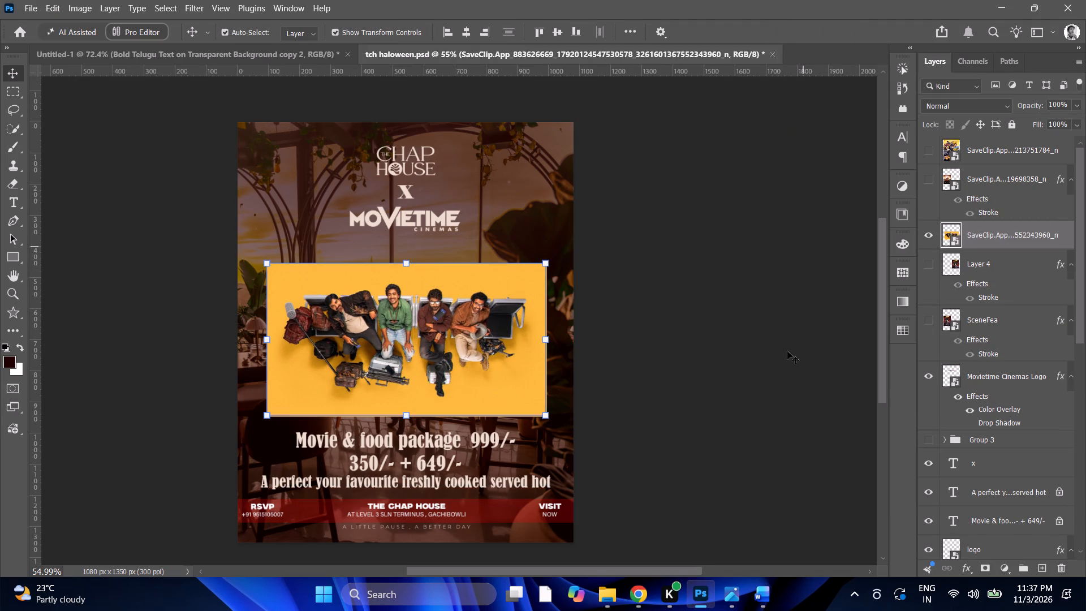
Look through the enerepeat profile's posts for another ENE Repeat group artwork suitable for the flyer.
{"action": "left_click", "coordinate": [639, 588]}
{"action": "left_click_drag", "start_coordinate": [632, 590], "coordinate": [633, 595]}
{"action": "left_click", "coordinate": [632, 591]}
{"action": "left_click", "coordinate": [563, 0]}
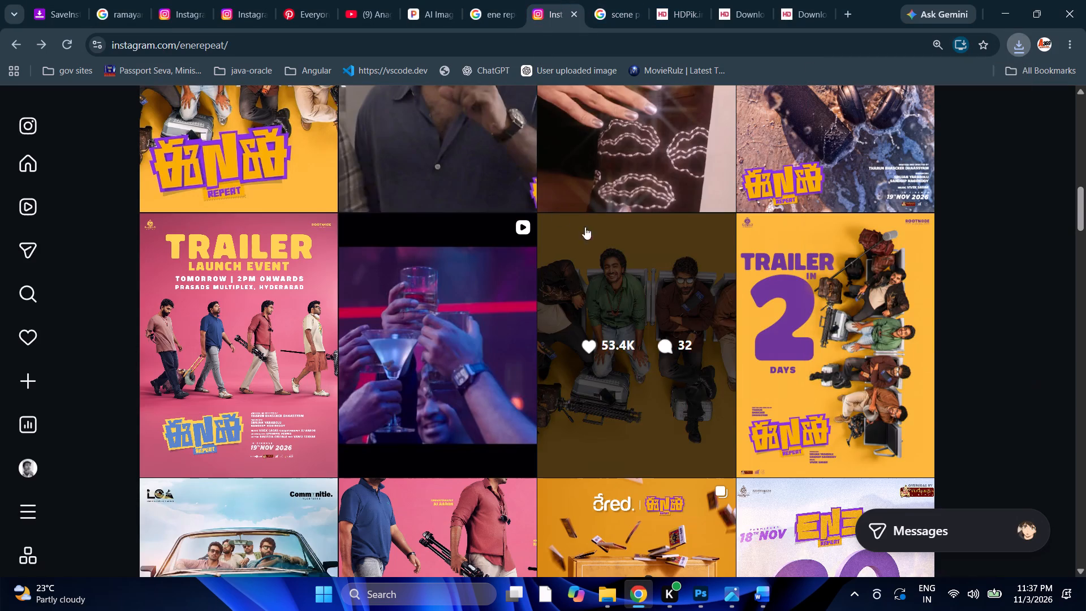
{"action": "scroll", "coordinate": [930, 248], "scroll_direction": "down", "scroll_amount": 4}
{"action": "scroll", "coordinate": [937, 251], "scroll_direction": "up", "scroll_amount": 7}
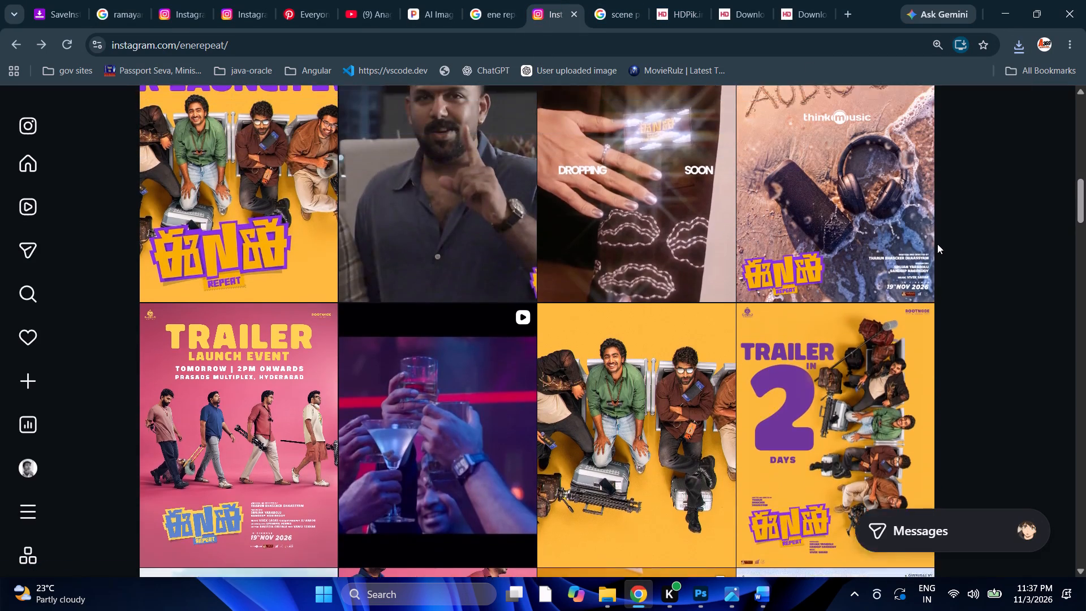
{"action": "left_click", "coordinate": [251, 242]}
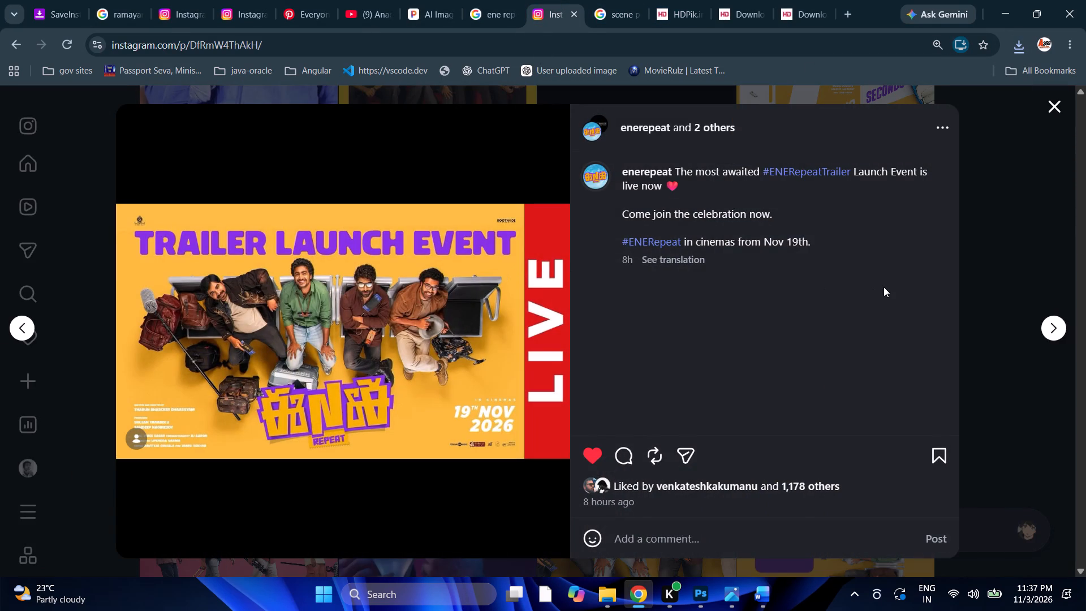
{"action": "left_click", "coordinate": [1030, 278]}
{"action": "scroll", "coordinate": [986, 283], "scroll_direction": "up", "scroll_amount": 2}
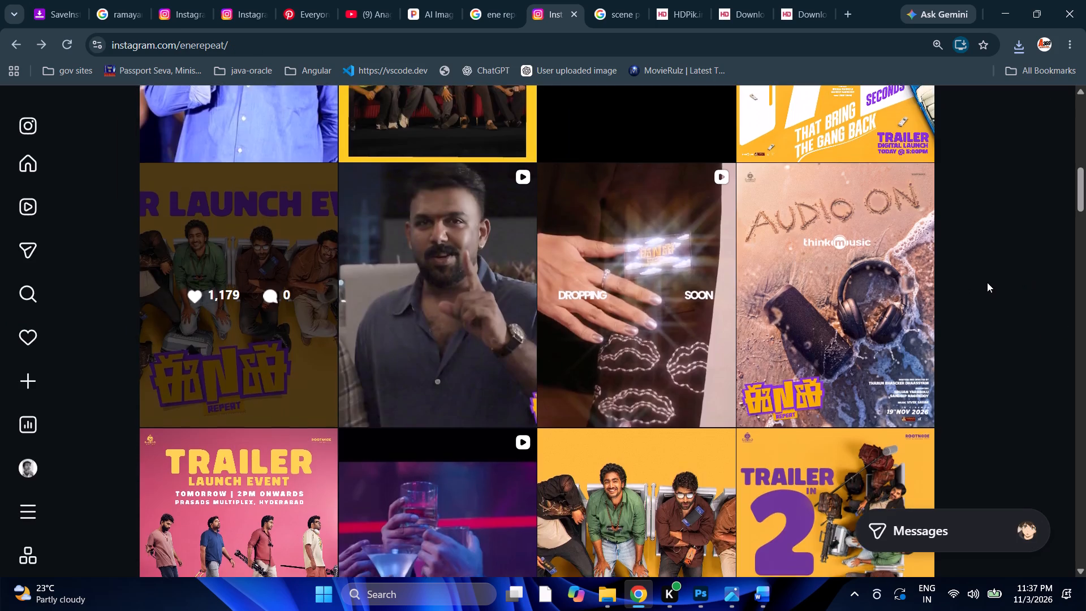
{"action": "scroll", "coordinate": [987, 282], "scroll_direction": "up", "scroll_amount": 2}
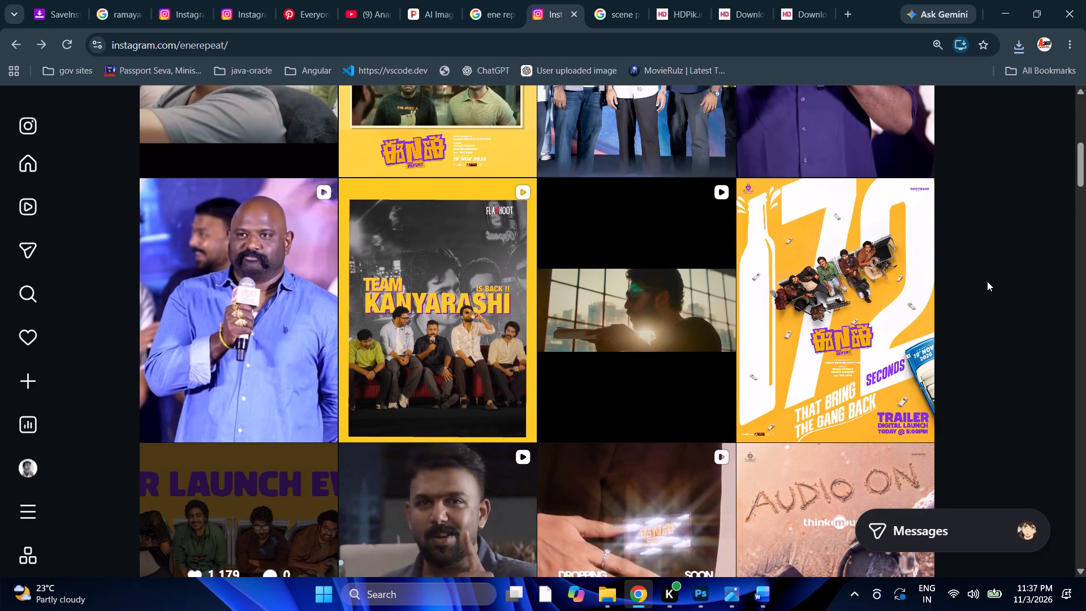
{"action": "scroll", "coordinate": [987, 281], "scroll_direction": "up", "scroll_amount": 6}
{"action": "scroll", "coordinate": [987, 281], "scroll_direction": "down", "scroll_amount": 10}
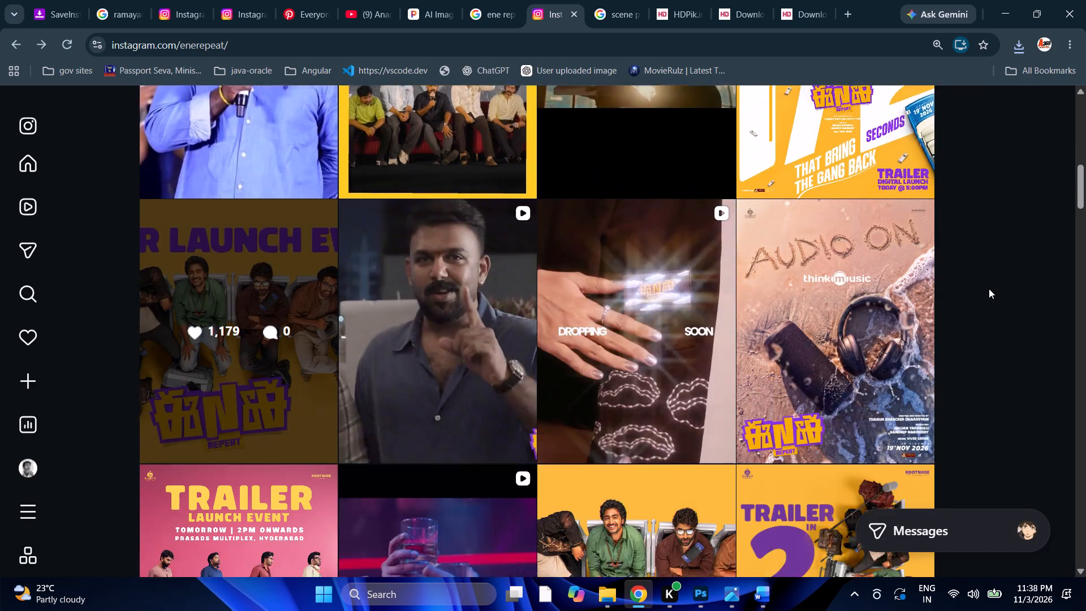
{"action": "scroll", "coordinate": [988, 284], "scroll_direction": "down", "scroll_amount": 8}
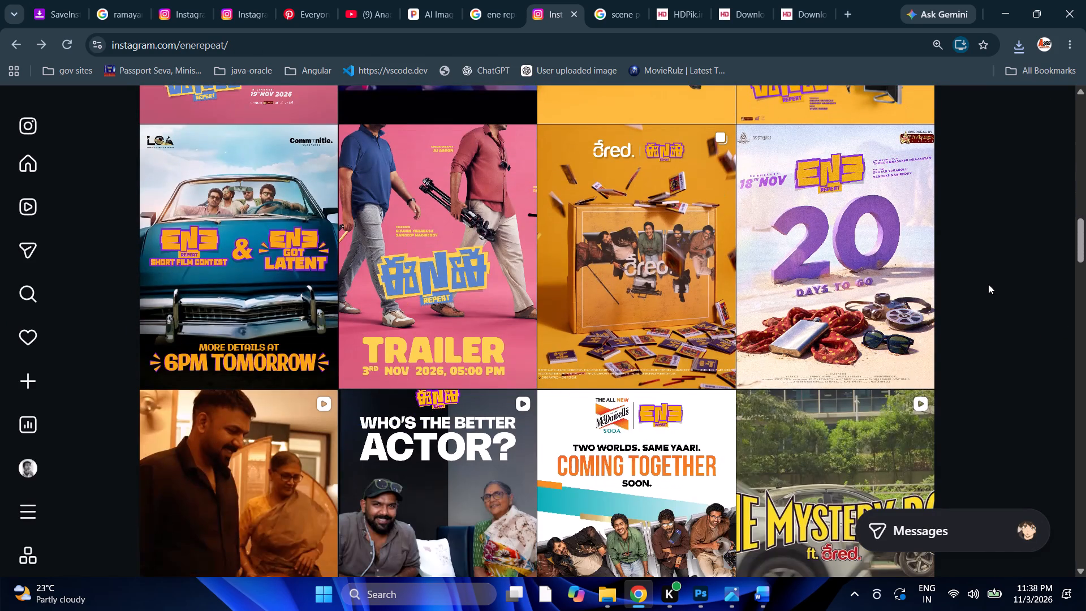
{"action": "scroll", "coordinate": [988, 284], "scroll_direction": "down", "scroll_amount": 4}
{"action": "scroll", "coordinate": [988, 284], "scroll_direction": "up", "scroll_amount": 6}
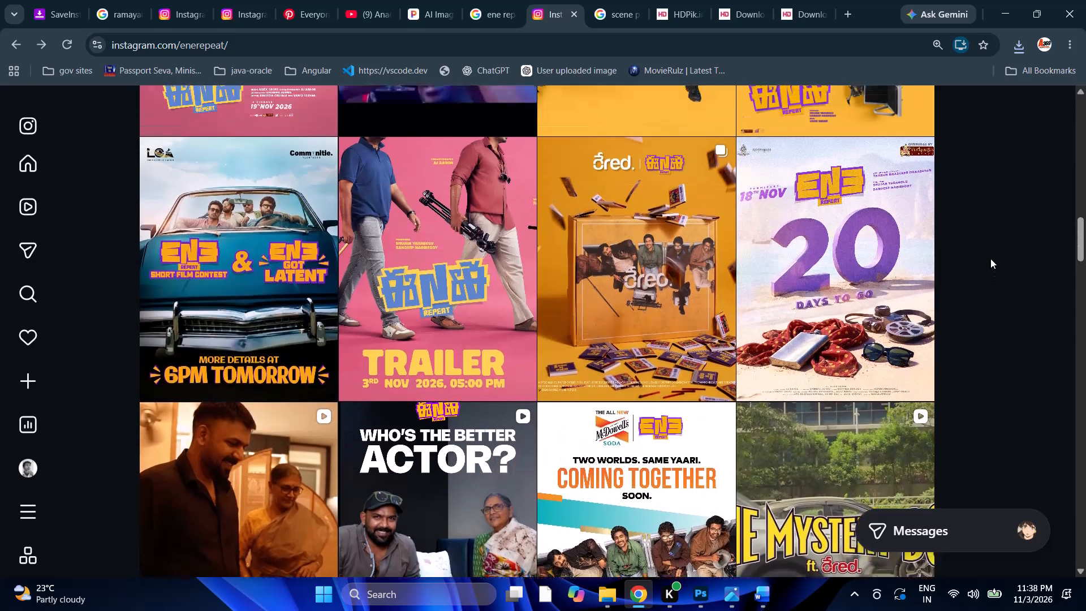
{"action": "scroll", "coordinate": [990, 259], "scroll_direction": "up", "scroll_amount": 2}
{"action": "left_click", "coordinate": [912, 266]}
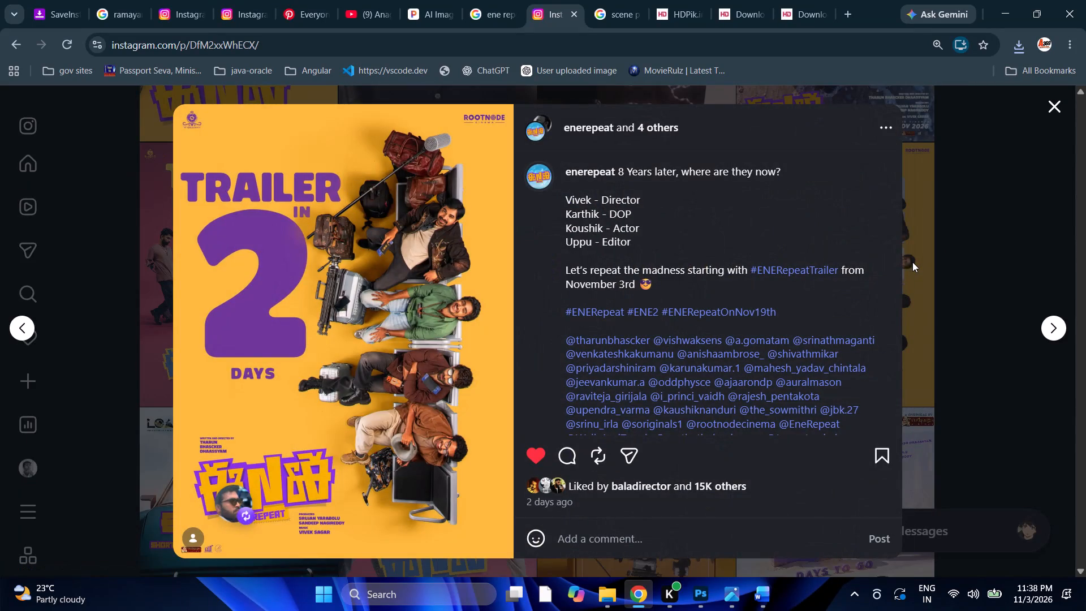
{"action": "left_click", "coordinate": [997, 163]}
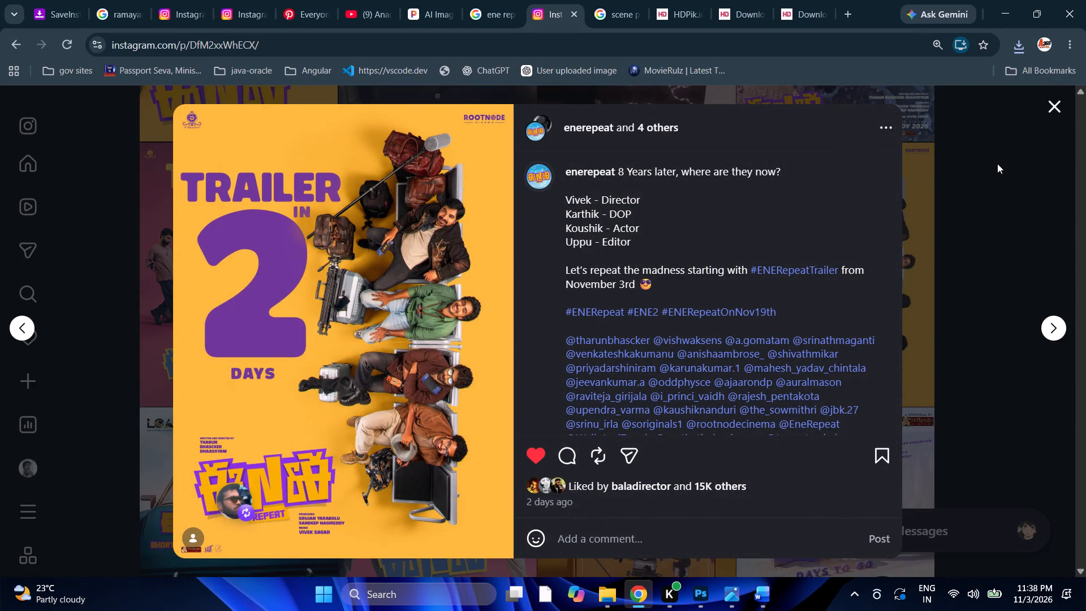
{"action": "scroll", "coordinate": [977, 182], "scroll_direction": "up", "scroll_amount": 4}
{"action": "scroll", "coordinate": [977, 182], "scroll_direction": "down", "scroll_amount": 1}
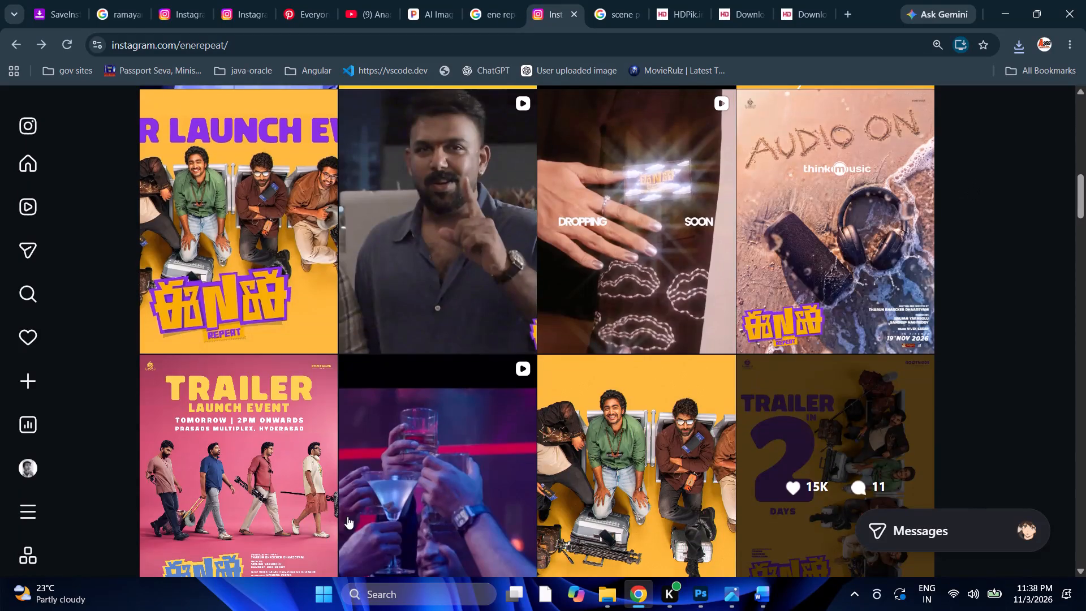
Copy the link of the pink enerepeat Trailer Launch Event post showing the four men walking.
{"action": "left_click", "coordinate": [266, 490]}
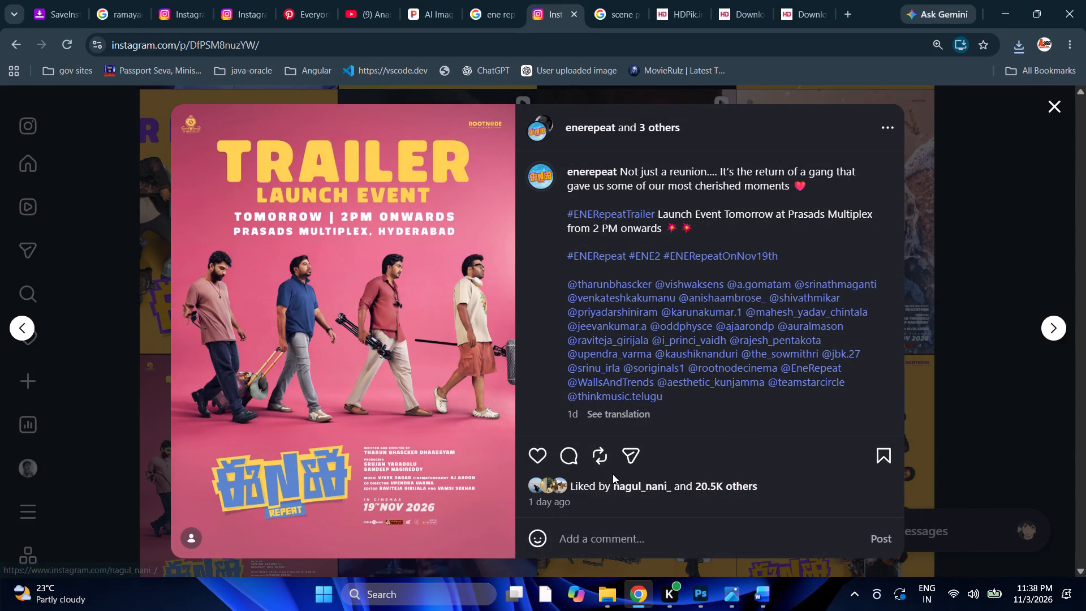
{"action": "left_click", "coordinate": [626, 459]}
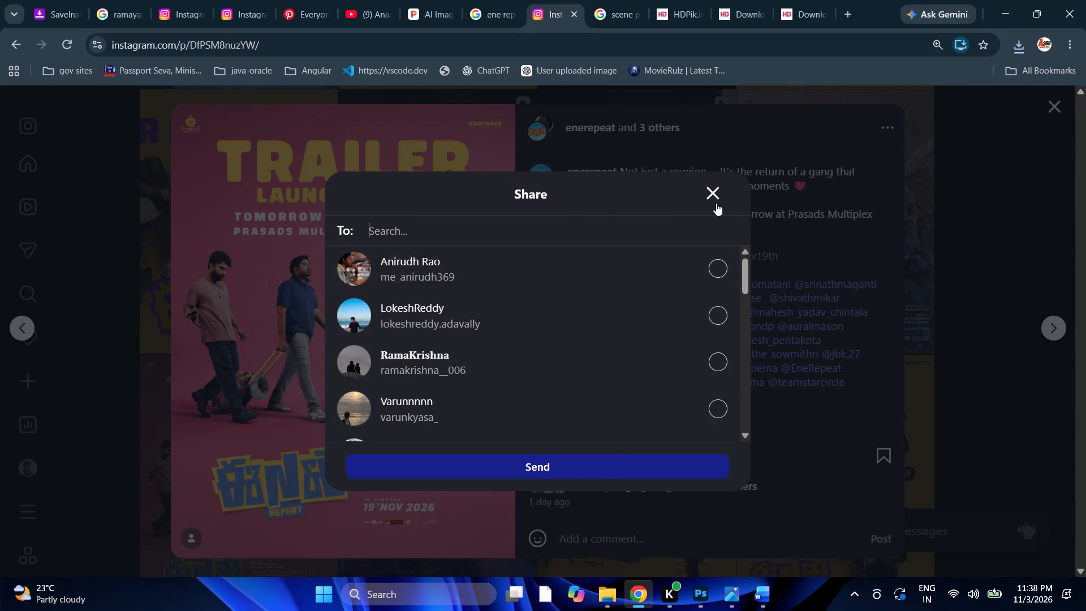
{"action": "left_click", "coordinate": [716, 203]}
{"action": "left_click", "coordinate": [890, 136]}
{"action": "left_click", "coordinate": [542, 305]}
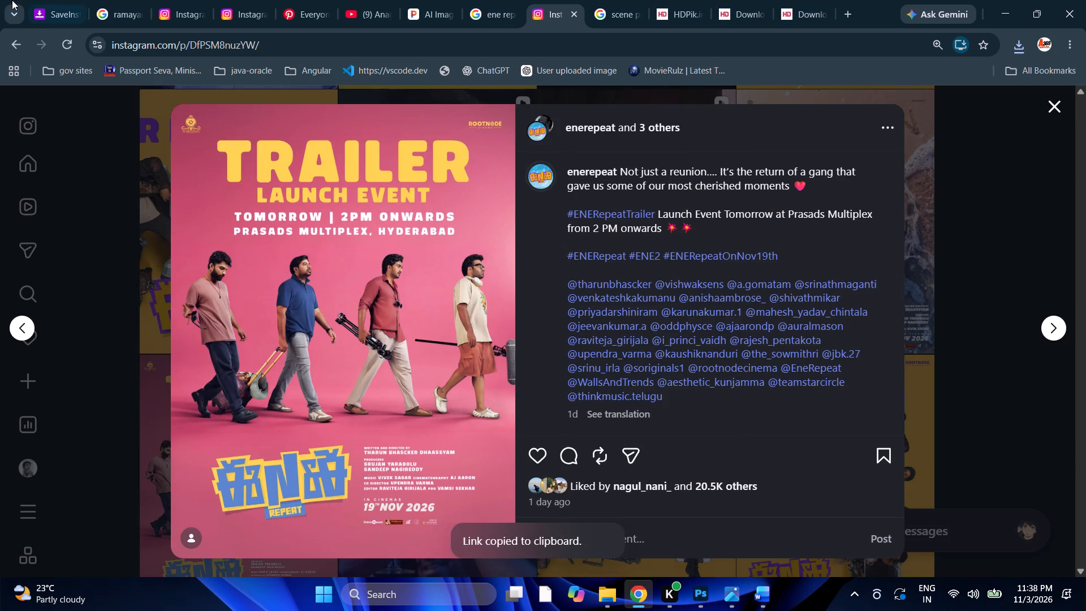
Download the pink Trailer Launch Event poster from SaveClip at 3104x4096 using the copied Instagram post link.
{"action": "left_click", "coordinate": [50, 0]}
{"action": "left_click", "coordinate": [12, 49]}
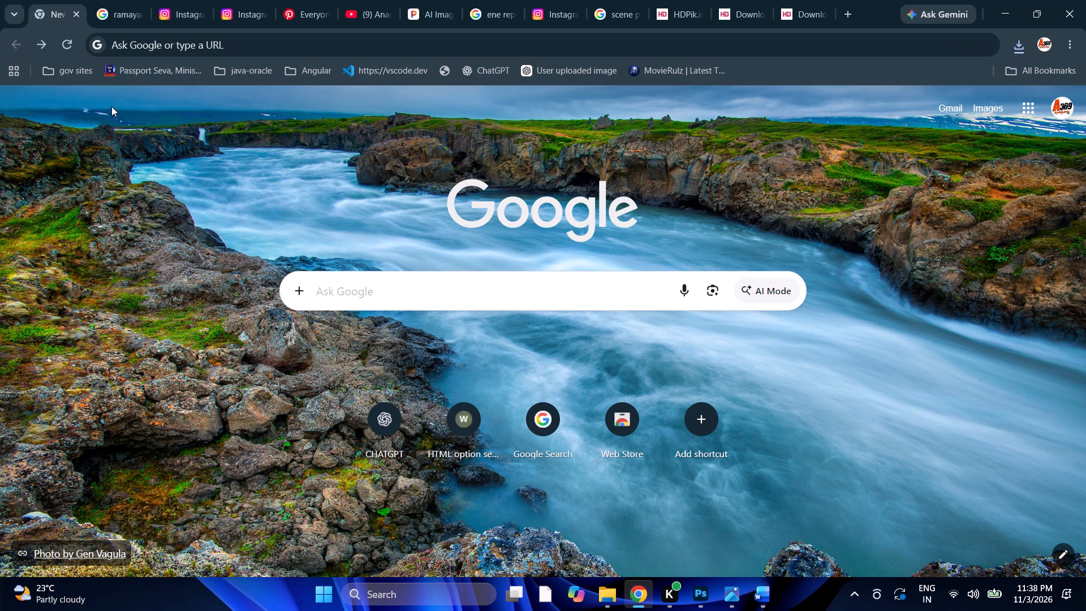
{"action": "left_click", "coordinate": [188, 40]}
{"action": "left_click", "coordinate": [145, 104]}
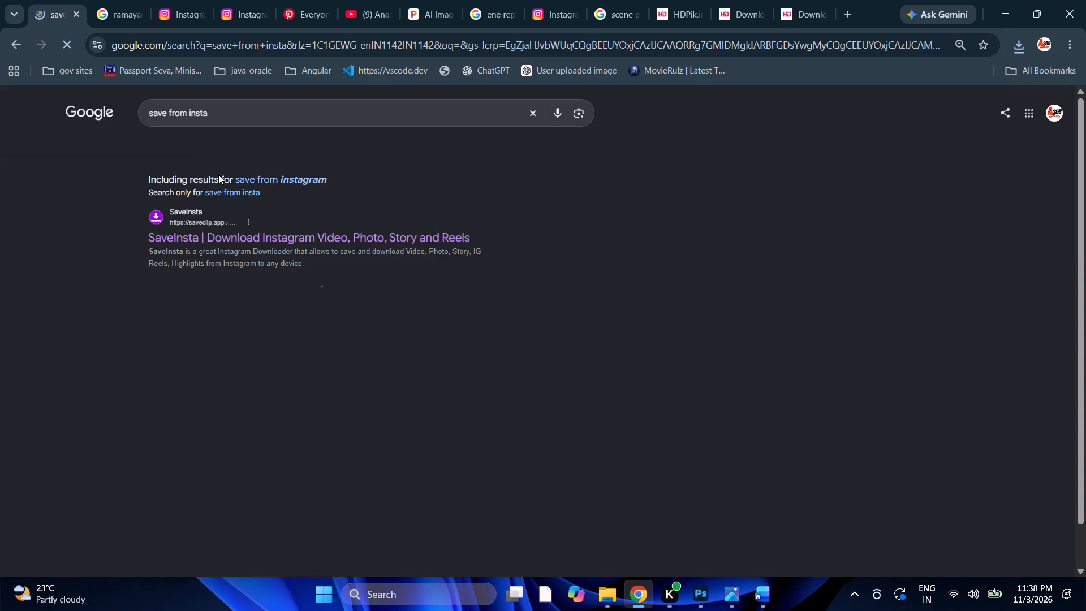
{"action": "left_click", "coordinate": [229, 241]}
{"action": "left_click", "coordinate": [415, 281]}
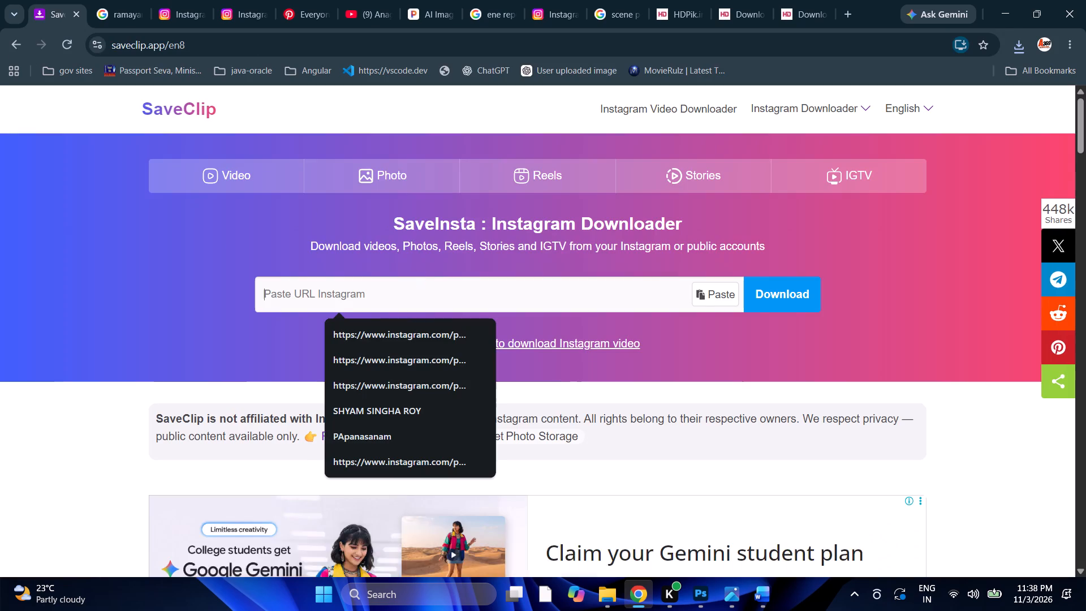
{"action": "key", "text": "ctrl+v"}
{"action": "left_click", "coordinate": [765, 289]}
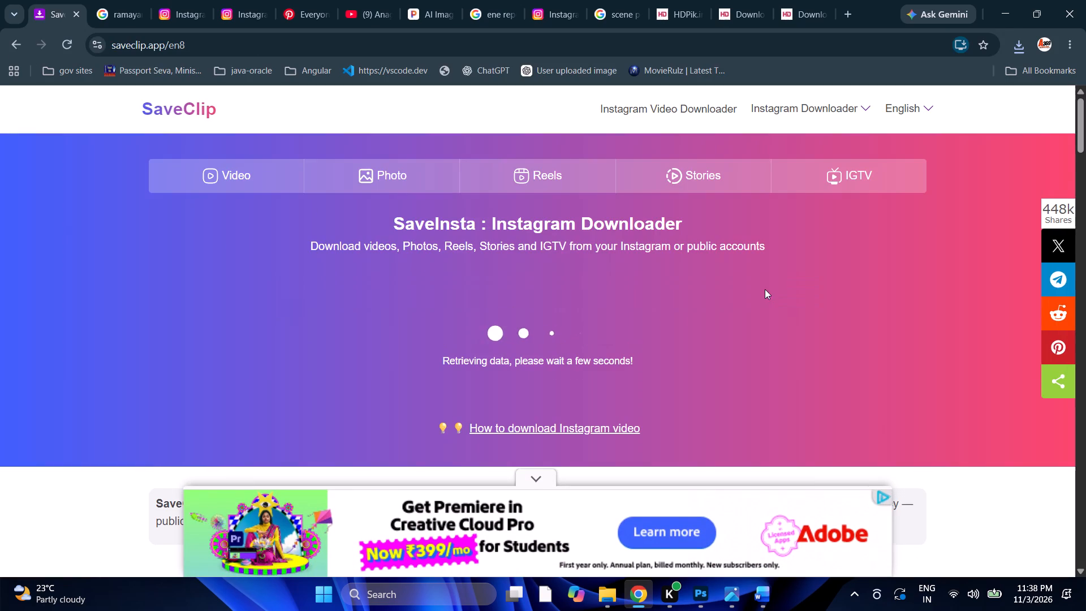
{"action": "scroll", "coordinate": [577, 362], "scroll_direction": "down", "scroll_amount": 4}
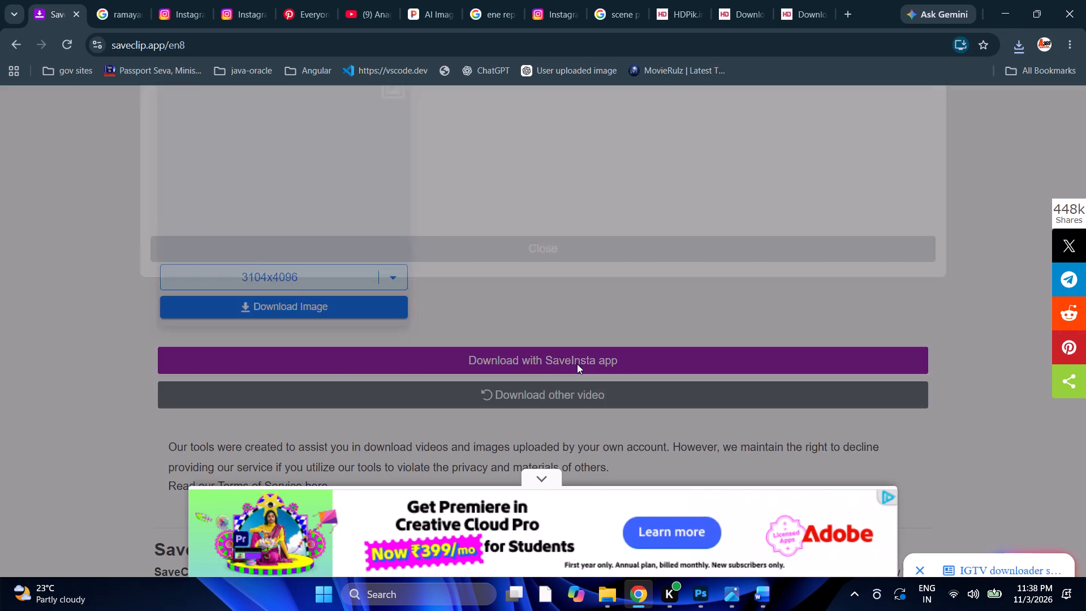
{"action": "left_click_drag", "start_coordinate": [522, 432], "coordinate": [520, 425]}
{"action": "left_click", "coordinate": [300, 301]}
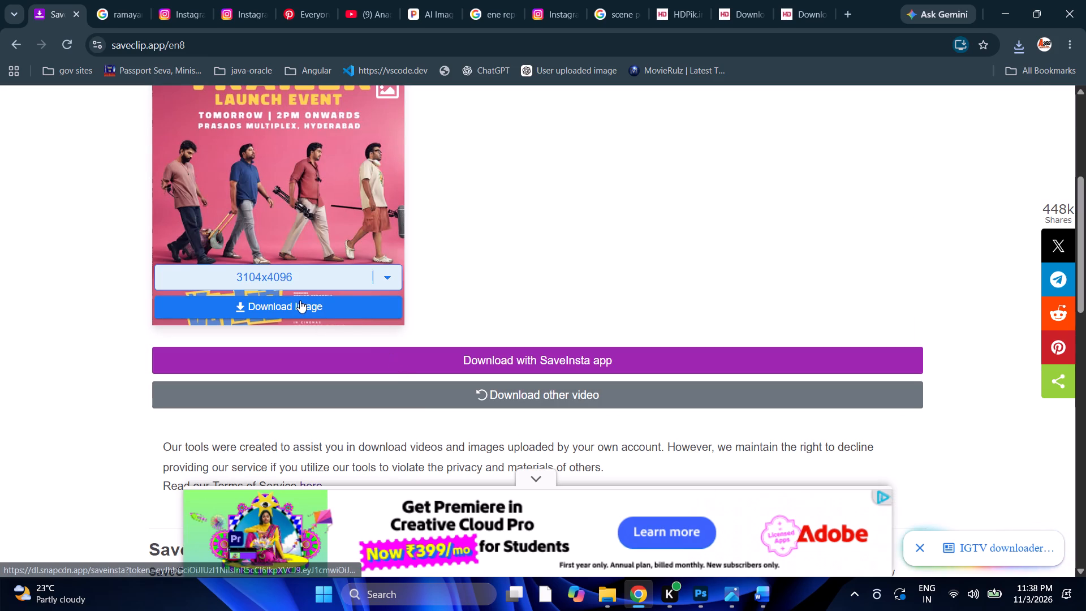
Place the downloaded pink poster centred in the Photoshop flyer at 7.91% scale, and hide the yellow-background group photo layer.
{"action": "left_click_drag", "start_coordinate": [891, 96], "coordinate": [706, 596]}
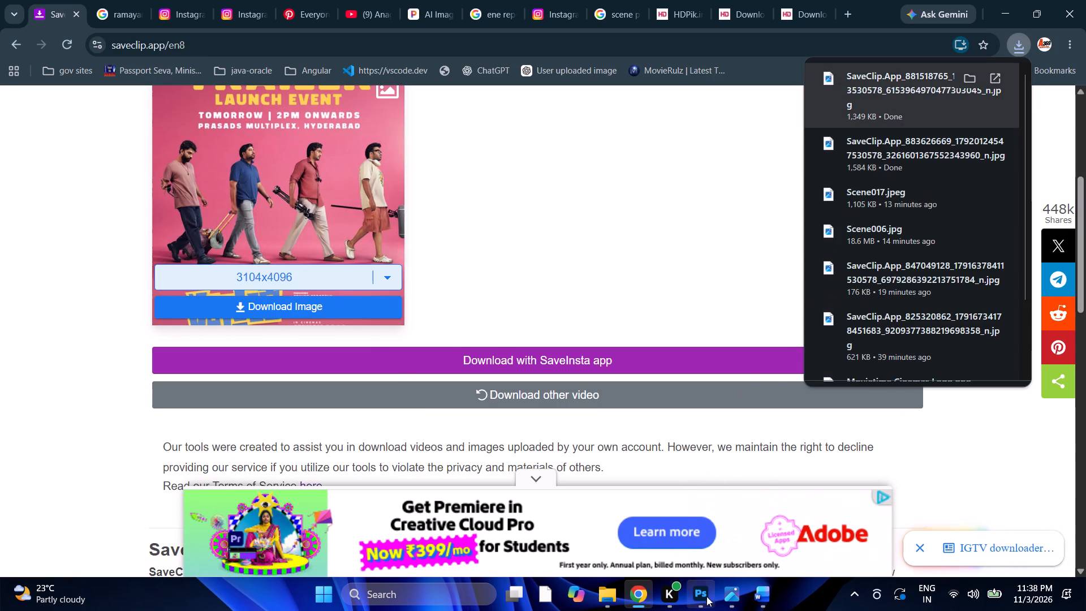
{"action": "left_click_drag", "start_coordinate": [706, 596], "coordinate": [428, 287]}
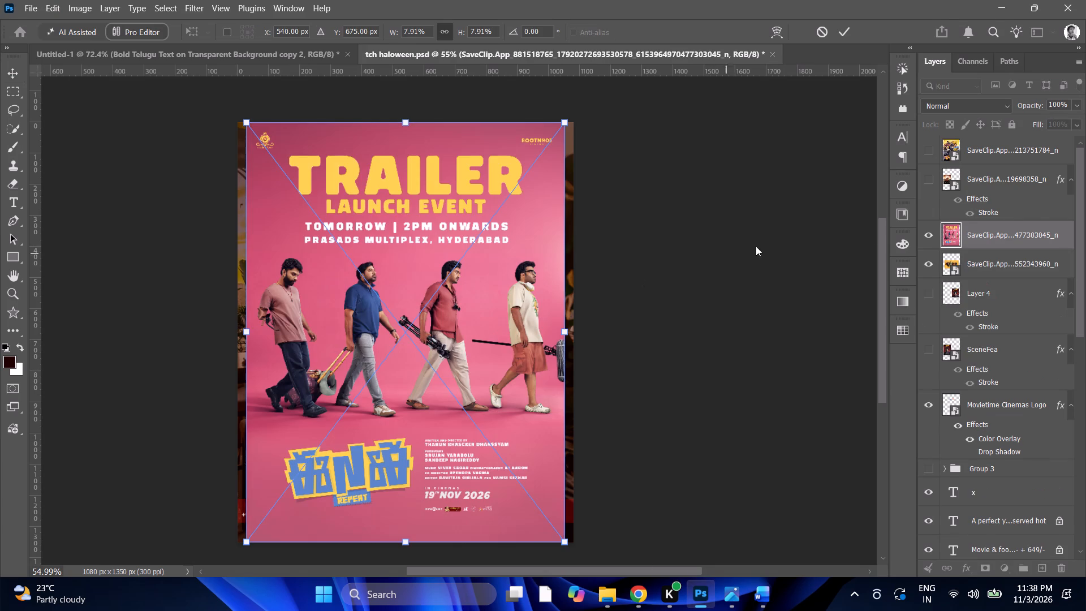
{"action": "left_click", "coordinate": [931, 272]}
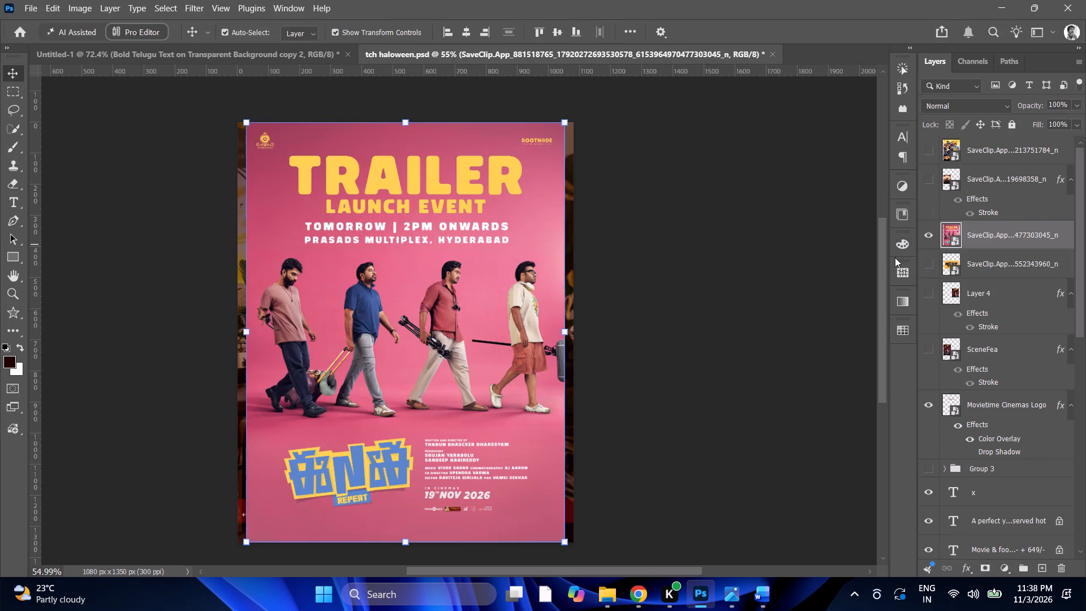
Marquee-select the pink poster's area from above the four men's heads to below the title logo, about 1058 x 915 px.
{"action": "left_click", "coordinate": [16, 88]}
{"action": "left_click_drag", "start_coordinate": [244, 248], "coordinate": [334, 312]}
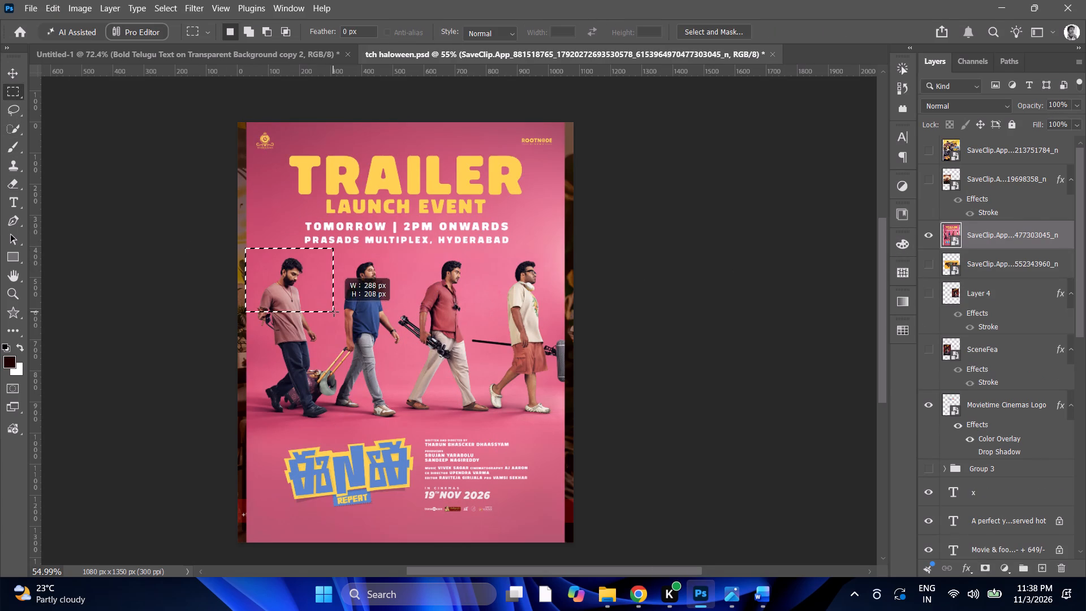
{"action": "left_click_drag", "start_coordinate": [334, 312], "coordinate": [598, 532]}
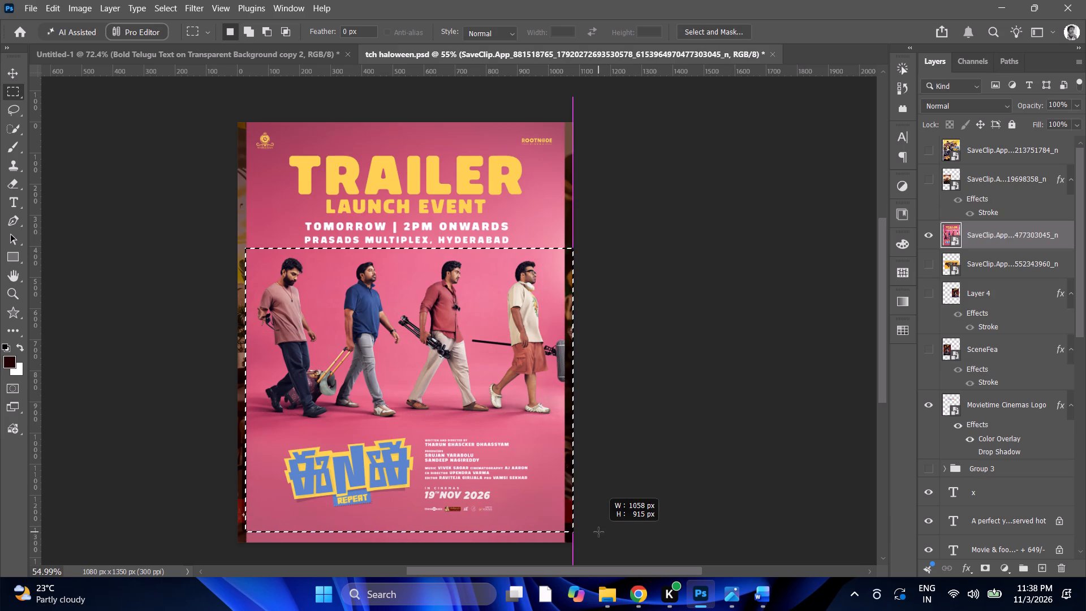
Copy the pink Trailer Launch Event poster's area below the venue line to a new layer, and hide the original poster.
{"action": "left_click_drag", "start_coordinate": [598, 532], "coordinate": [592, 520]}
{"action": "key", "text": "ctrl+j"}
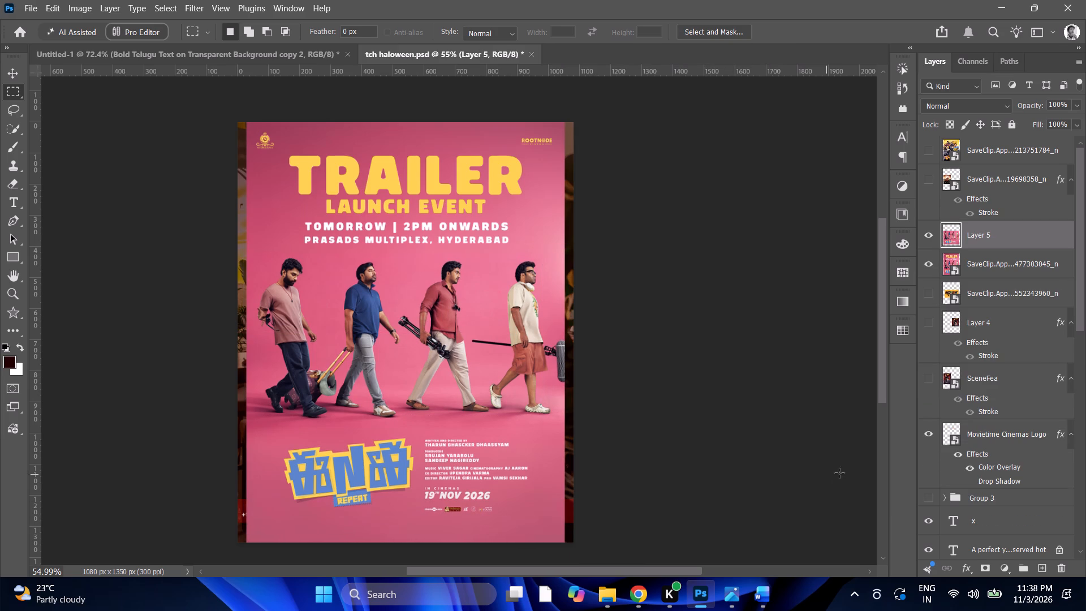
{"action": "left_click", "coordinate": [933, 261]}
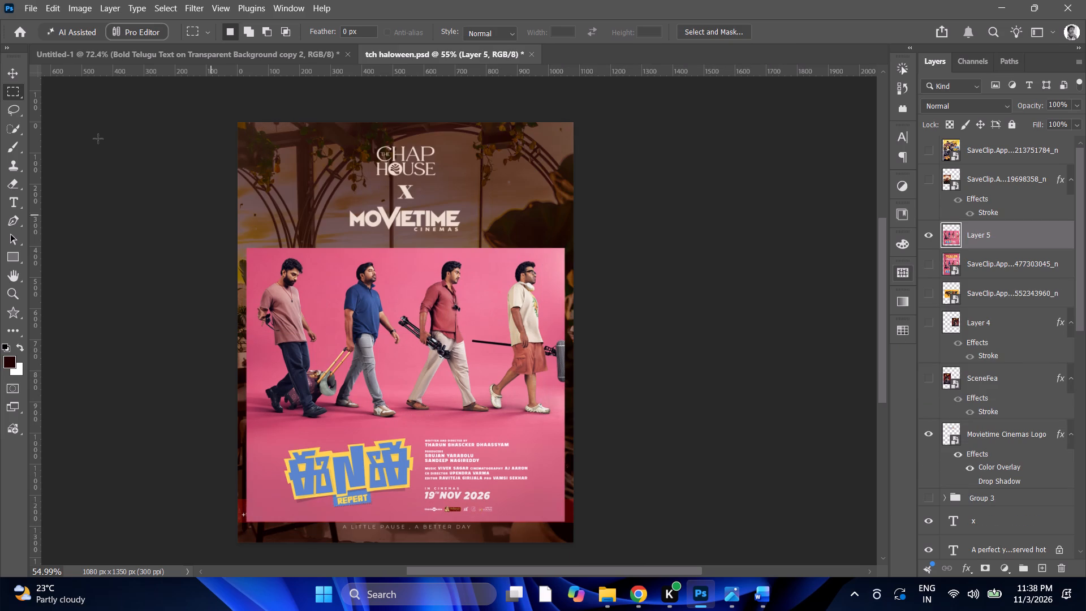
Scale the cropped pink poster to about 62.6% and place it between the Movietime Cinemas logo and the pricing text.
{"action": "left_click", "coordinate": [12, 68]}
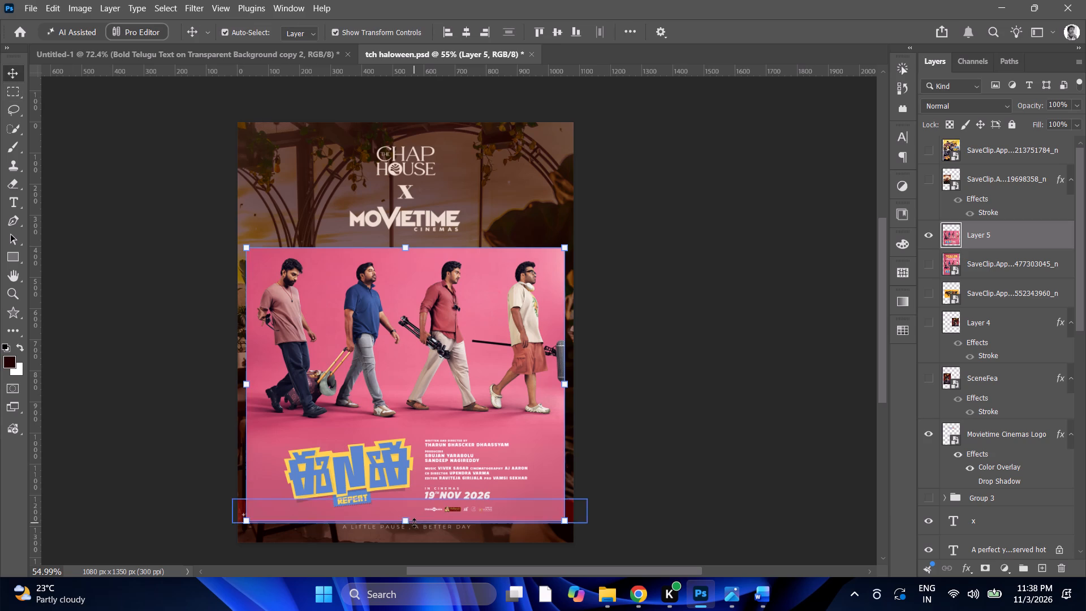
{"action": "left_click", "coordinate": [406, 527]}
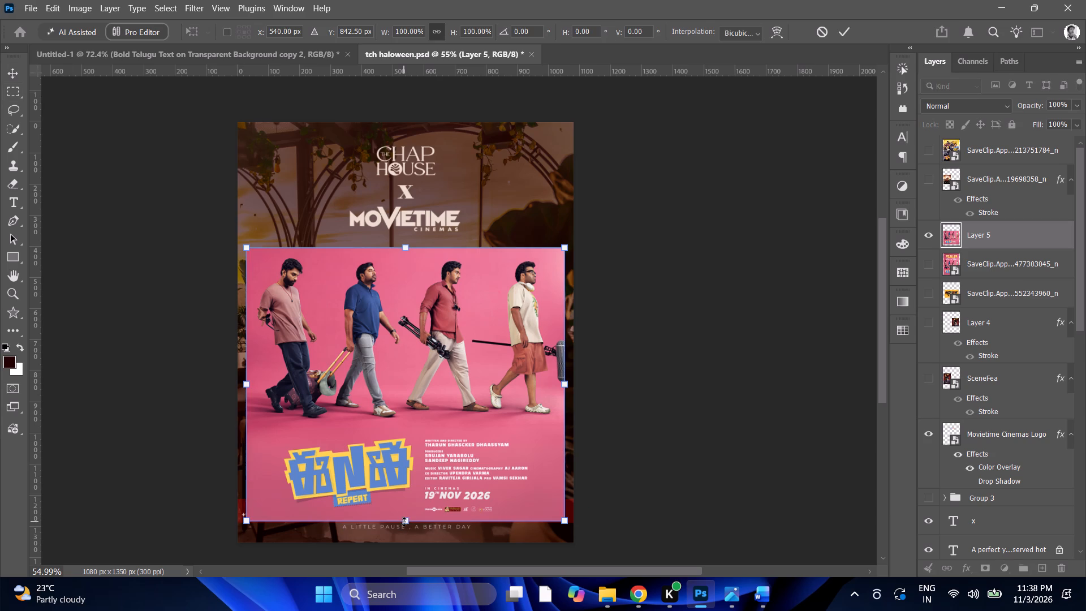
{"action": "left_click_drag", "start_coordinate": [404, 522], "coordinate": [415, 407]}
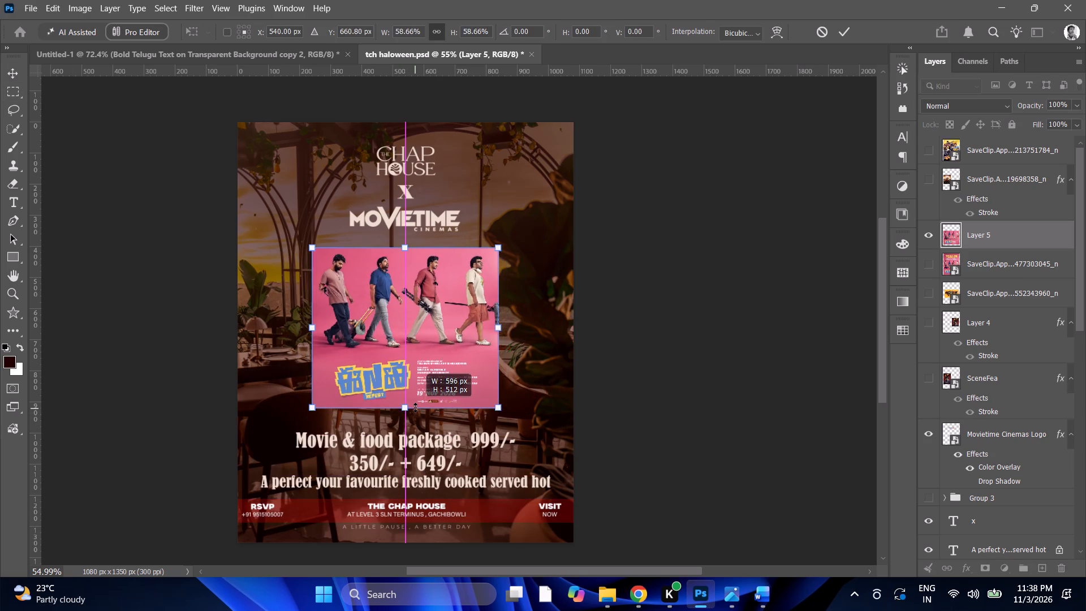
{"action": "left_click_drag", "start_coordinate": [415, 407], "coordinate": [415, 429]}
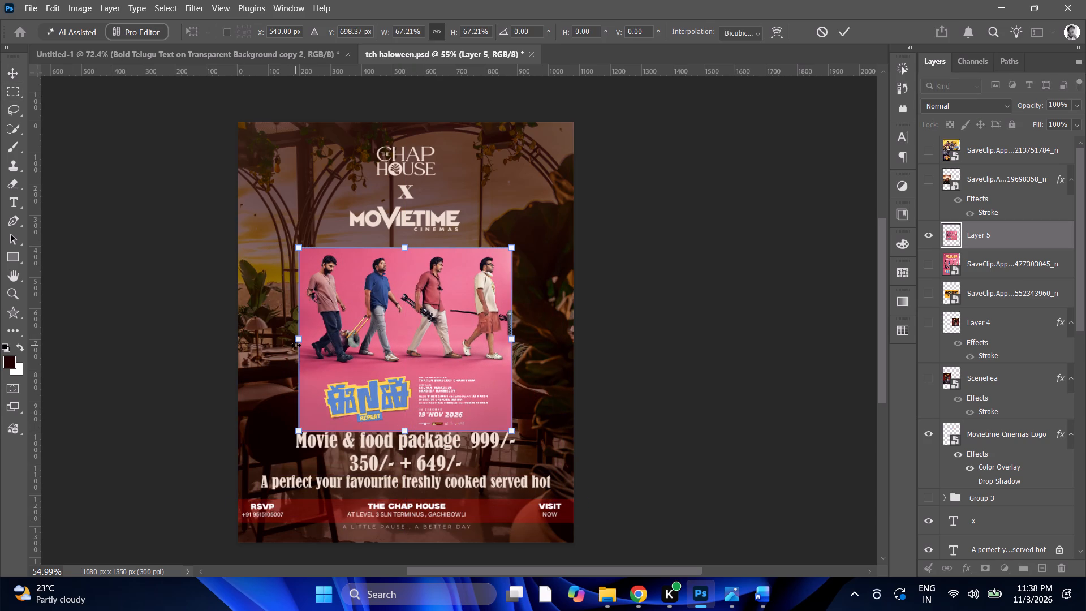
{"action": "left_click", "coordinate": [296, 345]}
{"action": "left_click_drag", "start_coordinate": [378, 352], "coordinate": [378, 349]}
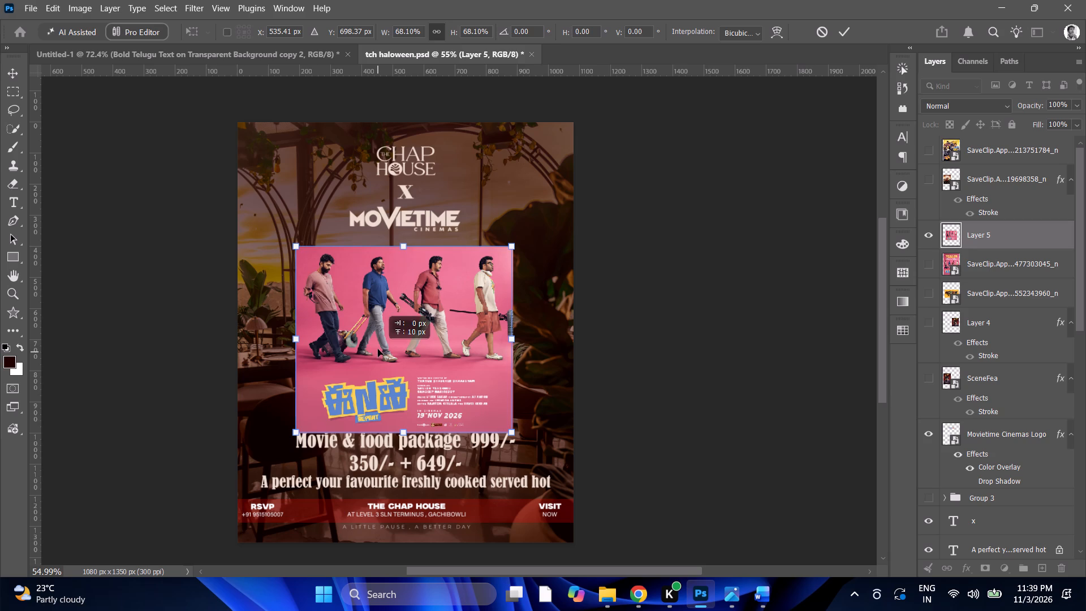
{"action": "left_click_drag", "start_coordinate": [378, 349], "coordinate": [373, 346]}
{"action": "left_click", "coordinate": [366, 345]}
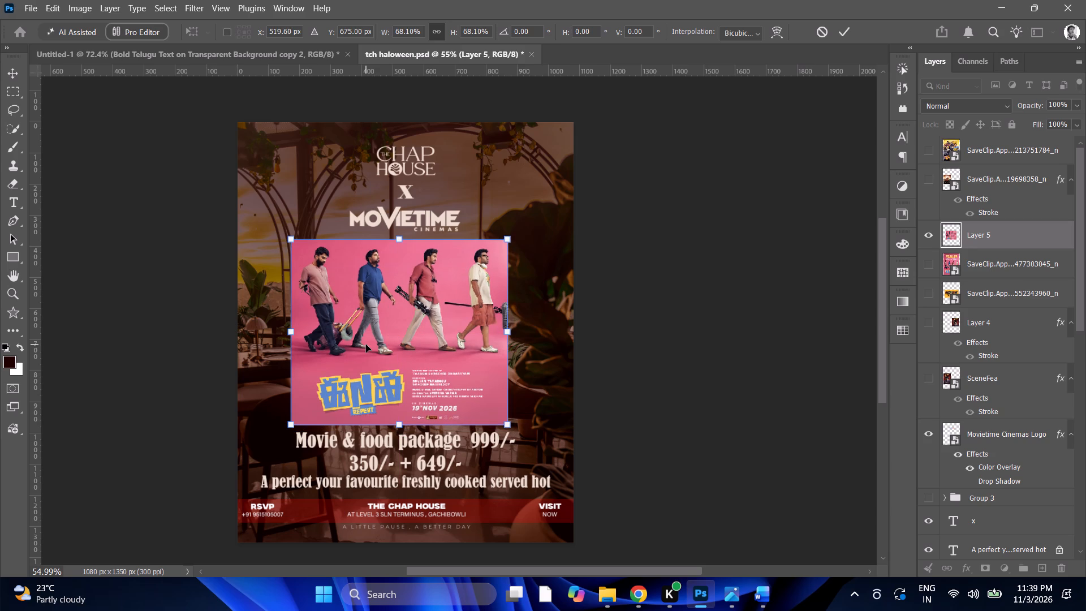
{"action": "left_click_drag", "start_coordinate": [292, 330], "coordinate": [291, 330]}
{"action": "left_click_drag", "start_coordinate": [291, 330], "coordinate": [312, 332]}
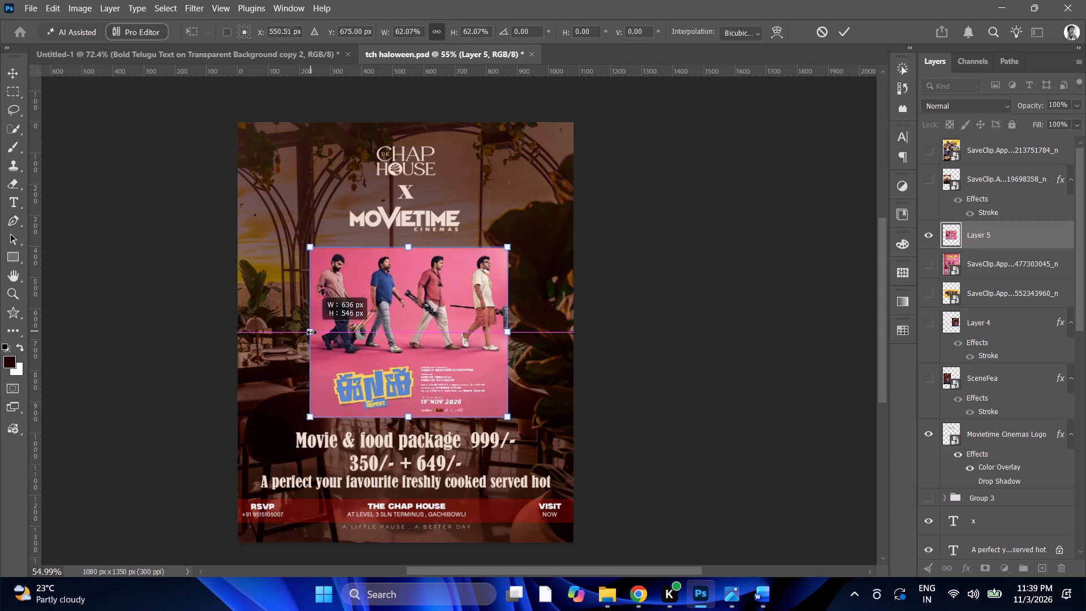
{"action": "left_click_drag", "start_coordinate": [312, 332], "coordinate": [306, 329]}
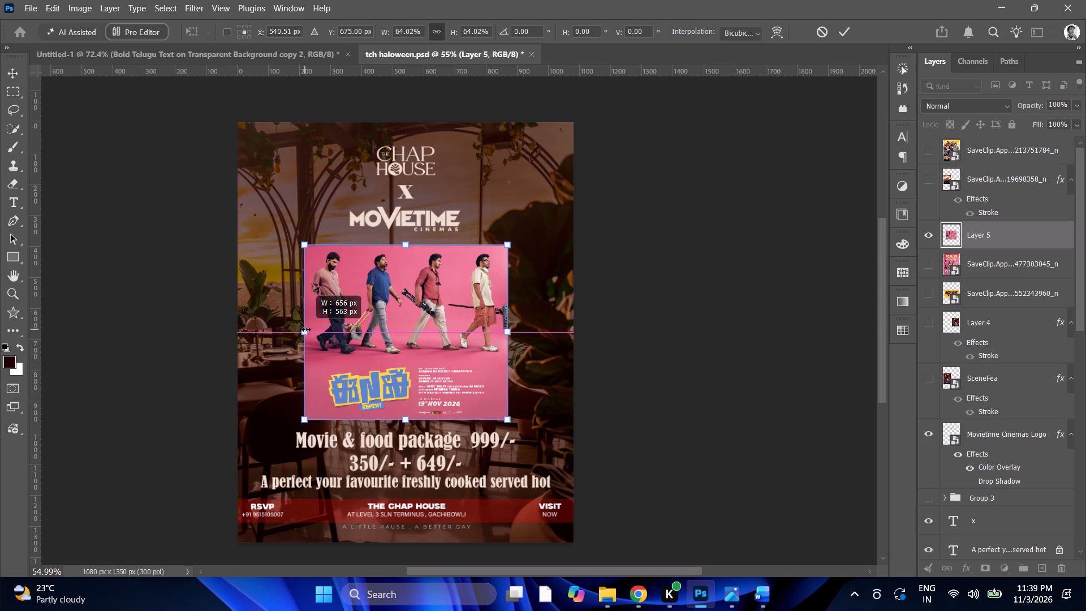
{"action": "left_click_drag", "start_coordinate": [306, 329], "coordinate": [309, 329]}
{"action": "scroll", "coordinate": [309, 329], "scroll_direction": "down", "scroll_amount": 5, "text": "alt"}
{"action": "scroll", "coordinate": [311, 330], "scroll_direction": "up", "scroll_amount": 4, "text": "alt"}
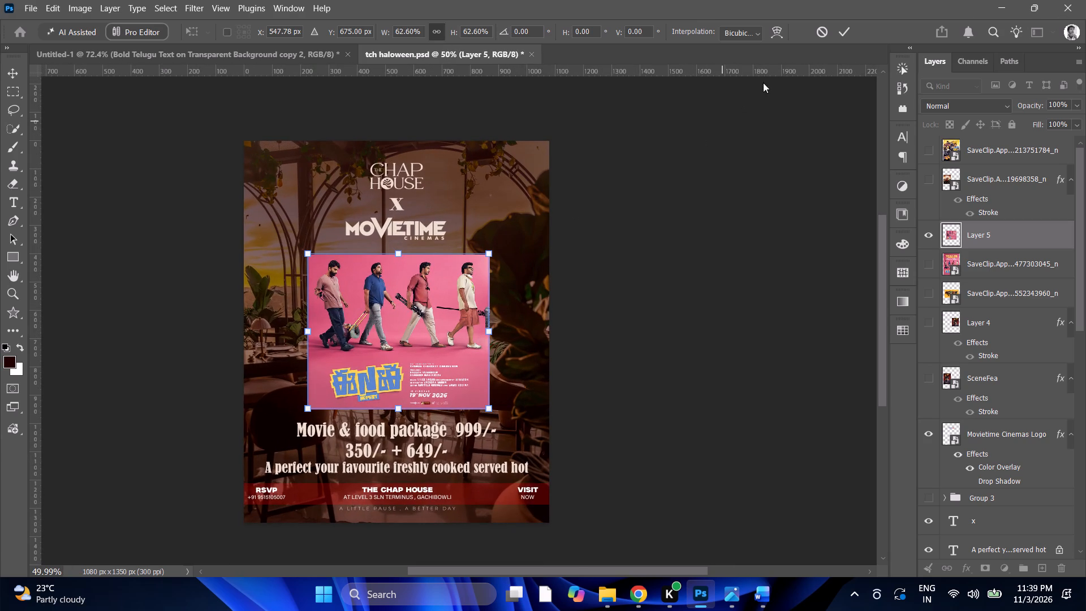
{"action": "left_click", "coordinate": [844, 26]}
Add a 4 px outside stroke in light peach at 100% opacity to the cropped pink poster.
{"action": "scroll", "coordinate": [490, 226], "scroll_direction": "up", "scroll_amount": 5, "text": "alt"}
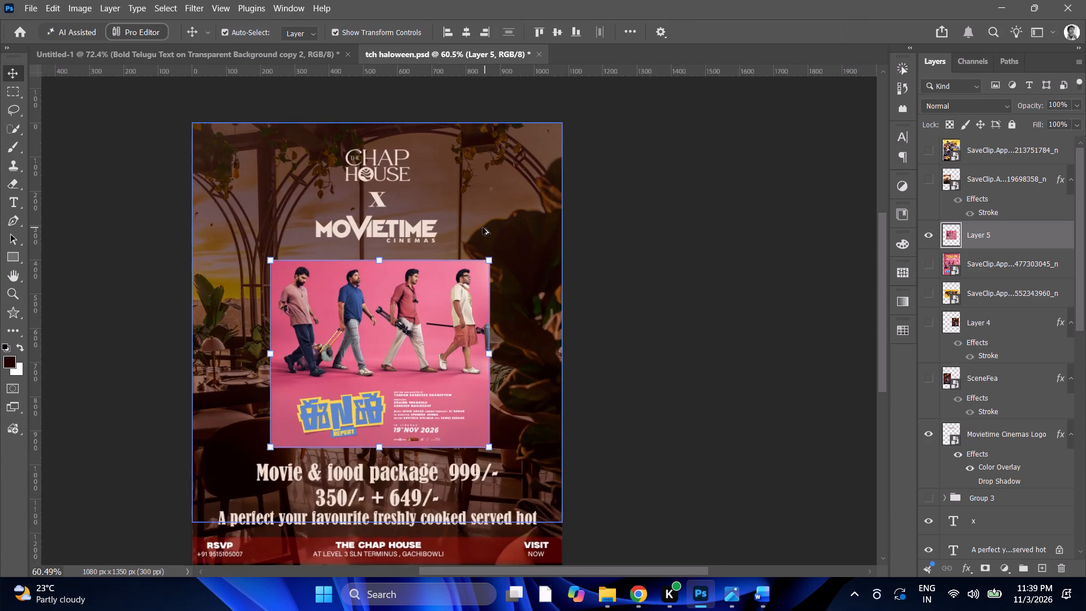
{"action": "left_click", "coordinate": [972, 573]}
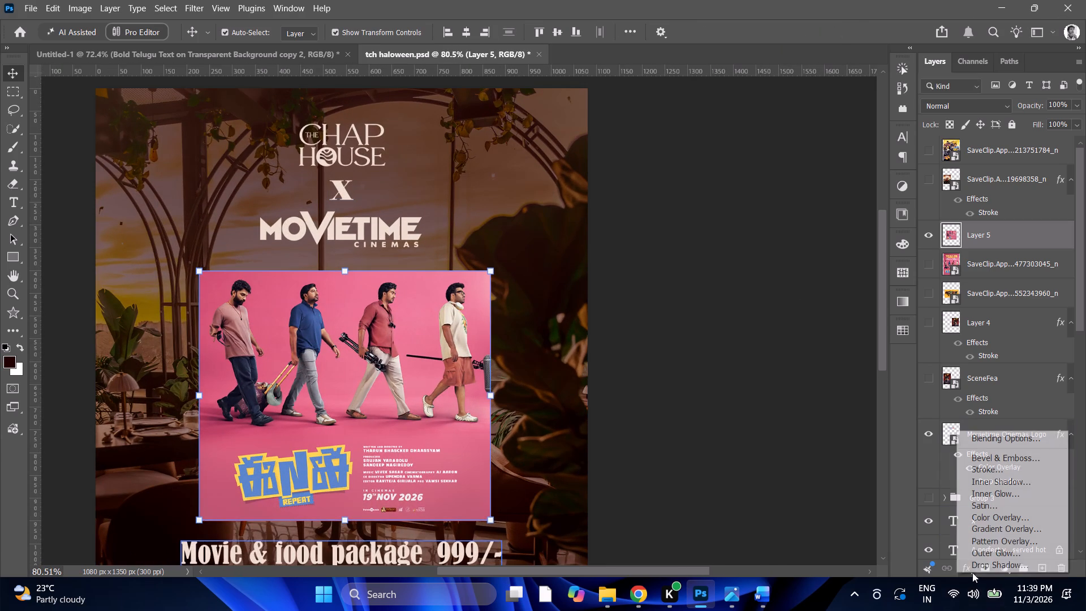
{"action": "left_click", "coordinate": [1005, 469]}
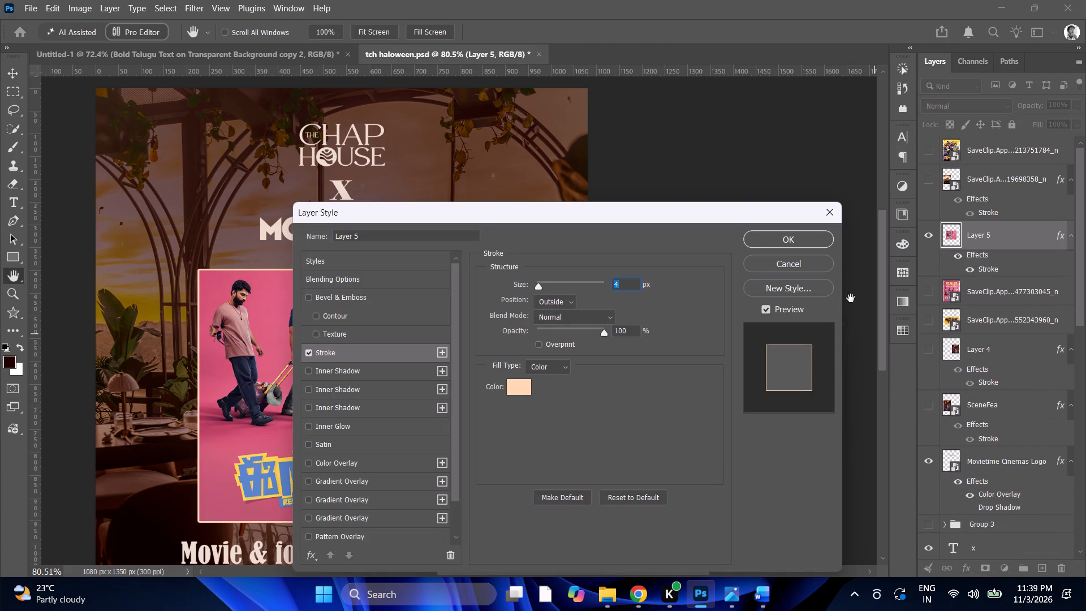
{"action": "left_click", "coordinate": [781, 236]}
Move the pink poster slightly up and sideways to about X 519.6 px, Y 663.7 px.
{"action": "scroll", "coordinate": [546, 273], "scroll_direction": "down", "scroll_amount": 4, "text": "alt"}
{"action": "scroll", "coordinate": [505, 302], "scroll_direction": "down", "scroll_amount": 3, "text": "alt"}
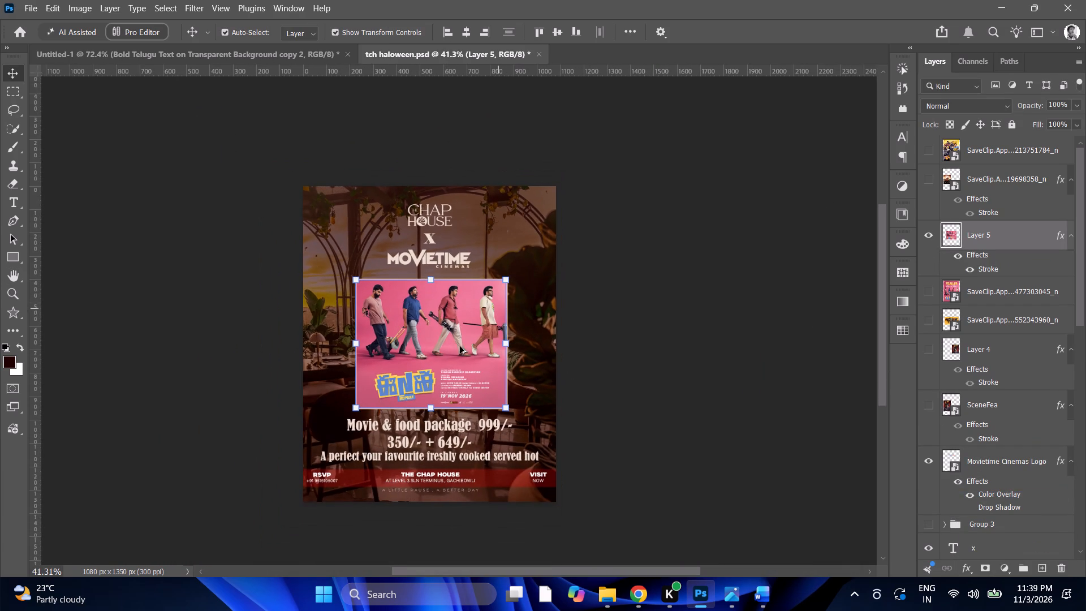
{"action": "scroll", "coordinate": [425, 365], "scroll_direction": "down", "scroll_amount": 4}
{"action": "left_click", "coordinate": [435, 236]}
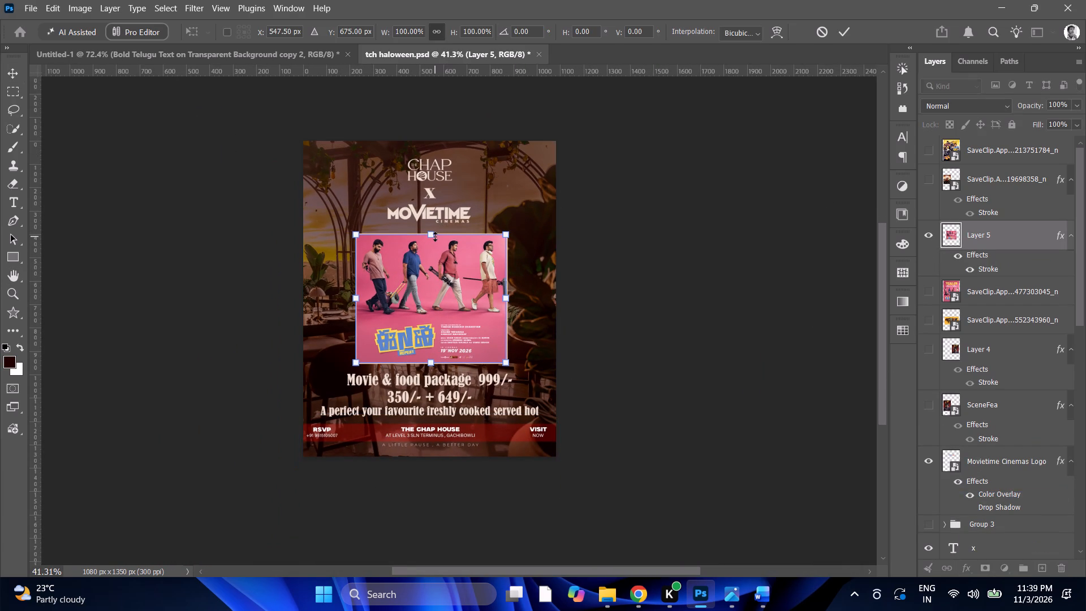
{"action": "left_click", "coordinate": [430, 258]}
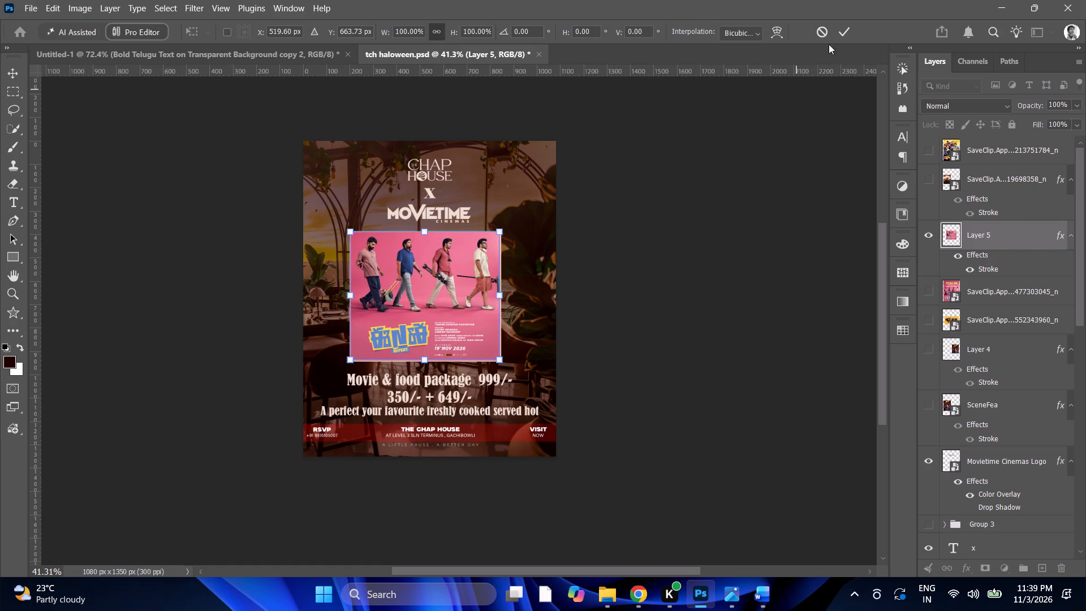
{"action": "left_click", "coordinate": [851, 31]}
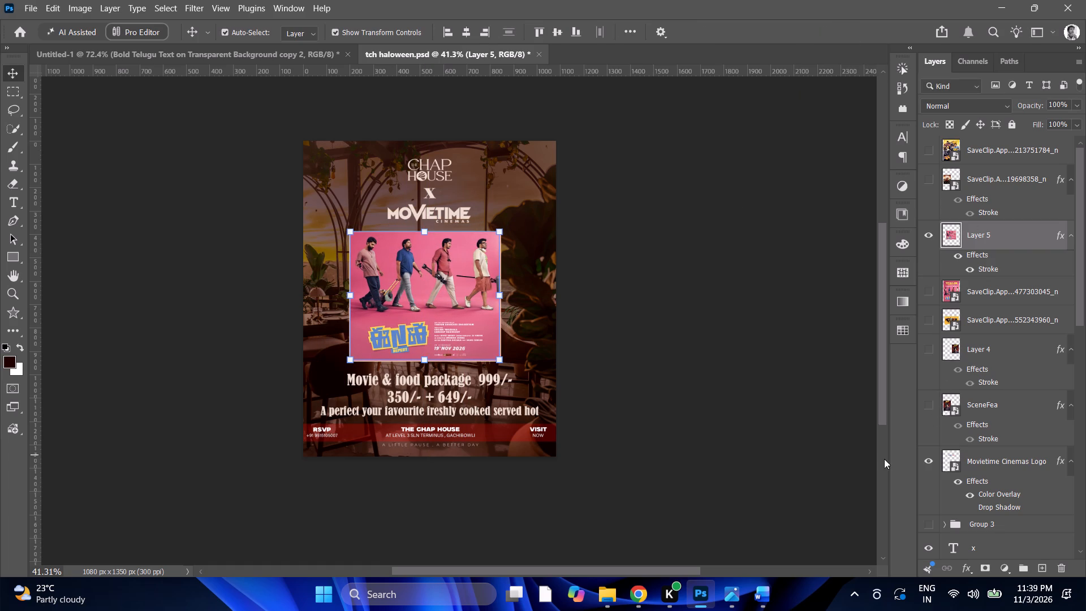
Hide the "Movie & food package 999/- 350/- + 649/-" and "A perfect your favourite freshly cooked served hot" text layers.
{"action": "left_click", "coordinate": [475, 381], "text": "alt"}
{"action": "left_click", "coordinate": [929, 548]}
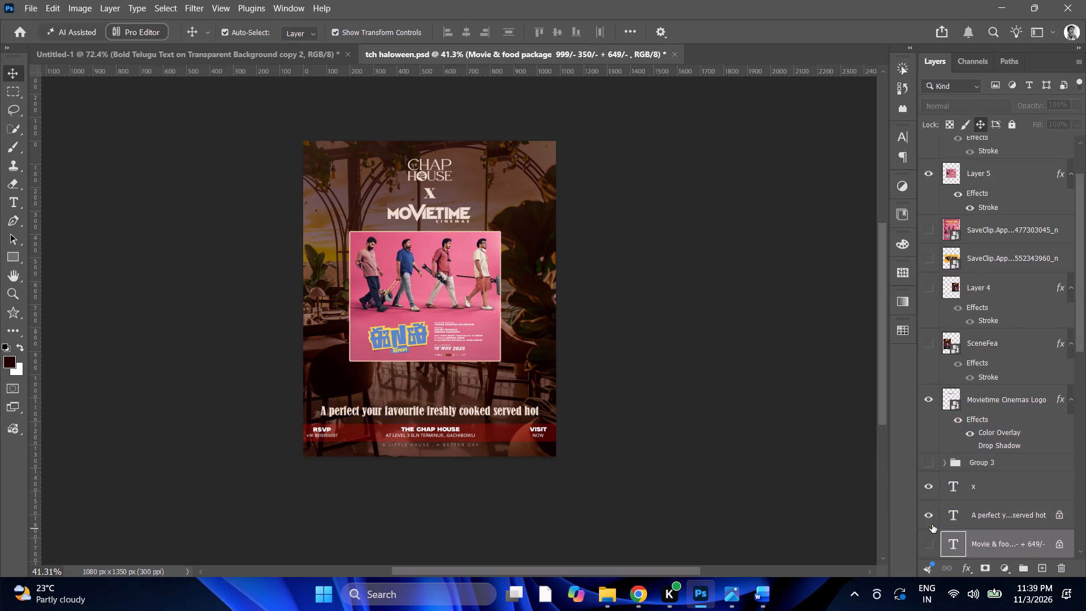
{"action": "left_click", "coordinate": [933, 519]}
Enlarge the pink poster downward to about 136.5% to fill the space above the contact band, and centre it horizontally on the canvas.
{"action": "left_click", "coordinate": [404, 330], "text": "alt"}
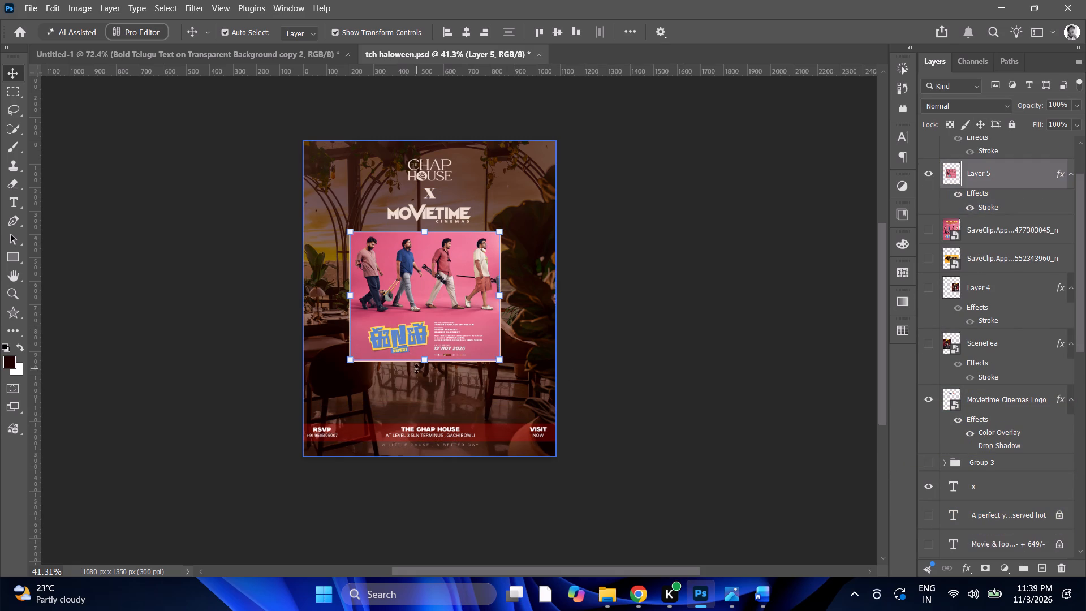
{"action": "left_click_drag", "start_coordinate": [427, 361], "coordinate": [426, 408]}
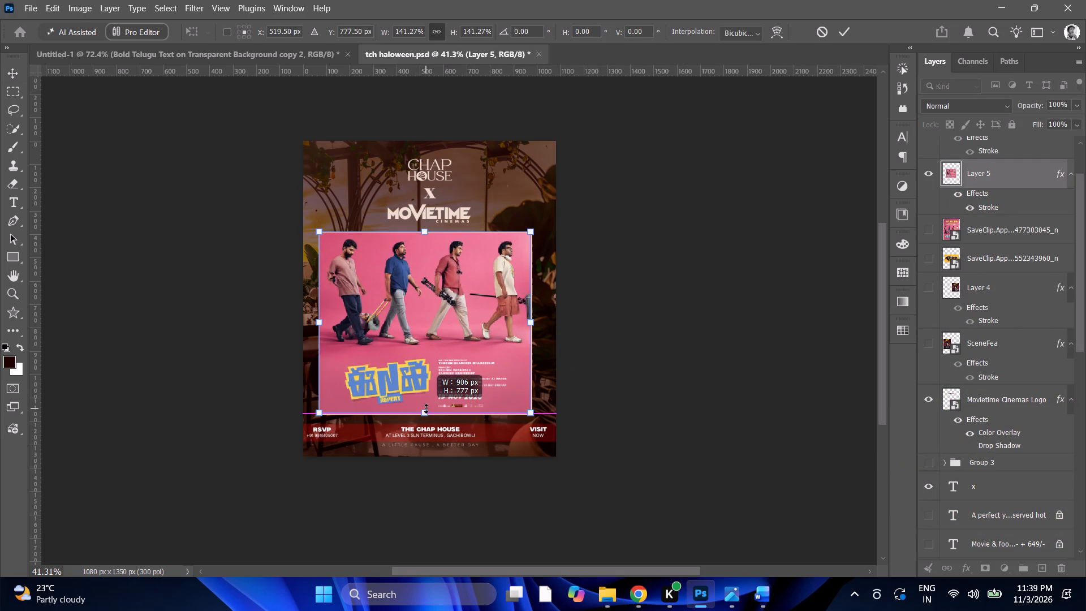
{"action": "left_click_drag", "start_coordinate": [426, 408], "coordinate": [426, 408]}
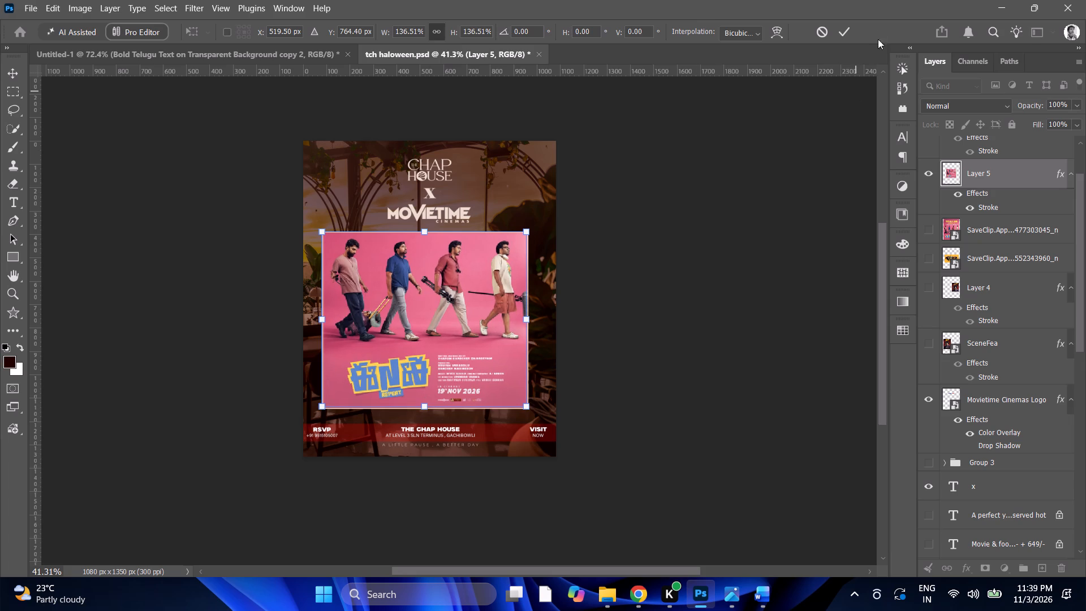
{"action": "left_click", "coordinate": [839, 35]}
{"action": "scroll", "coordinate": [556, 267], "scroll_direction": "down", "scroll_amount": 5, "text": "alt"}
{"action": "scroll", "coordinate": [462, 342], "scroll_direction": "up", "scroll_amount": 5, "text": "alt"}
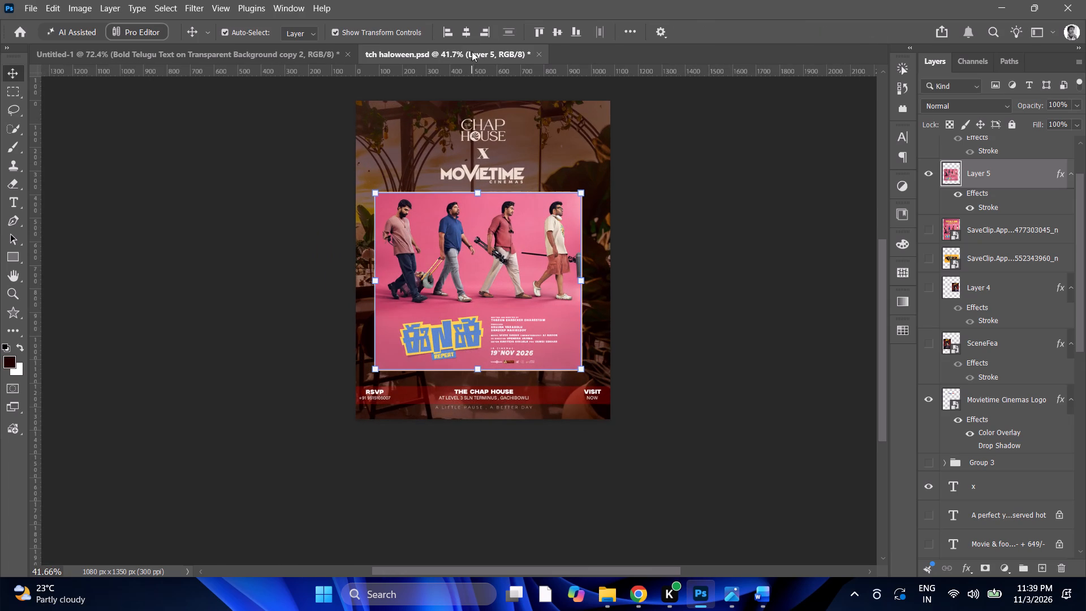
{"action": "left_click", "coordinate": [464, 25]}
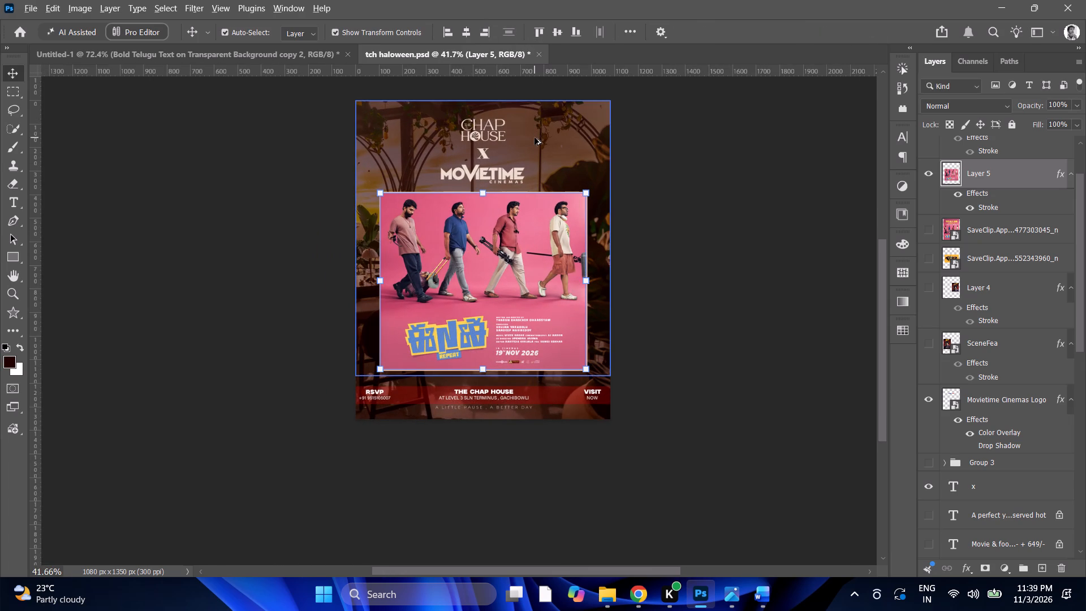
Select the hidden original pink poster layer and inspect the slide's overall layout.
{"action": "scroll", "coordinate": [533, 142], "scroll_direction": "down", "scroll_amount": 3, "text": "alt"}
{"action": "scroll", "coordinate": [533, 144], "scroll_direction": "up", "scroll_amount": 5, "text": "alt"}
{"action": "left_click", "coordinate": [1045, 227]}
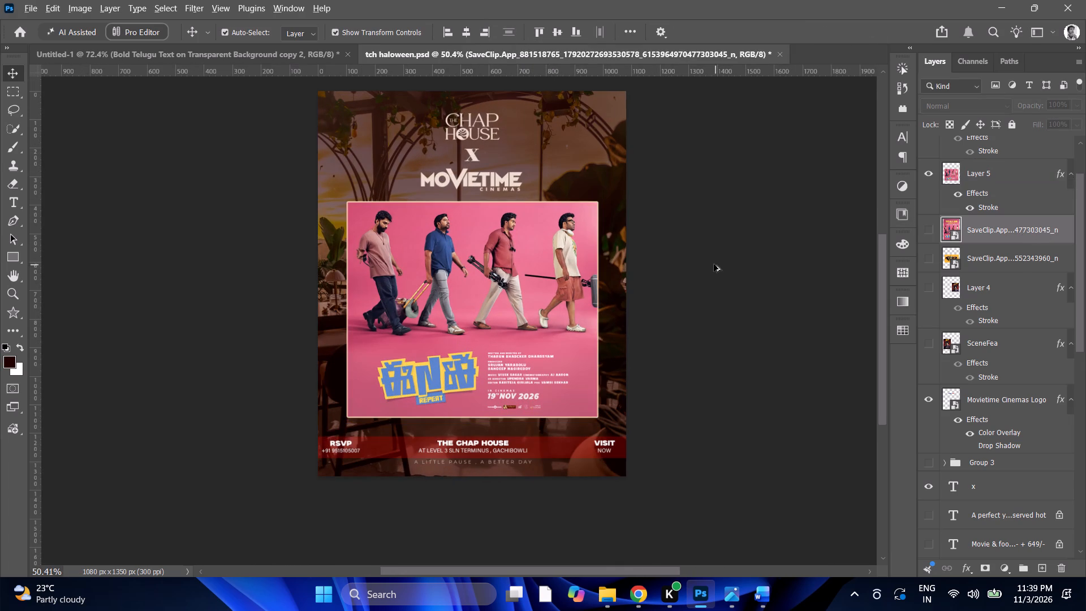
{"action": "scroll", "coordinate": [713, 263], "scroll_direction": "down", "scroll_amount": 8, "text": "alt"}
{"action": "scroll", "coordinate": [714, 260], "scroll_direction": "up", "scroll_amount": 10, "text": "alt"}
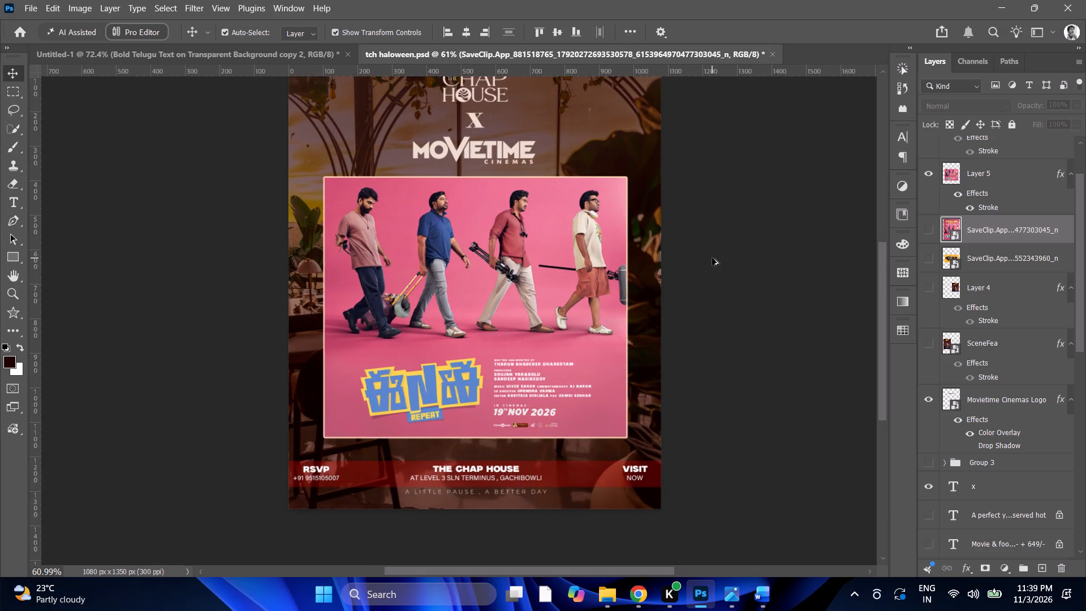
Export the slide as a PNG to the Downloads folder under the file name "tch movie meal slide 3".
{"action": "left_click", "coordinate": [35, 0]}
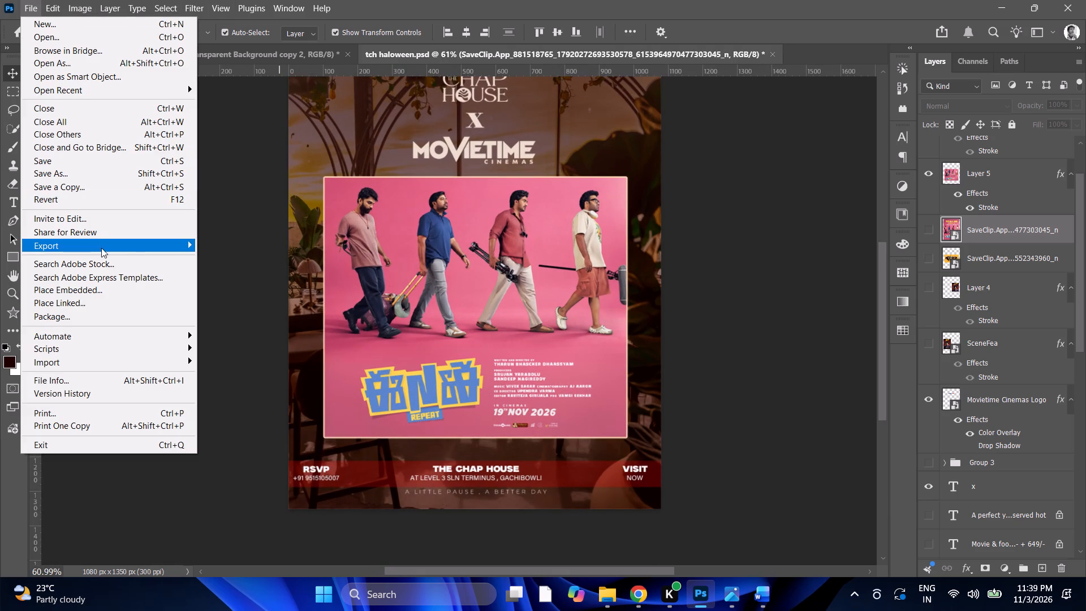
{"action": "left_click_drag", "start_coordinate": [101, 248], "coordinate": [223, 259]}
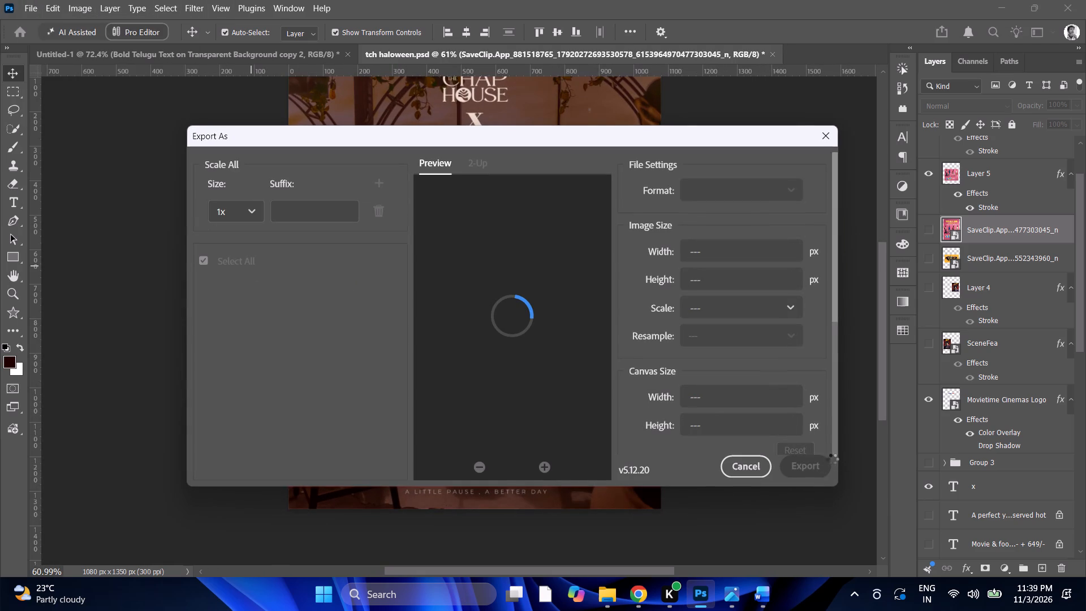
{"action": "left_click", "coordinate": [805, 464]}
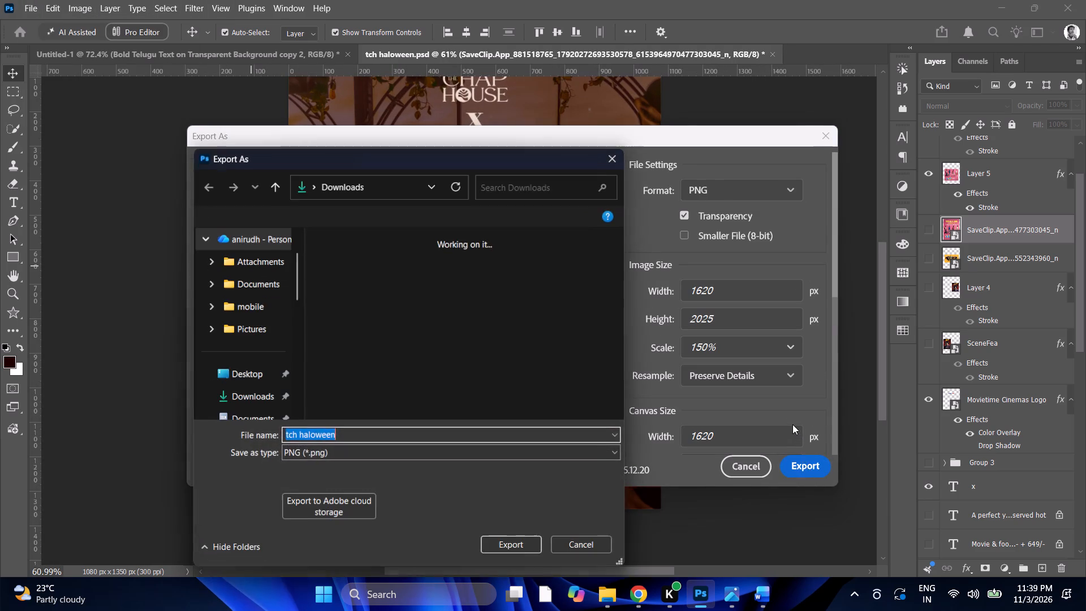
{"action": "double_click", "coordinate": [312, 434]}
{"action": "type", "text": "mo"}
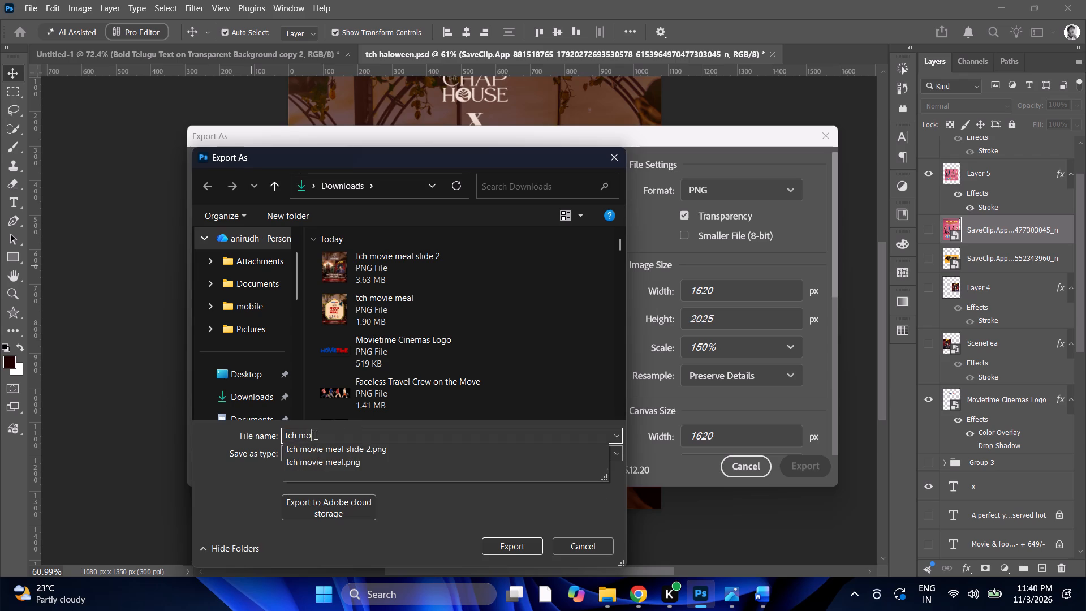
{"action": "key", "text": "Down"}
{"action": "left_click", "coordinate": [368, 449]}
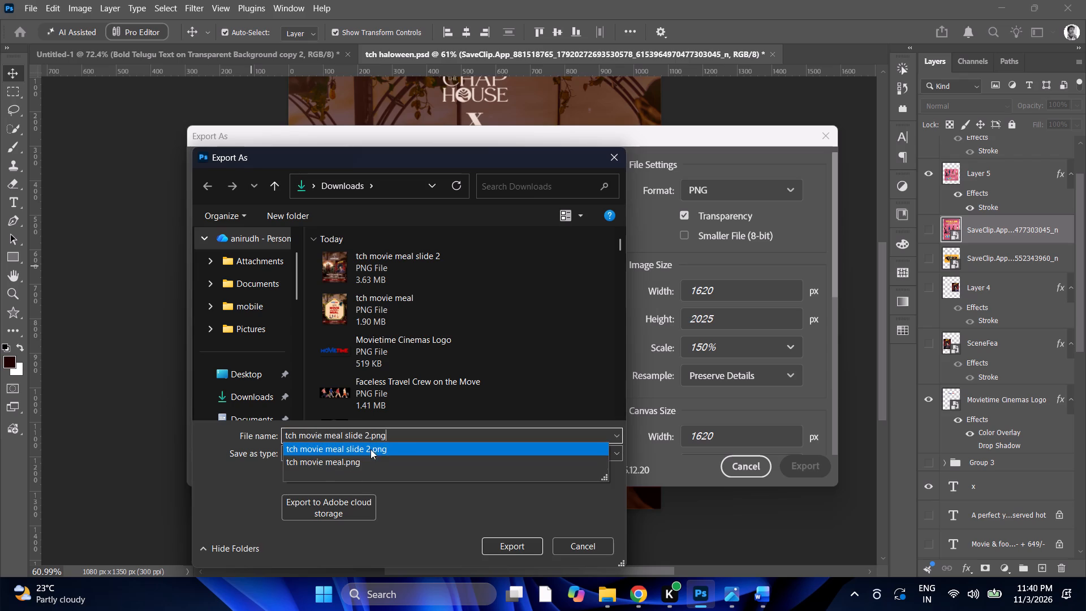
{"action": "key", "text": "BackSpace"}
{"action": "key", "text": "BackSpace"}
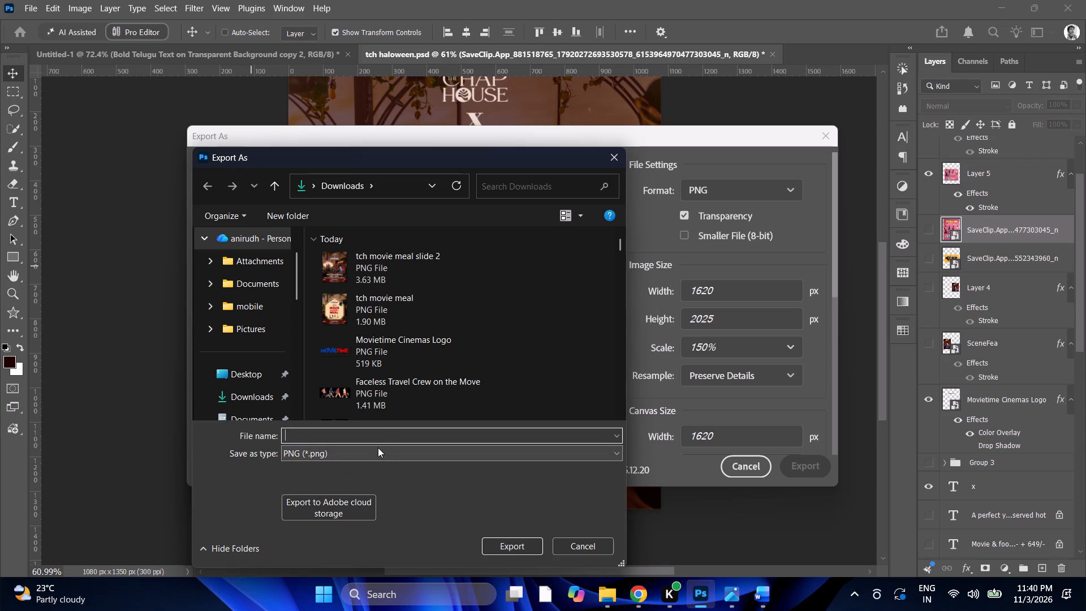
{"action": "key", "text": "ctrl+z"}
{"action": "left_click", "coordinate": [402, 433]}
{"action": "key", "text": "BackSpace"}
{"action": "key", "text": "BackSpace"}
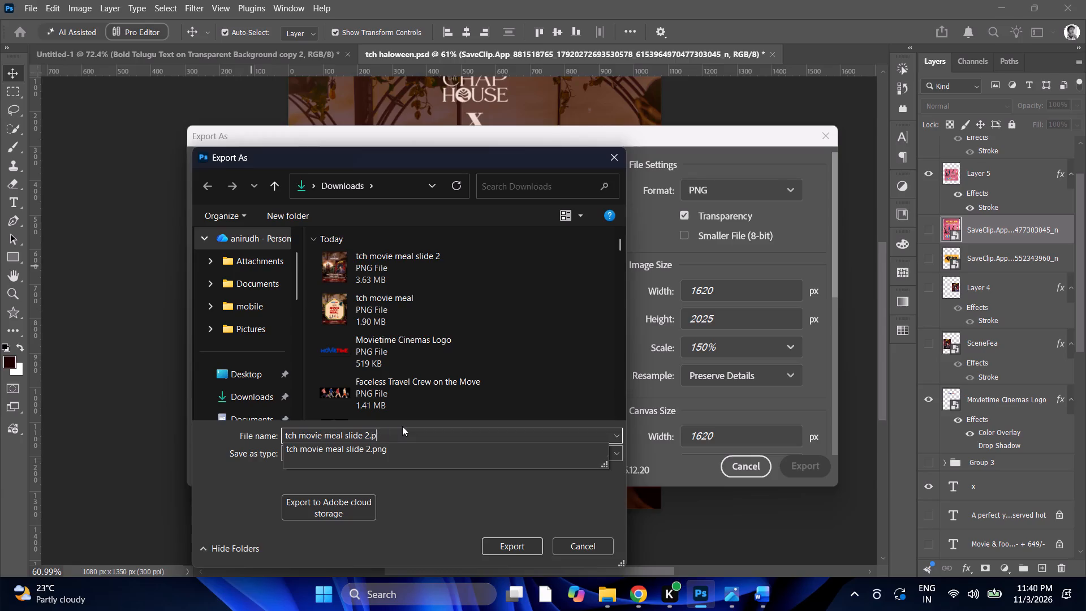
{"action": "key", "text": "BackSpace"}
{"action": "key", "text": "BackSpace"}
{"action": "key", "text": "BackSpace"}
{"action": "key", "text": "3"}
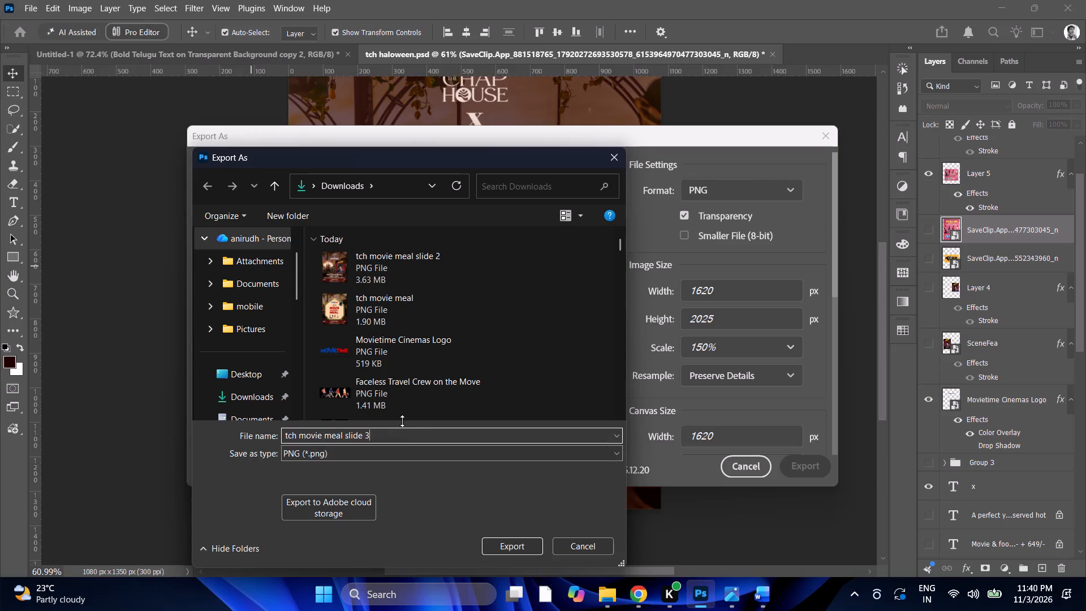
{"action": "key", "text": "Return"}
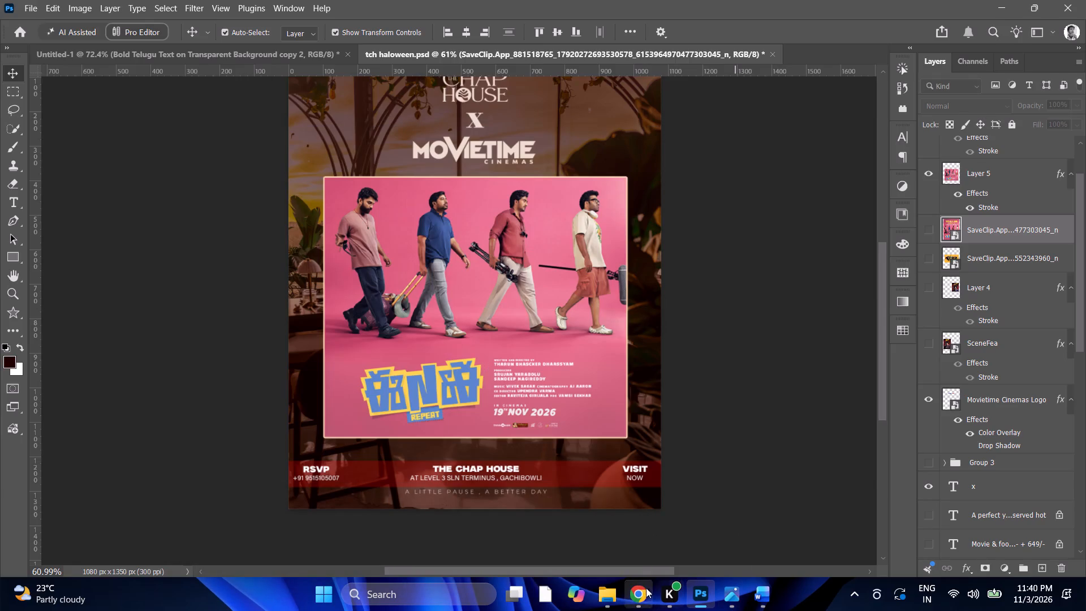
Search Windows for the WhatsApp app.
{"action": "left_click", "coordinate": [462, 599]}
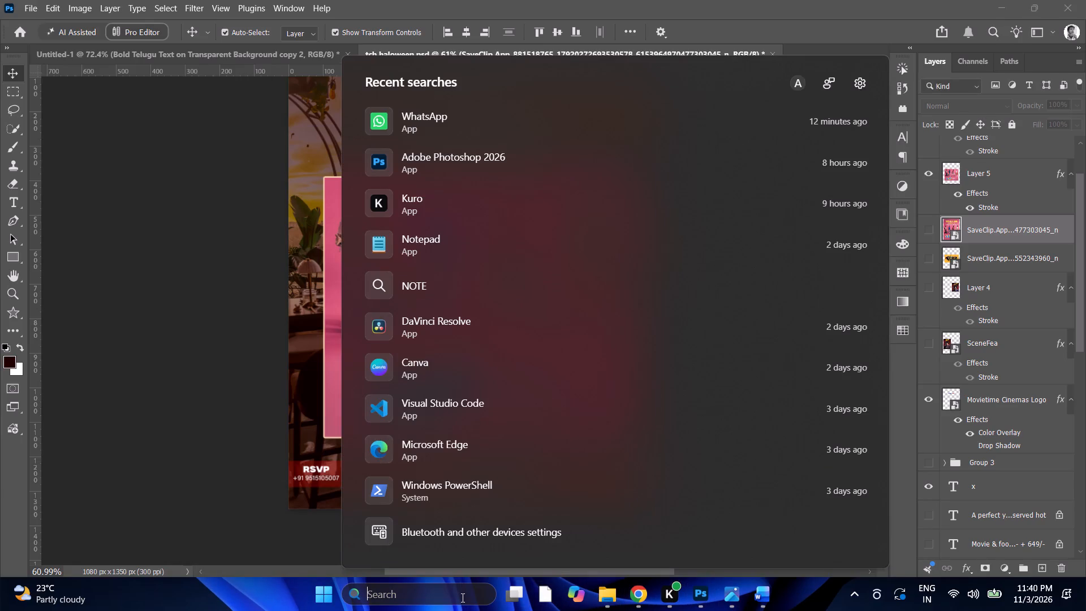
{"action": "key", "text": "w"}
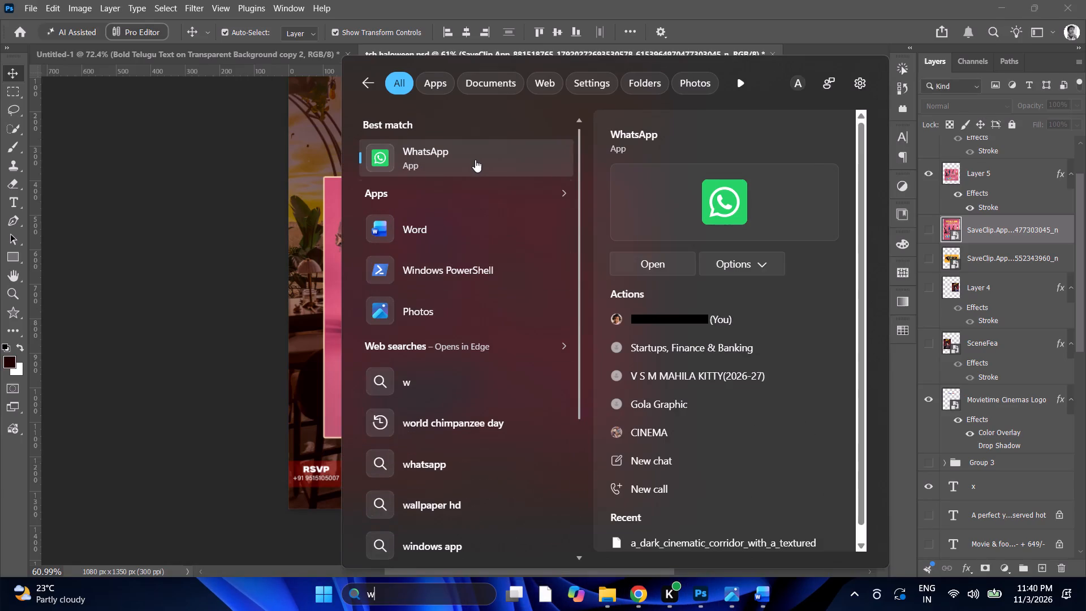
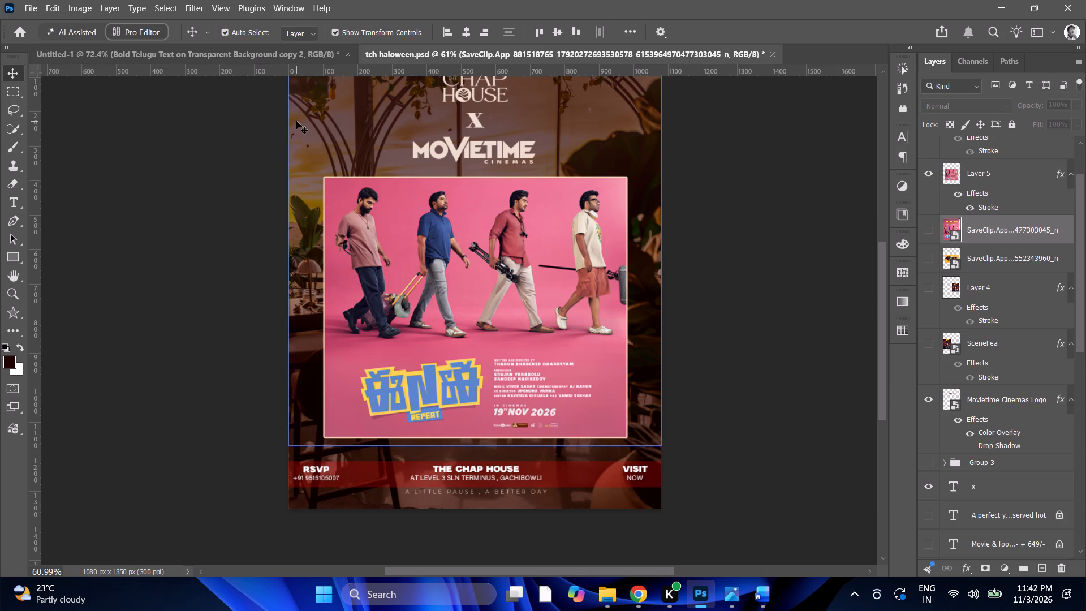
Save the pink-poster slide as a new Photoshop document named "tch movie meal" in the Downloads folder.
{"action": "scroll", "coordinate": [525, 284], "scroll_direction": "down", "scroll_amount": 1}
{"action": "scroll", "coordinate": [603, 312], "scroll_direction": "up", "scroll_amount": 9}
{"action": "scroll", "coordinate": [627, 302], "scroll_direction": "down", "scroll_amount": 5}
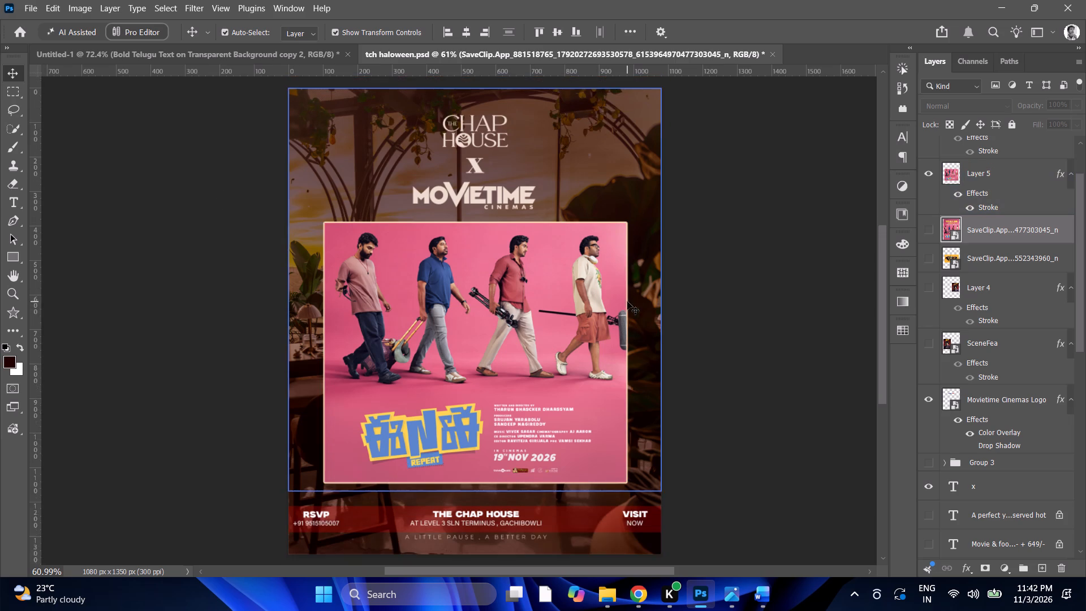
{"action": "scroll", "coordinate": [639, 294], "scroll_direction": "down", "scroll_amount": 11}
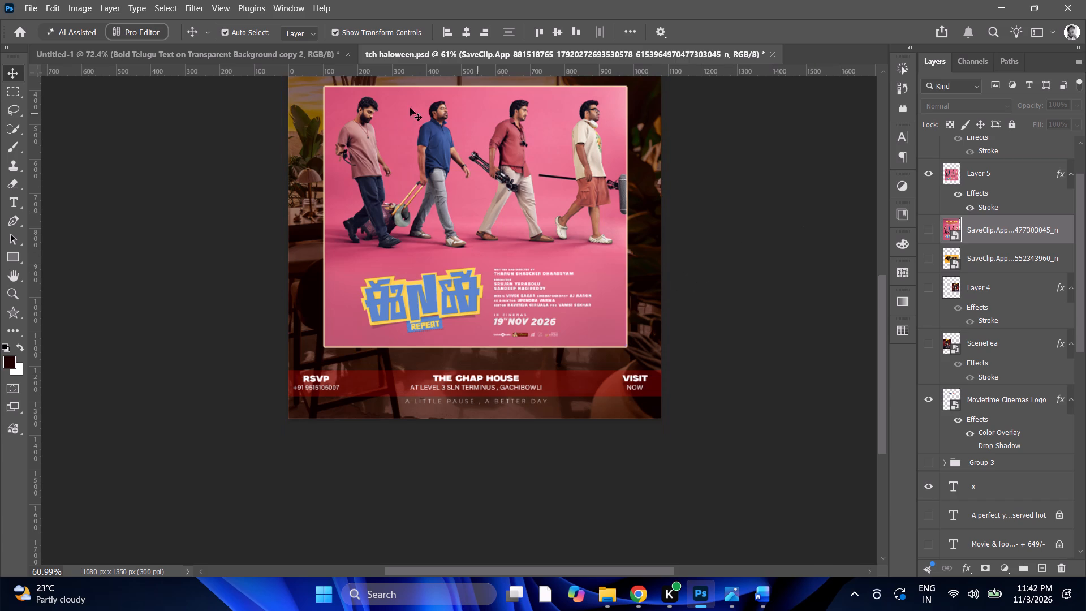
{"action": "left_click", "coordinate": [36, 0]}
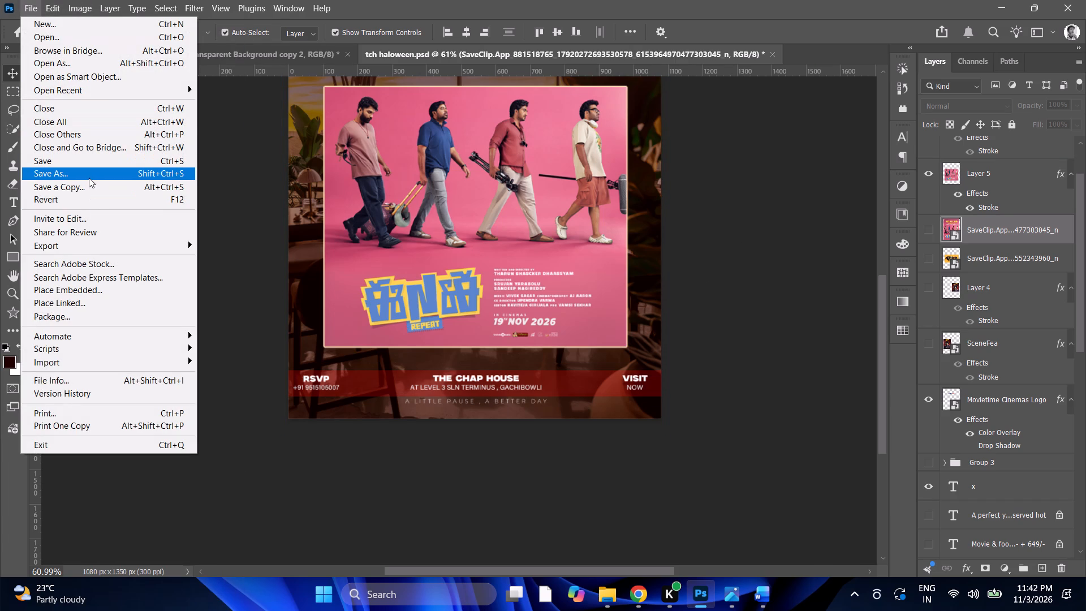
{"action": "left_click", "coordinate": [89, 178]}
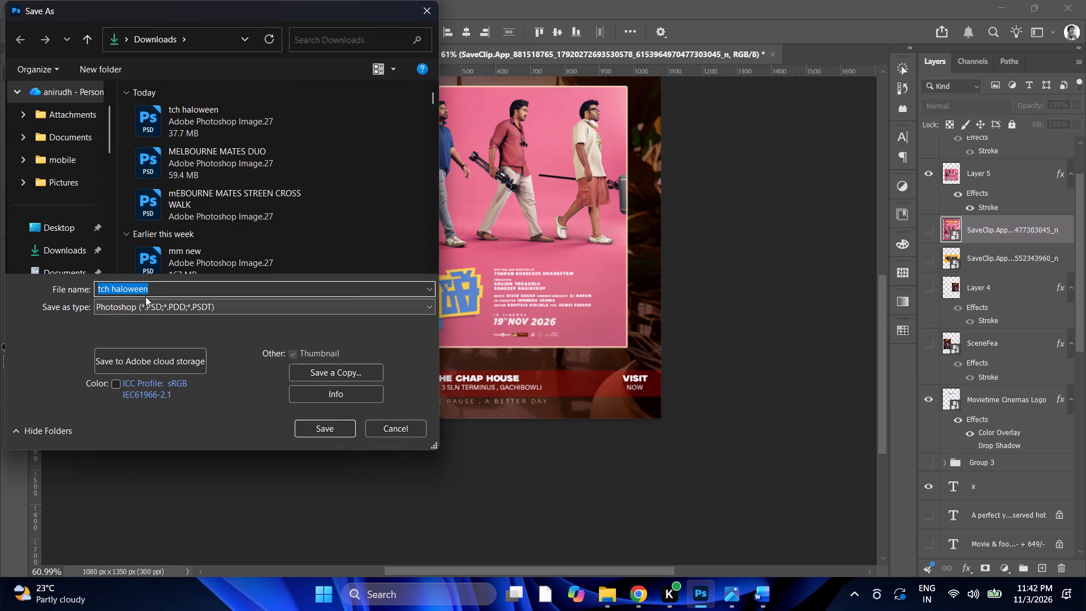
{"action": "left_click", "coordinate": [137, 287]}
{"action": "triple_click", "coordinate": [132, 287]}
{"action": "type", "text": "mo"}
{"action": "type", "text": "vie meal"}
{"action": "key", "text": "space"}
{"action": "key", "text": "Return"}
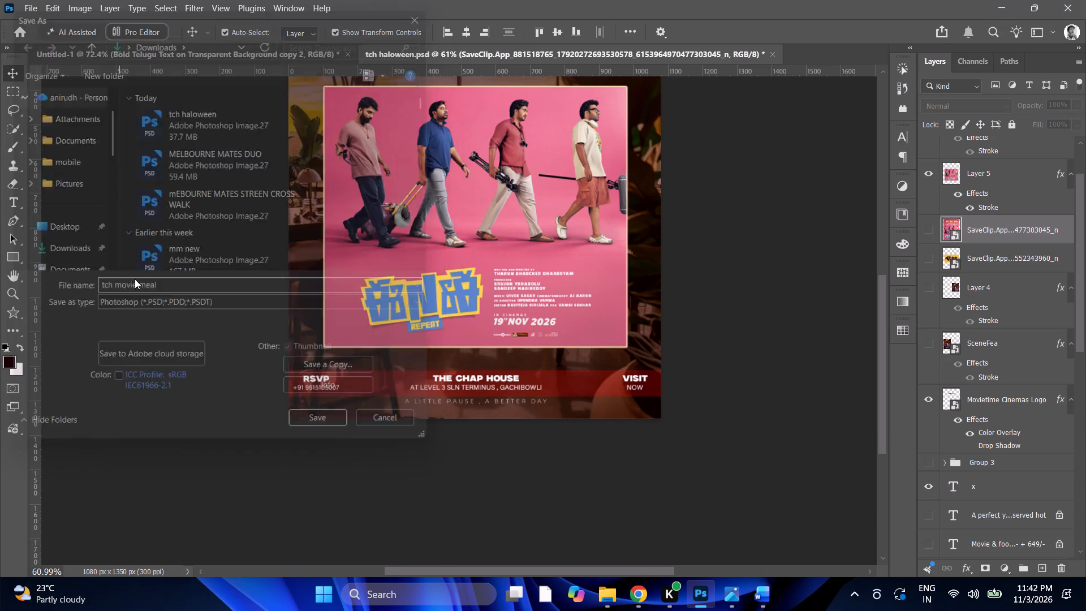
{"action": "key", "text": "Return"}
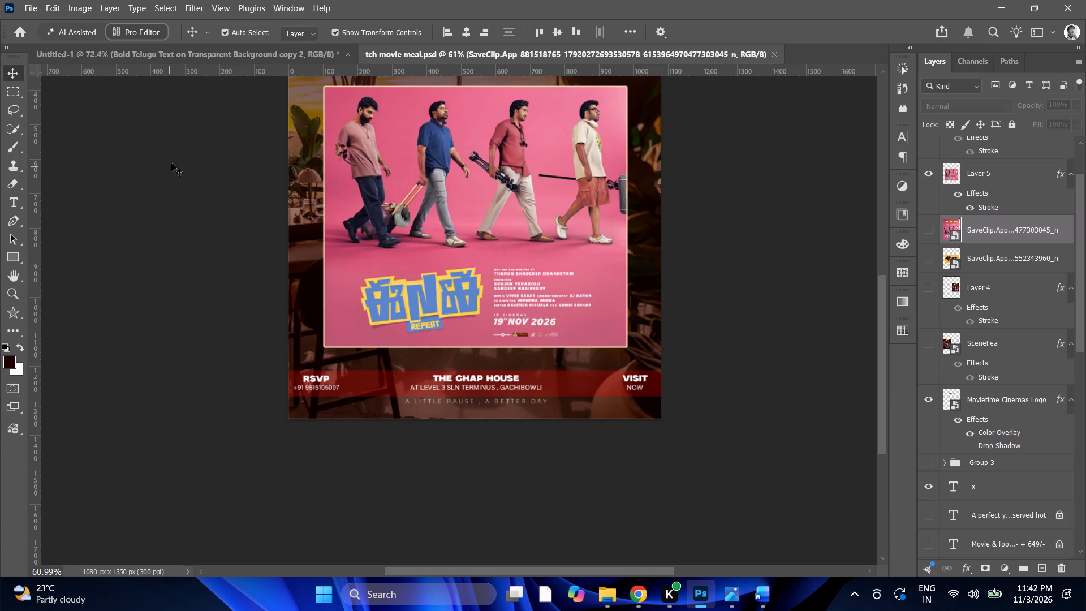
Undo the pink-poster edits back to the slide with the Ramayana and Scene posters side by side above the package text.
{"action": "key", "text": "ctrl+z"}
{"action": "key", "text": "ctrl+z"}
{"action": "key", "text": "ctrl+z"}
{"action": "key", "text": "ctrl+z"}
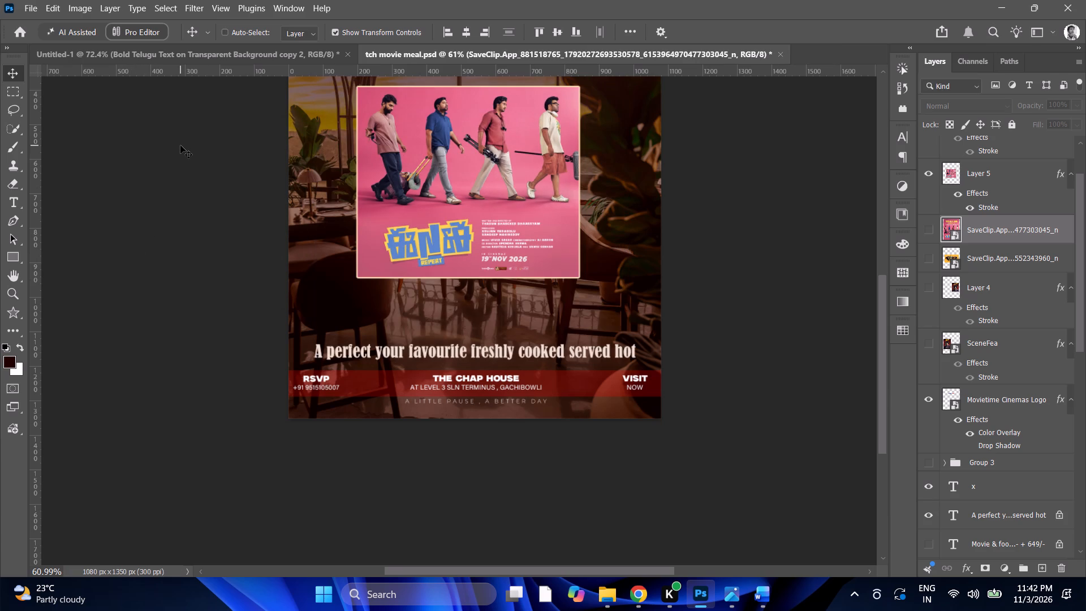
{"action": "key", "text": "ctrl+z"}
{"action": "key", "text": "ctrl+z"}
{"action": "key", "text": "ctrl+z"}
{"action": "key", "text": "ctrl+z"}
{"action": "key", "text": "ctrl+z"}
{"action": "key", "text": "ctrl+z"}
{"action": "key", "text": "ctrl+z"}
{"action": "key", "text": "ctrl+z"}
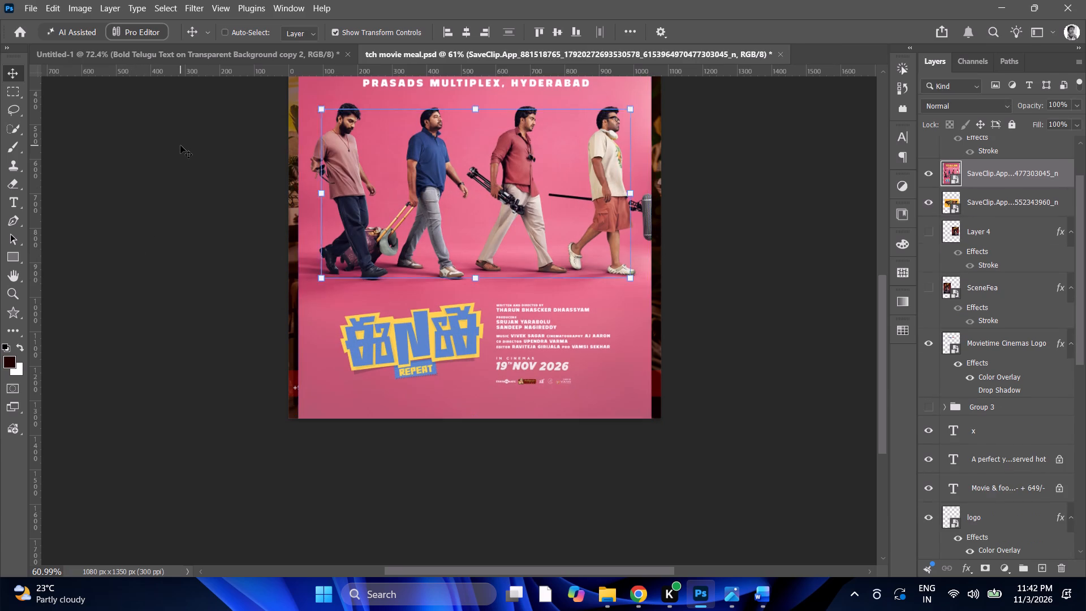
{"action": "key", "text": "ctrl+z"}
{"action": "key", "text": "ctrl+z"}
{"action": "key", "text": "ctrl+z"}
{"action": "scroll", "coordinate": [198, 177], "scroll_direction": "up", "scroll_amount": 4}
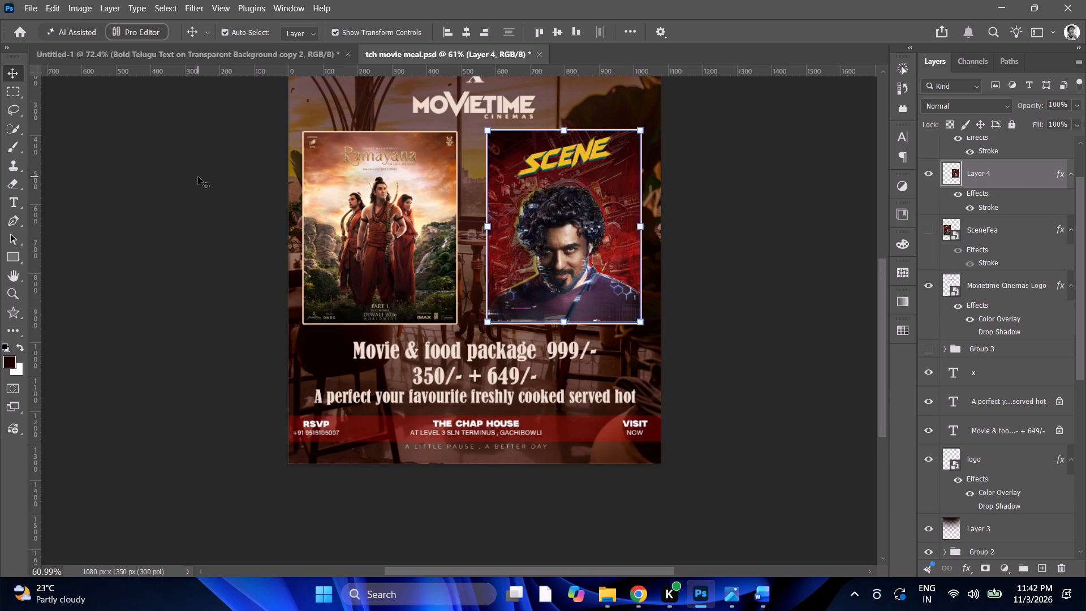
{"action": "scroll", "coordinate": [202, 183], "scroll_direction": "up", "scroll_amount": 5}
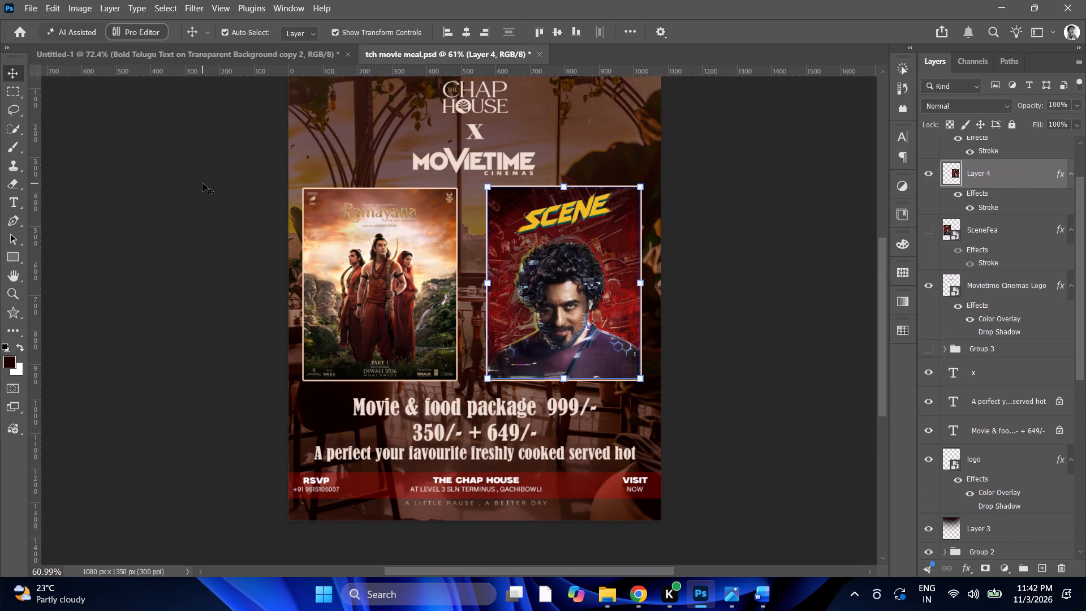
{"action": "scroll", "coordinate": [201, 175], "scroll_direction": "up", "scroll_amount": 6}
{"action": "scroll", "coordinate": [201, 175], "scroll_direction": "down", "scroll_amount": 3}
{"action": "scroll", "coordinate": [201, 175], "scroll_direction": "up", "scroll_amount": 3}
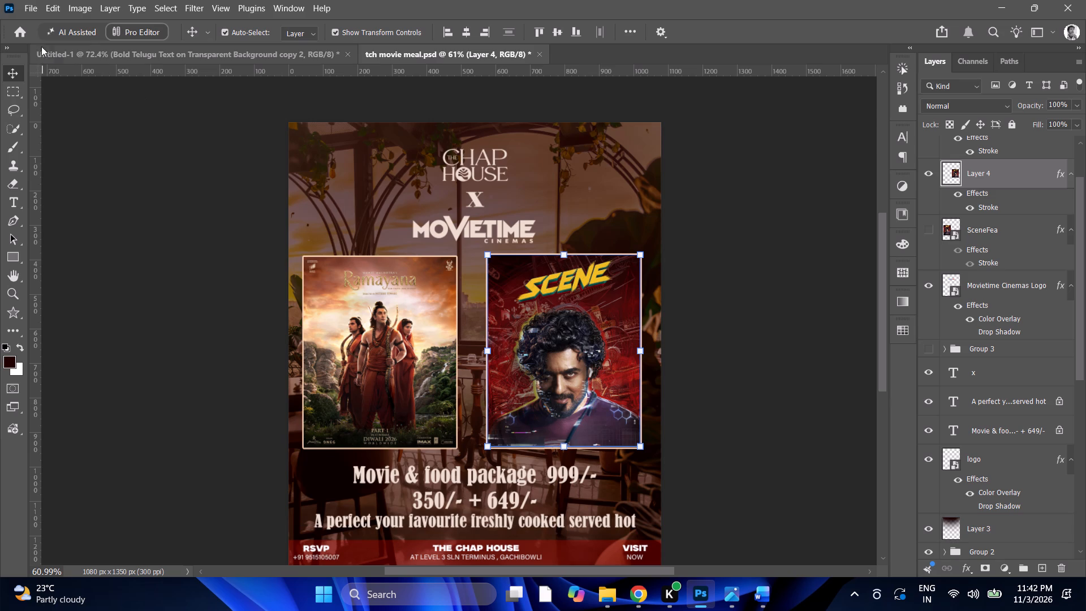
Save the two-poster slide as a separate Photoshop document named "tch movie meal s2" in Downloads, keeping Maximize Compatibility on.
{"action": "left_click", "coordinate": [29, 33]}
{"action": "left_click", "coordinate": [39, 2], "text": "ctrl"}
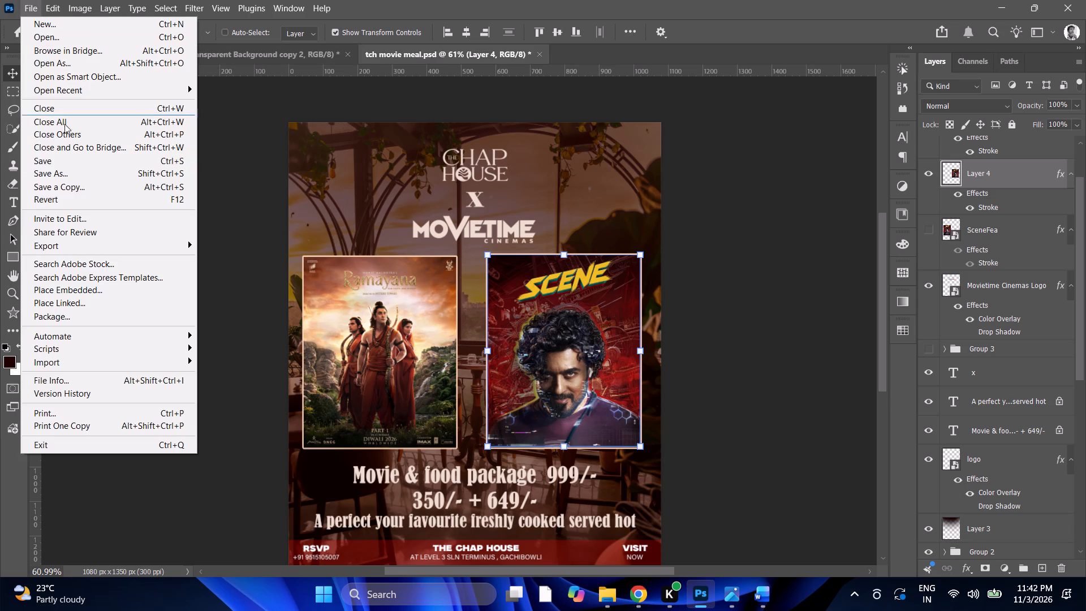
{"action": "left_click", "coordinate": [69, 172]}
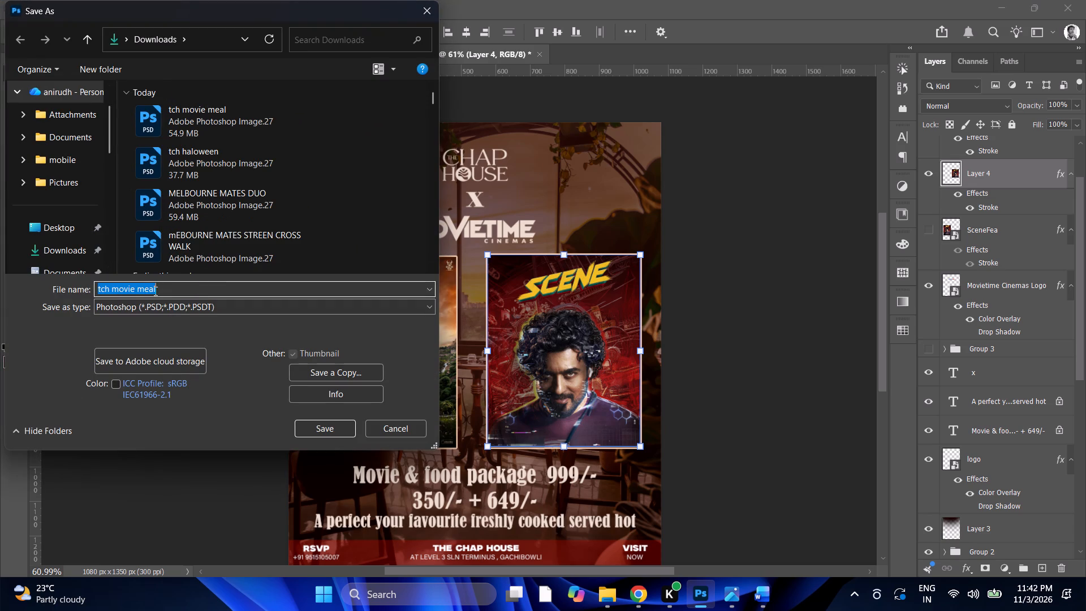
{"action": "left_click", "coordinate": [174, 294]}
{"action": "left_click", "coordinate": [173, 294]}
{"action": "key", "text": "space"}
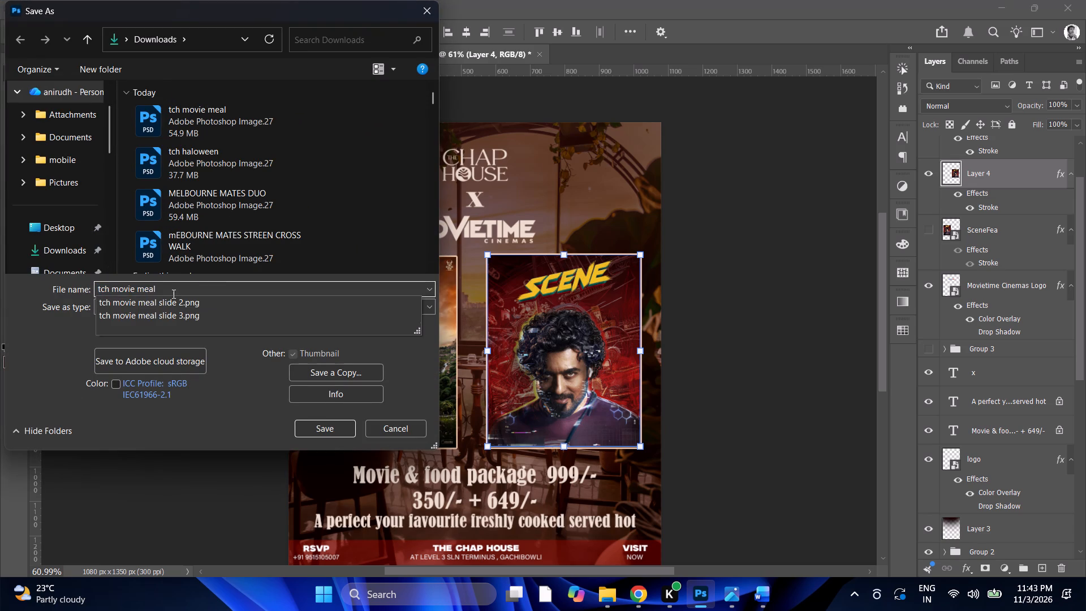
{"action": "type", "text": "s2"}
{"action": "key", "text": "Return"}
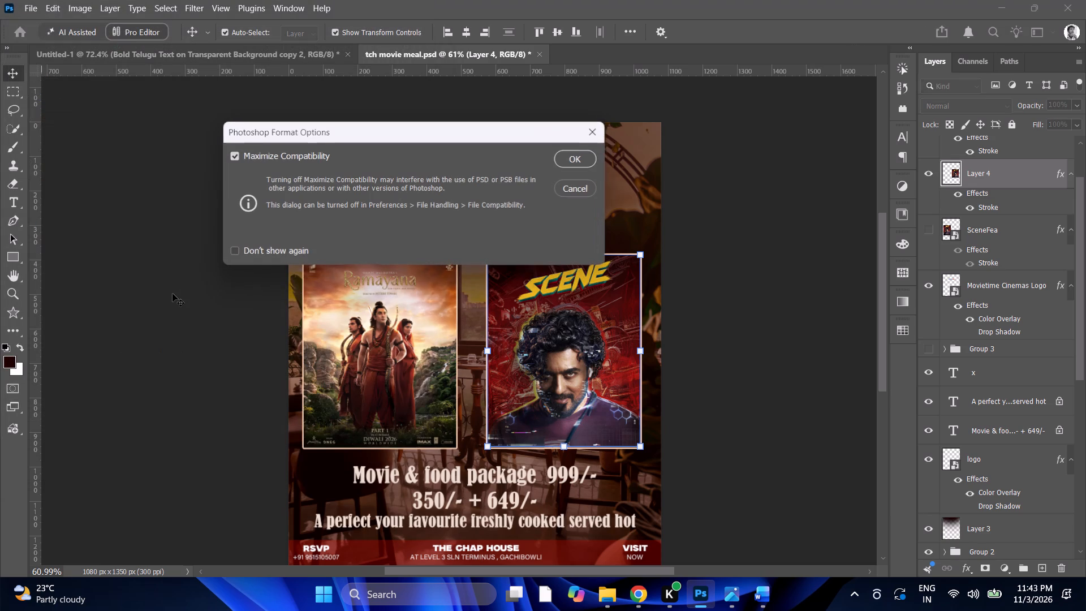
{"action": "left_click", "coordinate": [579, 159]}
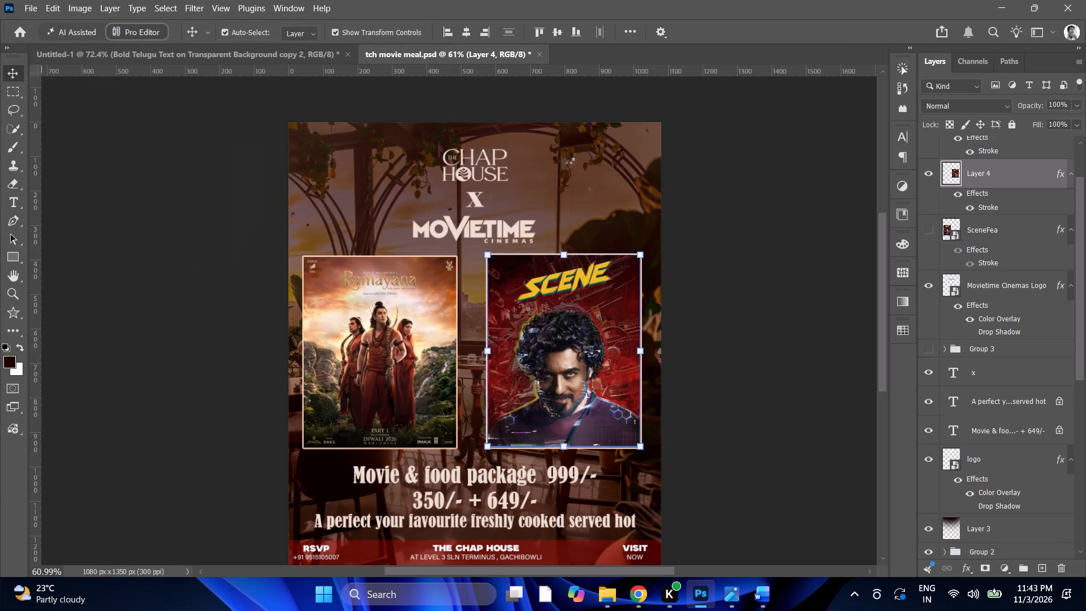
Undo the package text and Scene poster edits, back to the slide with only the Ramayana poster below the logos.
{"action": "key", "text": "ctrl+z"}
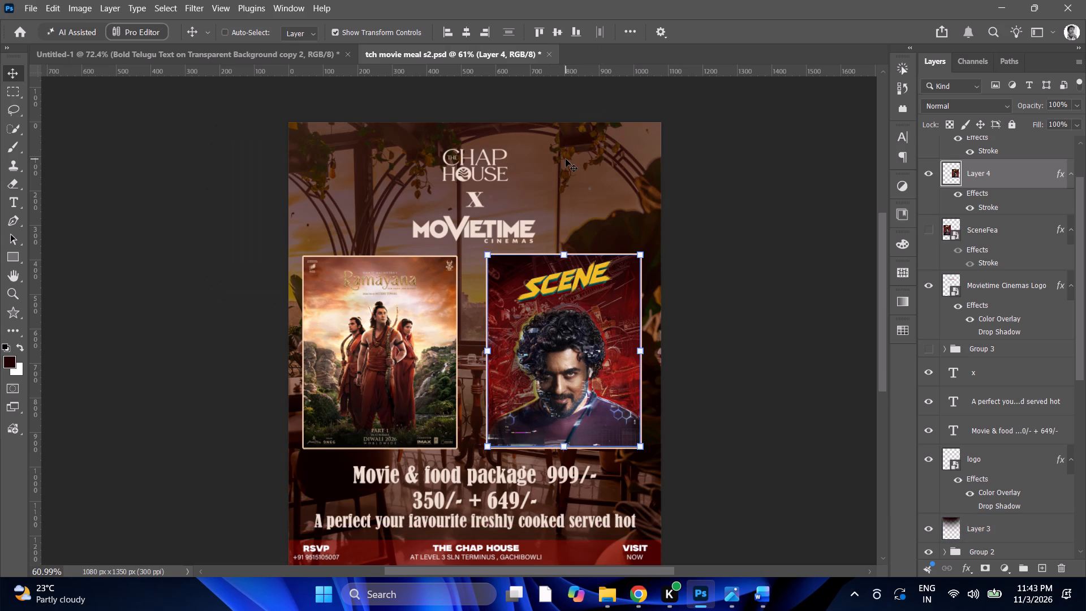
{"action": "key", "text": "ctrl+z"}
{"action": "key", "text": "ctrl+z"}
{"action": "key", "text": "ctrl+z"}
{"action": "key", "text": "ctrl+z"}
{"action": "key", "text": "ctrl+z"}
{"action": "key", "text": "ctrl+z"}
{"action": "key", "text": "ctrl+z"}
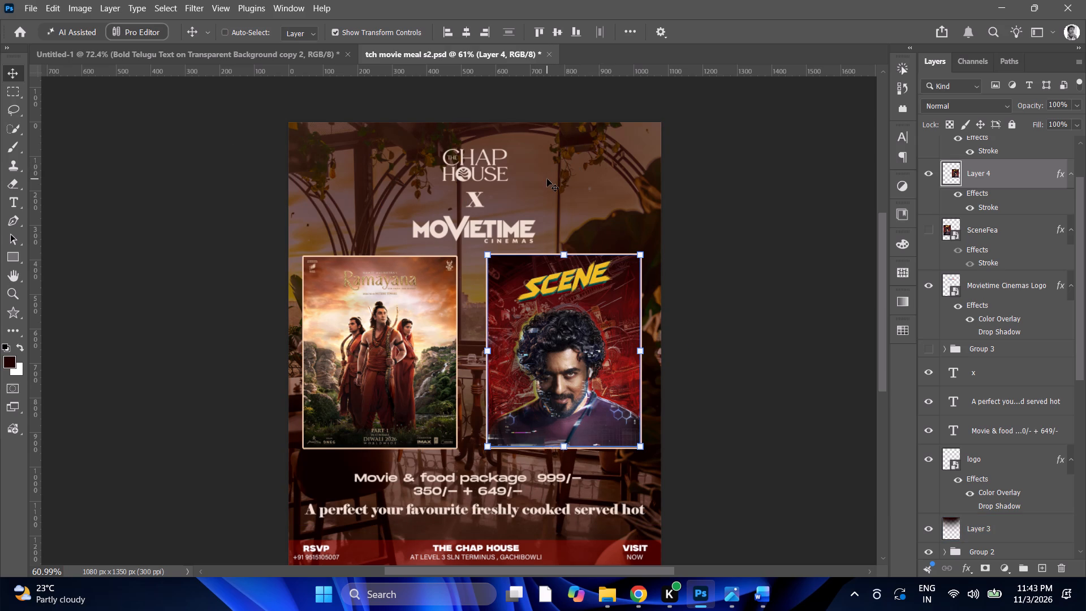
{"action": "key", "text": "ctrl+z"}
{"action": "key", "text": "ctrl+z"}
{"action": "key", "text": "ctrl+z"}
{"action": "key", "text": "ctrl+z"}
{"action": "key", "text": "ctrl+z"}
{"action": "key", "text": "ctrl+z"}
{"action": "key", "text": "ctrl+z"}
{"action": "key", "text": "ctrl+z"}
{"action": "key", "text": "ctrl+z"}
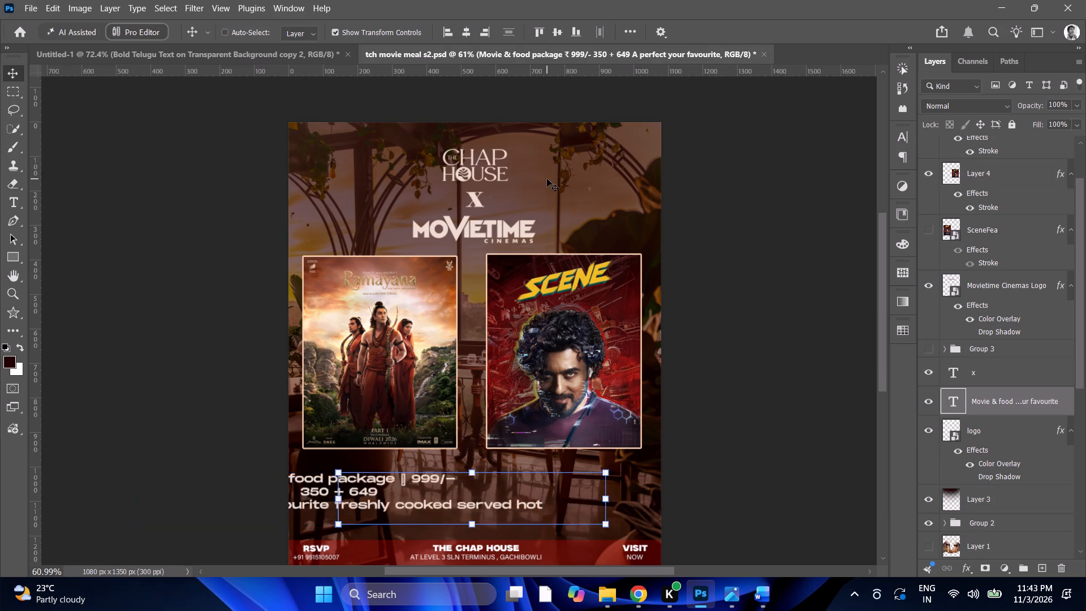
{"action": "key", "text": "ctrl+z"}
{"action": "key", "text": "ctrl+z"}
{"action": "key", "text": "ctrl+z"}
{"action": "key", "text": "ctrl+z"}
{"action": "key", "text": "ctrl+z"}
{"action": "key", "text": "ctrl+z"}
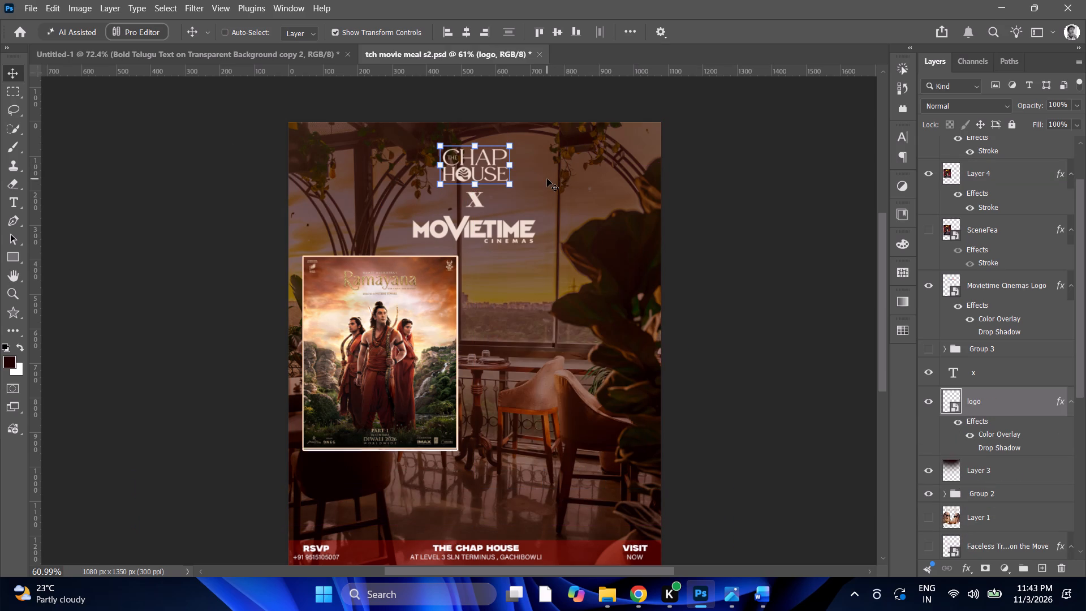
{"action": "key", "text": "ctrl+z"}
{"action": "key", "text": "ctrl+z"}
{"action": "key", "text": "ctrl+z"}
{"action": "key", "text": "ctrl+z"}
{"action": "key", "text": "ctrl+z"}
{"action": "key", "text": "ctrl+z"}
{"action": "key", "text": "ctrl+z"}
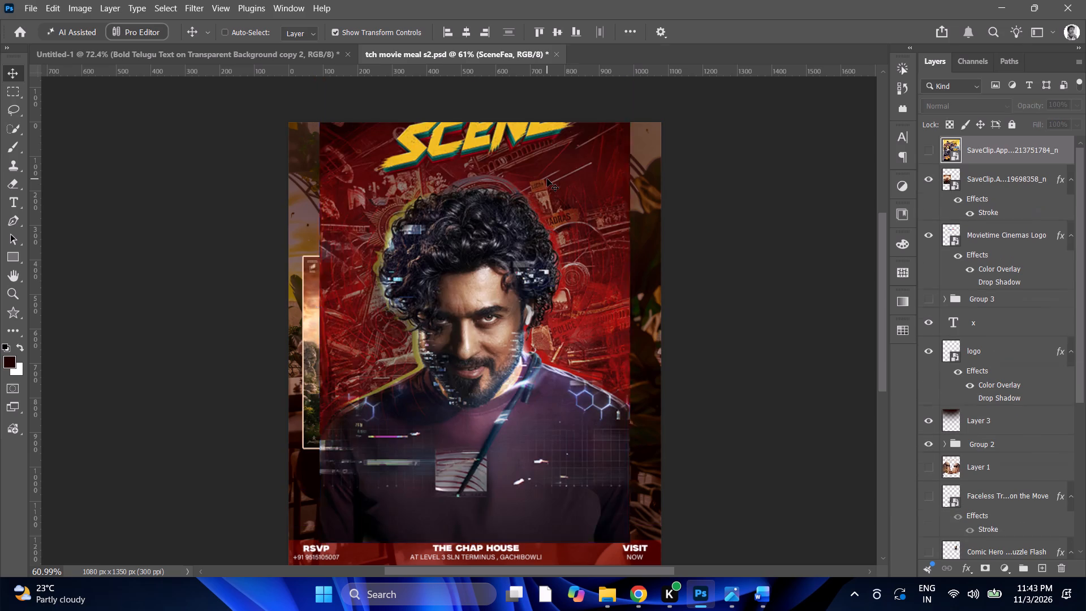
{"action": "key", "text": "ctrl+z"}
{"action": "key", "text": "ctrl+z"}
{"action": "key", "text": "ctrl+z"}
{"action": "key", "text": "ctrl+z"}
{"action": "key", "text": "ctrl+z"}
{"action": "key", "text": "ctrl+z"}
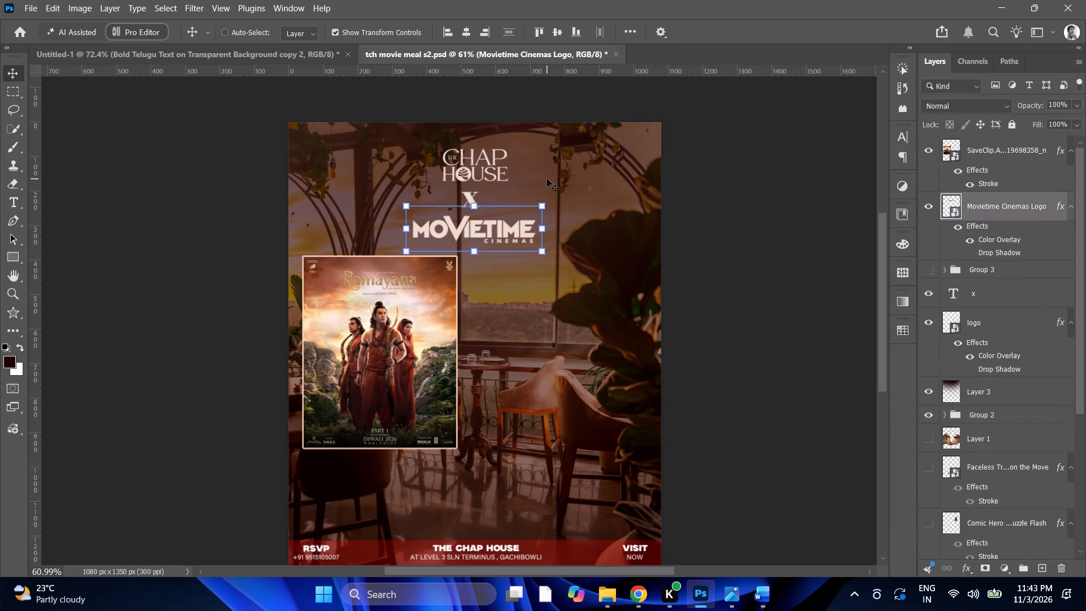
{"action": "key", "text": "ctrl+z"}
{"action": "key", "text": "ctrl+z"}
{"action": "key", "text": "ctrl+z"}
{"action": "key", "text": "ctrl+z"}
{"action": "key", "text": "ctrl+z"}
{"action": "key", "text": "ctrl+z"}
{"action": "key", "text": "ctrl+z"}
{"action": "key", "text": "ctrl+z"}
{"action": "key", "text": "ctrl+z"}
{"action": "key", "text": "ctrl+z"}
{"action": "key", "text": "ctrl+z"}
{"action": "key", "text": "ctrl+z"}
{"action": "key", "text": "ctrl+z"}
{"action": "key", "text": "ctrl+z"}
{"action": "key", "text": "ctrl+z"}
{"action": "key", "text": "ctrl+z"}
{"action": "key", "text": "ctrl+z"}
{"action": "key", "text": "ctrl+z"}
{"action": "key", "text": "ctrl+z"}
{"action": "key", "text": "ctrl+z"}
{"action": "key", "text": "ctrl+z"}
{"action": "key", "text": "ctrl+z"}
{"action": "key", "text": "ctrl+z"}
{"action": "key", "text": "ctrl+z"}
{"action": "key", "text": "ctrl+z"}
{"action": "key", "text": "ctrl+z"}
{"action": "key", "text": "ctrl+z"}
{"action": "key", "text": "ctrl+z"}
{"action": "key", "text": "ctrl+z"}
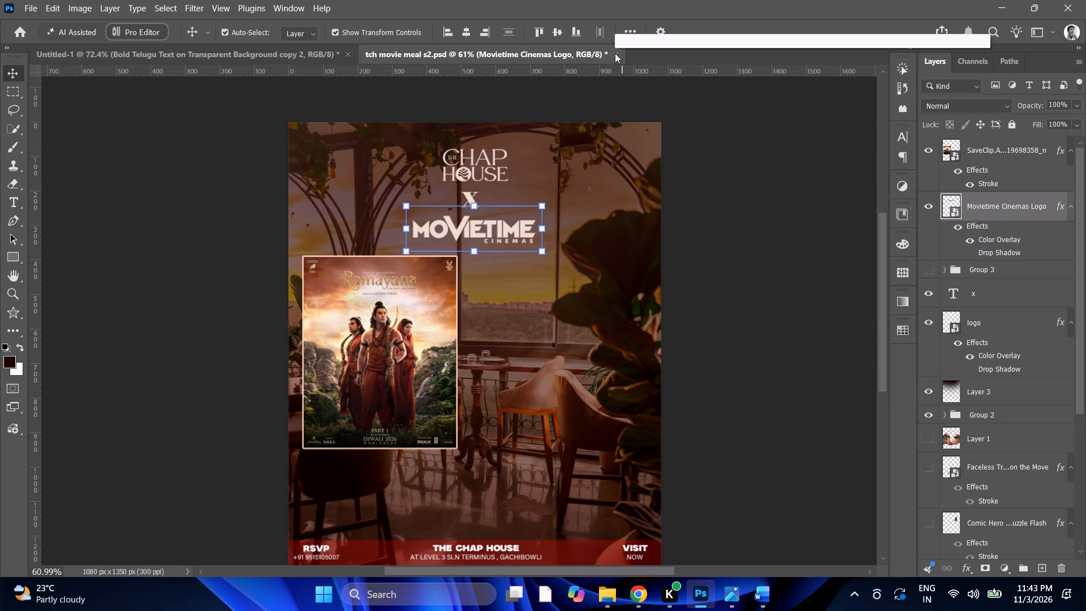
Close the "tch movie meal s2" document without saving the changes.
{"action": "left_click", "coordinate": [615, 53]}
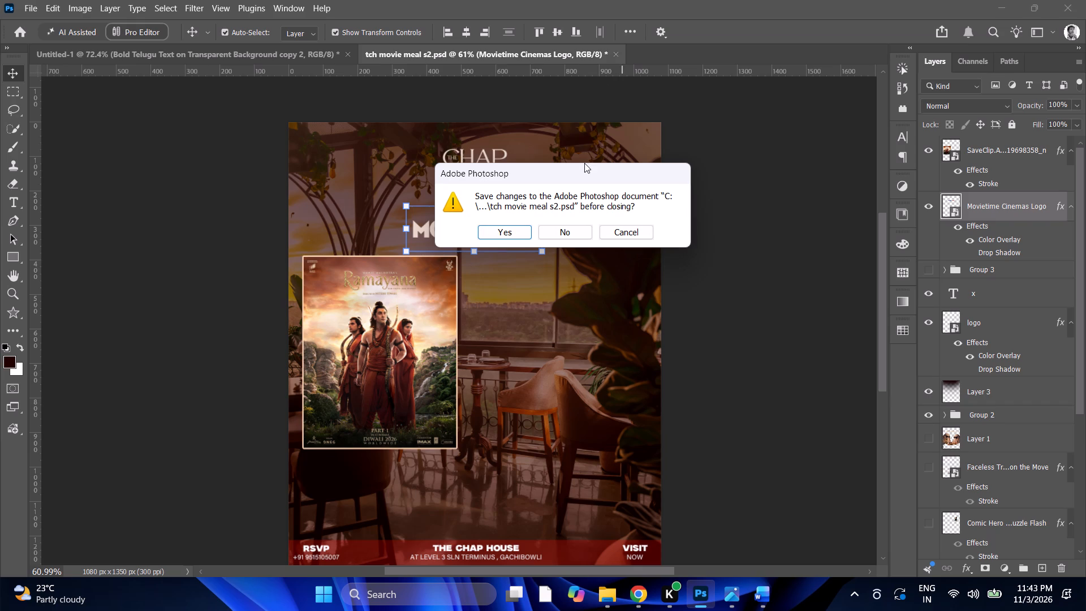
{"action": "left_click", "coordinate": [567, 235]}
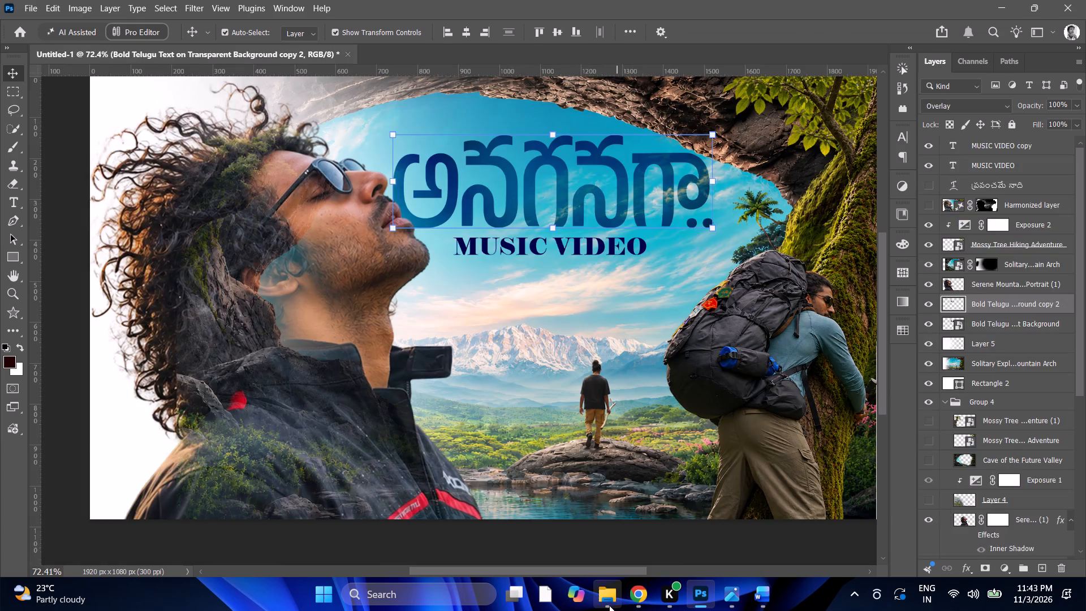
Open the "tch haloween" Photoshop document from File Explorer.
{"action": "left_click", "coordinate": [608, 604]}
{"action": "double_click", "coordinate": [209, 213]}
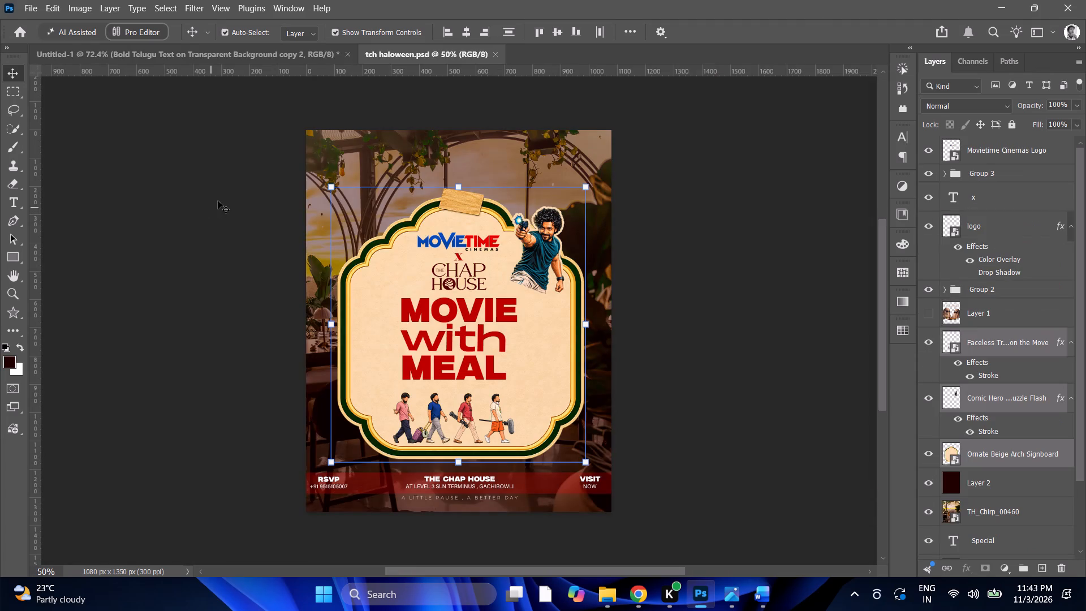
Open the recent "Live Music SAAZ" pumpkin concert PNG and unlock its background layer.
{"action": "left_click", "coordinate": [17, 33]}
{"action": "scroll", "coordinate": [709, 235], "scroll_direction": "down", "scroll_amount": 1}
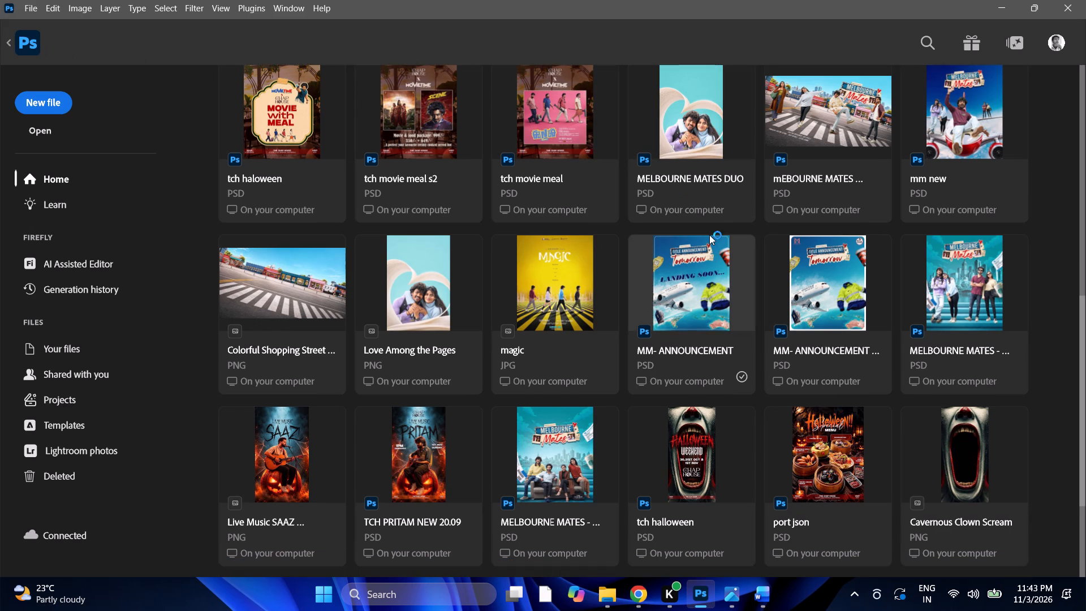
{"action": "scroll", "coordinate": [709, 235], "scroll_direction": "down", "scroll_amount": 8}
{"action": "scroll", "coordinate": [709, 235], "scroll_direction": "up", "scroll_amount": 2}
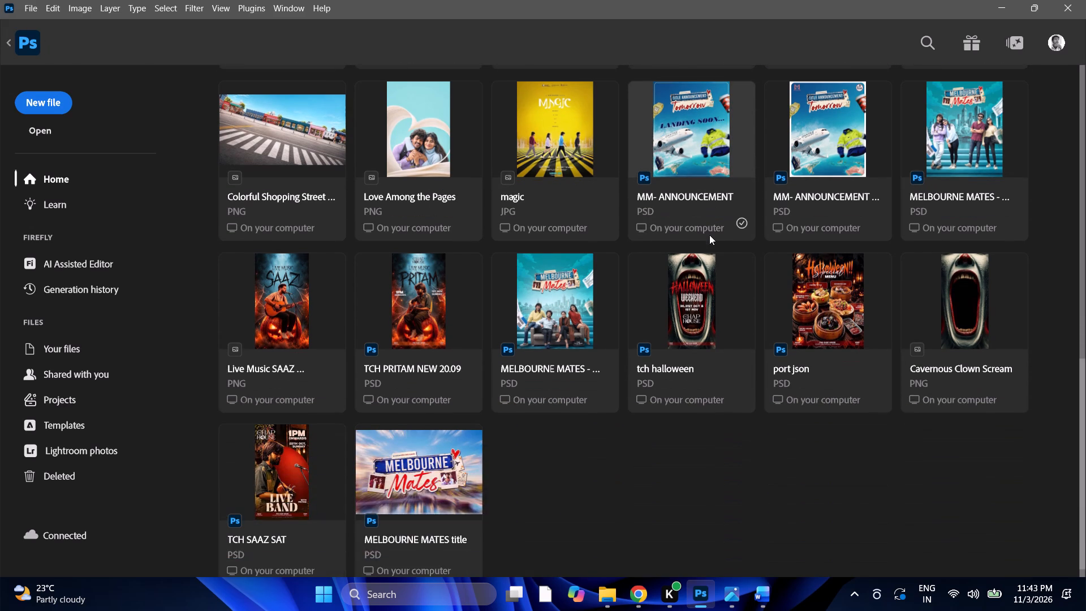
{"action": "scroll", "coordinate": [709, 235], "scroll_direction": "up", "scroll_amount": 12}
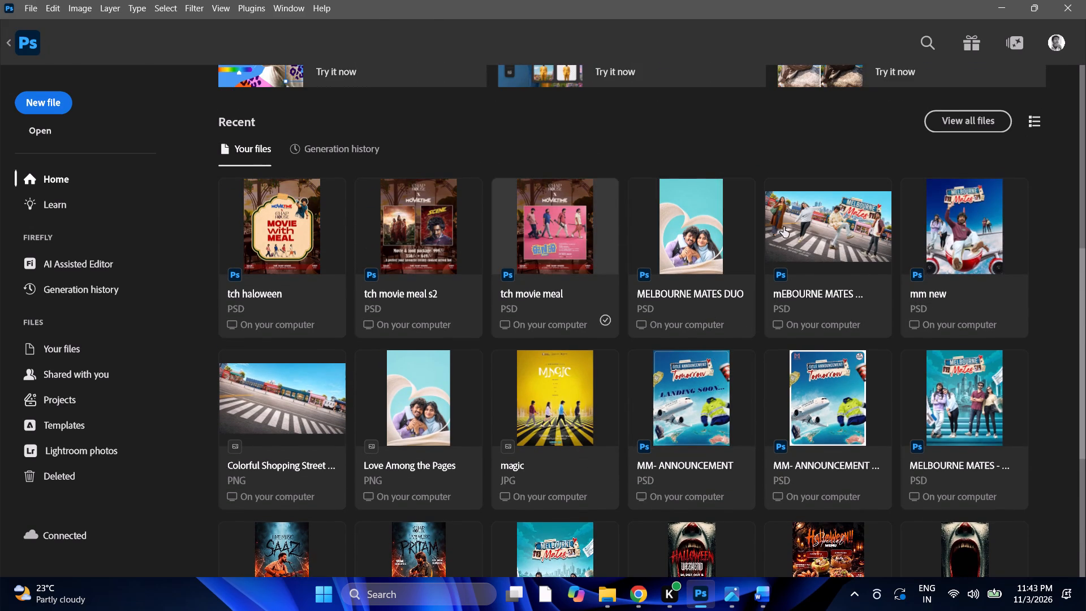
{"action": "scroll", "coordinate": [952, 234], "scroll_direction": "down", "scroll_amount": 9}
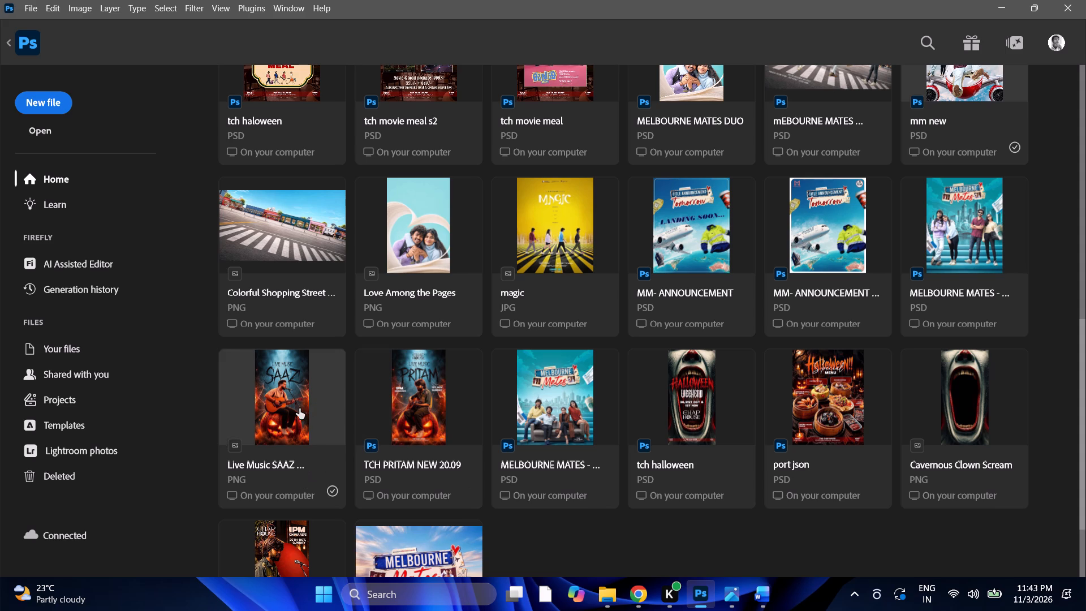
{"action": "left_click", "coordinate": [297, 408]}
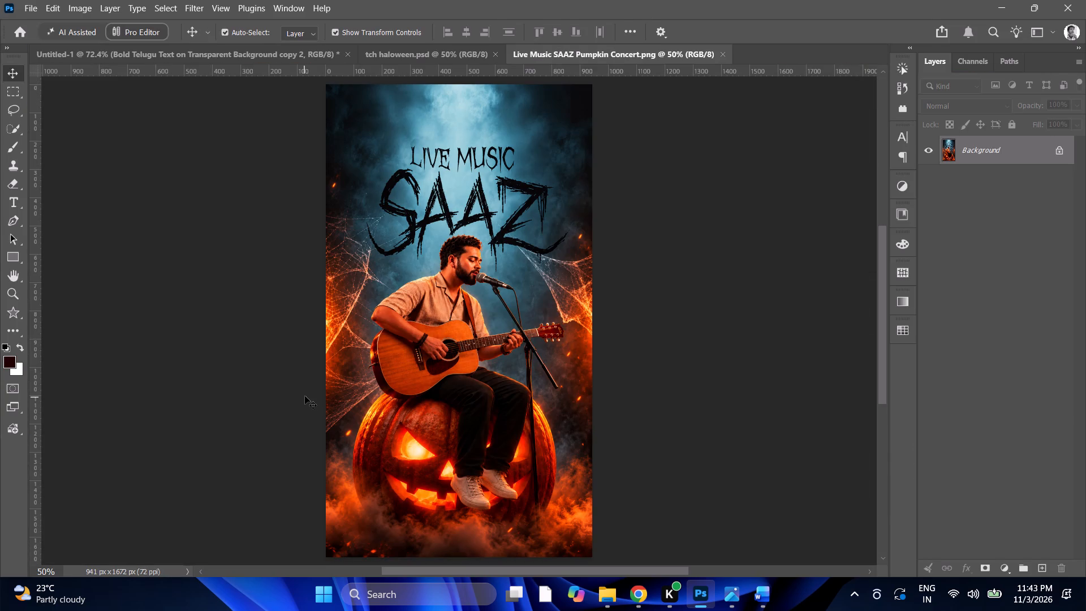
{"action": "left_click", "coordinate": [1061, 152]}
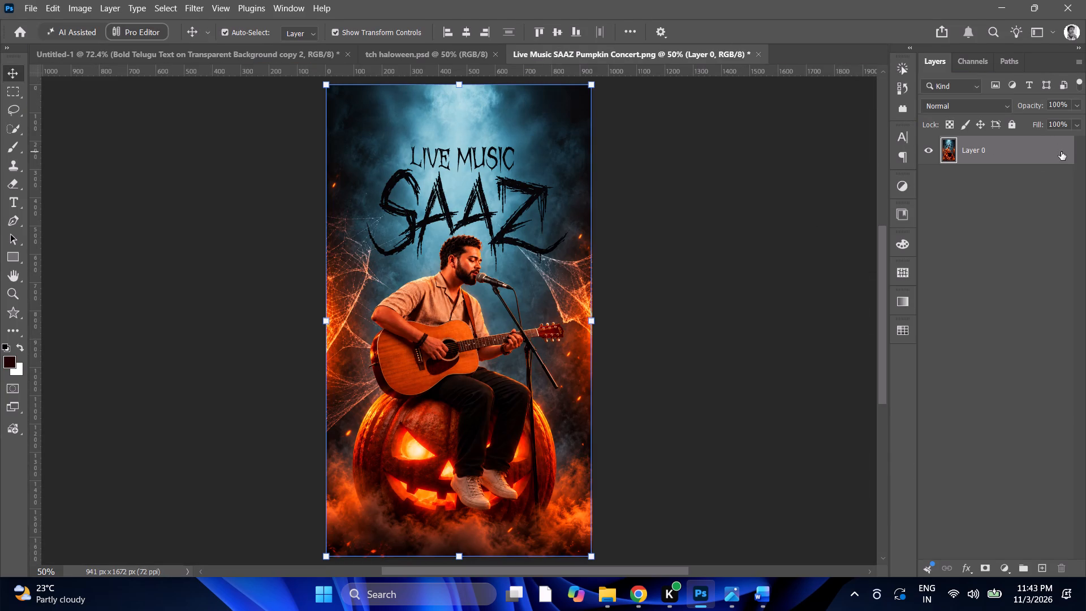
In the "tch haloween" document, delete the layers Layer 1, Special, Sunglasses, Sushi, and Halloween, and Haunted Harvest Culinary Team.
{"action": "left_click", "coordinate": [465, 51]}
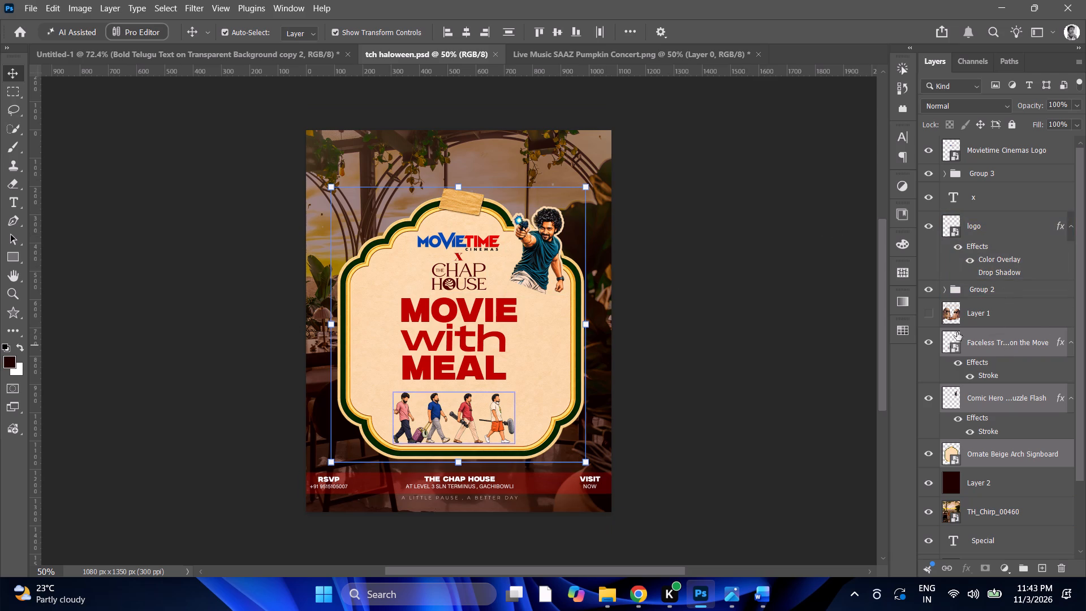
{"action": "left_click", "coordinate": [966, 312]}
{"action": "left_click", "coordinate": [1065, 568]}
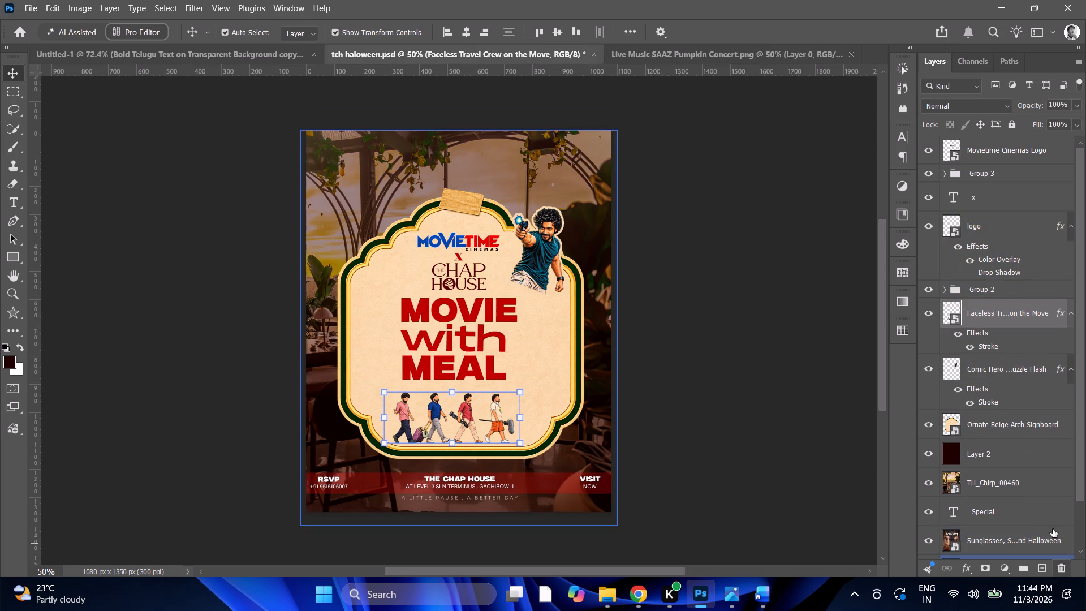
{"action": "left_click", "coordinate": [1036, 513]}
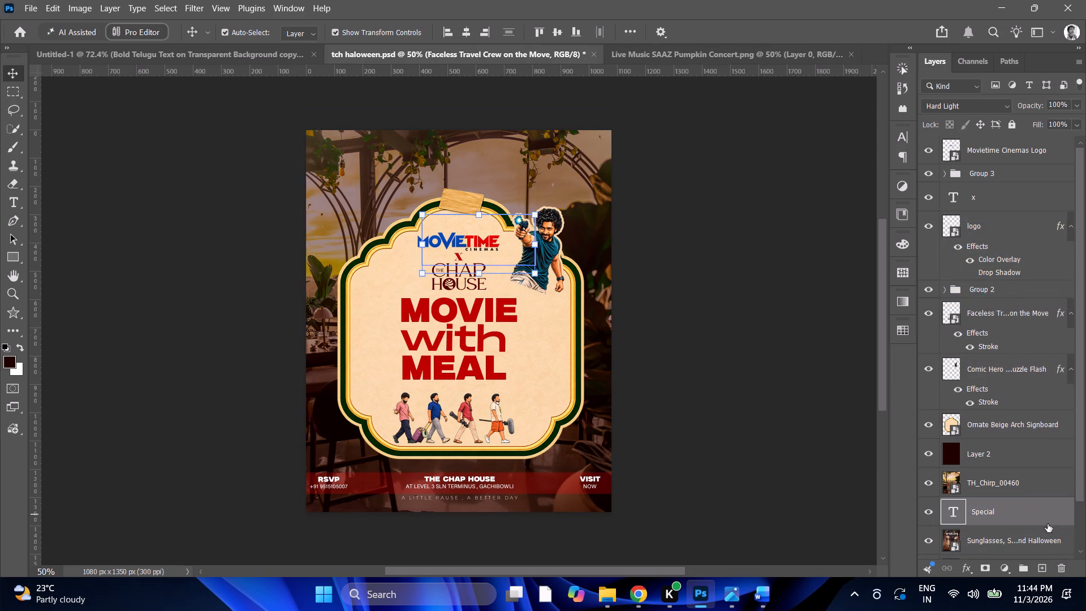
{"action": "left_click", "coordinate": [1062, 563]}
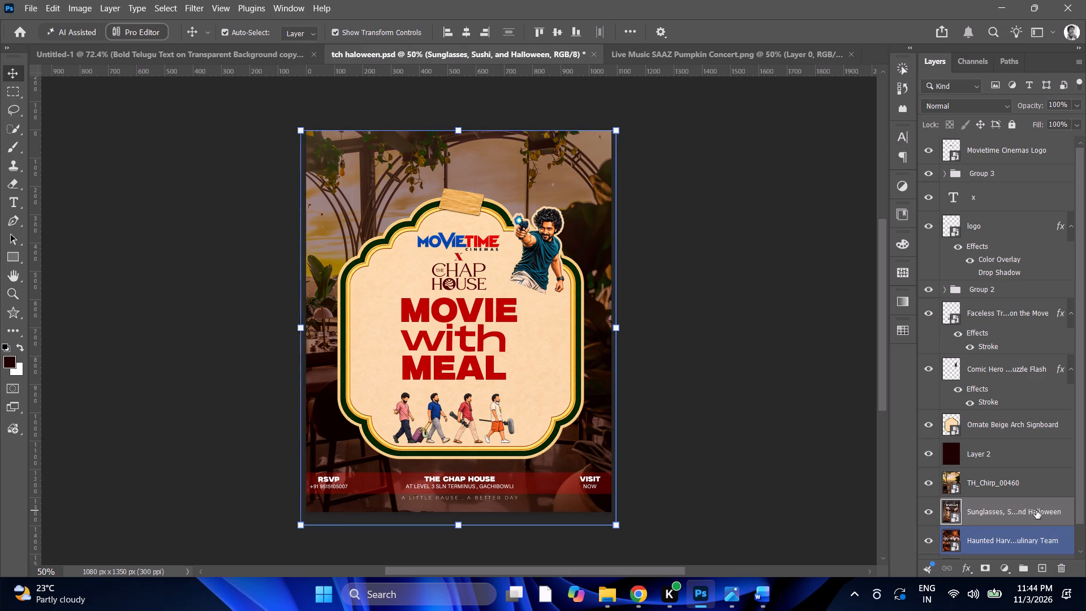
{"action": "left_click", "coordinate": [1036, 510]}
{"action": "left_click", "coordinate": [1055, 565]}
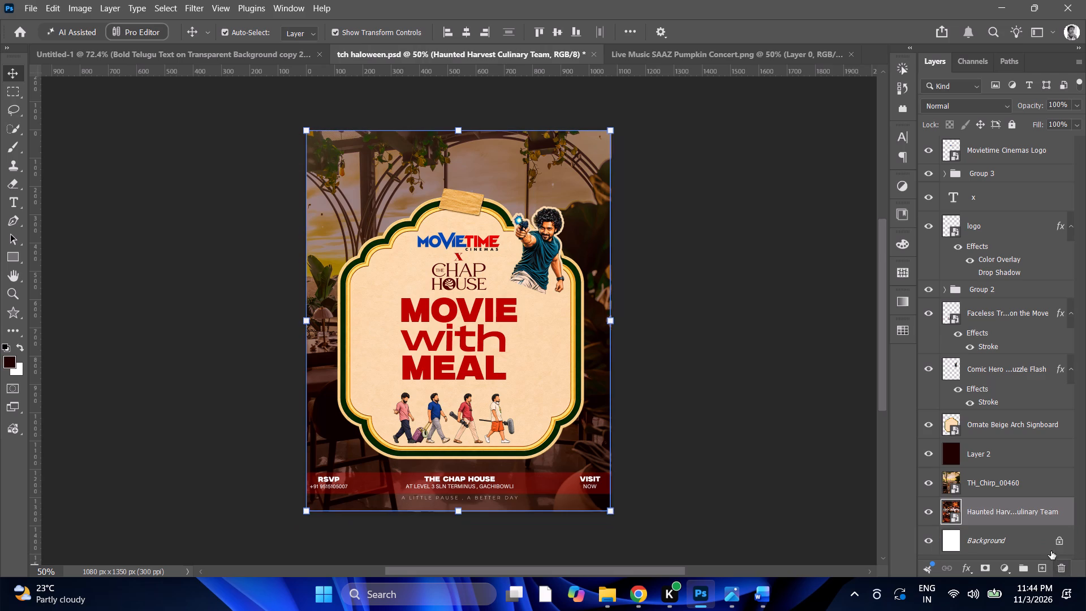
{"action": "left_click", "coordinate": [1063, 567]}
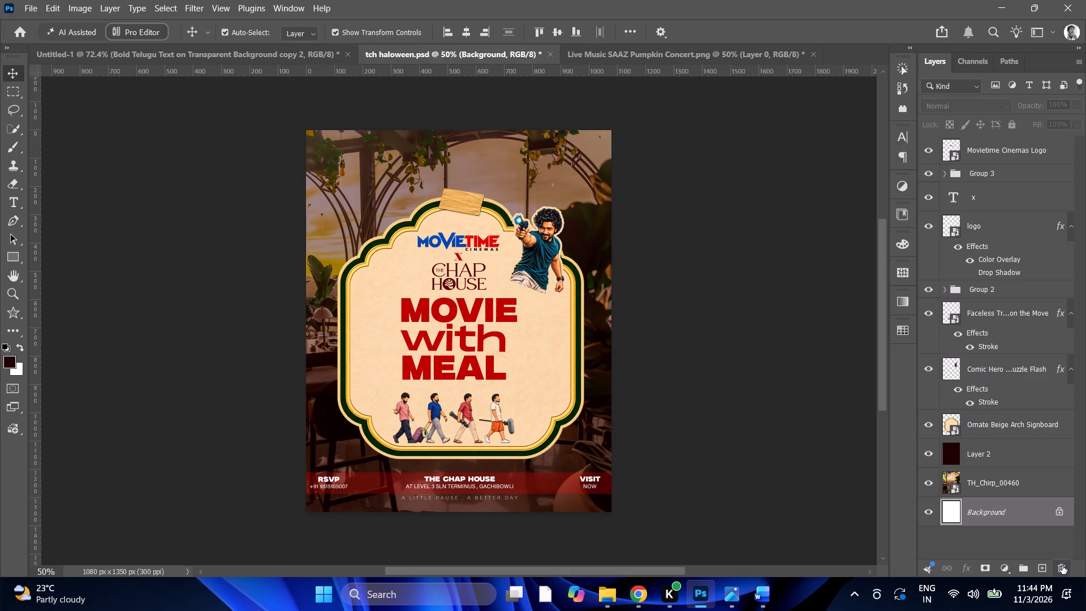
Unlock the white Background layer in the "tch haloween" document.
{"action": "left_click", "coordinate": [1059, 516]}
Group the Movietime logo, MOVIE with MEAL title group, x, Chap House logo, walking crew, comic hero and arch signboard layers together.
{"action": "scroll", "coordinate": [1045, 443], "scroll_direction": "up", "scroll_amount": 5}
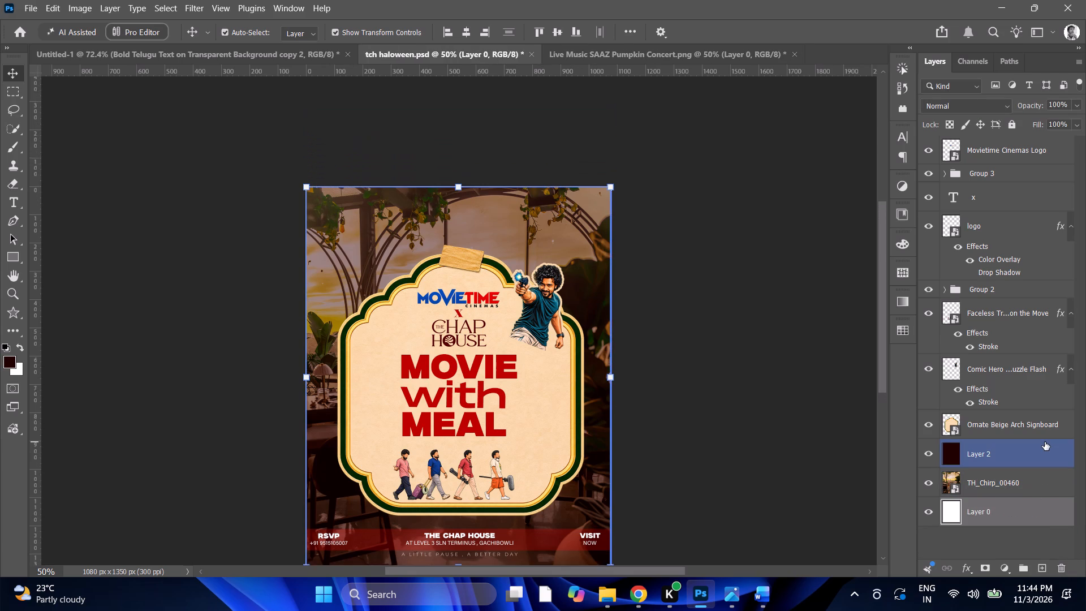
{"action": "scroll", "coordinate": [1045, 442], "scroll_direction": "down", "scroll_amount": 6}
{"action": "left_click", "coordinate": [1015, 157]}
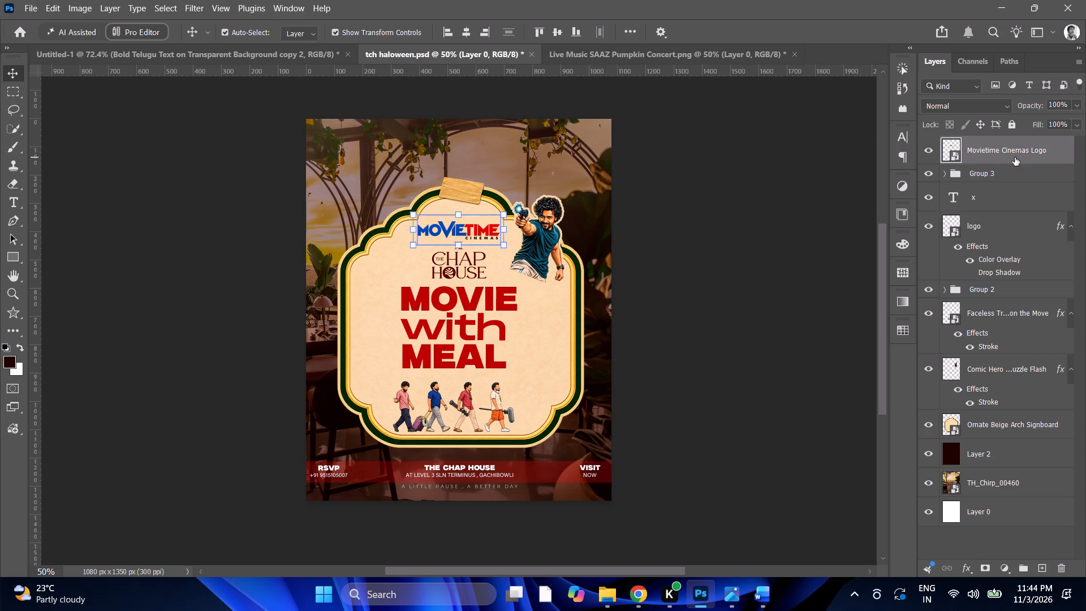
{"action": "left_click", "coordinate": [999, 173]}
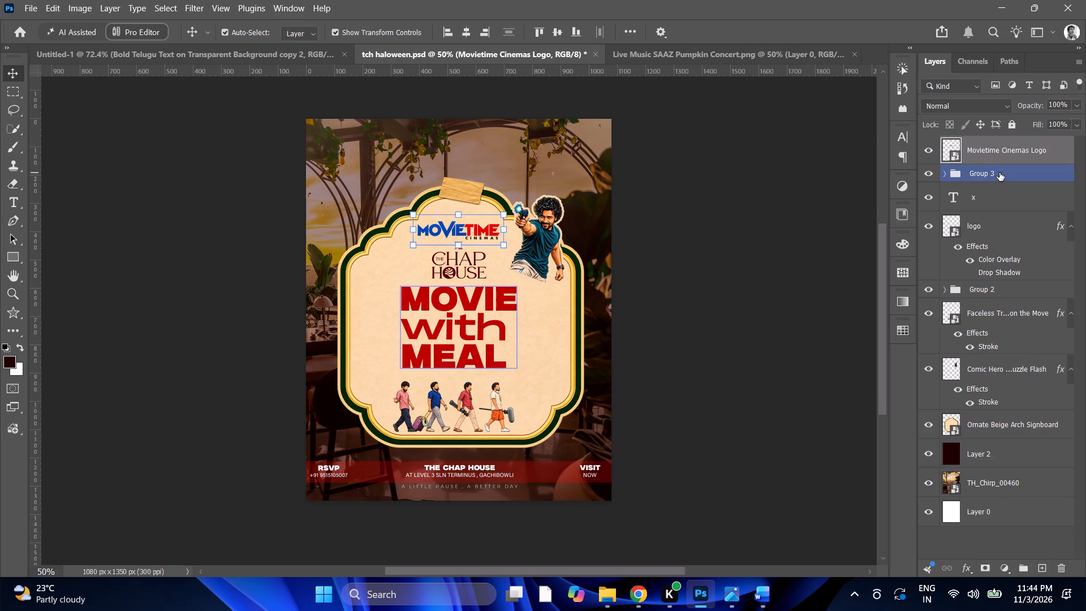
{"action": "left_click", "coordinate": [970, 194], "text": "ctrl"}
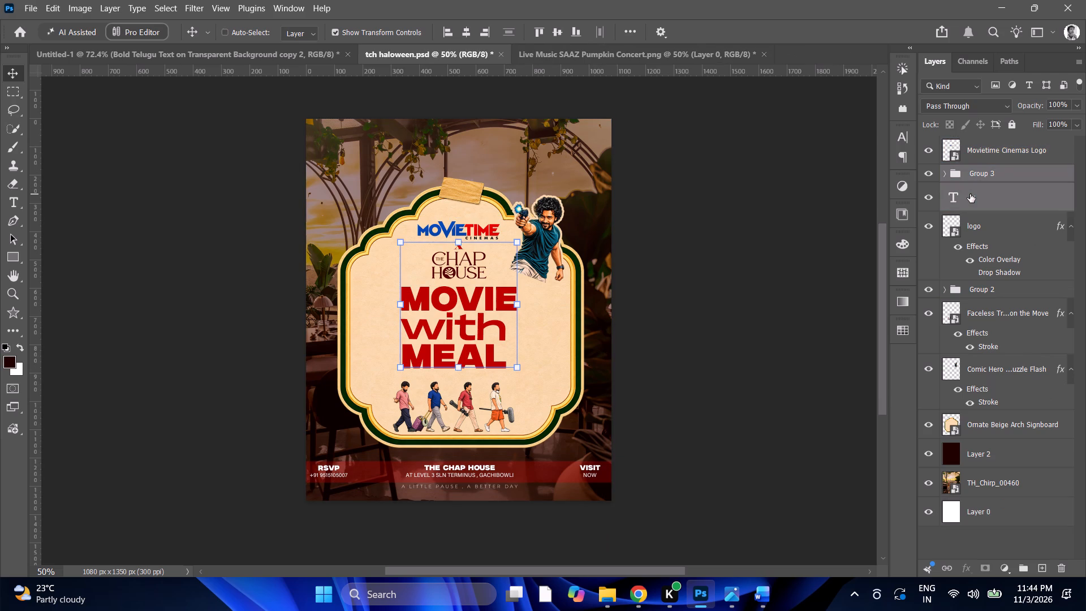
{"action": "left_click", "coordinate": [986, 235], "text": "ctrl"}
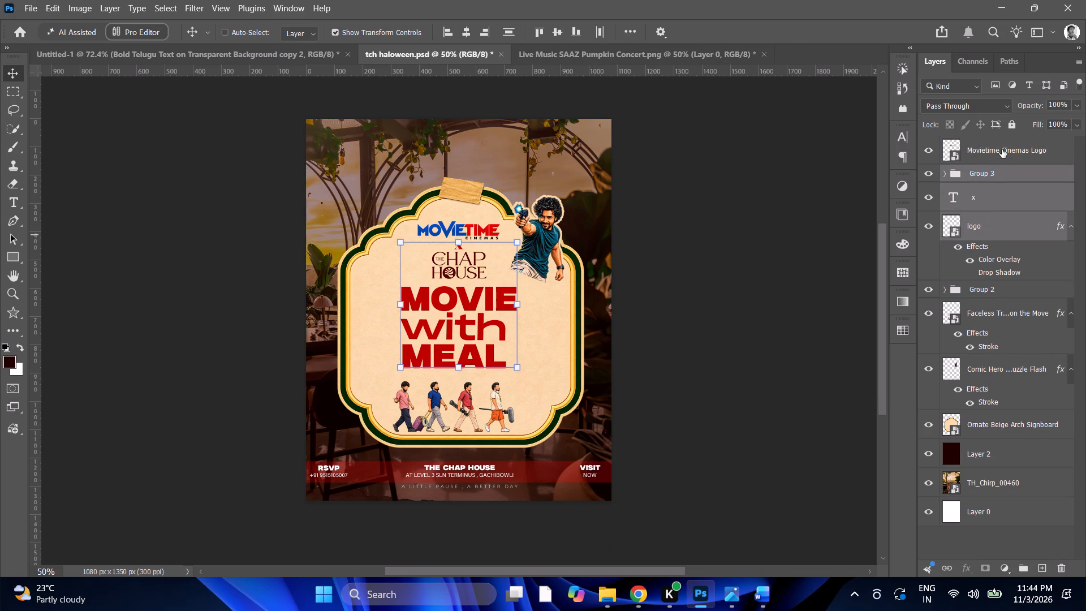
{"action": "left_click", "coordinate": [1002, 149], "text": "ctrl"}
{"action": "left_click", "coordinate": [929, 289]}
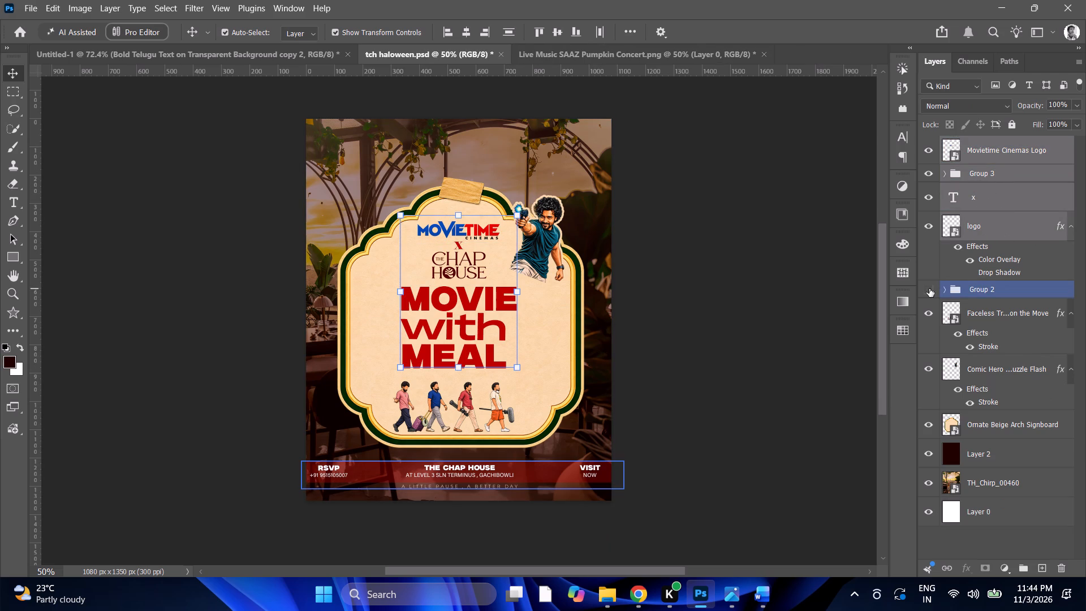
{"action": "left_click", "coordinate": [929, 289]}
{"action": "left_click", "coordinate": [1000, 313], "text": "ctrl"}
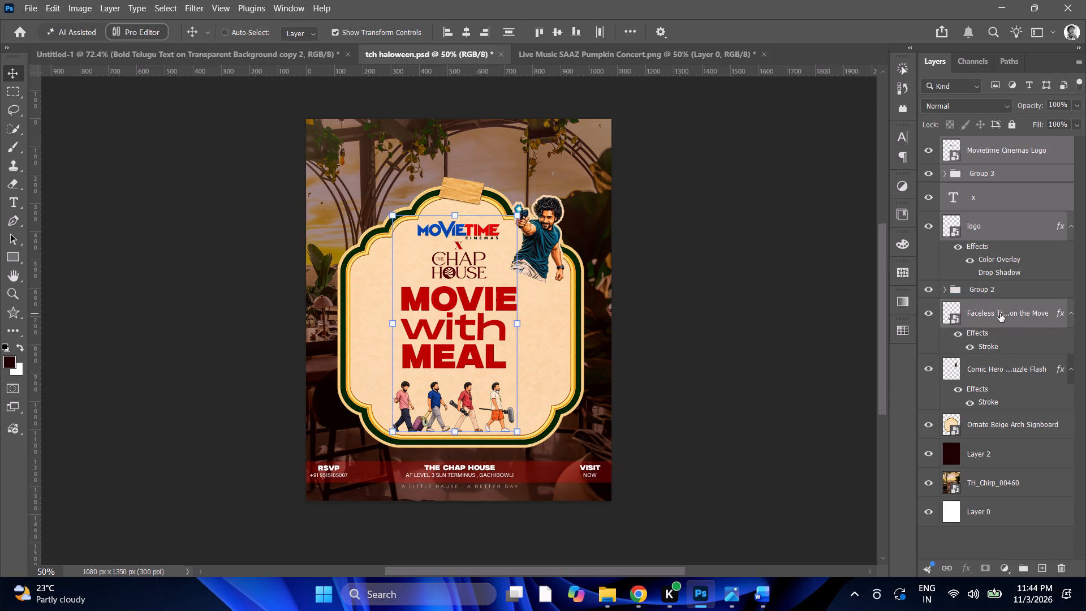
{"action": "double_click", "coordinate": [926, 371]}
{"action": "left_click", "coordinate": [988, 373], "text": "ctrl"}
{"action": "left_click", "coordinate": [980, 429], "text": "ctrl"}
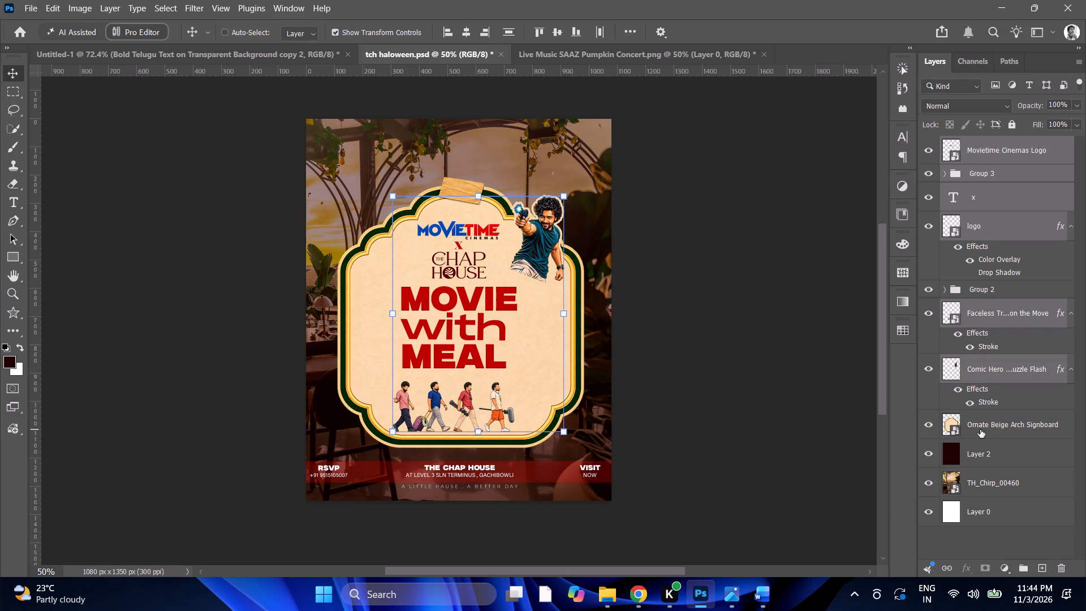
{"action": "left_click", "coordinate": [1024, 569]}
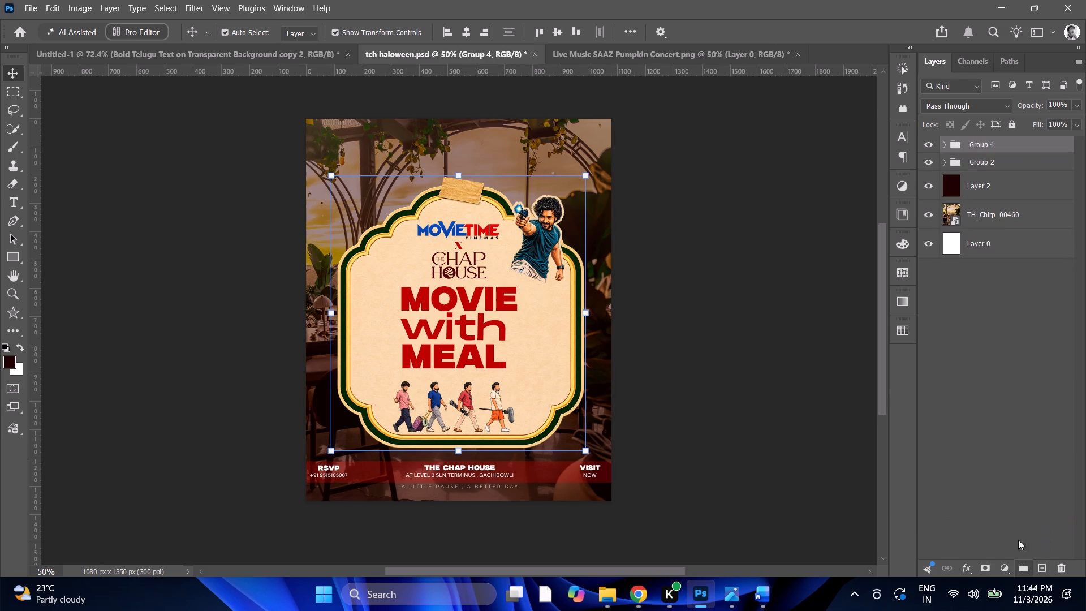
{"action": "left_click", "coordinate": [925, 150]}
{"action": "left_click", "coordinate": [925, 150]}
Copy the TH_Chirp_00460 restaurant photo into the Live Music SAAZ document and centre it horizontally near the canvas bottom.
{"action": "left_click", "coordinate": [980, 207]}
{"action": "left_click_drag", "start_coordinate": [989, 221], "coordinate": [906, 209]}
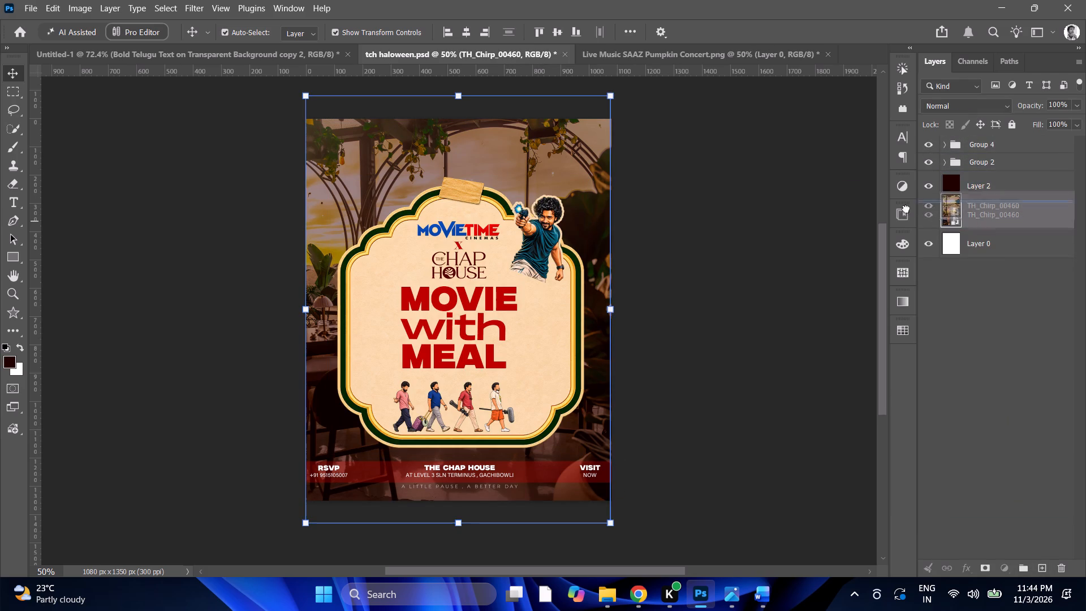
{"action": "left_click_drag", "start_coordinate": [906, 209], "coordinate": [725, 66]}
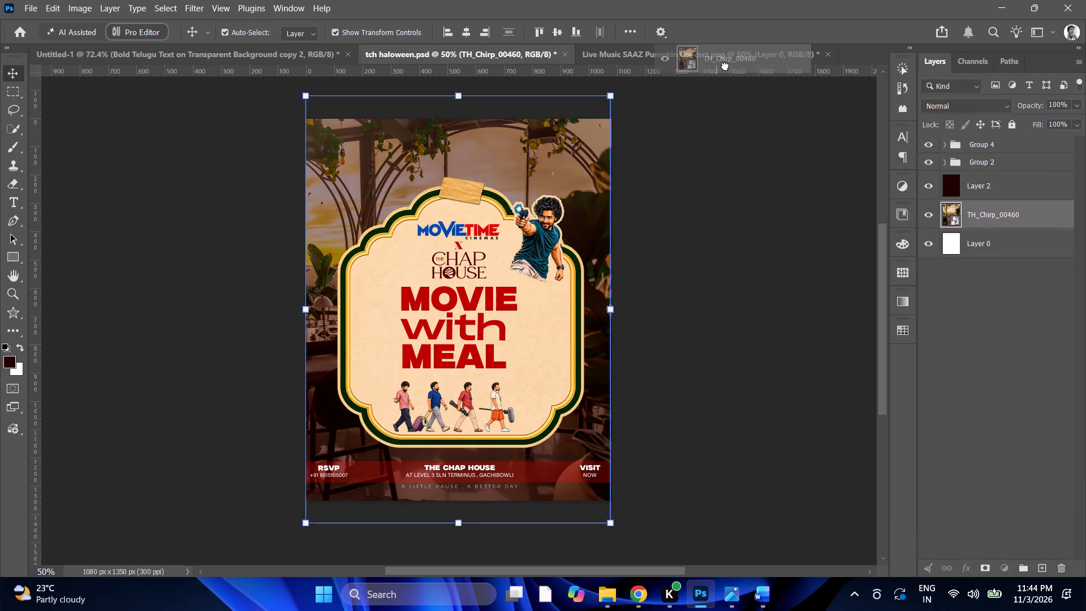
{"action": "left_click_drag", "start_coordinate": [725, 66], "coordinate": [528, 260]}
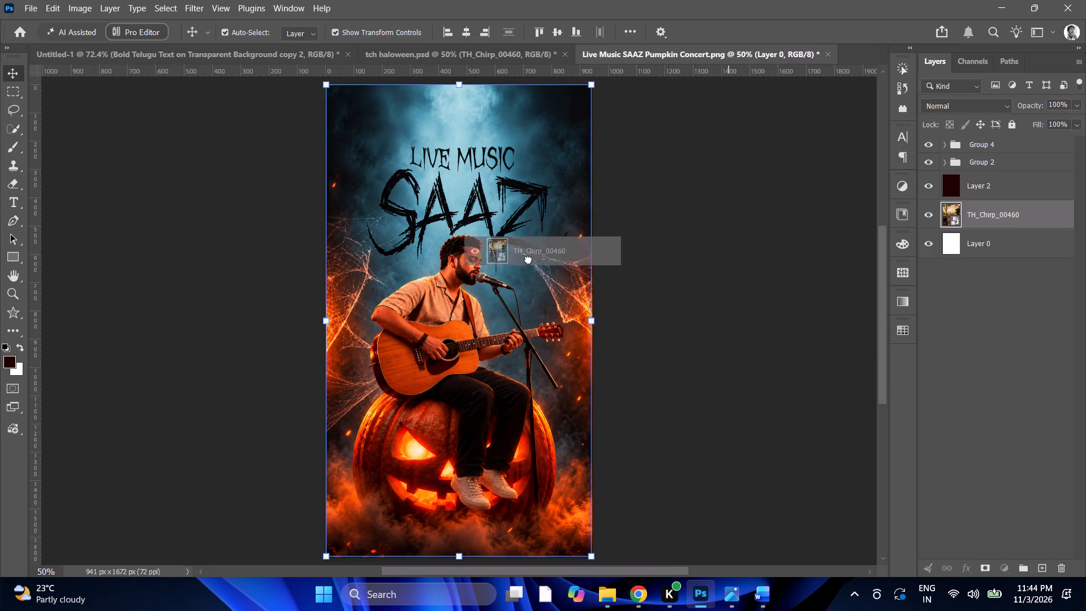
{"action": "left_click_drag", "start_coordinate": [528, 260], "coordinate": [524, 260]}
{"action": "left_click_drag", "start_coordinate": [548, 274], "coordinate": [486, 364]}
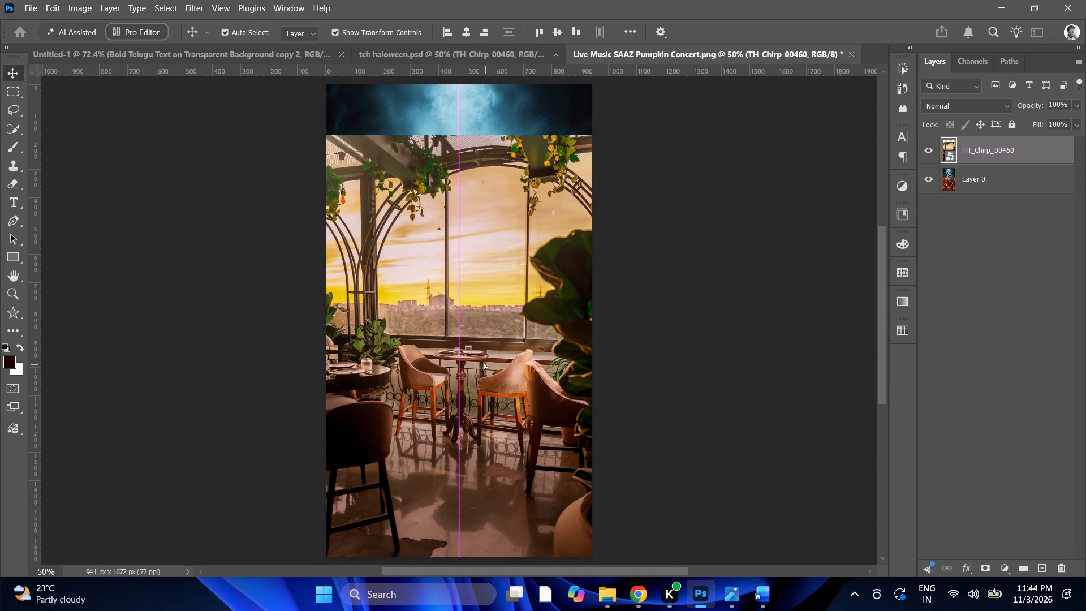
Enlarge the restaurant photo proportionally to 57.55% so it reaches the canvas's top edge, covering the SAAZ artwork.
{"action": "left_click_drag", "start_coordinate": [458, 133], "coordinate": [450, 93]}
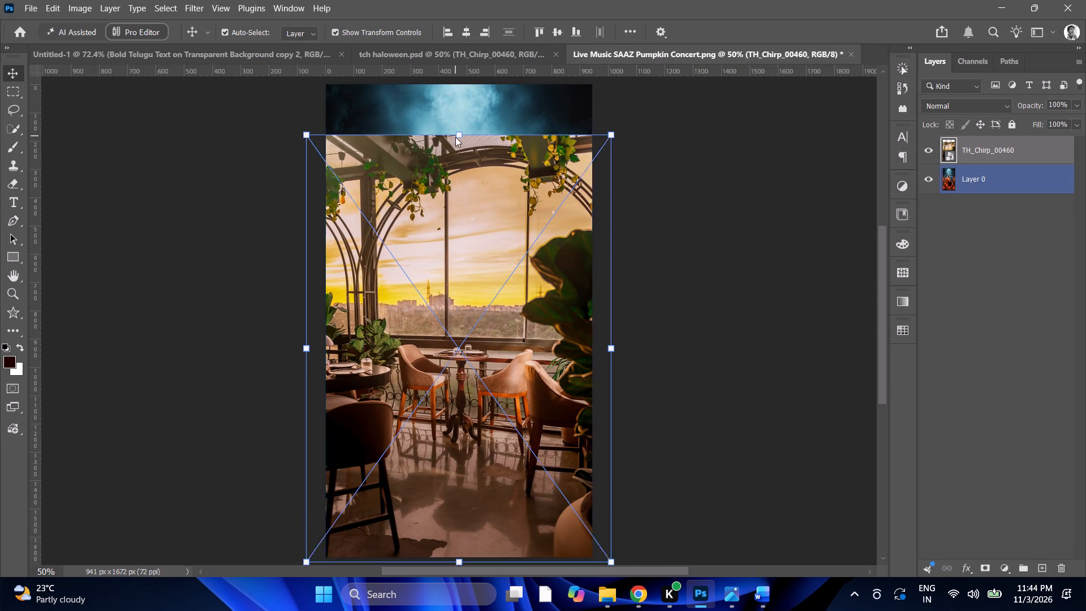
{"action": "left_click_drag", "start_coordinate": [459, 94], "coordinate": [459, 85]}
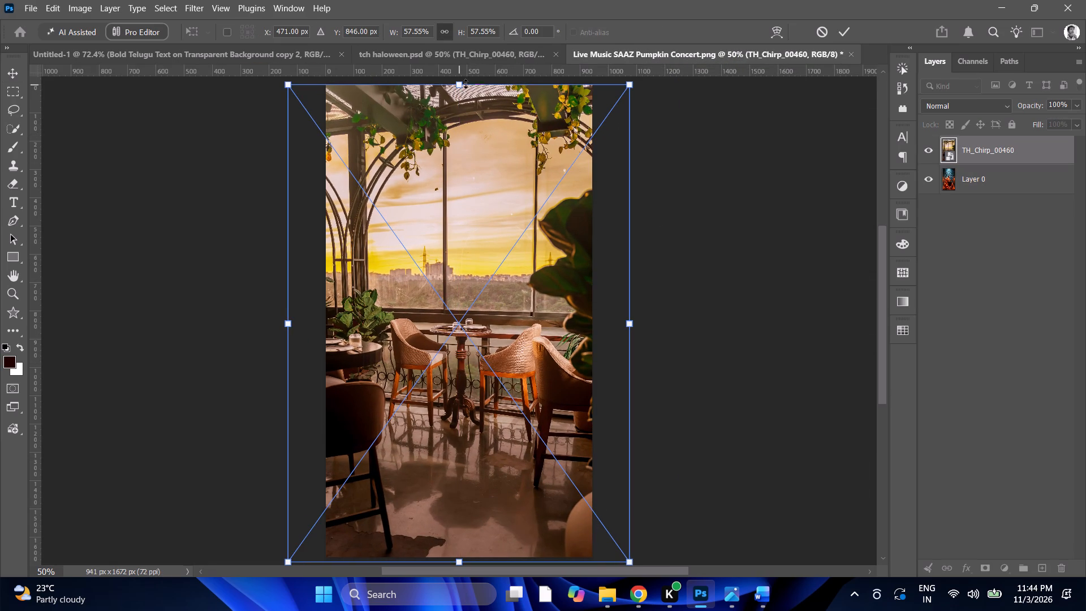
{"action": "left_click", "coordinate": [844, 28]}
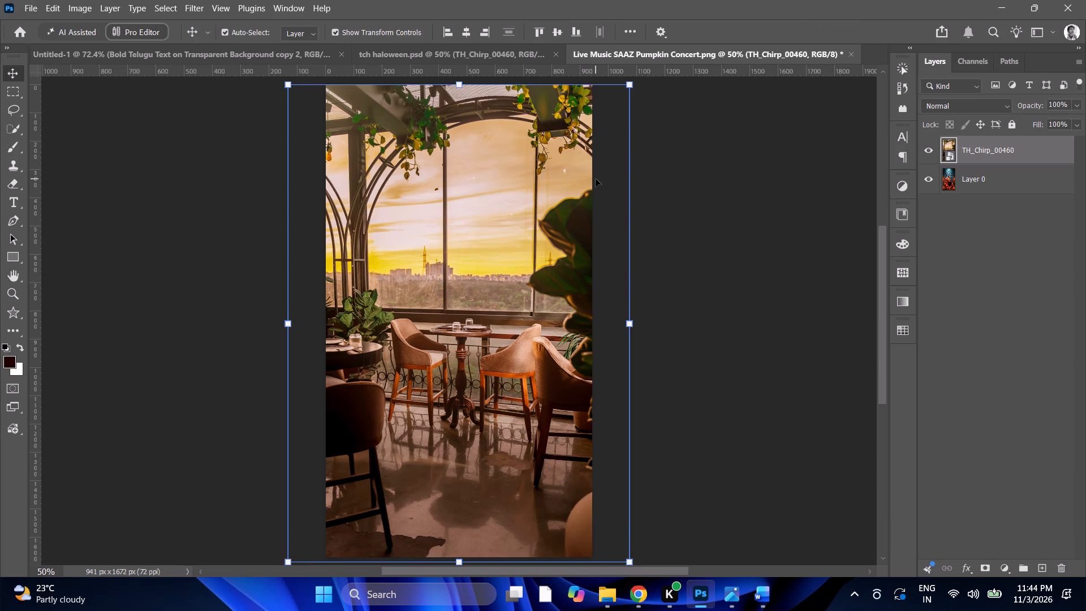
Shift the restaurant photo right to about X 565 px and enlarge it proportionally to 58.95%, extending past the canvas's top edge.
{"action": "scroll", "coordinate": [594, 179], "scroll_direction": "down", "scroll_amount": 4, "text": "alt"}
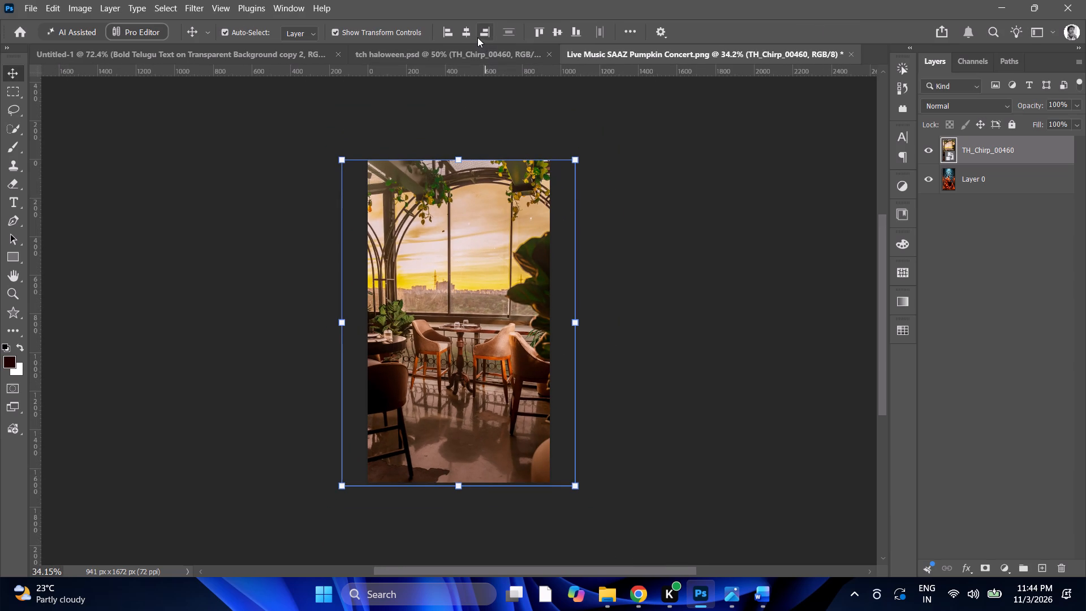
{"action": "left_click", "coordinate": [467, 35]}
{"action": "left_click_drag", "start_coordinate": [554, 209], "coordinate": [567, 209]}
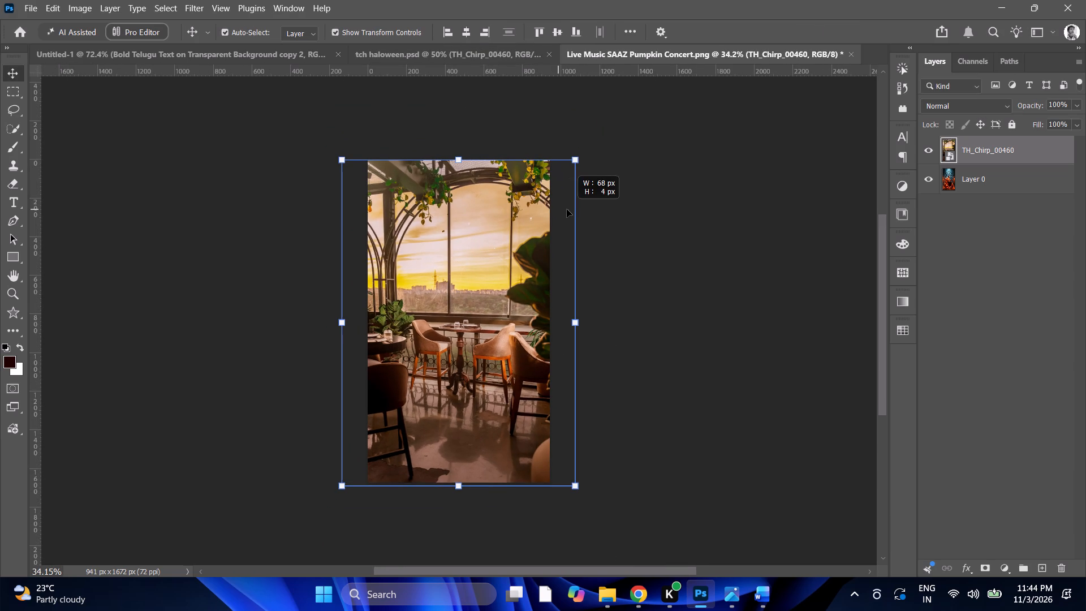
{"action": "left_click_drag", "start_coordinate": [567, 209], "coordinate": [576, 211]}
{"action": "left_click", "coordinate": [583, 324]}
{"action": "left_click_drag", "start_coordinate": [568, 312], "coordinate": [585, 315]}
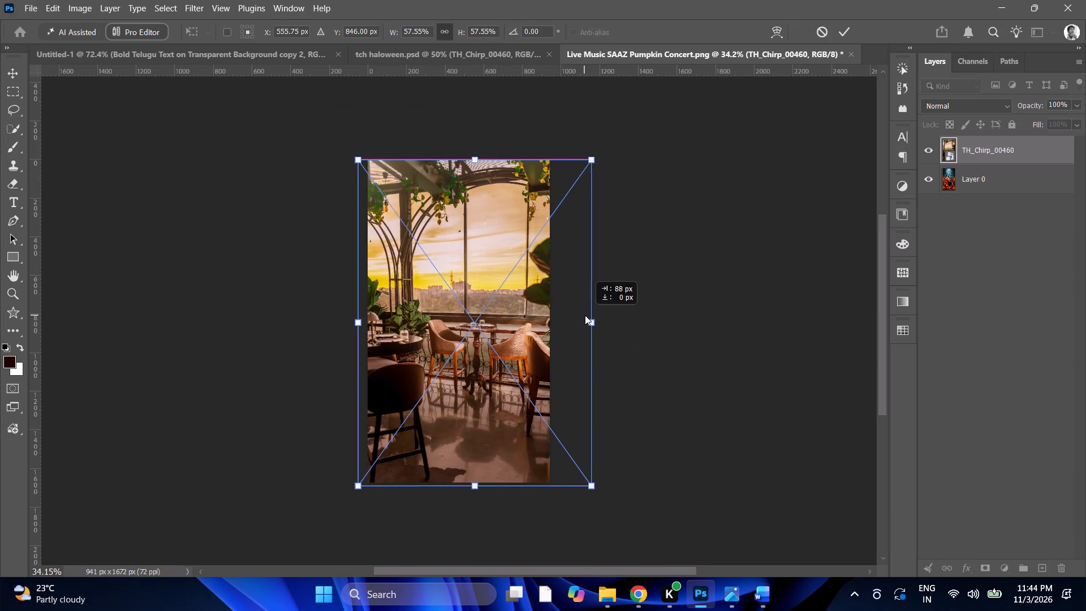
{"action": "left_click_drag", "start_coordinate": [585, 315], "coordinate": [588, 315]}
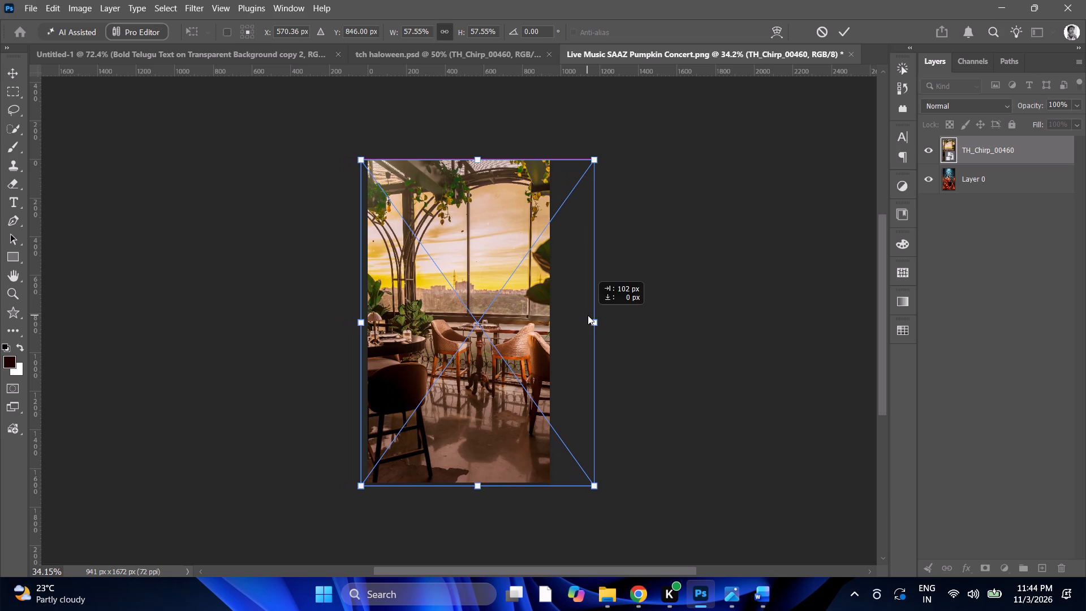
{"action": "left_click_drag", "start_coordinate": [588, 315], "coordinate": [586, 314]}
{"action": "left_click_drag", "start_coordinate": [482, 153], "coordinate": [482, 149]}
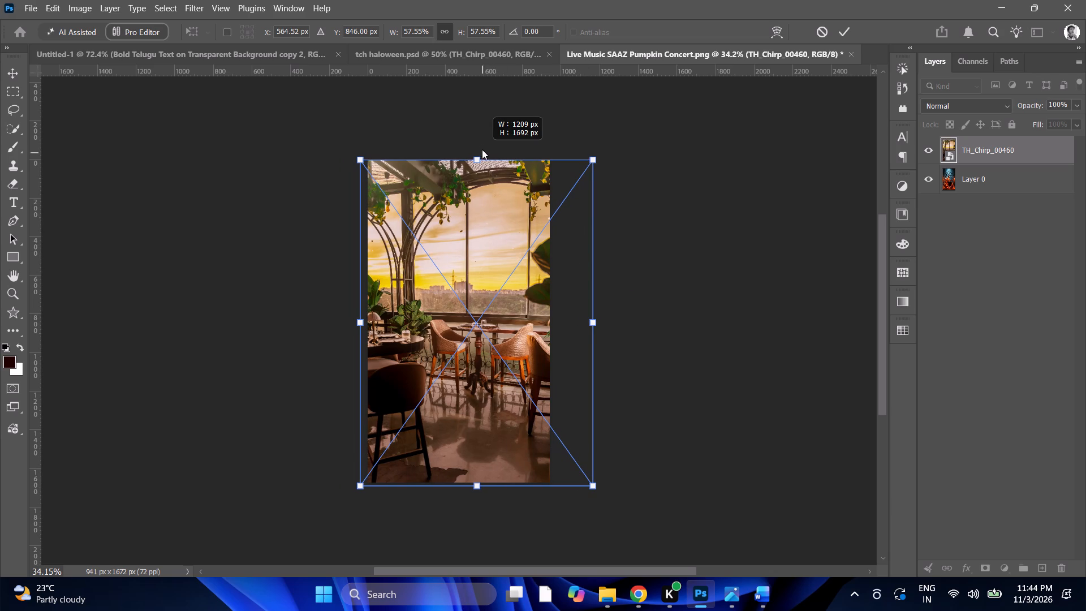
{"action": "left_click_drag", "start_coordinate": [482, 149], "coordinate": [485, 145]}
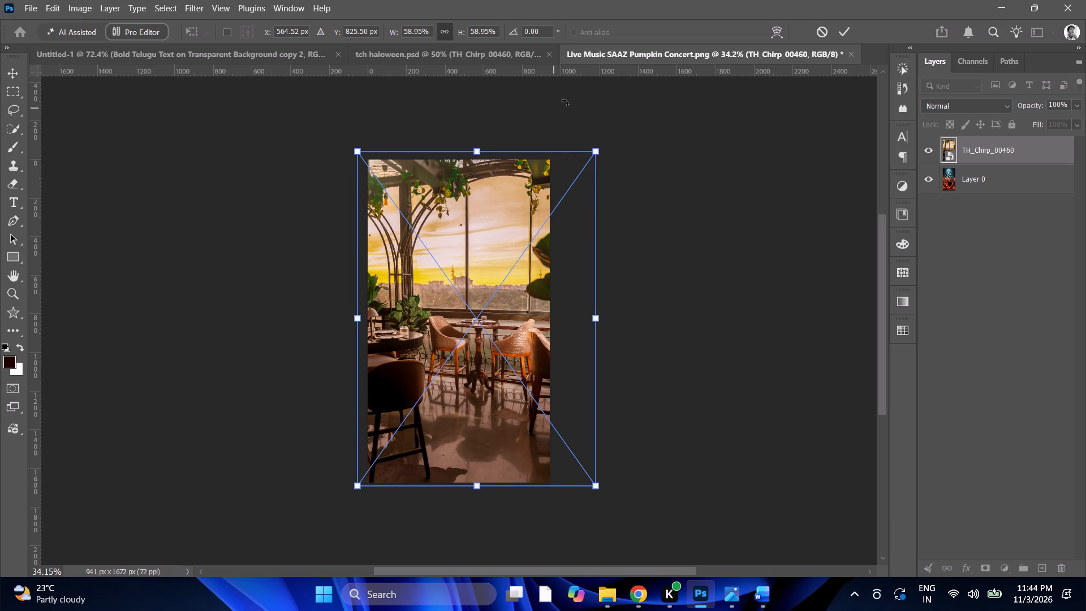
{"action": "left_click", "coordinate": [852, 26]}
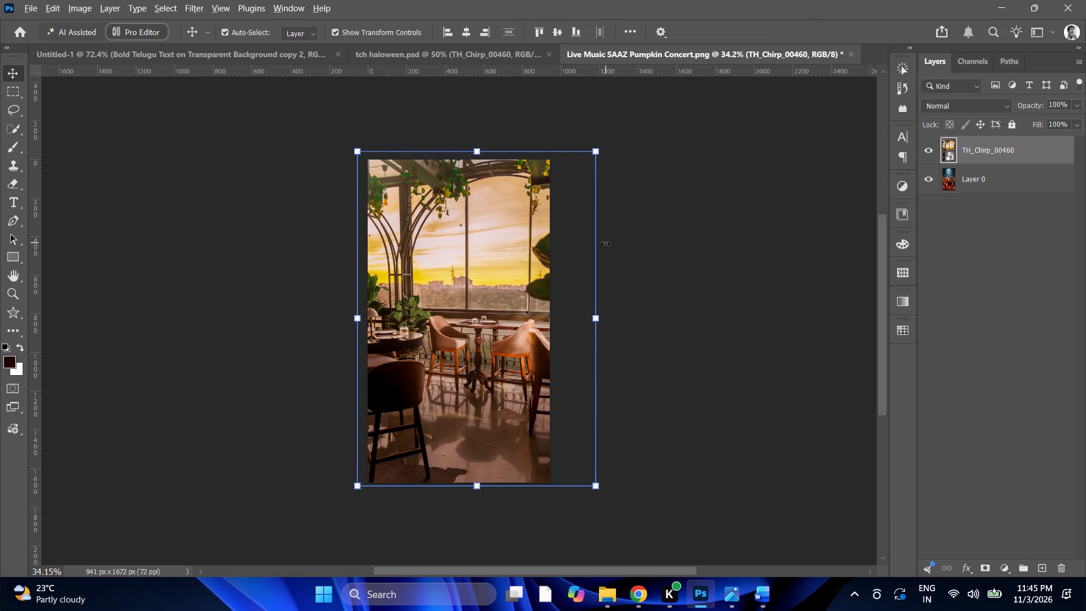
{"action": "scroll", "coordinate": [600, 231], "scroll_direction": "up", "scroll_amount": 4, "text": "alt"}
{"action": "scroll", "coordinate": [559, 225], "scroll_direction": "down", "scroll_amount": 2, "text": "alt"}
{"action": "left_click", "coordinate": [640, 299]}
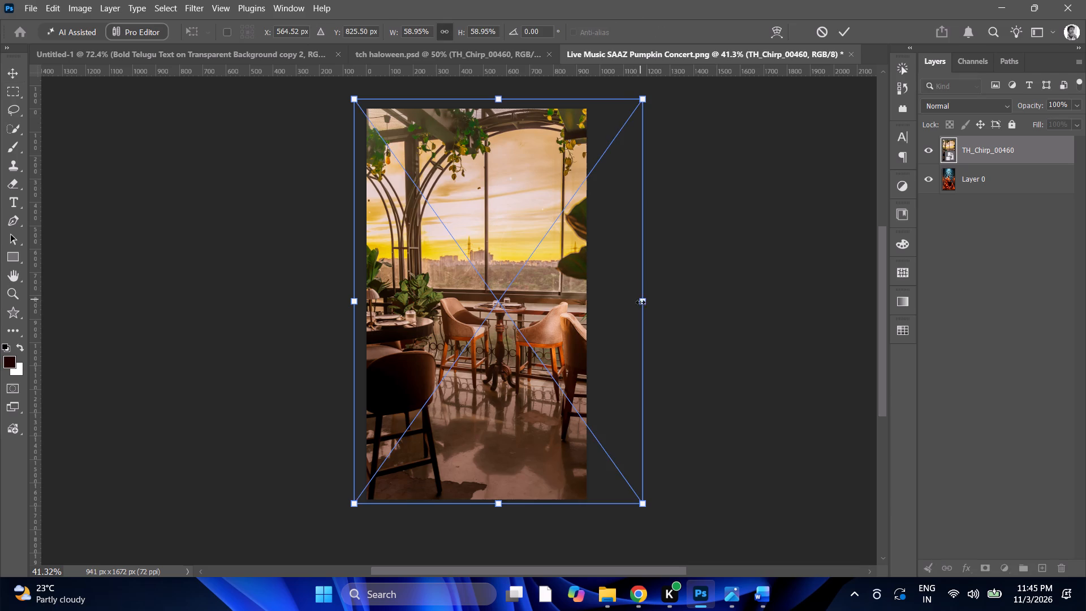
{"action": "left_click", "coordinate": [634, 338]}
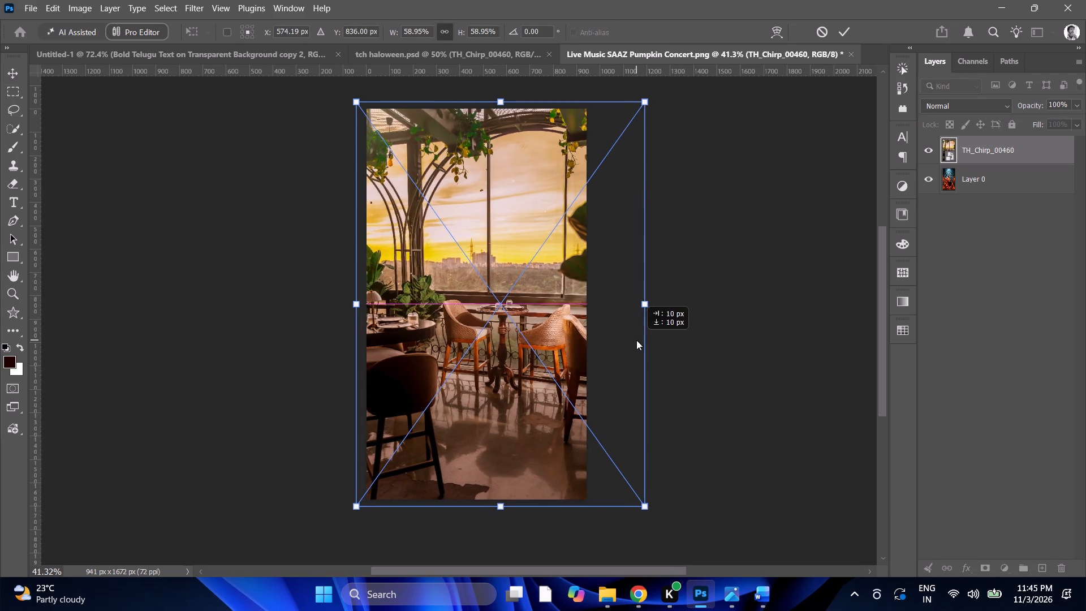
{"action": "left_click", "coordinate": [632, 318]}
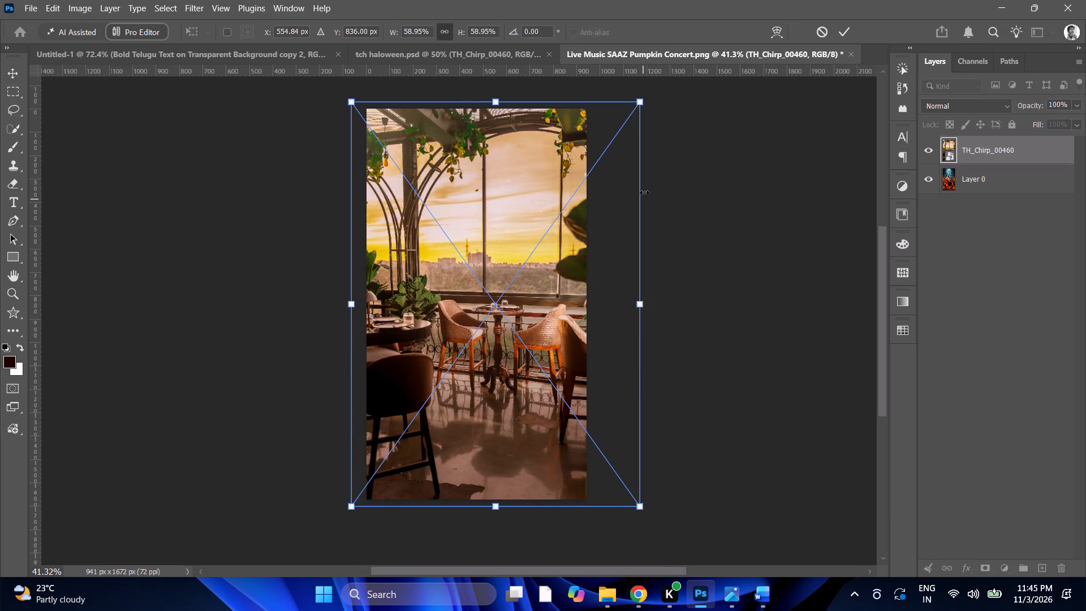
Copy the dark maroon Layer 2 overlay from "tch haloween" into the Live Music SAAZ document and enlarge it to cover the whole canvas.
{"action": "left_click", "coordinate": [498, 49]}
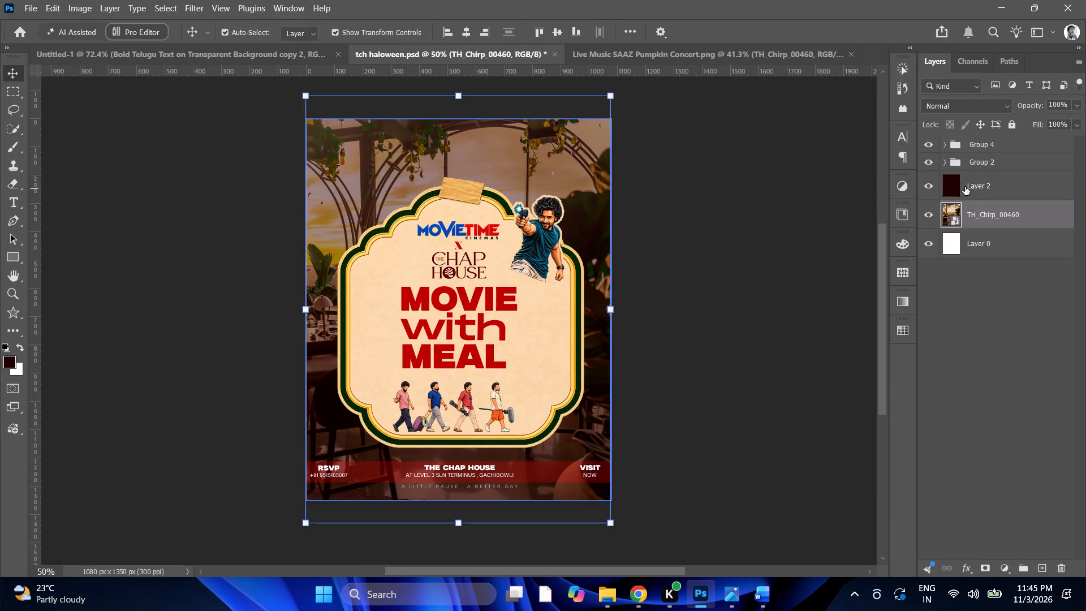
{"action": "left_click_drag", "start_coordinate": [972, 187], "coordinate": [581, 221]}
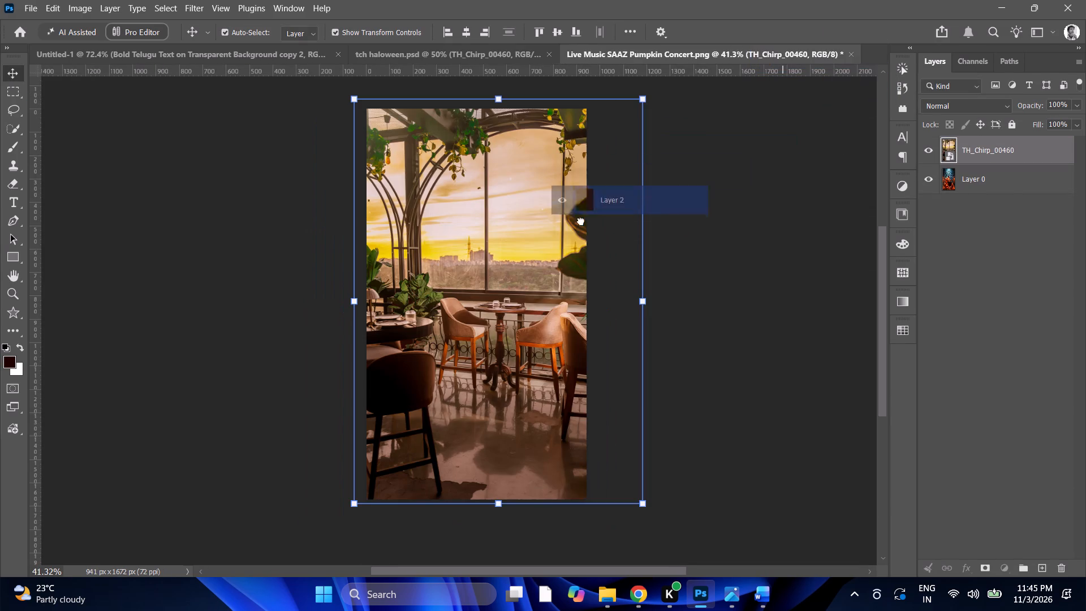
{"action": "left_click_drag", "start_coordinate": [581, 221], "coordinate": [573, 230]}
{"action": "left_click_drag", "start_coordinate": [559, 253], "coordinate": [468, 385]}
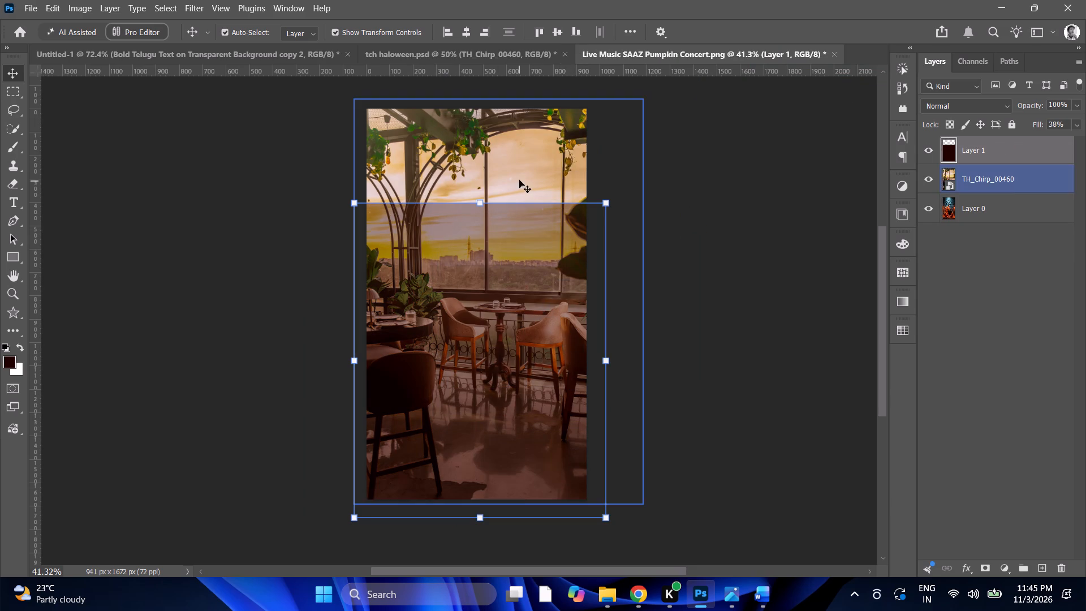
{"action": "left_click_drag", "start_coordinate": [479, 201], "coordinate": [505, 104]}
{"action": "left_click", "coordinate": [845, 25]}
Copy Group 4, the arch signboard group, from "tch haloween" into the Live Music SAAZ document above the maroon overlay.
{"action": "left_click", "coordinate": [529, 56]}
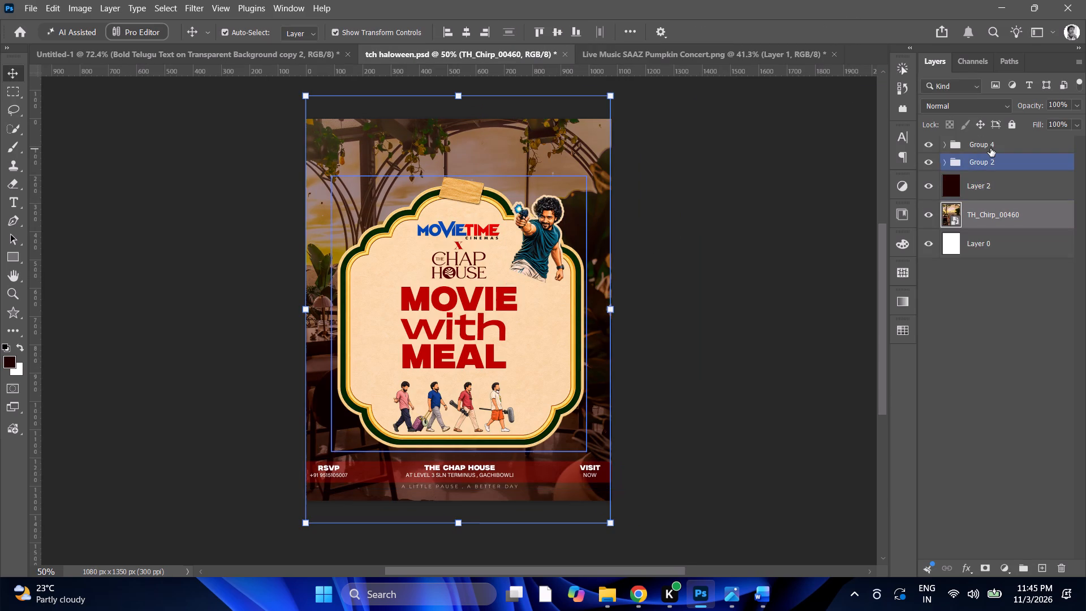
{"action": "left_click", "coordinate": [990, 148]}
{"action": "left_click_drag", "start_coordinate": [990, 148], "coordinate": [725, 51]}
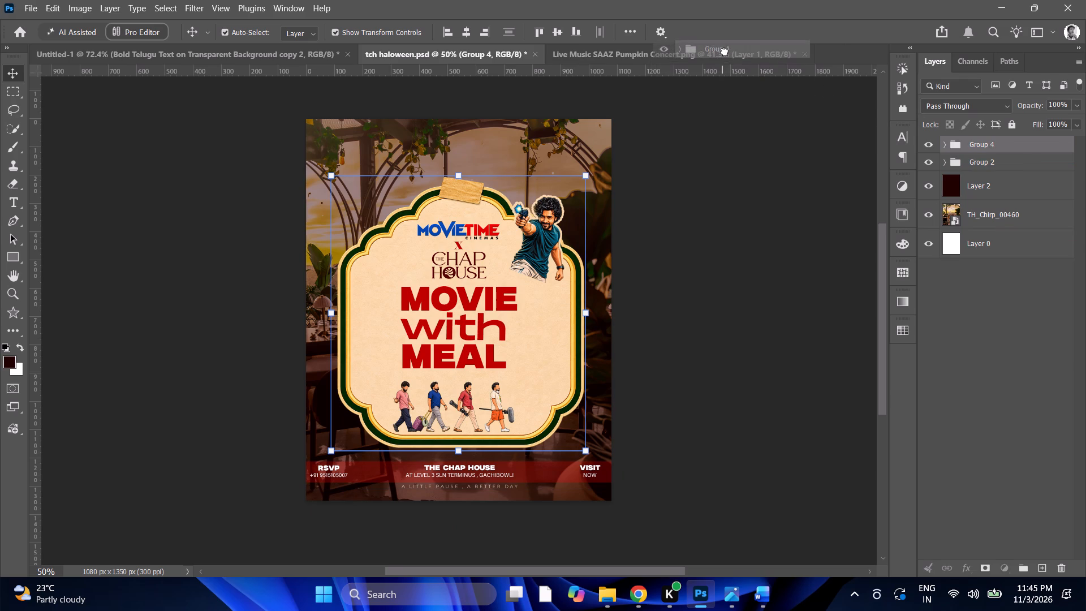
{"action": "left_click_drag", "start_coordinate": [725, 51], "coordinate": [498, 246]}
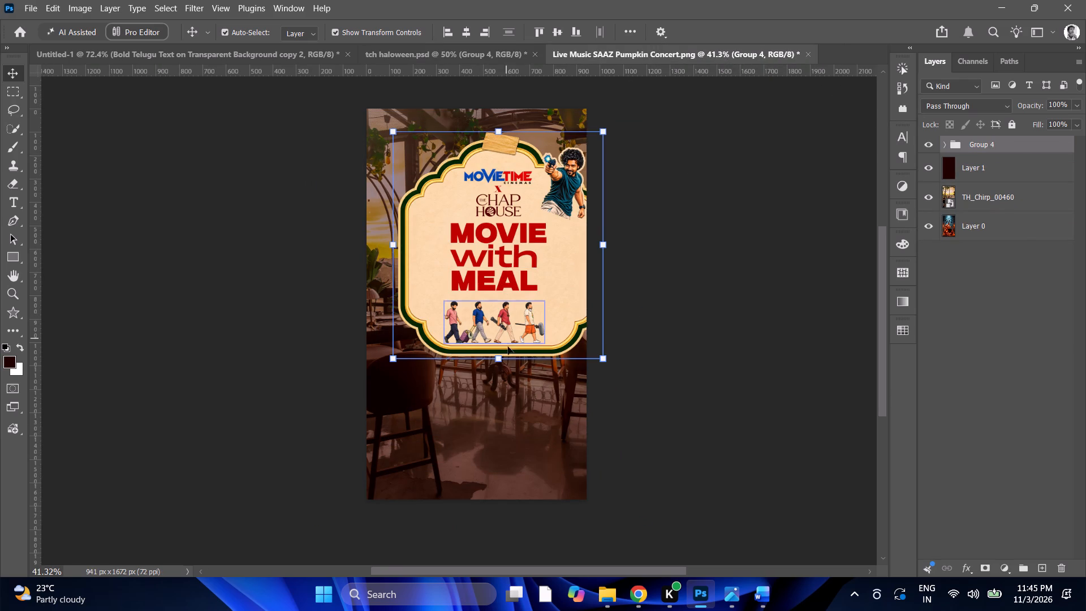
Centre the signboard group horizontally and vertically on the canvas at its original size.
{"action": "left_click", "coordinate": [500, 360]}
{"action": "left_click_drag", "start_coordinate": [534, 341], "coordinate": [520, 356]}
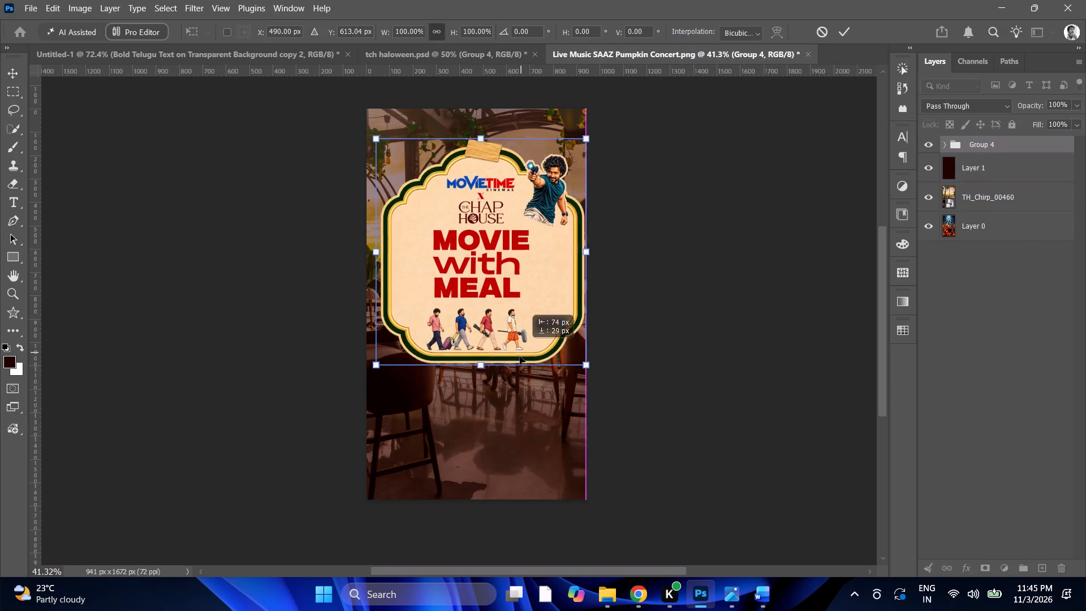
{"action": "left_click_drag", "start_coordinate": [520, 356], "coordinate": [508, 365]}
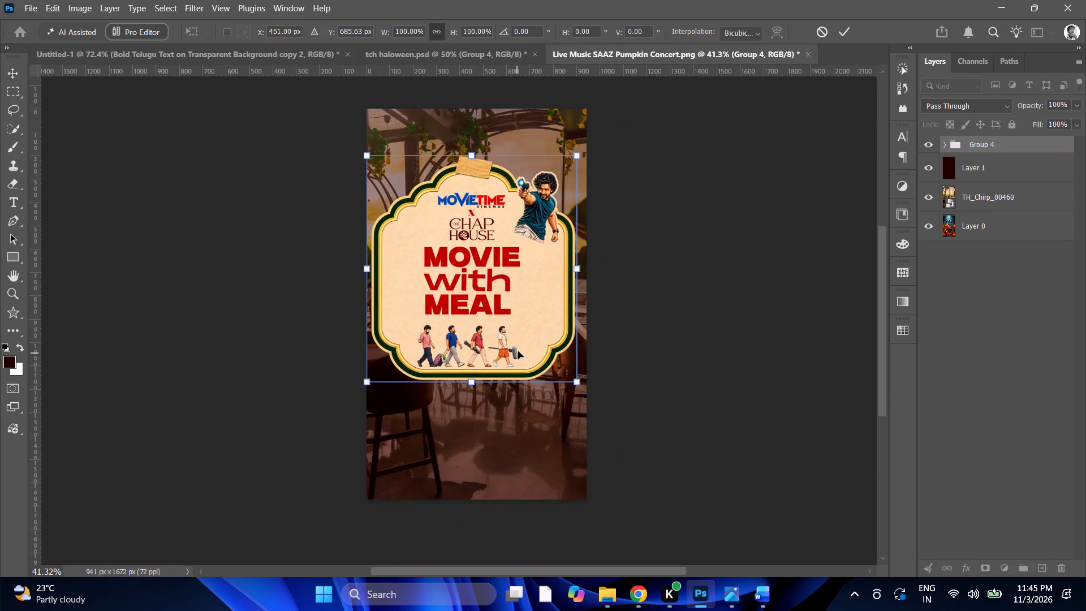
{"action": "left_click", "coordinate": [849, 32]}
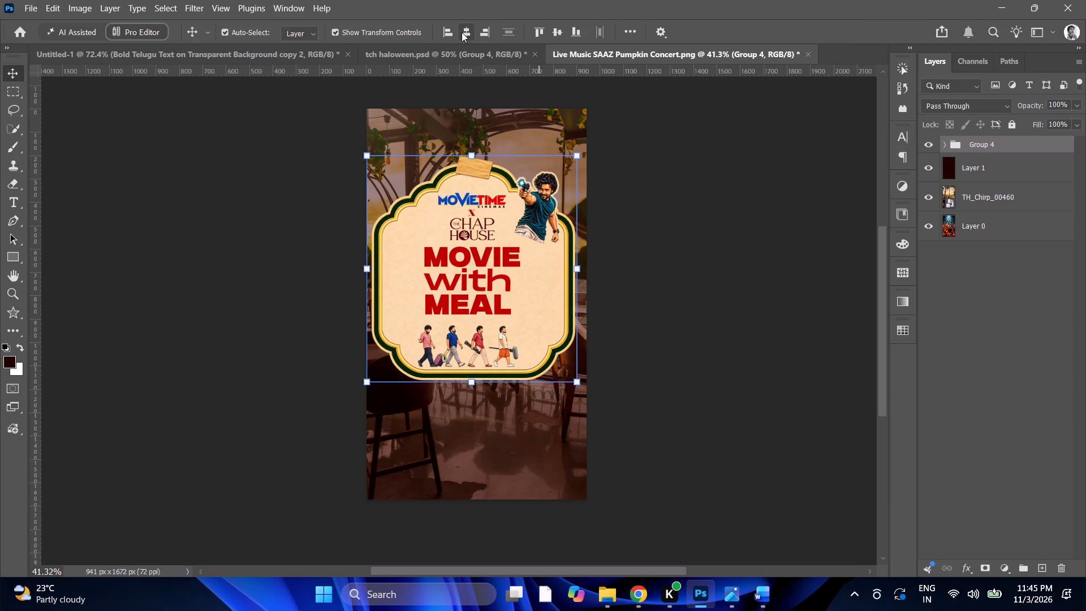
{"action": "left_click", "coordinate": [462, 32]}
{"action": "left_click", "coordinate": [557, 37]}
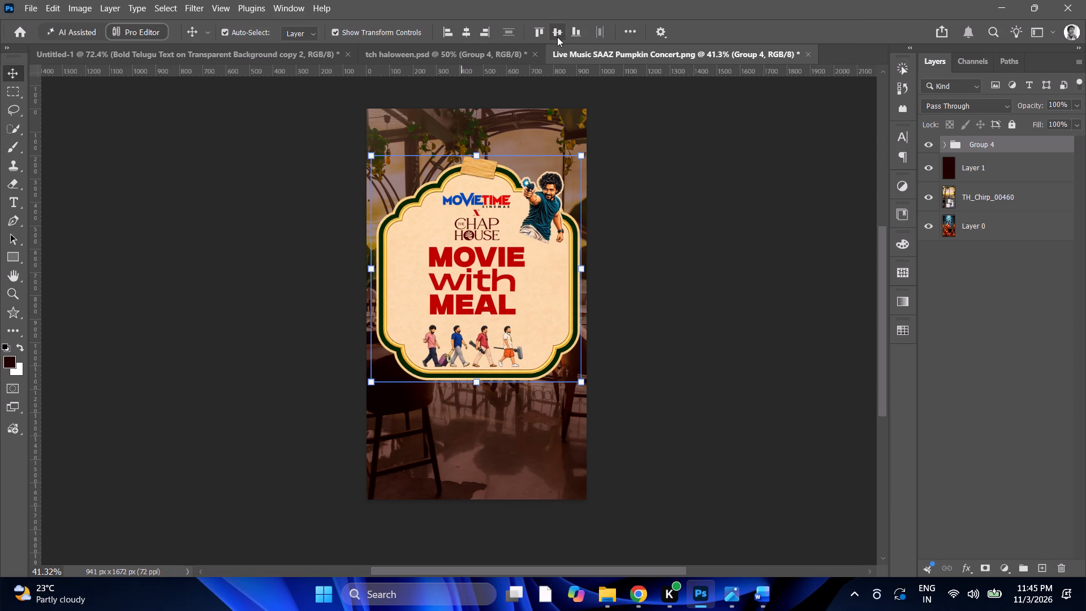
Nudge the signboard group upward so it sits slightly above the canvas's vertical centre.
{"action": "key", "text": "Up"}
{"action": "key", "text": "Up"}
{"action": "key", "text": "Up"}
{"action": "key", "text": "Up"}
{"action": "key", "text": "Up"}
{"action": "key", "text": "Up"}
{"action": "key", "text": "Up"}
{"action": "key", "text": "Up"}
{"action": "key", "text": "Up"}
{"action": "key", "text": "Up"}
{"action": "key", "text": "Up"}
{"action": "key", "text": "Up"}
{"action": "key", "text": "Up"}
{"action": "key", "text": "Up"}
{"action": "key", "text": "Up"}
{"action": "key", "text": "Up"}
{"action": "key", "text": "Up"}
{"action": "key", "text": "Up"}
{"action": "key", "text": "Up"}
{"action": "key", "text": "Up"}
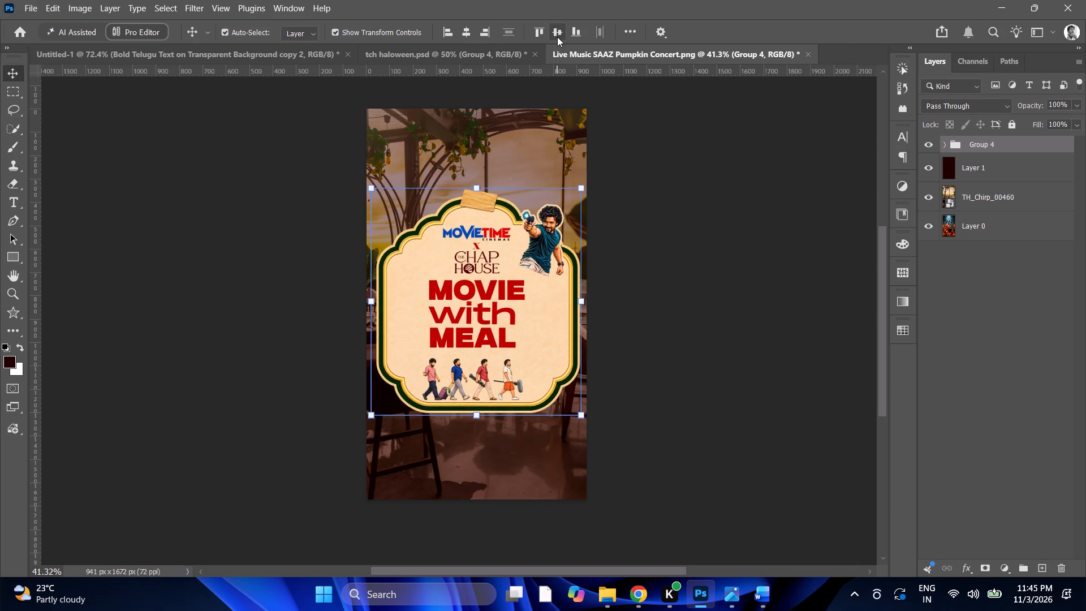
Copy Group 2, the red RSVP footer strip, from "tch haloween" into the Live Music SAAZ document.
{"action": "left_click", "coordinate": [444, 54]}
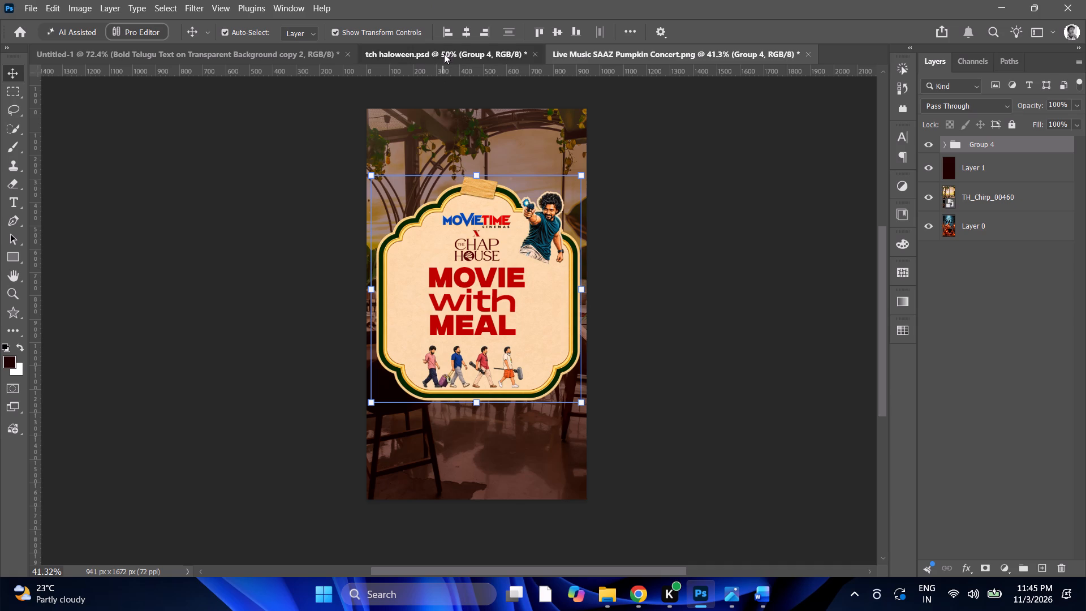
{"action": "left_click_drag", "start_coordinate": [1010, 164], "coordinate": [730, 87]}
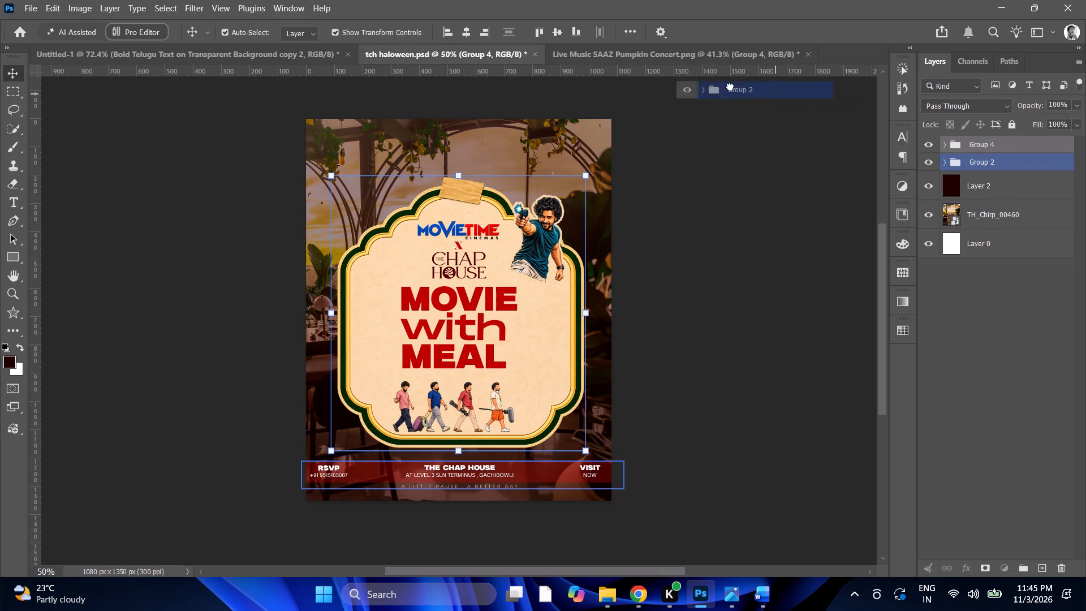
{"action": "left_click_drag", "start_coordinate": [730, 87], "coordinate": [512, 441]}
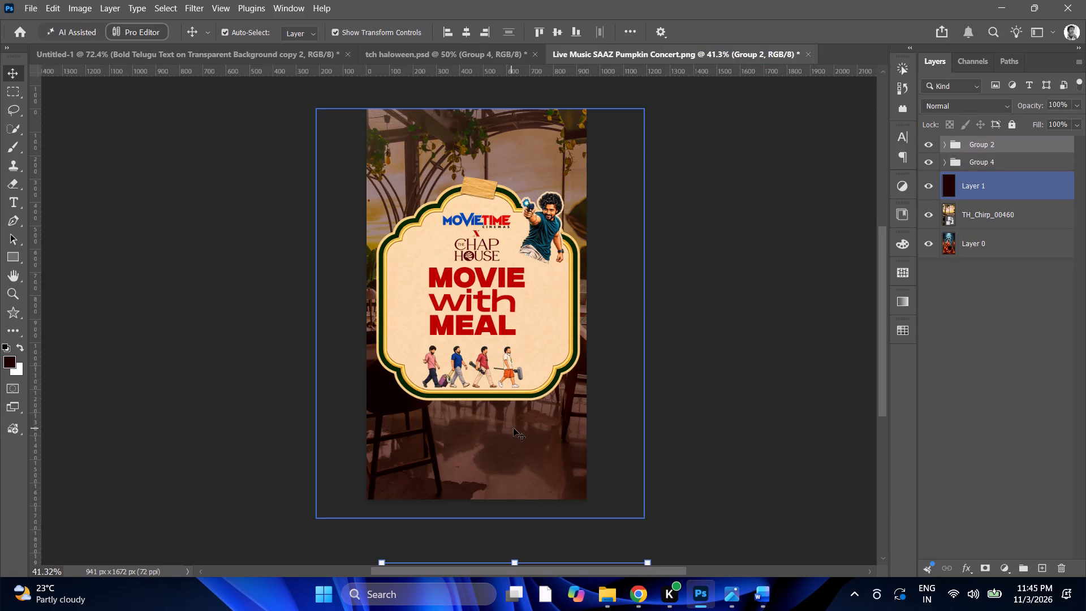
Move the RSVP footer strip from below the canvas onto its lower part beneath the signboard and scale it proportionally to 89.96%.
{"action": "left_click_drag", "start_coordinate": [976, 144], "coordinate": [973, 136]}
{"action": "left_click", "coordinate": [925, 147]}
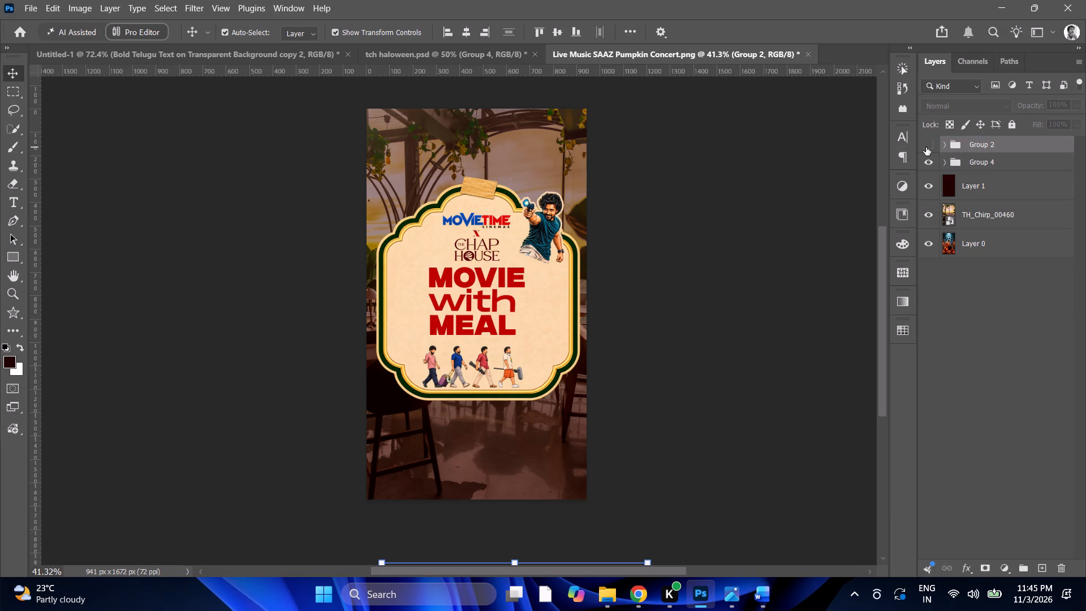
{"action": "scroll", "coordinate": [719, 303], "scroll_direction": "down", "scroll_amount": 5}
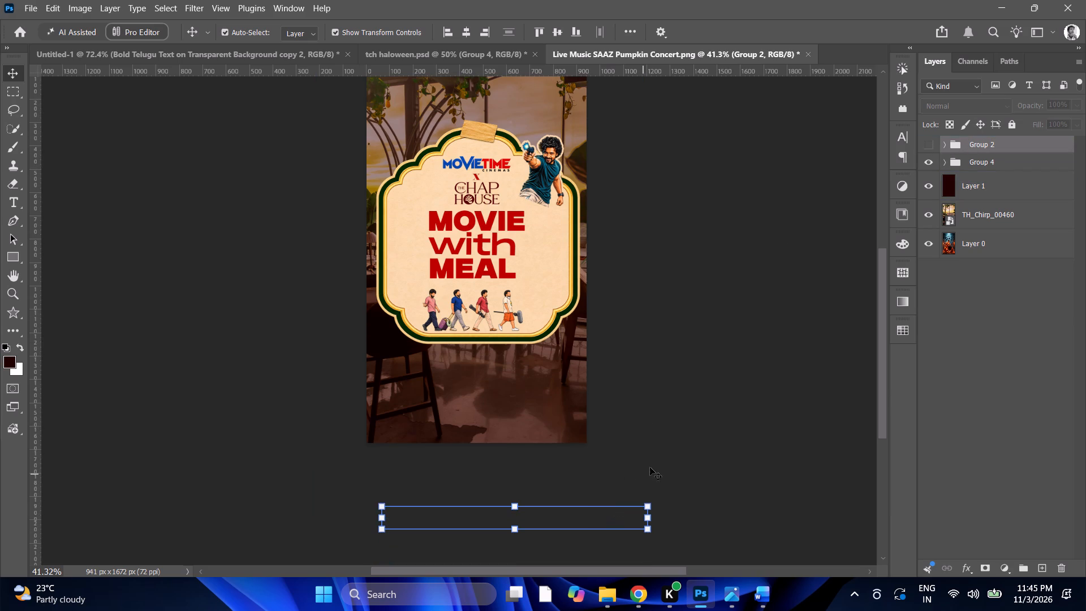
{"action": "left_click", "coordinate": [933, 144]}
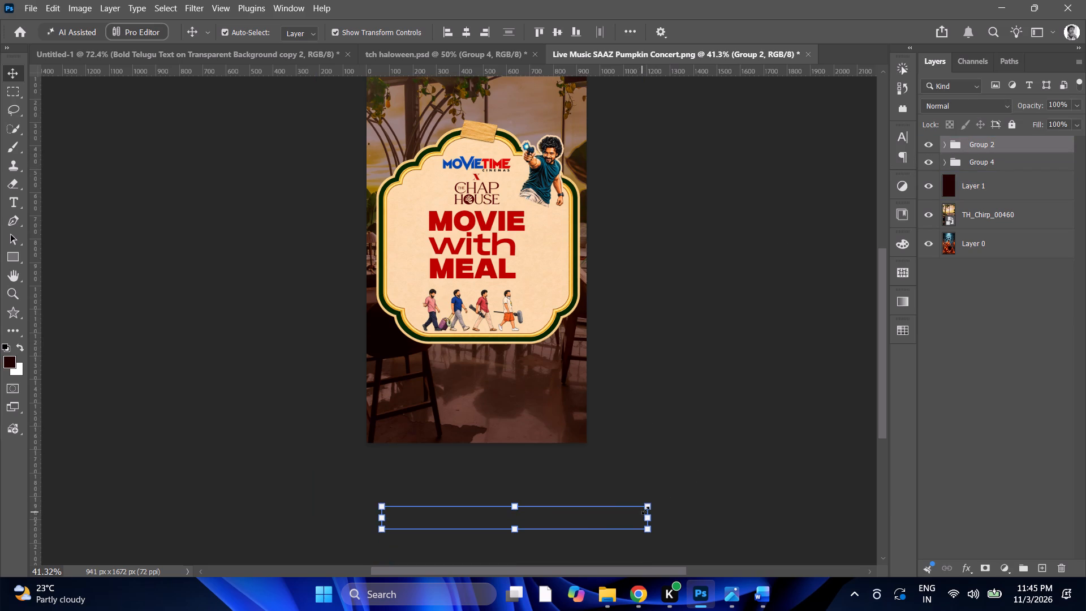
{"action": "left_click", "coordinate": [653, 505]}
{"action": "left_click_drag", "start_coordinate": [622, 520], "coordinate": [599, 407]}
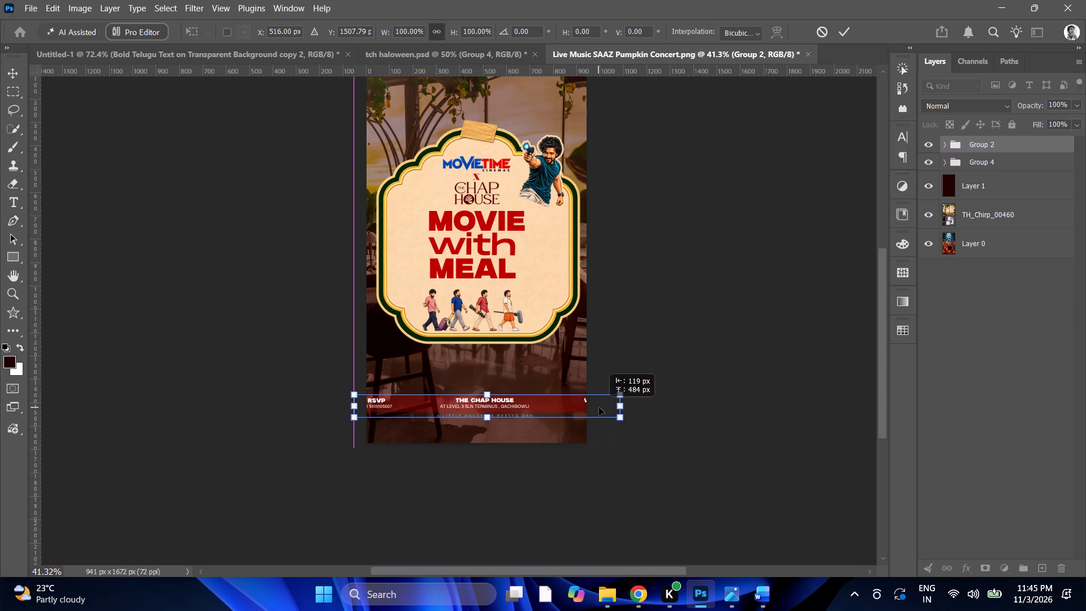
{"action": "left_click_drag", "start_coordinate": [599, 407], "coordinate": [587, 407]}
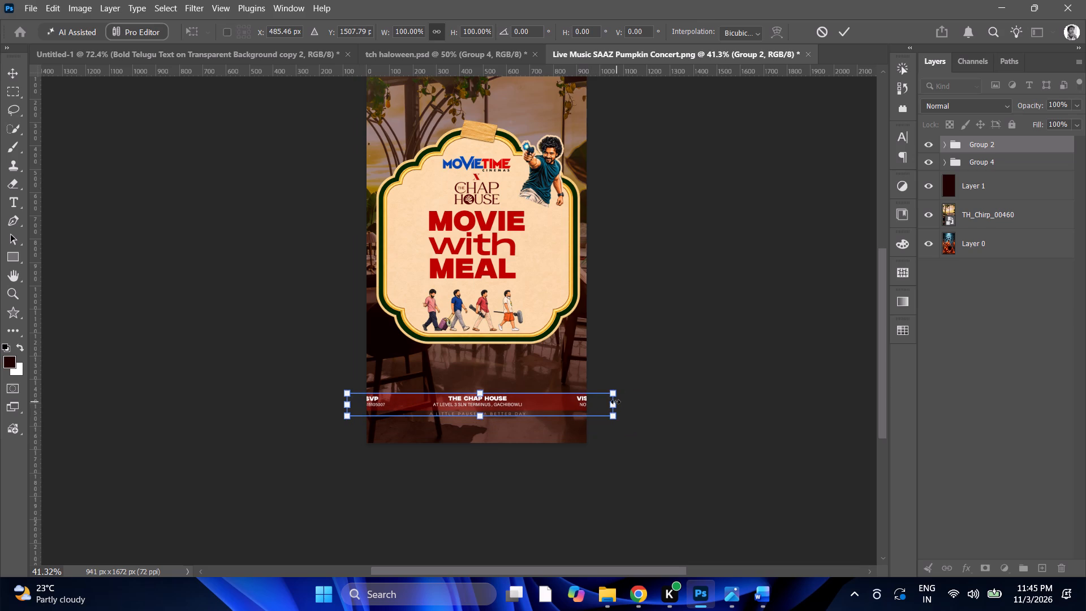
{"action": "left_click_drag", "start_coordinate": [615, 407], "coordinate": [593, 407]}
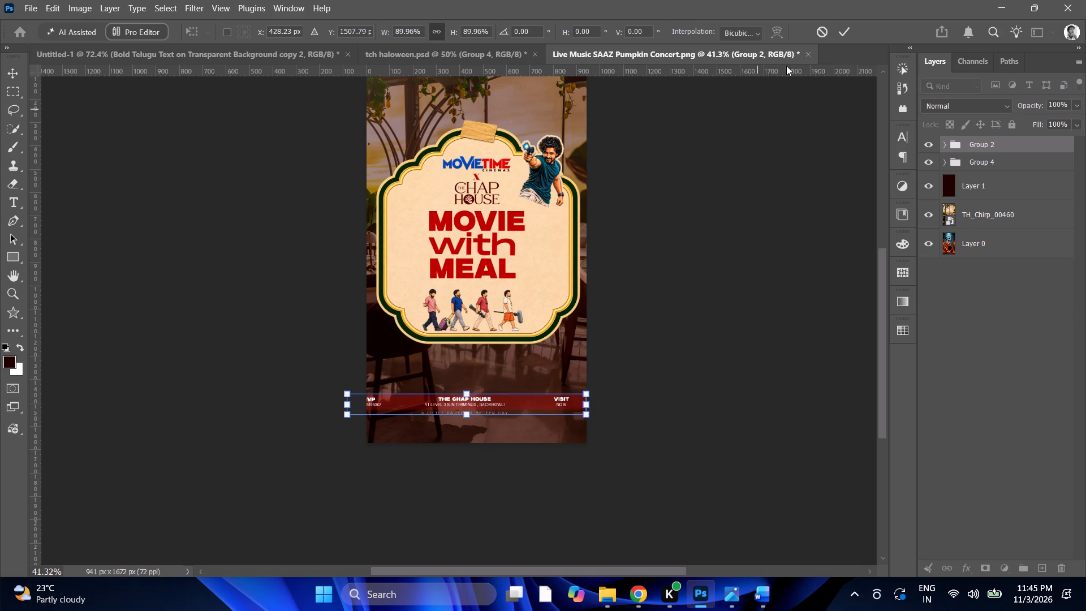
{"action": "left_click", "coordinate": [848, 21]}
{"action": "left_click", "coordinate": [841, 31]}
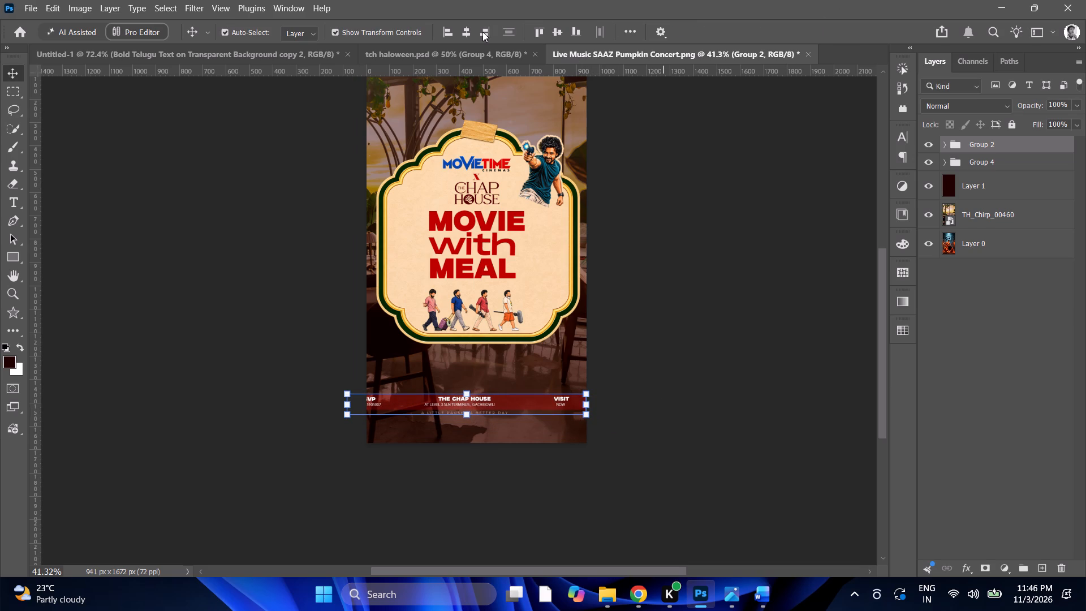
Centre the footer strip horizontally, then nudge it right until the RSVP text and number sit fully inside the canvas's left edge.
{"action": "left_click", "coordinate": [465, 31]}
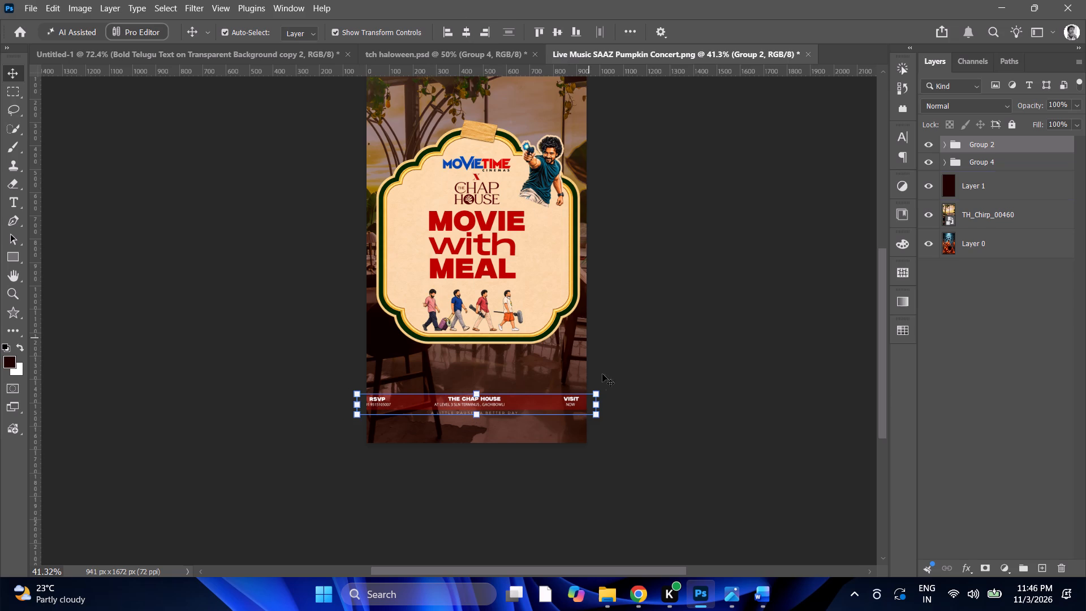
{"action": "key", "text": "Right"}
{"action": "key", "text": "Right"}
{"action": "key", "text": "Right"}
{"action": "key", "text": "Right"}
{"action": "key", "text": "Right"}
{"action": "key", "text": "Right"}
{"action": "key", "text": "Right"}
{"action": "key", "text": "Right"}
{"action": "key", "text": "Right"}
{"action": "key", "text": "Right"}
{"action": "key", "text": "Right"}
{"action": "key", "text": "Right"}
{"action": "key", "text": "Right"}
{"action": "key", "text": "Right"}
{"action": "key", "text": "Right"}
{"action": "key", "text": "Right"}
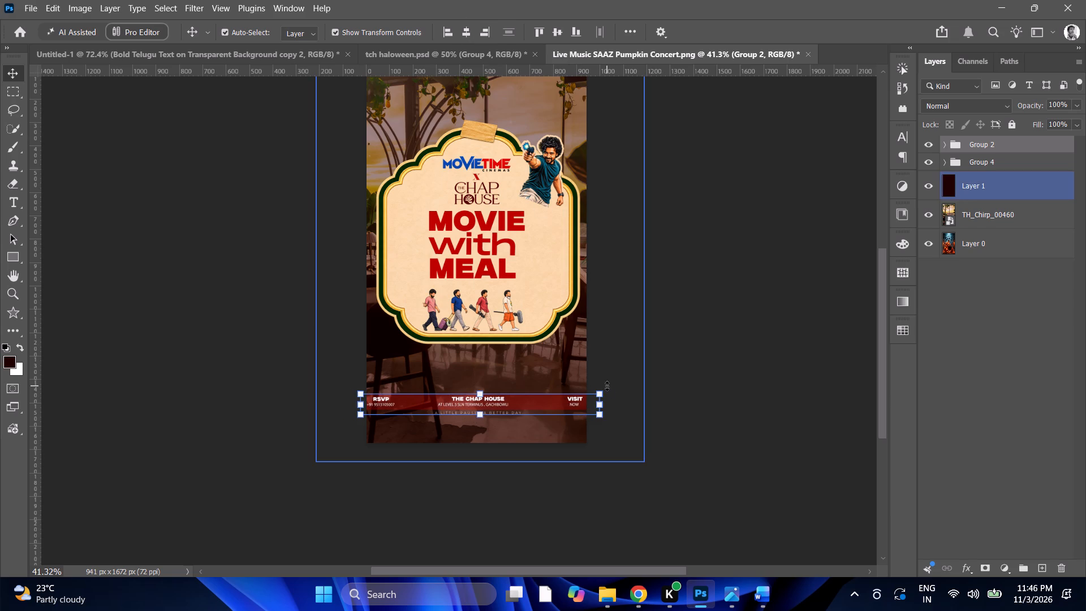
{"action": "key", "text": "Right"}
{"action": "key", "text": "Right"}
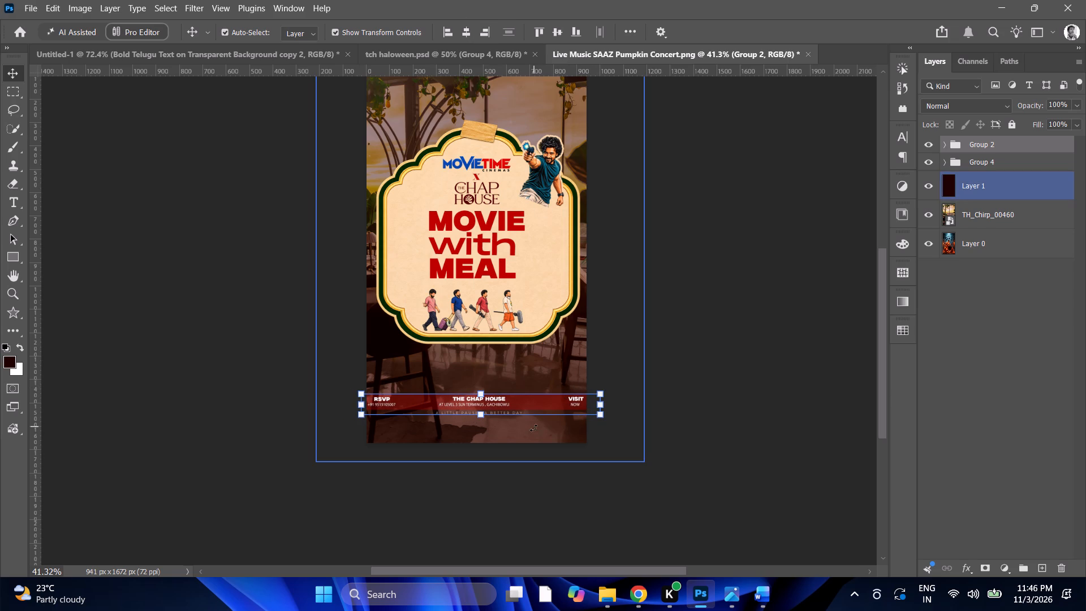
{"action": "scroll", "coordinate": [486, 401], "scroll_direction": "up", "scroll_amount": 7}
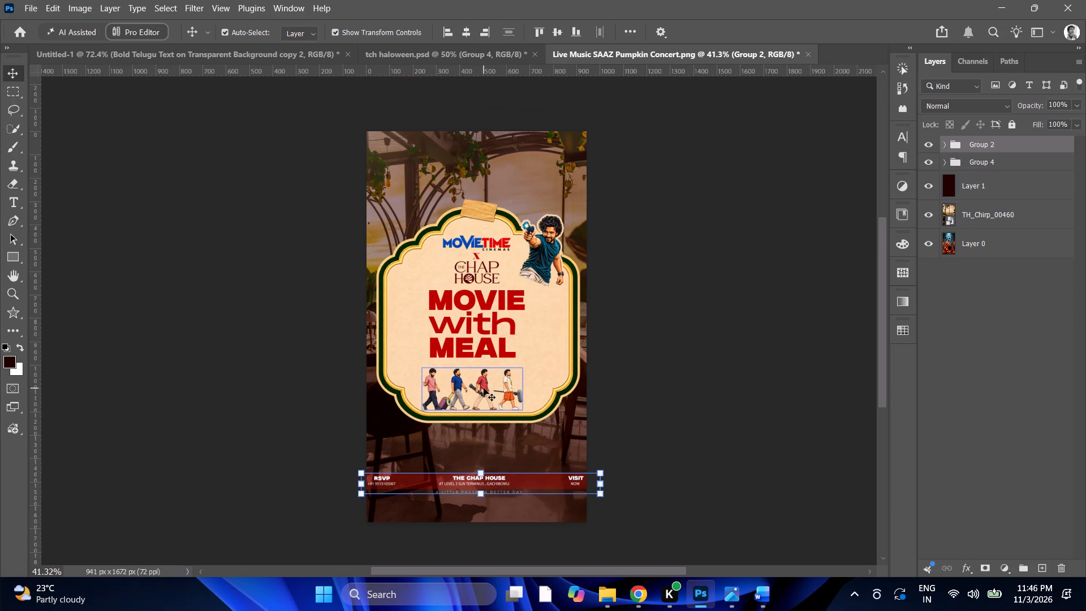
Nudge the red RSVP footer strip slightly upward beneath the signboard and deselect it.
{"action": "key", "text": "Up"}
{"action": "key", "text": "Up"}
{"action": "key", "text": "Up"}
{"action": "key", "text": "Up"}
{"action": "key", "text": "Up"}
{"action": "key", "text": "Up"}
{"action": "key", "text": "Up"}
{"action": "key", "text": "Up"}
{"action": "key", "text": "Up"}
{"action": "key", "text": "Up"}
{"action": "key", "text": "Up"}
{"action": "key", "text": "Up"}
{"action": "key", "text": "Up"}
{"action": "key", "text": "Up"}
{"action": "key", "text": "Up"}
{"action": "key", "text": "Up"}
{"action": "key", "text": "Up"}
{"action": "key", "text": "Up"}
{"action": "key", "text": "Up"}
{"action": "key", "text": "Up"}
{"action": "key", "text": "Down"}
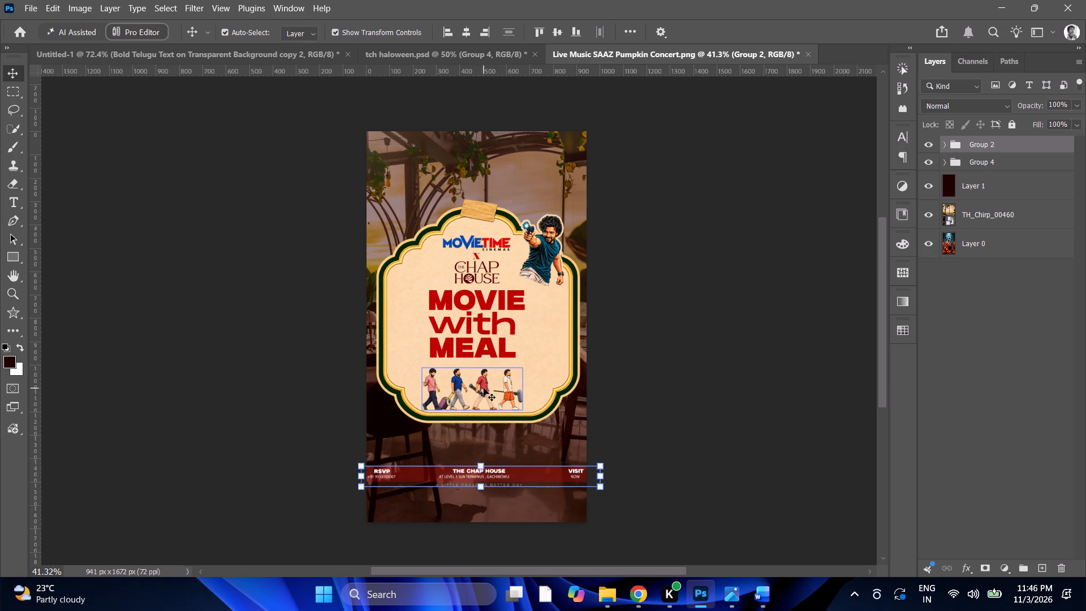
{"action": "left_click", "coordinate": [972, 291]}
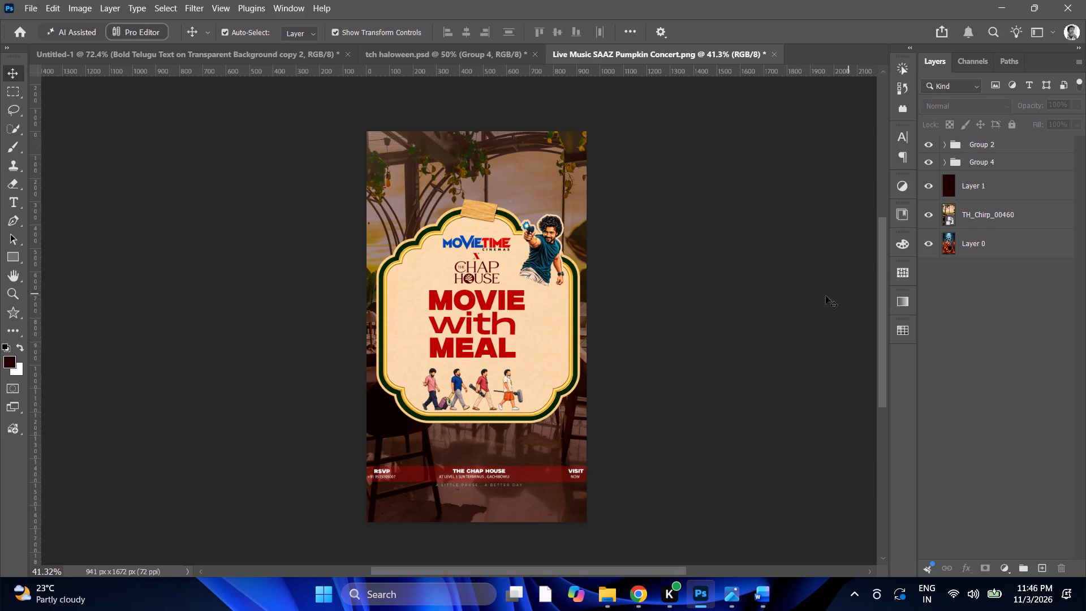
Stretch the ornate beige signboard downward only, with proportions unlinked, to 83.44% height so it ends just above the footer strip.
{"action": "left_click", "coordinate": [559, 351], "text": "alt"}
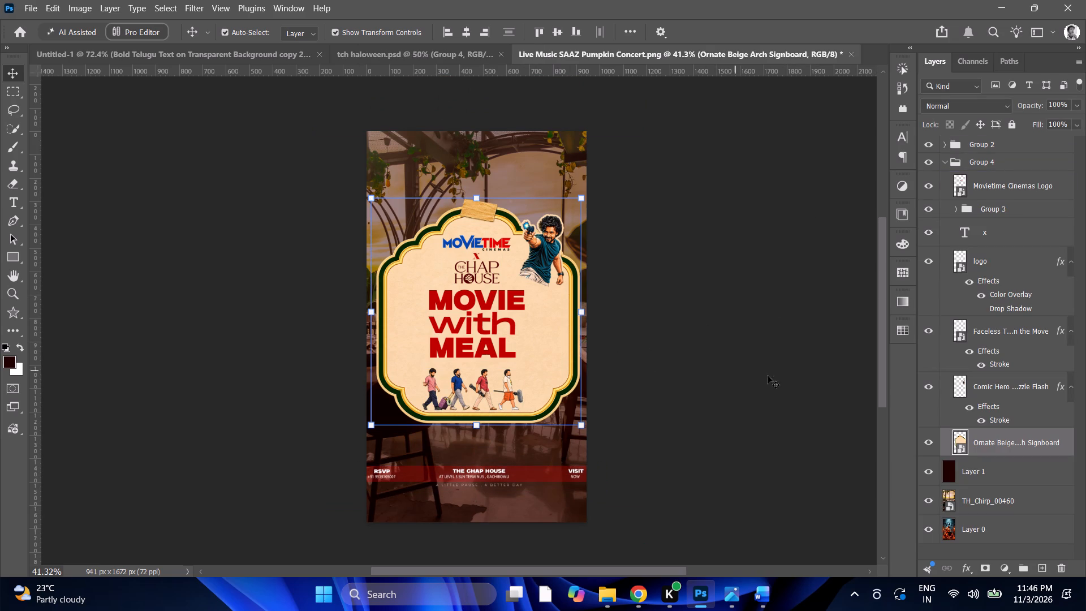
{"action": "left_click", "coordinate": [478, 422]}
{"action": "left_click", "coordinate": [450, 33]}
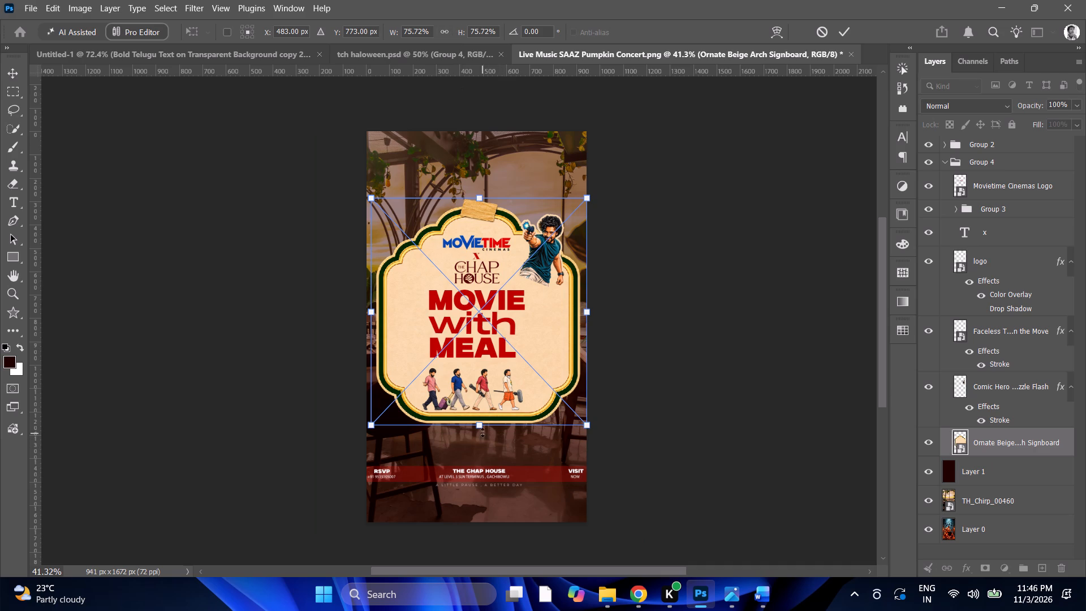
{"action": "left_click_drag", "start_coordinate": [482, 427], "coordinate": [485, 445]}
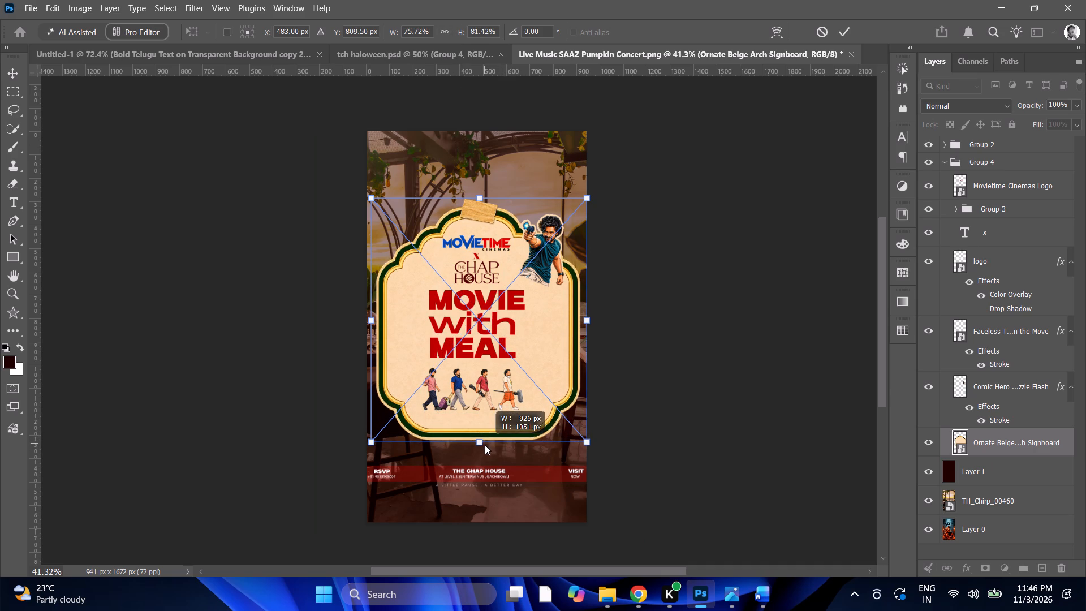
{"action": "left_click_drag", "start_coordinate": [485, 445], "coordinate": [485, 450]}
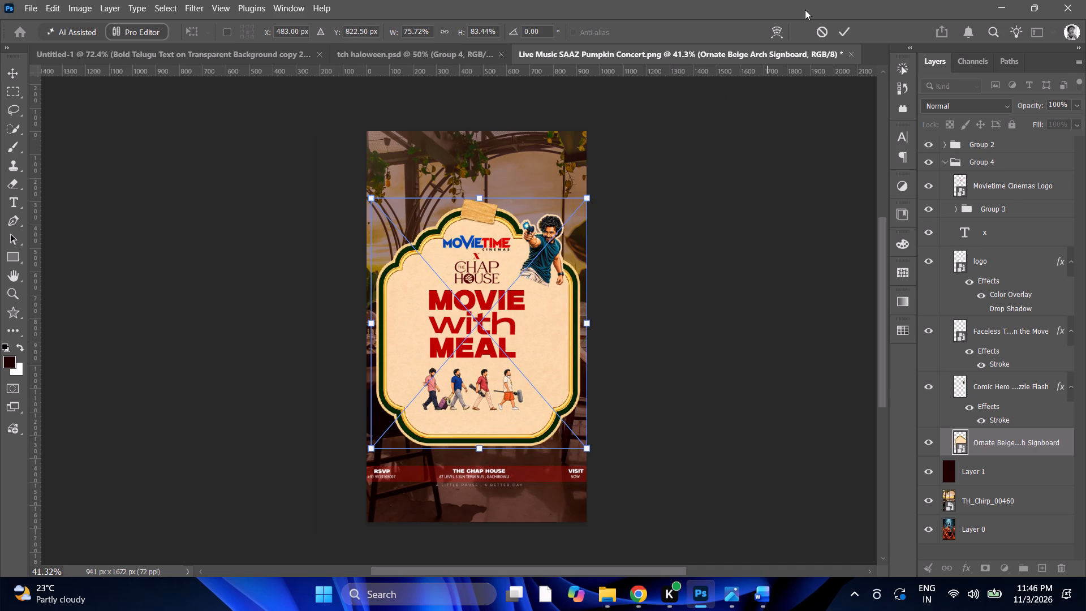
{"action": "left_click", "coordinate": [844, 30]}
Move the walking travel crew illustration down so it stands just above the signboard's bottom border.
{"action": "left_click", "coordinate": [499, 388], "text": "alt"}
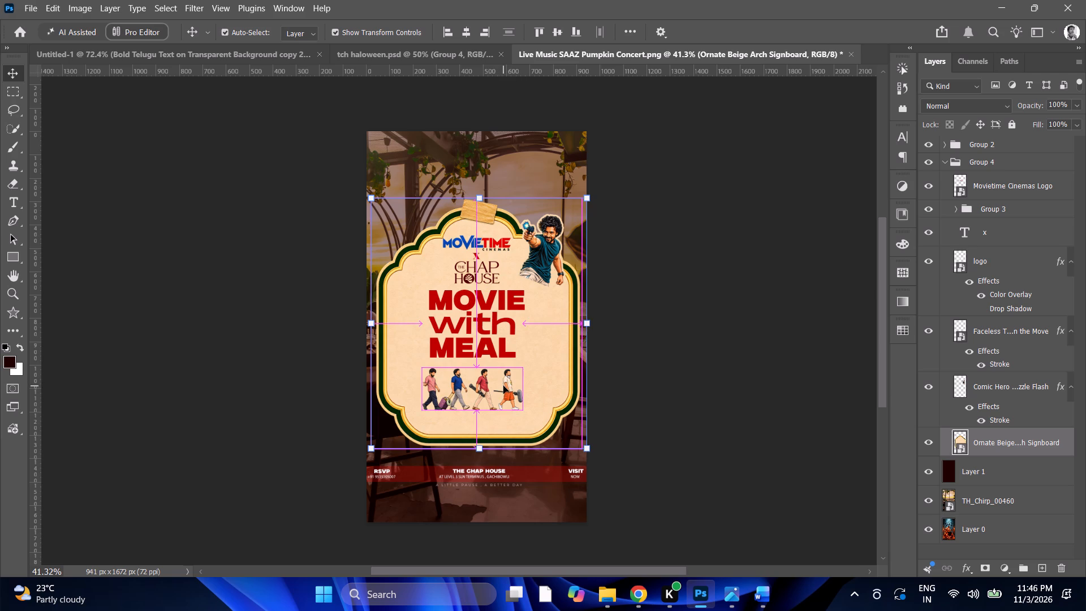
{"action": "left_click", "coordinate": [503, 386], "text": "alt"}
{"action": "left_click_drag", "start_coordinate": [484, 397], "coordinate": [488, 409]}
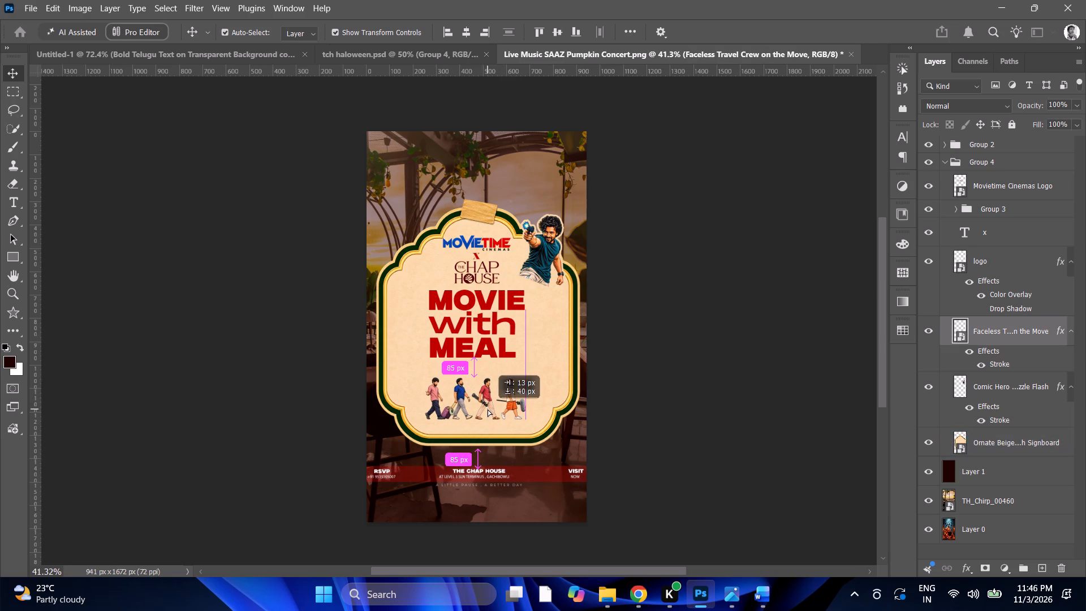
{"action": "left_click_drag", "start_coordinate": [488, 409], "coordinate": [489, 421]}
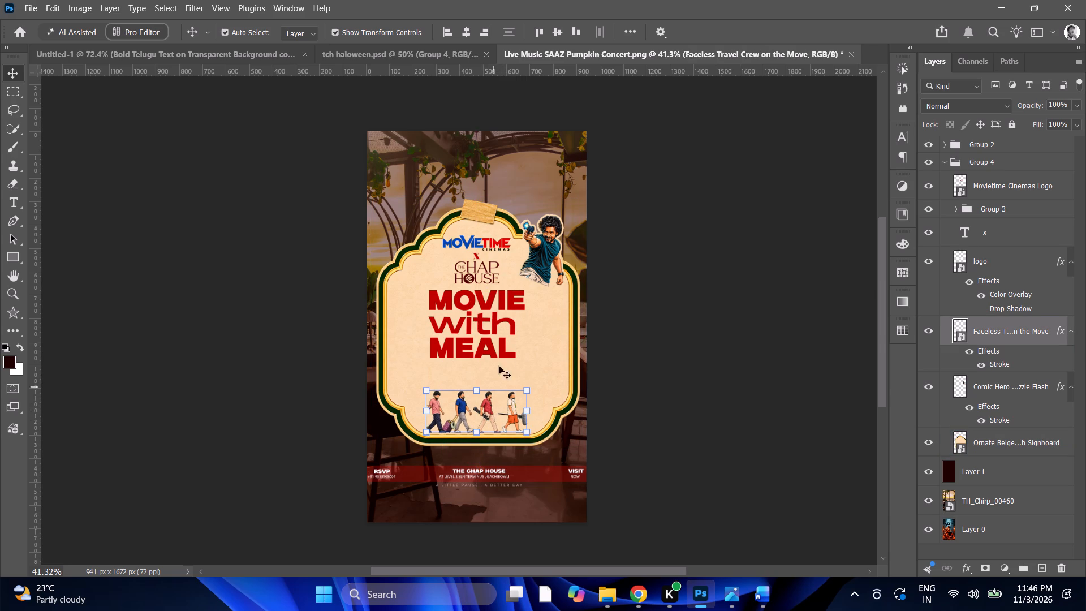
Centre the "MOVIE with MEAL" title group horizontally and nudge it down until it sits just above the travel crew.
{"action": "left_click", "coordinate": [979, 209]}
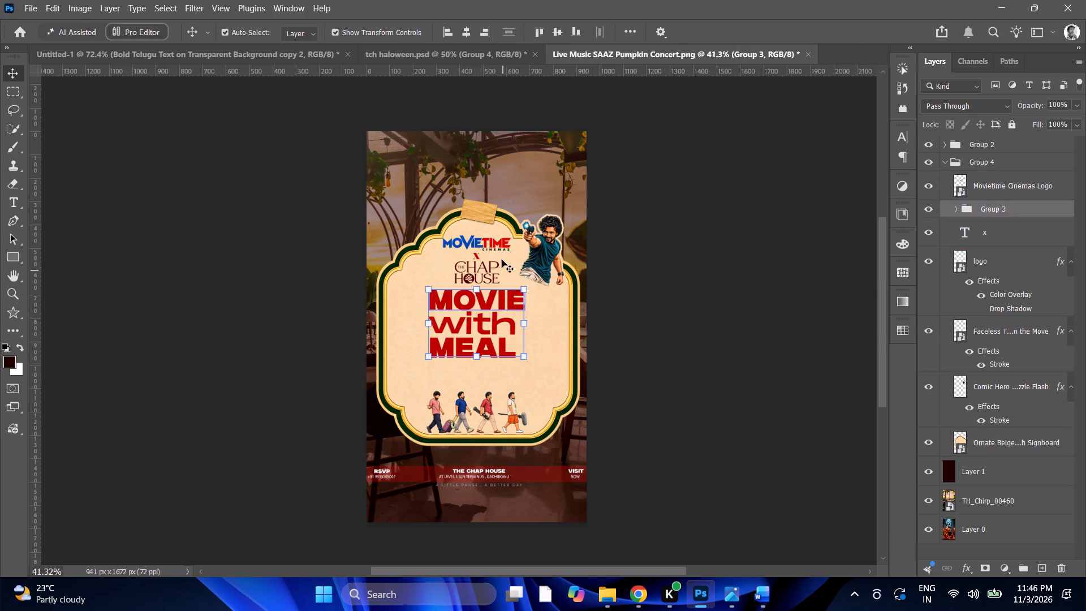
{"action": "left_click", "coordinate": [469, 33]}
{"action": "key", "text": "Down"}
{"action": "key", "text": "Down"}
{"action": "key", "text": "Down"}
{"action": "key", "text": "Down"}
{"action": "key", "text": "Down"}
{"action": "key", "text": "Down"}
{"action": "key", "text": "Down"}
{"action": "key", "text": "Down"}
{"action": "key", "text": "Down"}
{"action": "key", "text": "Down"}
{"action": "key", "text": "Down"}
{"action": "key", "text": "Down"}
{"action": "key", "text": "Down"}
{"action": "key", "text": "Down"}
{"action": "key", "text": "Down"}
{"action": "key", "text": "Down"}
{"action": "key", "text": "Down"}
{"action": "key", "text": "Down"}
{"action": "key", "text": "Down"}
{"action": "key", "text": "Down"}
{"action": "key", "text": "Down"}
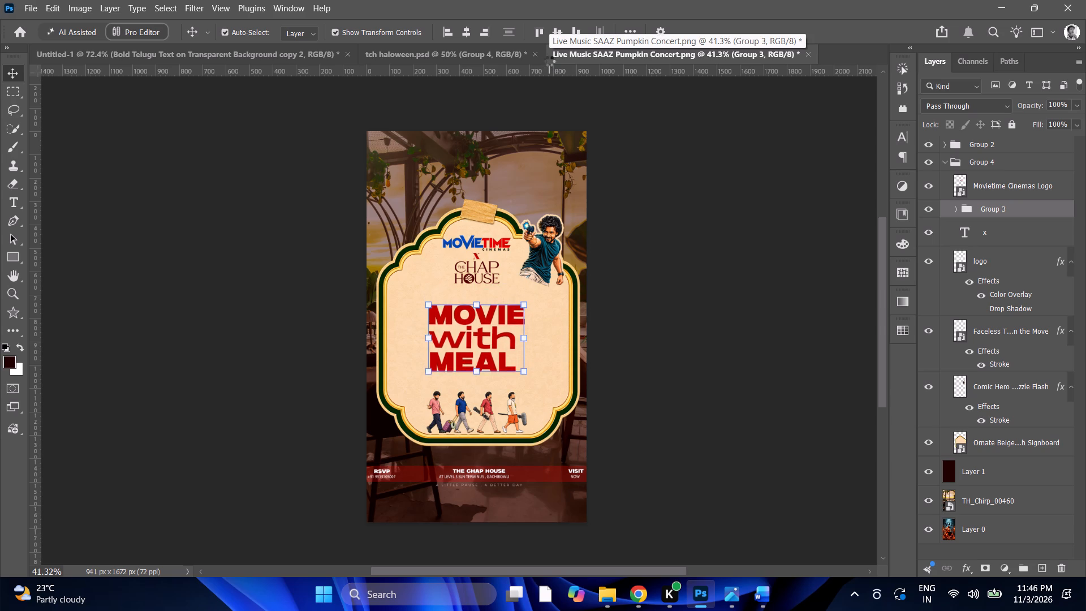
{"action": "key", "text": "Up"}
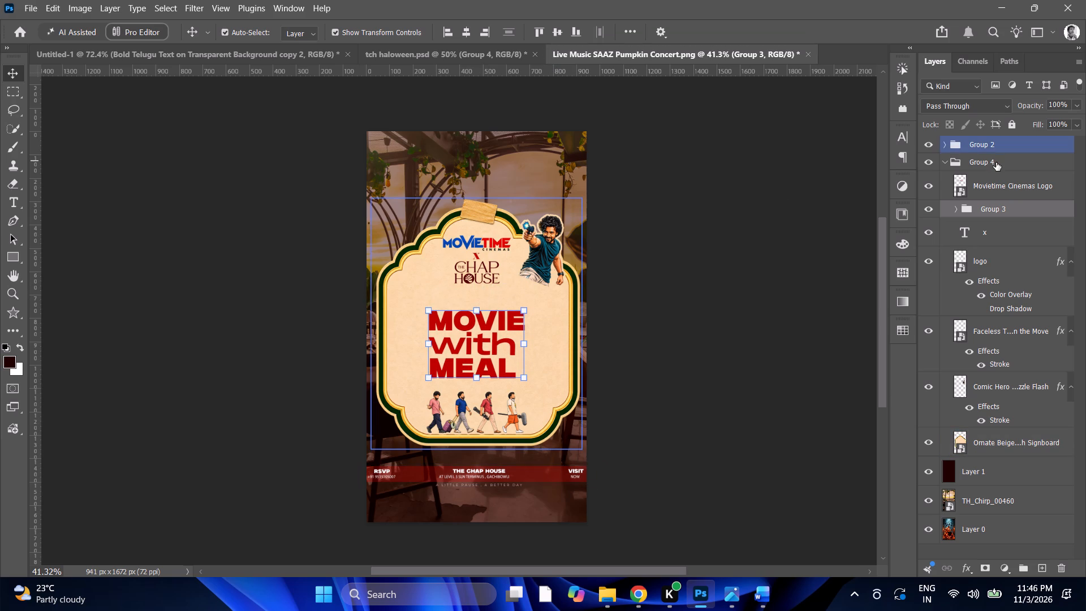
Reorder Group 4 so the Chap House logo layer is on top, followed by the x text and Movietime Cinemas Logo.
{"action": "left_click", "coordinate": [982, 184]}
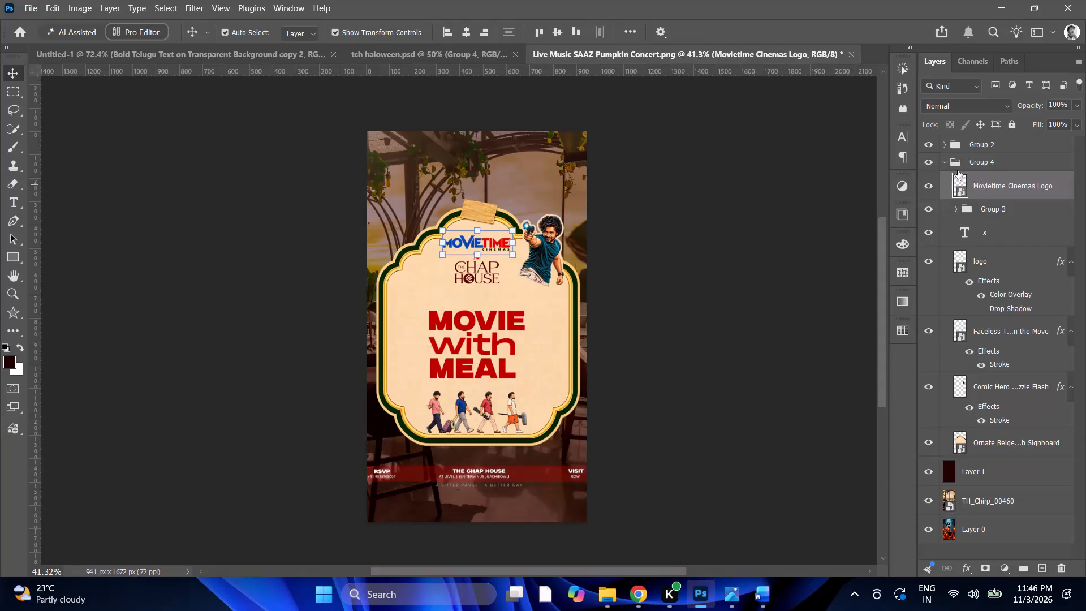
{"action": "left_click", "coordinate": [950, 164]}
{"action": "left_click_drag", "start_coordinate": [993, 236], "coordinate": [994, 186]}
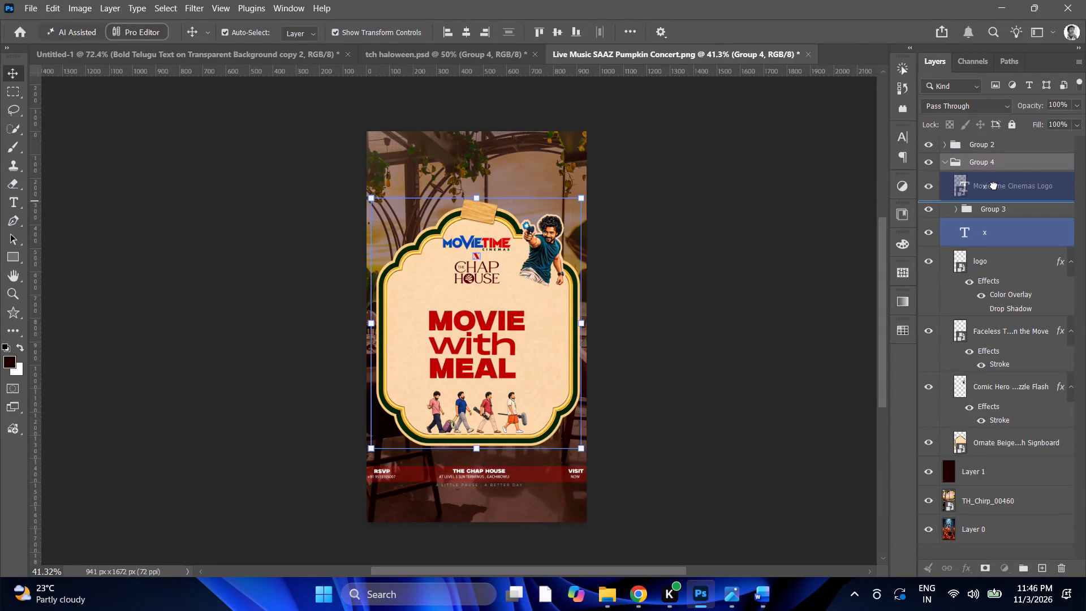
{"action": "left_click_drag", "start_coordinate": [994, 186], "coordinate": [999, 166]}
{"action": "left_click_drag", "start_coordinate": [980, 258], "coordinate": [981, 214]}
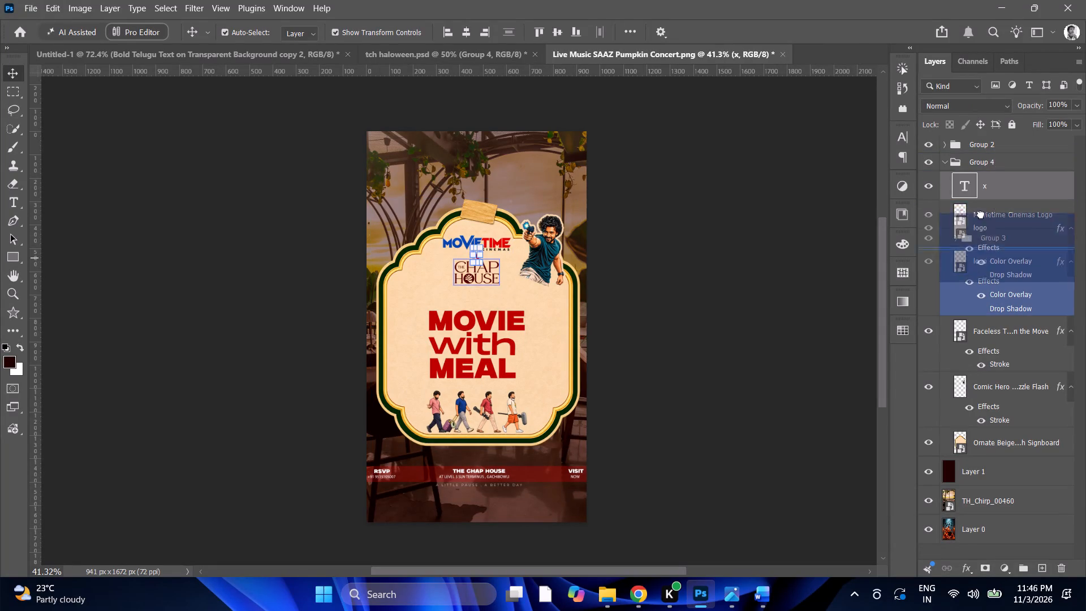
{"action": "left_click_drag", "start_coordinate": [981, 214], "coordinate": [988, 164]}
{"action": "left_click", "coordinate": [947, 162]}
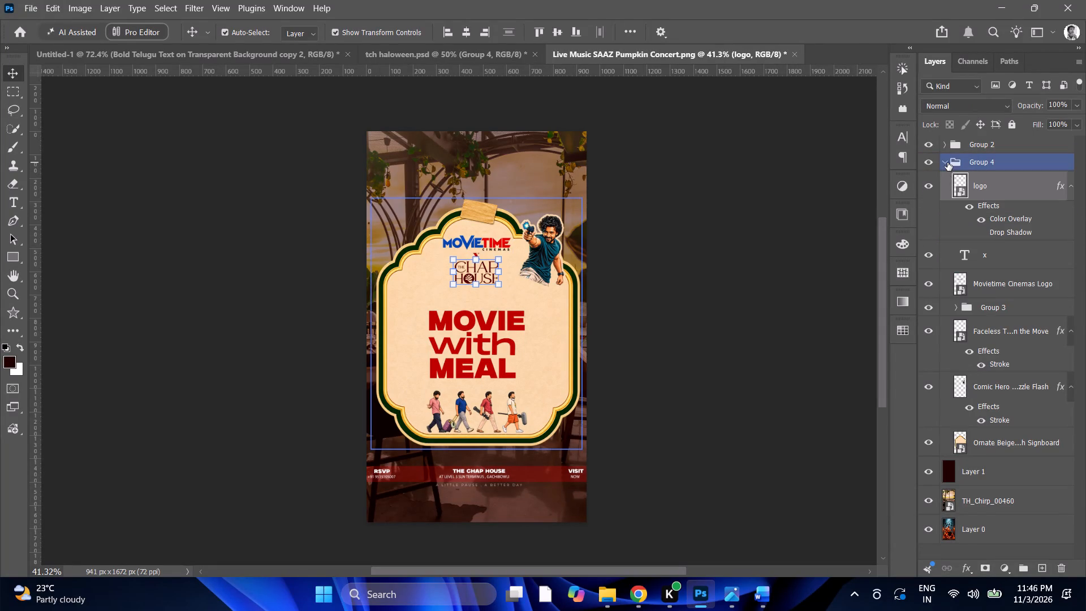
{"action": "left_click", "coordinate": [947, 163]}
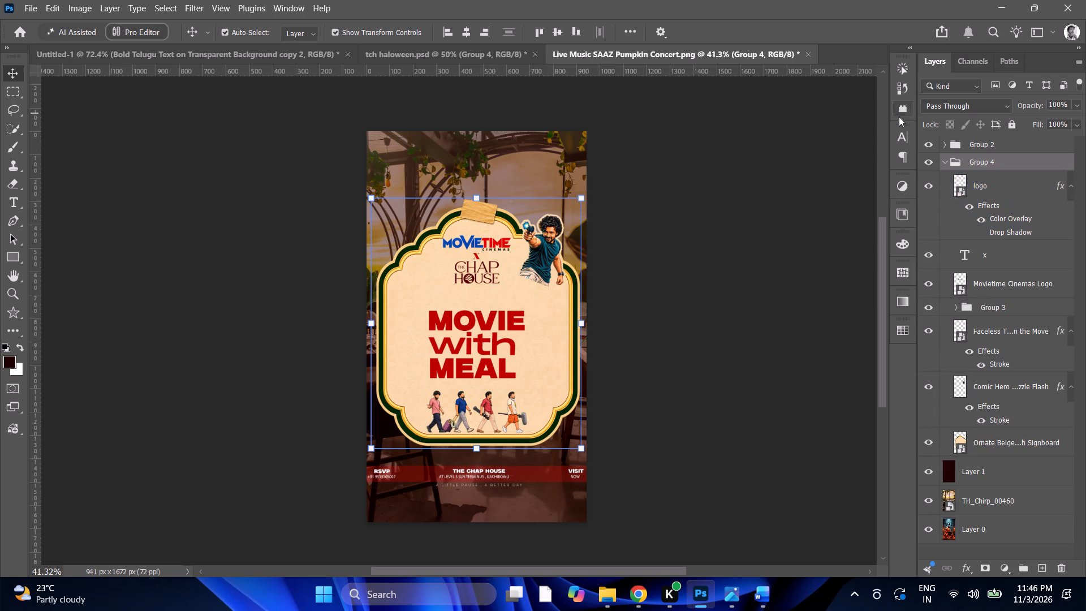
Select the Chap House logo, x text and Movietime Cinemas Logo layers together and move them about 36 px lower.
{"action": "left_click", "coordinate": [1012, 175]}
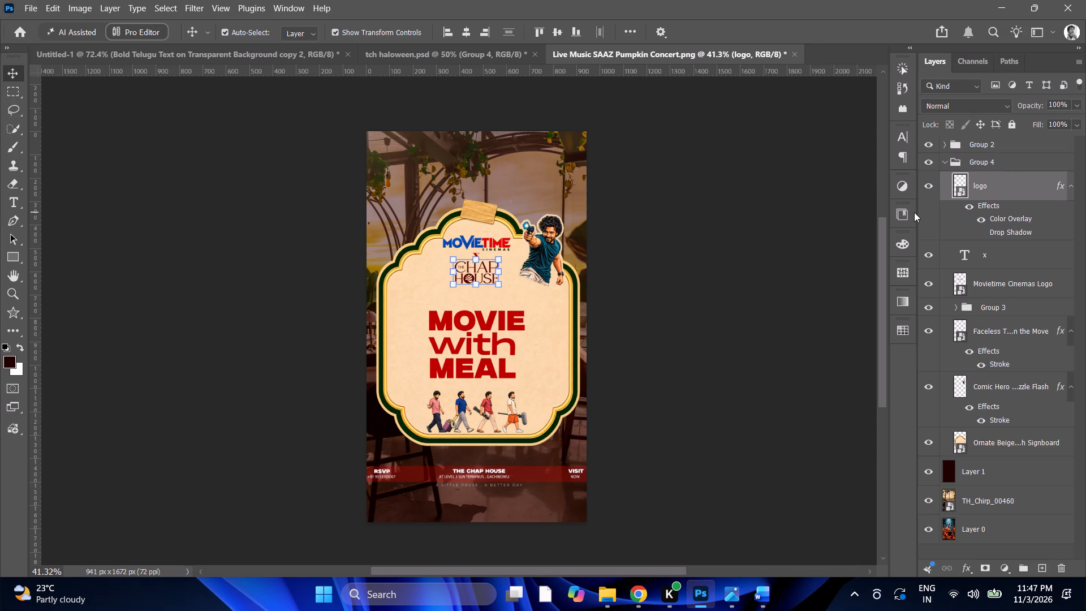
{"action": "left_click", "coordinate": [1012, 264], "text": "ctrl"}
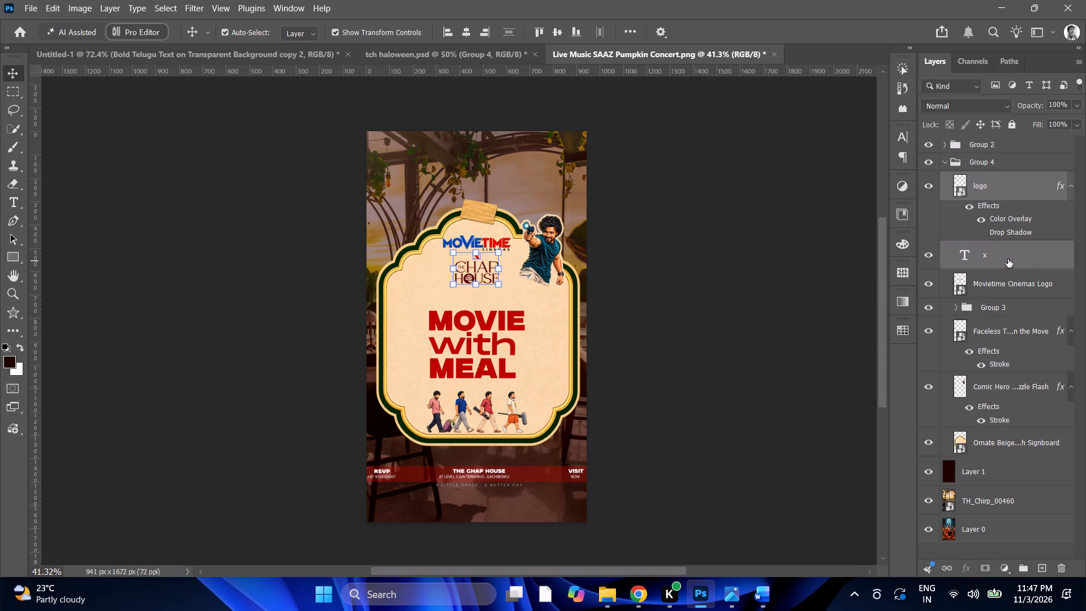
{"action": "left_click", "coordinate": [1006, 281], "text": "ctrl"}
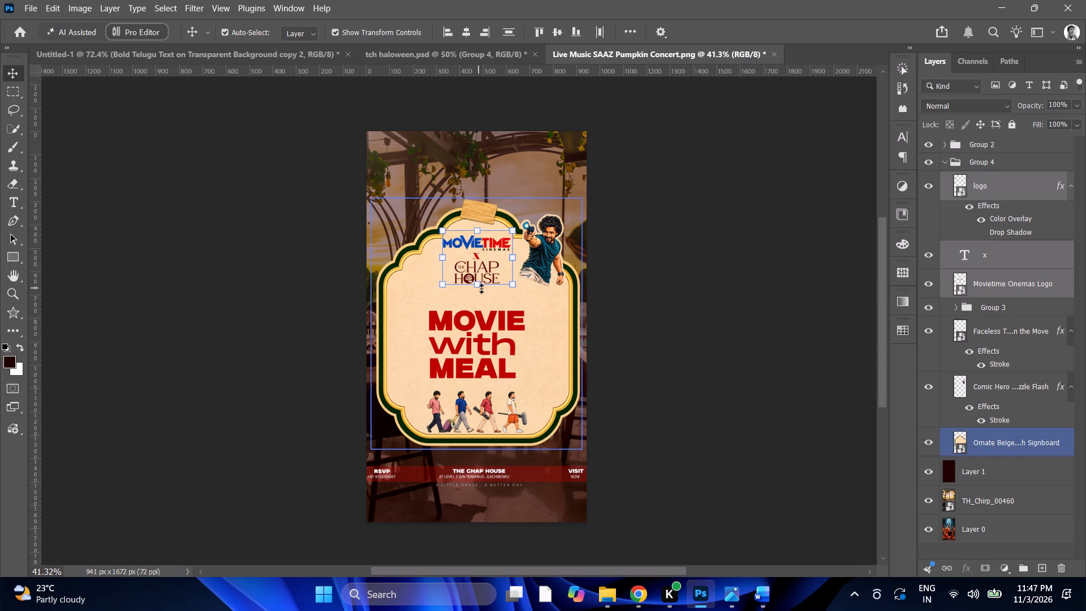
{"action": "left_click", "coordinate": [479, 289]}
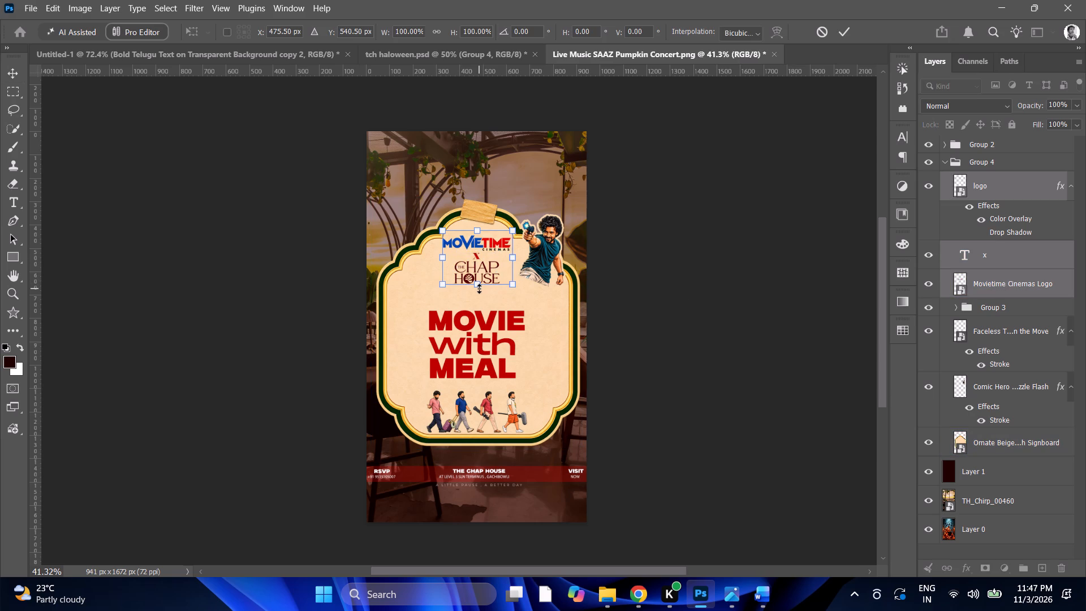
{"action": "left_click_drag", "start_coordinate": [486, 274], "coordinate": [489, 281]}
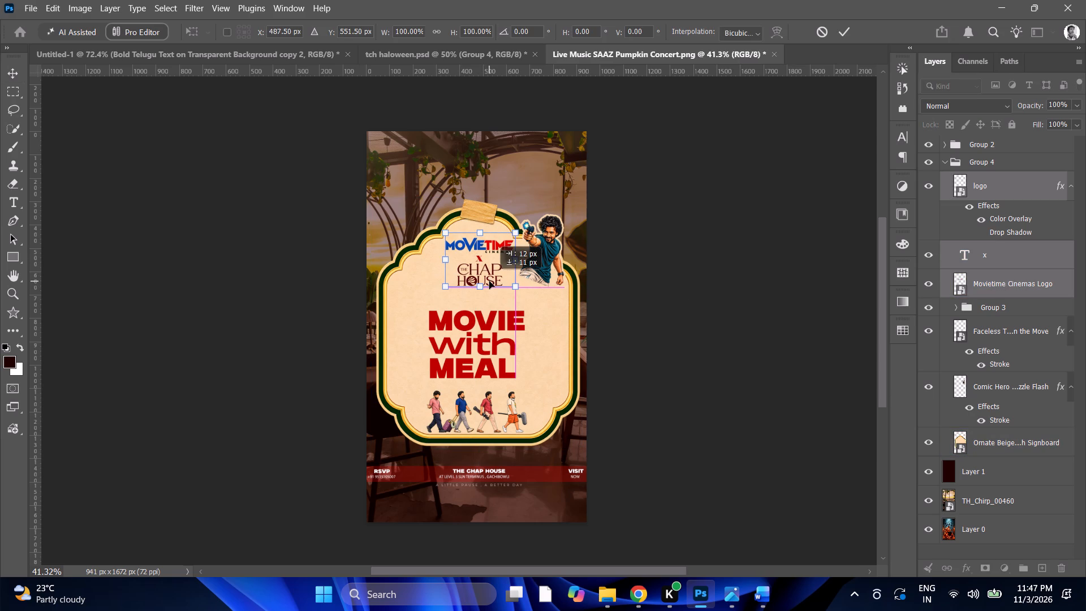
{"action": "left_click_drag", "start_coordinate": [489, 281], "coordinate": [489, 282]}
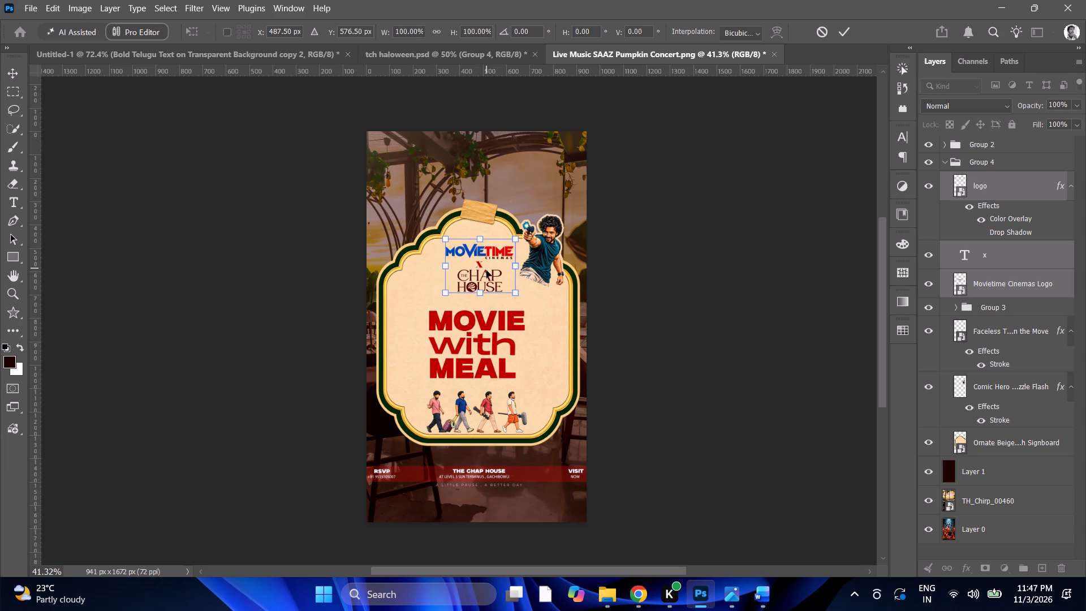
Scale the three selected logo layers proportionally to 116.62% and centre them horizontally on the canvas.
{"action": "left_click_drag", "start_coordinate": [481, 292], "coordinate": [483, 300]}
{"action": "key", "text": "ctrl+z"}
{"action": "left_click", "coordinate": [434, 29]}
{"action": "left_click_drag", "start_coordinate": [481, 294], "coordinate": [481, 307]}
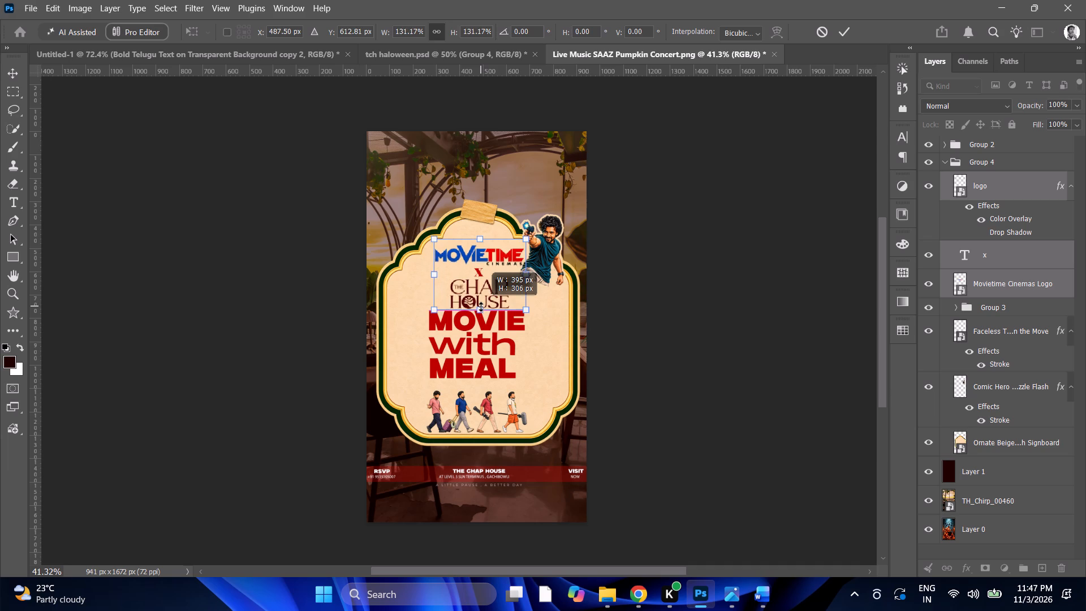
{"action": "left_click_drag", "start_coordinate": [481, 307], "coordinate": [481, 303]}
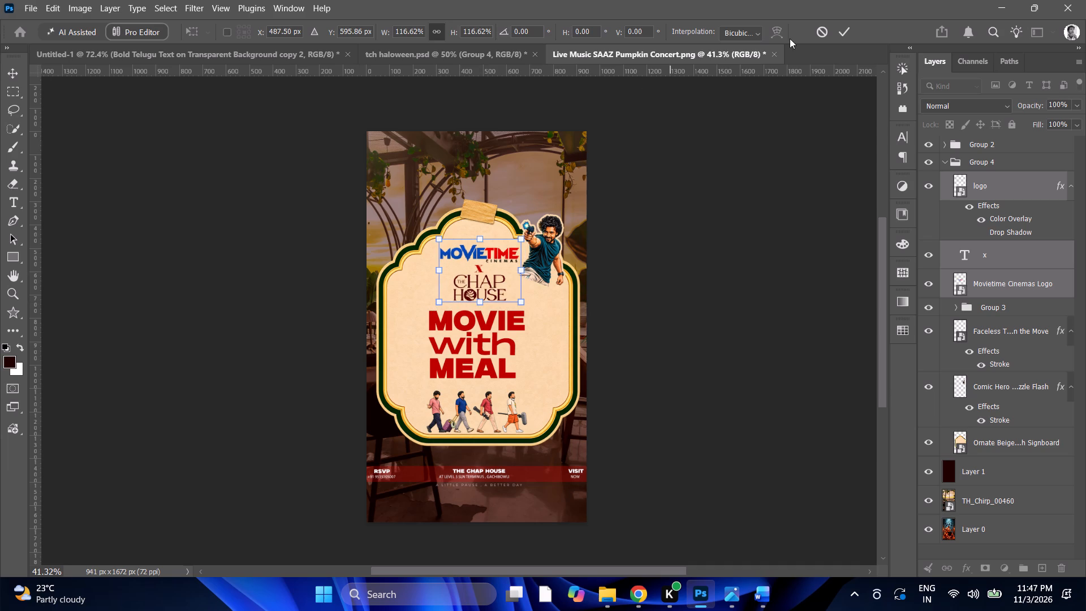
{"action": "left_click", "coordinate": [845, 31]}
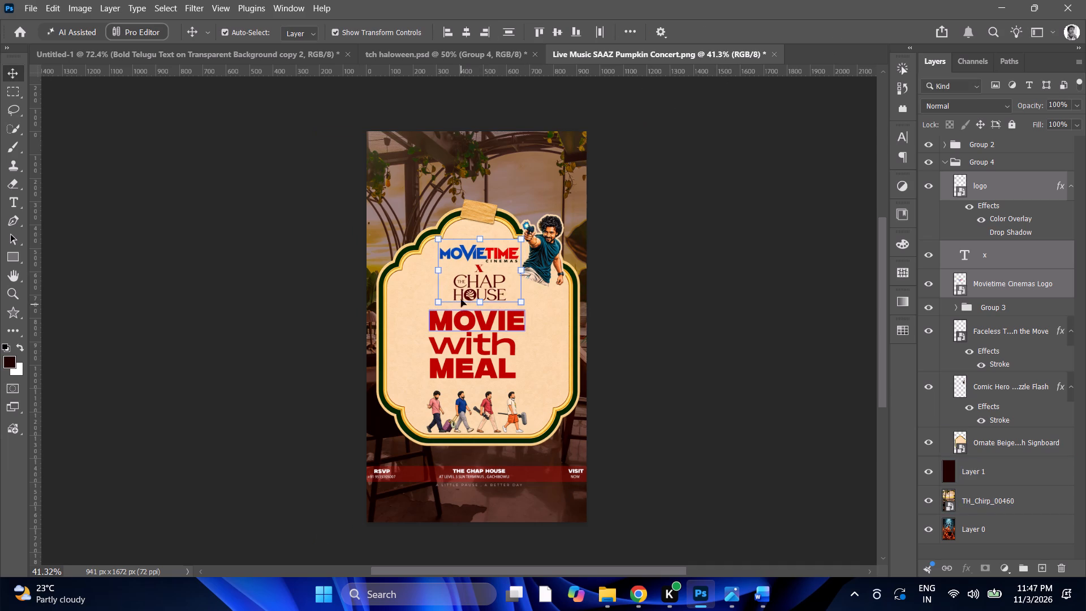
{"action": "left_click", "coordinate": [463, 33]}
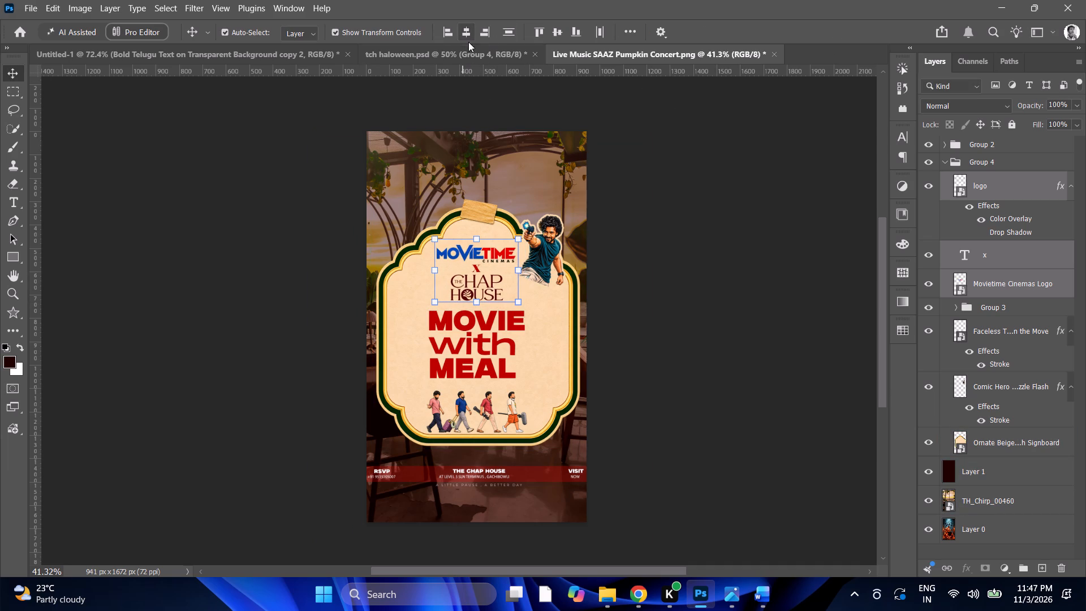
Examine the spacing of the logos, title, travel crew and footer strip across the flyer.
{"action": "scroll", "coordinate": [476, 270], "scroll_direction": "up", "scroll_amount": 4, "text": "alt"}
{"action": "scroll", "coordinate": [476, 270], "scroll_direction": "down", "scroll_amount": 4, "text": "alt"}
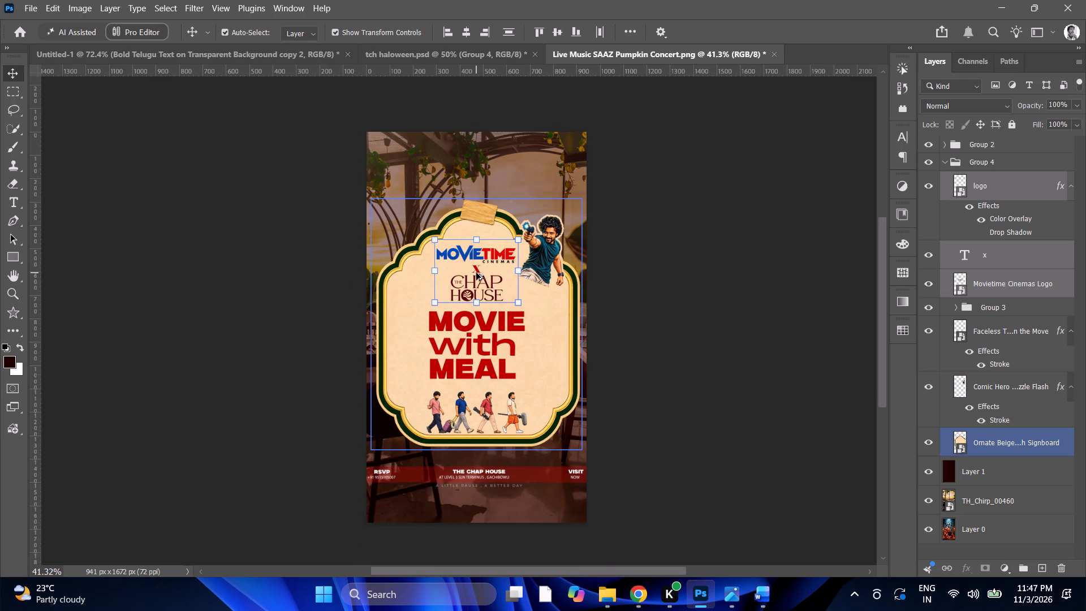
{"action": "scroll", "coordinate": [476, 273], "scroll_direction": "up", "scroll_amount": 3, "text": "alt"}
{"action": "scroll", "coordinate": [476, 277], "scroll_direction": "down", "scroll_amount": 7, "text": "alt"}
{"action": "scroll", "coordinate": [476, 287], "scroll_direction": "up", "scroll_amount": 3, "text": "alt"}
{"action": "scroll", "coordinate": [476, 287], "scroll_direction": "down", "scroll_amount": 5}
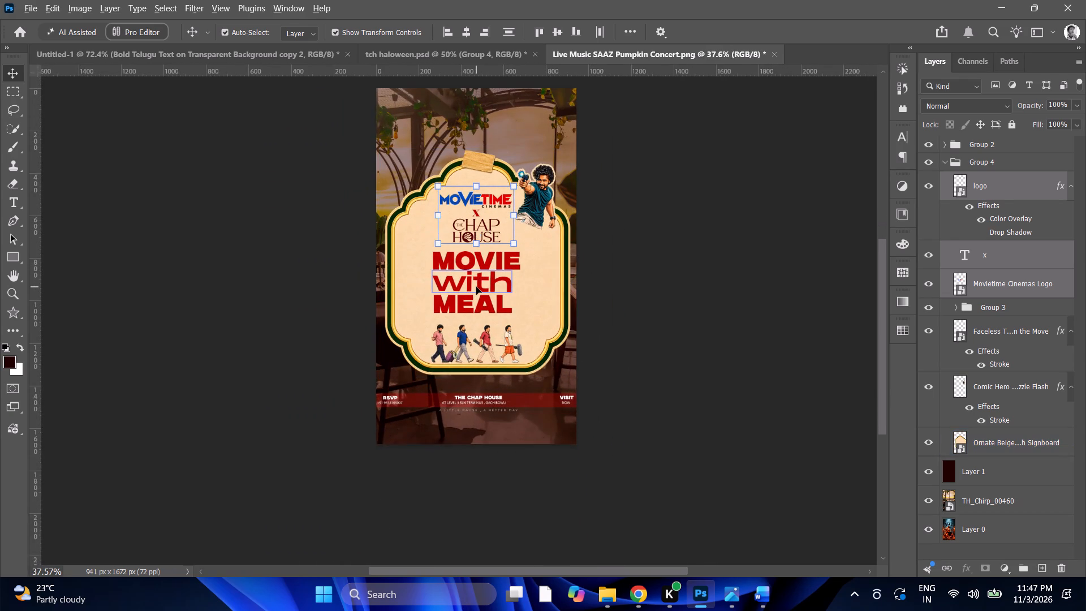
{"action": "scroll", "coordinate": [476, 287], "scroll_direction": "up", "scroll_amount": 2, "text": "alt"}
{"action": "left_click", "coordinate": [1036, 337]}
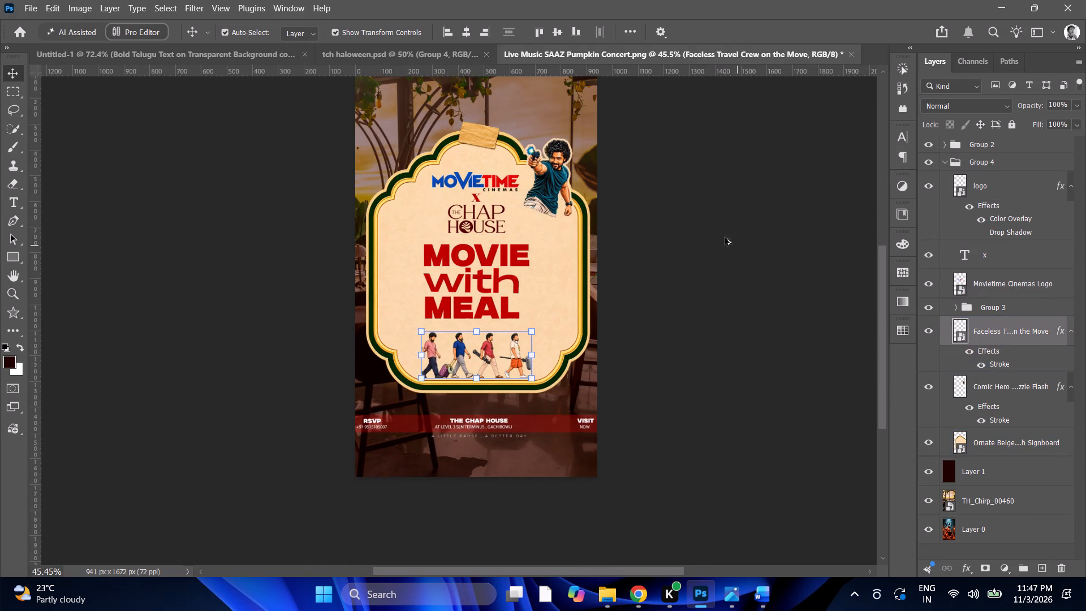
{"action": "scroll", "coordinate": [670, 208], "scroll_direction": "up", "scroll_amount": 3, "text": "alt"}
Start a PNG export of the vertical flyer with Export As, keeping the 941 x 1672 px size and transparency.
{"action": "left_click", "coordinate": [42, 5]}
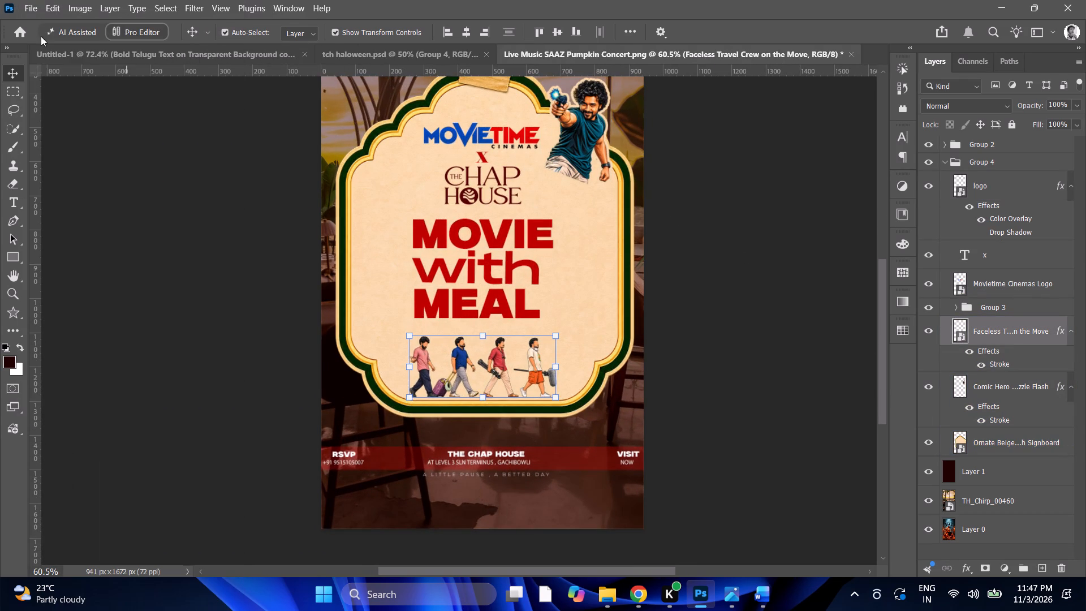
{"action": "left_click", "coordinate": [29, 6]}
{"action": "left_click", "coordinate": [100, 248]}
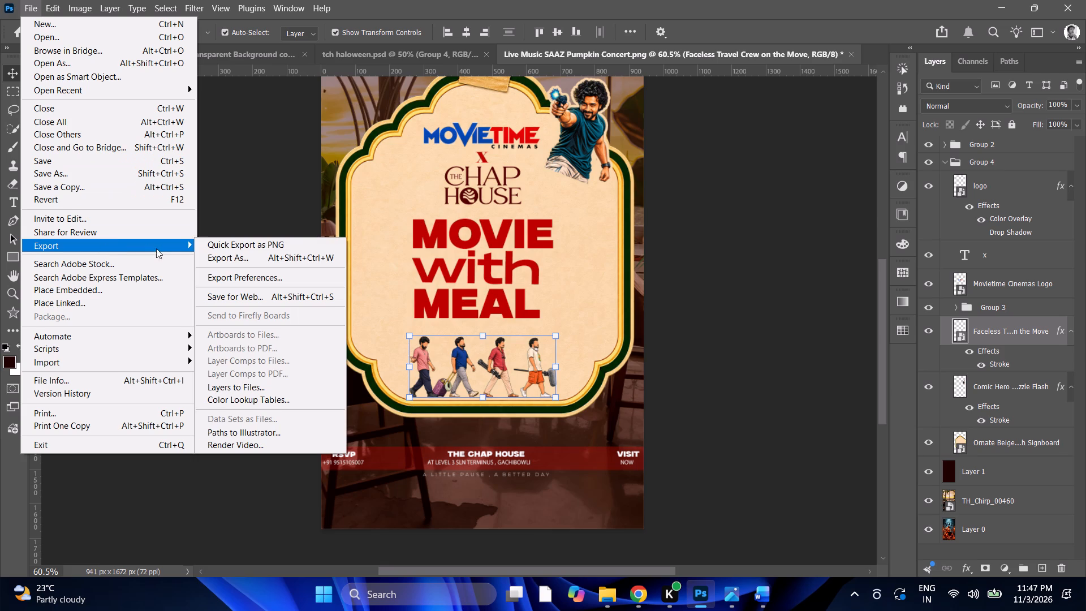
{"action": "left_click", "coordinate": [212, 258]}
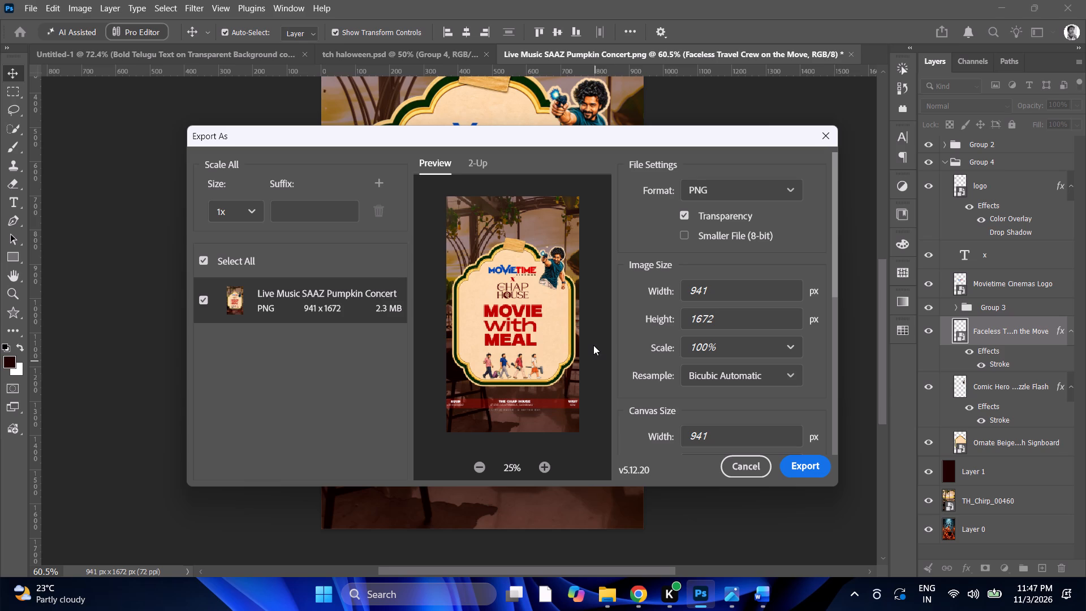
{"action": "left_click", "coordinate": [807, 466]}
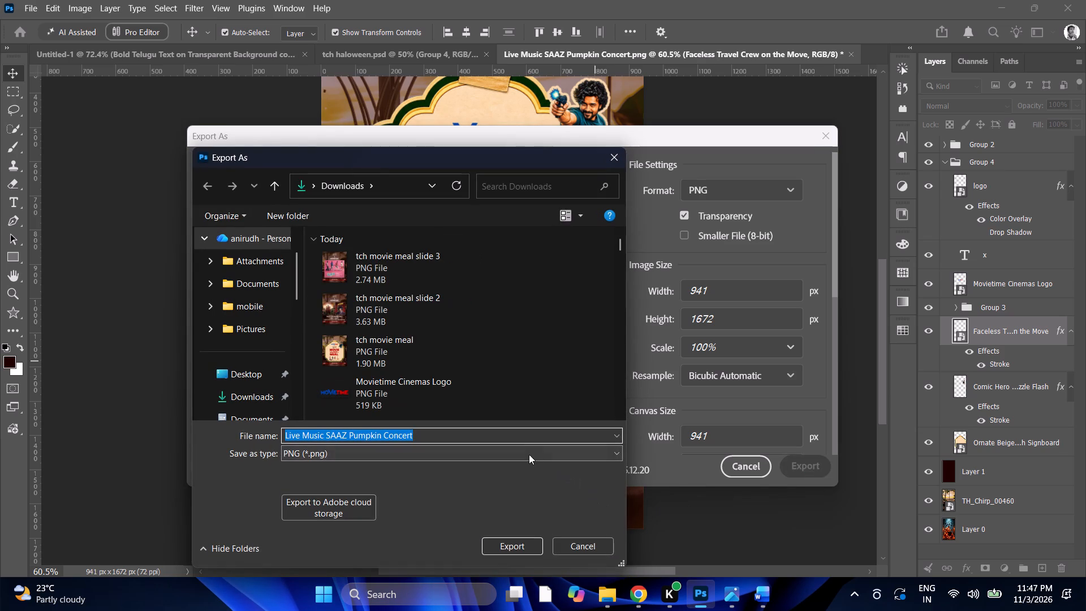
Name the exported PNG tch movie meal v2 and save it in the Downloads folder.
{"action": "key", "text": "t"}
{"action": "key", "text": "c"}
{"action": "key", "text": "h"}
{"action": "key", "text": "space"}
{"action": "key", "text": "m"}
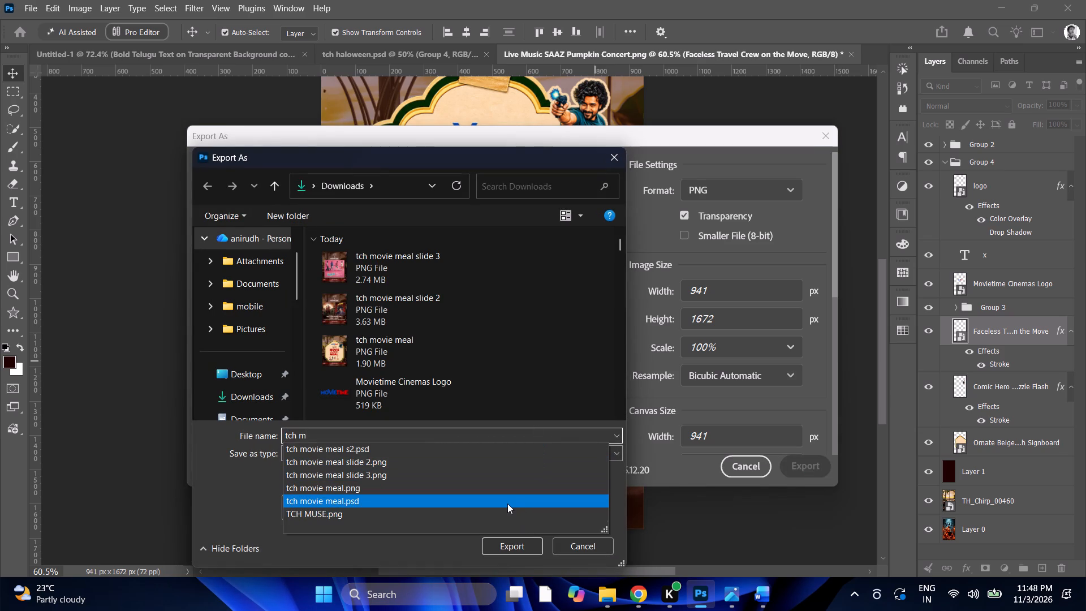
{"action": "left_click", "coordinate": [507, 504]}
{"action": "left_click", "coordinate": [446, 442]}
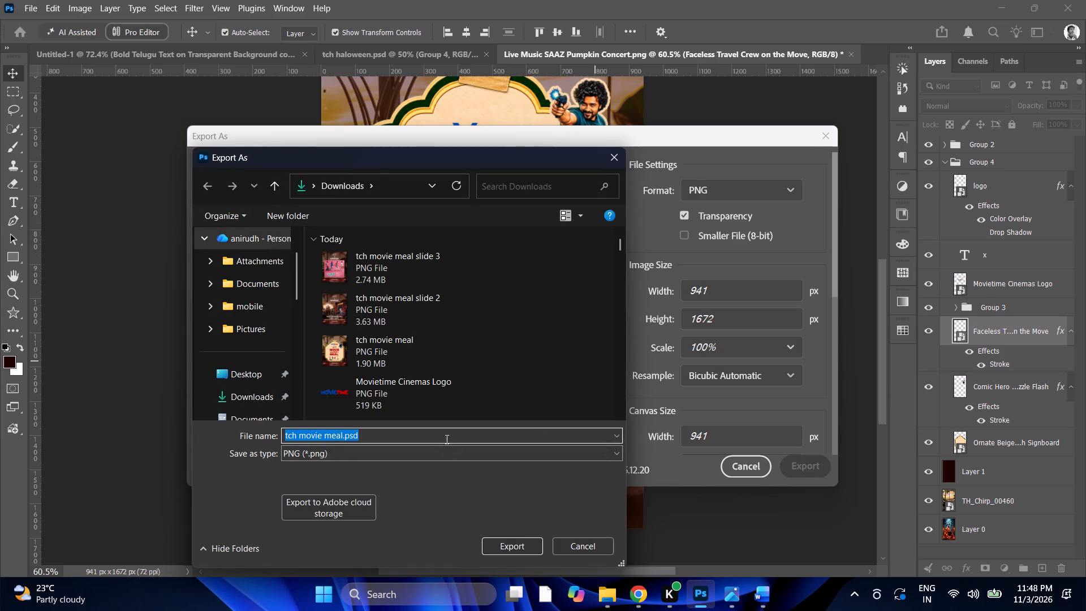
{"action": "left_click", "coordinate": [444, 434]}
{"action": "key", "text": "BackSpace"}
{"action": "key", "text": "BackSpace"}
{"action": "key", "text": "BackSpace"}
{"action": "key", "text": "BackSpace"}
{"action": "key", "text": "space"}
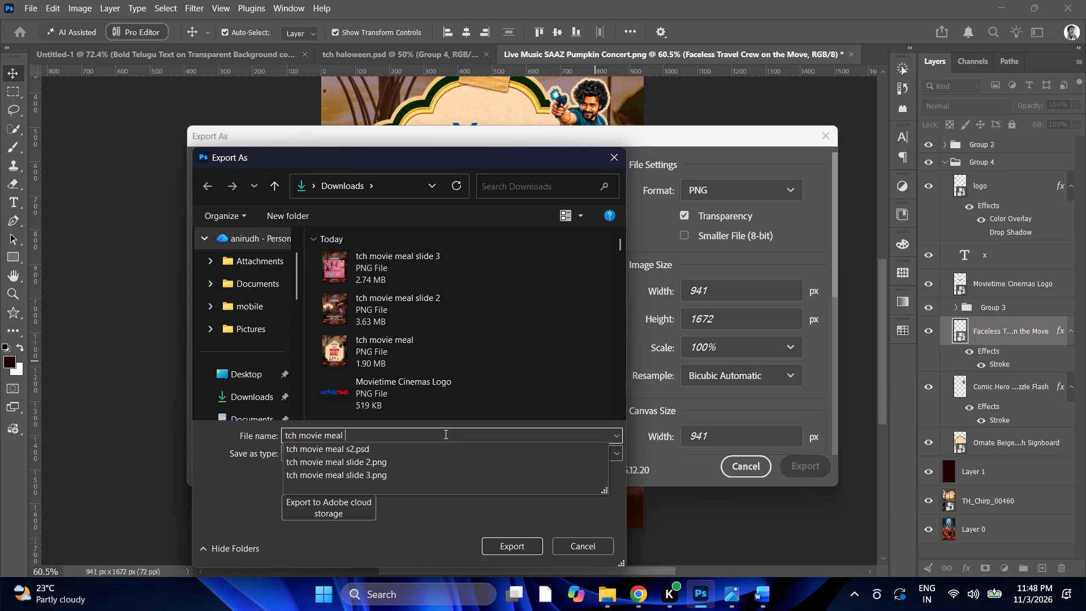
{"action": "type", "text": "v2"}
{"action": "key", "text": "Return"}
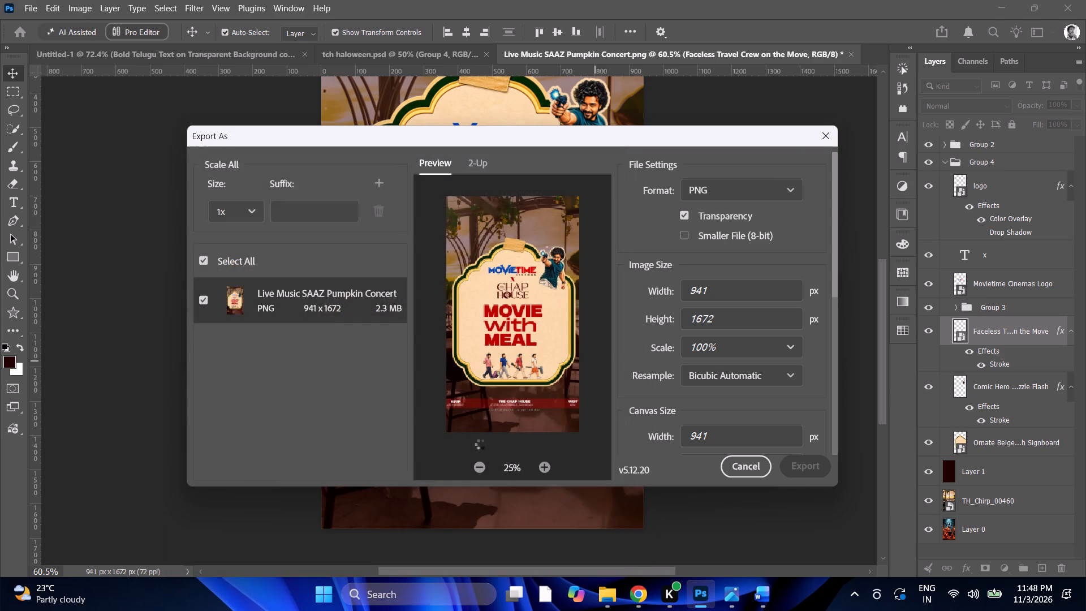
Leave Photoshop and bring up the Windows search to launch WhatsApp.
{"action": "left_click", "coordinate": [640, 593]}
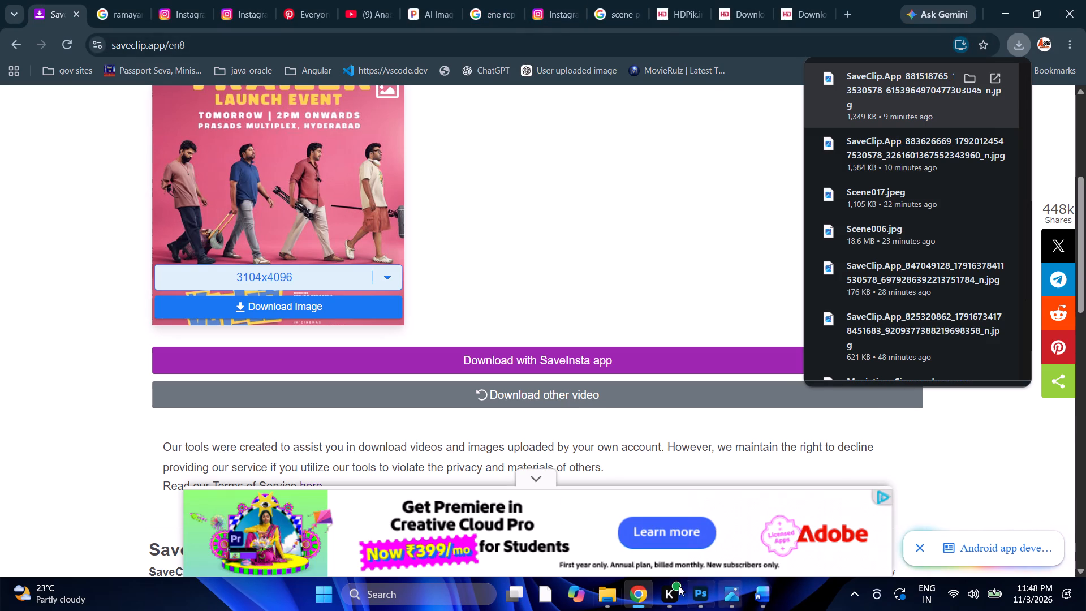
{"action": "left_click", "coordinate": [393, 588]}
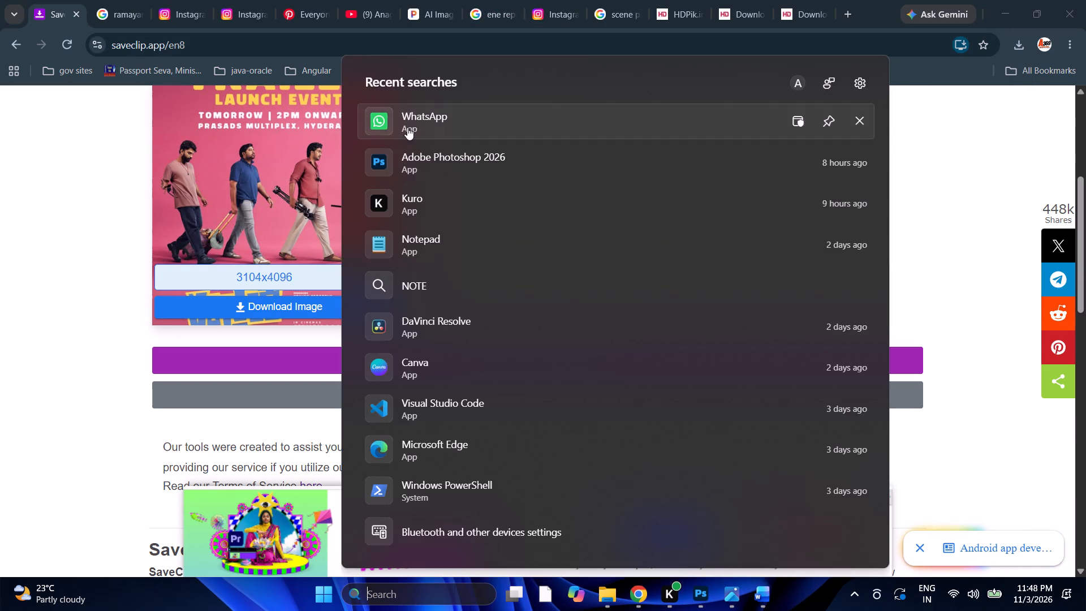
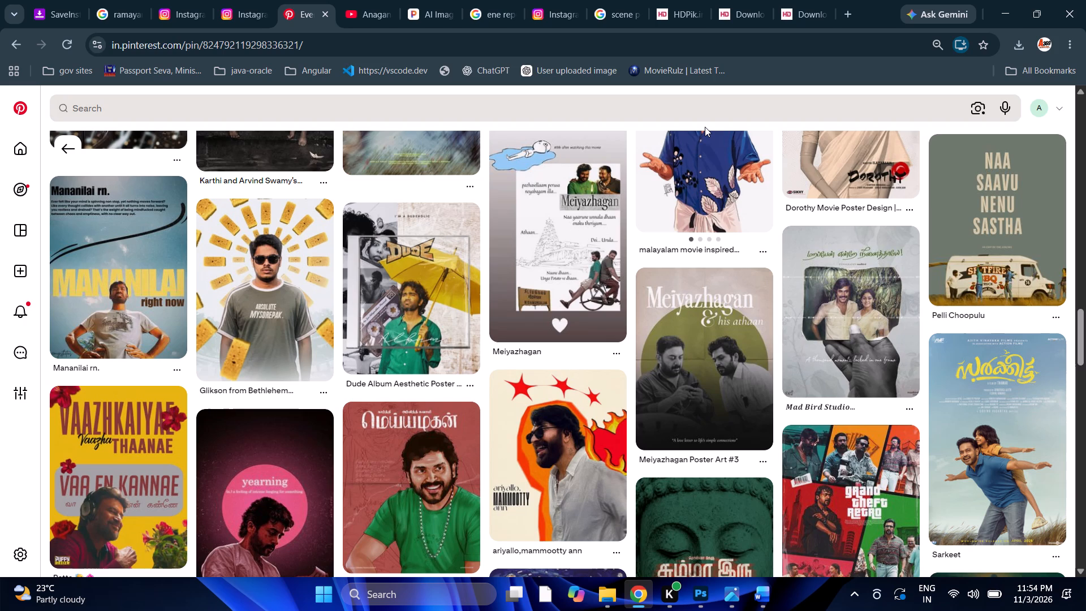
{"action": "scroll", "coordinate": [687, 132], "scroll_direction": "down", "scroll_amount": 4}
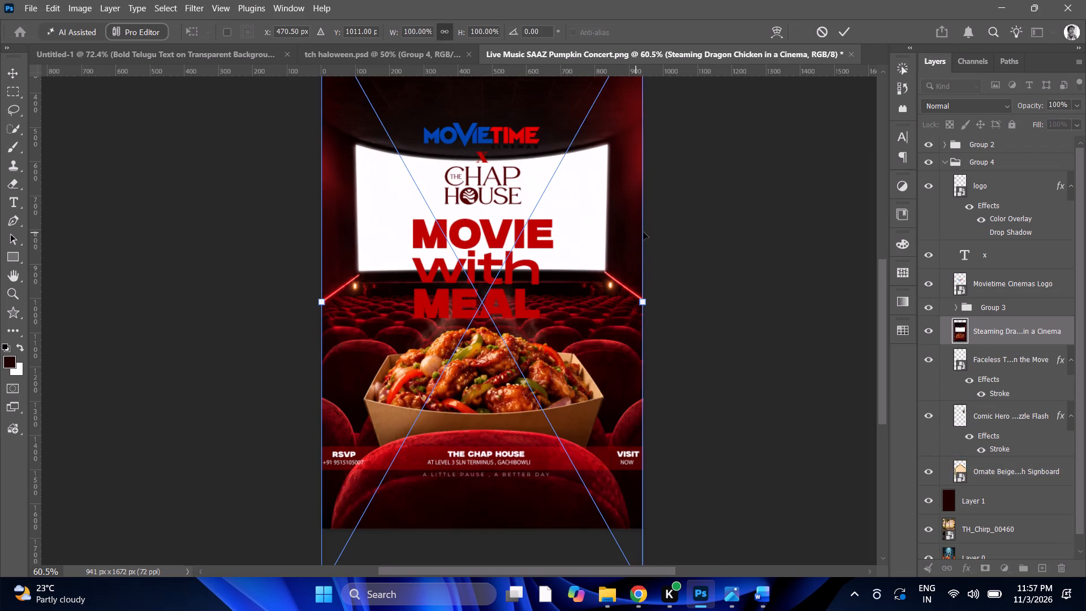
{"action": "scroll", "coordinate": [715, 274], "scroll_direction": "up", "scroll_amount": 4}
{"action": "scroll", "coordinate": [660, 277], "scroll_direction": "down", "scroll_amount": 4, "text": "alt"}
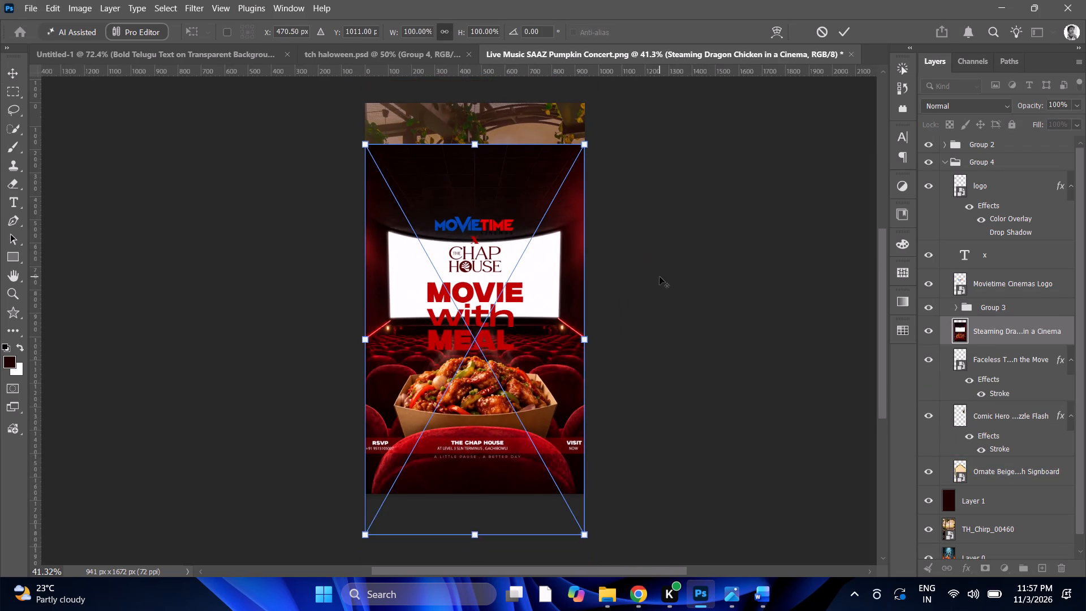
{"action": "scroll", "coordinate": [660, 277], "scroll_direction": "down", "scroll_amount": 2, "text": "alt"}
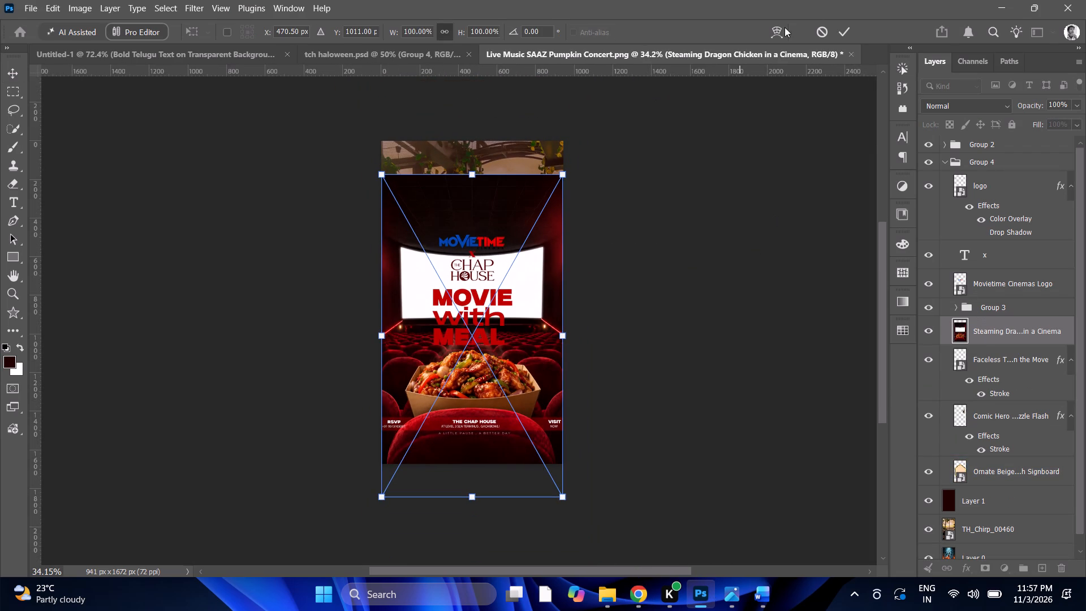
{"action": "left_click", "coordinate": [846, 28]}
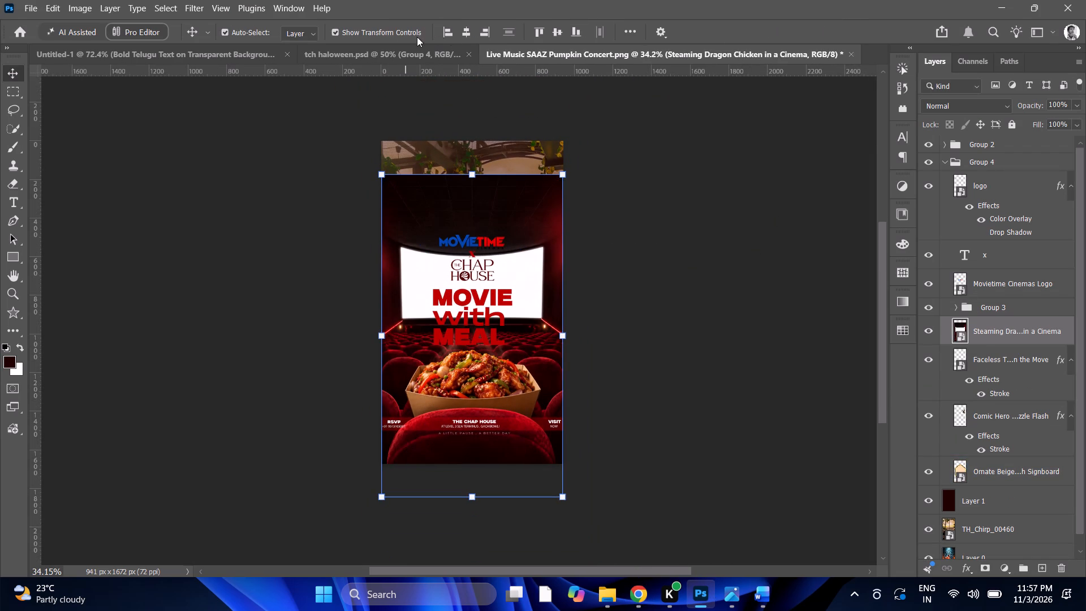
{"action": "left_click", "coordinate": [470, 33]}
{"action": "left_click", "coordinate": [558, 30]}
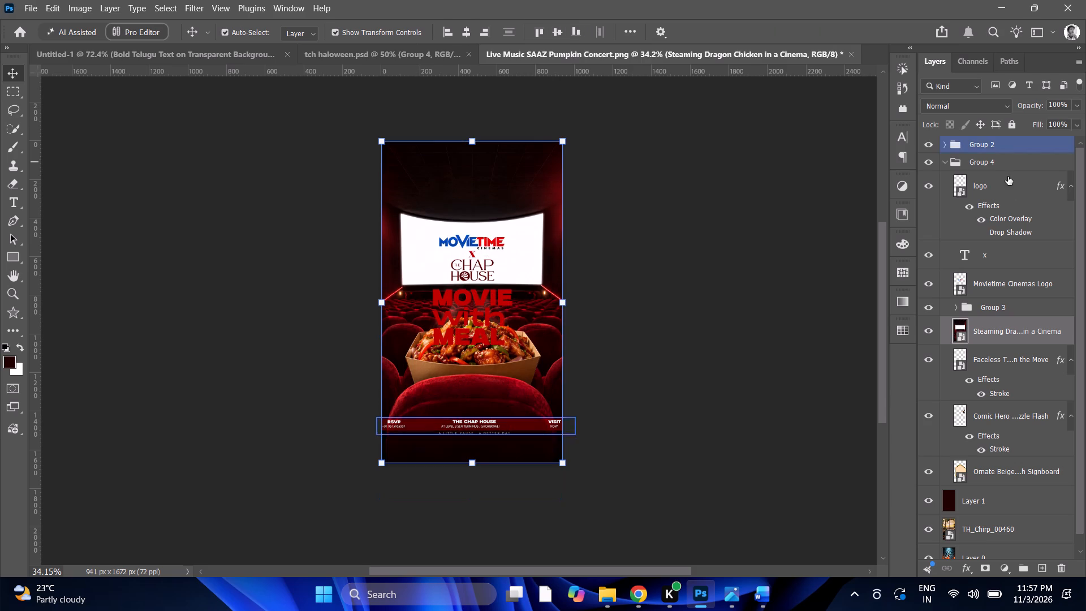
Move the Steaming Dragon Chicken in a Cinema layer to the top of the layer stack, above Group 2.
{"action": "left_click_drag", "start_coordinate": [1012, 335], "coordinate": [1019, 138]}
{"action": "scroll", "coordinate": [508, 365], "scroll_direction": "up", "scroll_amount": 5, "text": "alt"}
{"action": "scroll", "coordinate": [441, 348], "scroll_direction": "up", "scroll_amount": 4, "text": "alt"}
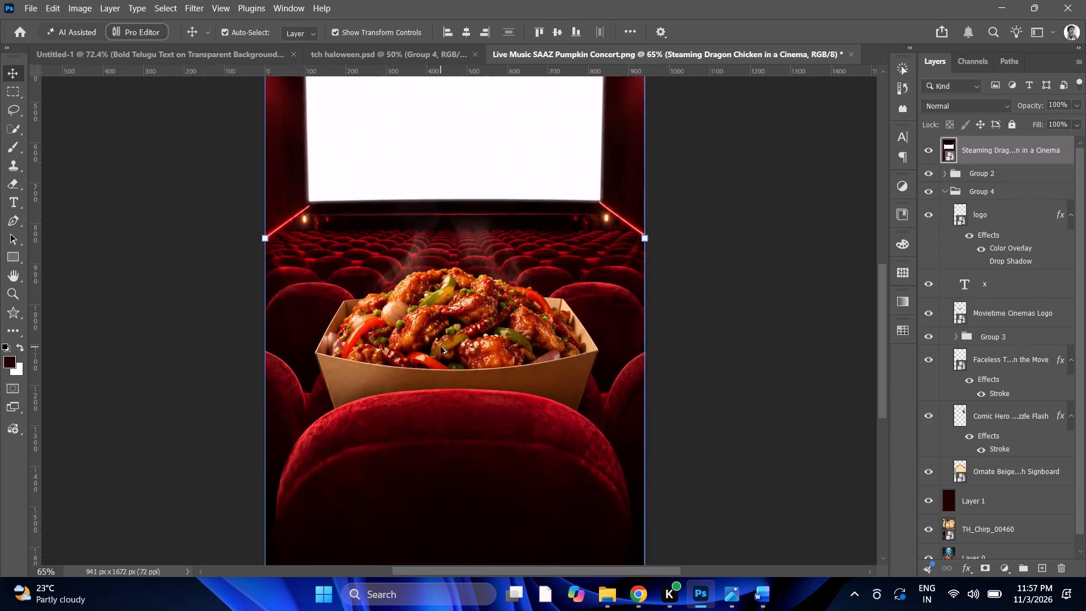
{"action": "scroll", "coordinate": [441, 347], "scroll_direction": "down", "scroll_amount": 7, "text": "alt"}
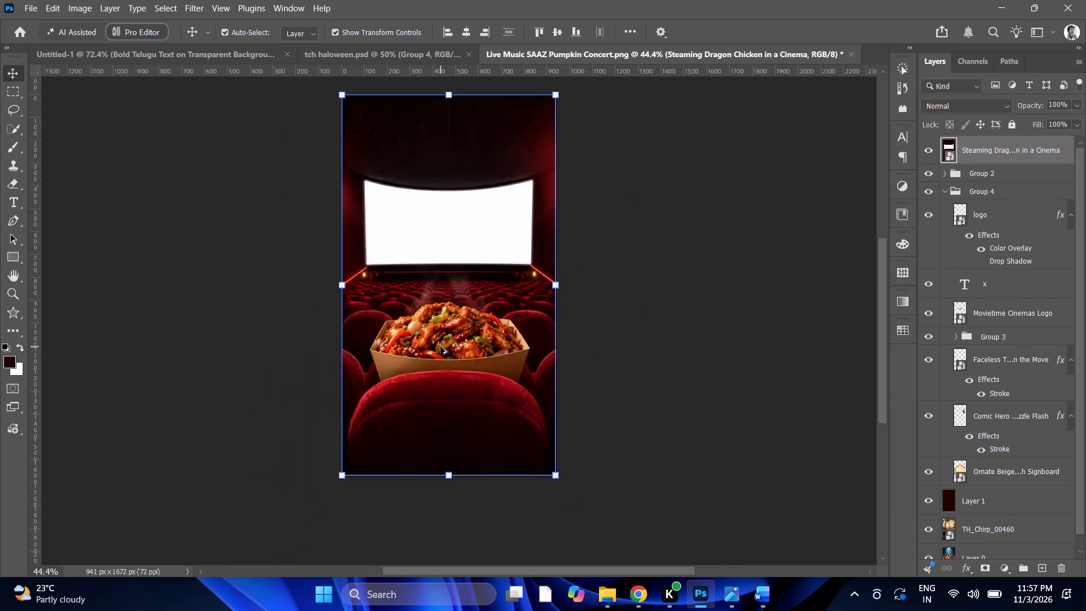
{"action": "scroll", "coordinate": [441, 347], "scroll_direction": "down", "scroll_amount": 2, "text": "alt"}
{"action": "scroll", "coordinate": [395, 148], "scroll_direction": "up", "scroll_amount": 4, "text": "alt"}
{"action": "scroll", "coordinate": [493, 235], "scroll_direction": "up", "scroll_amount": 2, "text": "alt"}
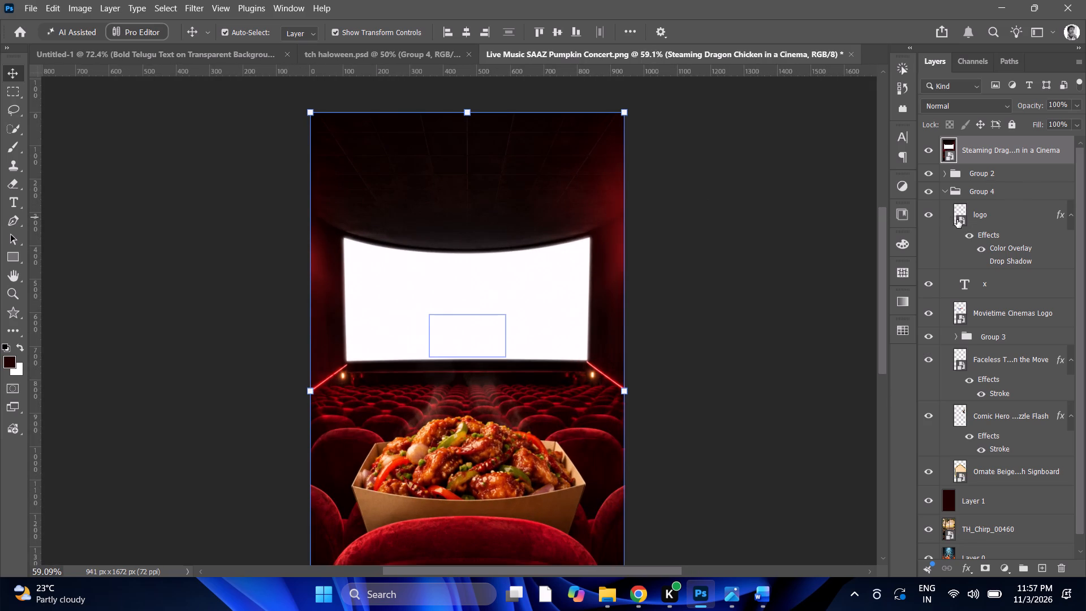
Move the logo, x and Movietime Cinemas Logo layers out of Group 4 to the top, above the cinema image.
{"action": "left_click", "coordinate": [967, 213]}
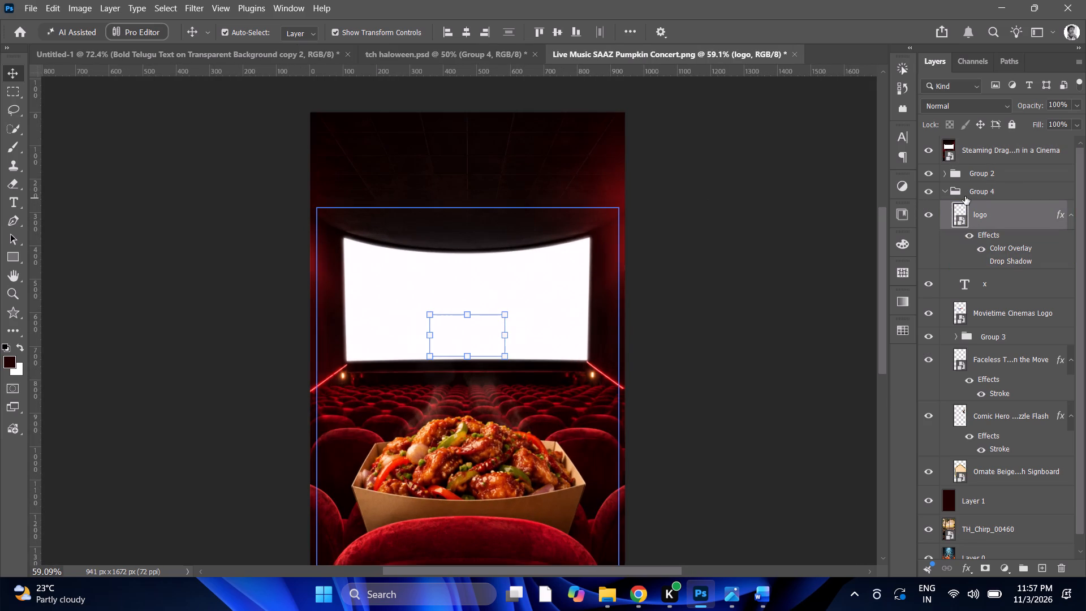
{"action": "left_click", "coordinate": [943, 194]}
{"action": "left_click", "coordinate": [944, 192]}
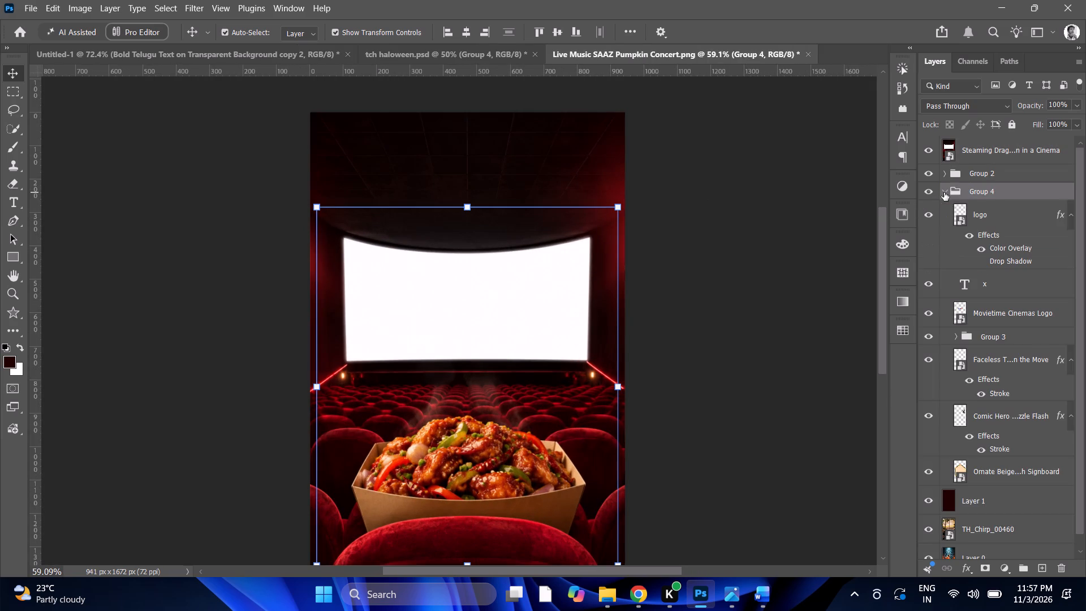
{"action": "left_click", "coordinate": [982, 221]}
{"action": "left_click", "coordinate": [984, 311], "text": "ctrl"}
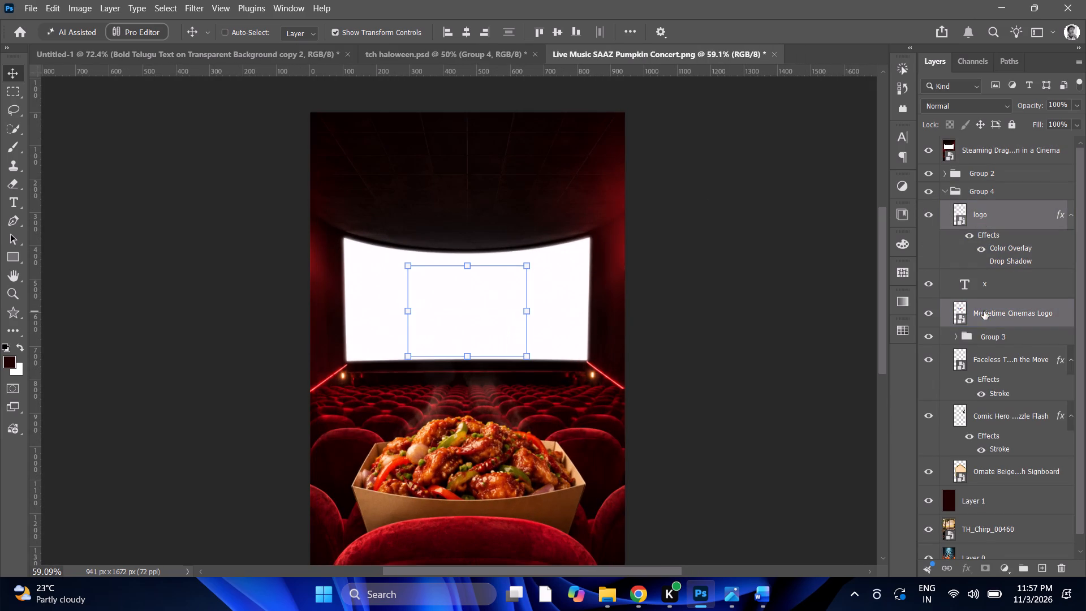
{"action": "left_click", "coordinate": [981, 279], "text": "ctrl"}
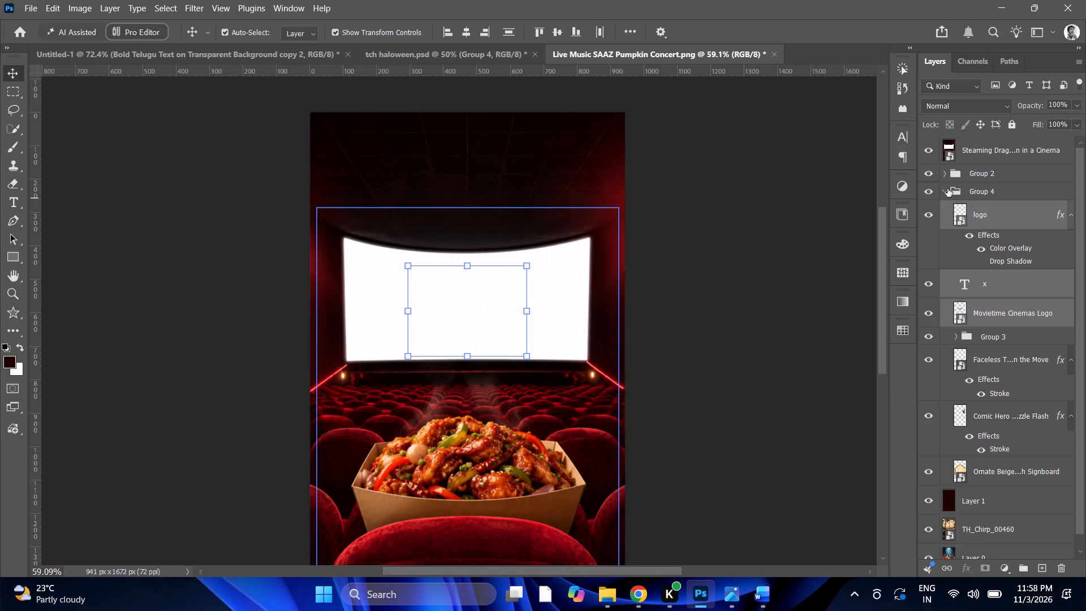
{"action": "left_click", "coordinate": [947, 188]}
{"action": "left_click", "coordinate": [947, 188]}
{"action": "left_click", "coordinate": [972, 216]}
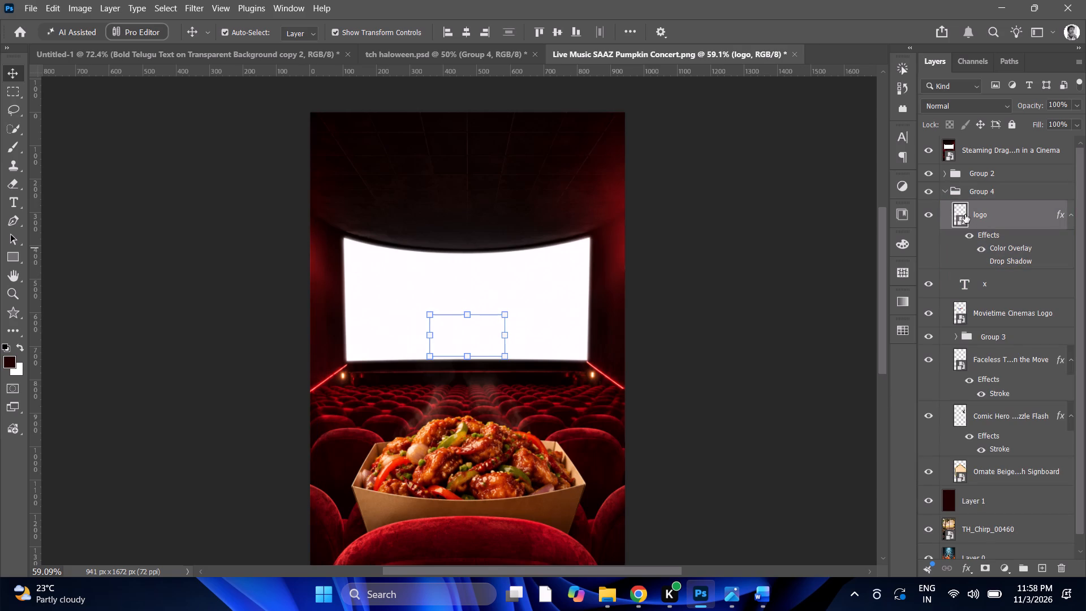
{"action": "left_click", "coordinate": [973, 191]}
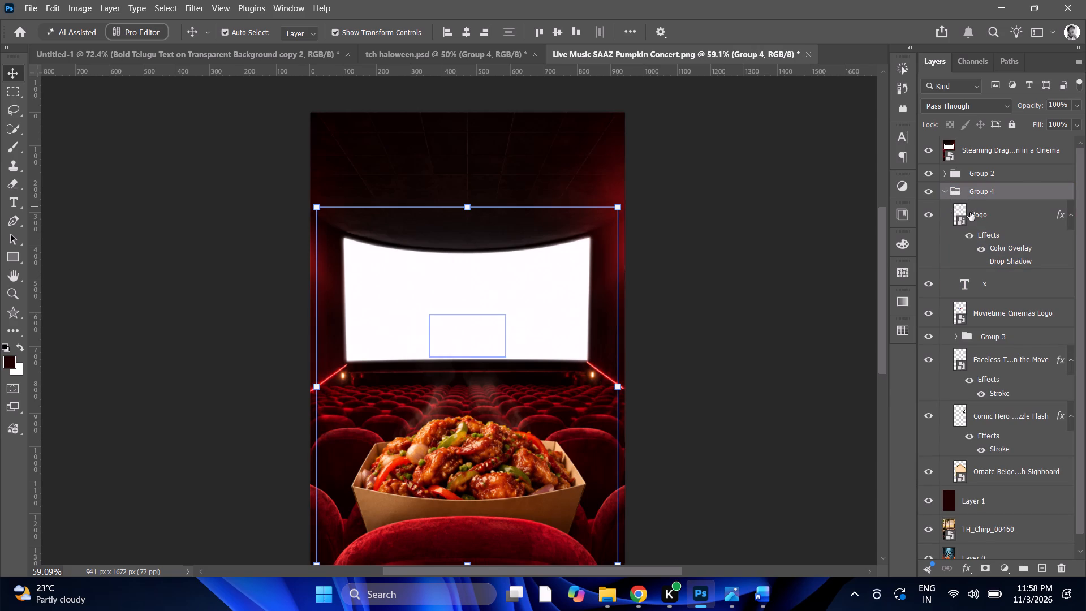
{"action": "left_click", "coordinate": [985, 223]}
{"action": "left_click", "coordinate": [988, 282], "text": "ctrl"}
{"action": "left_click", "coordinate": [985, 314], "text": "ctrl"}
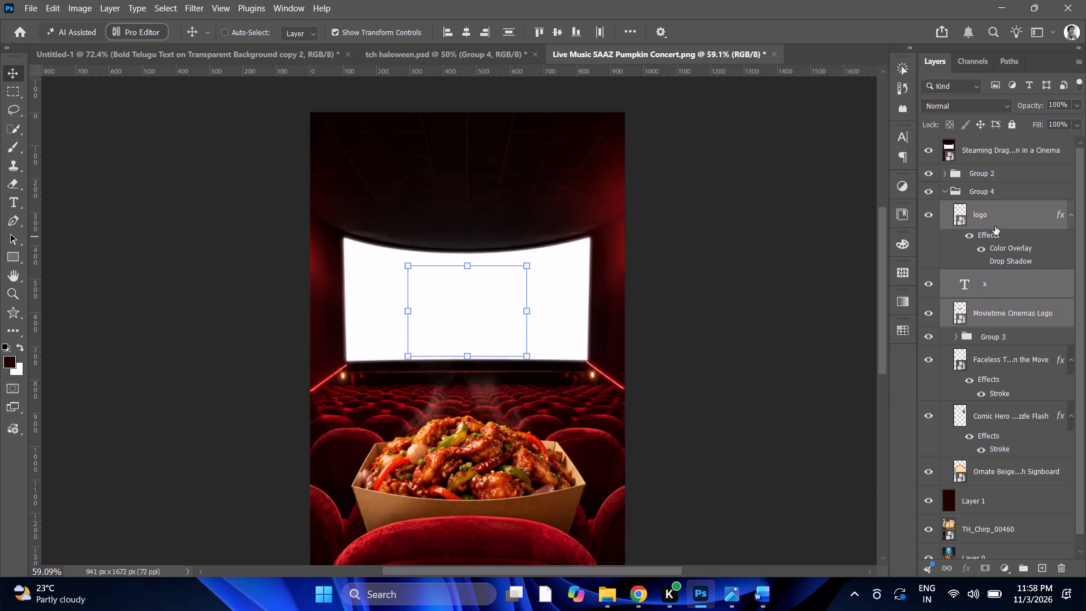
{"action": "left_click_drag", "start_coordinate": [994, 214], "coordinate": [1000, 143]}
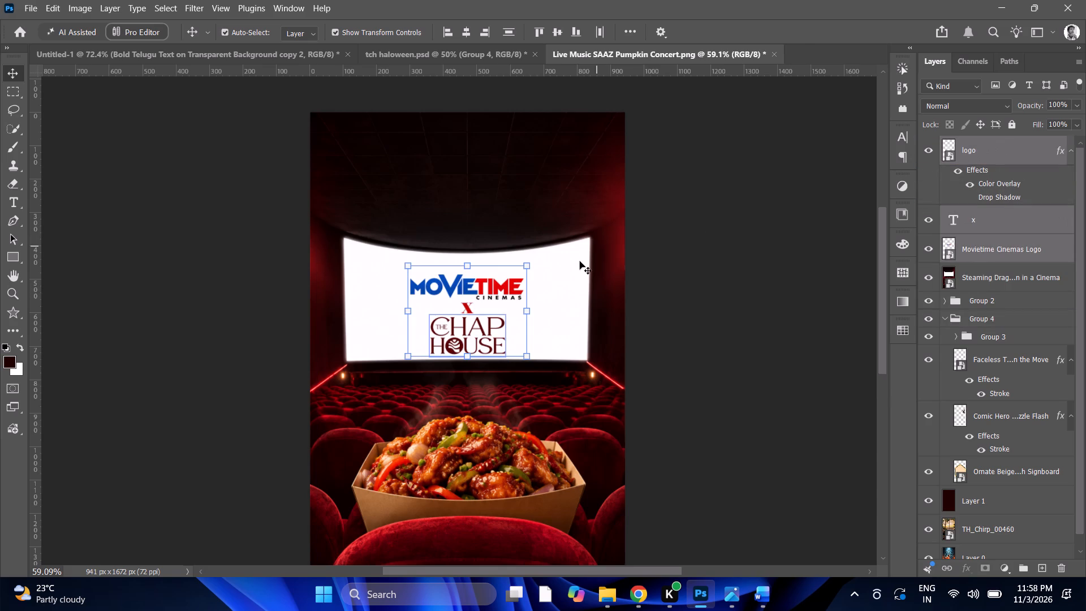
Add a dark maroon 380000 Color Overlay in Normal mode at 100% opacity to the Movietime Cinemas Logo layer.
{"action": "scroll", "coordinate": [525, 248], "scroll_direction": "down", "scroll_amount": 5, "text": "alt"}
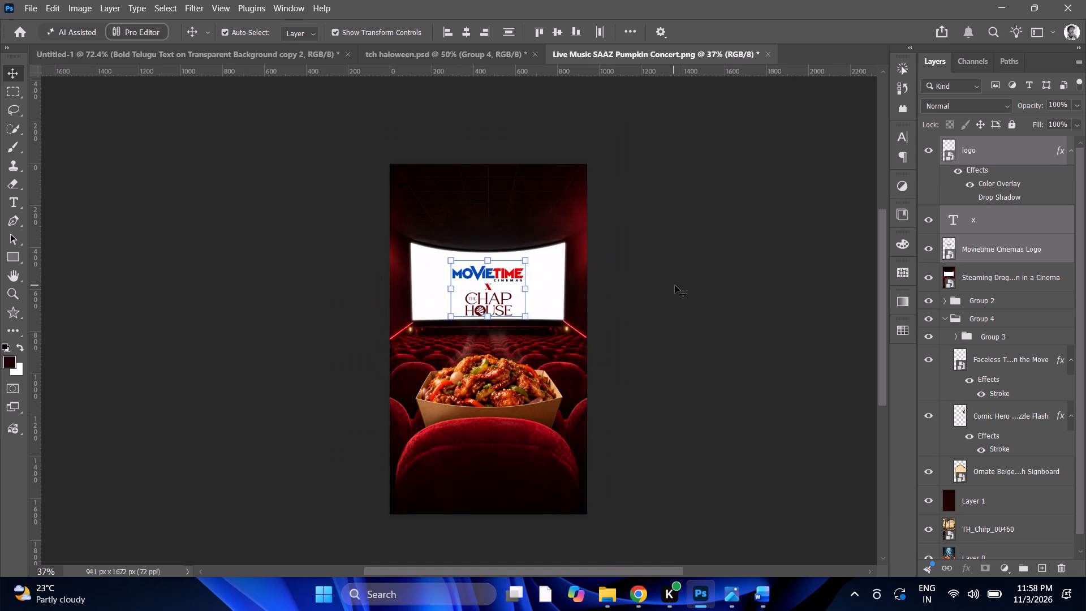
{"action": "scroll", "coordinate": [571, 233], "scroll_direction": "up", "scroll_amount": 4, "text": "alt"}
{"action": "scroll", "coordinate": [457, 284], "scroll_direction": "up", "scroll_amount": 4, "text": "alt"}
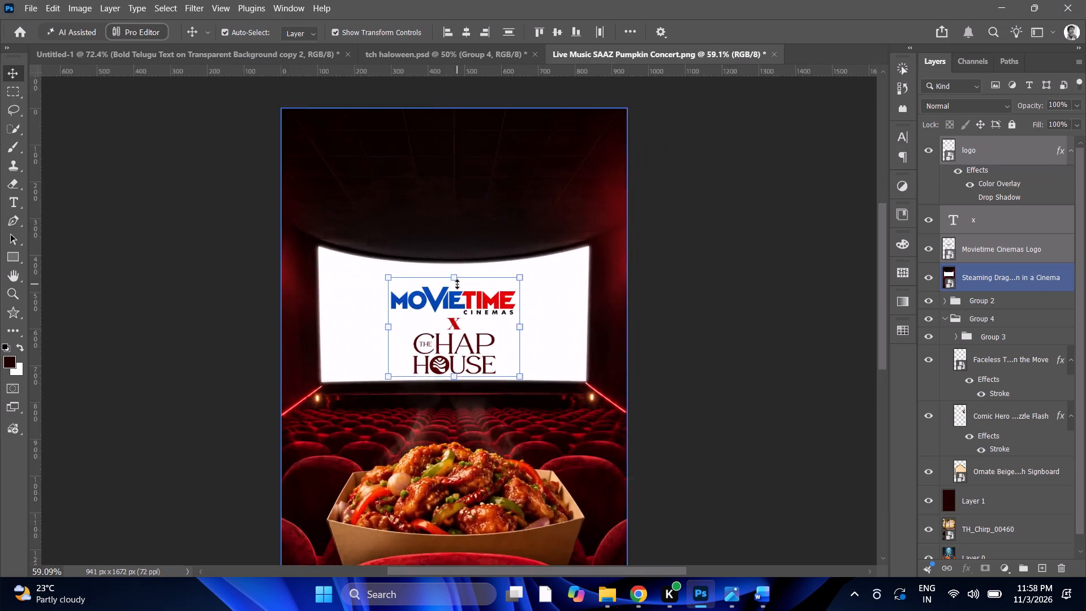
{"action": "scroll", "coordinate": [478, 301], "scroll_direction": "up", "scroll_amount": 4, "text": "alt"}
{"action": "left_click", "coordinate": [980, 249]}
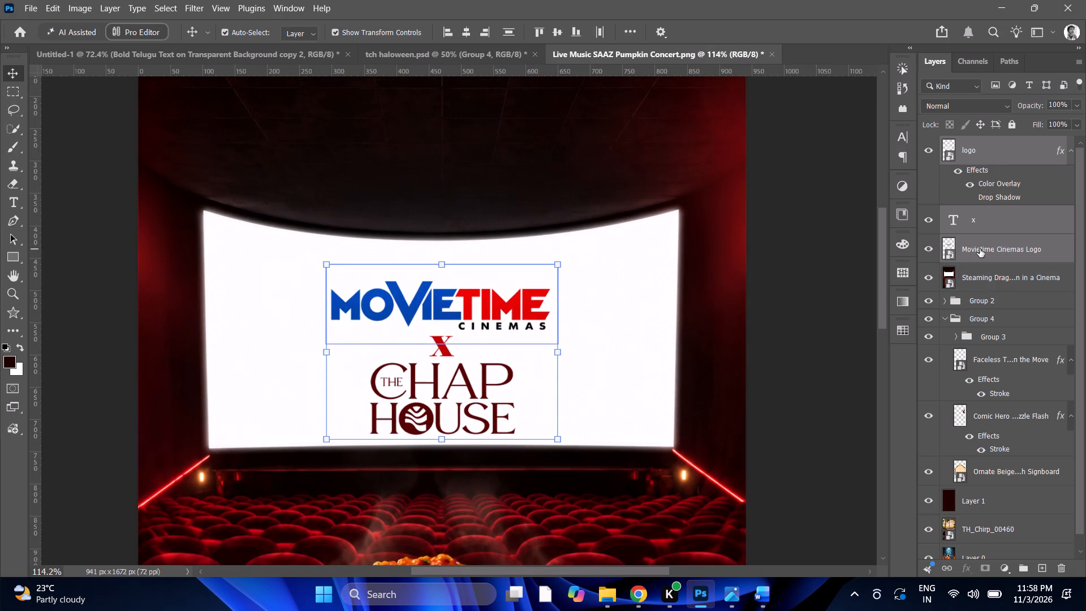
{"action": "left_click", "coordinate": [969, 575]}
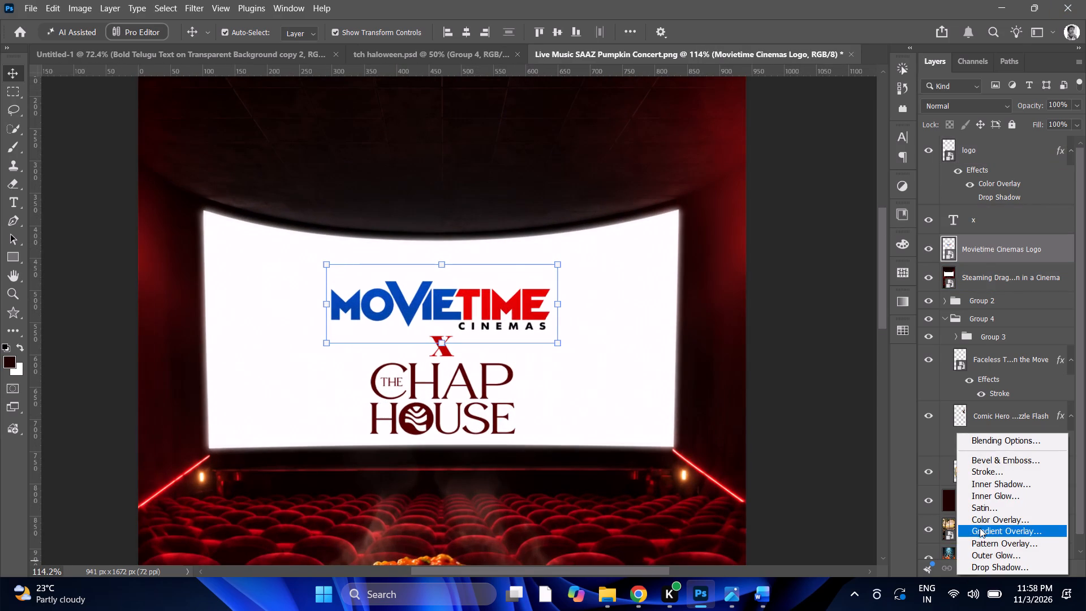
{"action": "left_click", "coordinate": [981, 522]}
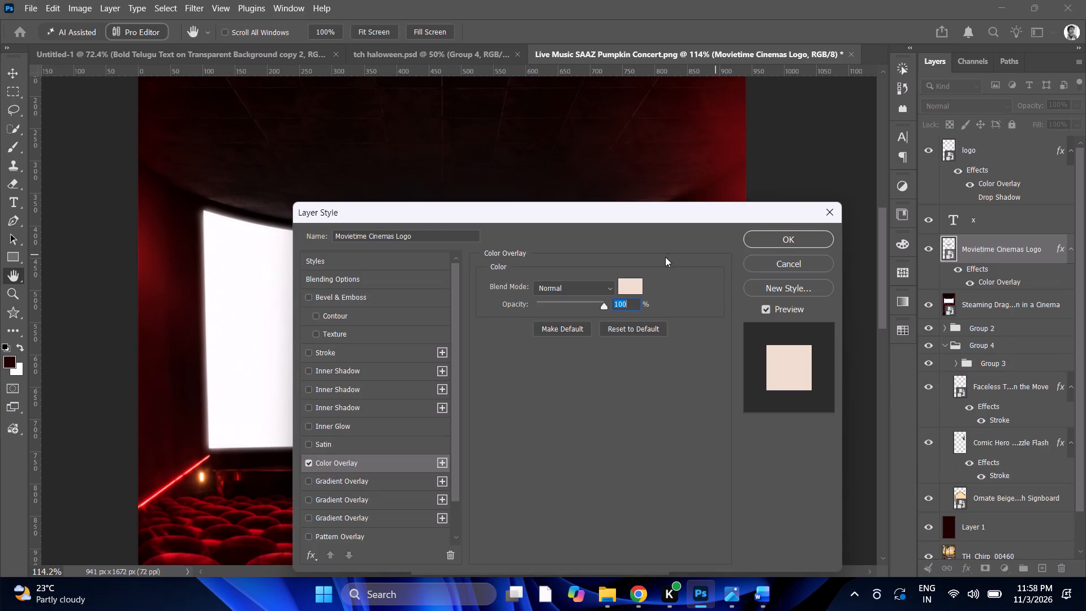
{"action": "left_click", "coordinate": [631, 292]}
{"action": "left_click_drag", "start_coordinate": [714, 481], "coordinate": [844, 471]}
{"action": "left_click_drag", "start_coordinate": [789, 415], "coordinate": [809, 252]}
{"action": "left_click", "coordinate": [959, 325]}
{"action": "left_click", "coordinate": [945, 325]}
{"action": "left_click", "coordinate": [803, 231]}
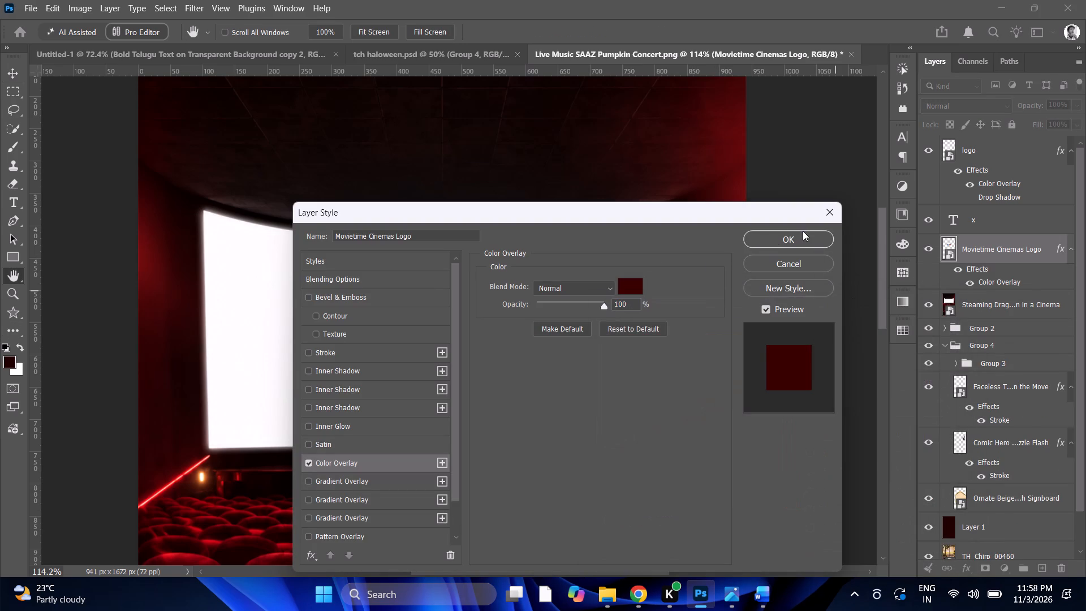
Examine the recoloured Movietime logo against the cinema screen, and the flyer's overall composition, close up and at full view.
{"action": "scroll", "coordinate": [545, 325], "scroll_direction": "up", "scroll_amount": 4, "text": "alt"}
{"action": "scroll", "coordinate": [545, 325], "scroll_direction": "down", "scroll_amount": 4, "text": "alt"}
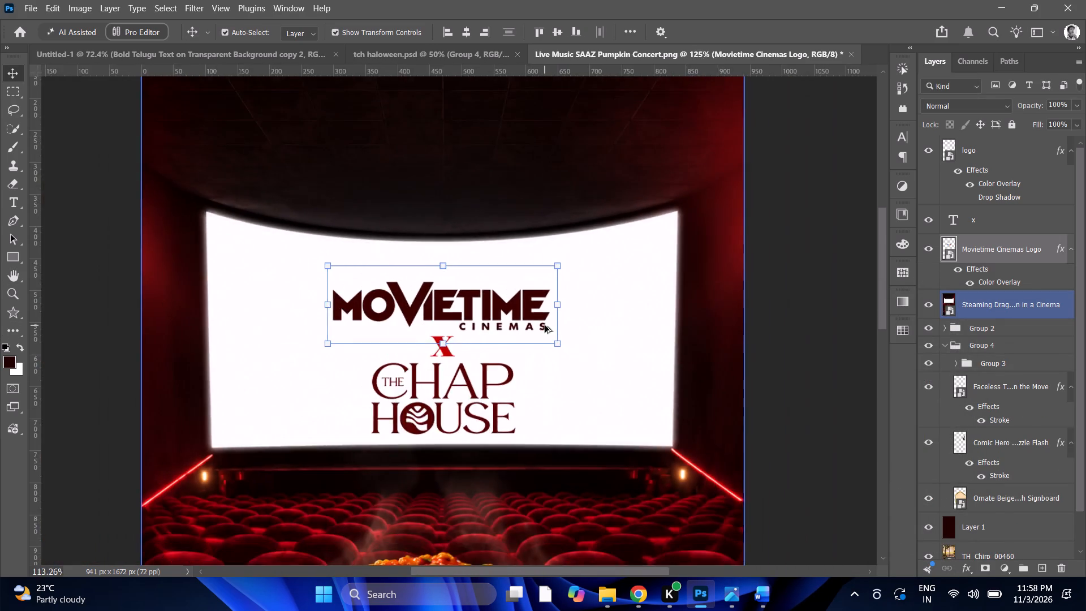
{"action": "scroll", "coordinate": [545, 325], "scroll_direction": "down", "scroll_amount": 9, "text": "alt"}
{"action": "scroll", "coordinate": [484, 394], "scroll_direction": "down", "scroll_amount": 4}
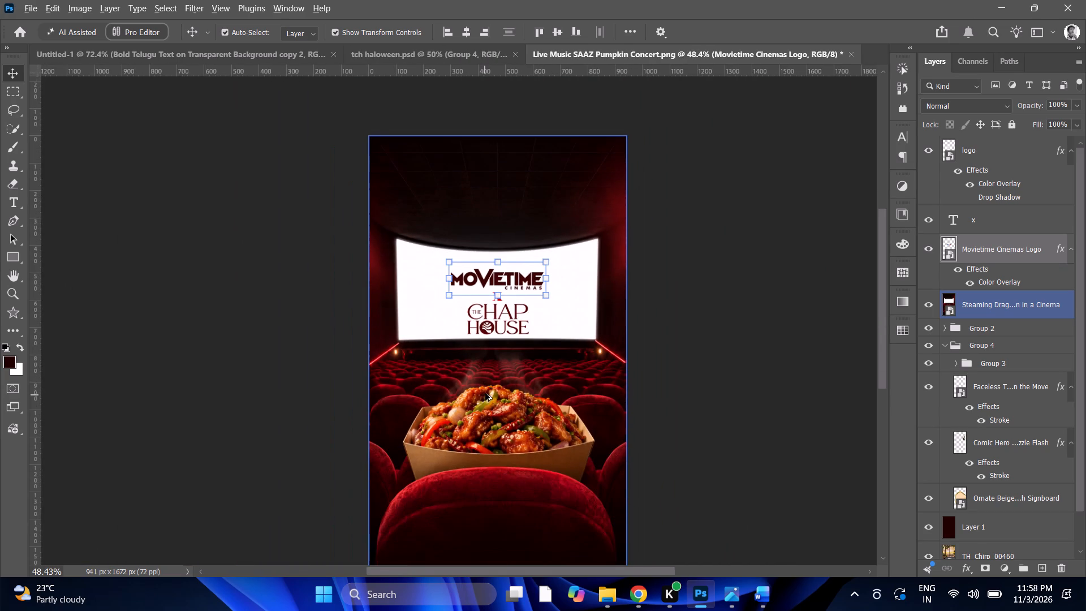
{"action": "scroll", "coordinate": [485, 393], "scroll_direction": "down", "scroll_amount": 4, "text": "alt"}
{"action": "scroll", "coordinate": [490, 385], "scroll_direction": "up", "scroll_amount": 5, "text": "alt"}
{"action": "scroll", "coordinate": [494, 369], "scroll_direction": "down", "scroll_amount": 9}
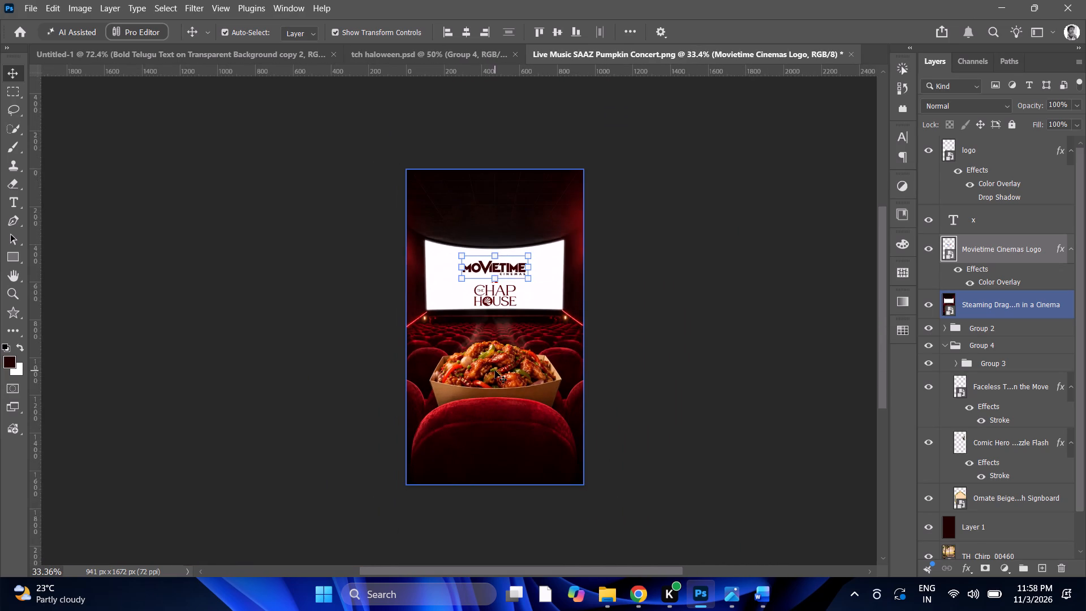
{"action": "scroll", "coordinate": [495, 371], "scroll_direction": "down", "scroll_amount": 2}
{"action": "scroll", "coordinate": [508, 356], "scroll_direction": "up", "scroll_amount": 8, "text": "alt"}
{"action": "scroll", "coordinate": [505, 309], "scroll_direction": "up", "scroll_amount": 2, "text": "alt"}
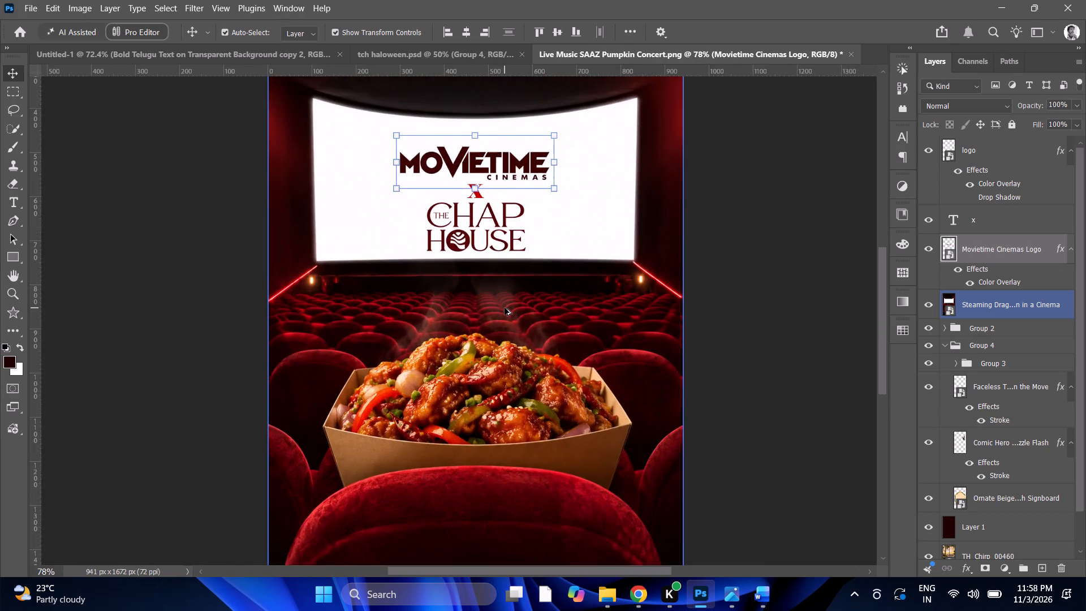
{"action": "scroll", "coordinate": [505, 308], "scroll_direction": "down", "scroll_amount": 5, "text": "alt"}
{"action": "scroll", "coordinate": [505, 308], "scroll_direction": "up", "scroll_amount": 3, "text": "alt"}
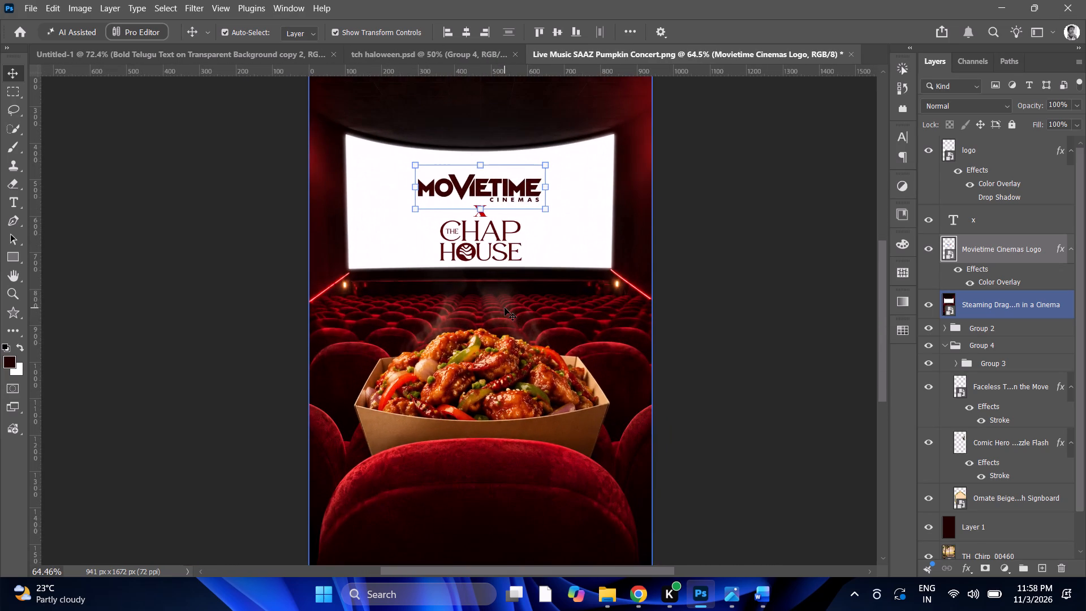
{"action": "scroll", "coordinate": [505, 308], "scroll_direction": "up", "scroll_amount": 15}
{"action": "scroll", "coordinate": [505, 308], "scroll_direction": "down", "scroll_amount": 5, "text": "alt"}
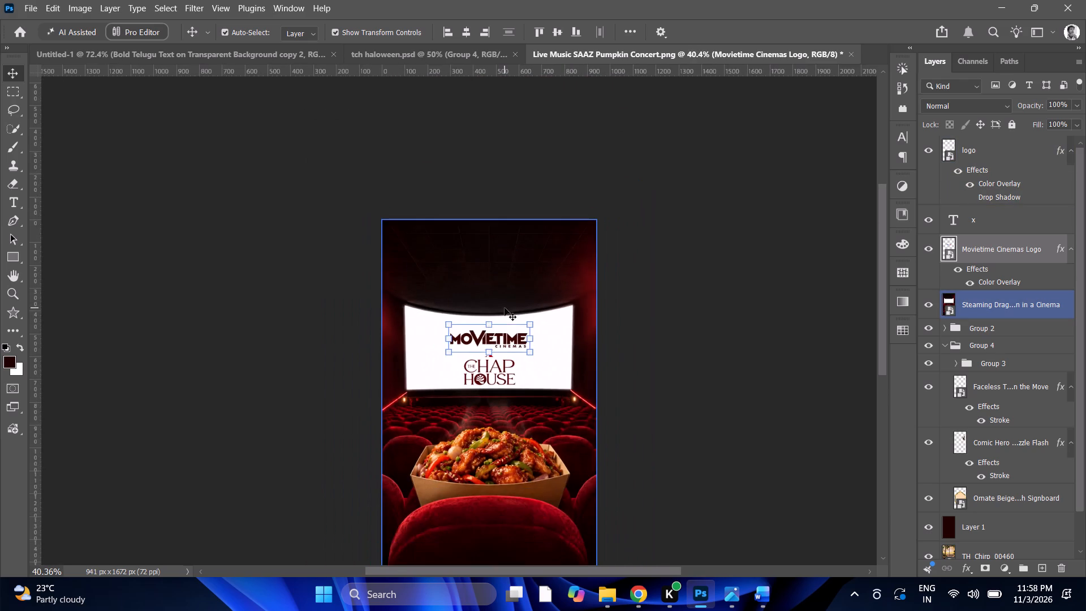
{"action": "scroll", "coordinate": [505, 308], "scroll_direction": "down", "scroll_amount": 4, "text": "alt"}
{"action": "scroll", "coordinate": [551, 374], "scroll_direction": "down", "scroll_amount": 5}
{"action": "scroll", "coordinate": [532, 376], "scroll_direction": "up", "scroll_amount": 4, "text": "alt"}
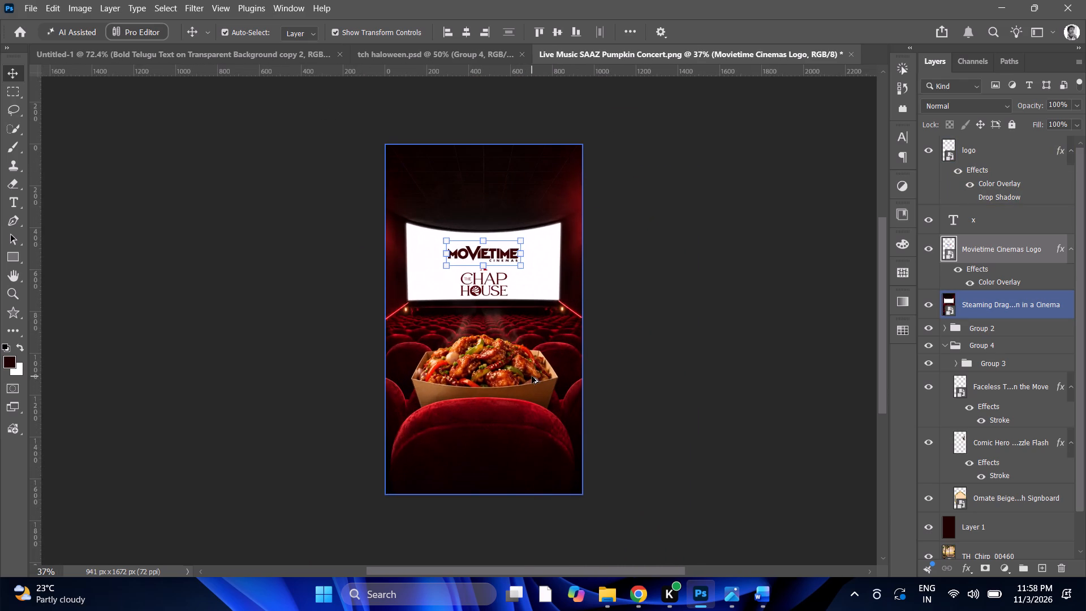
{"action": "scroll", "coordinate": [532, 376], "scroll_direction": "up", "scroll_amount": 5, "text": "alt"}
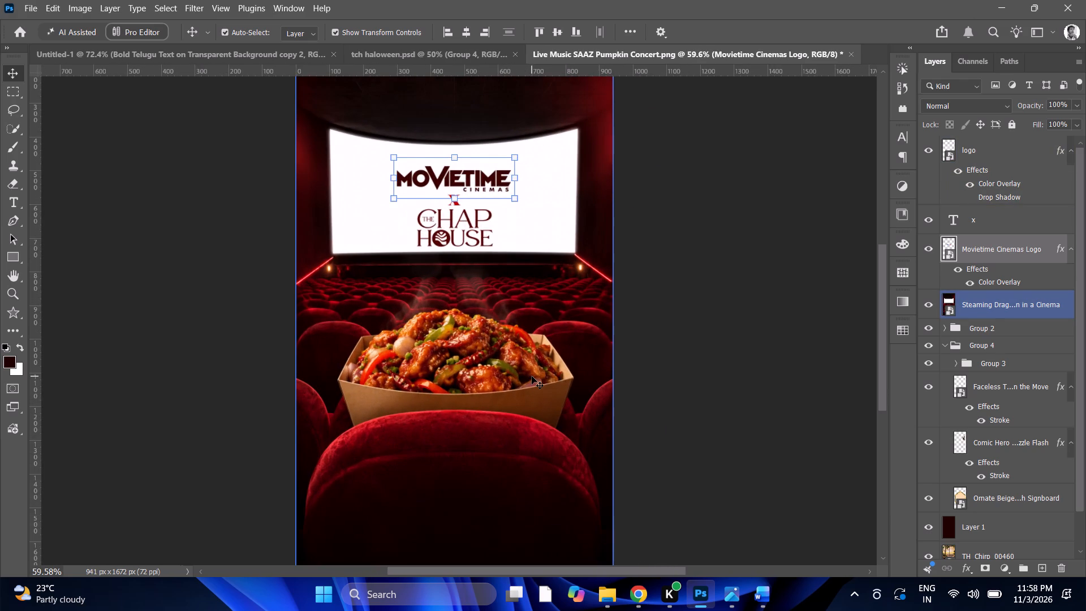
{"action": "scroll", "coordinate": [532, 376], "scroll_direction": "down", "scroll_amount": 1, "text": "alt"}
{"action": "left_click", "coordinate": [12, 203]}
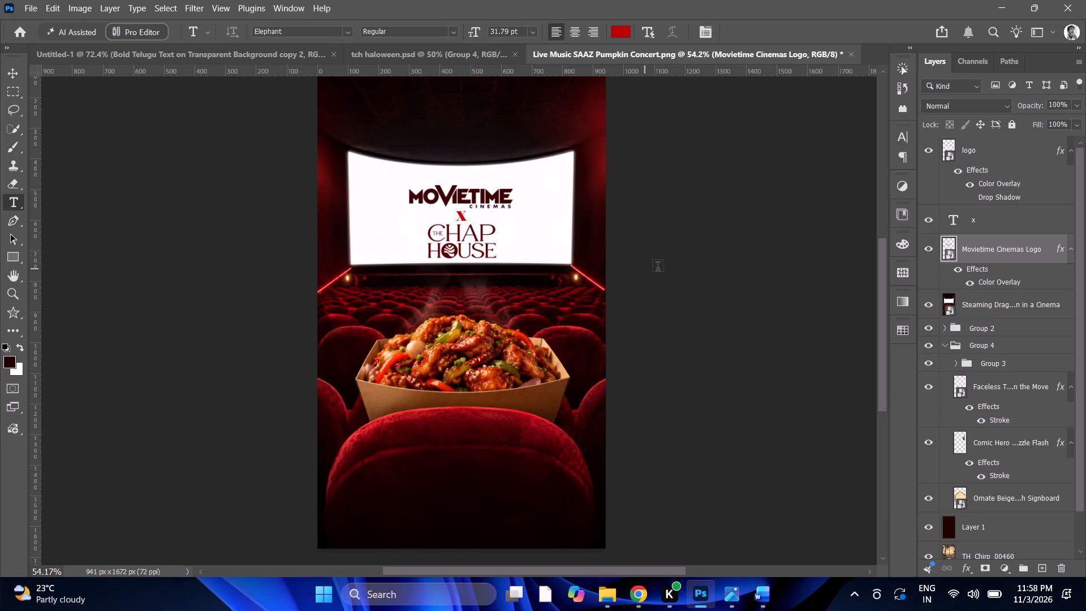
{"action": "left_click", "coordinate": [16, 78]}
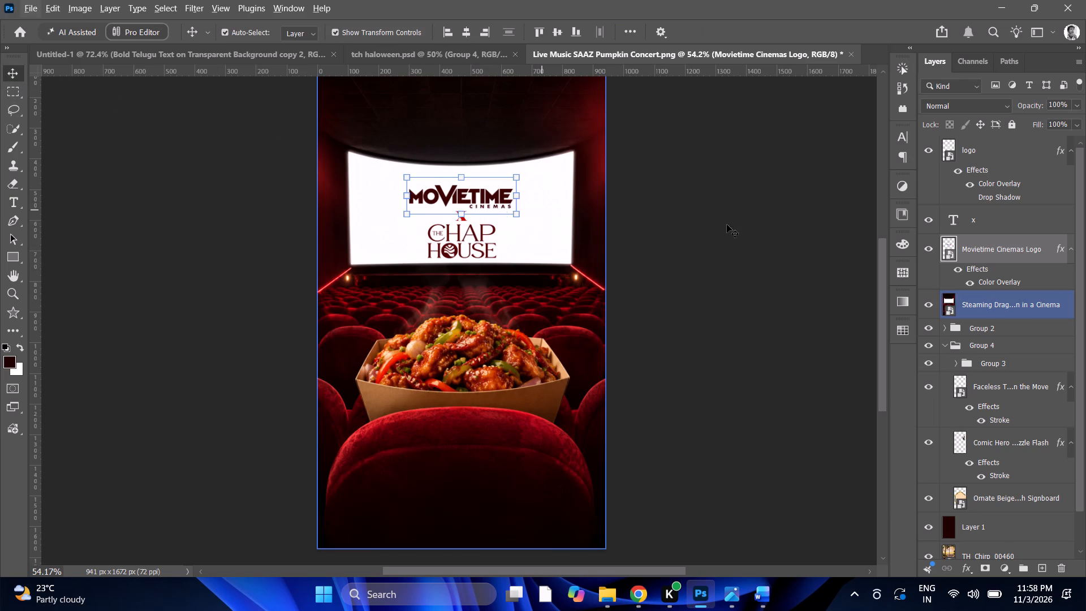
Copy the Movietime logo's overlay colour 380000 and apply it to the Chap House logo's Color Overlay.
{"action": "double_click", "coordinate": [980, 282]}
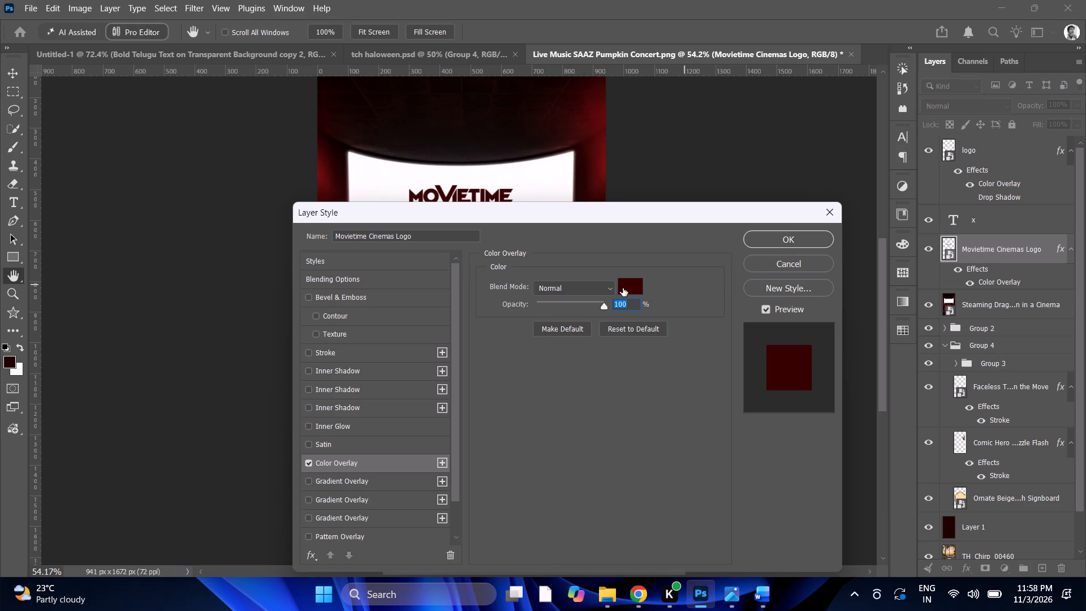
{"action": "left_click", "coordinate": [624, 287]}
{"action": "key", "text": "ctrl+c"}
{"action": "left_click", "coordinate": [933, 322]}
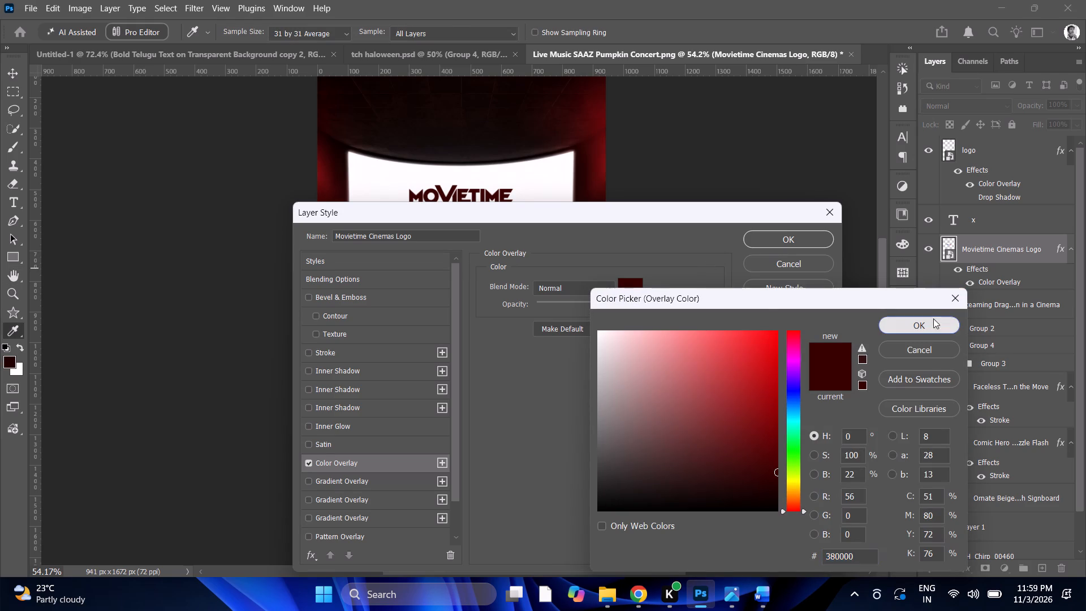
{"action": "left_click", "coordinate": [809, 240]}
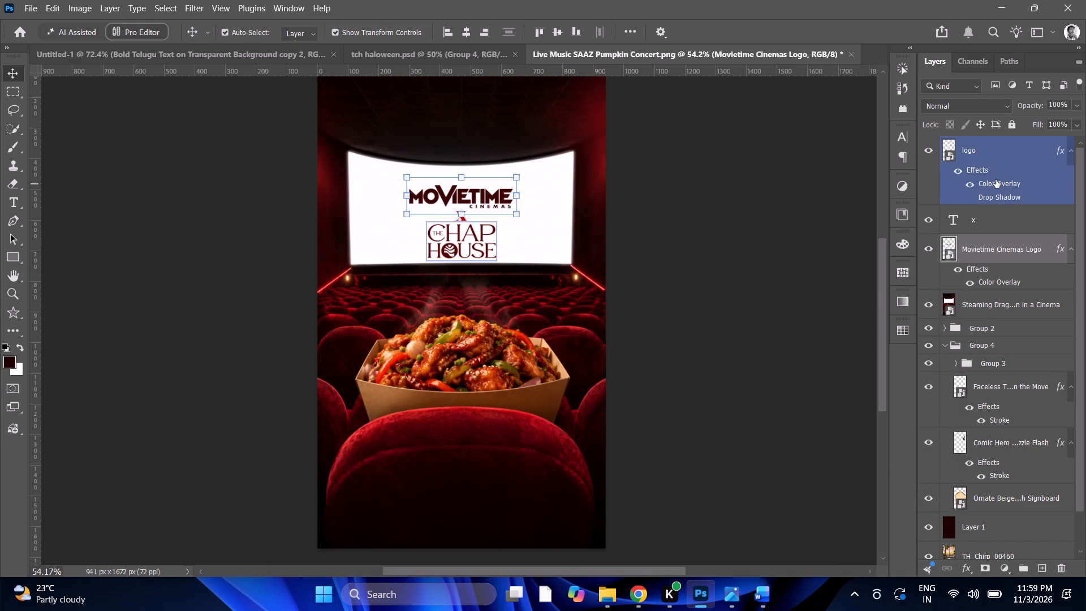
{"action": "double_click", "coordinate": [992, 184]}
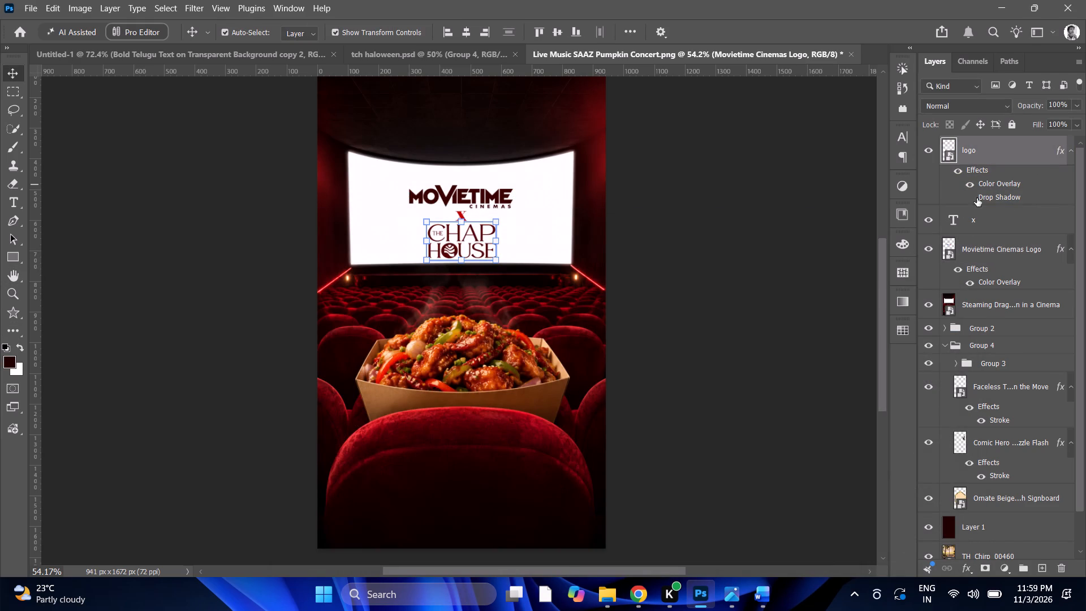
{"action": "left_click", "coordinate": [636, 285]}
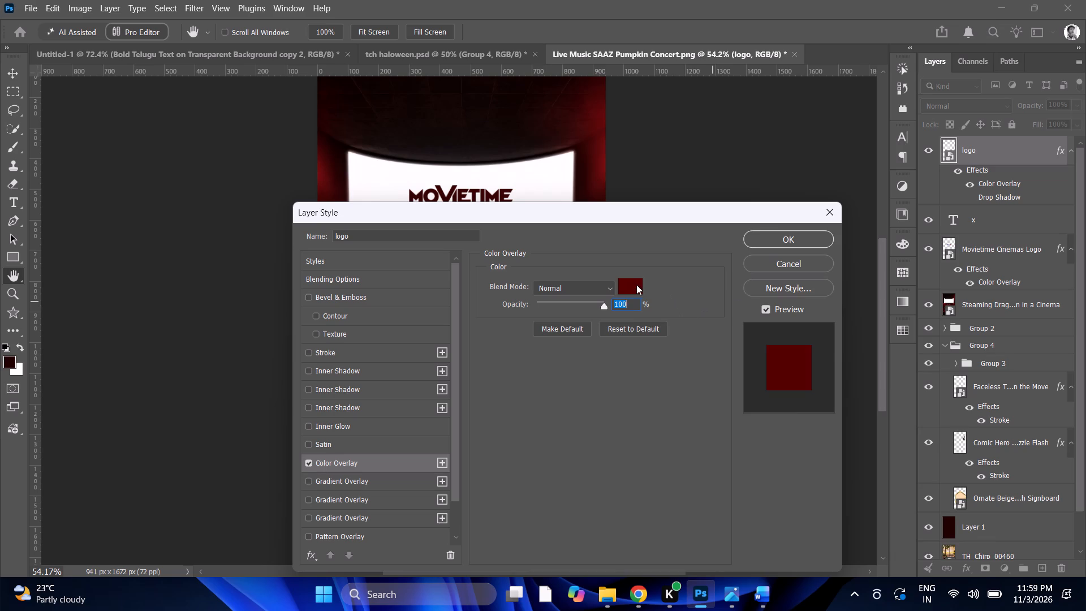
{"action": "key", "text": "ctrl+v"}
{"action": "left_click", "coordinate": [908, 326]}
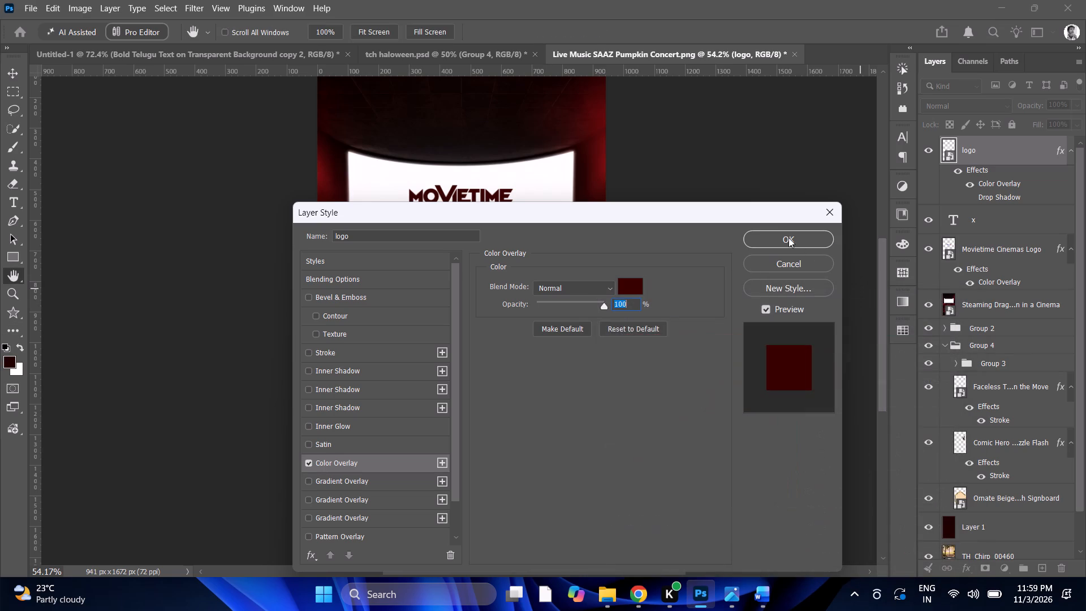
{"action": "left_click", "coordinate": [788, 238]}
Change the text colour of the x between the two logos from red to a neutral grey, 656565.
{"action": "scroll", "coordinate": [469, 231], "scroll_direction": "up", "scroll_amount": 5, "text": "alt"}
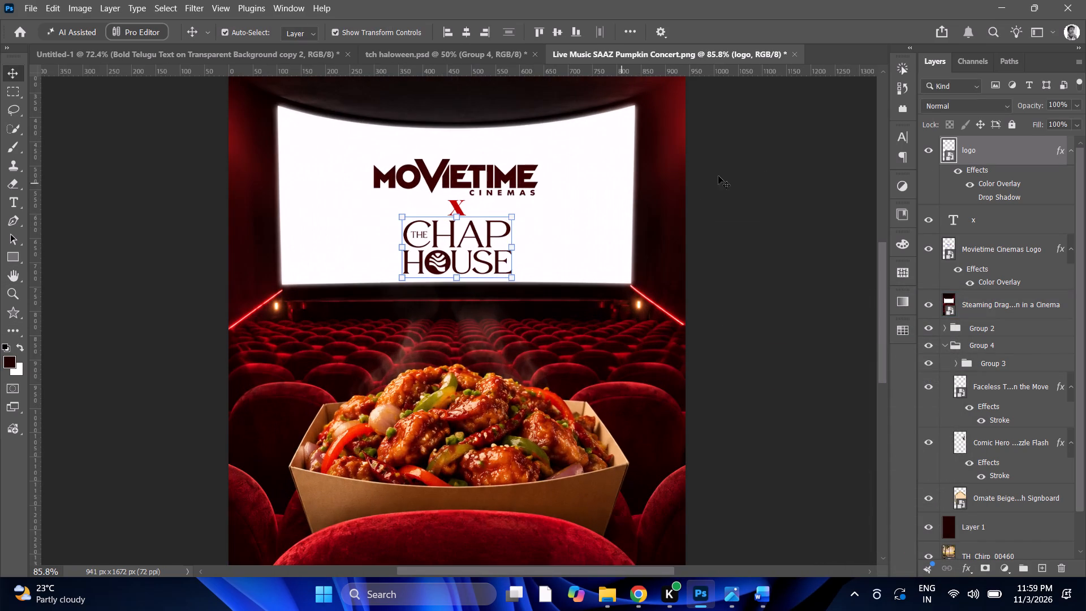
{"action": "left_click", "coordinate": [986, 220]}
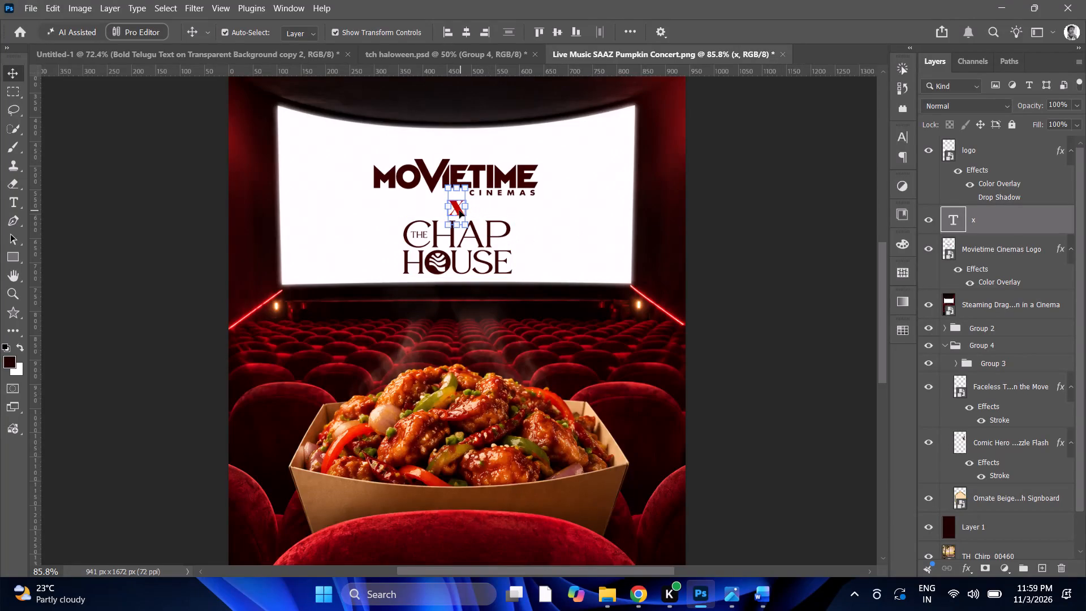
{"action": "triple_click", "coordinate": [459, 210]}
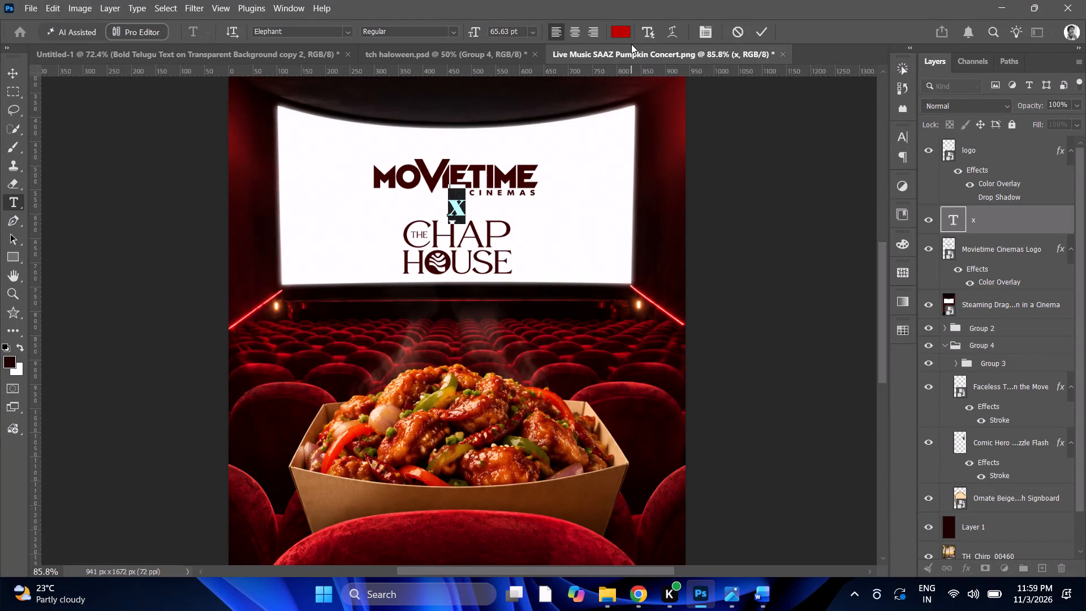
{"action": "left_click", "coordinate": [624, 25]}
{"action": "left_click", "coordinate": [623, 28]}
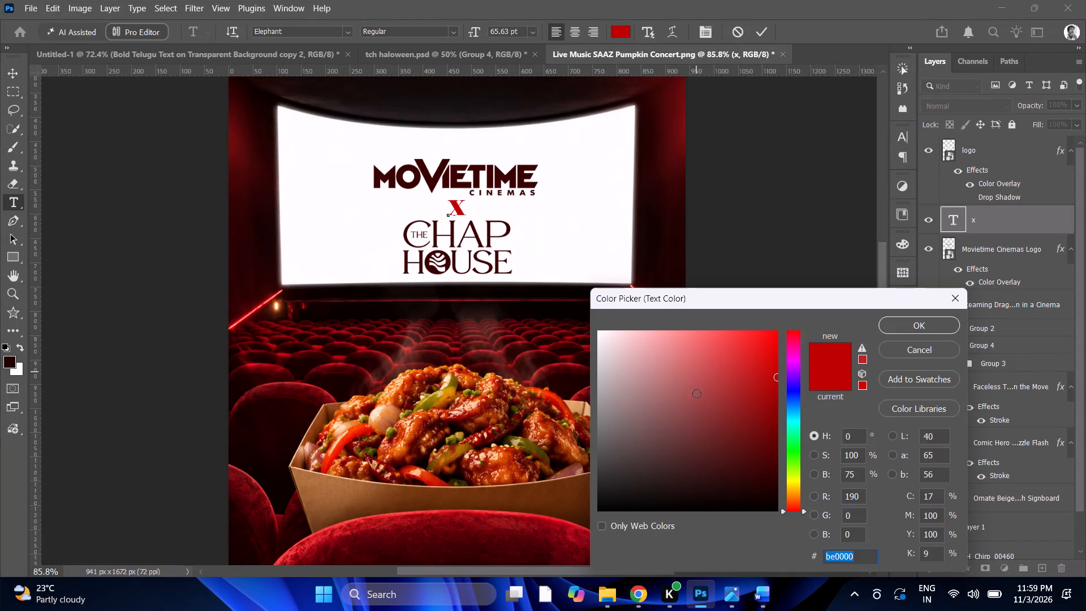
{"action": "left_click_drag", "start_coordinate": [697, 393], "coordinate": [571, 386]}
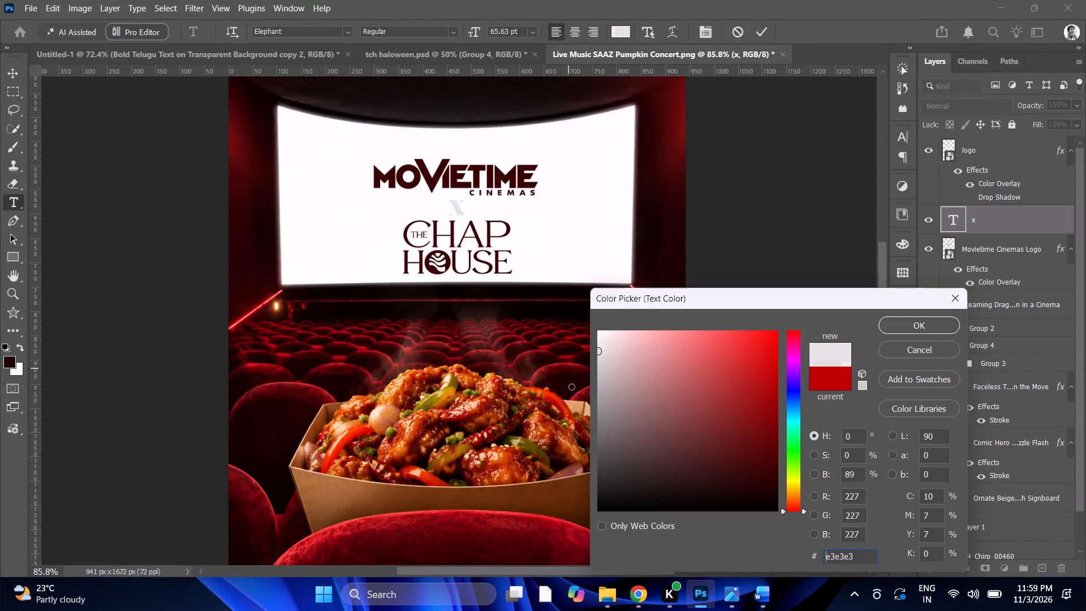
{"action": "left_click_drag", "start_coordinate": [571, 386], "coordinate": [473, 404]}
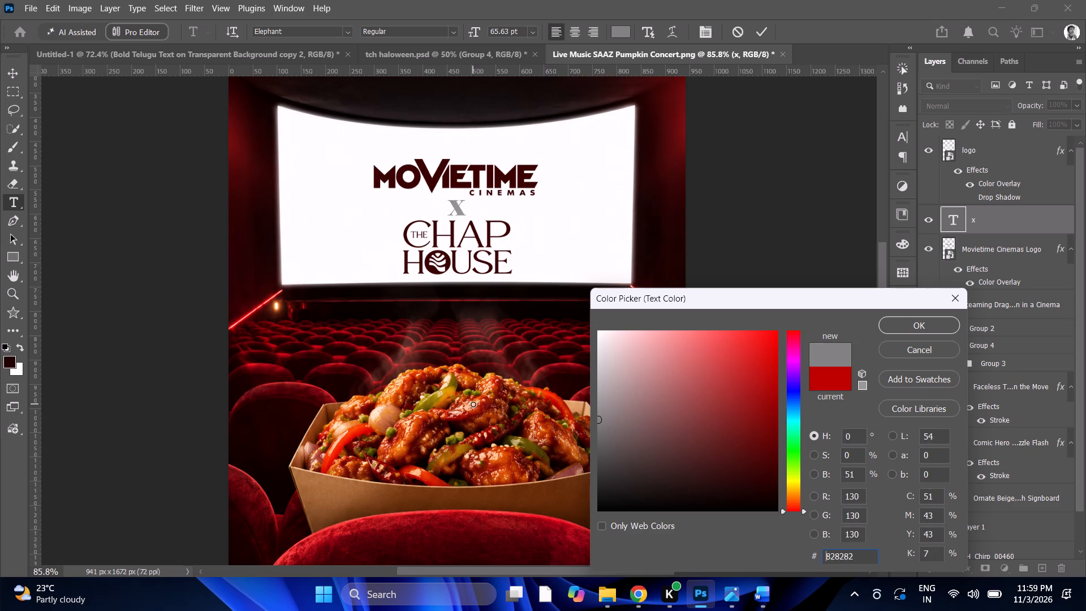
{"action": "left_click_drag", "start_coordinate": [473, 404], "coordinate": [437, 457]}
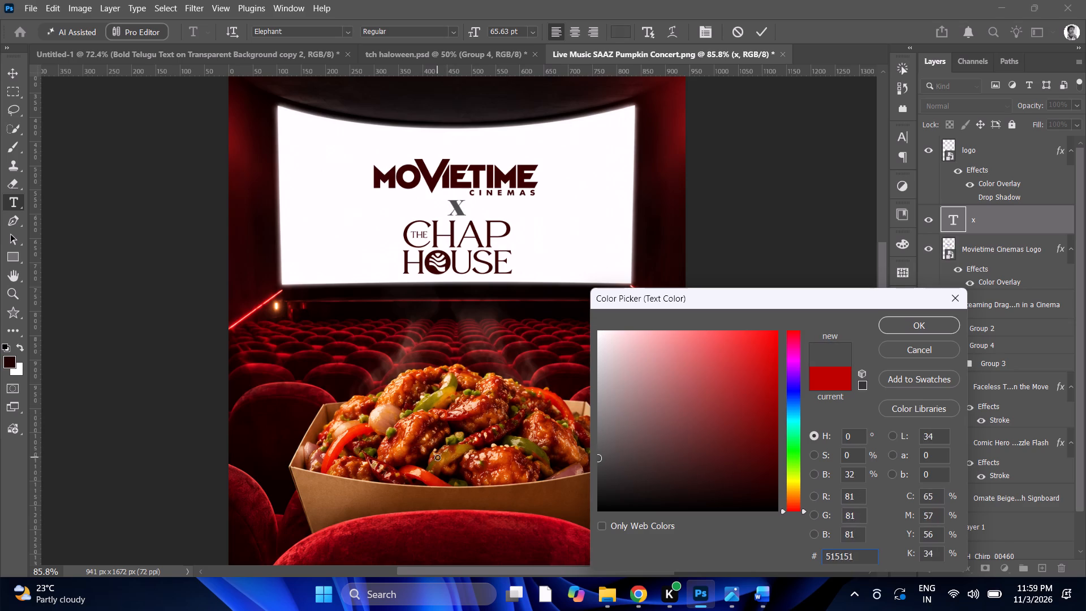
{"action": "left_click_drag", "start_coordinate": [437, 457], "coordinate": [443, 456]}
{"action": "left_click", "coordinate": [783, 423]}
{"action": "left_click_drag", "start_coordinate": [790, 423], "coordinate": [792, 402]}
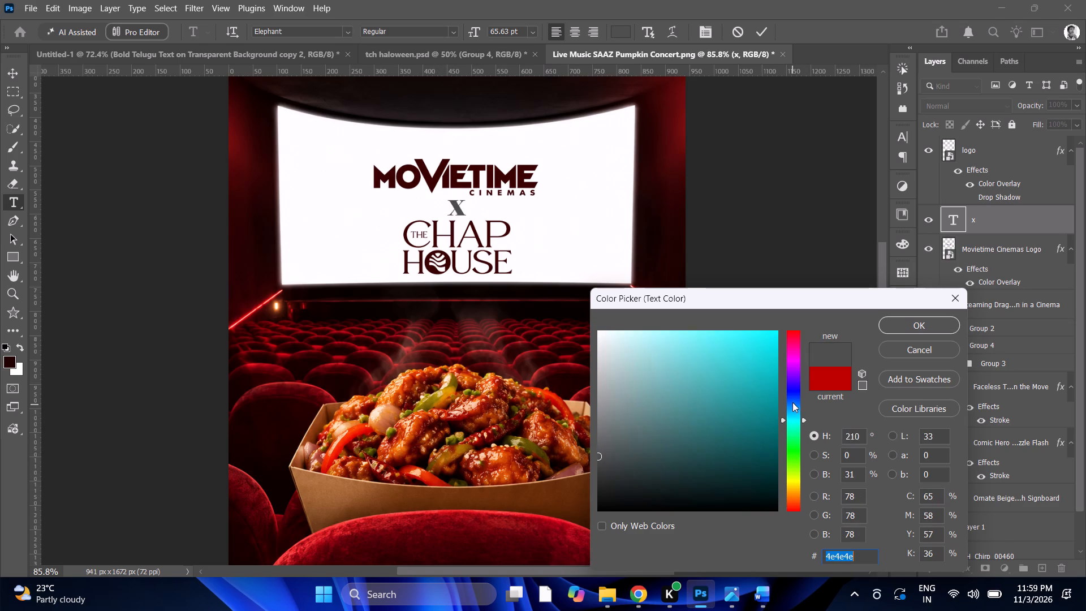
{"action": "left_click_drag", "start_coordinate": [792, 402], "coordinate": [799, 294]}
{"action": "left_click_drag", "start_coordinate": [792, 403], "coordinate": [787, 437]}
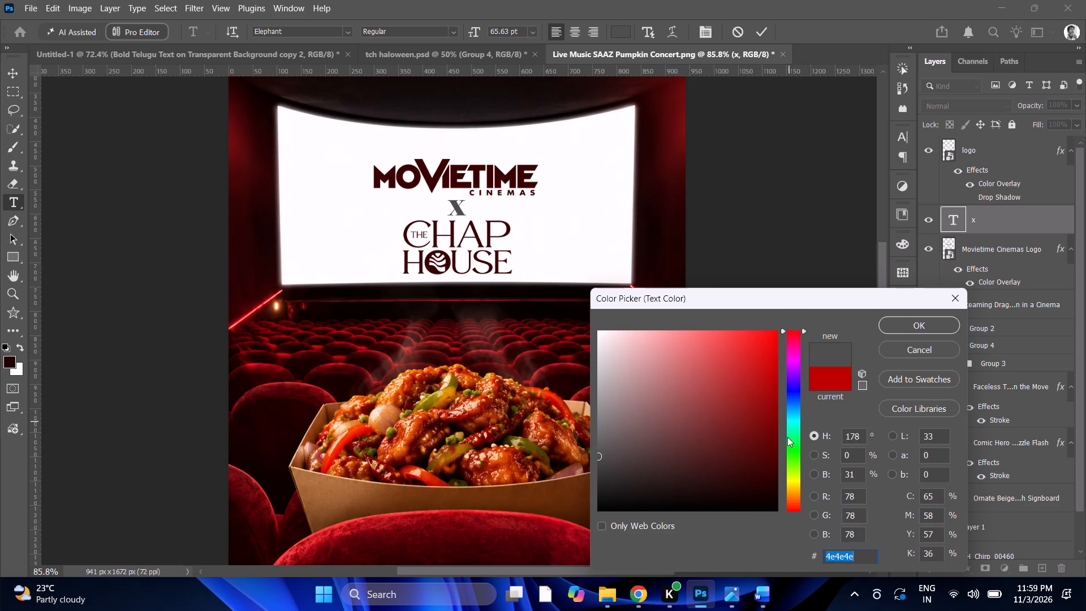
{"action": "left_click_drag", "start_coordinate": [787, 437], "coordinate": [756, 524]}
{"action": "left_click_drag", "start_coordinate": [624, 440], "coordinate": [593, 388]}
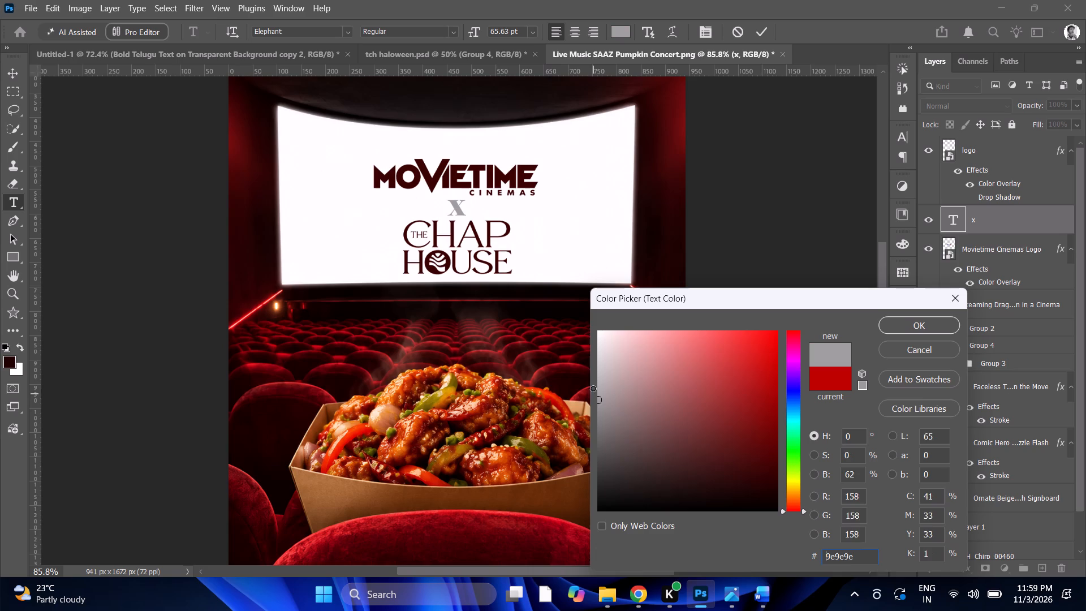
{"action": "left_click_drag", "start_coordinate": [593, 388], "coordinate": [586, 429]}
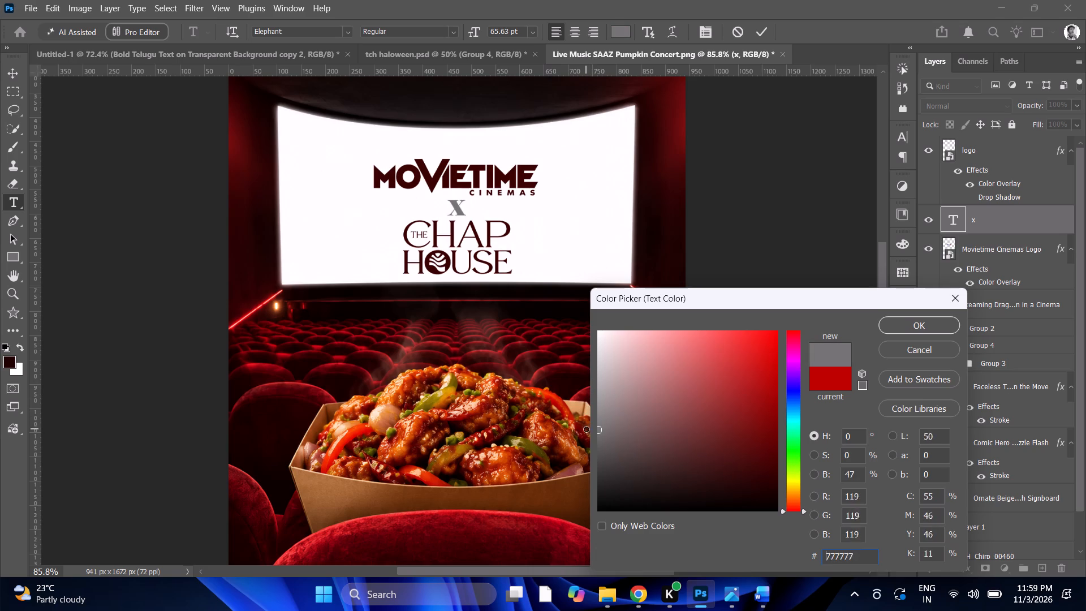
{"action": "left_click_drag", "start_coordinate": [586, 429], "coordinate": [567, 440]}
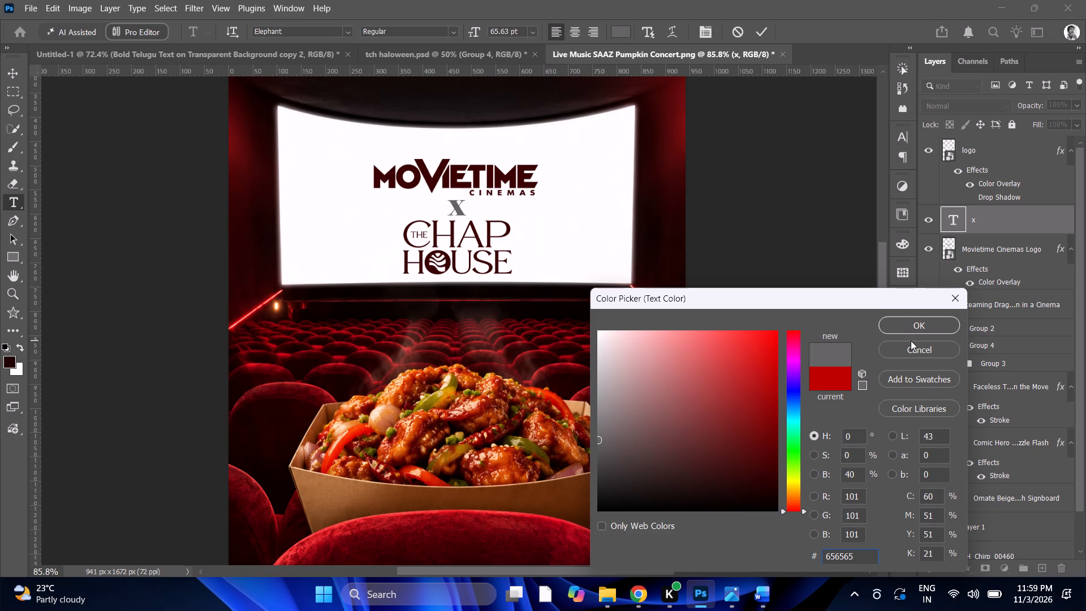
{"action": "left_click", "coordinate": [911, 334]}
{"action": "scroll", "coordinate": [688, 324], "scroll_direction": "down", "scroll_amount": 7, "text": "alt"}
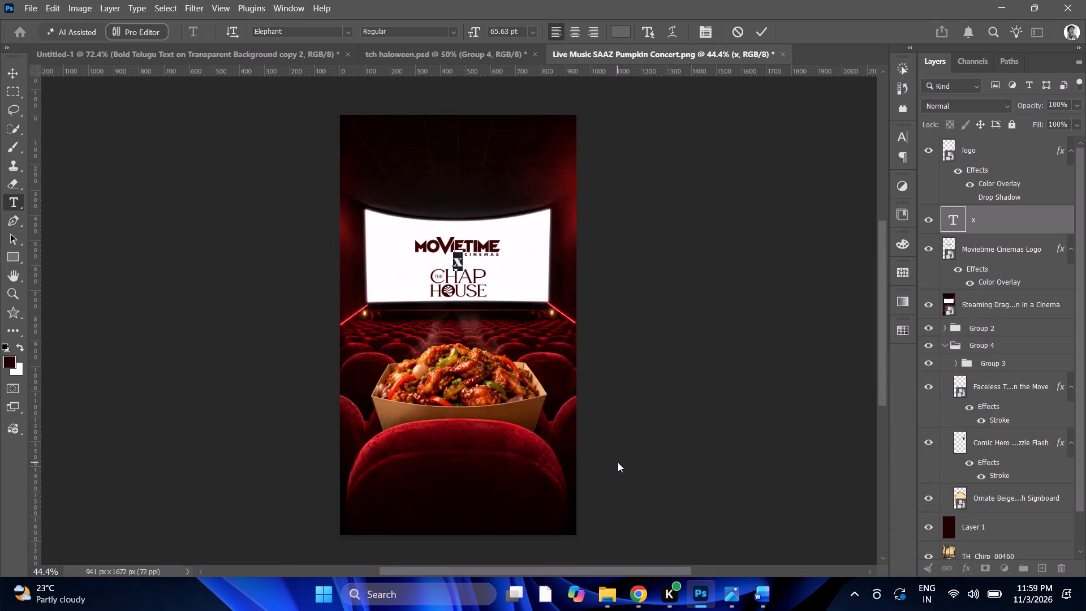
{"action": "scroll", "coordinate": [618, 462], "scroll_direction": "down", "scroll_amount": 4}
{"action": "scroll", "coordinate": [593, 447], "scroll_direction": "up", "scroll_amount": 4, "text": "alt"}
{"action": "left_click", "coordinate": [766, 33]}
Examine the recoloured x between the logos and the flyer's overall composition, close up and at full view.
{"action": "scroll", "coordinate": [628, 305], "scroll_direction": "down", "scroll_amount": 2, "text": "alt"}
{"action": "scroll", "coordinate": [610, 362], "scroll_direction": "up", "scroll_amount": 7, "text": "alt"}
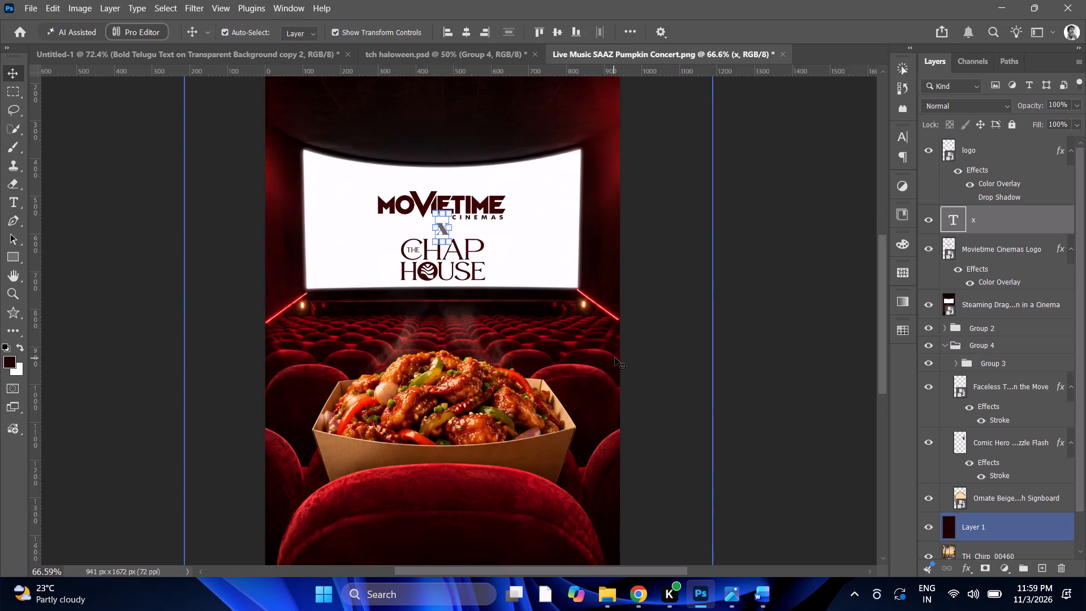
{"action": "scroll", "coordinate": [615, 356], "scroll_direction": "down", "scroll_amount": 4}
{"action": "scroll", "coordinate": [615, 359], "scroll_direction": "down", "scroll_amount": 5, "text": "alt"}
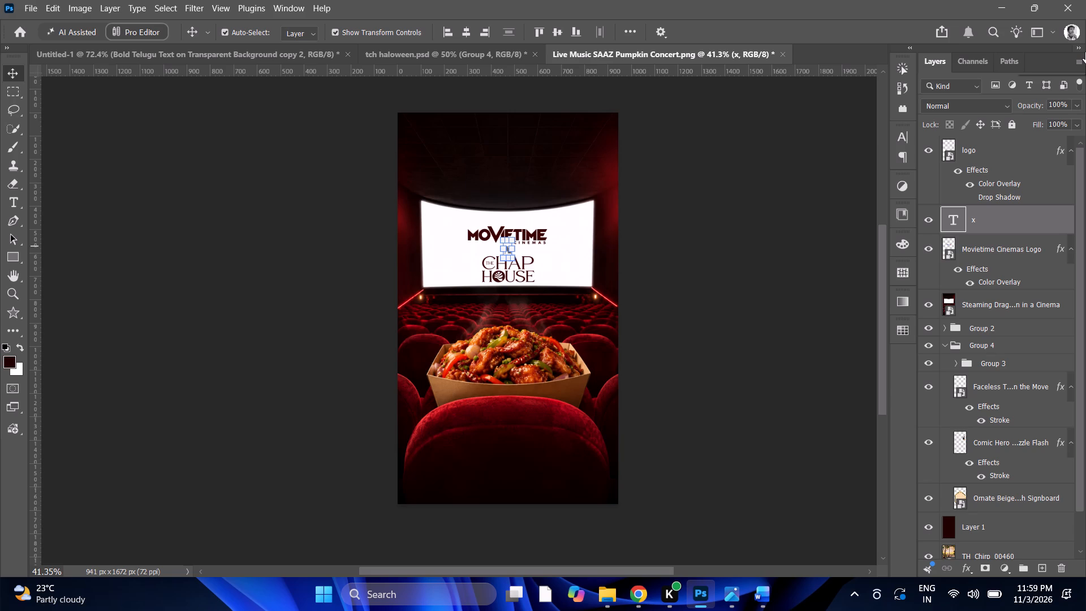
{"action": "scroll", "coordinate": [1085, 51], "scroll_direction": "down", "scroll_amount": 1}
{"action": "scroll", "coordinate": [581, 384], "scroll_direction": "up", "scroll_amount": 3, "text": "alt"}
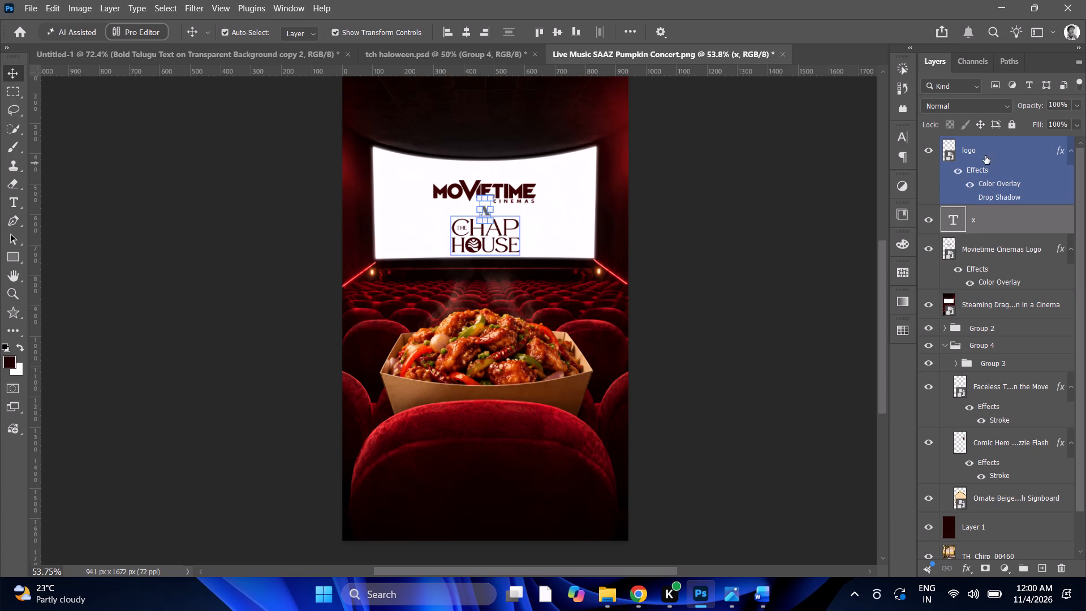
Group the logo, x and Movietime Cinemas Logo layers together.
{"action": "left_click", "coordinate": [989, 224]}
{"action": "left_click", "coordinate": [990, 249], "text": "ctrl"}
{"action": "left_click", "coordinate": [964, 150], "text": "ctrl"}
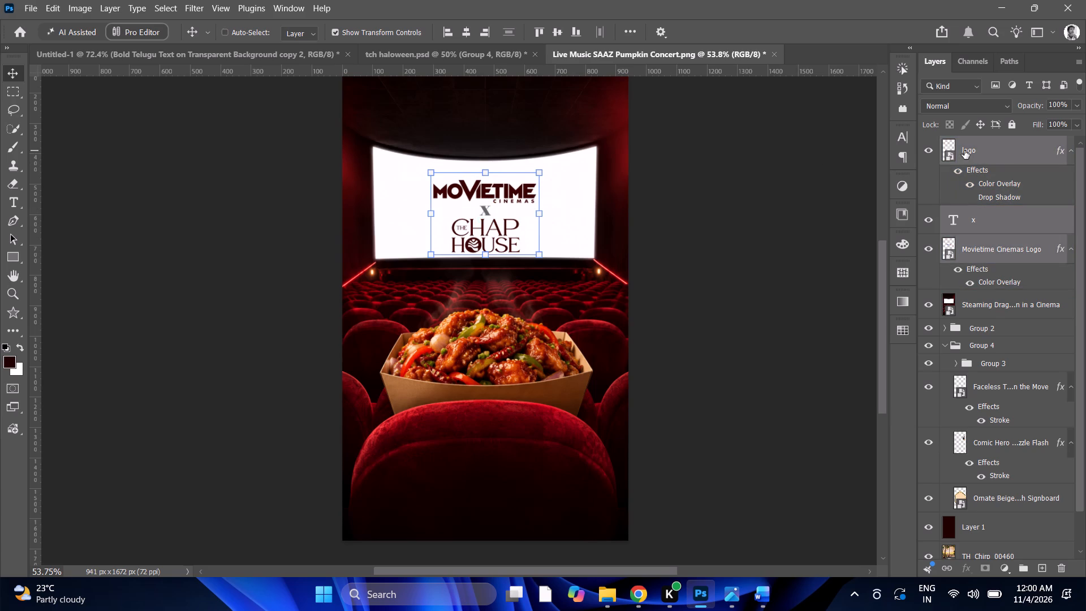
{"action": "left_click", "coordinate": [1019, 564]}
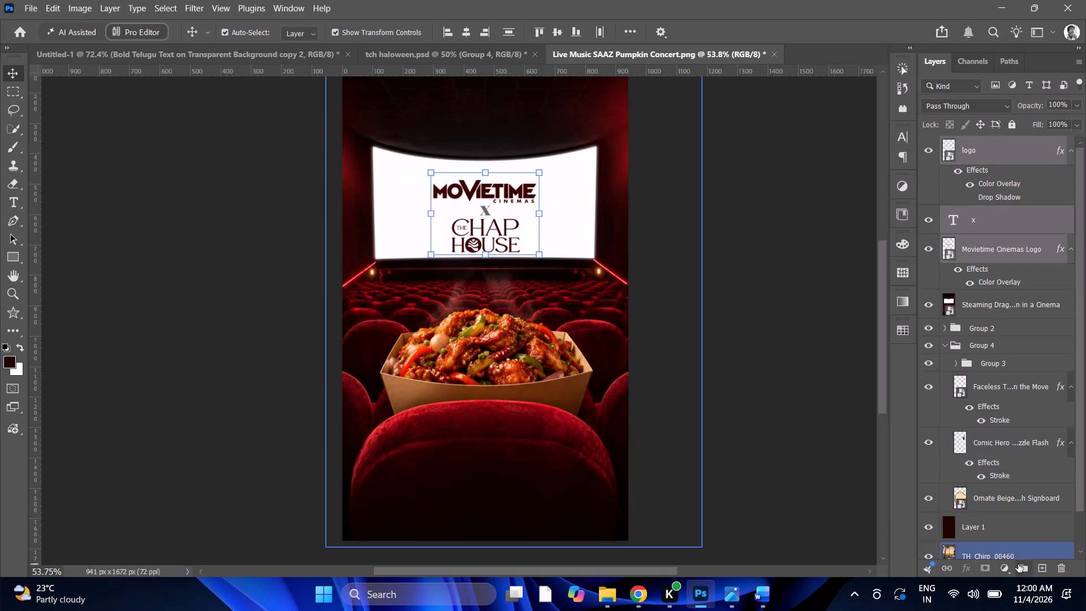
Add a pale pink ffe3e3 Color Overlay in Normal mode at 100% opacity to the logo group.
{"action": "left_click", "coordinate": [971, 567]}
{"action": "left_click", "coordinate": [966, 514]}
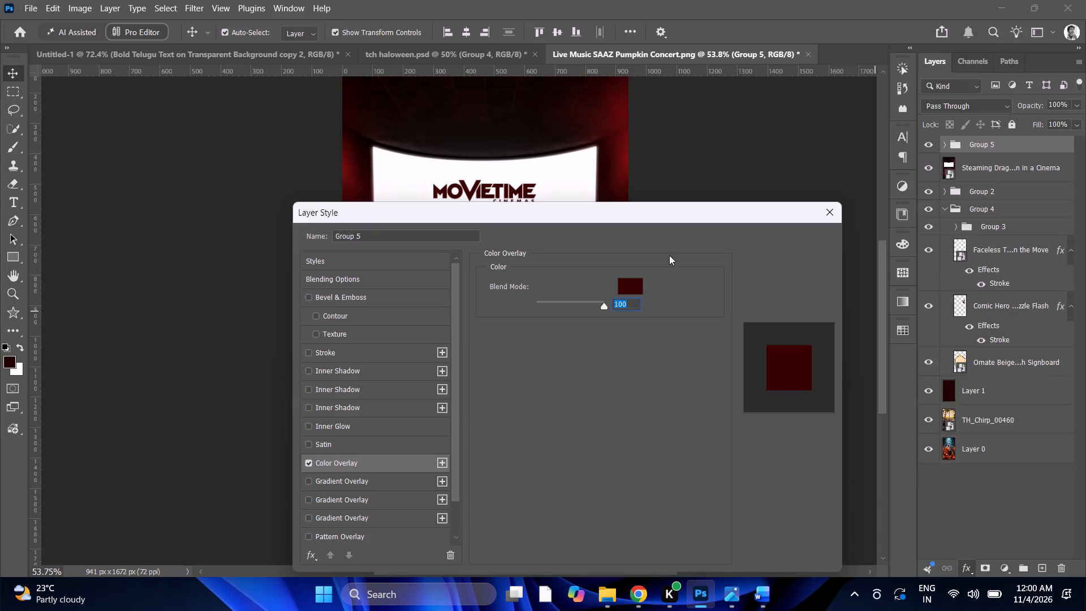
{"action": "left_click", "coordinate": [635, 285]}
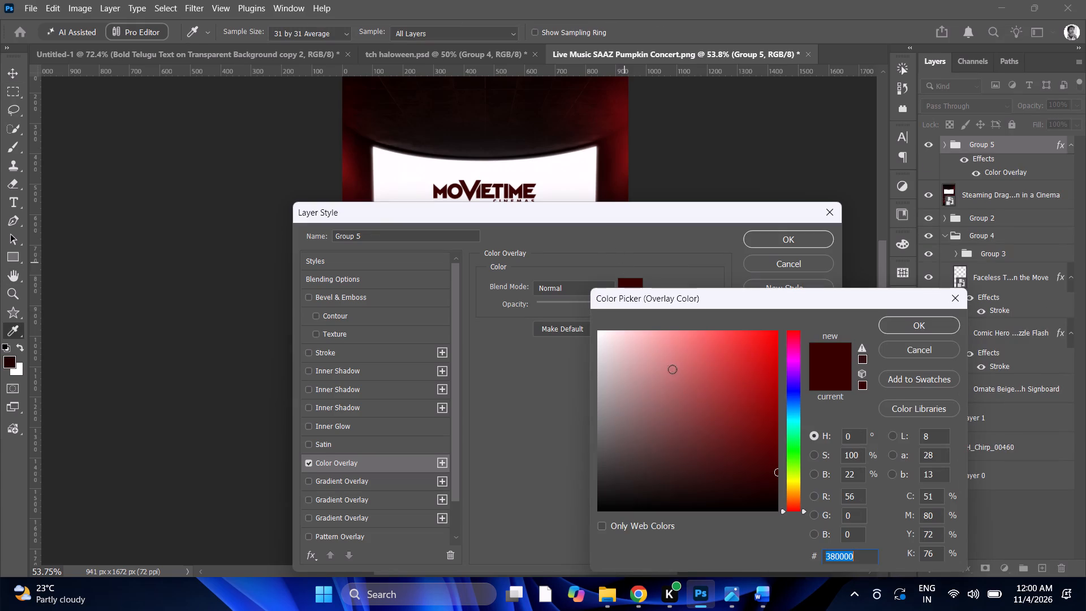
{"action": "left_click_drag", "start_coordinate": [643, 364], "coordinate": [631, 309]}
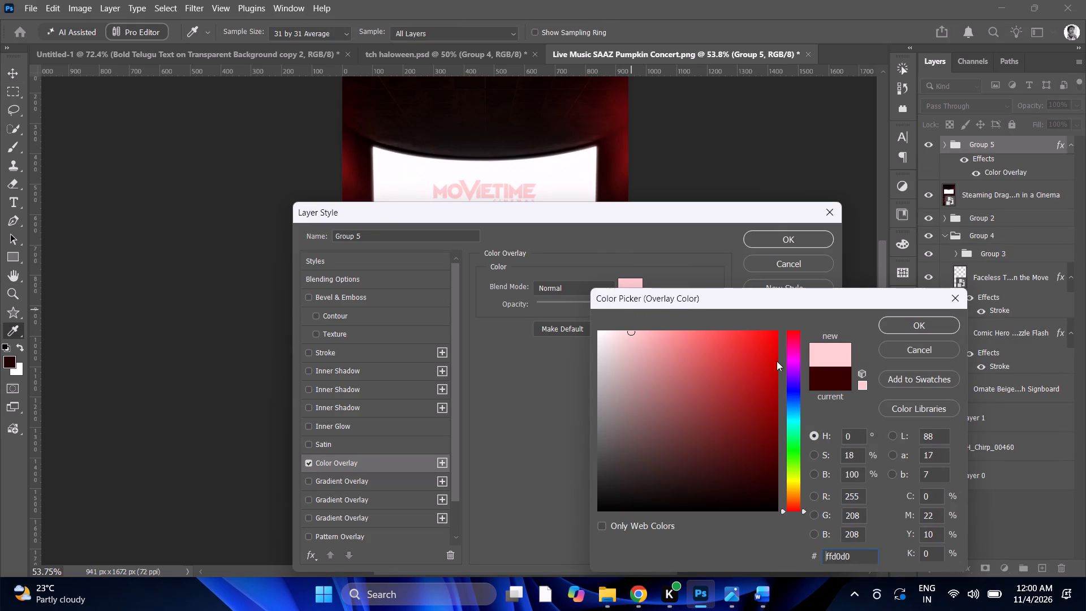
{"action": "left_click_drag", "start_coordinate": [631, 334], "coordinate": [618, 311]}
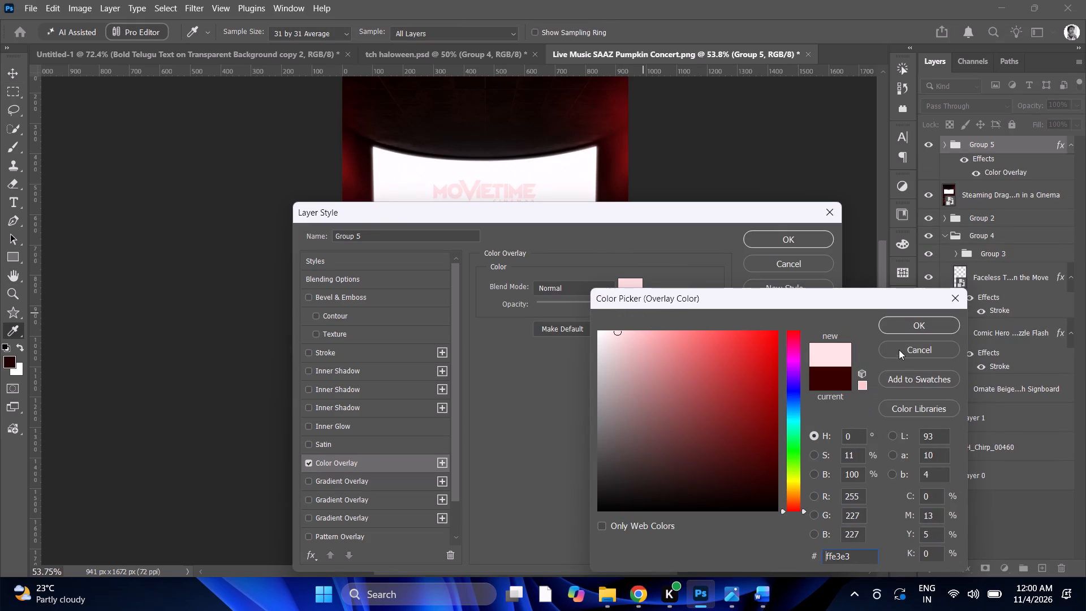
{"action": "left_click", "coordinate": [912, 331]}
{"action": "left_click", "coordinate": [765, 240]}
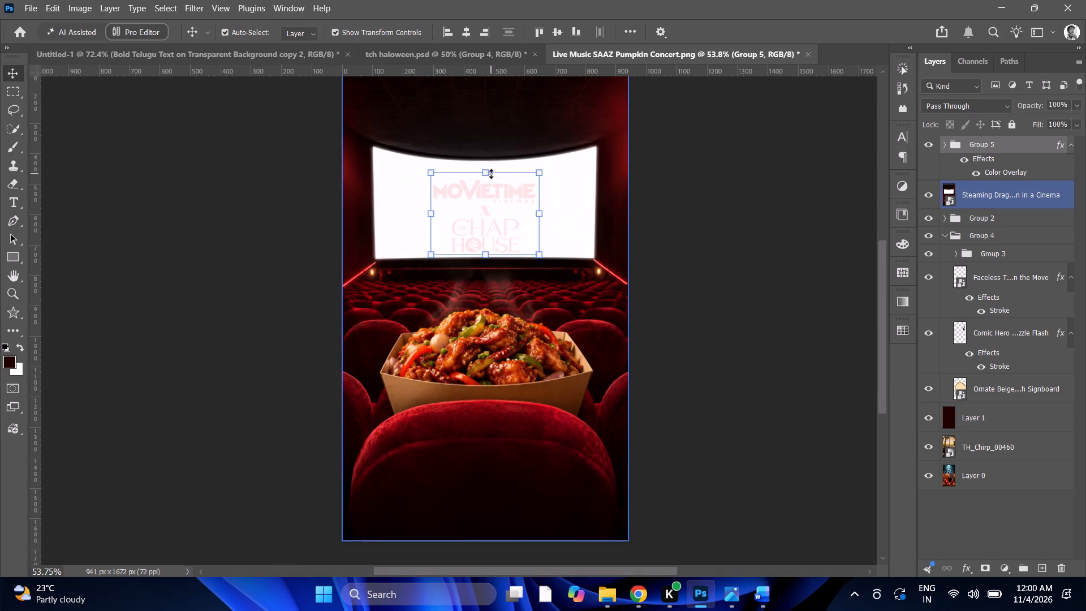
Move the logo group to the dark area above the cinema screen and scale it down to about 333 × 252 px.
{"action": "left_click", "coordinate": [491, 174]}
{"action": "left_click_drag", "start_coordinate": [484, 209], "coordinate": [481, 118]}
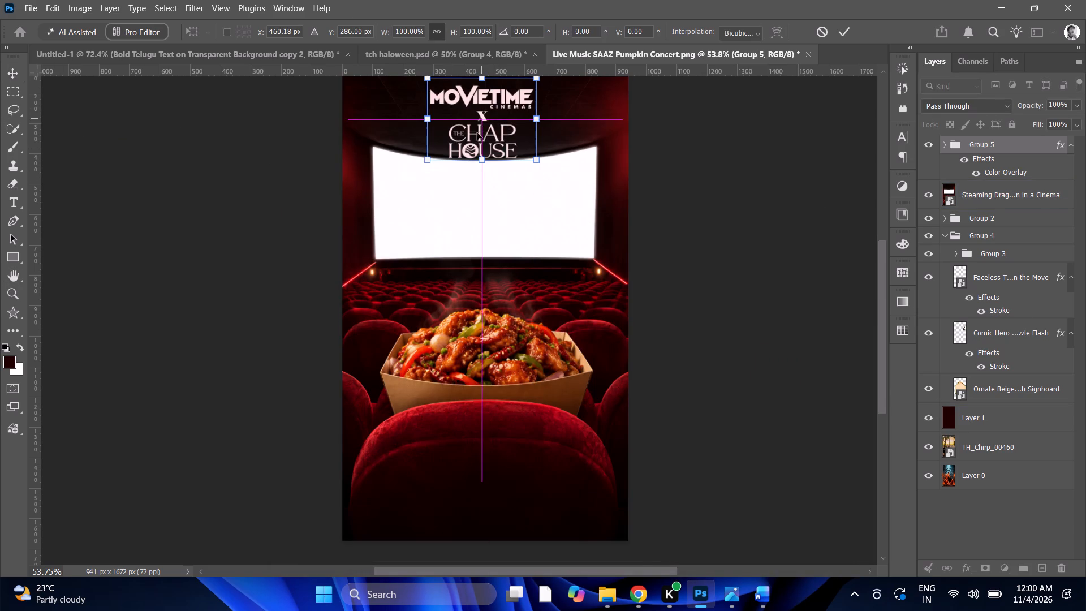
{"action": "scroll", "coordinate": [479, 135], "scroll_direction": "up", "scroll_amount": 4, "text": "alt"}
{"action": "scroll", "coordinate": [479, 135], "scroll_direction": "down", "scroll_amount": 7, "text": "alt"}
{"action": "scroll", "coordinate": [505, 128], "scroll_direction": "up", "scroll_amount": 4}
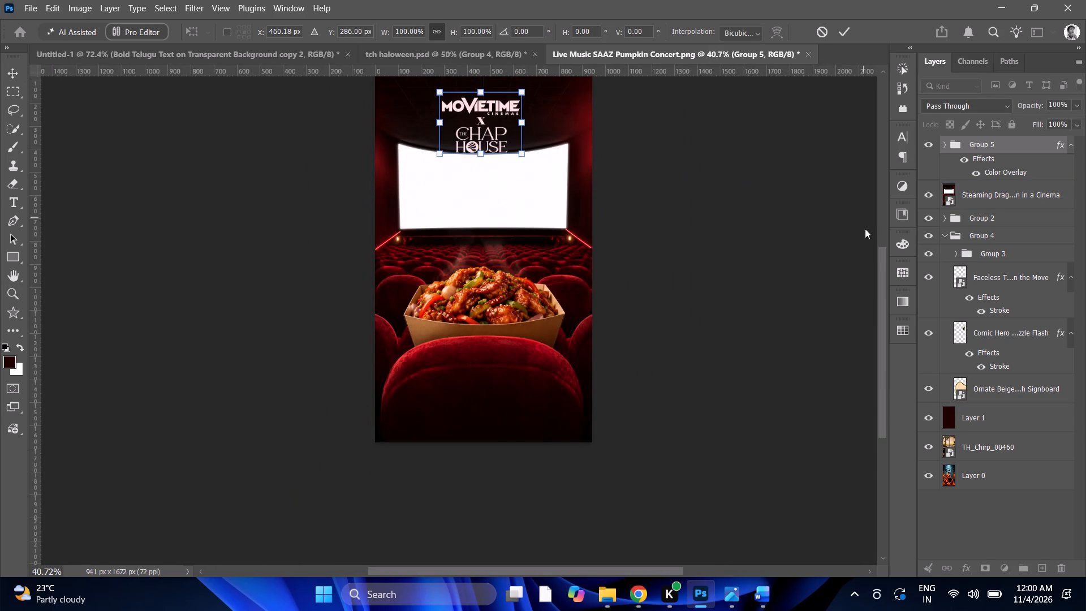
{"action": "scroll", "coordinate": [888, 252], "scroll_direction": "up", "scroll_amount": 1}
{"action": "left_click_drag", "start_coordinate": [884, 254], "coordinate": [872, 222]}
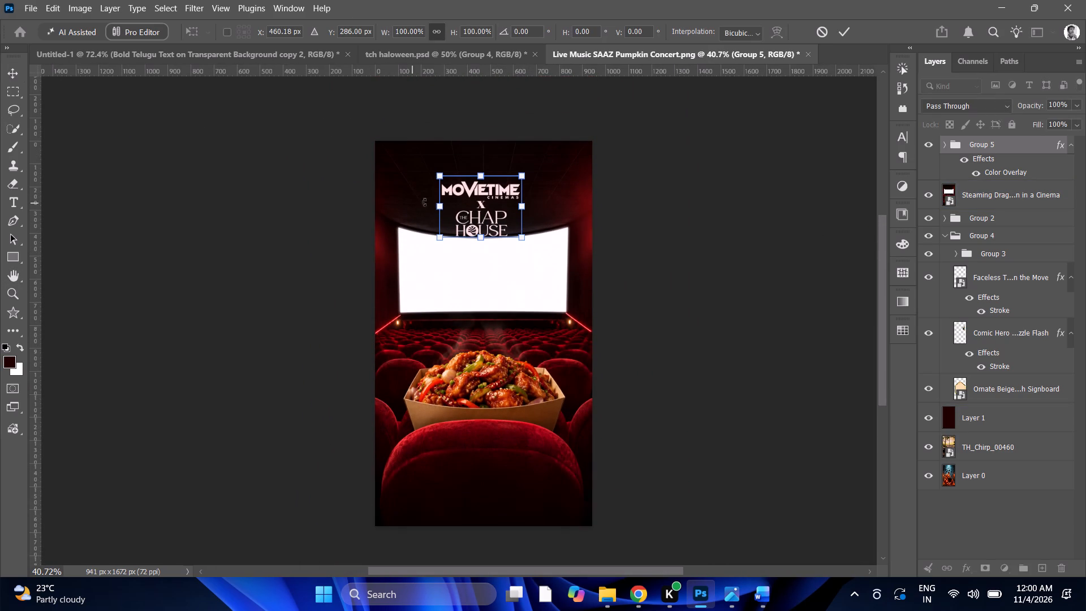
{"action": "left_click_drag", "start_coordinate": [485, 206], "coordinate": [485, 199]}
{"action": "left_click_drag", "start_coordinate": [480, 216], "coordinate": [480, 207]}
{"action": "left_click", "coordinate": [480, 168]}
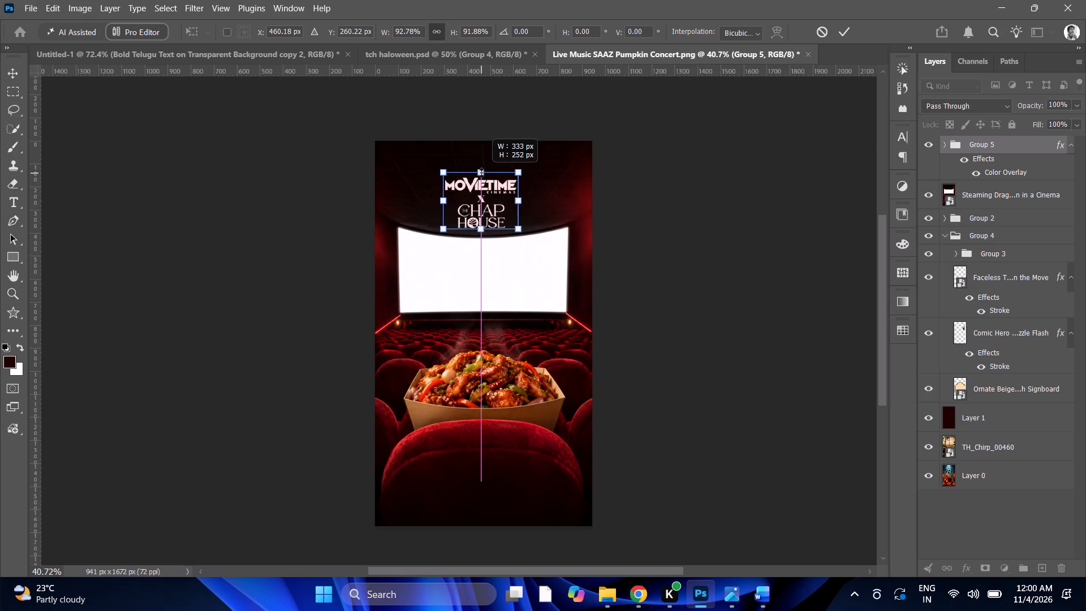
{"action": "left_click", "coordinate": [844, 32]}
Examine the relocated logo group, the empty cinema screen and the dragon chicken box, close up and at full view.
{"action": "scroll", "coordinate": [576, 185], "scroll_direction": "up", "scroll_amount": 4, "text": "alt"}
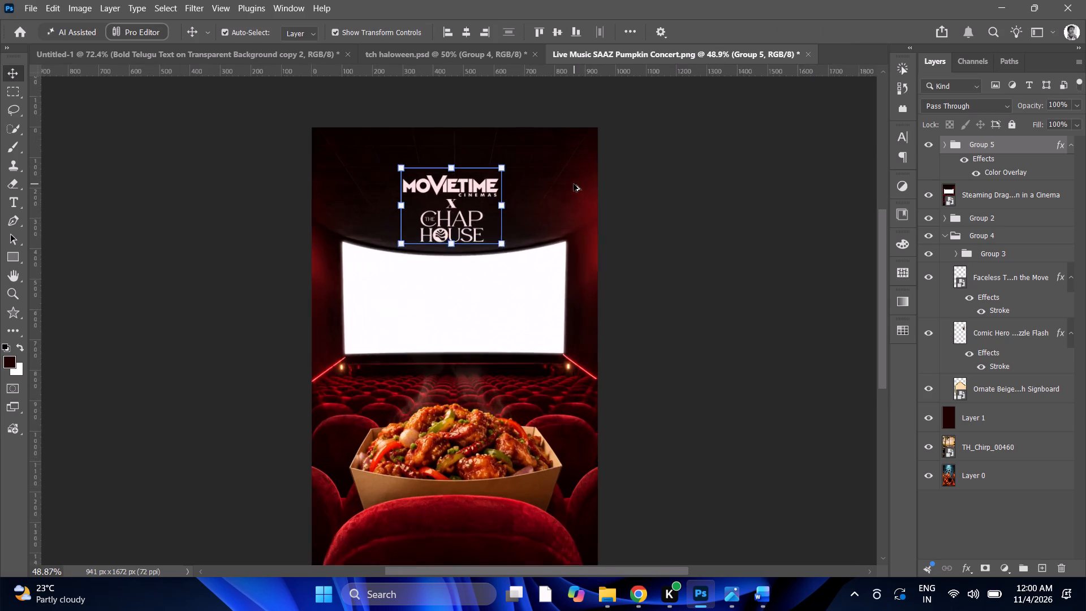
{"action": "scroll", "coordinate": [410, 201], "scroll_direction": "up", "scroll_amount": 3, "text": "alt"}
{"action": "scroll", "coordinate": [744, 212], "scroll_direction": "down", "scroll_amount": 3, "text": "alt"}
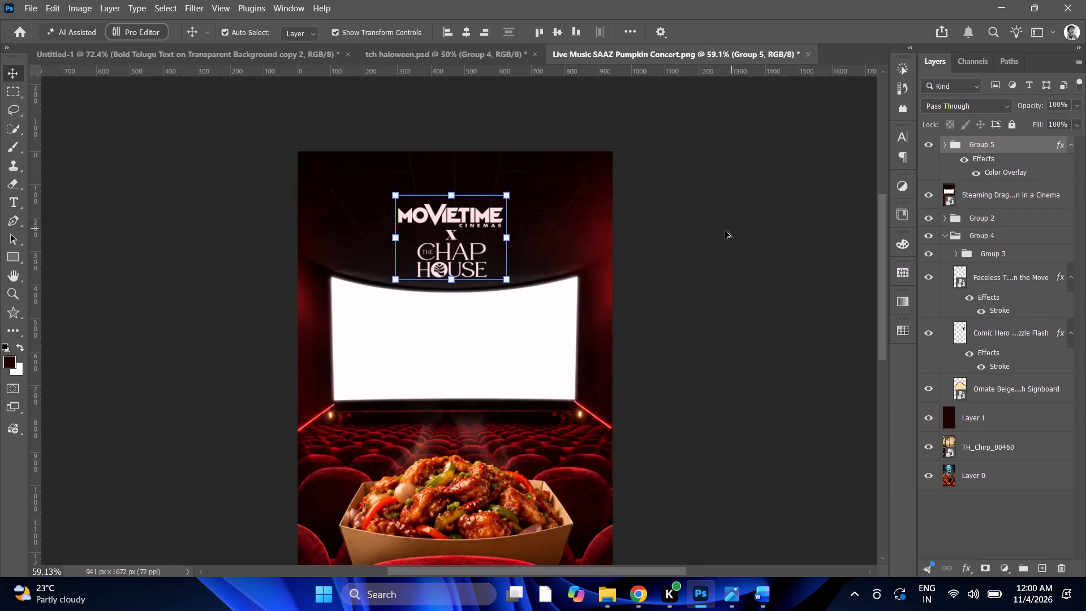
{"action": "scroll", "coordinate": [547, 385], "scroll_direction": "up", "scroll_amount": 3, "text": "alt"}
{"action": "scroll", "coordinate": [547, 384], "scroll_direction": "down", "scroll_amount": 8, "text": "alt"}
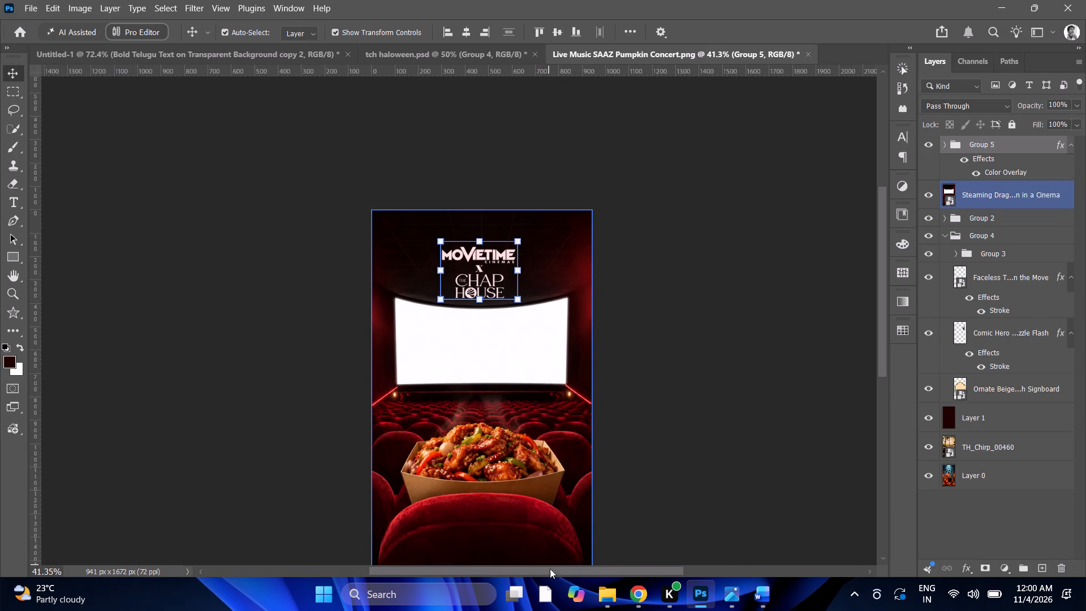
{"action": "left_click_drag", "start_coordinate": [550, 569], "coordinate": [575, 558]}
{"action": "scroll", "coordinate": [423, 410], "scroll_direction": "down", "scroll_amount": 2, "text": "alt"}
{"action": "scroll", "coordinate": [412, 398], "scroll_direction": "up", "scroll_amount": 3, "text": "alt"}
{"action": "scroll", "coordinate": [412, 397], "scroll_direction": "down", "scroll_amount": 5}
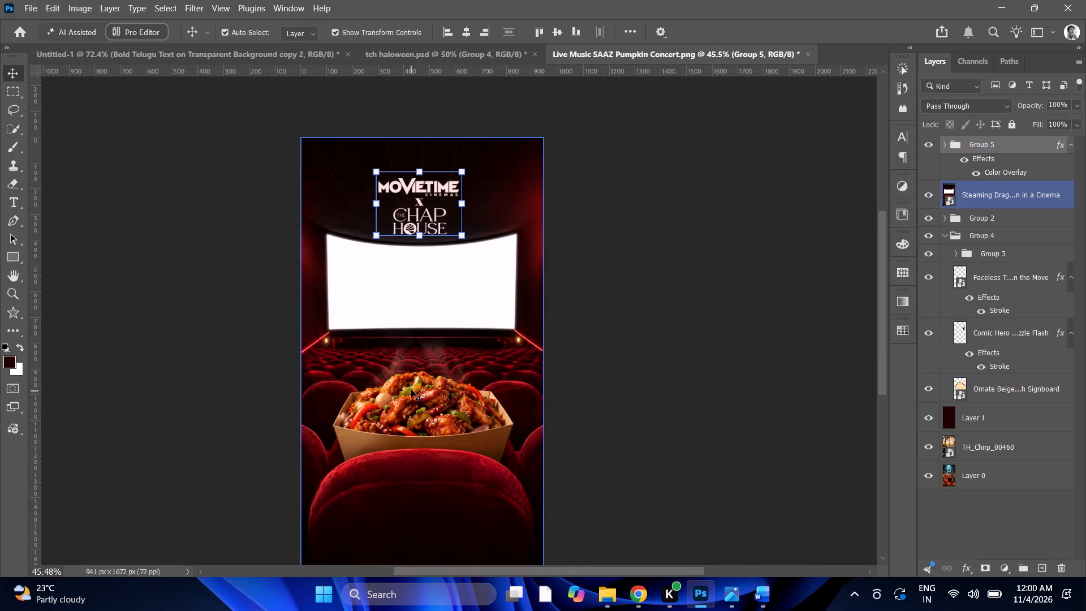
{"action": "scroll", "coordinate": [411, 389], "scroll_direction": "down", "scroll_amount": 5}
{"action": "scroll", "coordinate": [411, 318], "scroll_direction": "up", "scroll_amount": 2, "text": "alt"}
{"action": "scroll", "coordinate": [411, 318], "scroll_direction": "down", "scroll_amount": 2, "text": "alt"}
{"action": "scroll", "coordinate": [411, 313], "scroll_direction": "up", "scroll_amount": 3, "text": "alt"}
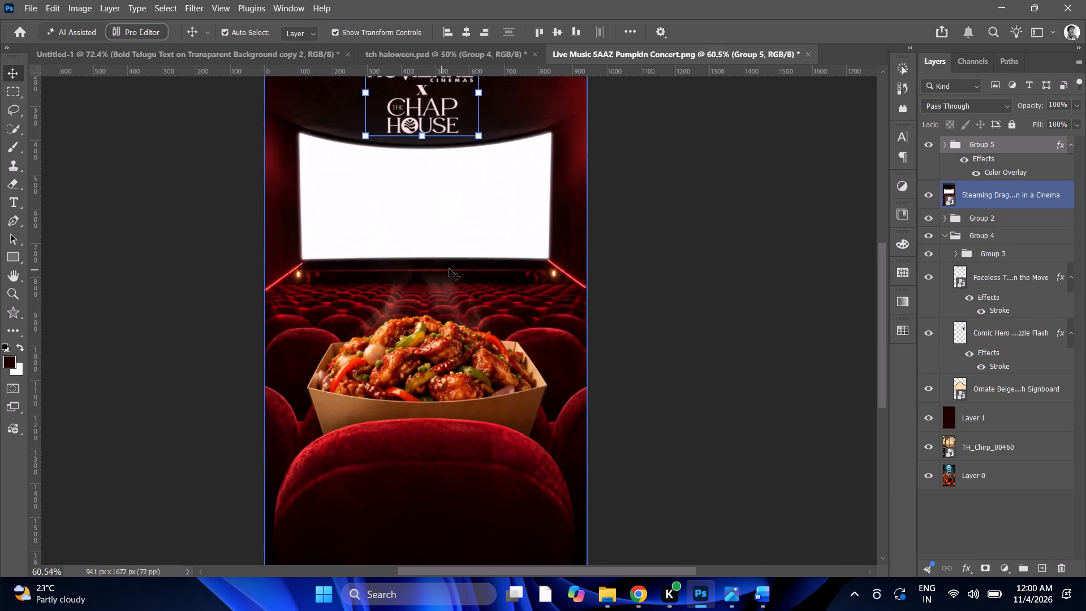
{"action": "scroll", "coordinate": [455, 264], "scroll_direction": "up", "scroll_amount": 5}
{"action": "scroll", "coordinate": [453, 263], "scroll_direction": "down", "scroll_amount": 2, "text": "alt"}
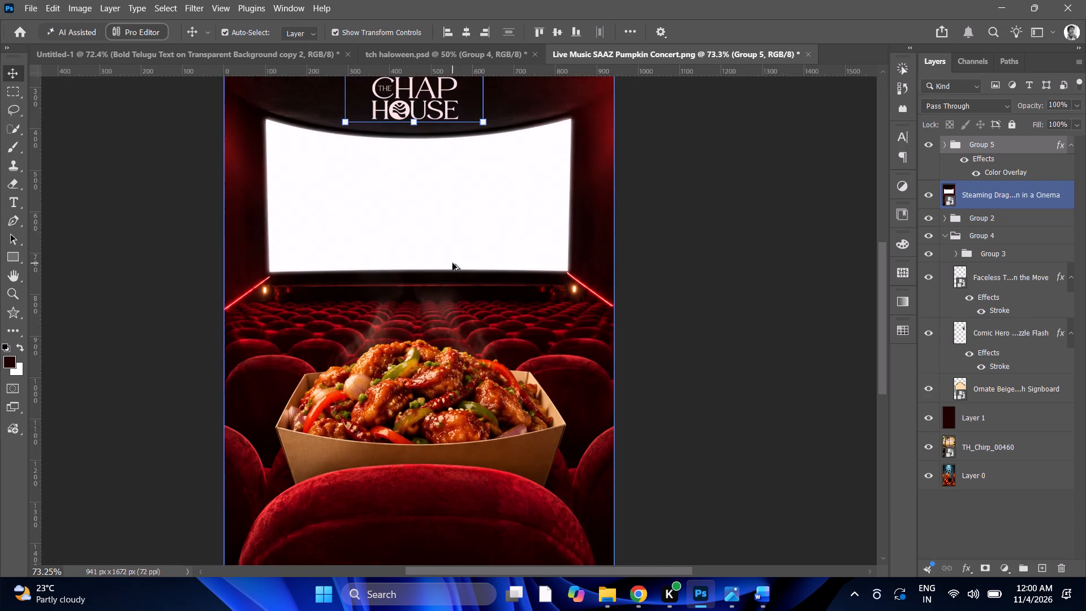
Centre the Movietime x Chap House logo group horizontally on the canvas.
{"action": "scroll", "coordinate": [453, 263], "scroll_direction": "down", "scroll_amount": 4, "text": "alt"}
{"action": "scroll", "coordinate": [453, 243], "scroll_direction": "up", "scroll_amount": 5}
{"action": "scroll", "coordinate": [453, 243], "scroll_direction": "up", "scroll_amount": 1, "text": "alt"}
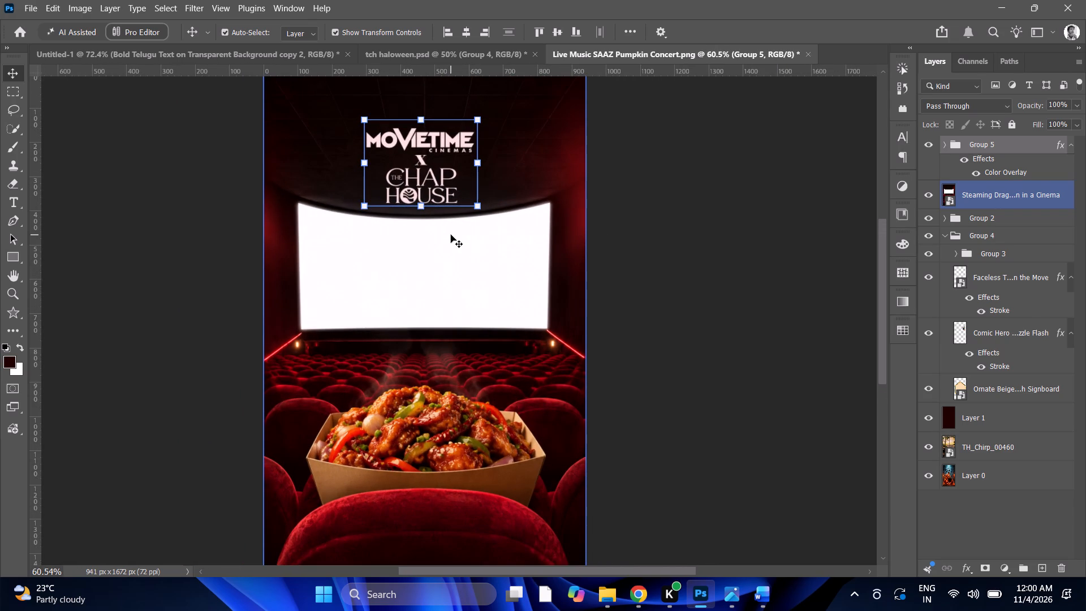
{"action": "left_click", "coordinate": [464, 40]}
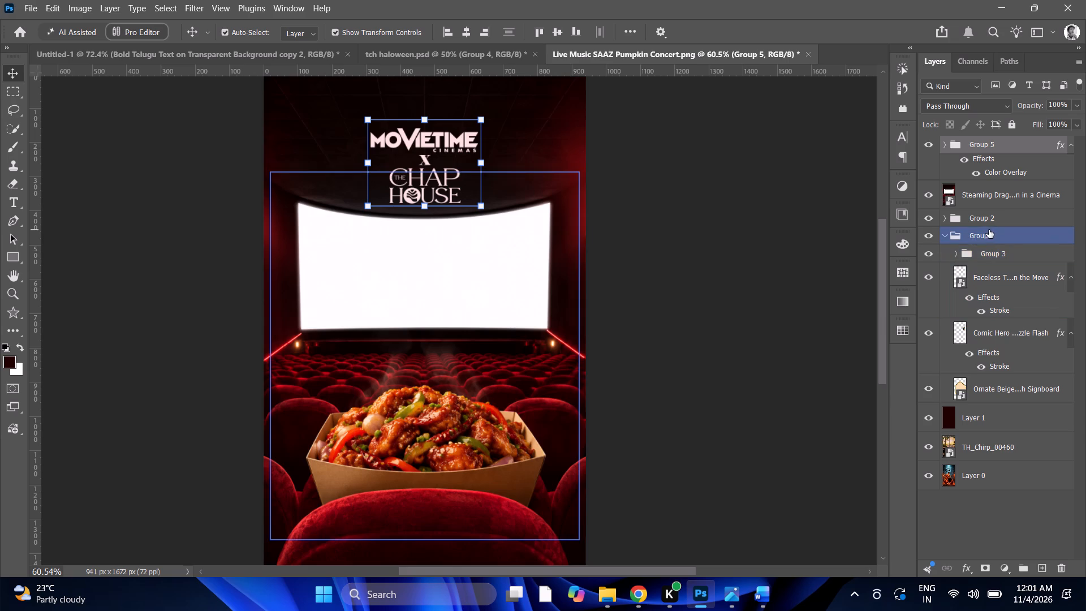
{"action": "left_click", "coordinate": [989, 230]}
Cut the "Movie & food package ₹ 999/-" and "350 + 649" lines from the Word document into a text layer on the cinema screen, and select them.
{"action": "left_click", "coordinate": [10, 195]}
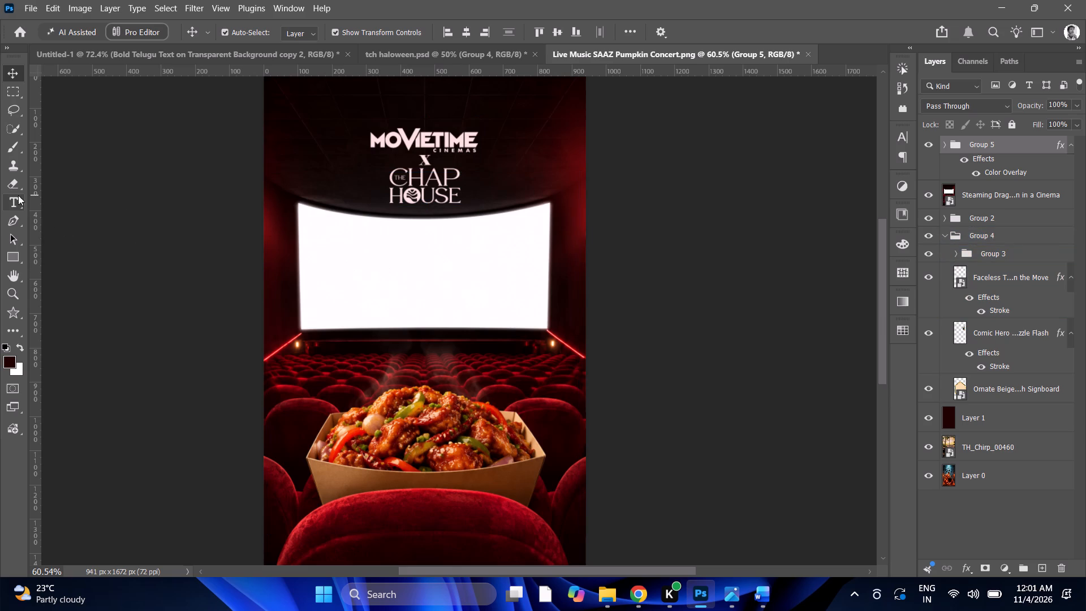
{"action": "left_click", "coordinate": [386, 264]}
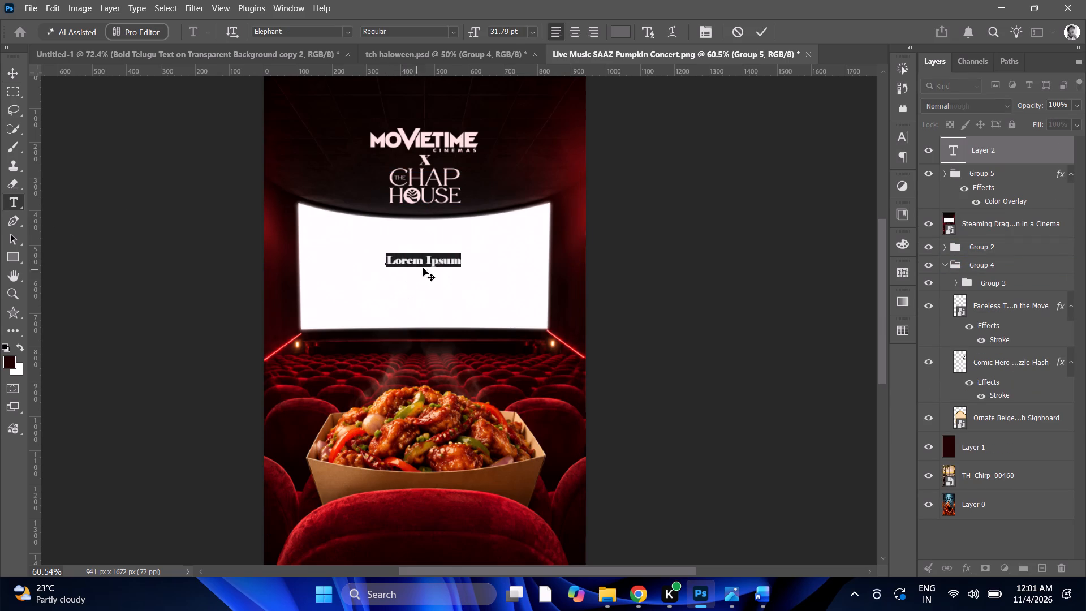
{"action": "key", "text": "1"}
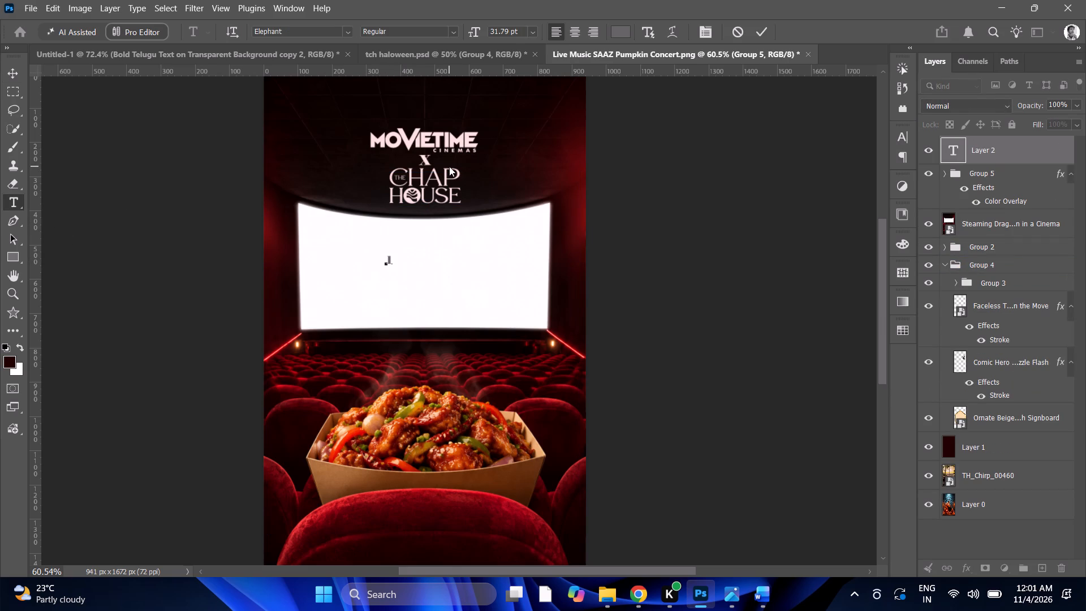
{"action": "left_click", "coordinate": [757, 586]}
{"action": "left_click", "coordinate": [372, 334]}
{"action": "scroll", "coordinate": [365, 323], "scroll_direction": "up", "scroll_amount": 9}
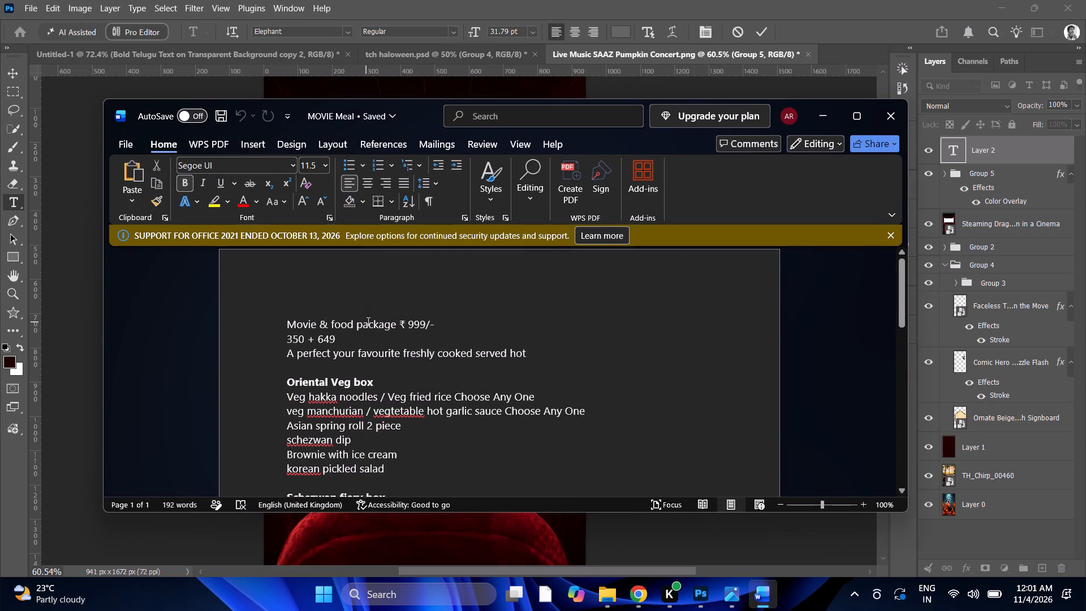
{"action": "scroll", "coordinate": [367, 316], "scroll_direction": "up", "scroll_amount": 5}
{"action": "left_click_drag", "start_coordinate": [344, 345], "coordinate": [282, 320]}
{"action": "key", "text": "ctrl+x"}
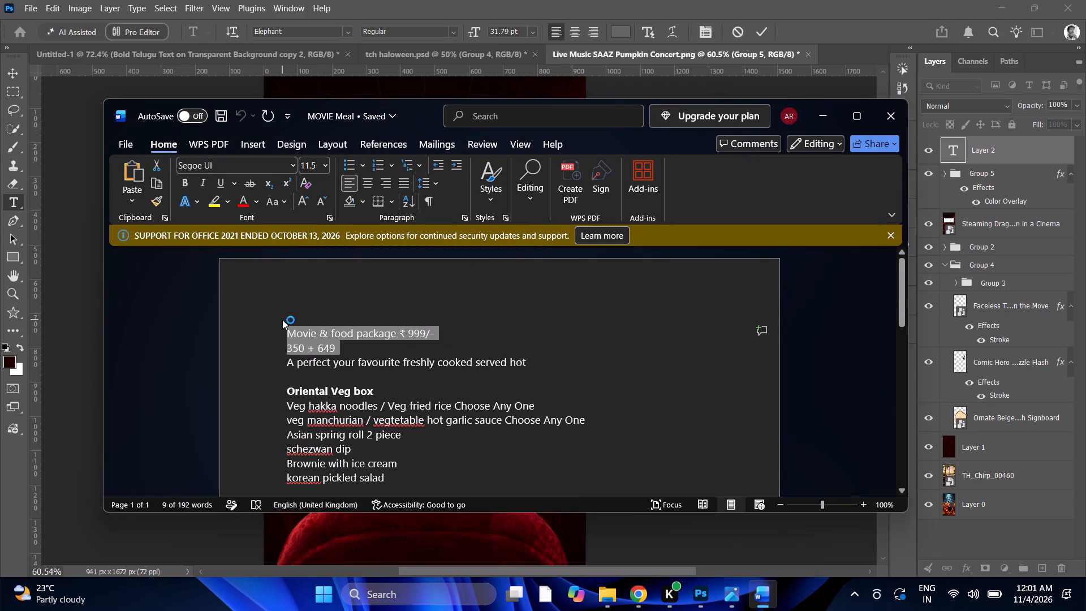
{"action": "left_click", "coordinate": [824, 114]}
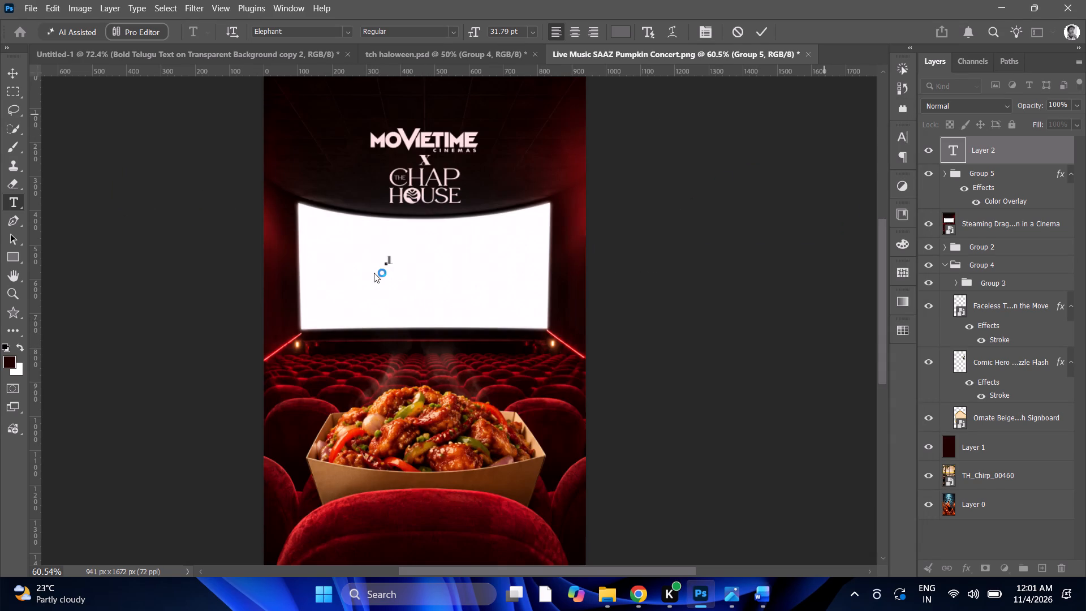
{"action": "key", "text": "ctrl+a"}
{"action": "key", "text": "ctrl+v"}
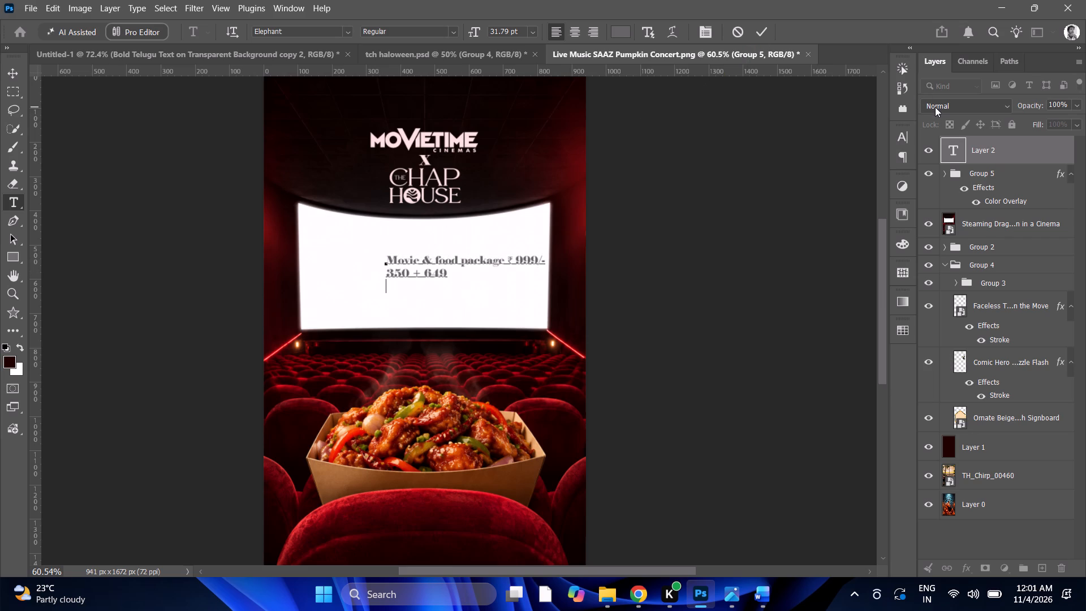
{"action": "key", "text": "ctrl+a"}
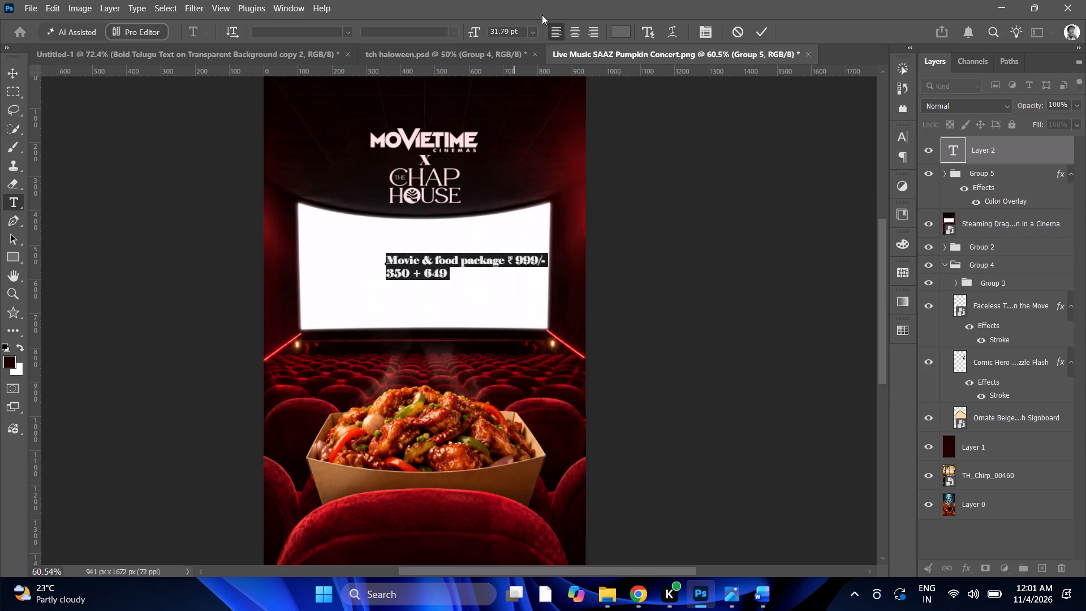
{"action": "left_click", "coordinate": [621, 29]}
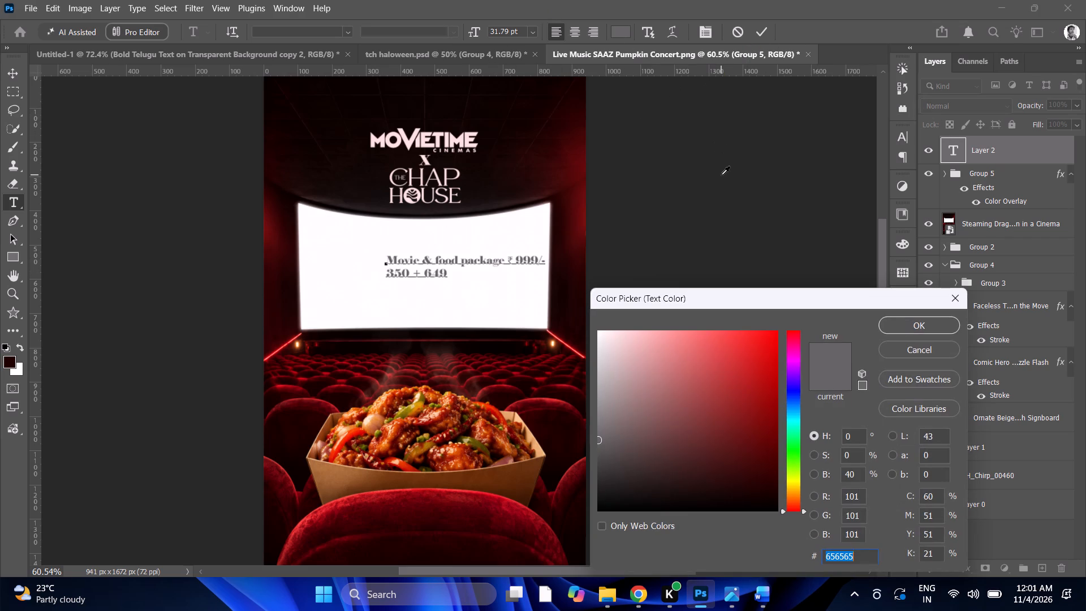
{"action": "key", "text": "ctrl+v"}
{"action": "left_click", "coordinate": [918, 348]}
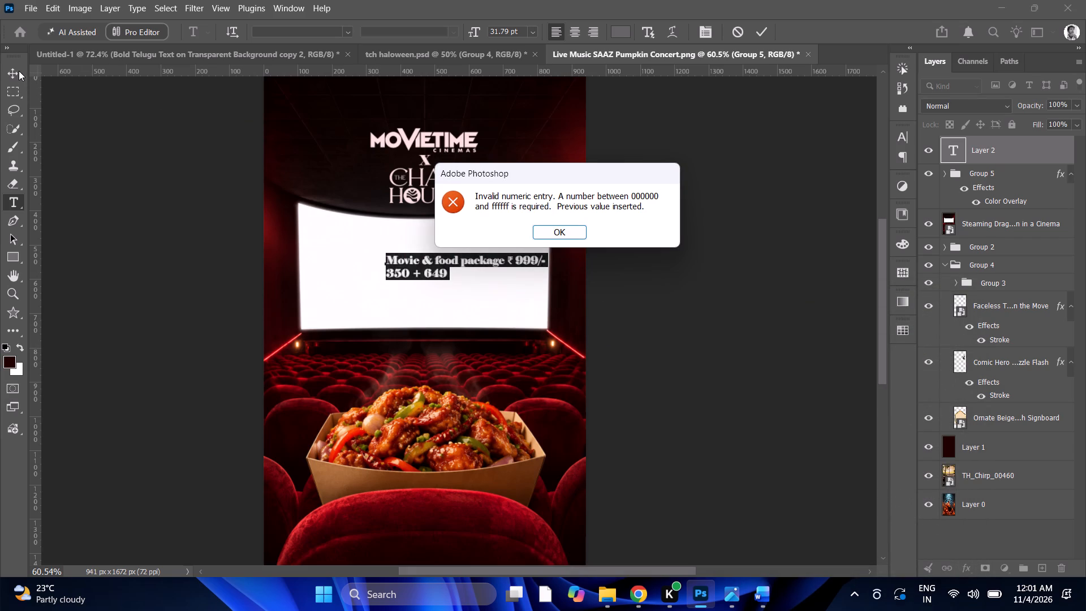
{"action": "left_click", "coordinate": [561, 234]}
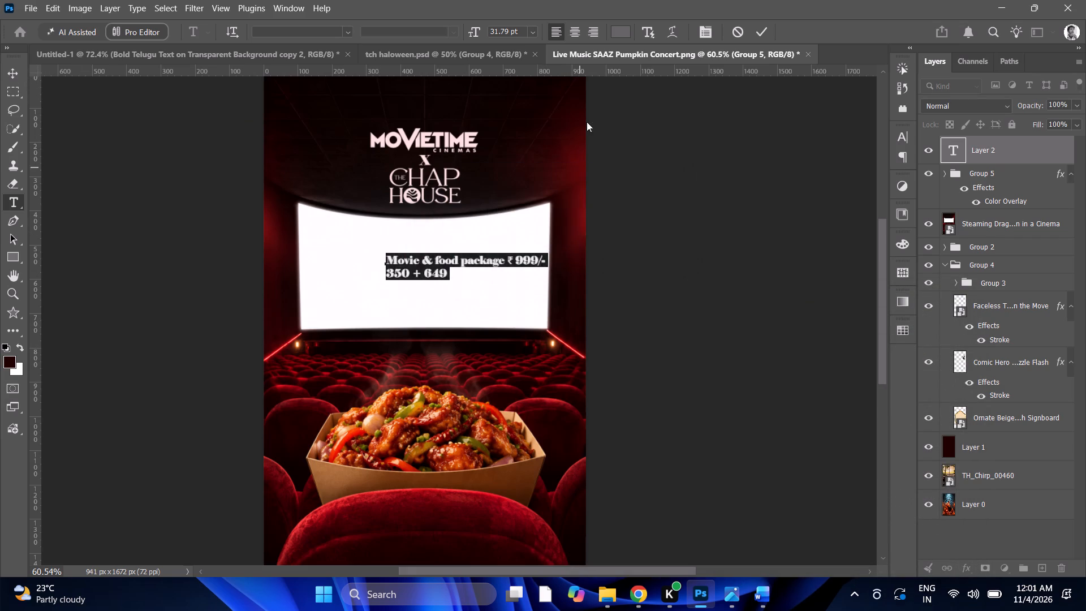
Set the selected text colour to dark red 3a0000.
{"action": "left_click", "coordinate": [618, 29]}
{"action": "left_click_drag", "start_coordinate": [749, 437], "coordinate": [766, 445]}
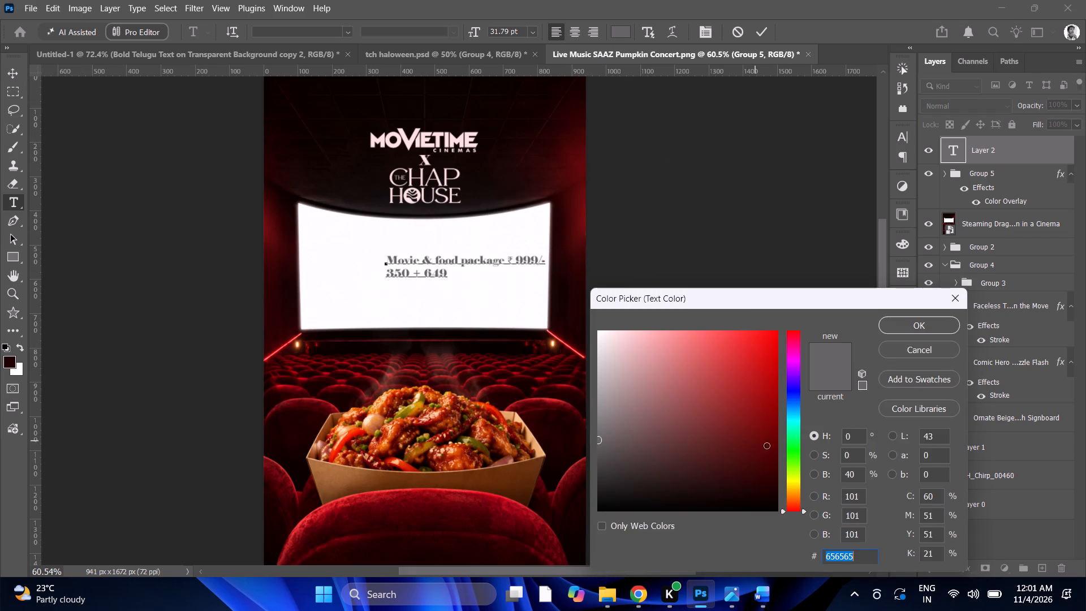
{"action": "left_click_drag", "start_coordinate": [766, 445], "coordinate": [854, 473]}
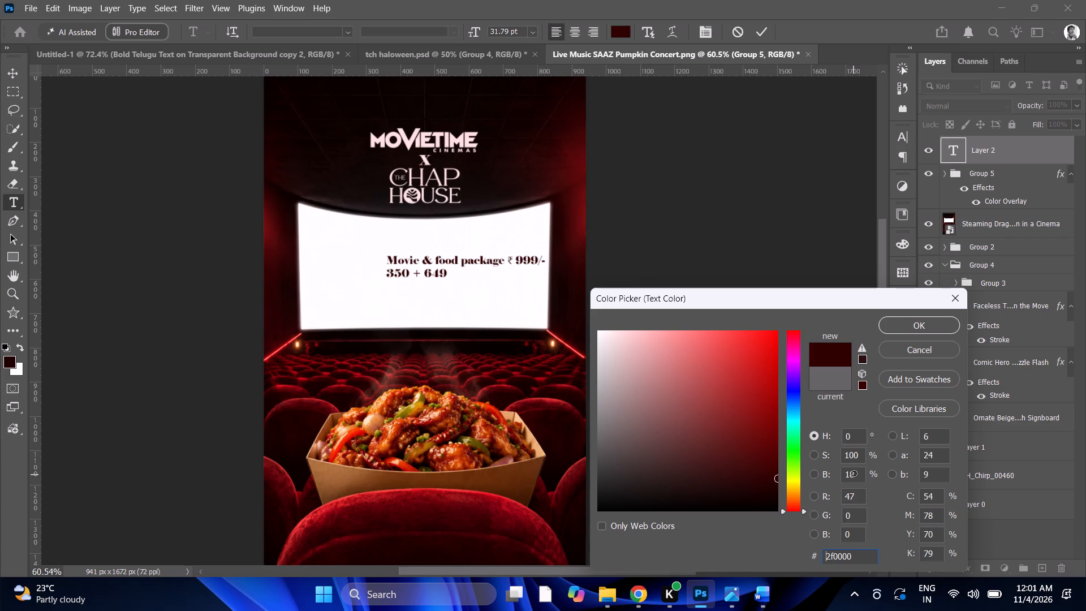
{"action": "left_click_drag", "start_coordinate": [854, 473], "coordinate": [854, 470]}
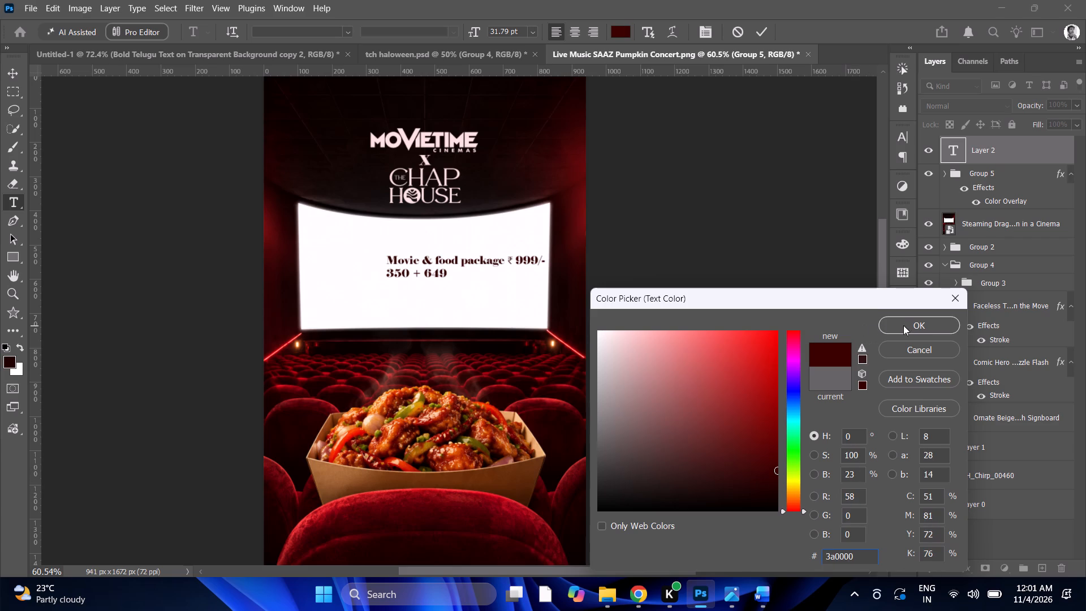
{"action": "left_click", "coordinate": [905, 325]}
Set the font of the "Movie & food package ₹ 999/-" line to Milker Regular.
{"action": "left_click", "coordinate": [512, 259]}
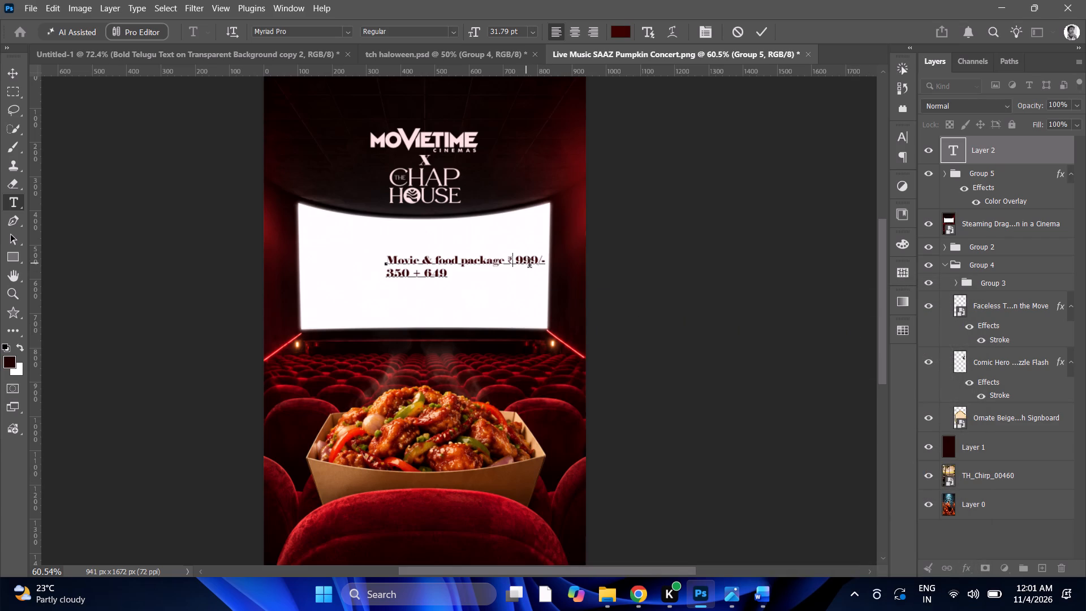
{"action": "left_click_drag", "start_coordinate": [385, 259], "coordinate": [647, 265]}
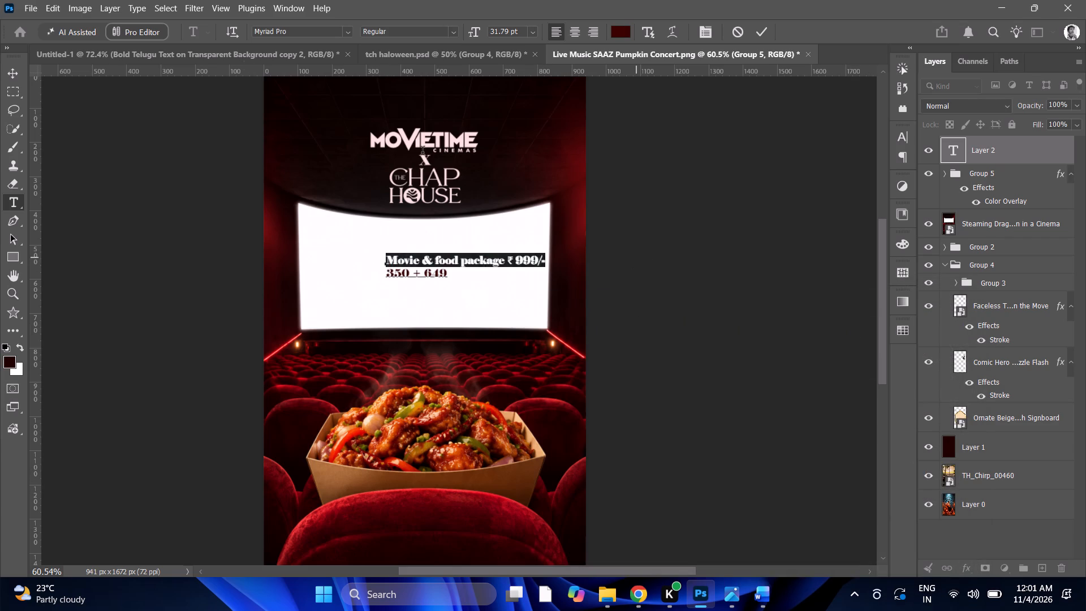
{"action": "left_click", "coordinate": [282, 31]}
{"action": "type", "text": "milk"}
{"action": "key", "text": "Down"}
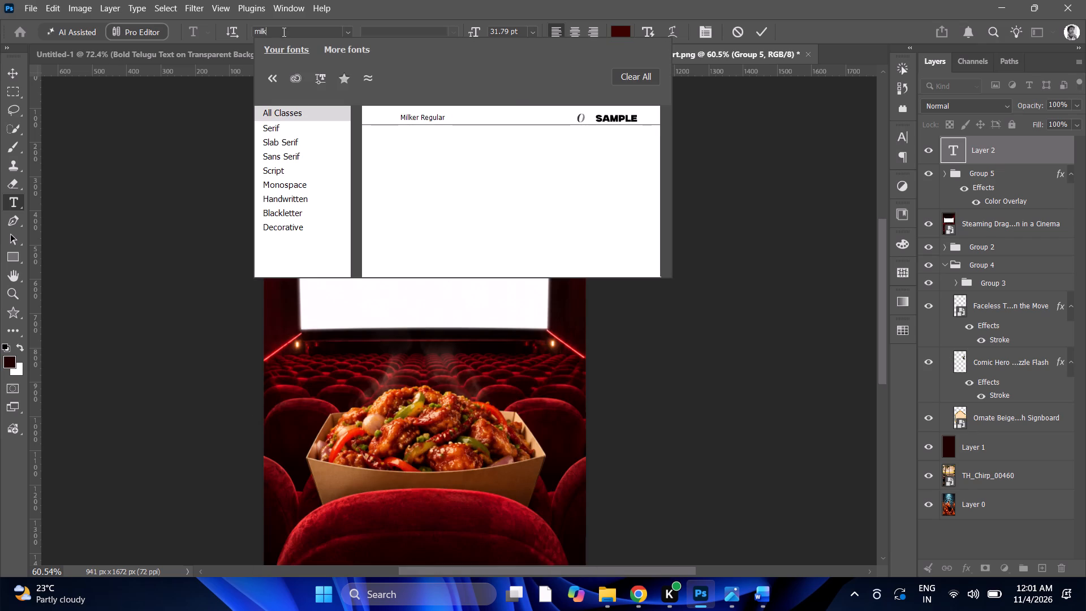
{"action": "key", "text": "Return"}
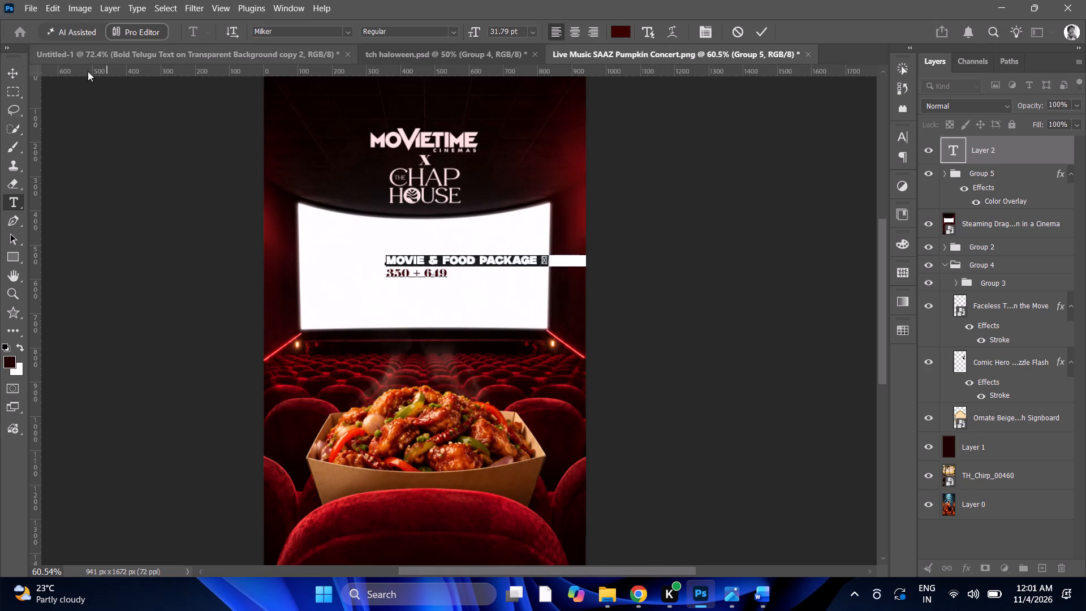
{"action": "left_click", "coordinate": [13, 74]}
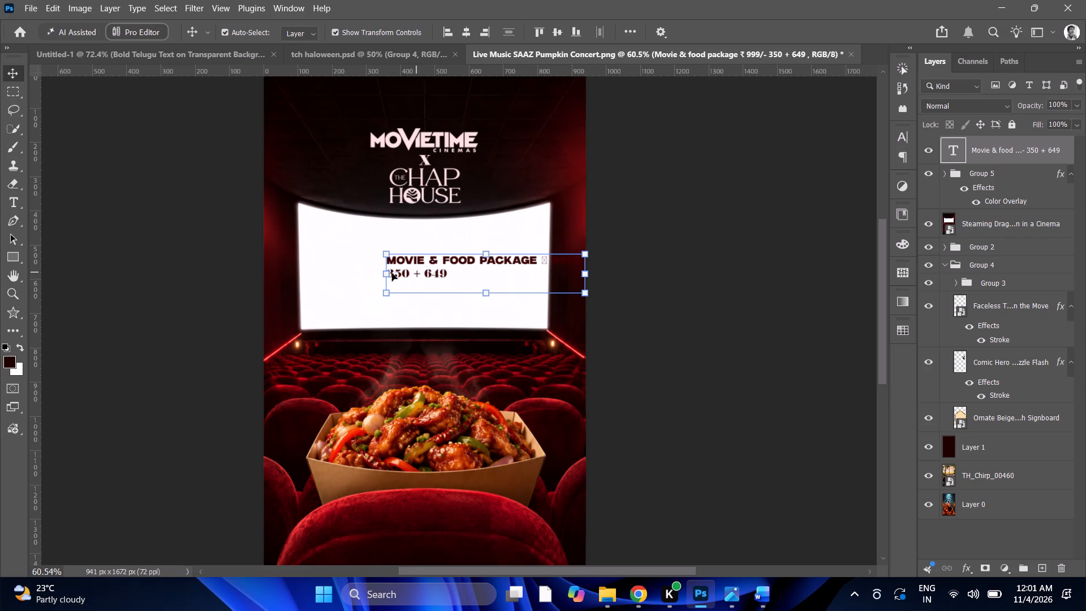
Scale the text layer up to about 818 × 159 px, extending it to the cinema screen's left edge.
{"action": "left_click_drag", "start_coordinate": [384, 275], "coordinate": [301, 274]}
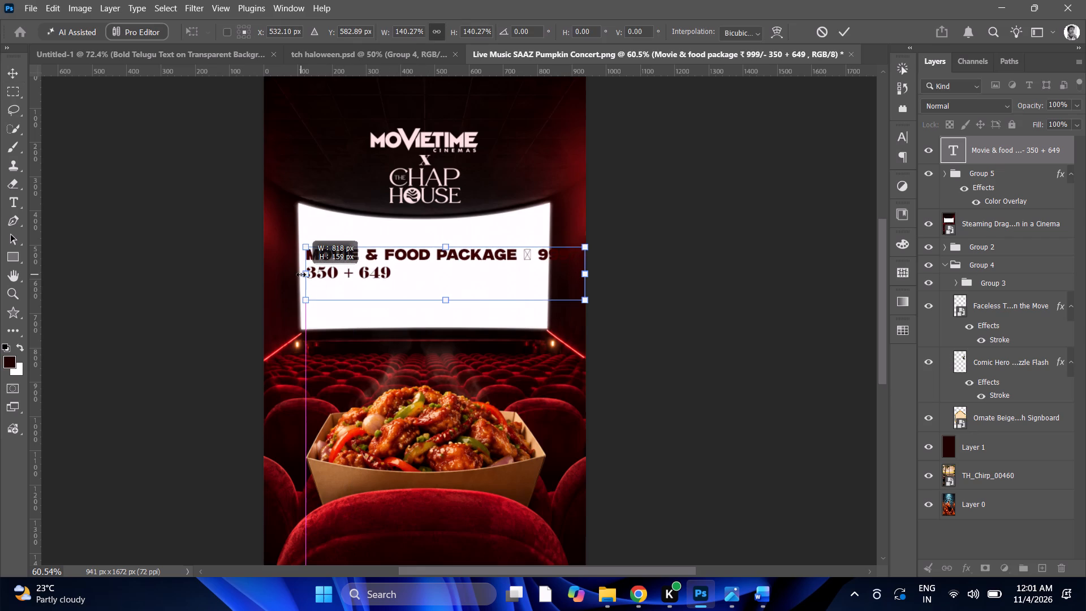
{"action": "triple_click", "coordinate": [516, 250]}
Cut "₹ 999/-" and "350 + 649" out of the text layer, leaving only "Movie & food package".
{"action": "triple_click", "coordinate": [518, 250]}
{"action": "triple_click", "coordinate": [520, 252]}
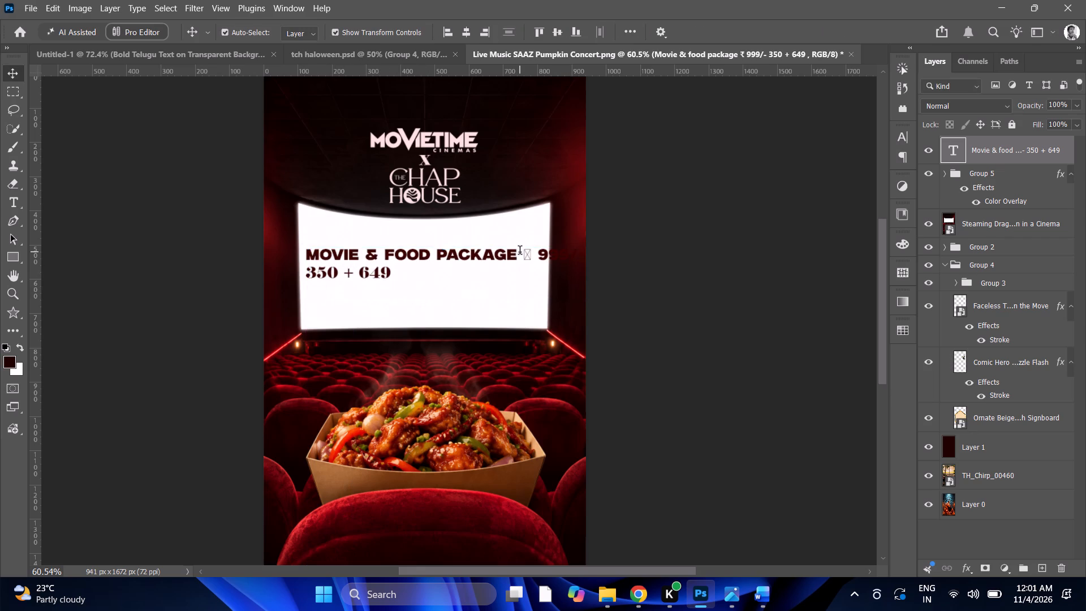
{"action": "left_click_drag", "start_coordinate": [523, 254], "coordinate": [898, 296]}
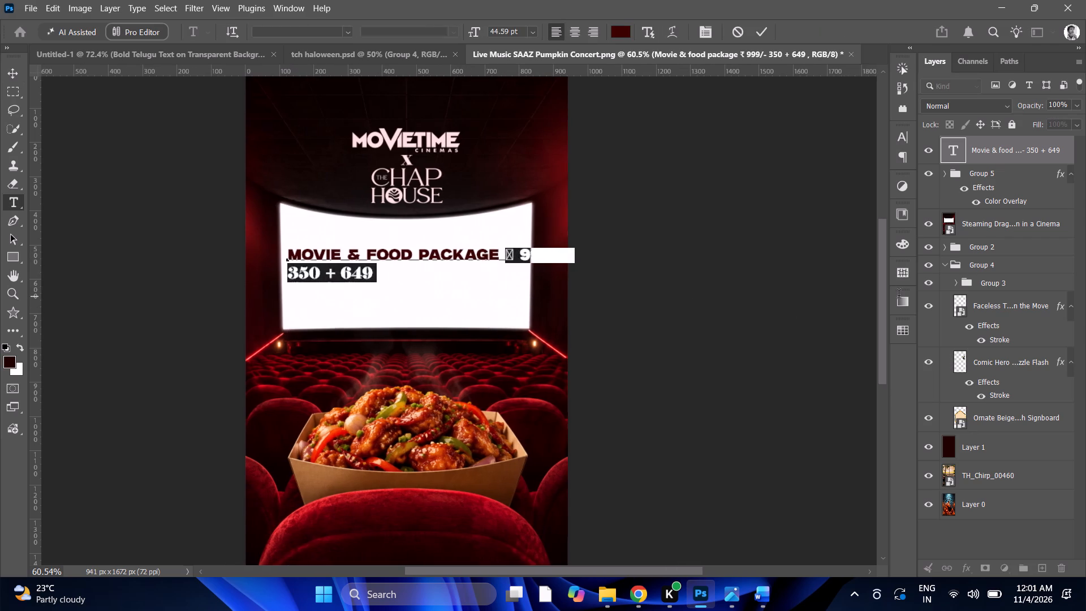
{"action": "key", "text": "ctrl+x"}
{"action": "key", "text": "ctrl+x"}
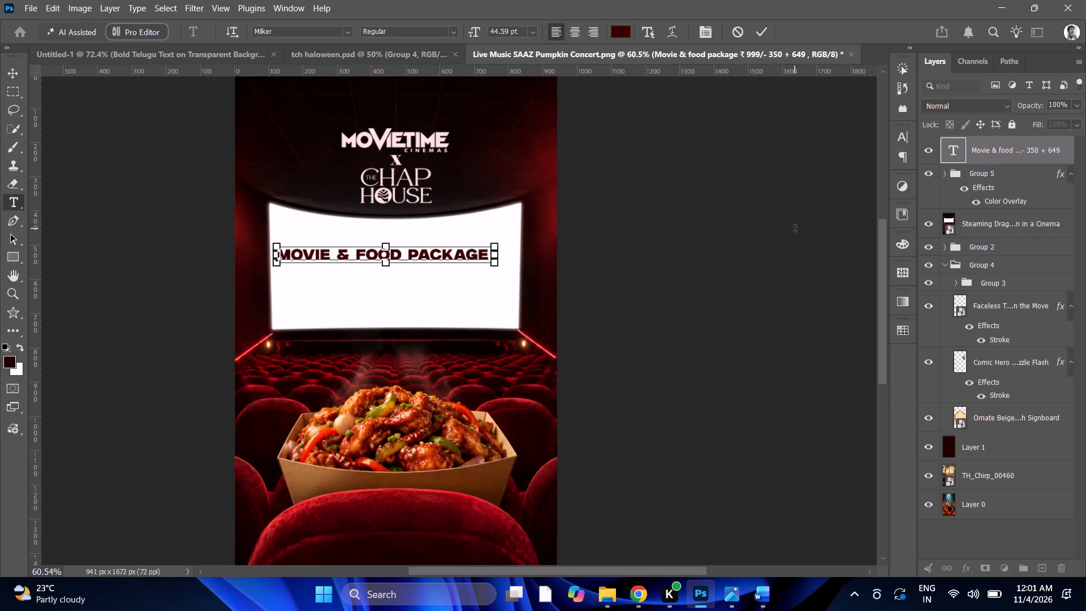
{"action": "left_click", "coordinate": [764, 25]}
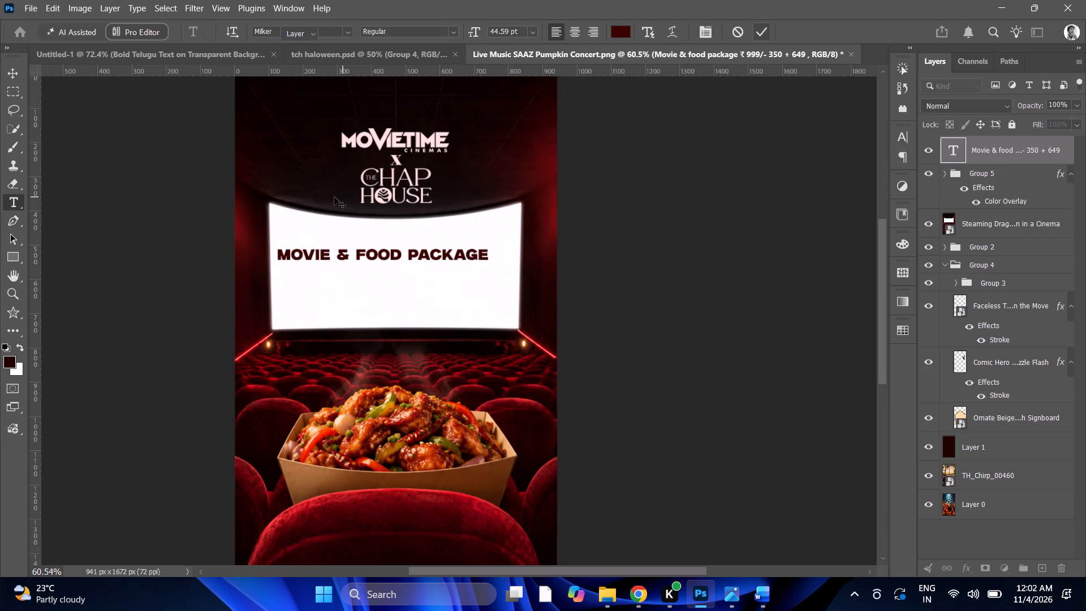
Scale the "Movie & food package" heading up to about 784 × 57 px and move it to the top of the cinema screen.
{"action": "scroll", "coordinate": [307, 206], "scroll_direction": "up", "scroll_amount": 5, "text": "alt"}
{"action": "scroll", "coordinate": [479, 225], "scroll_direction": "up", "scroll_amount": 4, "text": "alt"}
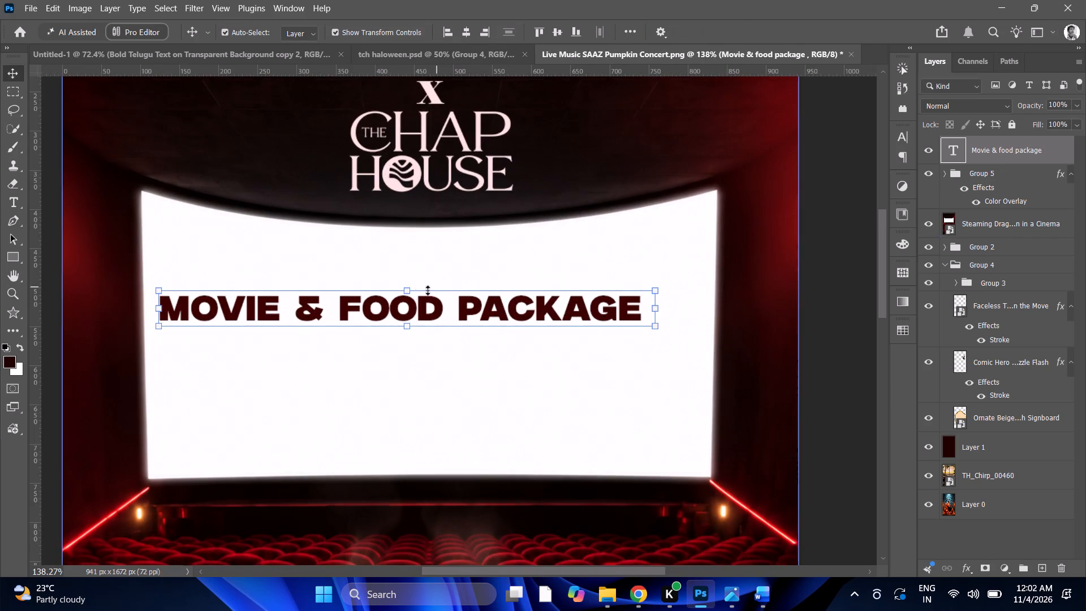
{"action": "left_click_drag", "start_coordinate": [408, 286], "coordinate": [410, 277]}
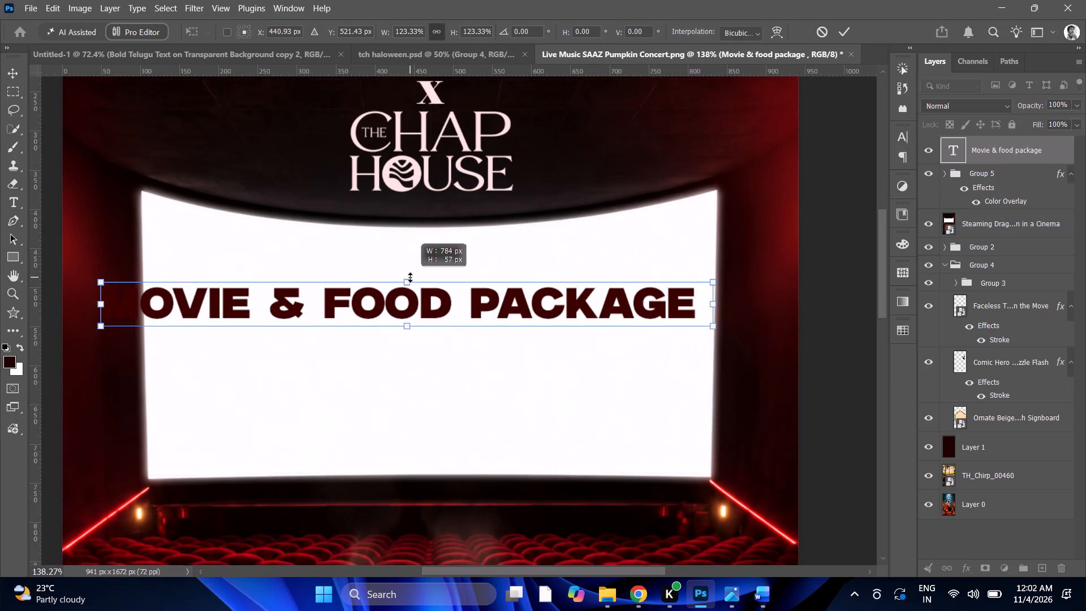
{"action": "left_click_drag", "start_coordinate": [424, 294], "coordinate": [463, 240]}
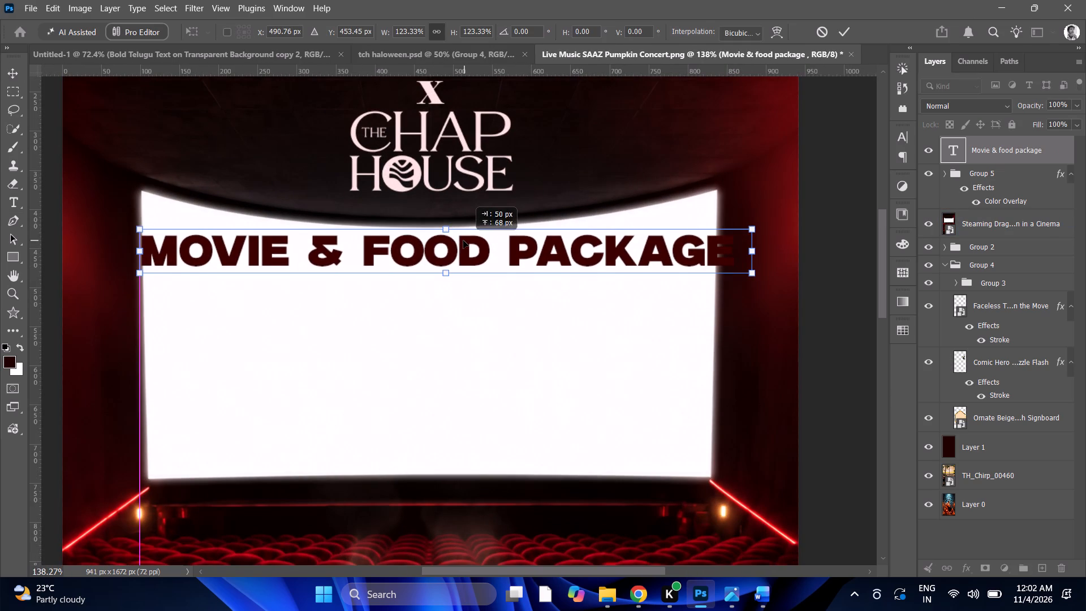
{"action": "left_click_drag", "start_coordinate": [463, 240], "coordinate": [463, 240]}
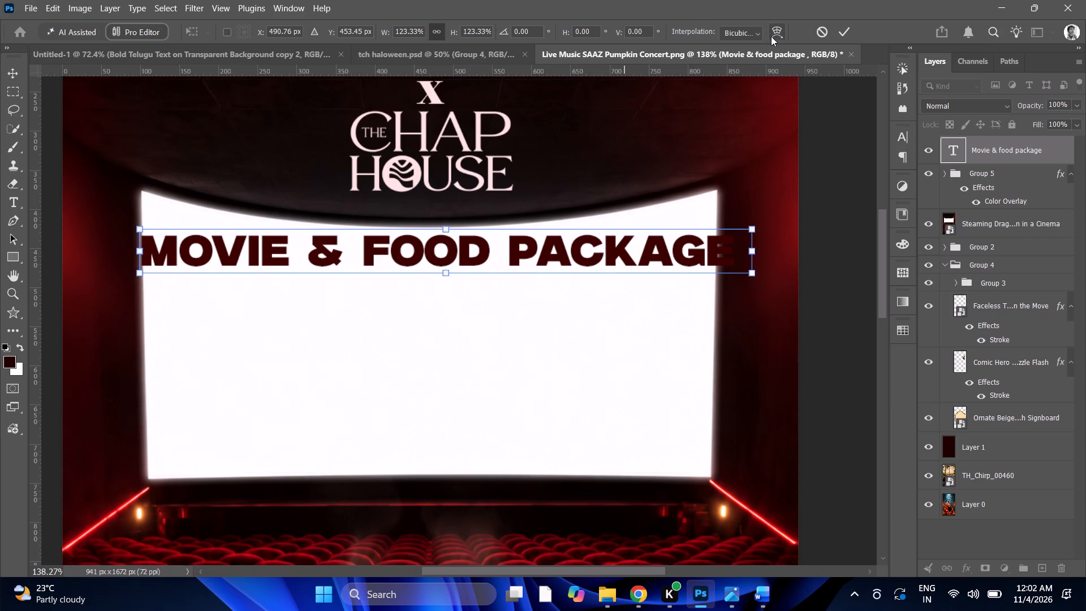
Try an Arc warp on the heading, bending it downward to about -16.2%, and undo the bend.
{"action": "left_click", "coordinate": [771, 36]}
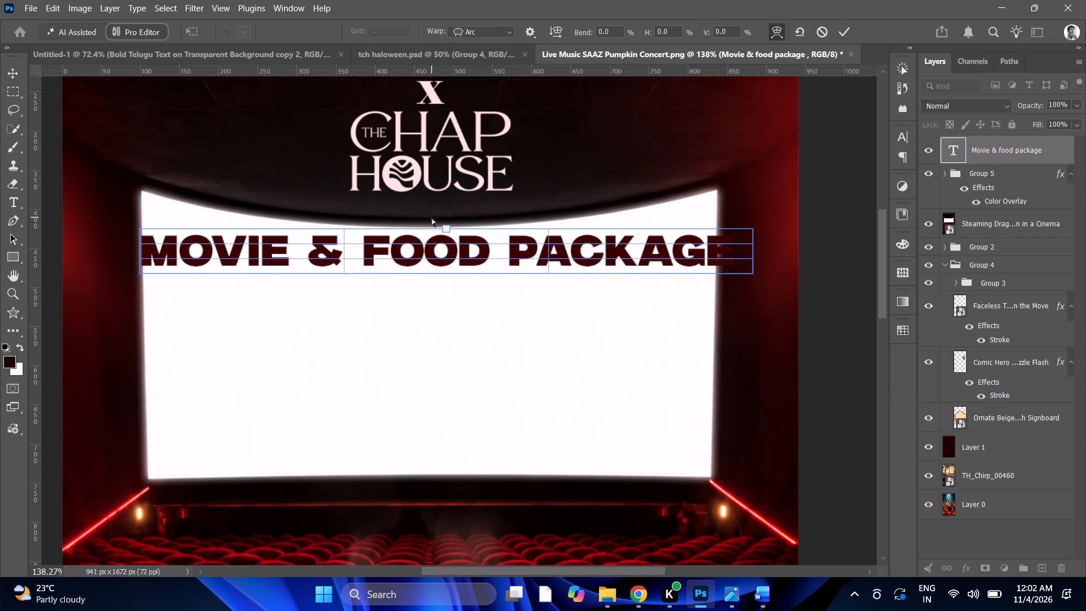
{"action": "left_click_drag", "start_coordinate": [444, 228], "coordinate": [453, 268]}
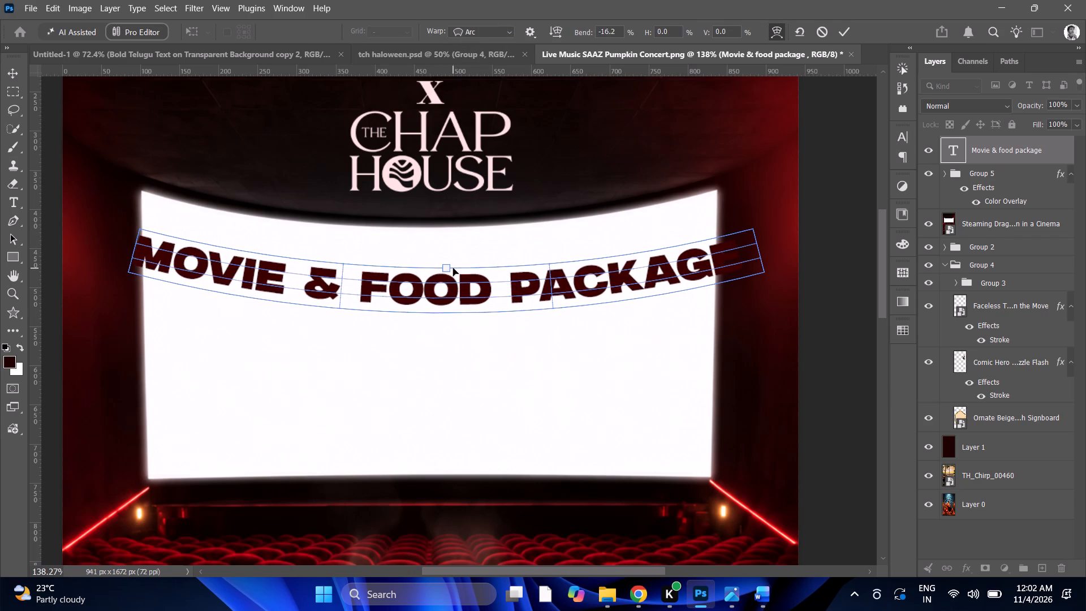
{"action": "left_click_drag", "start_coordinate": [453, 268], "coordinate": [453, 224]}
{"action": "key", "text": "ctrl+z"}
Apply an Arch warp to the "Movie & food package" heading, bending it downward to about -14.9%.
{"action": "left_click", "coordinate": [466, 28]}
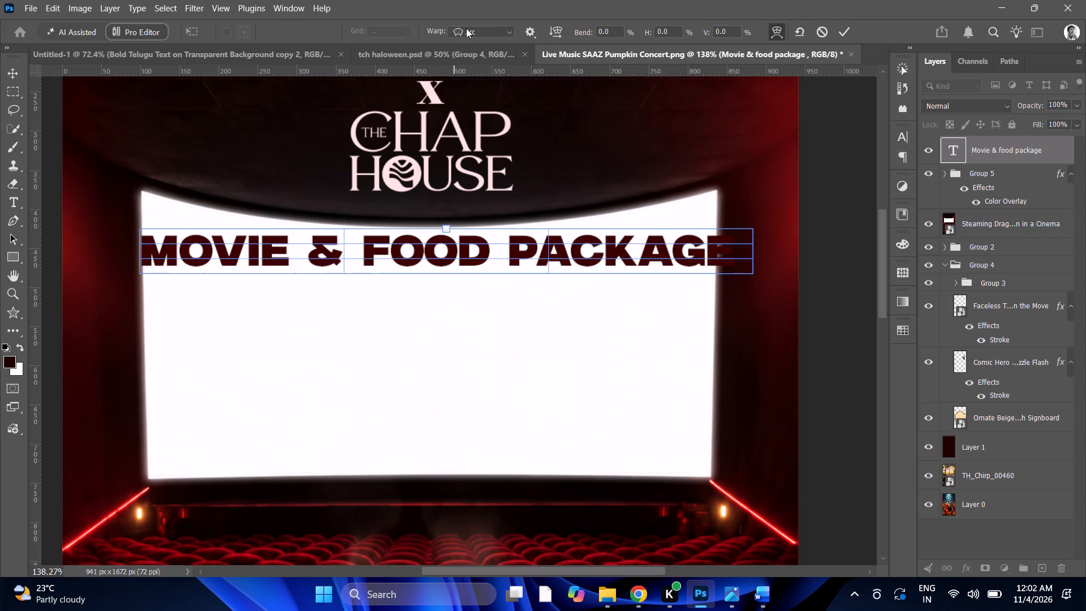
{"action": "left_click", "coordinate": [468, 113]}
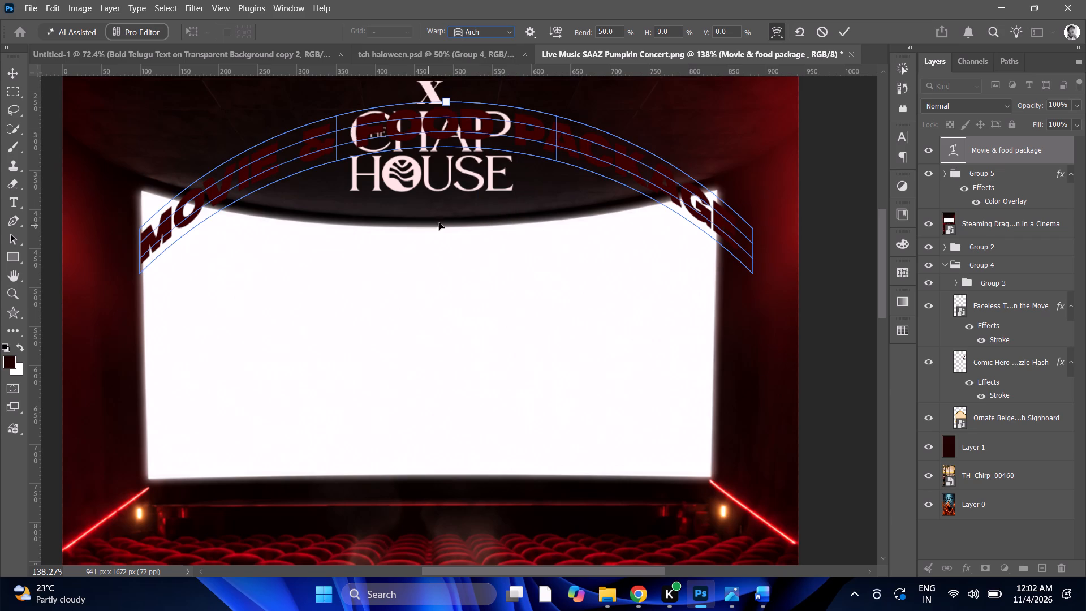
{"action": "left_click_drag", "start_coordinate": [446, 102], "coordinate": [450, 143]}
{"action": "left_click_drag", "start_coordinate": [446, 103], "coordinate": [467, 272]}
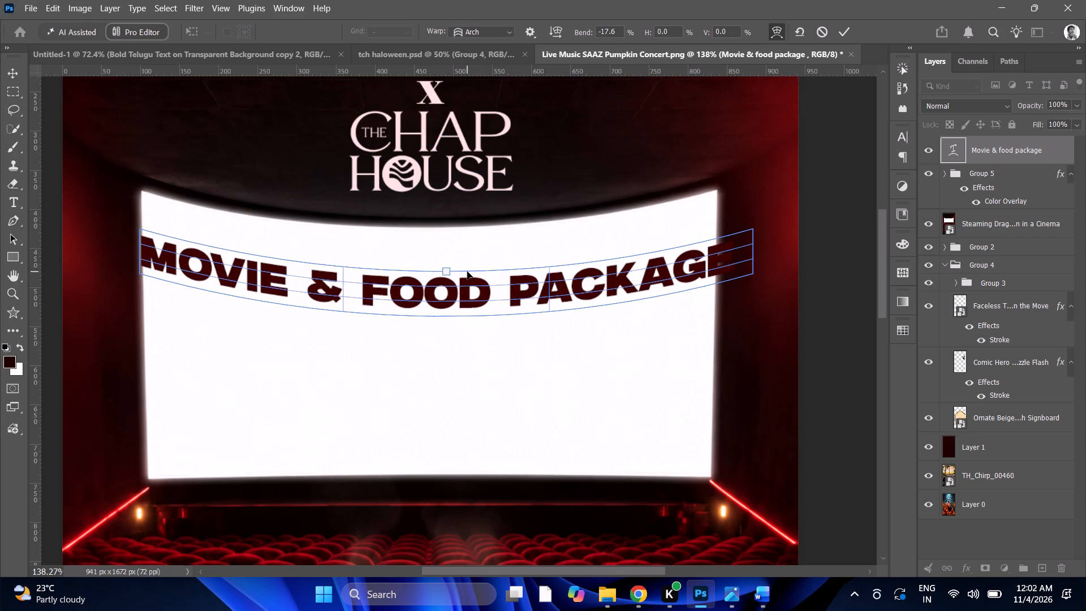
{"action": "left_click_drag", "start_coordinate": [467, 272], "coordinate": [467, 265]}
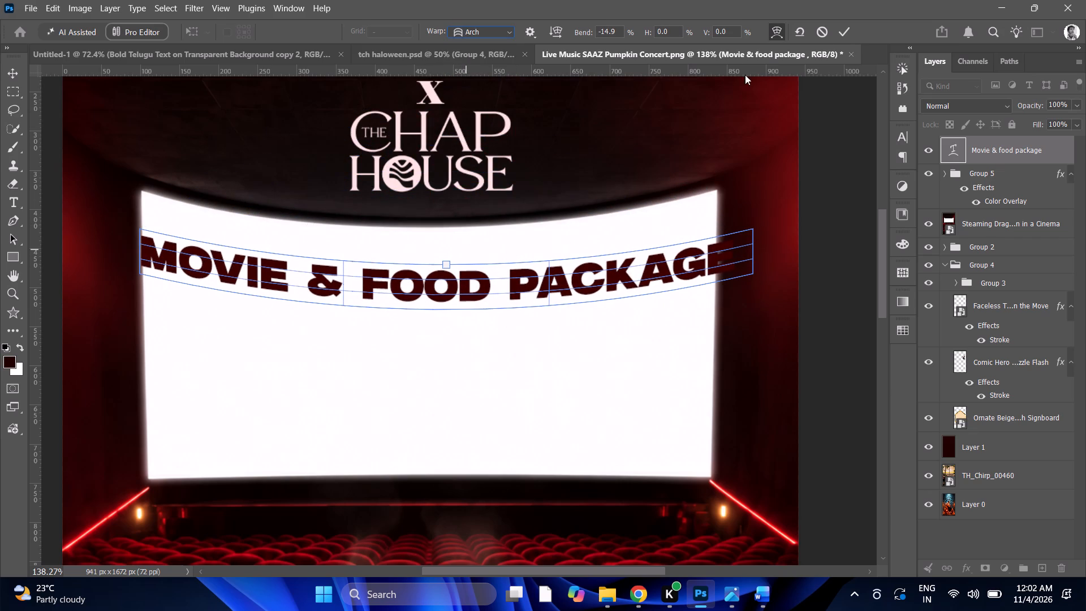
{"action": "left_click", "coordinate": [842, 23]}
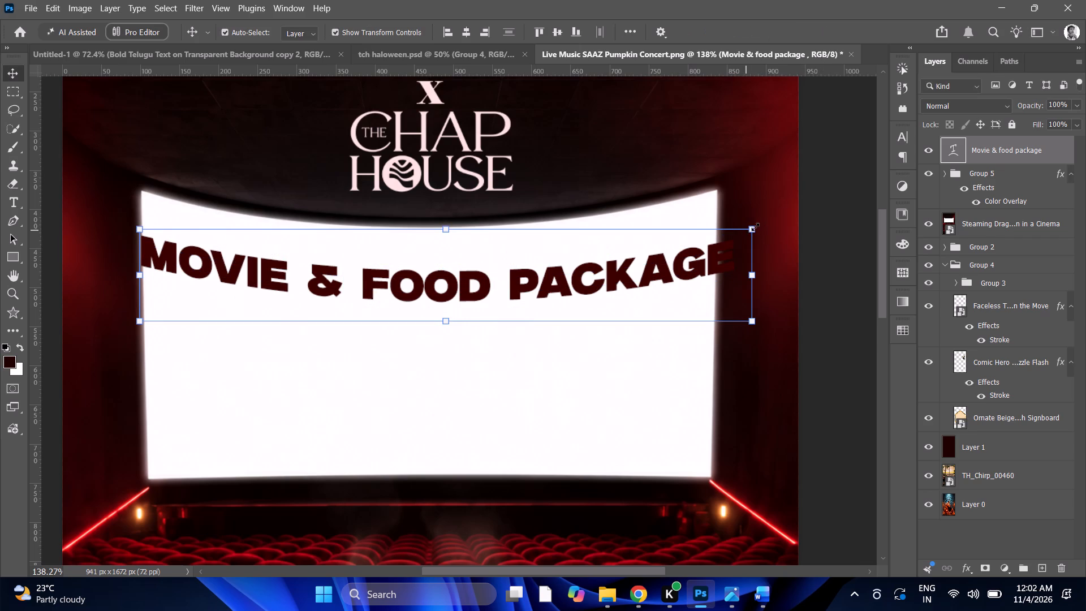
Scale the curved heading down to about 734 × 111 px and move it up along the cinema screen's curved top edge.
{"action": "left_click_drag", "start_coordinate": [756, 225], "coordinate": [719, 241]}
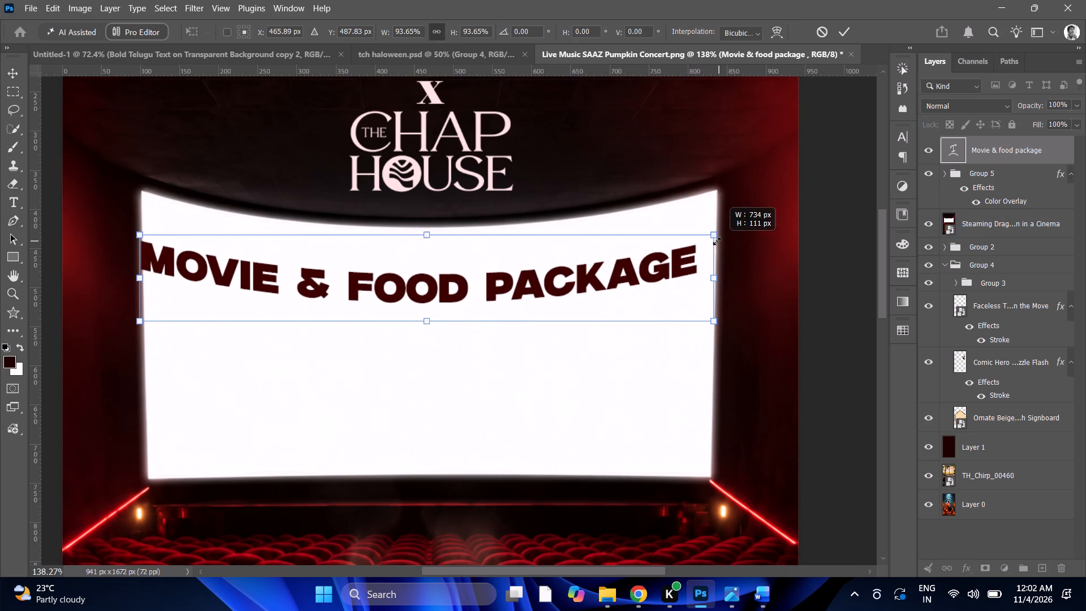
{"action": "left_click_drag", "start_coordinate": [695, 261], "coordinate": [706, 231]}
{"action": "scroll", "coordinate": [706, 231], "scroll_direction": "down", "scroll_amount": 6, "text": "alt"}
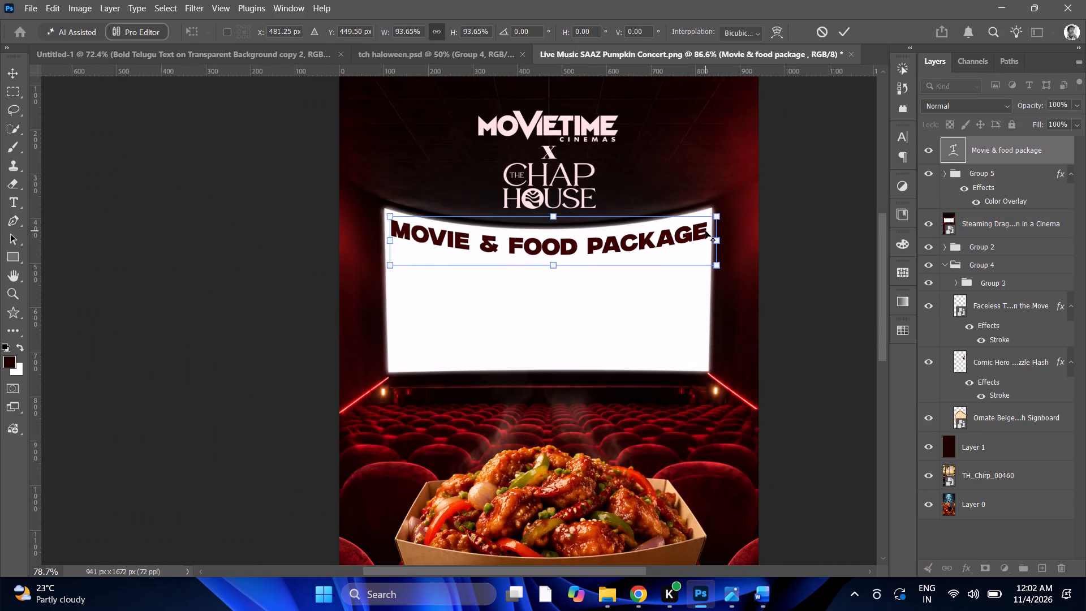
{"action": "scroll", "coordinate": [705, 231], "scroll_direction": "down", "scroll_amount": 6, "text": "alt"}
{"action": "scroll", "coordinate": [704, 229], "scroll_direction": "up", "scroll_amount": 4, "text": "alt"}
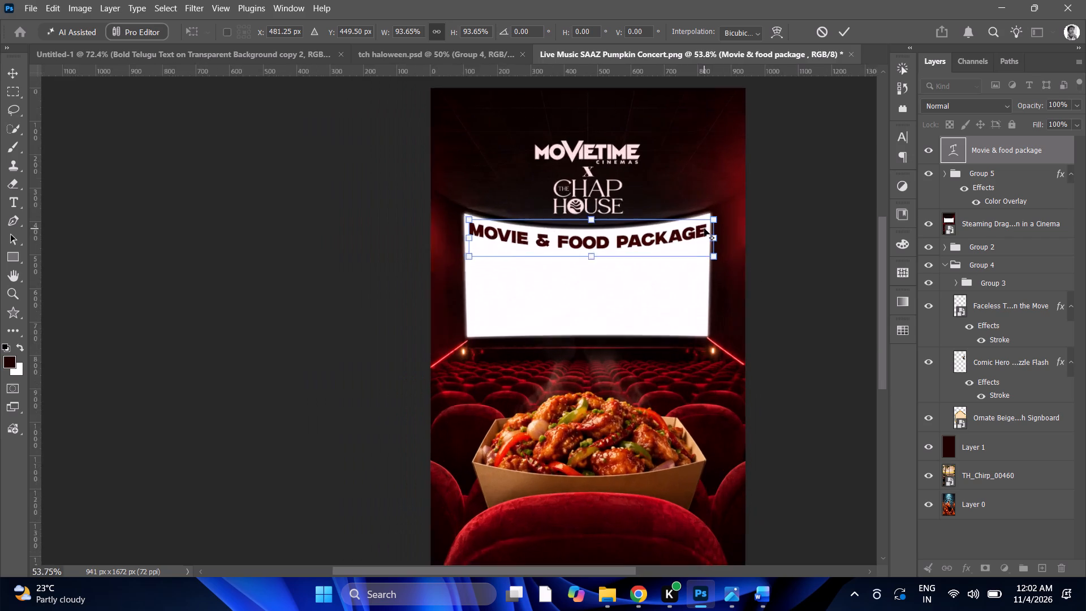
{"action": "scroll", "coordinate": [704, 229], "scroll_direction": "up", "scroll_amount": 10, "text": "alt"}
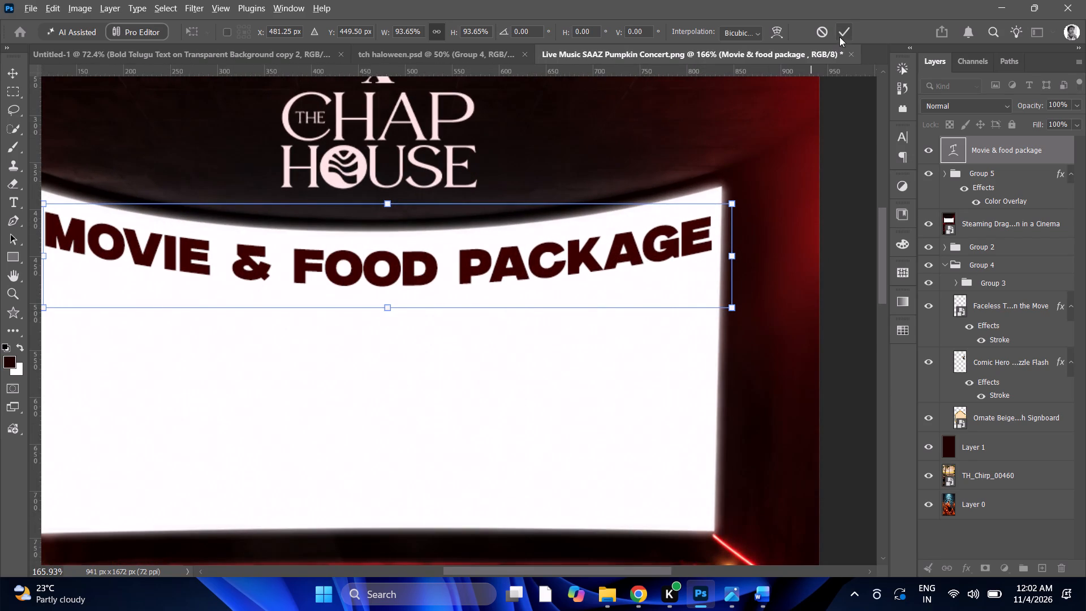
{"action": "left_click", "coordinate": [844, 33], "text": "alt"}
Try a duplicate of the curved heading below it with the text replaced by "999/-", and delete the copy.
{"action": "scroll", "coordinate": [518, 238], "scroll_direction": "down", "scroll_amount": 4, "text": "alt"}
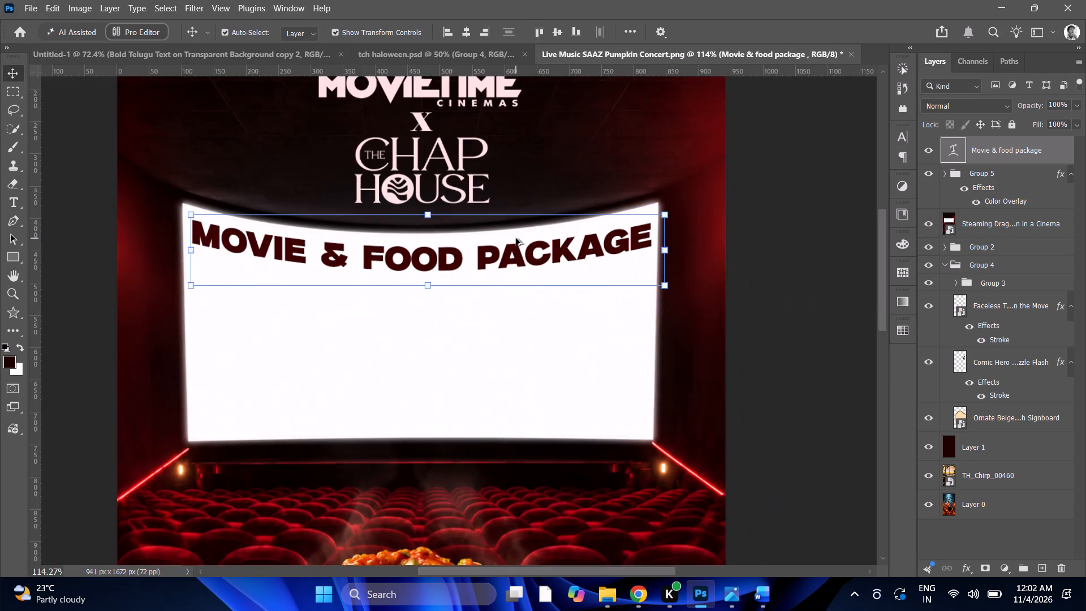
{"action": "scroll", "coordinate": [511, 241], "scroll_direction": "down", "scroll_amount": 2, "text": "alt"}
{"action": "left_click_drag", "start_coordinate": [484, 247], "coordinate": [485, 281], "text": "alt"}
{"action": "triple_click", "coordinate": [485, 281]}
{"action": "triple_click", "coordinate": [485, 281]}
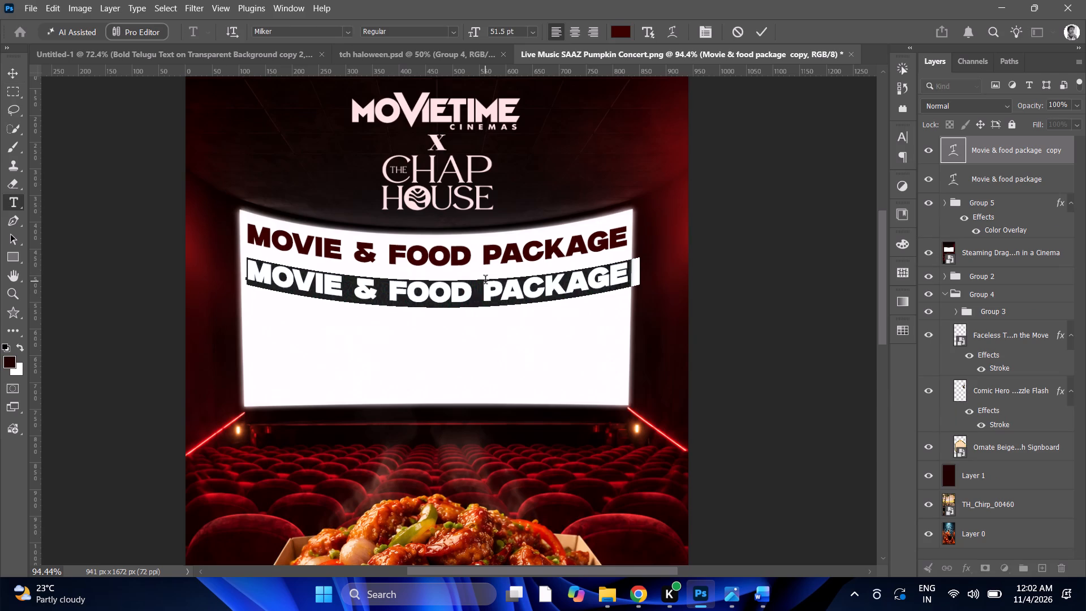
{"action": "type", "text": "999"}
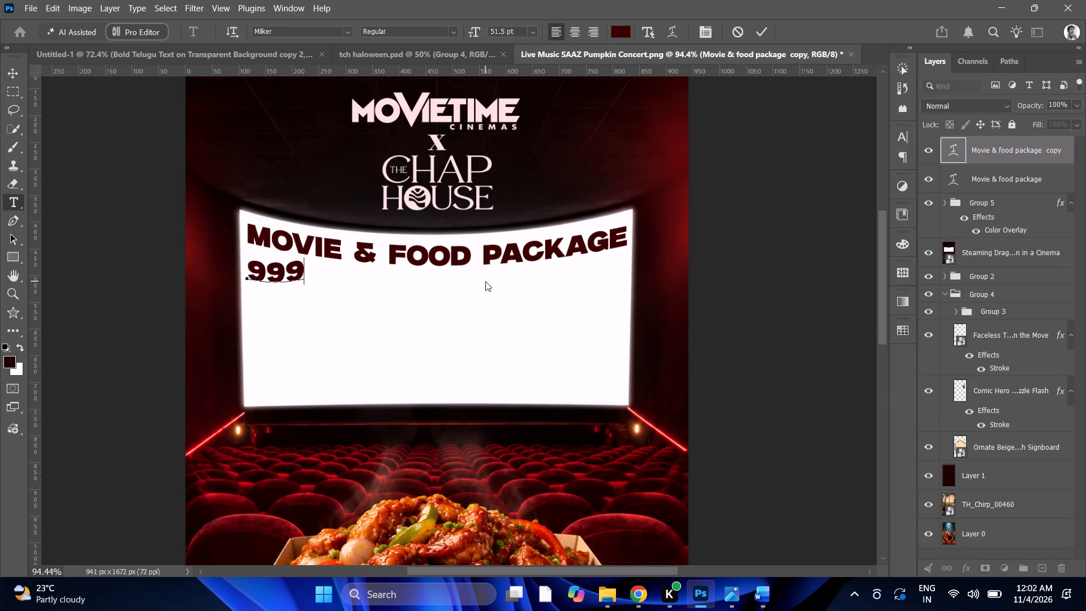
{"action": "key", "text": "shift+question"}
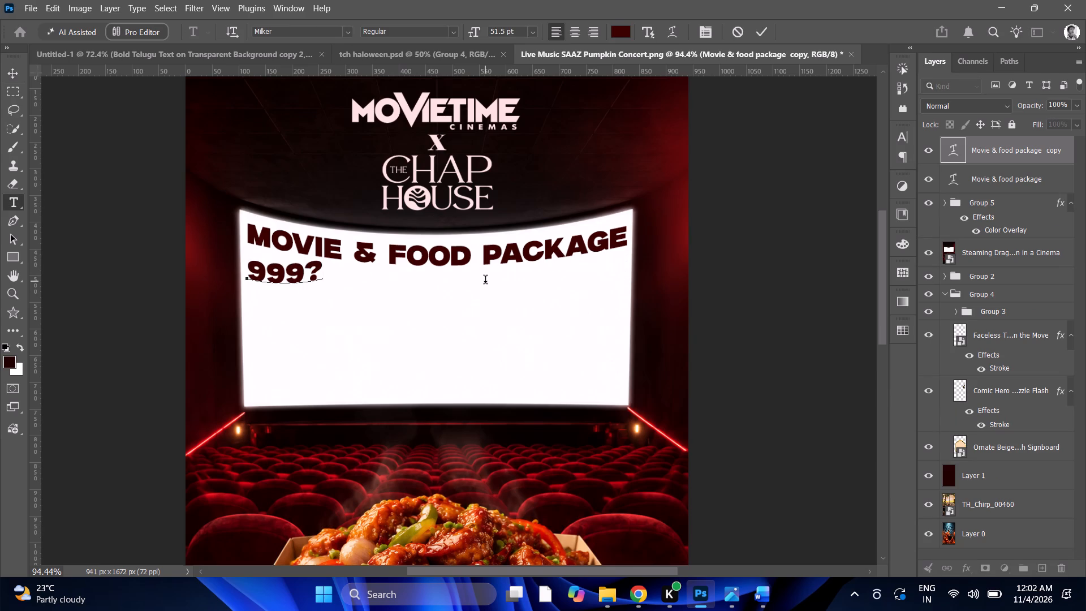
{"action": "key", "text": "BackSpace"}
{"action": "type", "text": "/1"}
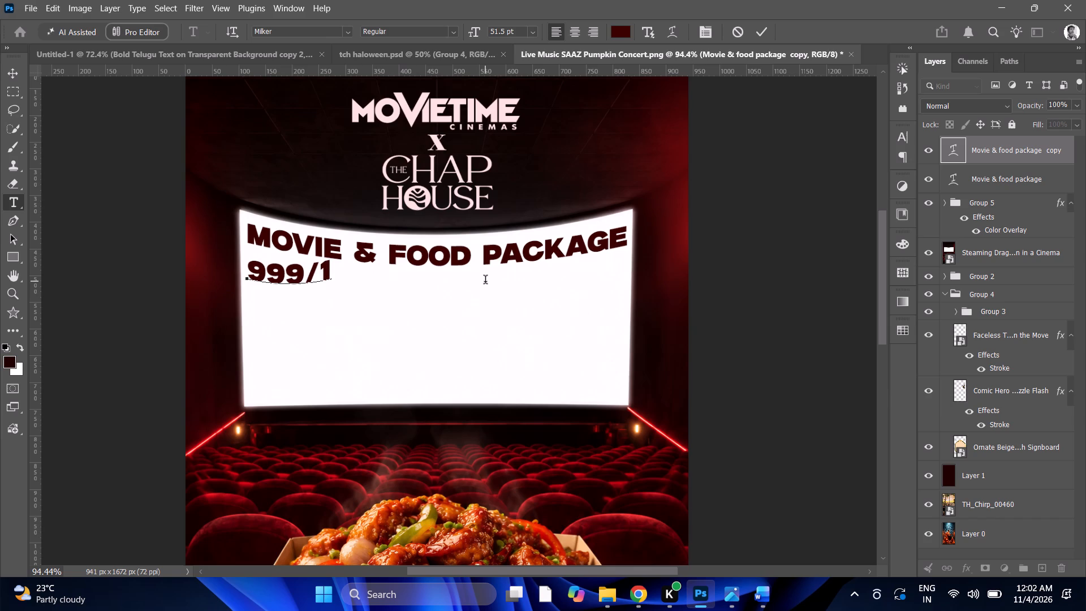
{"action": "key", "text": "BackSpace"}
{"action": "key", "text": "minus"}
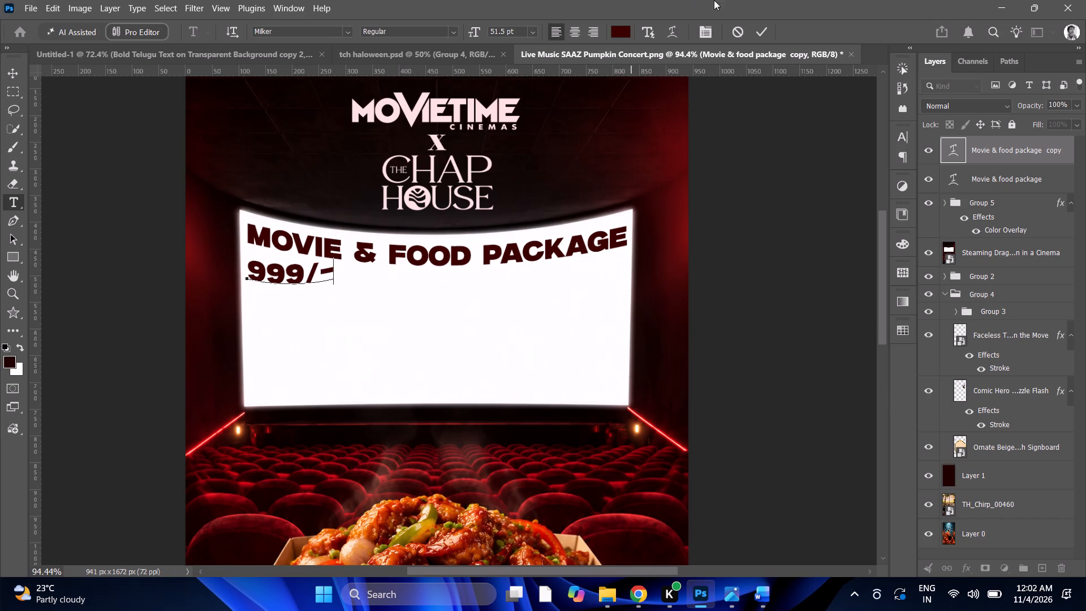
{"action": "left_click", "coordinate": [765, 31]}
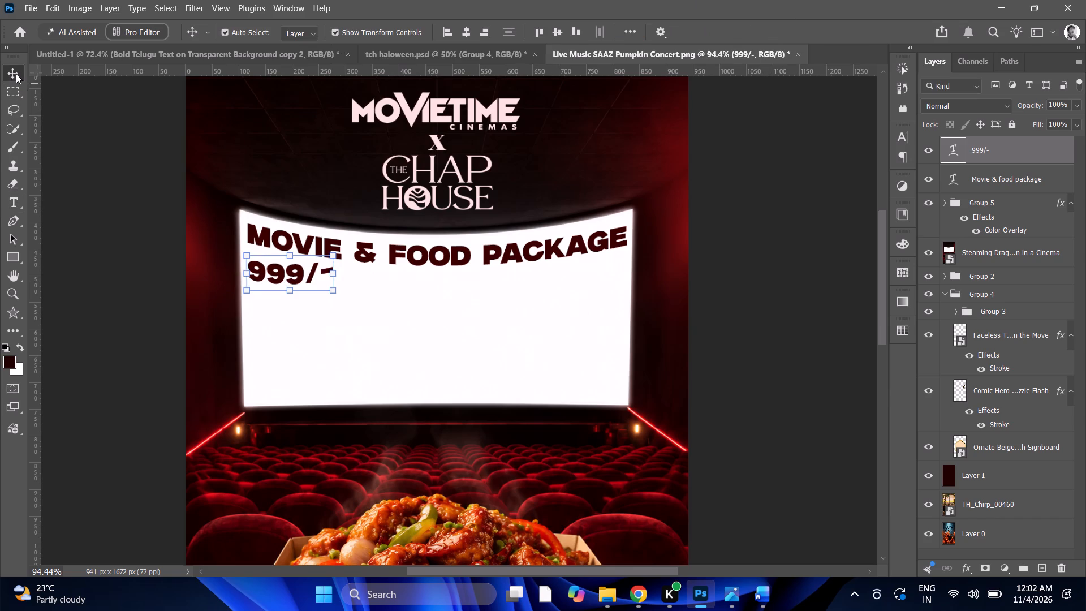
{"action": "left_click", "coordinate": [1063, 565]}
Add a new straight text layer reading "999/-" near the cinema screen's lower right corner.
{"action": "key", "text": "t"}
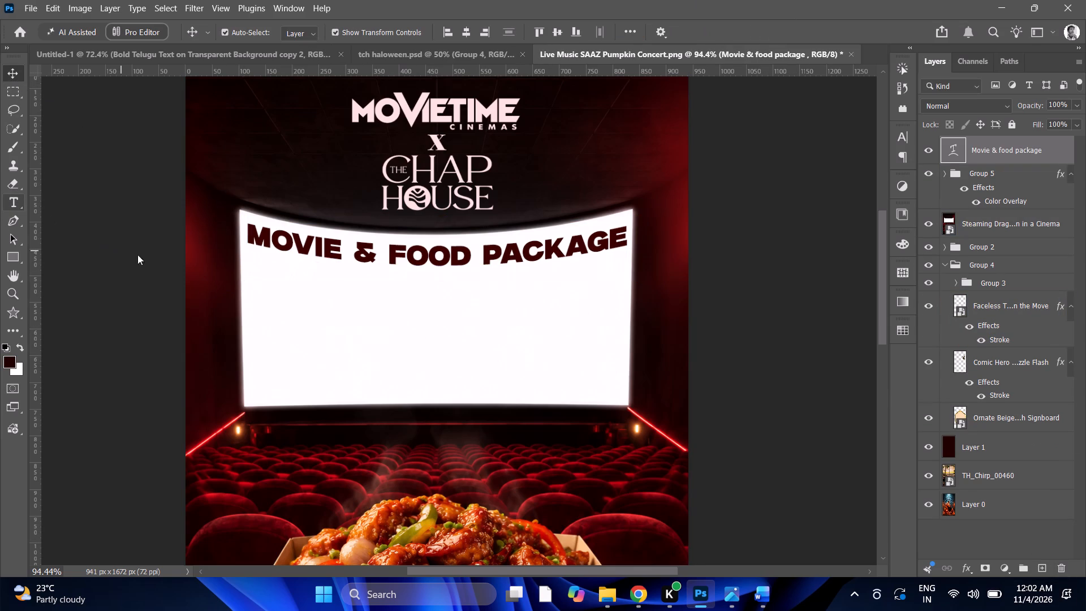
{"action": "left_click", "coordinate": [351, 310]}
{"action": "key", "text": "t"}
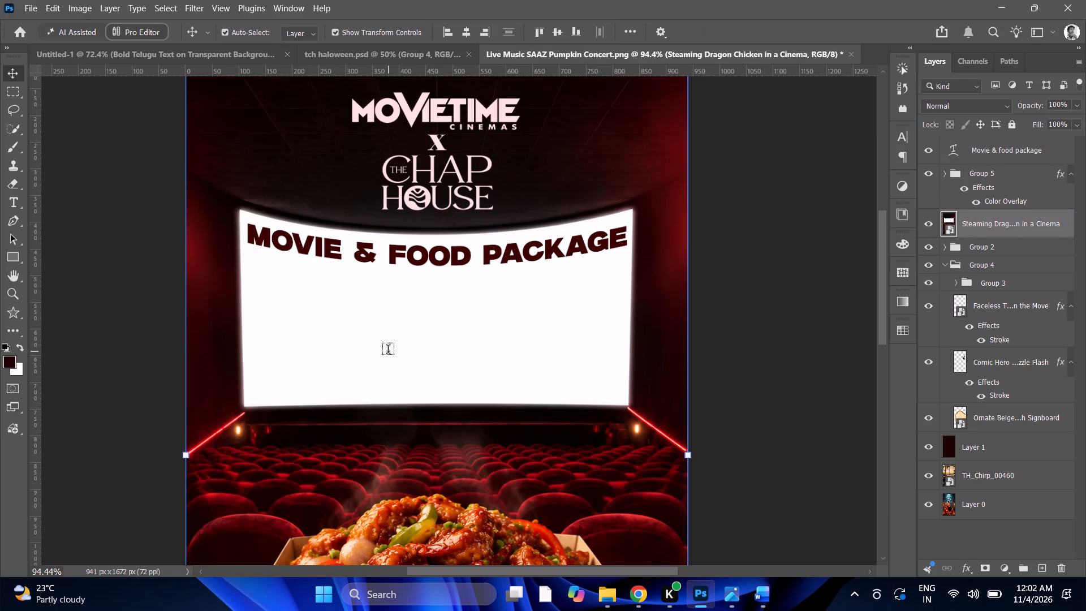
{"action": "left_click", "coordinate": [388, 346]}
{"action": "key", "text": "t"}
{"action": "key", "text": "t"}
{"action": "key", "text": "t"}
{"action": "key", "text": "t"}
{"action": "key", "text": "t"}
{"action": "key", "text": "t"}
{"action": "key", "text": "t"}
{"action": "key", "text": "t"}
{"action": "key", "text": "t"}
{"action": "key", "text": "t"}
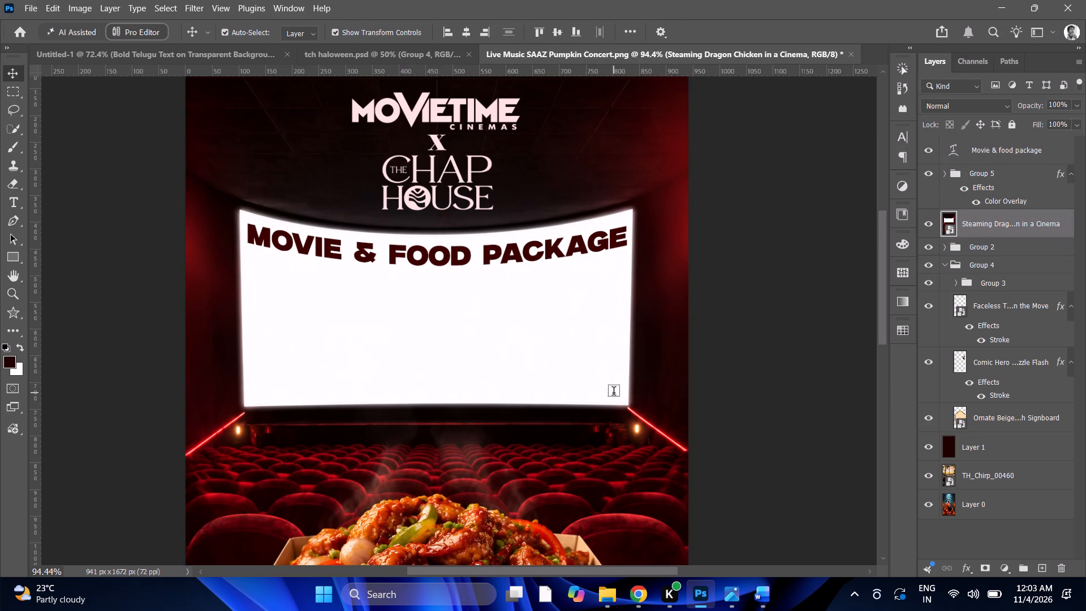
{"action": "left_click", "coordinate": [614, 393]}
{"action": "left_click", "coordinate": [614, 389]}
{"action": "left_click", "coordinate": [614, 389]}
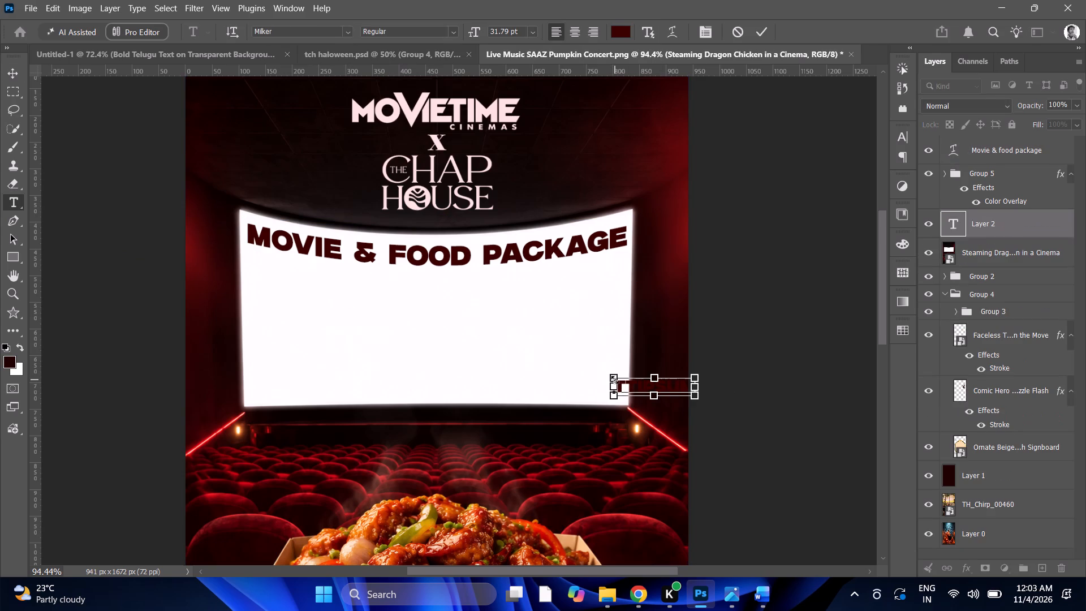
{"action": "key", "text": "ctrl+a"}
{"action": "type", "text": "999"}
{"action": "key", "text": "slash"}
{"action": "key", "text": "minus"}
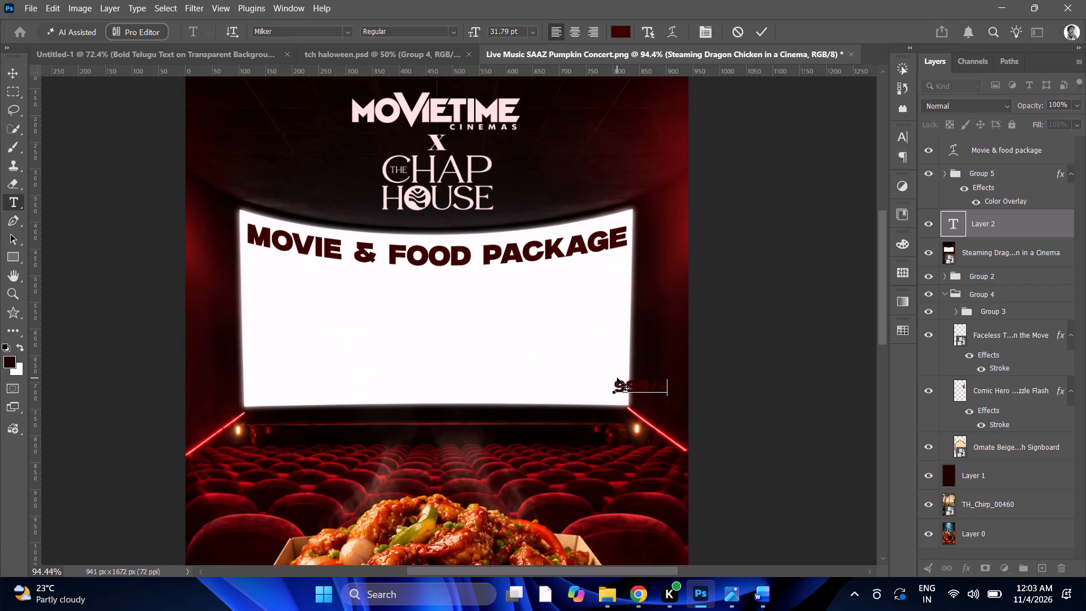
{"action": "left_click", "coordinate": [6, 72]}
Scale the "999/-" price up to about 366% and place it on the cinema screen beneath the heading.
{"action": "left_click_drag", "start_coordinate": [614, 376], "coordinate": [581, 360]}
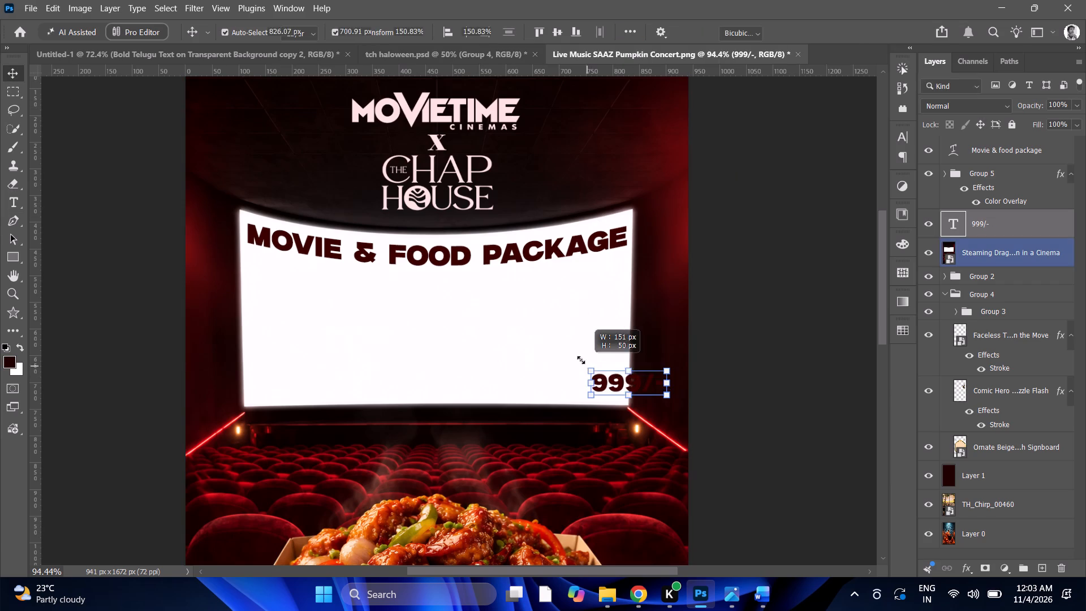
{"action": "left_click_drag", "start_coordinate": [581, 360], "coordinate": [558, 345]}
{"action": "left_click_drag", "start_coordinate": [632, 380], "coordinate": [438, 307]}
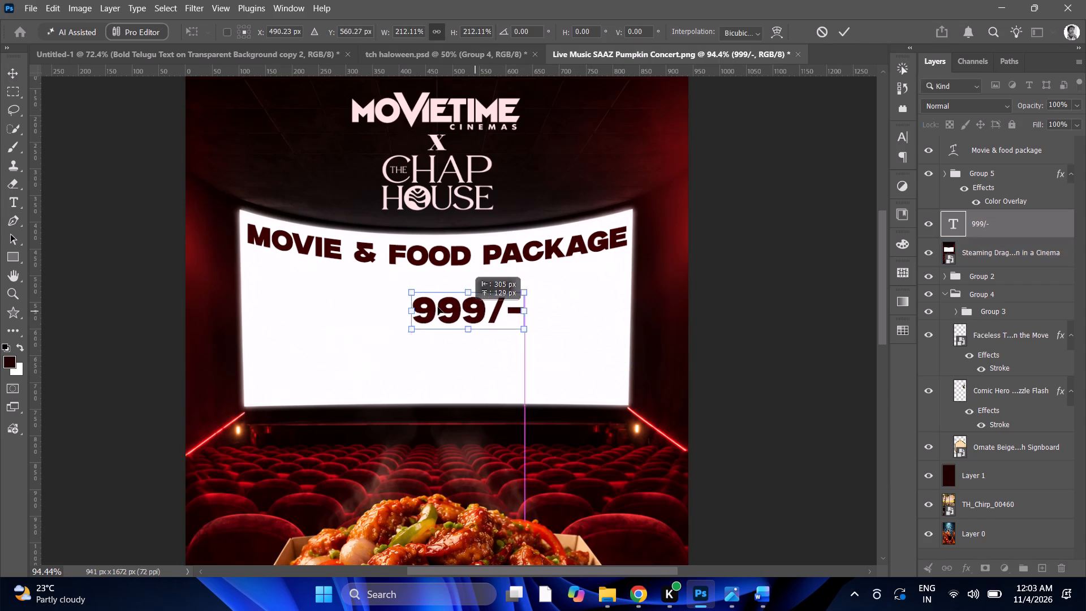
{"action": "left_click_drag", "start_coordinate": [438, 307], "coordinate": [428, 305]}
{"action": "left_click_drag", "start_coordinate": [463, 321], "coordinate": [524, 351]}
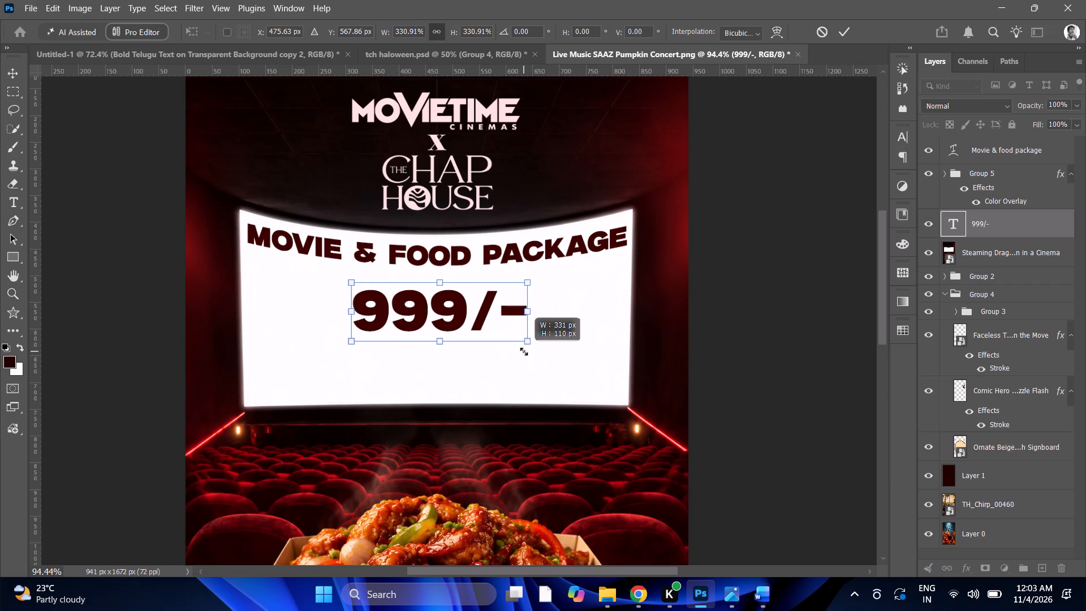
{"action": "left_click_drag", "start_coordinate": [524, 351], "coordinate": [542, 358]}
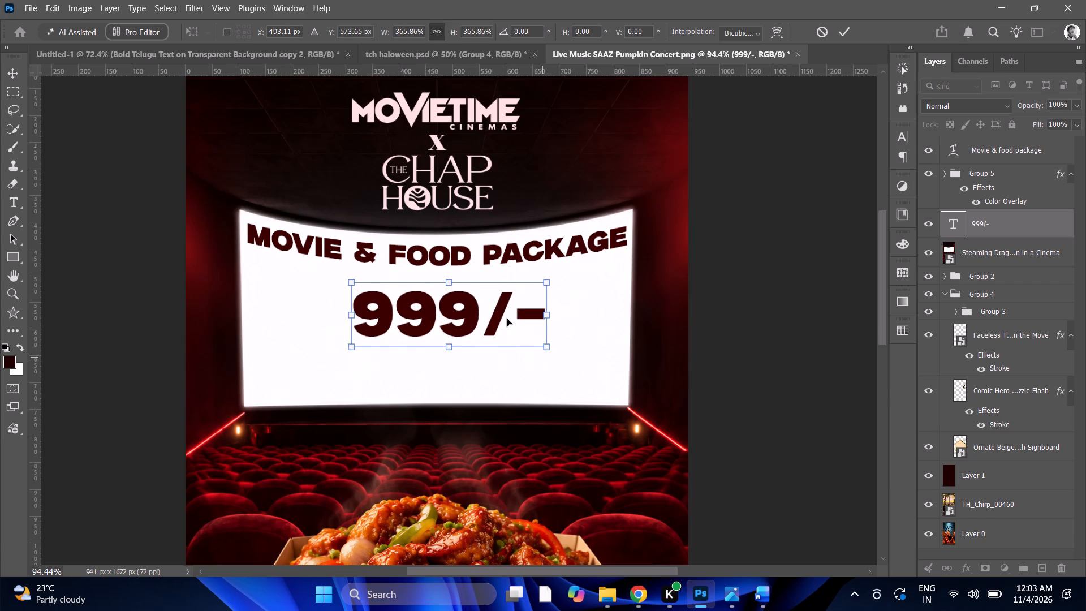
Move the "999/-" price up close beneath the heading, centred at about X 487, Y 542 px.
{"action": "scroll", "coordinate": [507, 319], "scroll_direction": "down", "scroll_amount": 4}
{"action": "scroll", "coordinate": [507, 319], "scroll_direction": "up", "scroll_amount": 4}
{"action": "scroll", "coordinate": [505, 307], "scroll_direction": "down", "scroll_amount": 2, "text": "alt"}
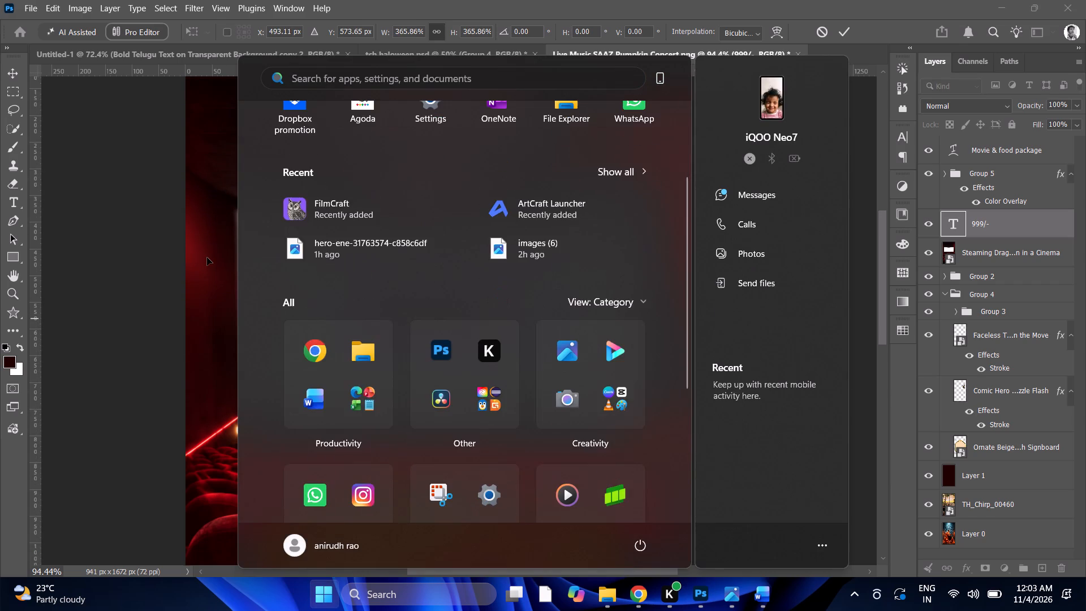
{"action": "left_click", "coordinate": [207, 257]}
{"action": "scroll", "coordinate": [214, 243], "scroll_direction": "down", "scroll_amount": 5, "text": "alt"}
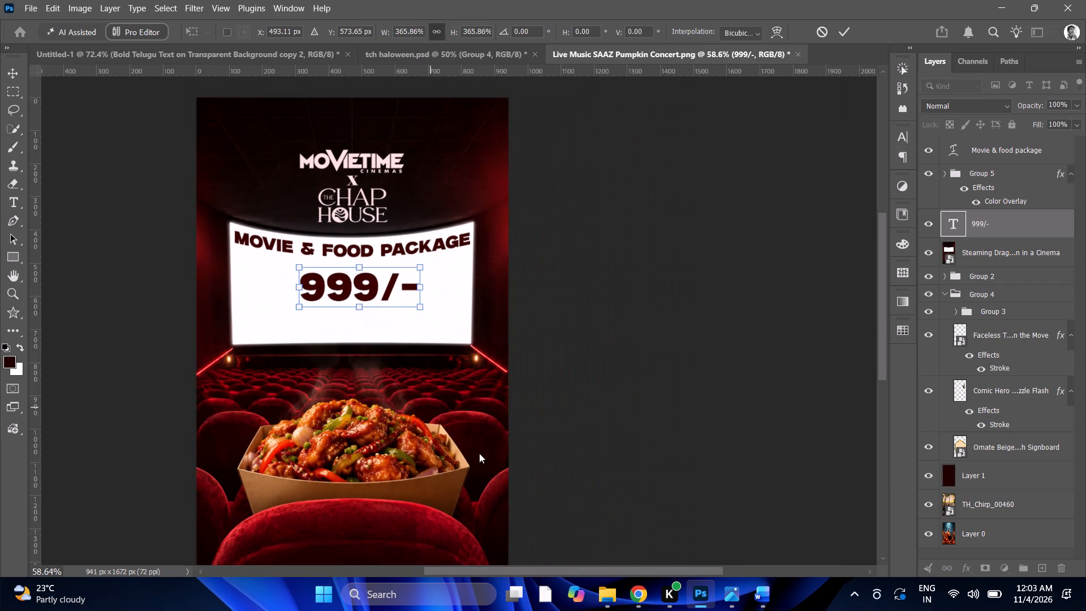
{"action": "left_click_drag", "start_coordinate": [593, 575], "coordinate": [542, 570]}
{"action": "scroll", "coordinate": [507, 442], "scroll_direction": "down", "scroll_amount": 4, "text": "alt"}
{"action": "scroll", "coordinate": [488, 393], "scroll_direction": "down", "scroll_amount": 3, "text": "alt"}
{"action": "scroll", "coordinate": [488, 390], "scroll_direction": "up", "scroll_amount": 2, "text": "alt"}
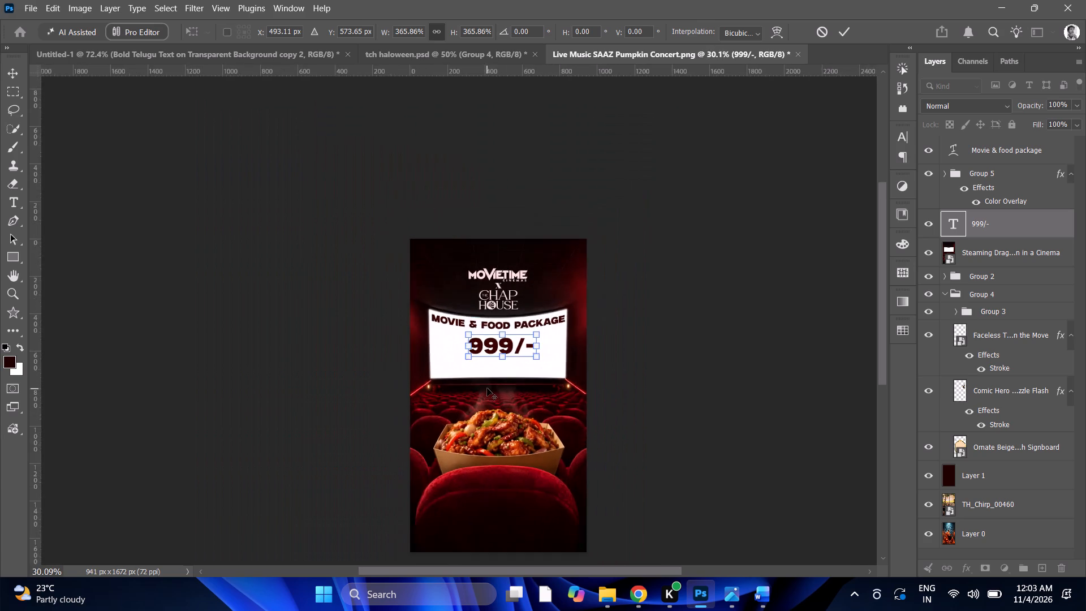
{"action": "scroll", "coordinate": [487, 388], "scroll_direction": "up", "scroll_amount": 8, "text": "alt"}
{"action": "left_click_drag", "start_coordinate": [513, 319], "coordinate": [510, 311]}
{"action": "left_click_drag", "start_coordinate": [510, 312], "coordinate": [509, 308]}
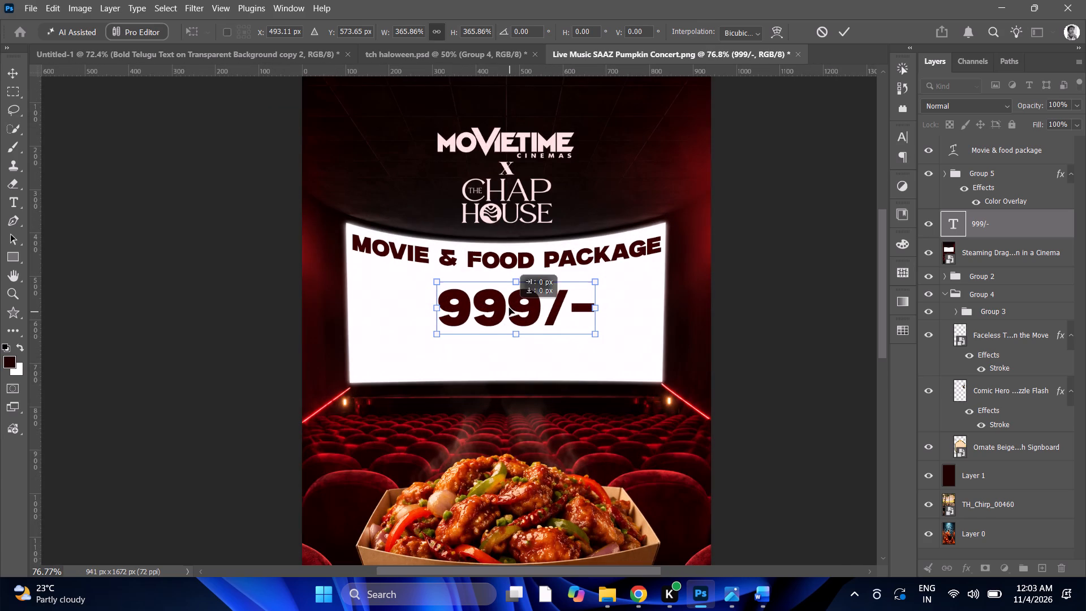
{"action": "left_click_drag", "start_coordinate": [509, 308], "coordinate": [507, 302]}
{"action": "scroll", "coordinate": [505, 302], "scroll_direction": "down", "scroll_amount": 8, "text": "alt"}
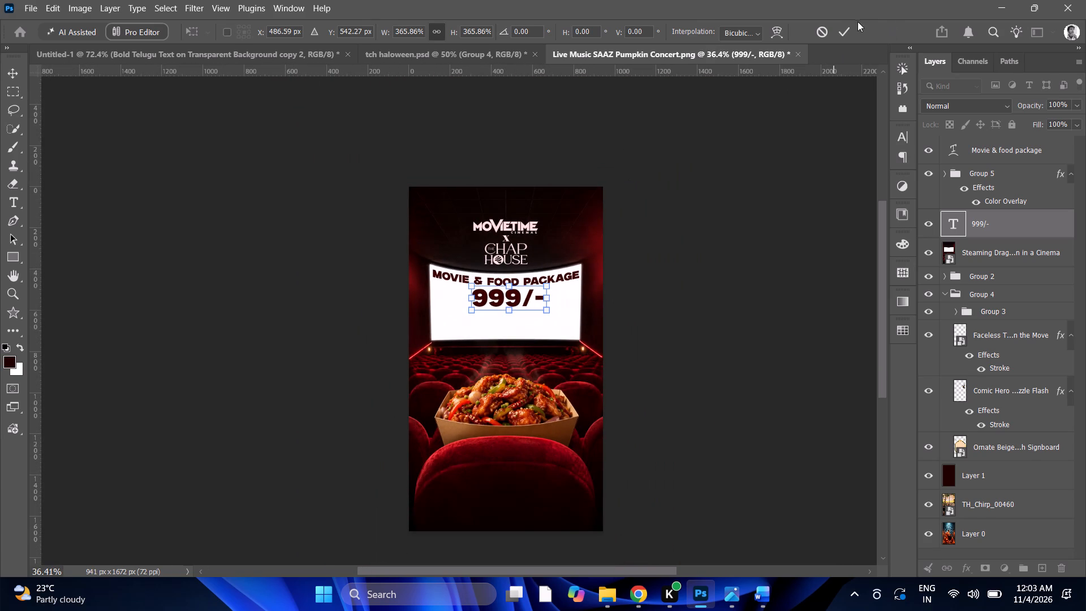
{"action": "left_click", "coordinate": [849, 28]}
Align the "999/-" price to the flyer's horizontal centre.
{"action": "scroll", "coordinate": [514, 232], "scroll_direction": "up", "scroll_amount": 9, "text": "alt"}
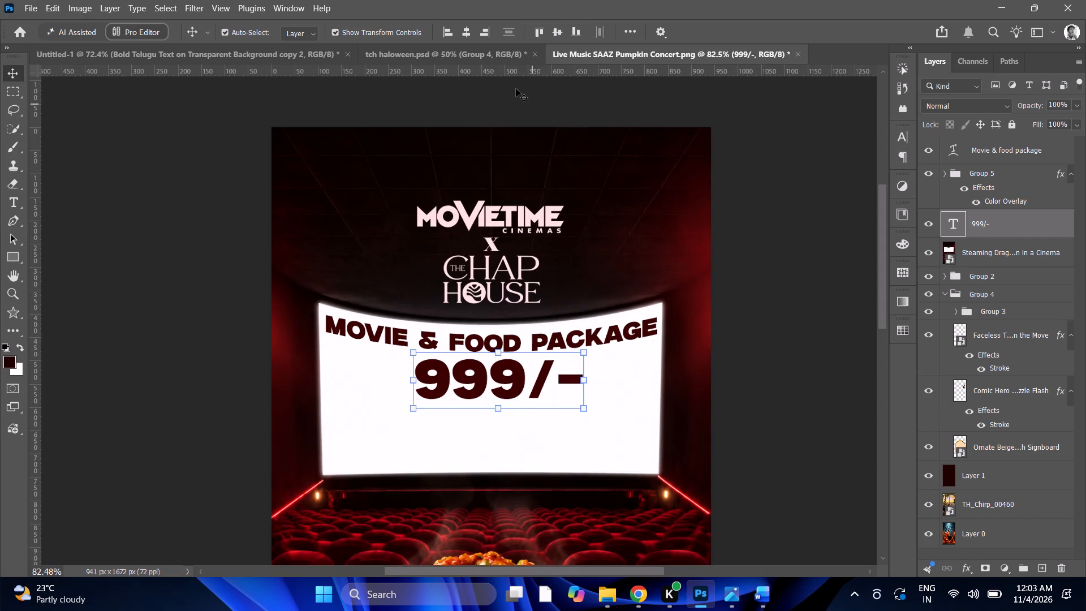
{"action": "left_click", "coordinate": [468, 31]}
Nudge the "999/-" price on the cinema screen to sit about 17 px below the curved heading.
{"action": "scroll", "coordinate": [516, 186], "scroll_direction": "down", "scroll_amount": 4, "text": "alt"}
{"action": "scroll", "coordinate": [570, 355], "scroll_direction": "up", "scroll_amount": 5, "text": "alt"}
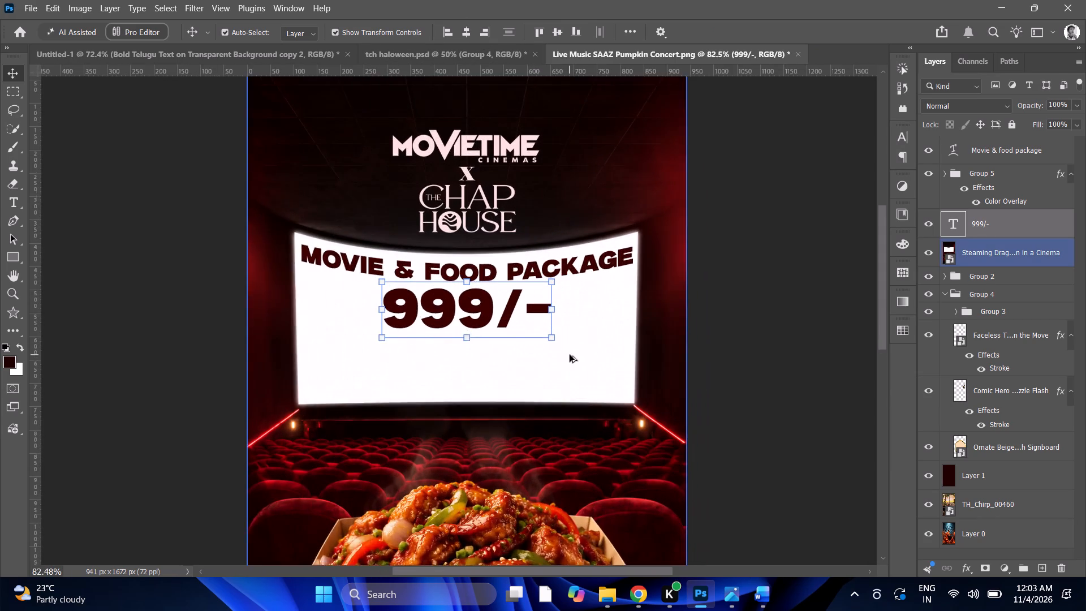
{"action": "left_click_drag", "start_coordinate": [486, 301], "coordinate": [493, 301]}
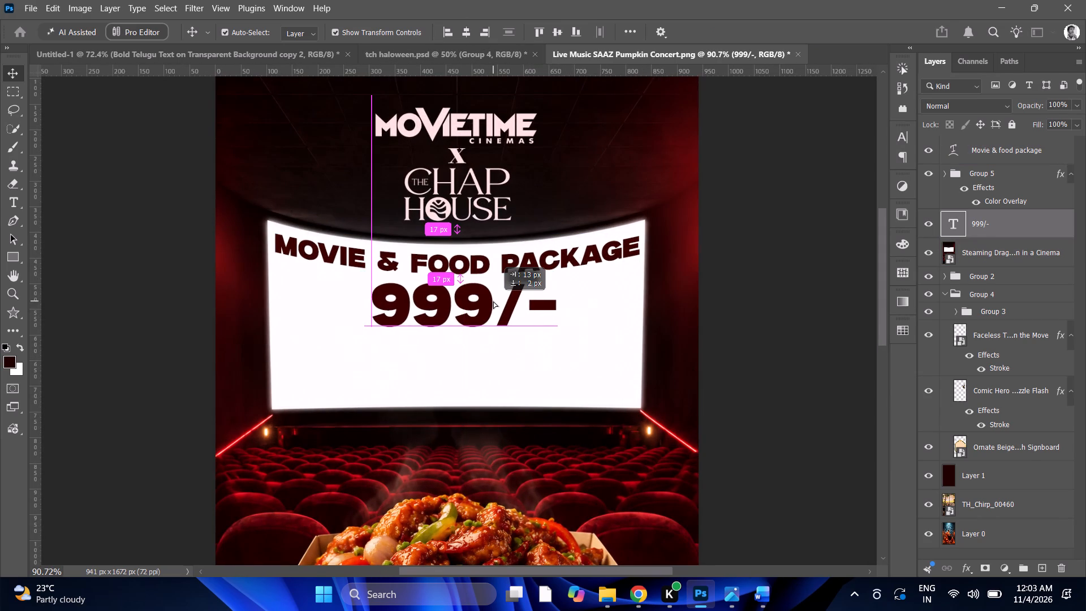
{"action": "left_click_drag", "start_coordinate": [493, 301], "coordinate": [493, 303]}
Recolour the whole "999/-" price with the orange-red ba4926 sampled from the food in the box, and apply the text edit.
{"action": "scroll", "coordinate": [493, 303], "scroll_direction": "down", "scroll_amount": 6, "text": "alt"}
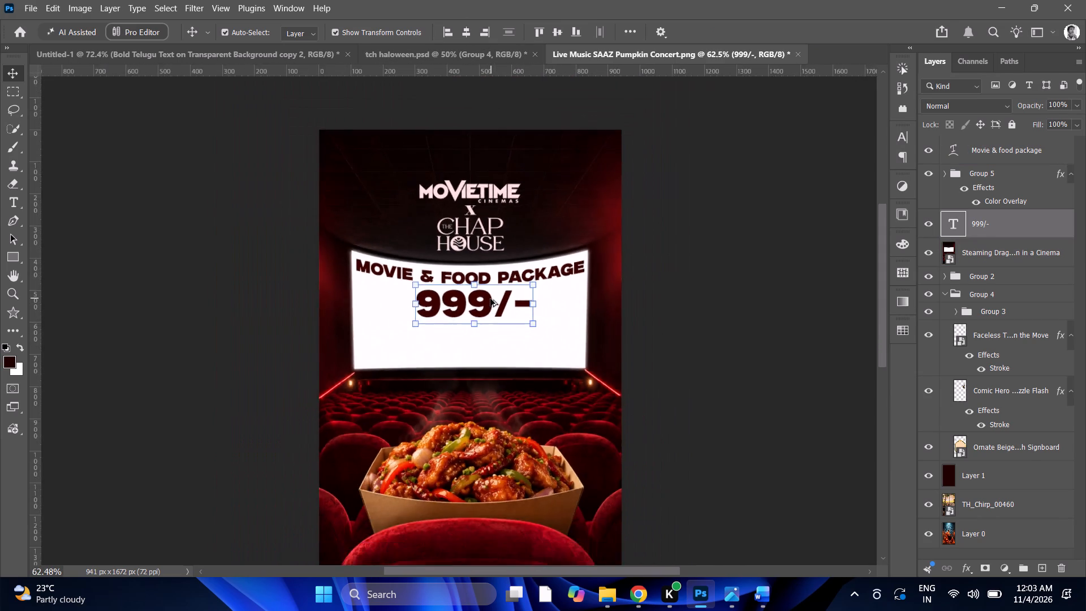
{"action": "scroll", "coordinate": [490, 299], "scroll_direction": "down", "scroll_amount": 7, "text": "alt"}
{"action": "scroll", "coordinate": [490, 299], "scroll_direction": "up", "scroll_amount": 9, "text": "alt"}
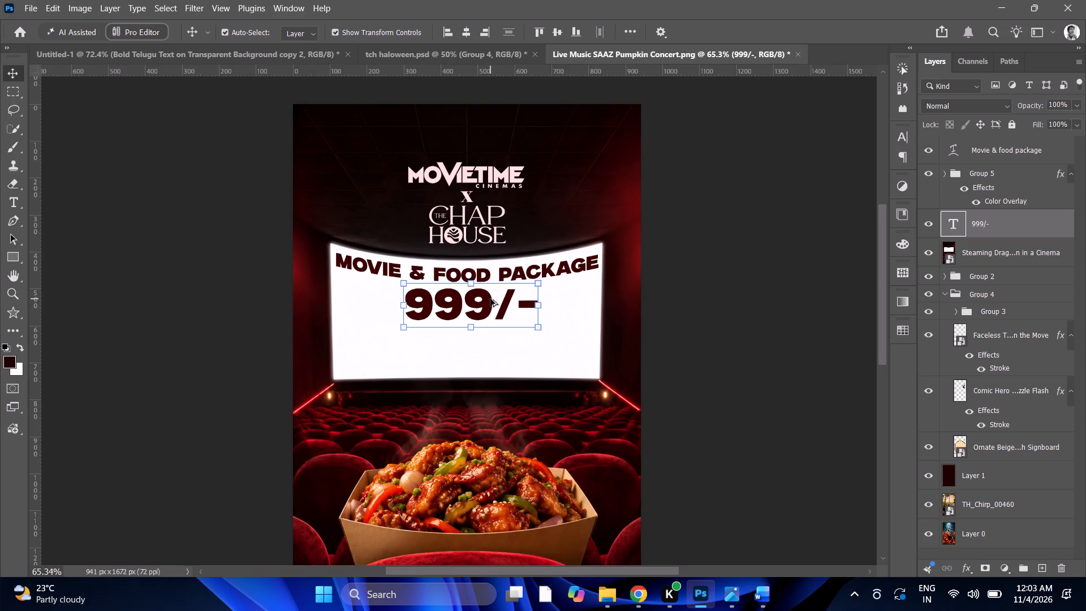
{"action": "scroll", "coordinate": [490, 299], "scroll_direction": "up", "scroll_amount": 4, "text": "alt"}
{"action": "triple_click", "coordinate": [489, 303]}
{"action": "double_click", "coordinate": [489, 303]}
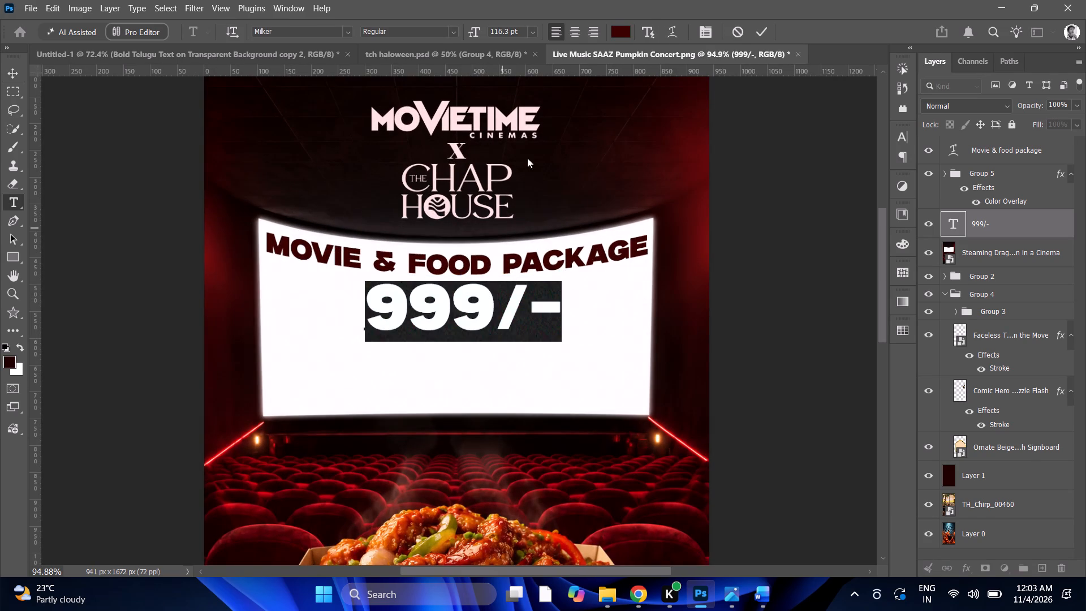
{"action": "left_click", "coordinate": [617, 33]}
{"action": "left_click_drag", "start_coordinate": [789, 494], "coordinate": [791, 497]}
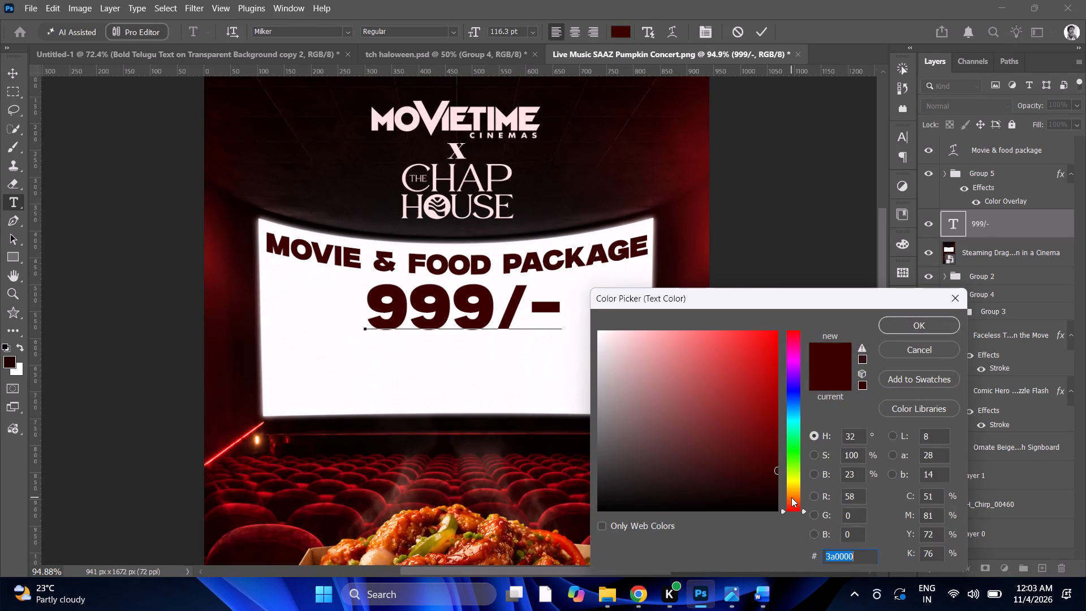
{"action": "left_click_drag", "start_coordinate": [791, 497], "coordinate": [791, 483]}
{"action": "left_click_drag", "start_coordinate": [756, 461], "coordinate": [817, 329]}
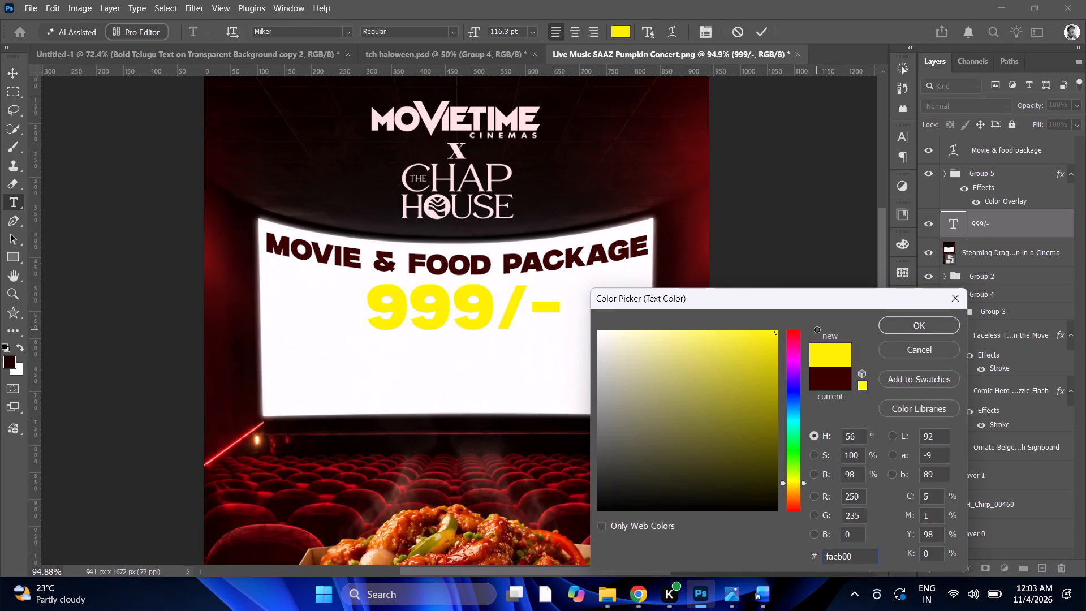
{"action": "left_click_drag", "start_coordinate": [817, 329], "coordinate": [824, 363]}
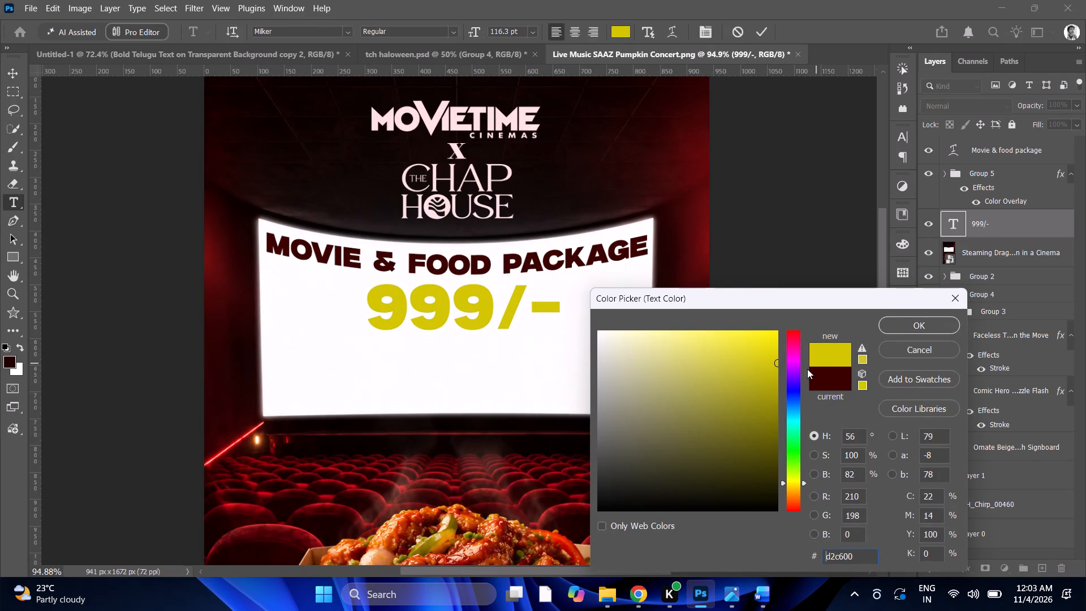
{"action": "left_click_drag", "start_coordinate": [788, 404], "coordinate": [809, 442]}
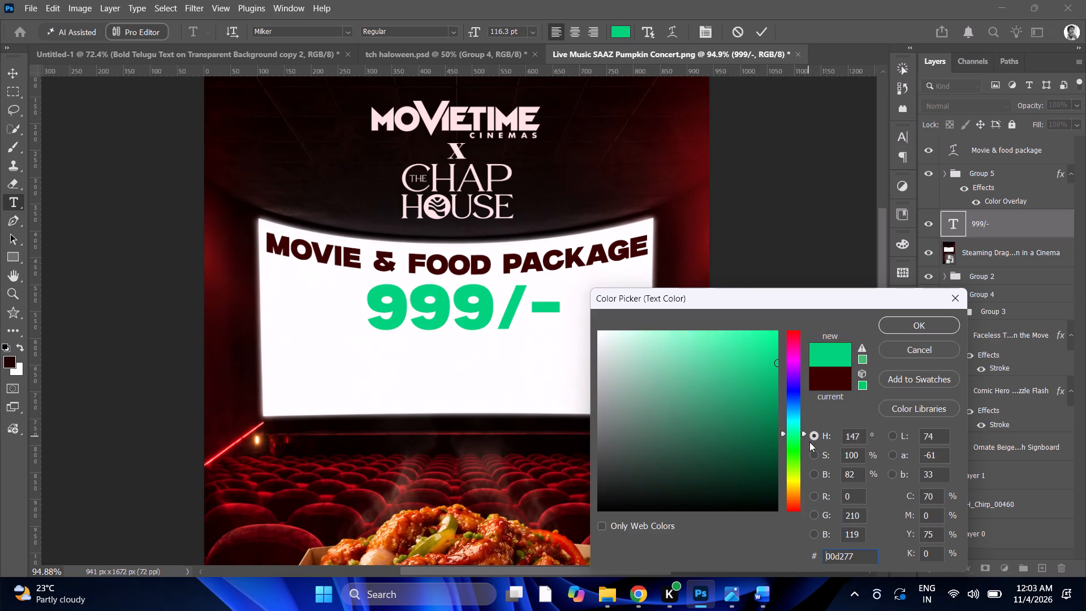
{"action": "left_click_drag", "start_coordinate": [809, 442], "coordinate": [803, 450]}
{"action": "left_click", "coordinate": [465, 558]}
{"action": "left_click", "coordinate": [472, 541]}
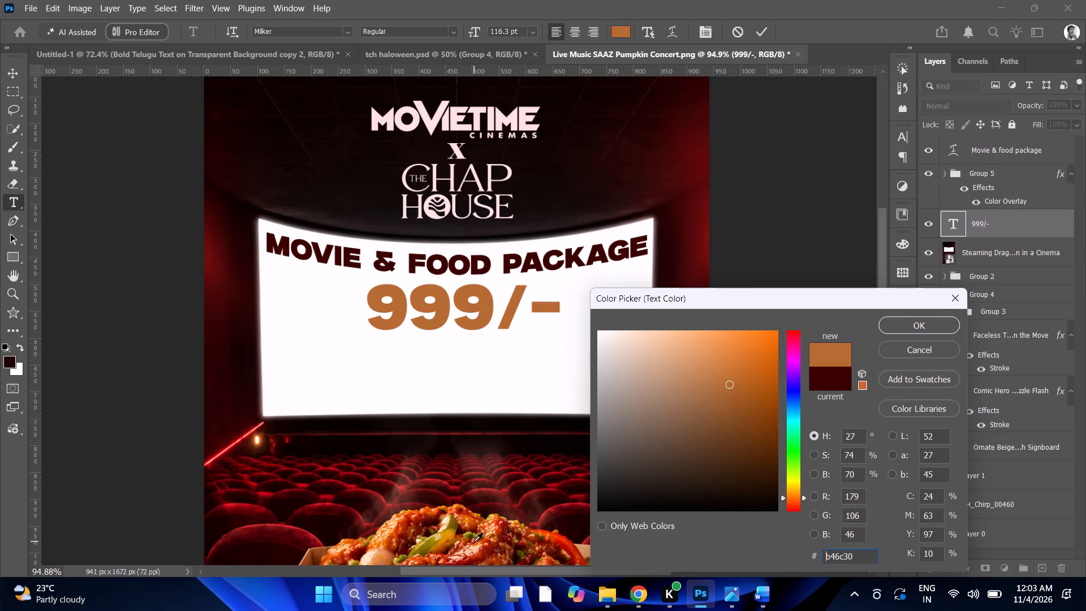
{"action": "scroll", "coordinate": [473, 506], "scroll_direction": "down", "scroll_amount": 4, "text": "alt"}
{"action": "scroll", "coordinate": [469, 463], "scroll_direction": "down", "scroll_amount": 2}
{"action": "left_click", "coordinate": [484, 552]}
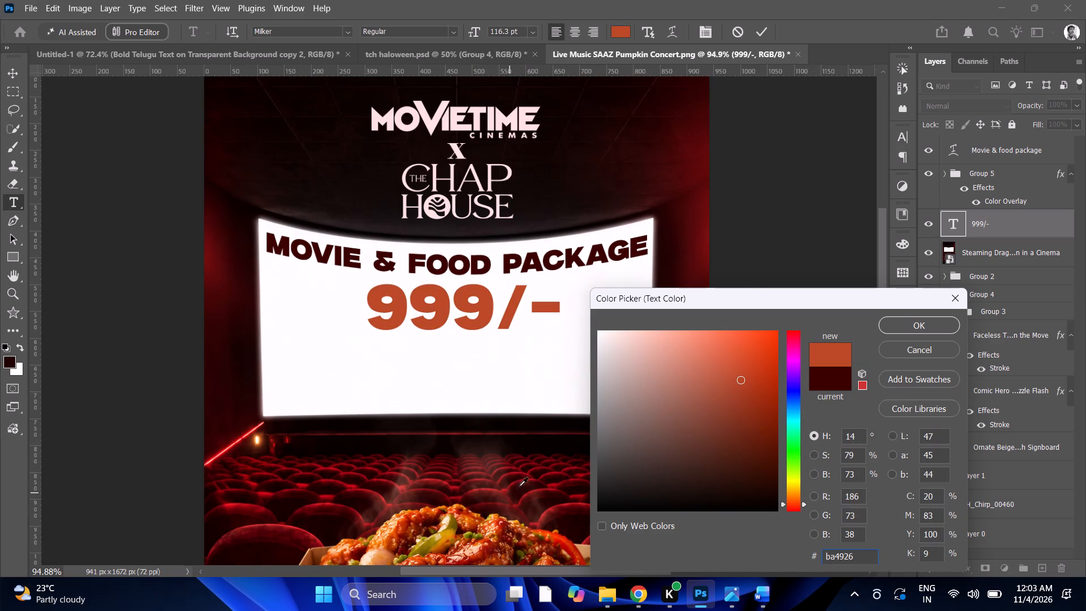
{"action": "left_click", "coordinate": [905, 326]}
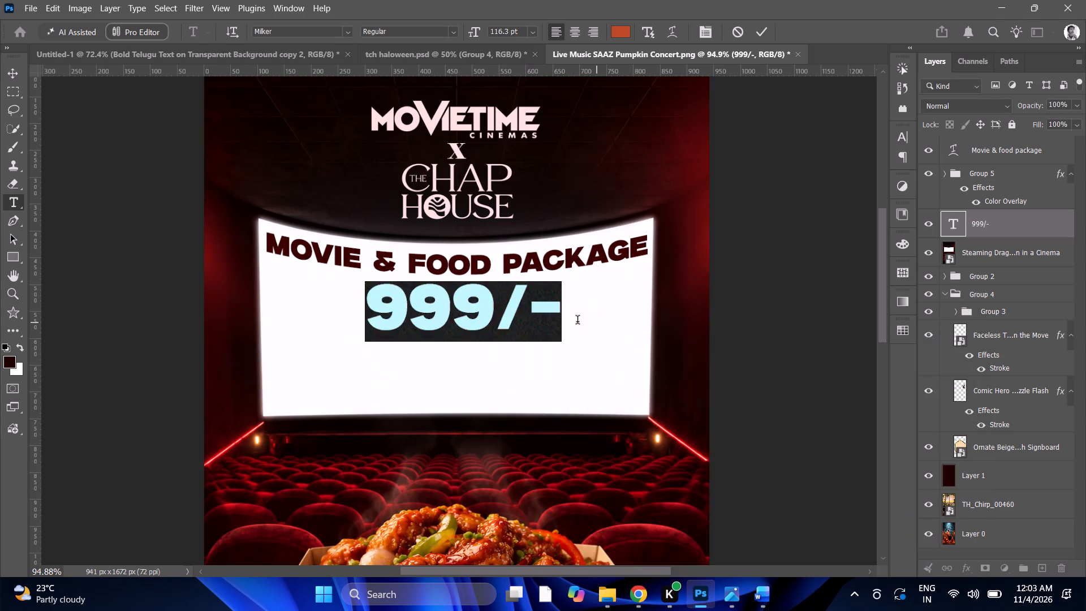
{"action": "scroll", "coordinate": [578, 321], "scroll_direction": "down", "scroll_amount": 6, "text": "alt"}
{"action": "left_click", "coordinate": [532, 315]}
{"action": "scroll", "coordinate": [658, 304], "scroll_direction": "down", "scroll_amount": 4, "text": "alt"}
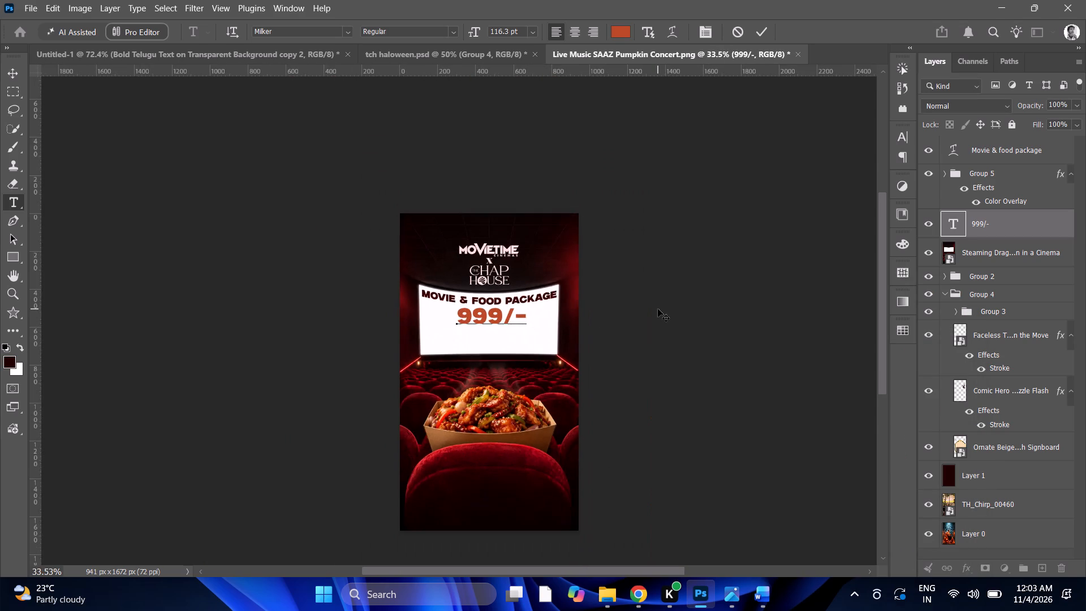
{"action": "scroll", "coordinate": [658, 309], "scroll_direction": "down", "scroll_amount": 3, "text": "alt"}
{"action": "scroll", "coordinate": [656, 392], "scroll_direction": "up", "scroll_amount": 9, "text": "alt"}
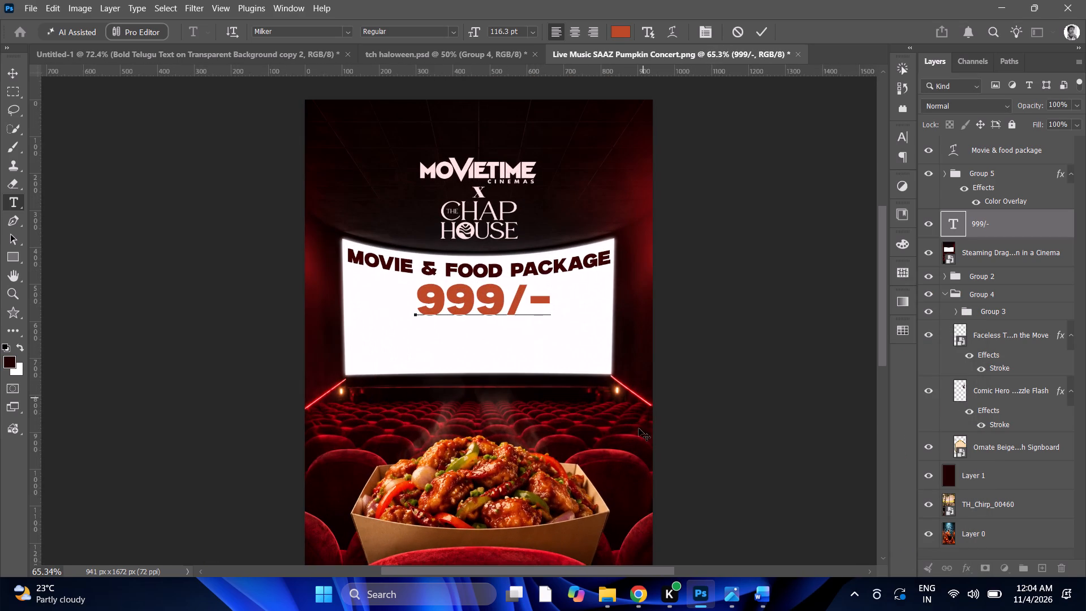
{"action": "left_click_drag", "start_coordinate": [639, 570], "coordinate": [669, 566]}
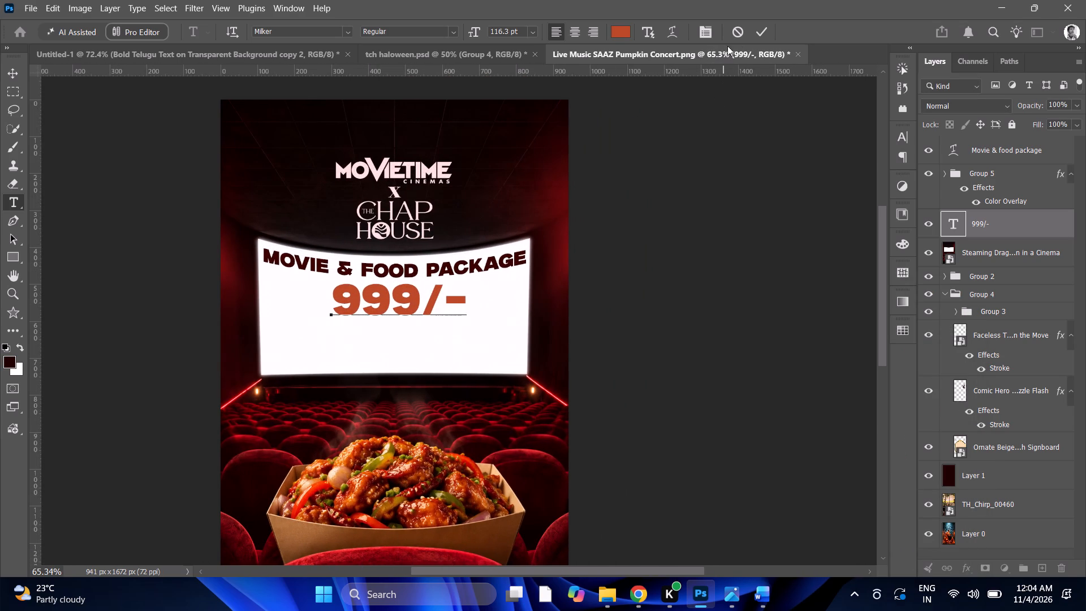
{"action": "left_click", "coordinate": [756, 33]}
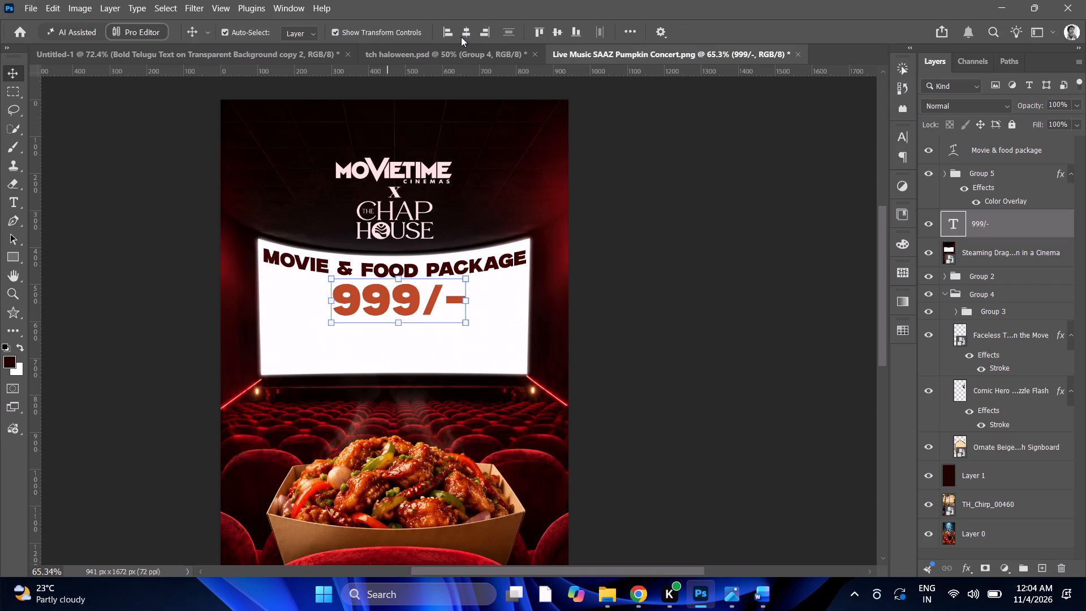
Align the "999/-" price to the flyer's horizontal centre.
{"action": "left_click", "coordinate": [464, 35]}
{"action": "left_click", "coordinate": [434, 295]}
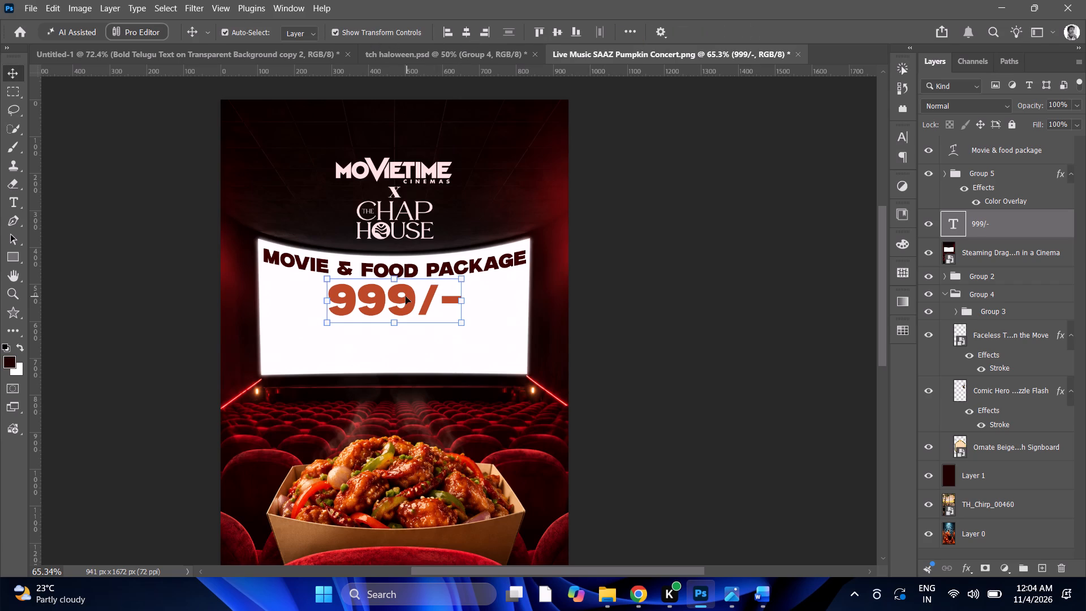
Duplicate the "999/-" price directly beneath the original on the cinema screen.
{"action": "left_click_drag", "start_coordinate": [399, 292], "coordinate": [393, 328], "text": "alt"}
Replace the duplicate price's text with "350 + 649", restoring and cutting that line from the MOVIE Meal document in Word.
{"action": "triple_click", "coordinate": [393, 328]}
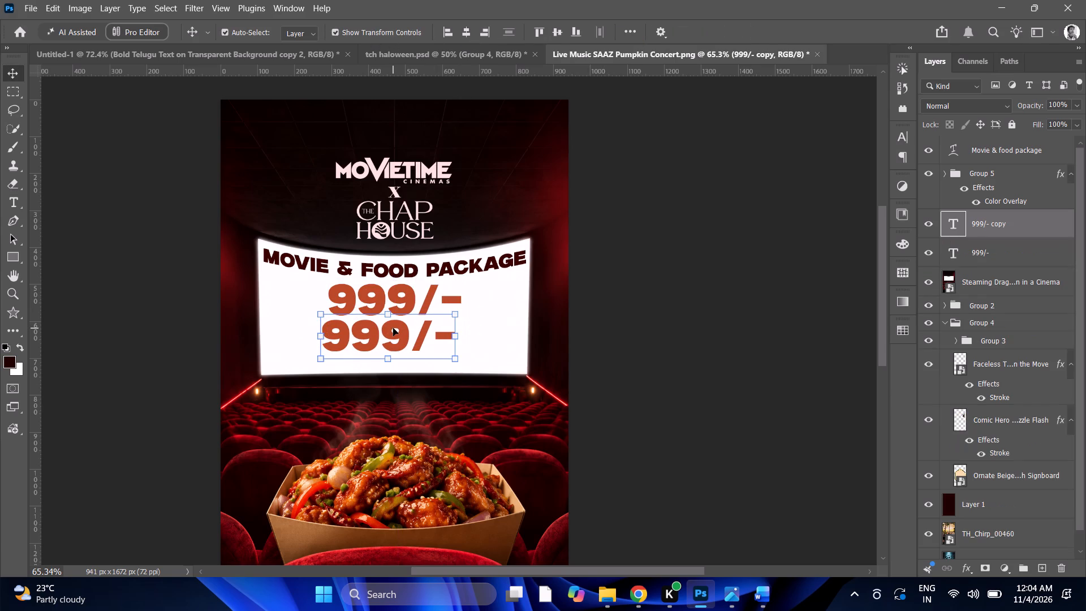
{"action": "double_click", "coordinate": [393, 328]}
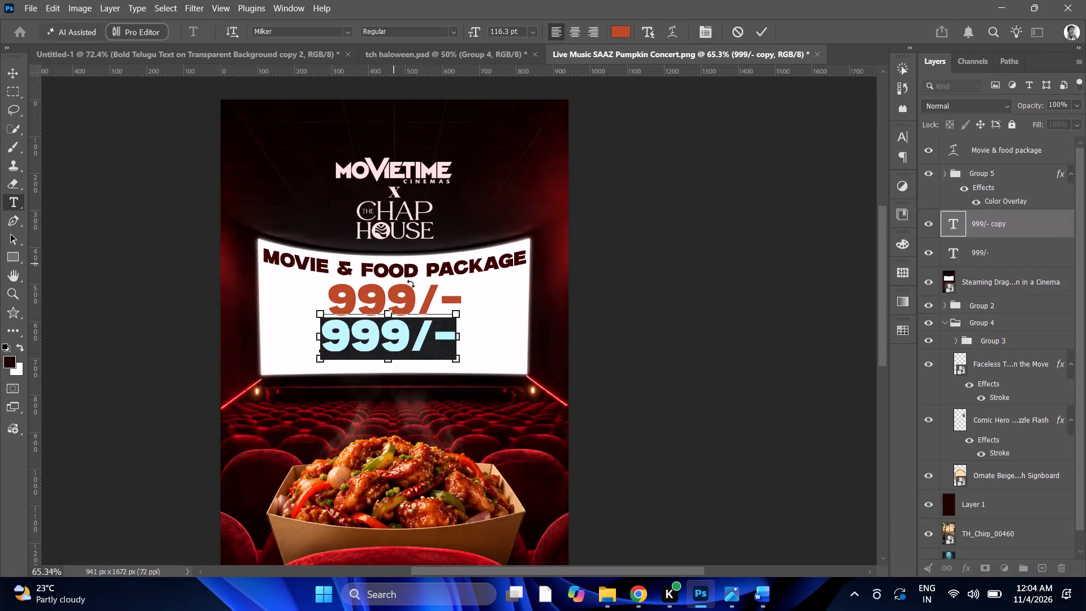
{"action": "left_click", "coordinate": [764, 592]}
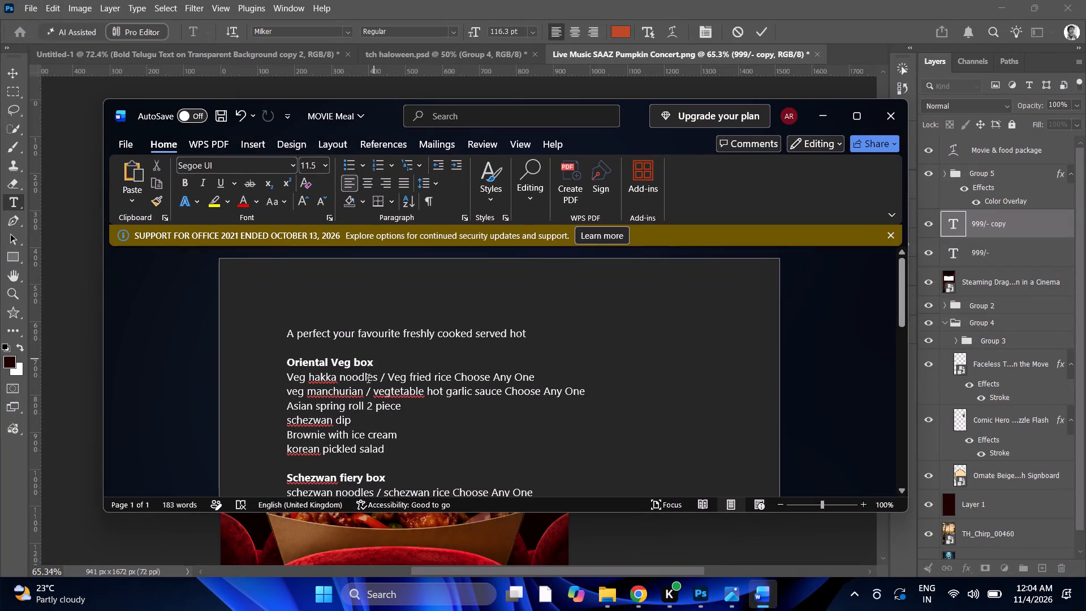
{"action": "scroll", "coordinate": [374, 363], "scroll_direction": "up", "scroll_amount": 6}
{"action": "key", "text": "ctrl+z"}
{"action": "left_click", "coordinate": [359, 343]}
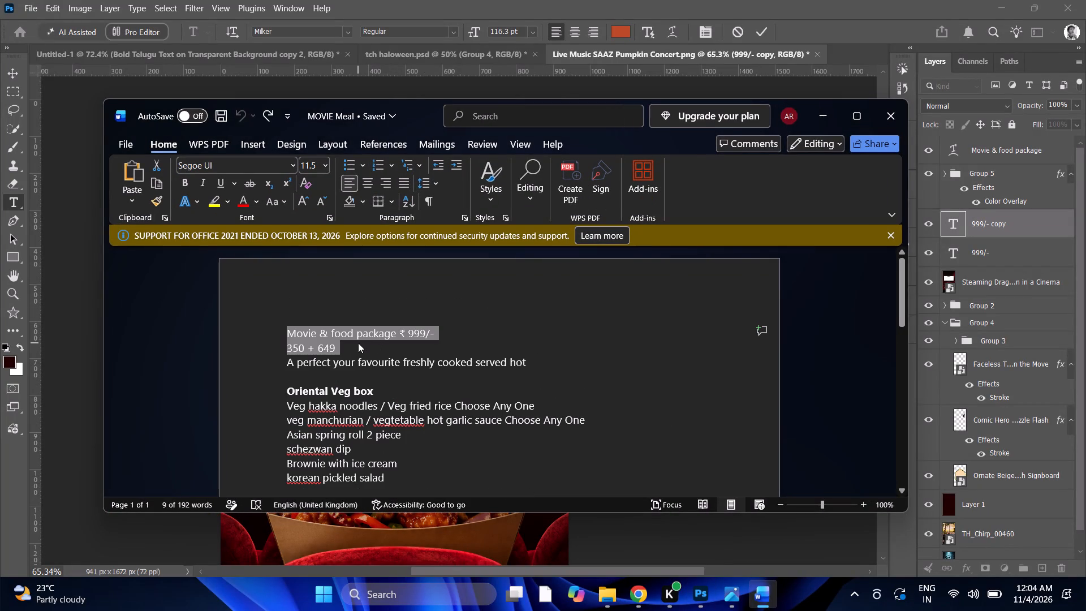
{"action": "left_click", "coordinate": [338, 348]}
{"action": "left_click_drag", "start_coordinate": [338, 348], "coordinate": [262, 340]}
{"action": "key", "text": "ctrl+x"}
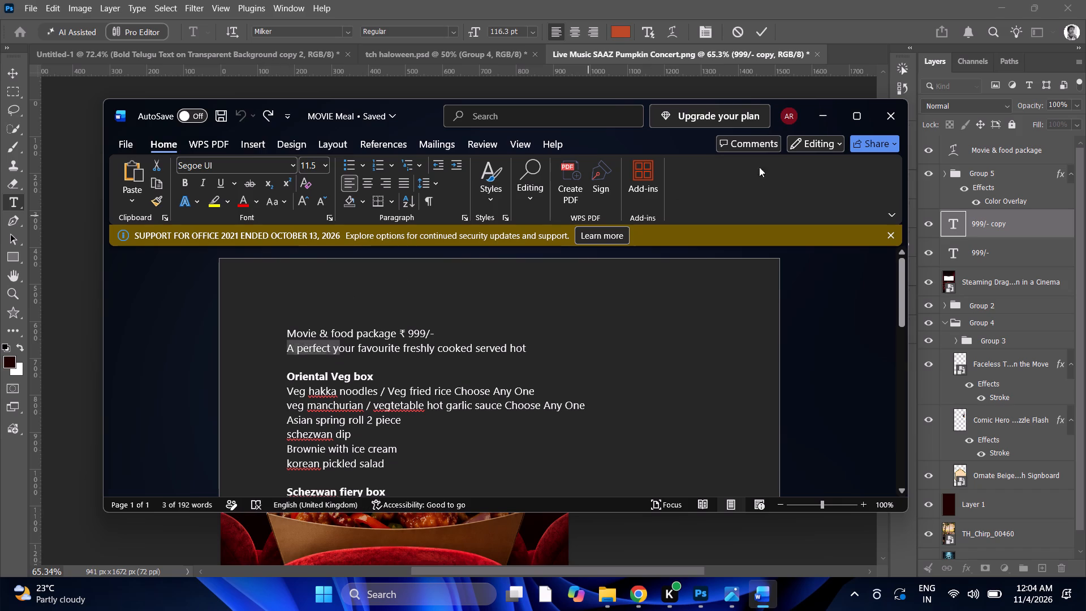
{"action": "left_click", "coordinate": [824, 124]}
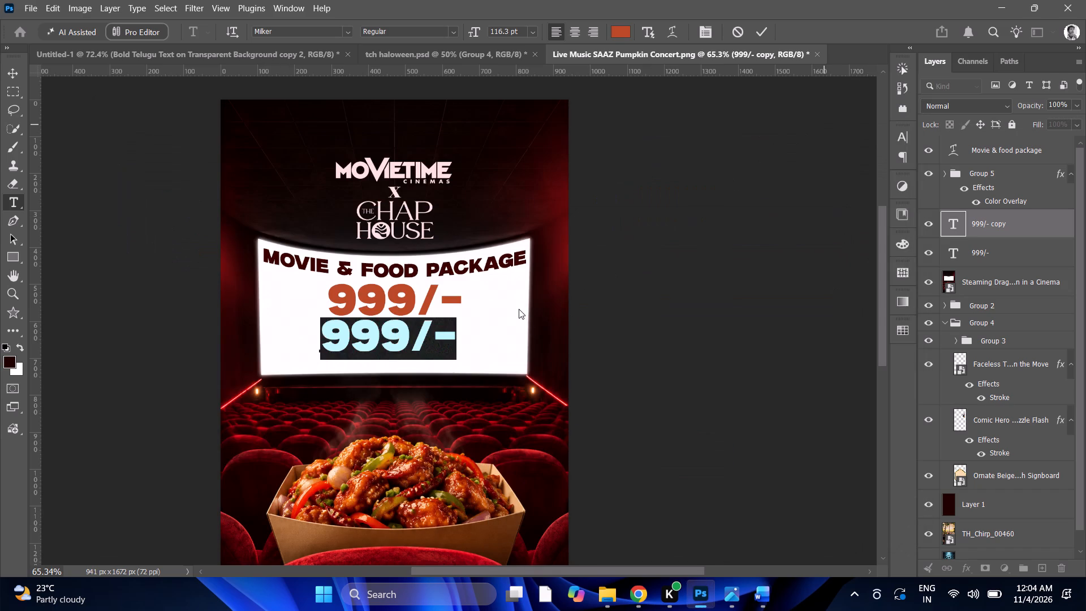
{"action": "key", "text": "ctrl+v"}
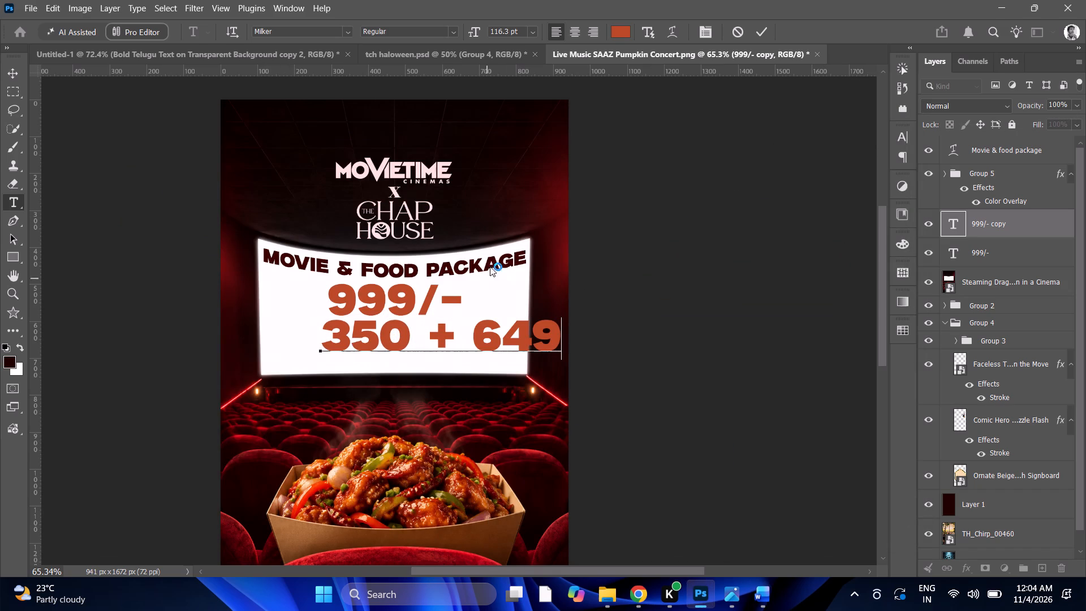
{"action": "left_click", "coordinate": [766, 36]}
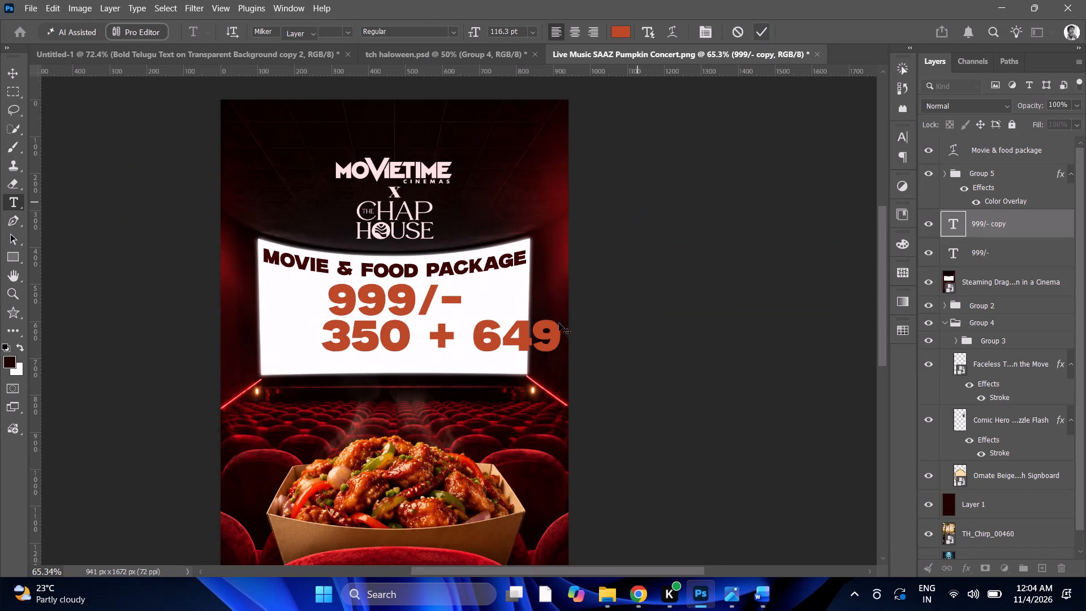
Scale the "350 + 649" line down to about 64% and place it just beneath the "999/-" price.
{"action": "left_click_drag", "start_coordinate": [565, 335], "coordinate": [505, 337]}
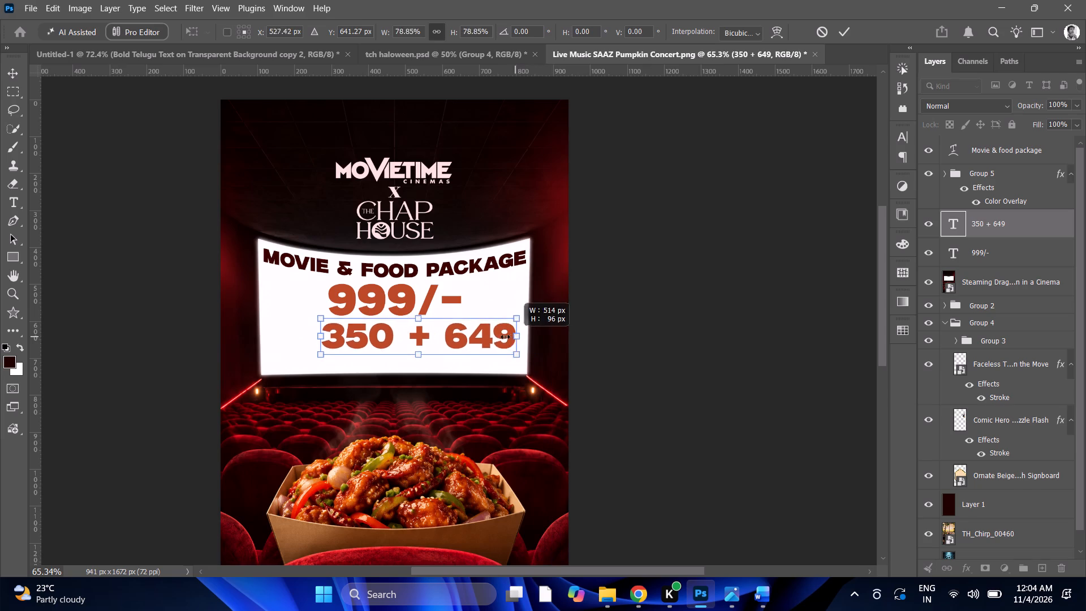
{"action": "left_click_drag", "start_coordinate": [505, 337], "coordinate": [480, 342]}
{"action": "left_click_drag", "start_coordinate": [454, 343], "coordinate": [447, 344]}
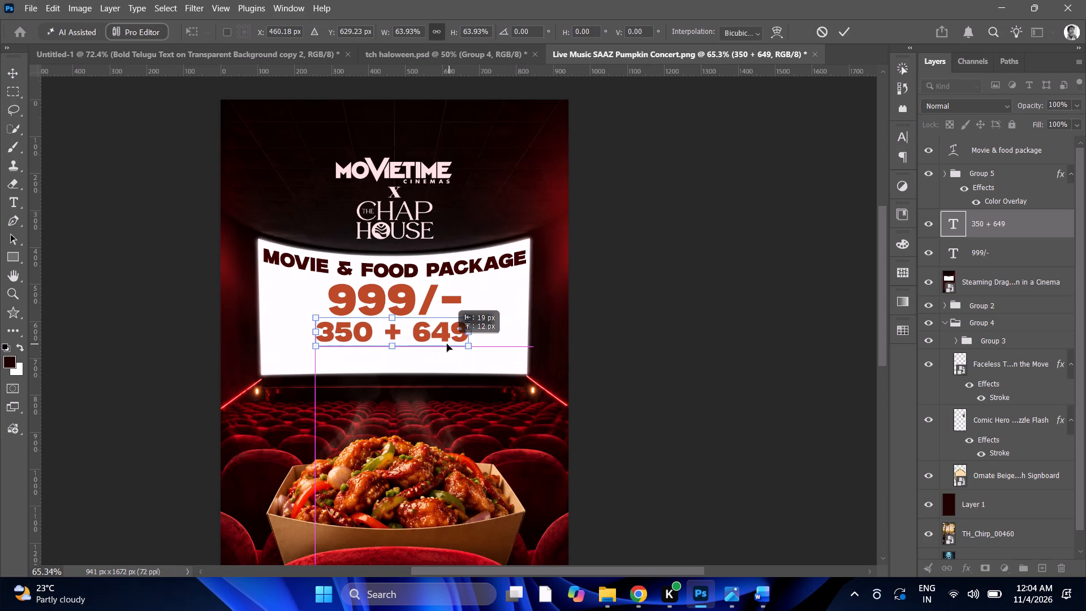
{"action": "left_click_drag", "start_coordinate": [447, 344], "coordinate": [443, 345]}
{"action": "triple_click", "coordinate": [376, 345]}
{"action": "left_click", "coordinate": [374, 344]}
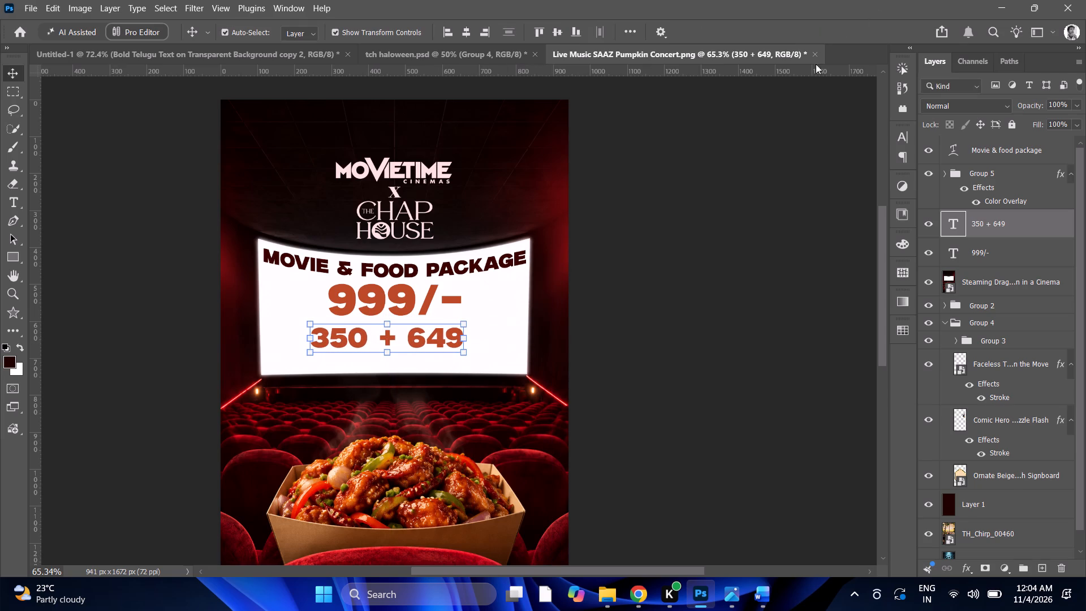
Add "/-" after both amounts so the smaller price line reads "350/- + 649/-".
{"action": "key", "text": "t"}
{"action": "left_click", "coordinate": [14, 208]}
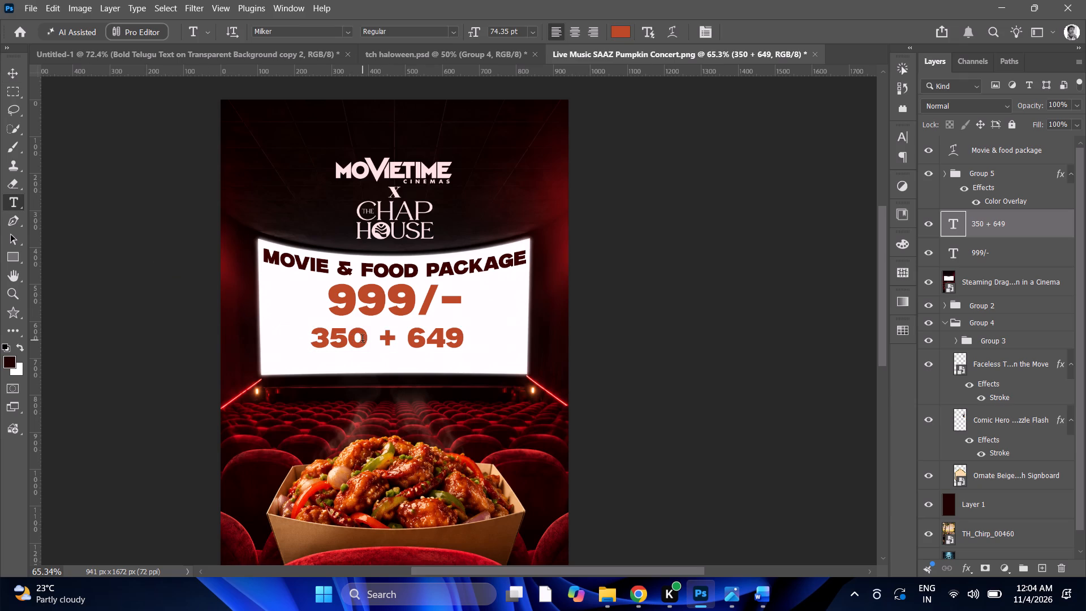
{"action": "left_click", "coordinate": [365, 340]}
{"action": "type", "text": "/-"}
{"action": "left_click", "coordinate": [492, 336]}
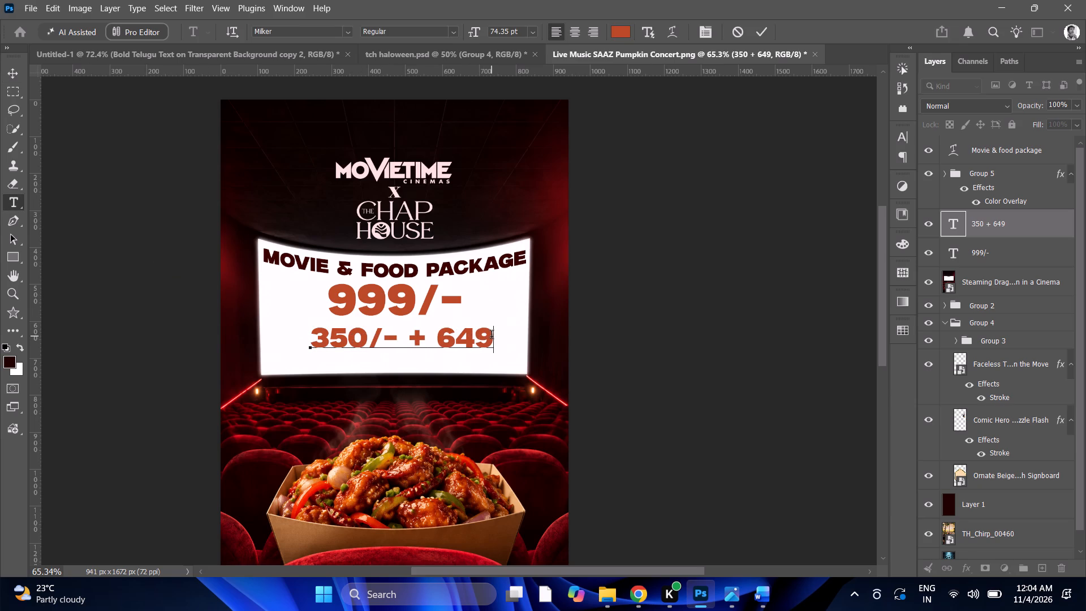
{"action": "type", "text": "/-"}
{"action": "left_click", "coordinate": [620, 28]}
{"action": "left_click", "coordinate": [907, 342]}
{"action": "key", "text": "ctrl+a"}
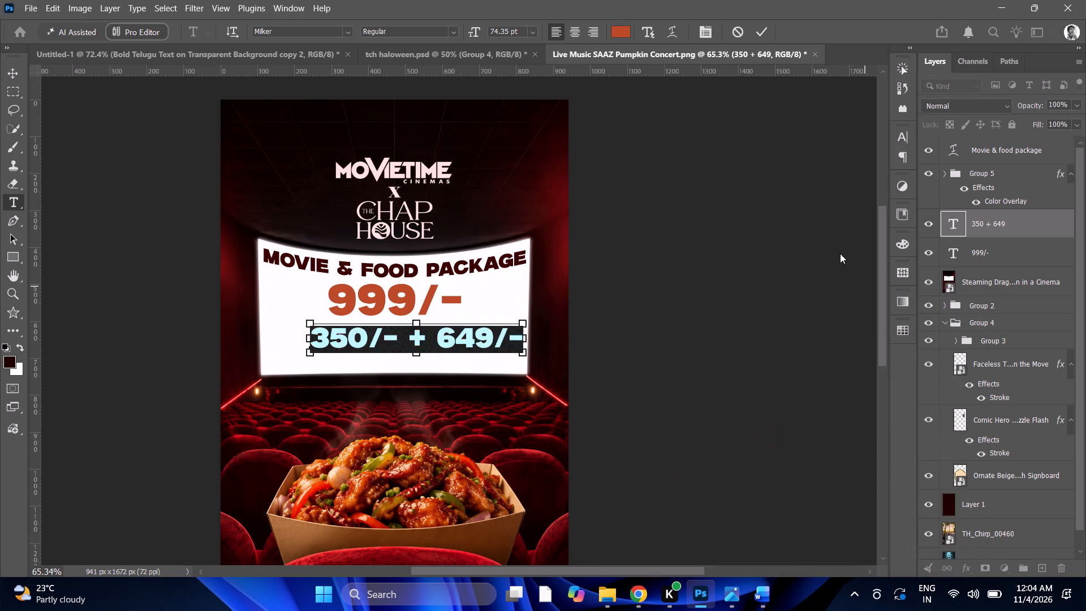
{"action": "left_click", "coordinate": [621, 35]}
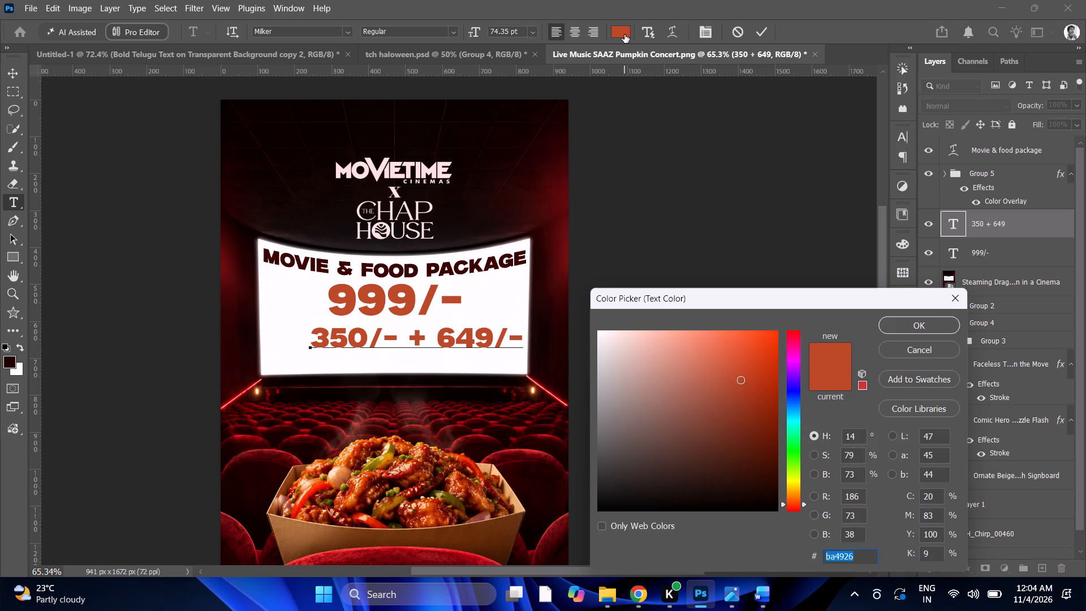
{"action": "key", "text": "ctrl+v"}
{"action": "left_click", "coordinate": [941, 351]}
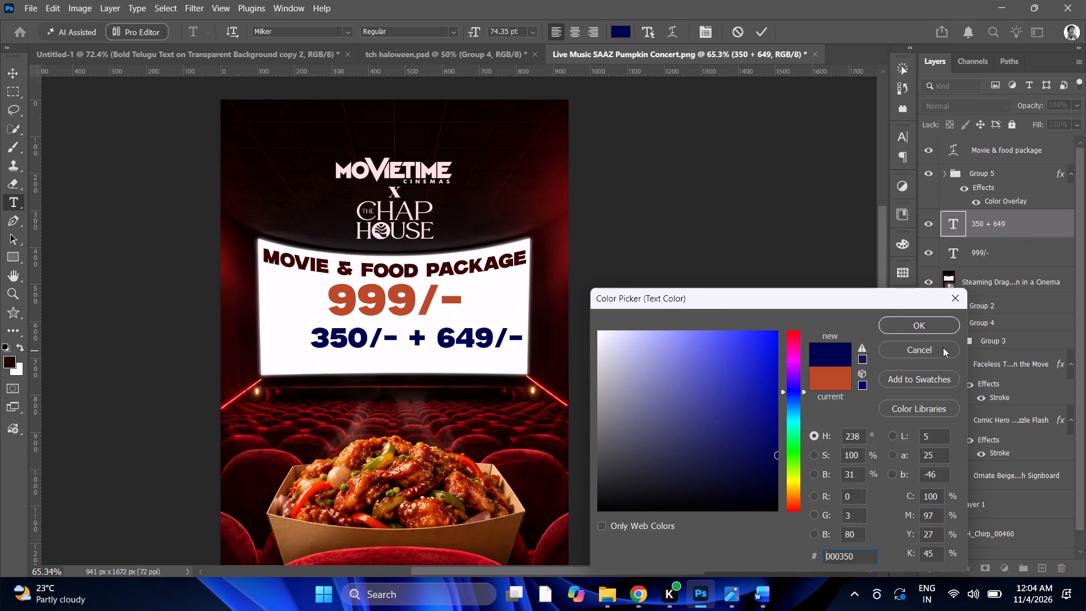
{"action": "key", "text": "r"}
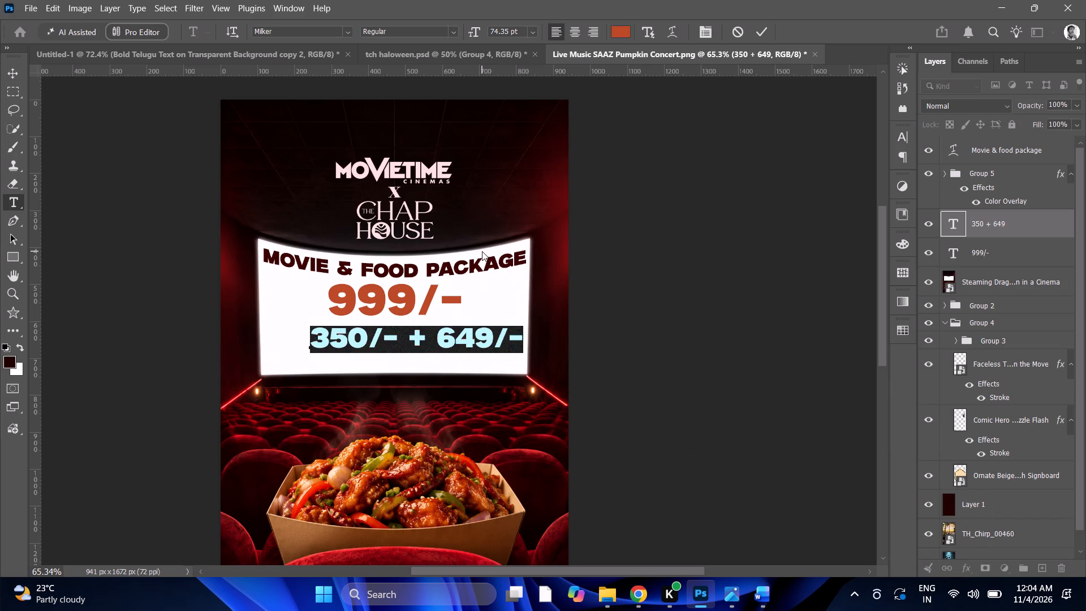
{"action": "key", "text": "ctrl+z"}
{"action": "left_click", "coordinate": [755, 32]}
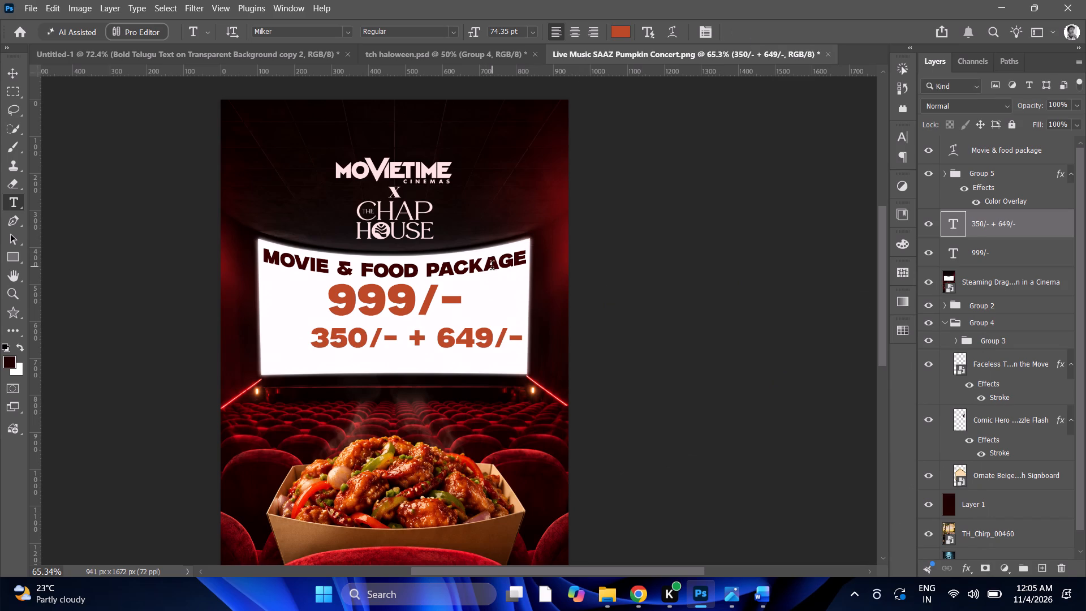
Recolour the "350/- + 649/-" line with the curved heading's dark maroon, 3a0000.
{"action": "left_click", "coordinate": [490, 267]}
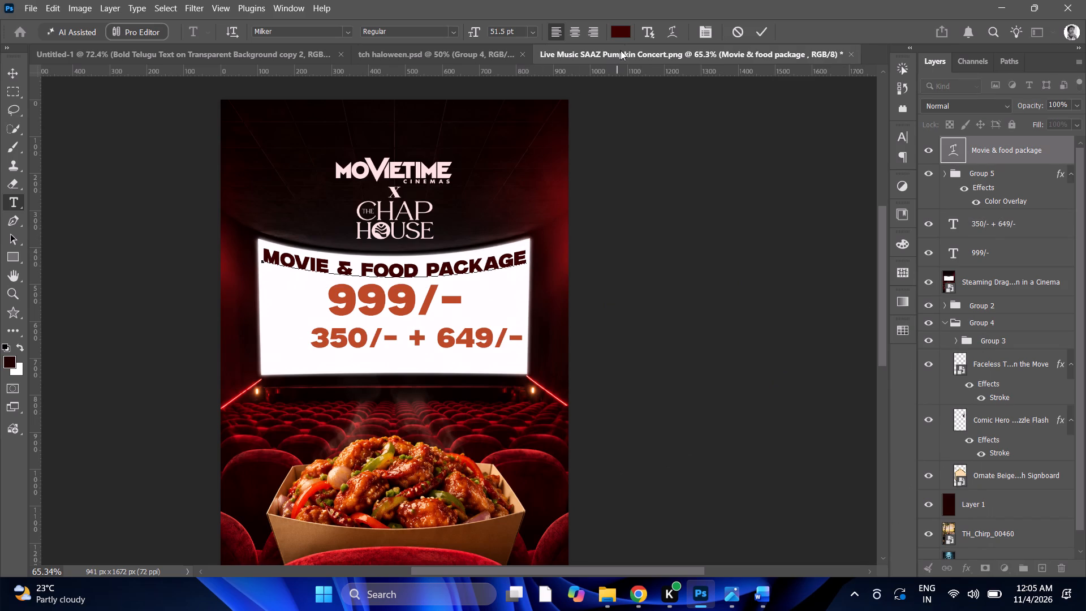
{"action": "left_click", "coordinate": [625, 29]}
{"action": "key", "text": "ctrl+c"}
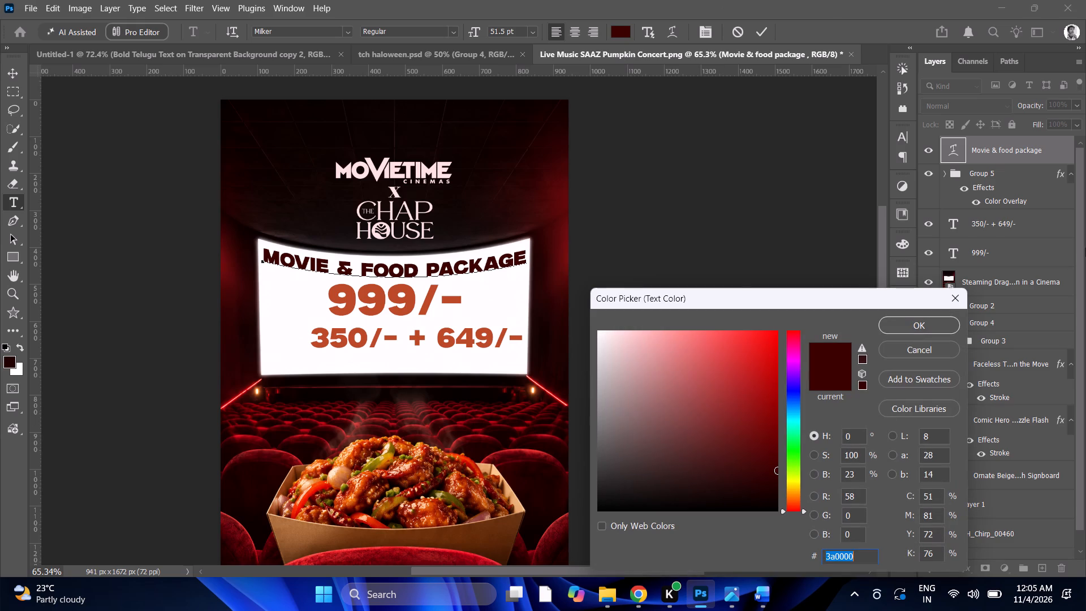
{"action": "left_click", "coordinate": [945, 345]}
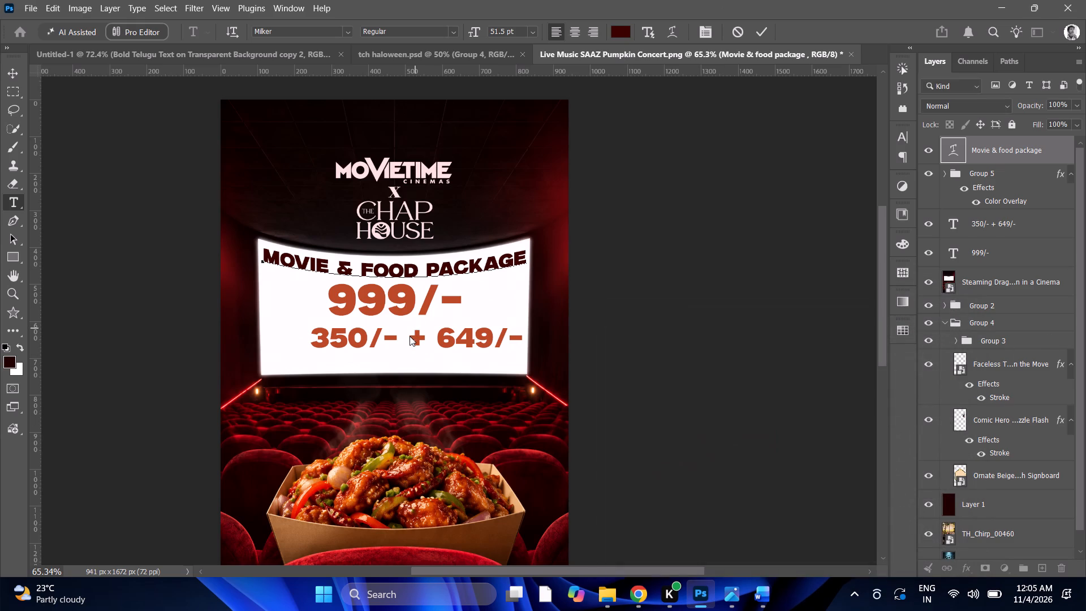
{"action": "key", "text": "t"}
{"action": "triple_click", "coordinate": [387, 338]}
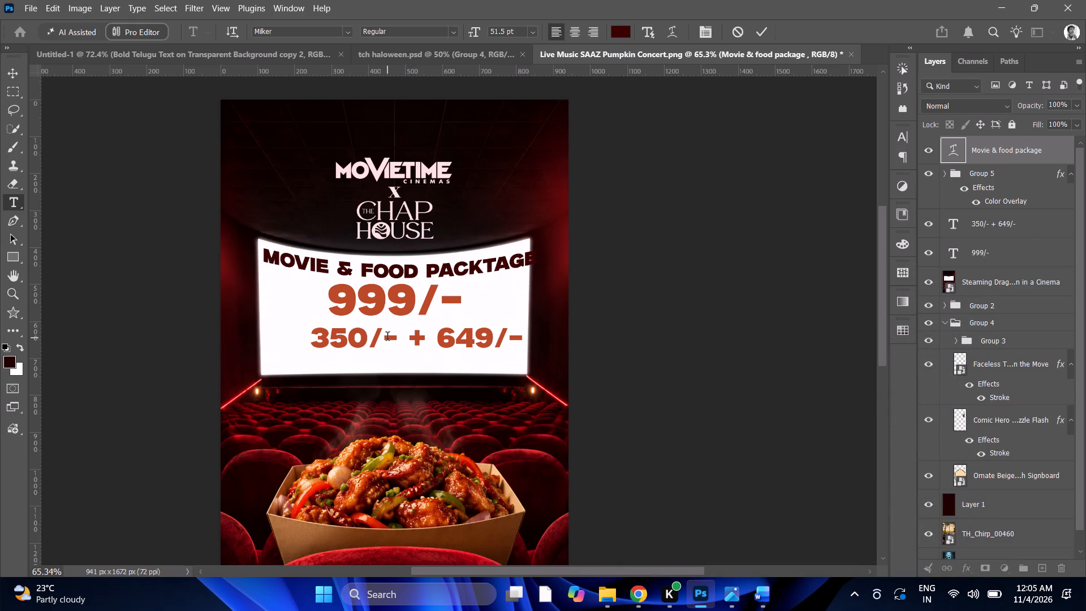
{"action": "key", "text": "ctrl+a"}
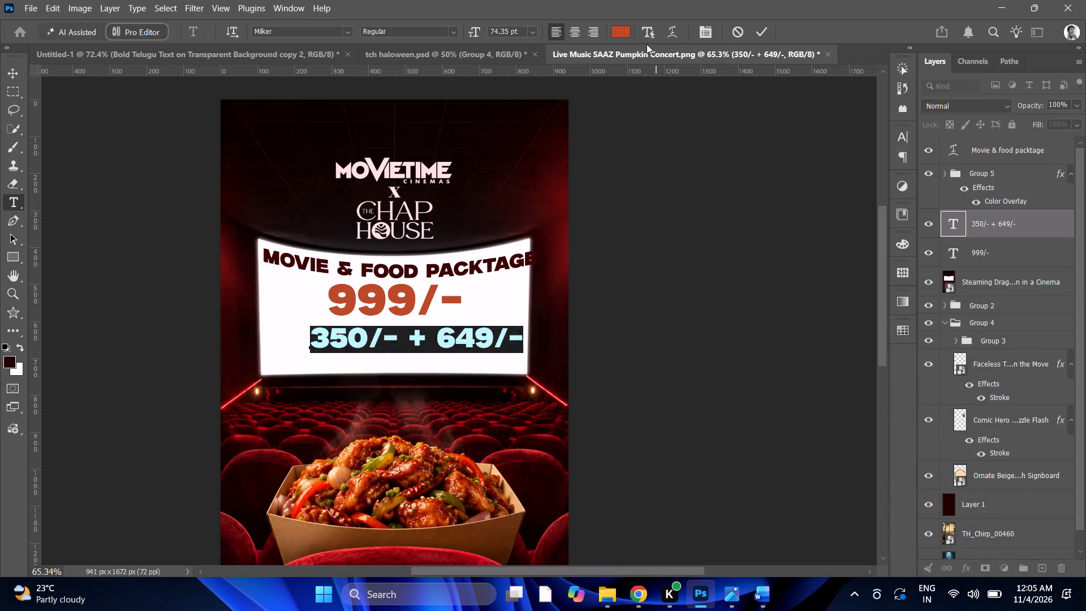
{"action": "left_click", "coordinate": [620, 27]}
{"action": "key", "text": "ctrl+v"}
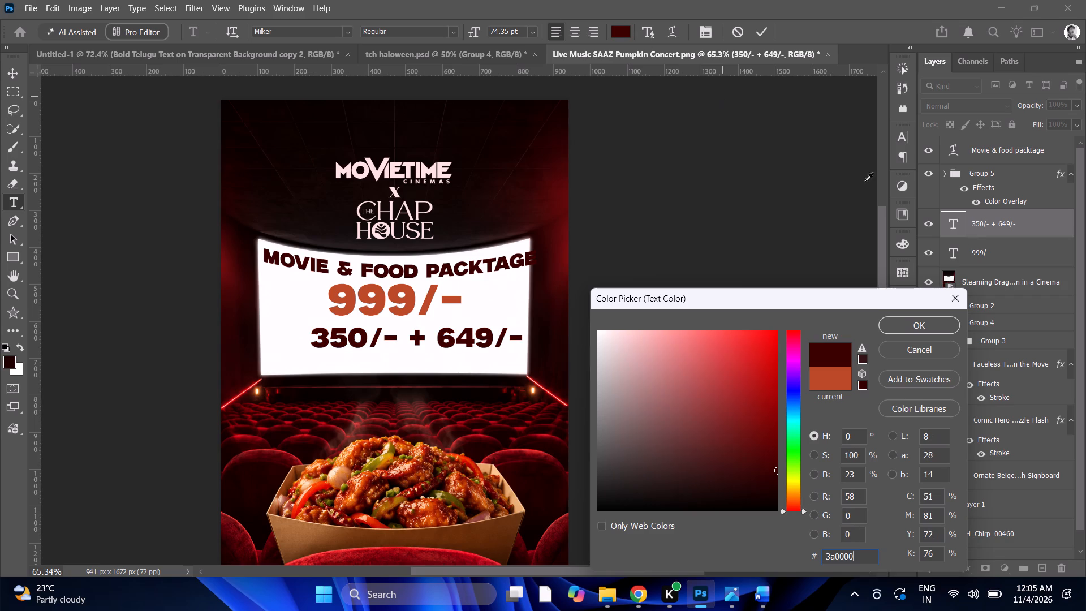
{"action": "left_click", "coordinate": [932, 326]}
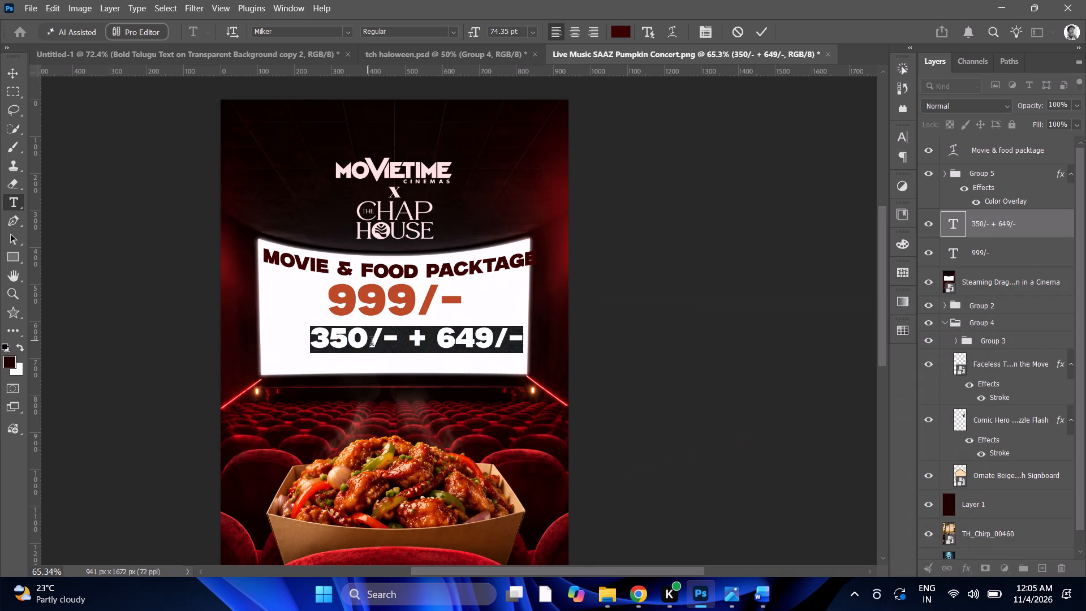
Remove both "/-" suffixes and the spaces around the plus so the smaller price line reads "350+649".
{"action": "left_click", "coordinate": [380, 345]}
{"action": "left_click_drag", "start_coordinate": [397, 342], "coordinate": [373, 338]}
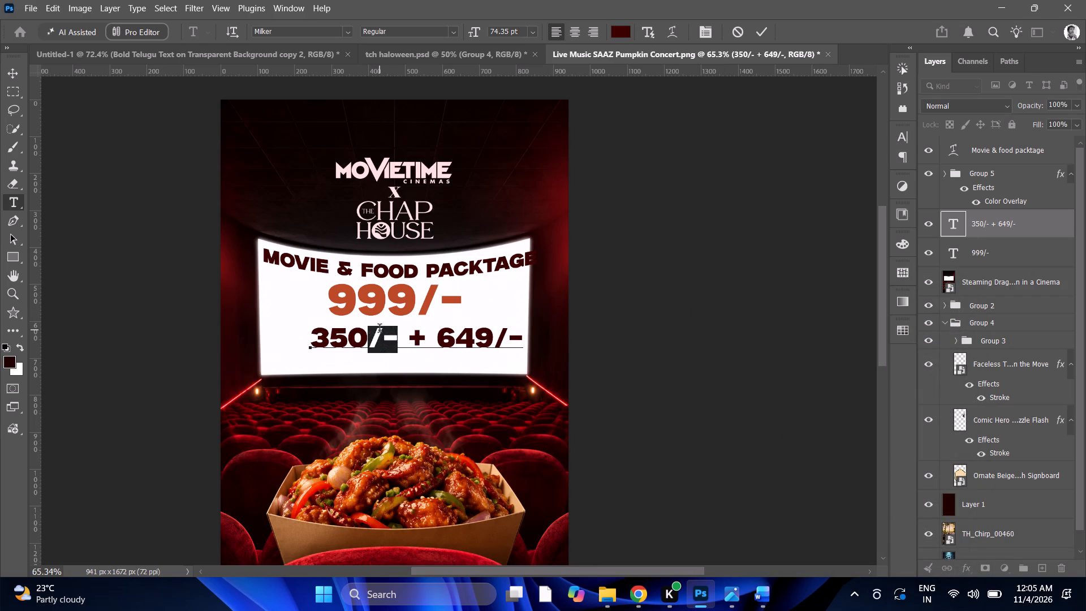
{"action": "key", "text": "BackSpace"}
{"action": "left_click_drag", "start_coordinate": [494, 338], "coordinate": [471, 335]}
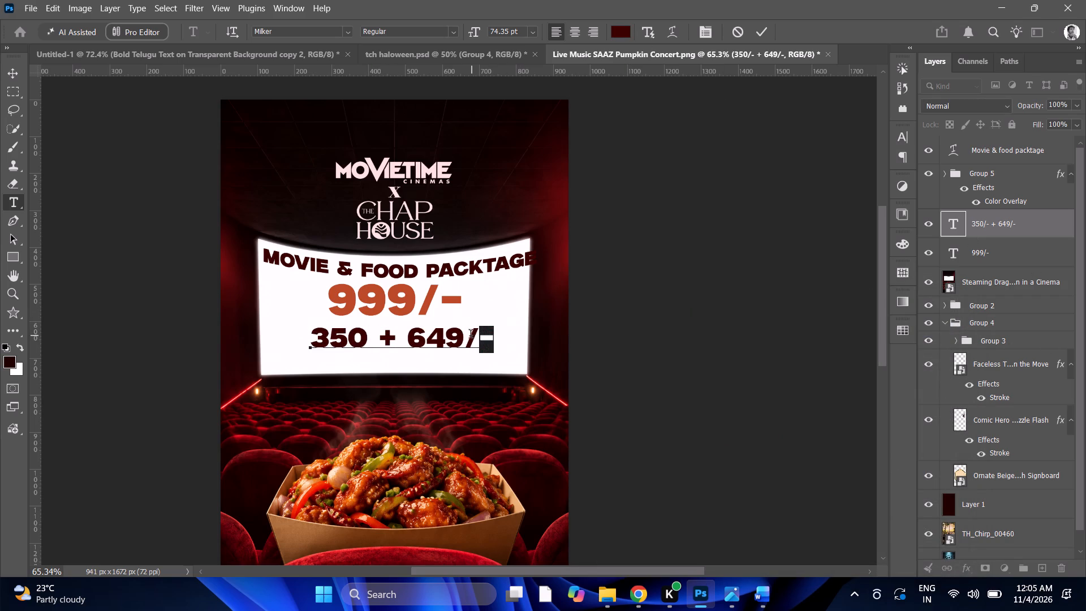
{"action": "left_click_drag", "start_coordinate": [471, 335], "coordinate": [467, 335]}
{"action": "key", "text": "BackSpace"}
{"action": "left_click", "coordinate": [380, 333]}
{"action": "key", "text": "BackSpace"}
{"action": "left_click", "coordinate": [400, 339]}
{"action": "key", "text": "BackSpace"}
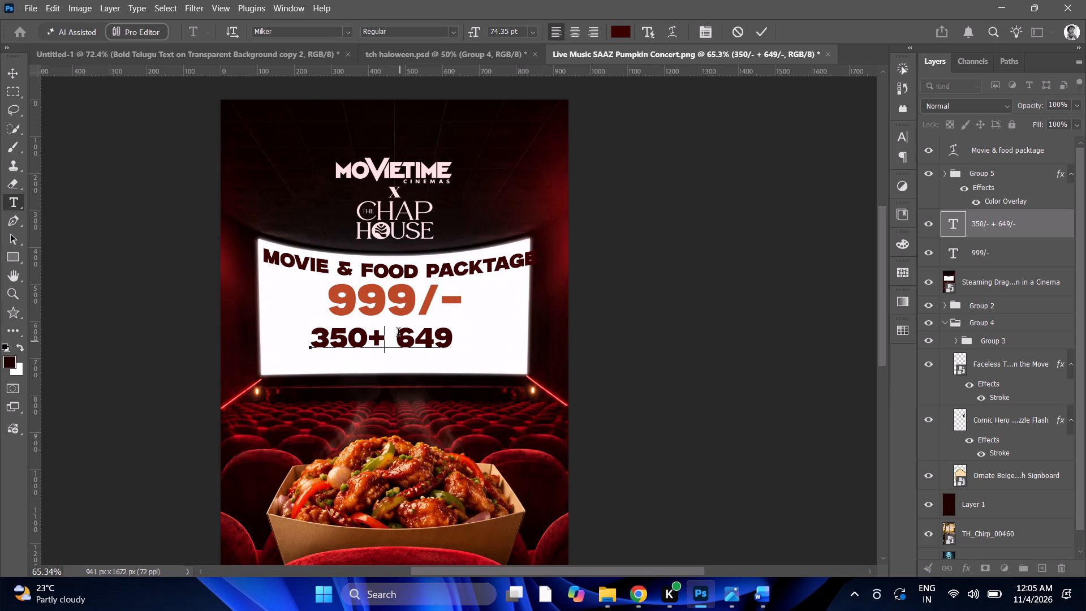
{"action": "scroll", "coordinate": [425, 278], "scroll_direction": "down", "scroll_amount": 5, "text": "alt"}
{"action": "scroll", "coordinate": [427, 287], "scroll_direction": "up", "scroll_amount": 5, "text": "alt"}
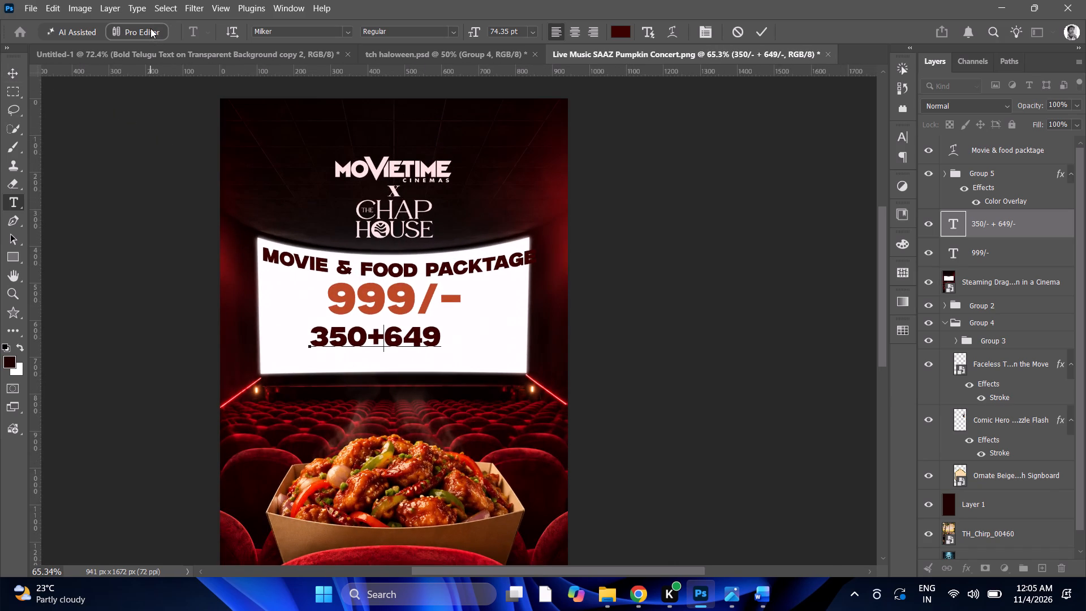
Scale the "350+649" line up to about 134% and centre it horizontally just beneath the "999/-" price.
{"action": "left_click", "coordinate": [12, 72]}
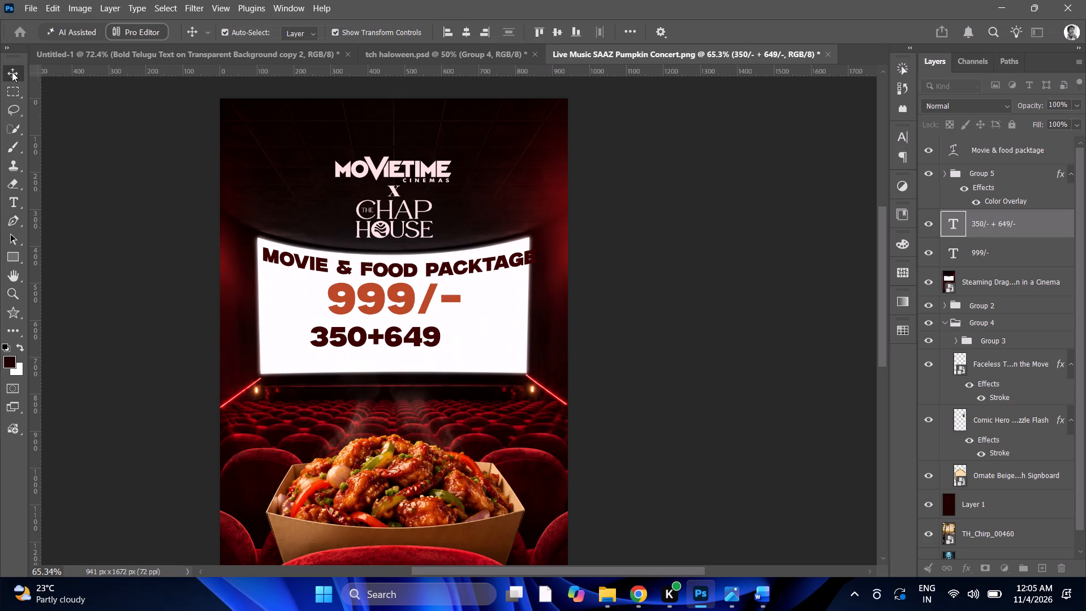
{"action": "left_click_drag", "start_coordinate": [442, 358], "coordinate": [458, 361]}
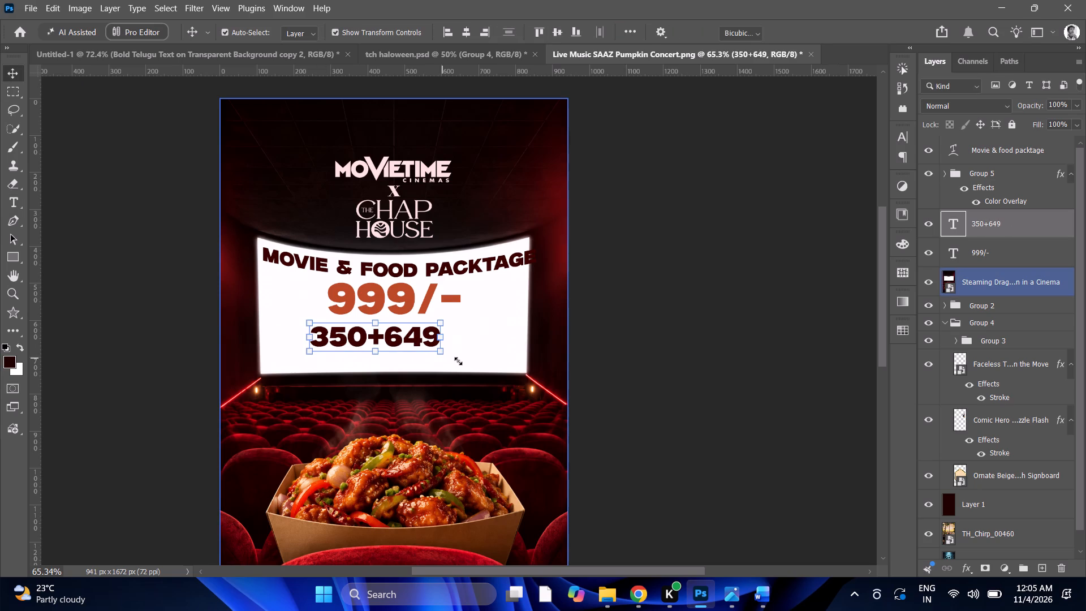
{"action": "left_click_drag", "start_coordinate": [458, 361], "coordinate": [449, 364]}
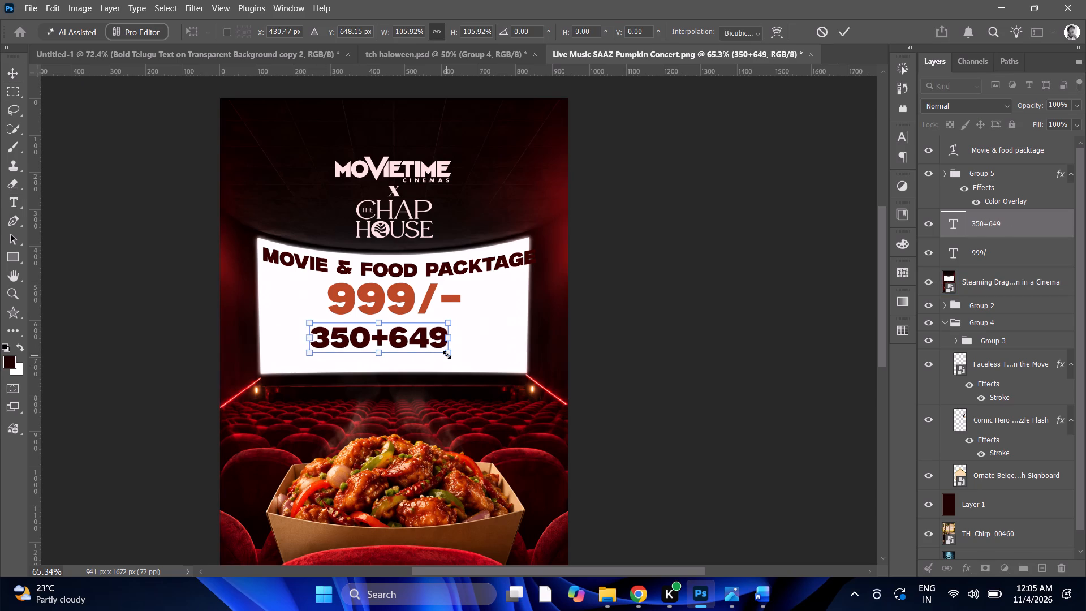
{"action": "left_click_drag", "start_coordinate": [447, 355], "coordinate": [452, 353]}
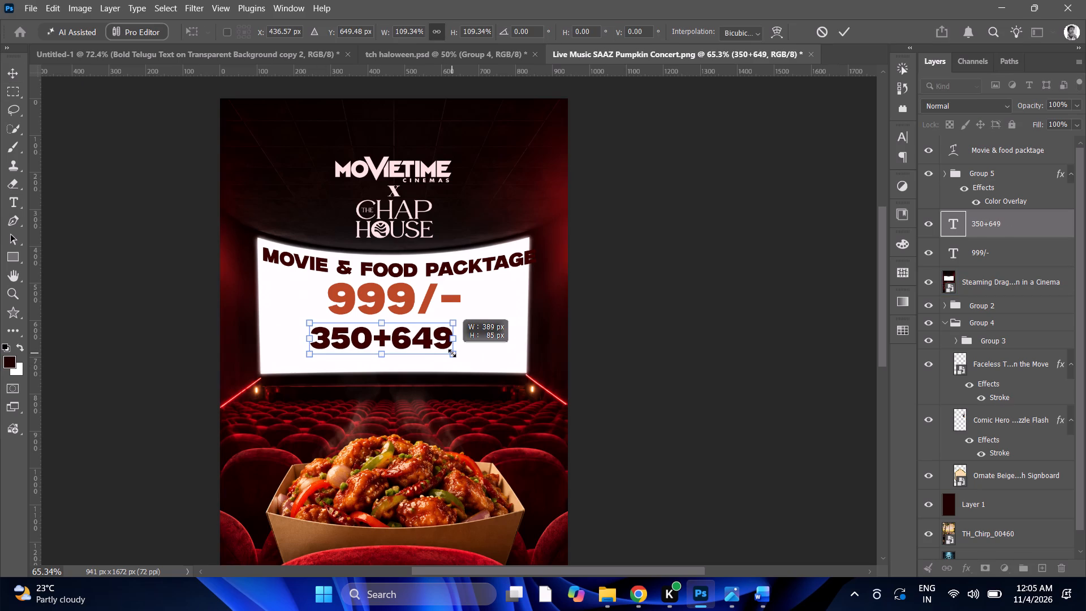
{"action": "left_click_drag", "start_coordinate": [452, 353], "coordinate": [469, 358]}
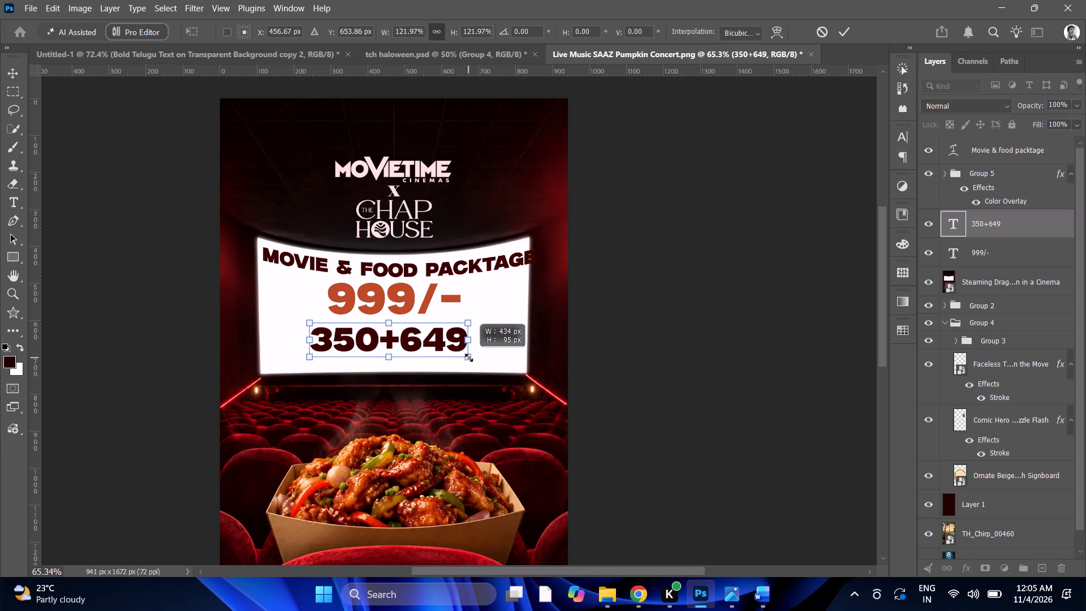
{"action": "left_click_drag", "start_coordinate": [469, 358], "coordinate": [490, 376]}
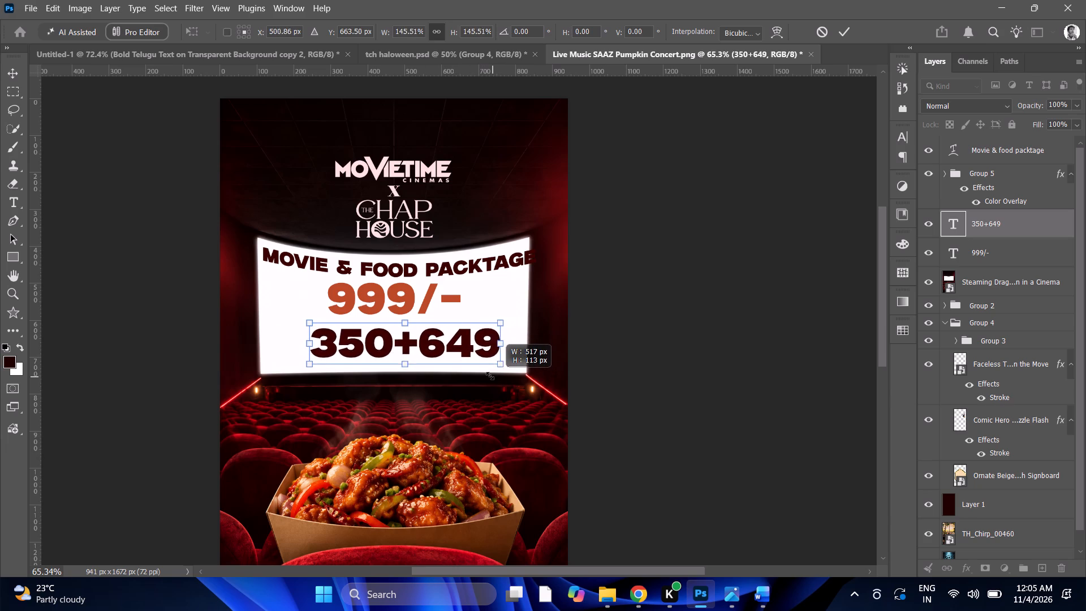
{"action": "left_click_drag", "start_coordinate": [490, 376], "coordinate": [481, 375]}
{"action": "left_click", "coordinate": [448, 346]}
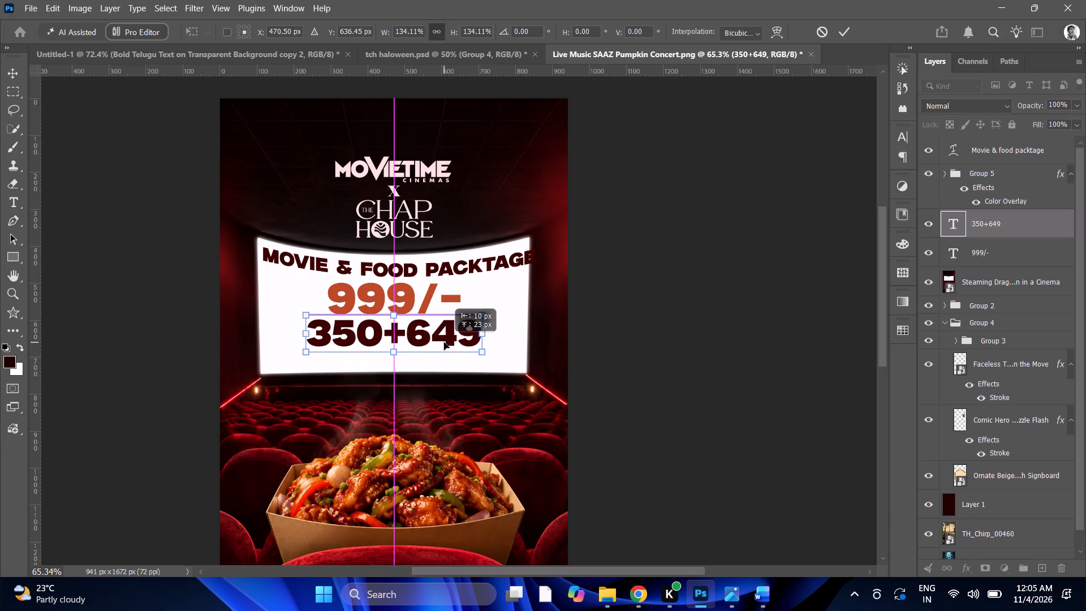
{"action": "scroll", "coordinate": [438, 340], "scroll_direction": "down", "scroll_amount": 4, "text": "alt"}
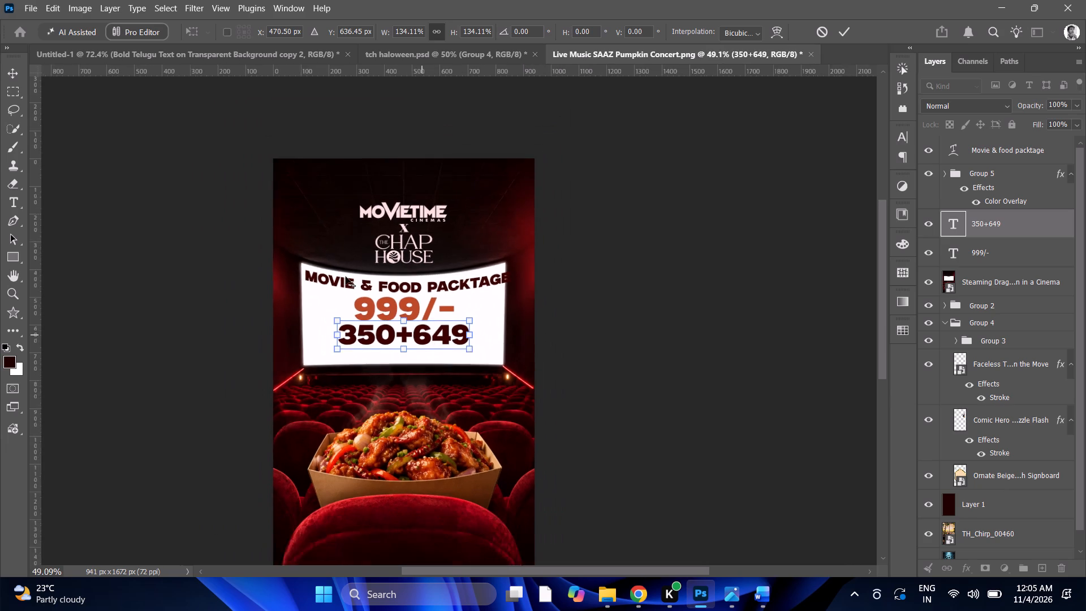
{"action": "scroll", "coordinate": [533, 315], "scroll_direction": "down", "scroll_amount": 6, "text": "alt"}
{"action": "scroll", "coordinate": [471, 346], "scroll_direction": "up", "scroll_amount": 4, "text": "alt"}
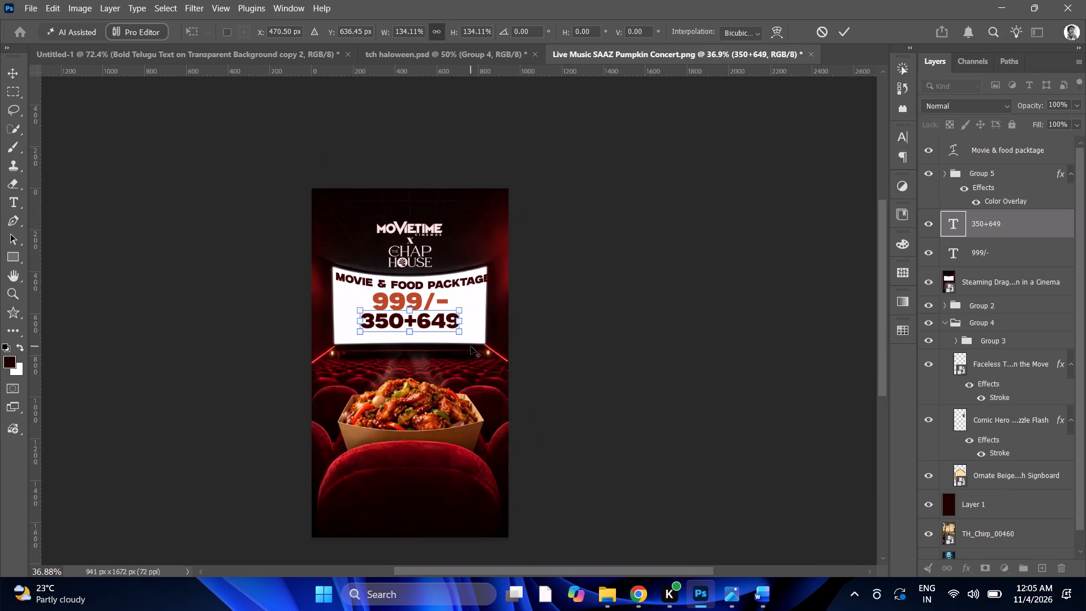
{"action": "scroll", "coordinate": [388, 313], "scroll_direction": "up", "scroll_amount": 14, "text": "alt"}
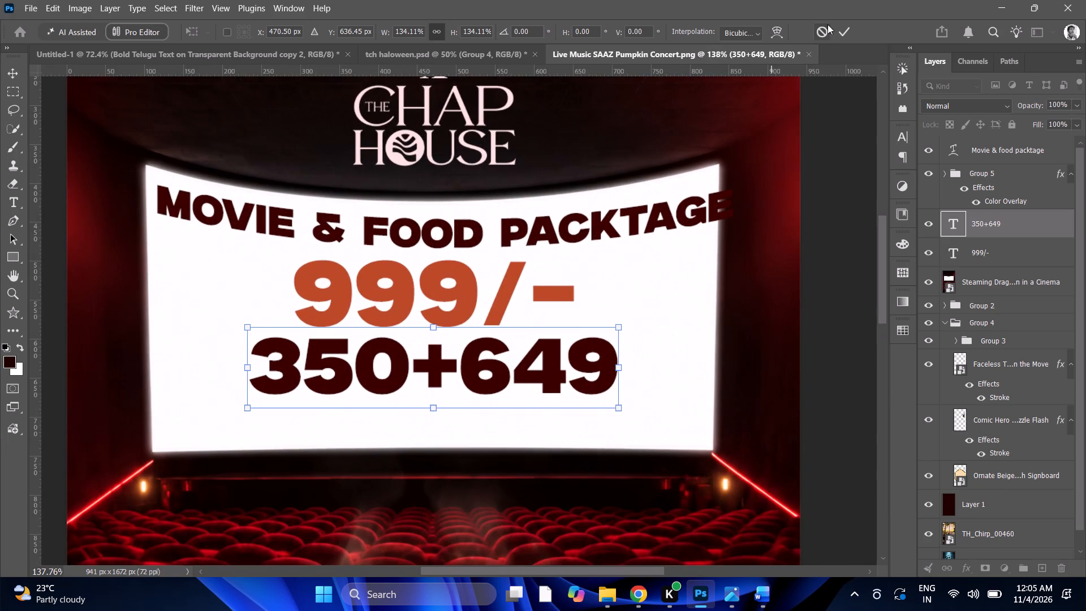
{"action": "left_click", "coordinate": [849, 32]}
{"action": "left_click", "coordinate": [848, 32]}
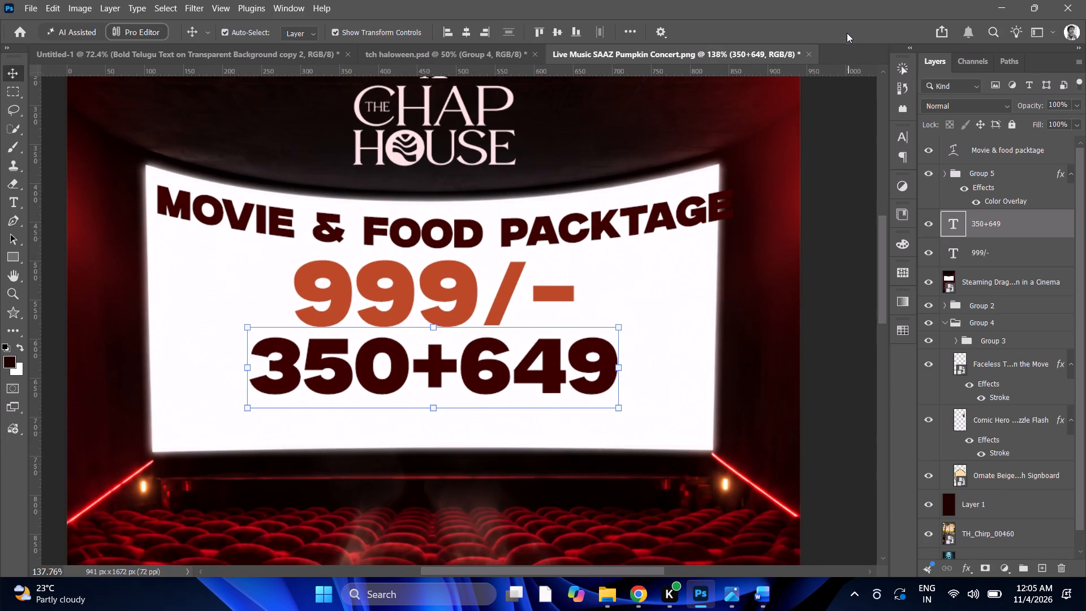
Scale the curved heading down to about 96% and move it slightly up to fit within the cinema screen's width.
{"action": "left_click", "coordinate": [691, 213], "text": "alt"}
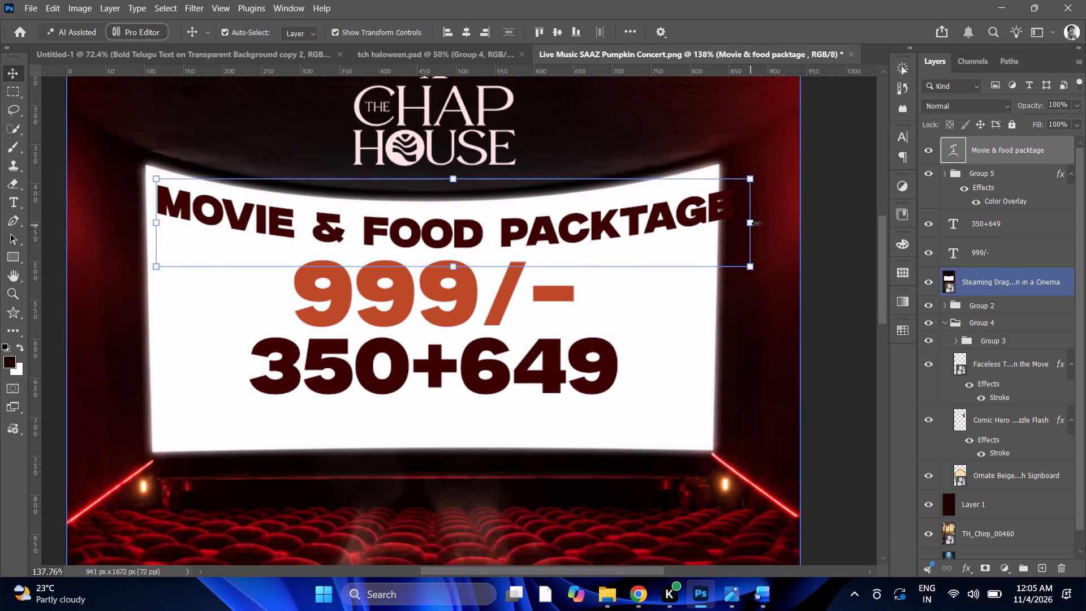
{"action": "left_click_drag", "start_coordinate": [758, 223], "coordinate": [733, 222]}
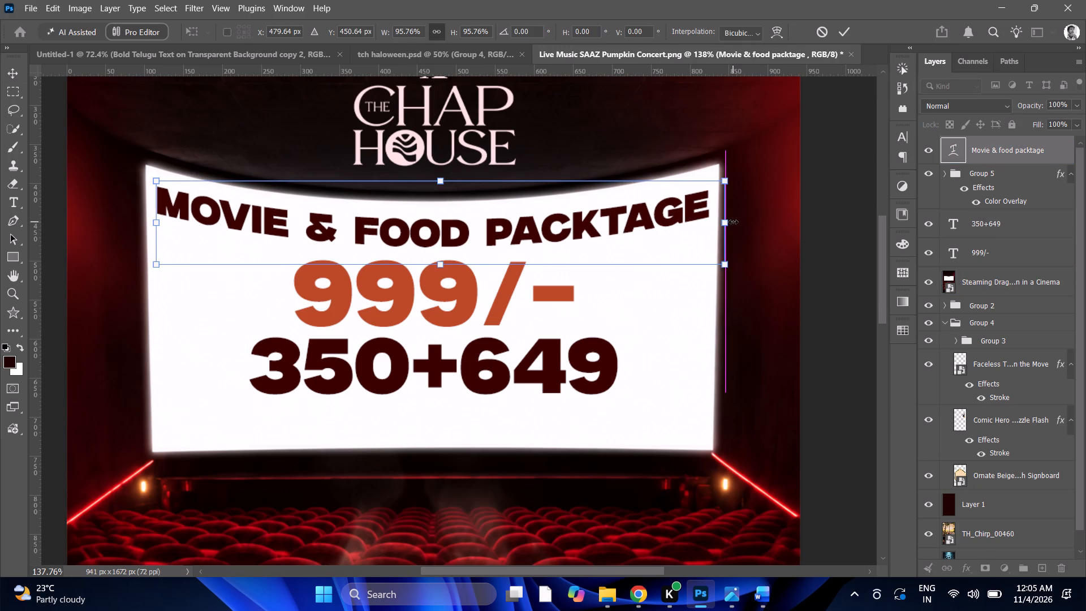
{"action": "left_click_drag", "start_coordinate": [714, 220], "coordinate": [716, 213]}
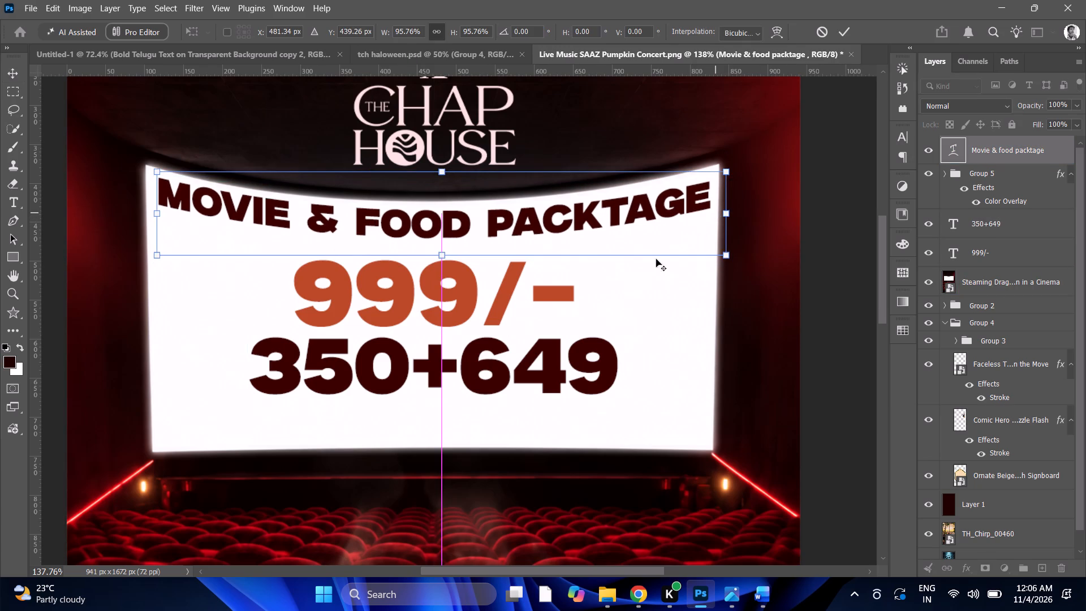
{"action": "scroll", "coordinate": [651, 266], "scroll_direction": "down", "scroll_amount": 6, "text": "alt"}
{"action": "scroll", "coordinate": [635, 263], "scroll_direction": "up", "scroll_amount": 4, "text": "alt"}
{"action": "left_click", "coordinate": [848, 31]}
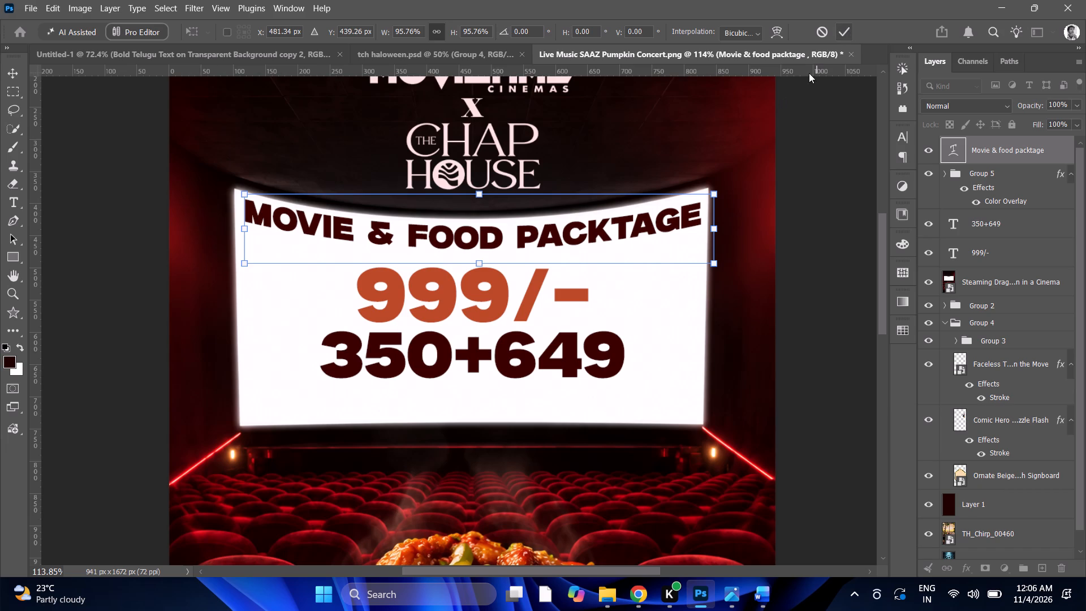
Scale the "999/-" price up to about 123% and move it between the curved heading and the "350+649" line.
{"action": "scroll", "coordinate": [506, 308], "scroll_direction": "down", "scroll_amount": 4, "text": "alt"}
{"action": "scroll", "coordinate": [502, 302], "scroll_direction": "up", "scroll_amount": 2, "text": "alt"}
{"action": "left_click", "coordinate": [502, 302], "text": "alt"}
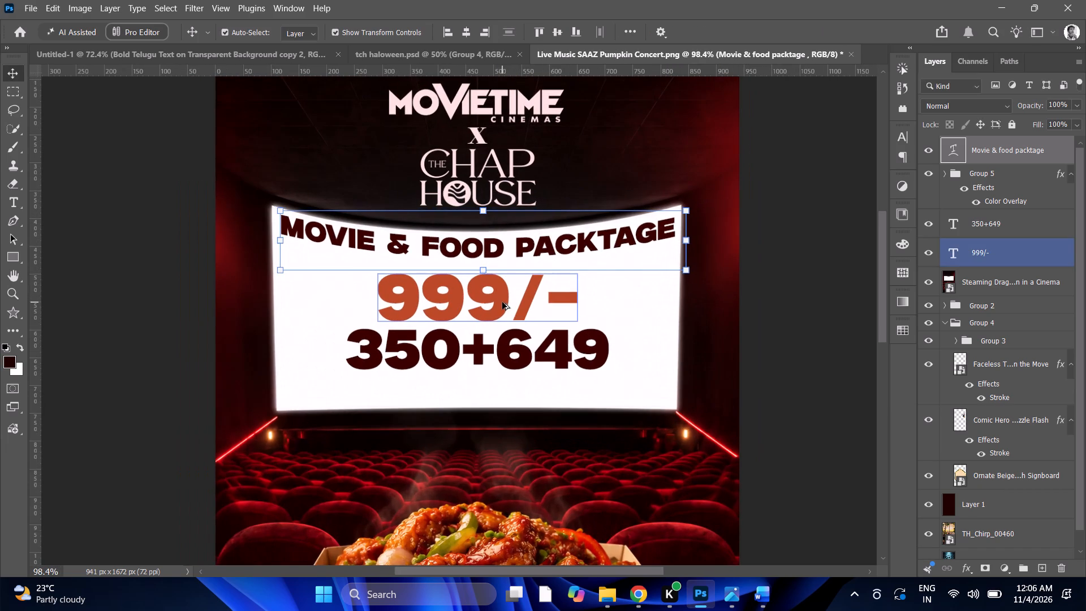
{"action": "left_click_drag", "start_coordinate": [580, 335], "coordinate": [581, 335]}
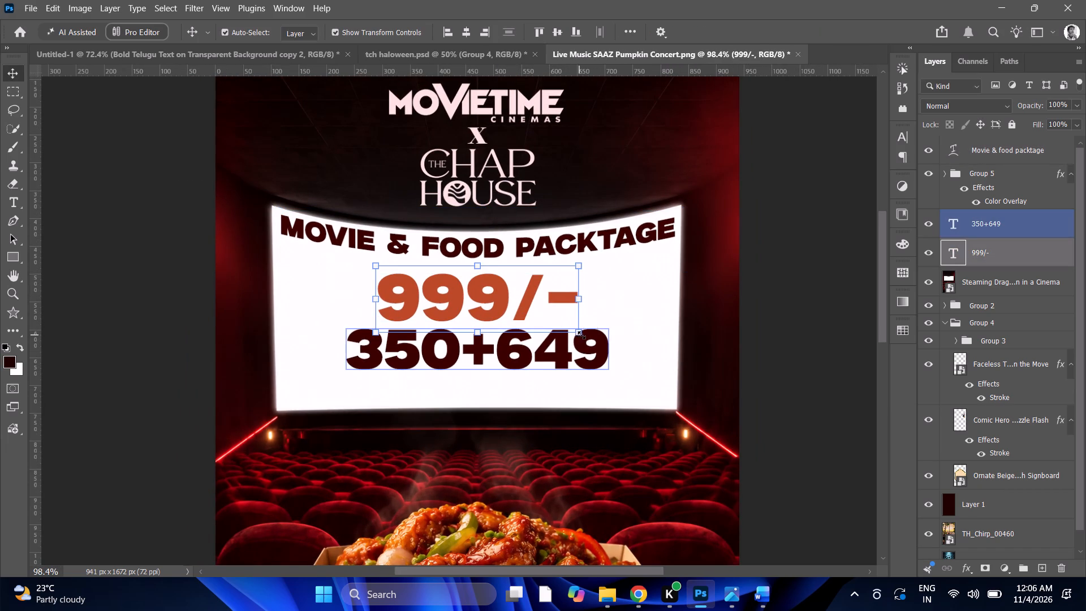
{"action": "left_click_drag", "start_coordinate": [581, 335], "coordinate": [623, 373]}
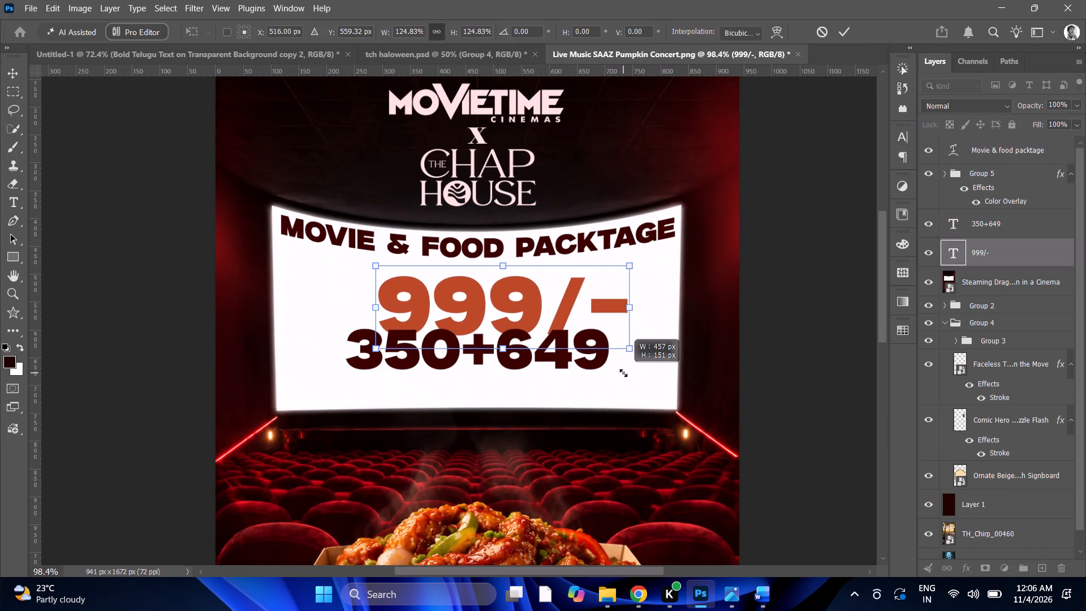
{"action": "left_click_drag", "start_coordinate": [623, 373], "coordinate": [620, 371]}
{"action": "scroll", "coordinate": [544, 300], "scroll_direction": "down", "scroll_amount": 7, "text": "alt"}
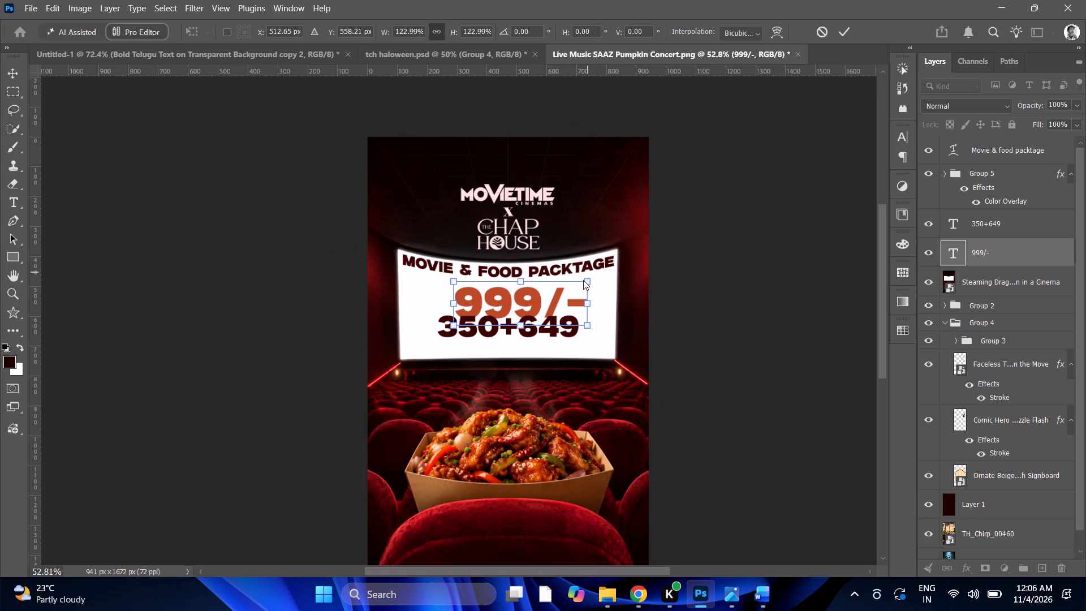
{"action": "left_click_drag", "start_coordinate": [555, 311], "coordinate": [549, 308]}
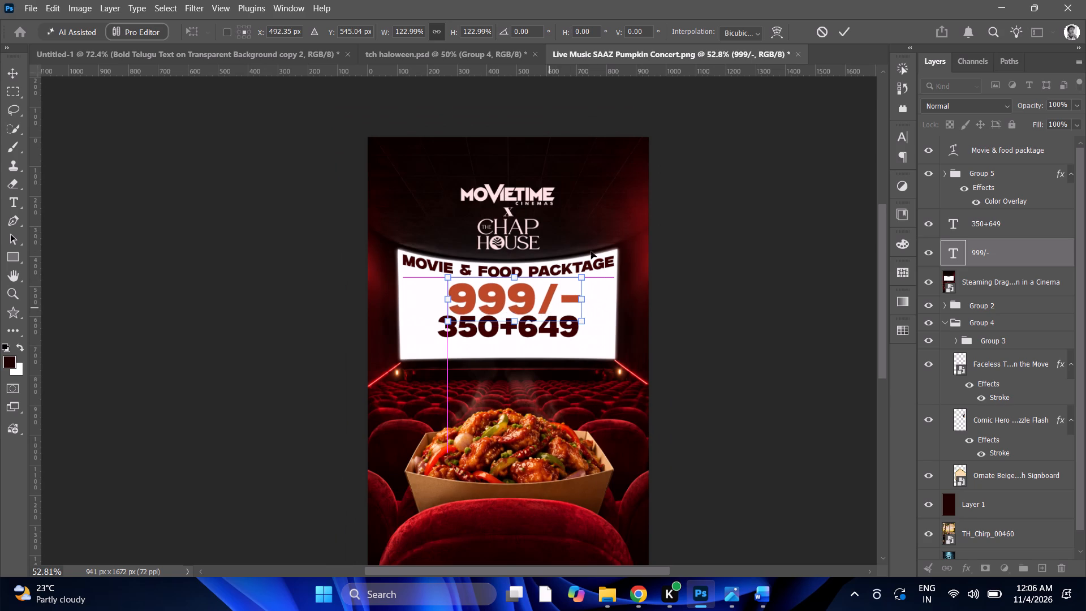
{"action": "left_click", "coordinate": [847, 31]}
Recolour the "999/-" price text to a fully saturated pure red.
{"action": "key", "text": "t"}
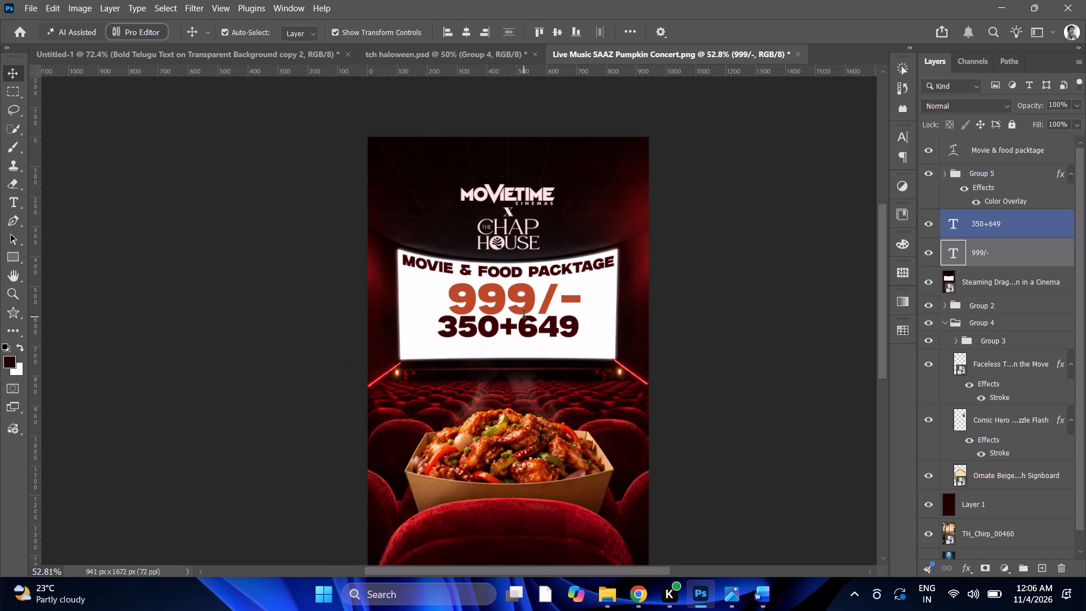
{"action": "left_click", "coordinate": [494, 309]}
{"action": "triple_click", "coordinate": [513, 303]}
{"action": "triple_click", "coordinate": [513, 303]}
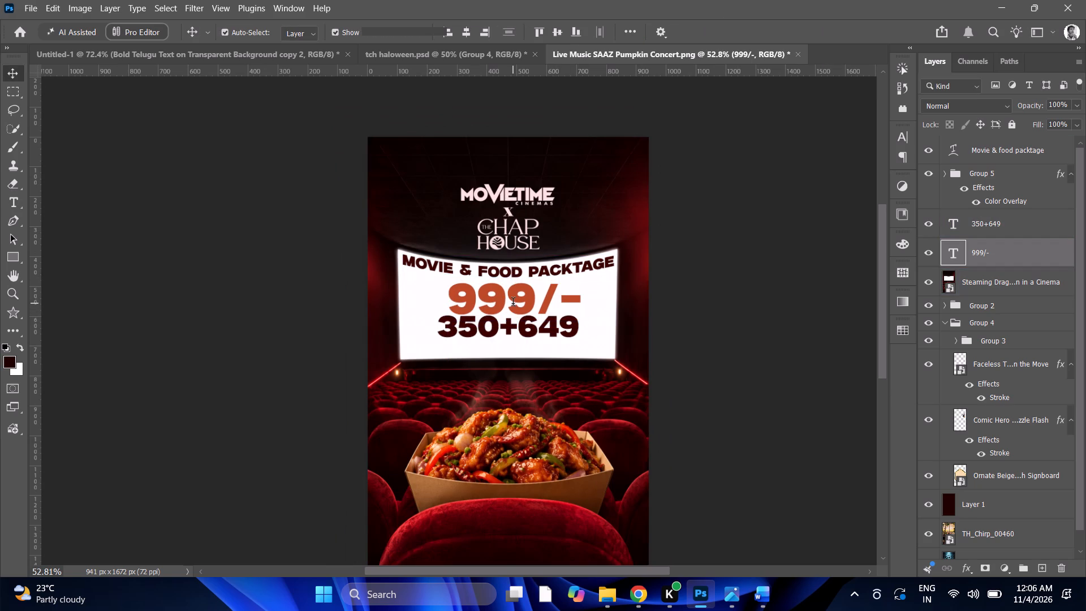
{"action": "left_click", "coordinate": [513, 303]}
{"action": "left_click", "coordinate": [620, 32]}
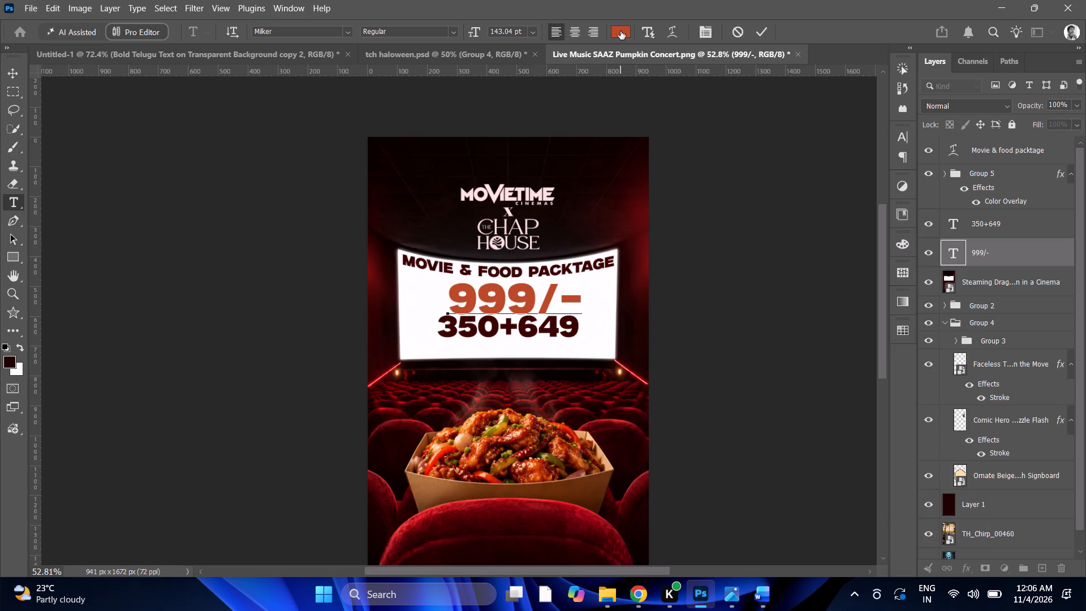
{"action": "left_click_drag", "start_coordinate": [727, 405], "coordinate": [798, 399]}
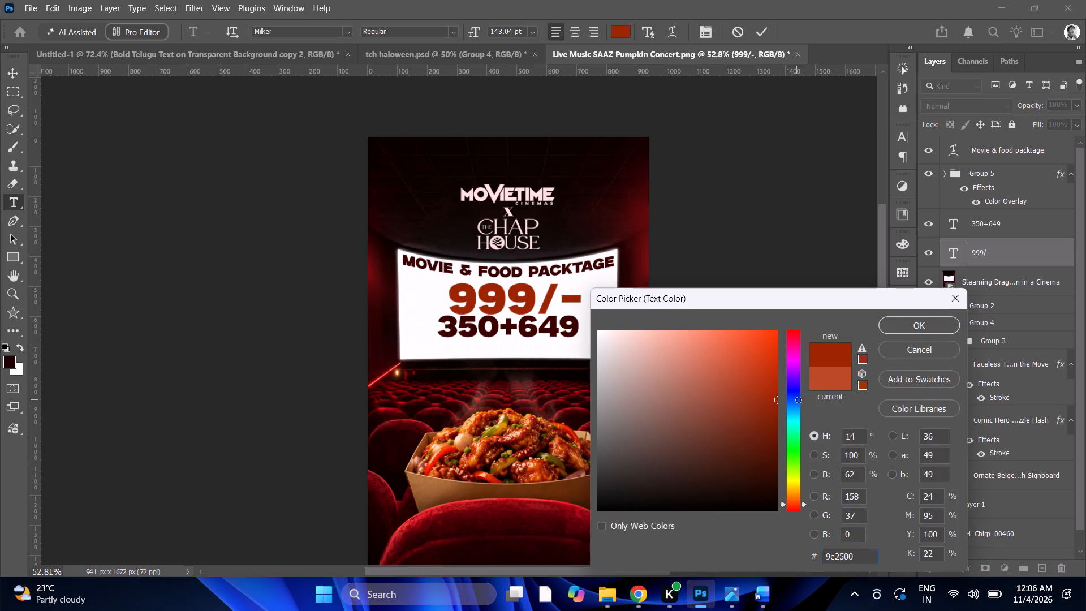
{"action": "left_click_drag", "start_coordinate": [798, 399], "coordinate": [706, 346]}
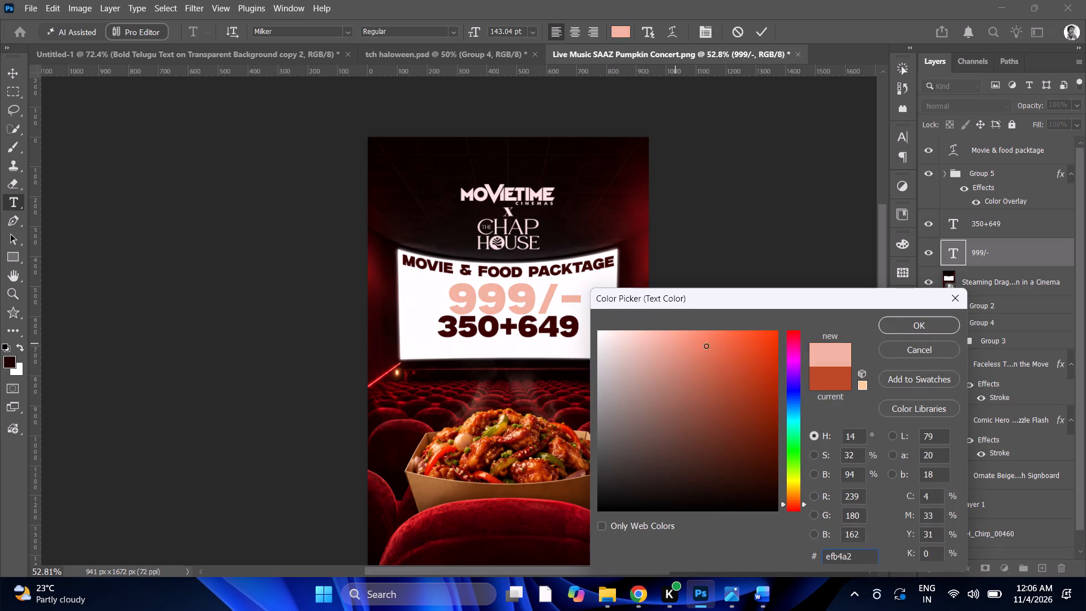
{"action": "left_click_drag", "start_coordinate": [706, 346], "coordinate": [838, 321]}
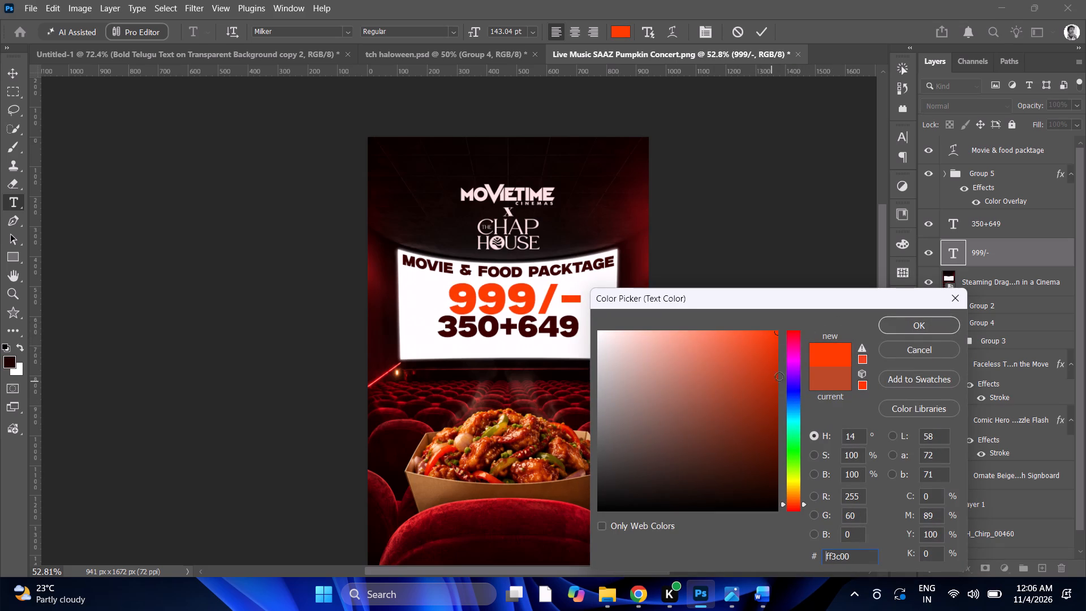
{"action": "left_click_drag", "start_coordinate": [800, 342], "coordinate": [802, 351]}
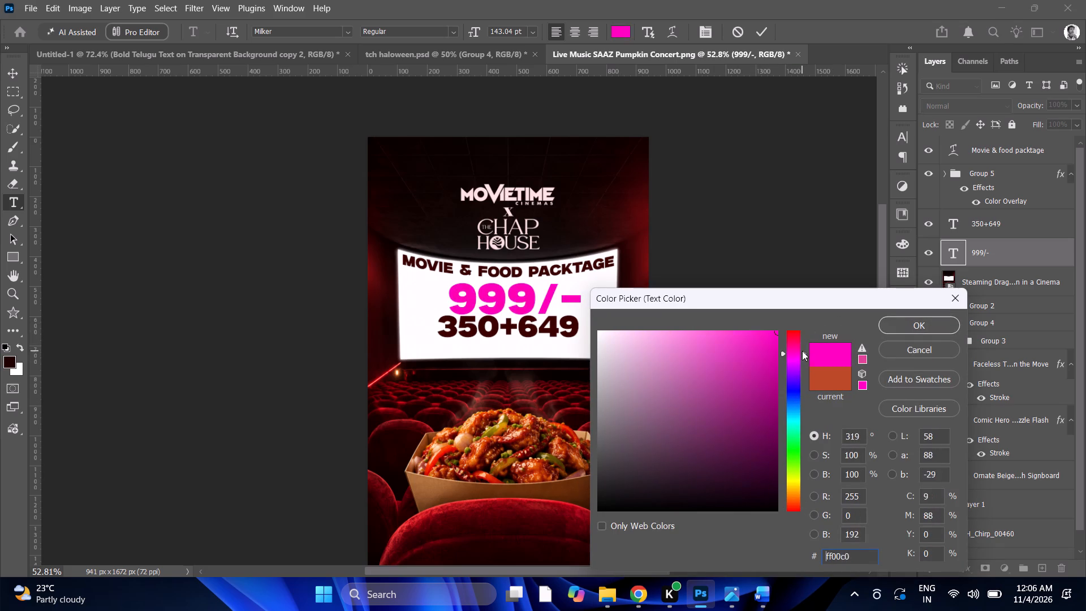
{"action": "left_click_drag", "start_coordinate": [802, 351], "coordinate": [801, 338]}
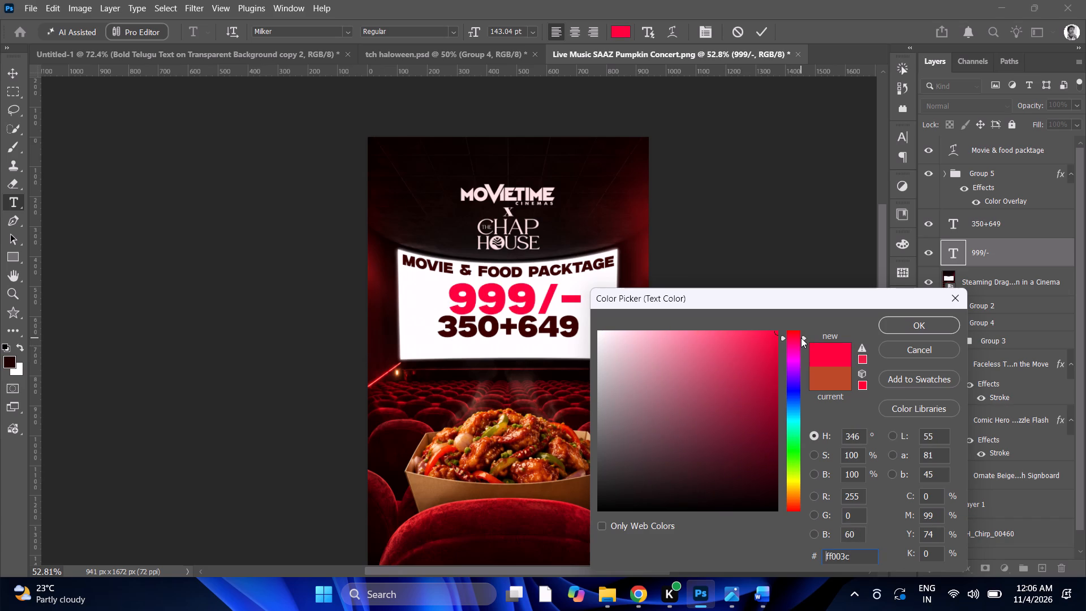
{"action": "left_click_drag", "start_coordinate": [801, 338], "coordinate": [812, 489]}
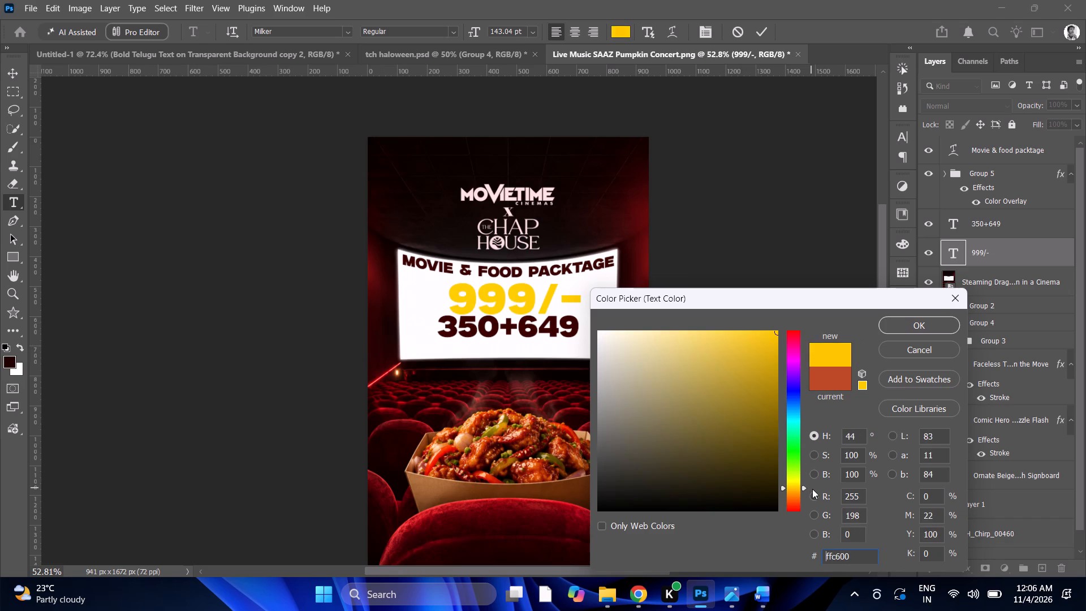
{"action": "left_click_drag", "start_coordinate": [812, 489], "coordinate": [819, 494]}
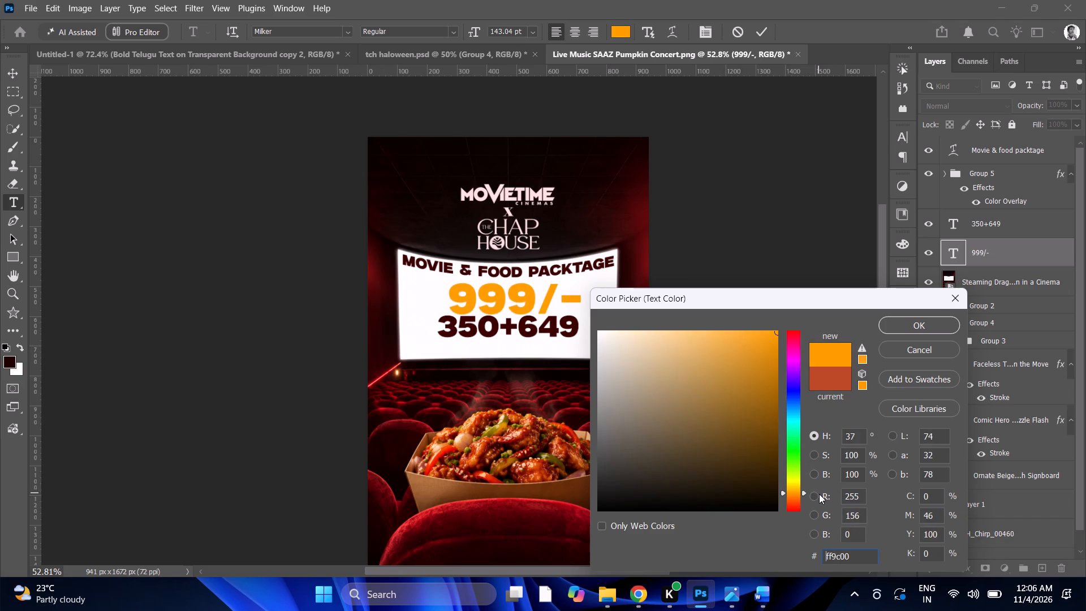
{"action": "left_click_drag", "start_coordinate": [819, 494], "coordinate": [812, 449]}
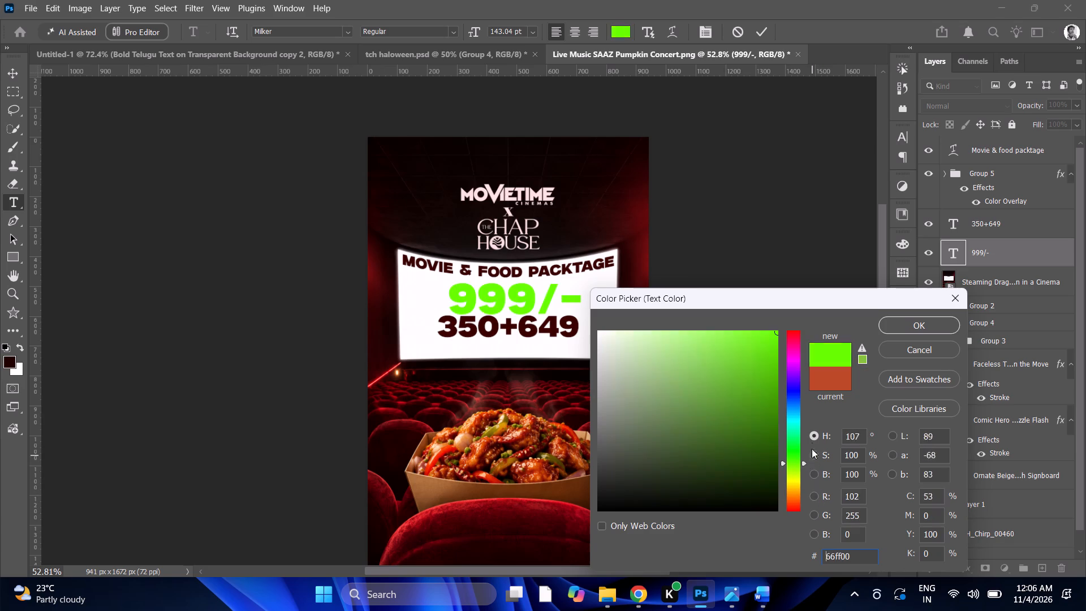
{"action": "left_click_drag", "start_coordinate": [812, 449], "coordinate": [824, 263]}
{"action": "left_click", "coordinate": [934, 332]}
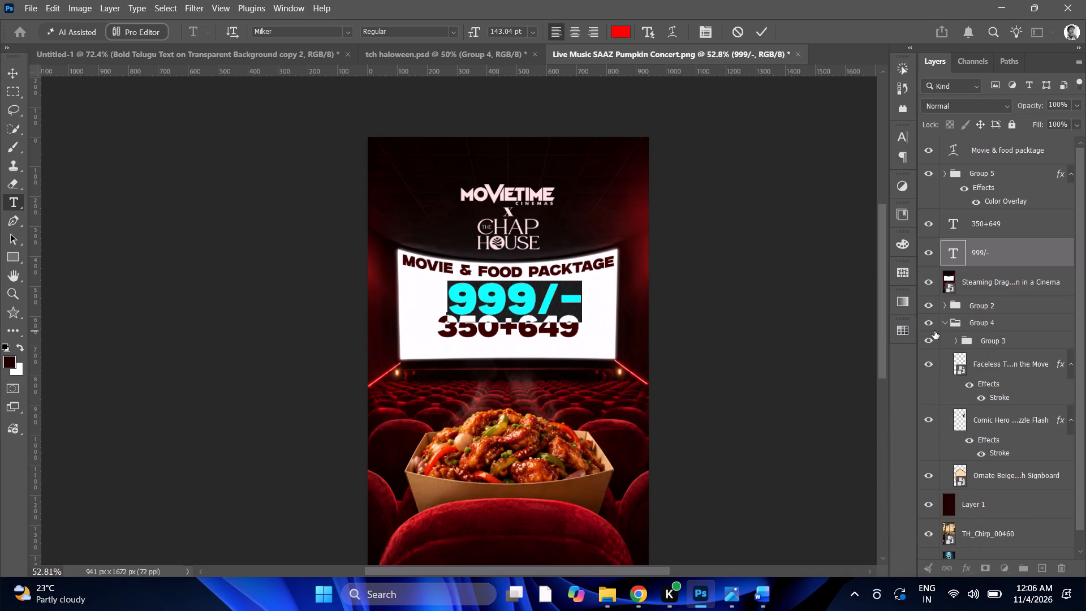
{"action": "left_click", "coordinate": [756, 35]}
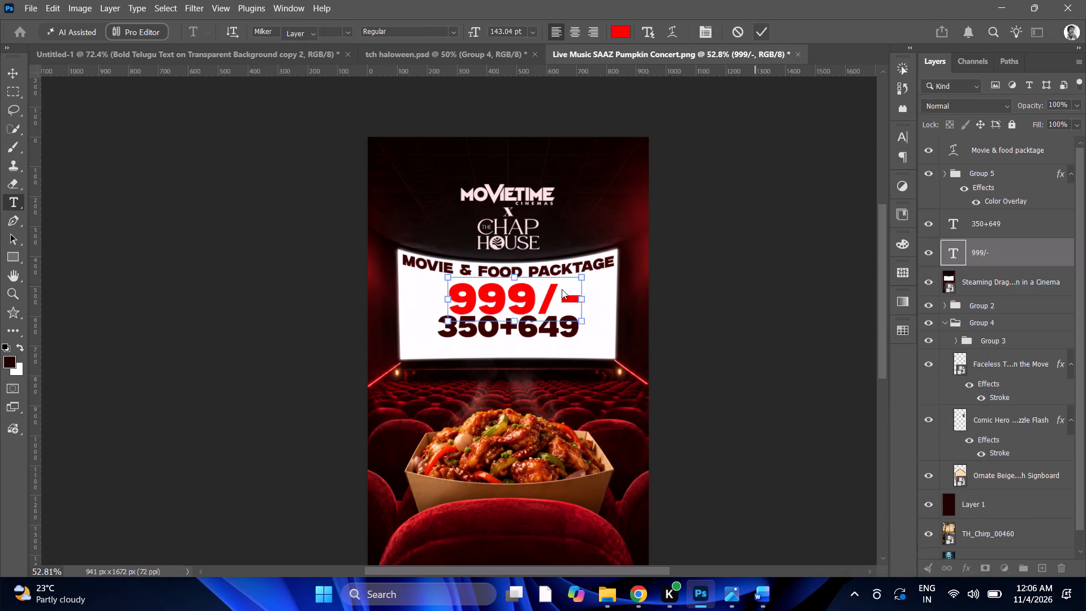
Centre the "999/-" price horizontally on the flyer and enlarge it slightly to about 102%.
{"action": "scroll", "coordinate": [522, 232], "scroll_direction": "up", "scroll_amount": 5, "text": "alt"}
{"action": "scroll", "coordinate": [559, 276], "scroll_direction": "up", "scroll_amount": 3, "text": "alt"}
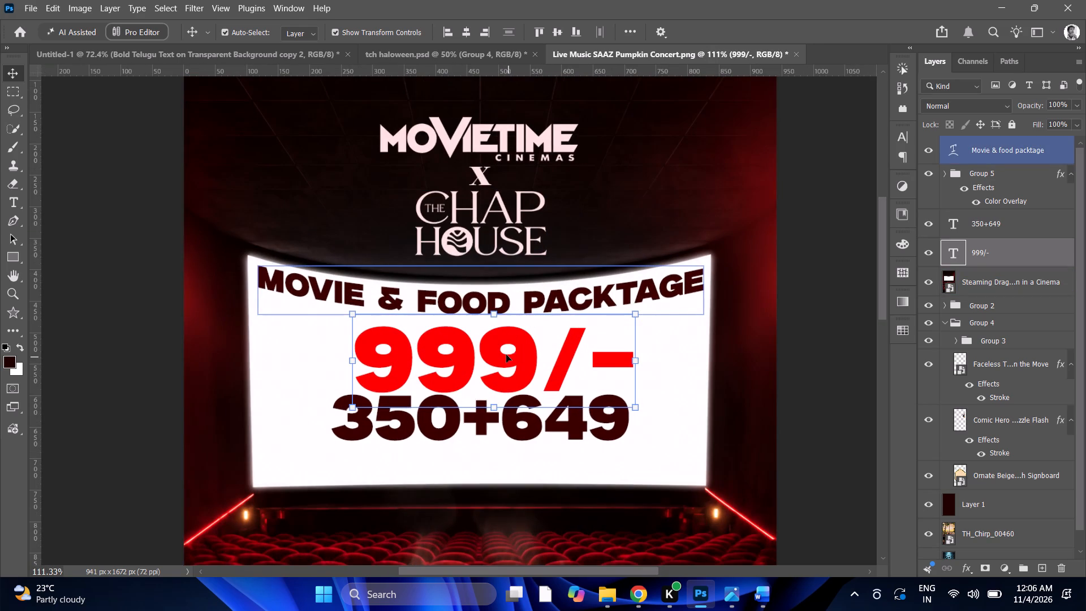
{"action": "left_click", "coordinate": [472, 32]}
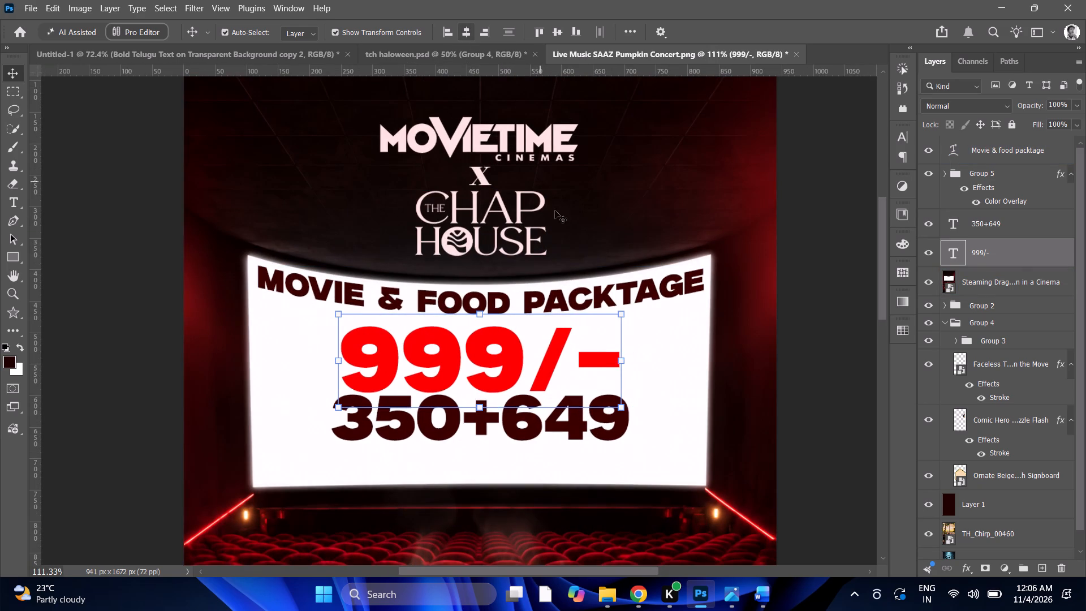
{"action": "left_click", "coordinate": [623, 363]}
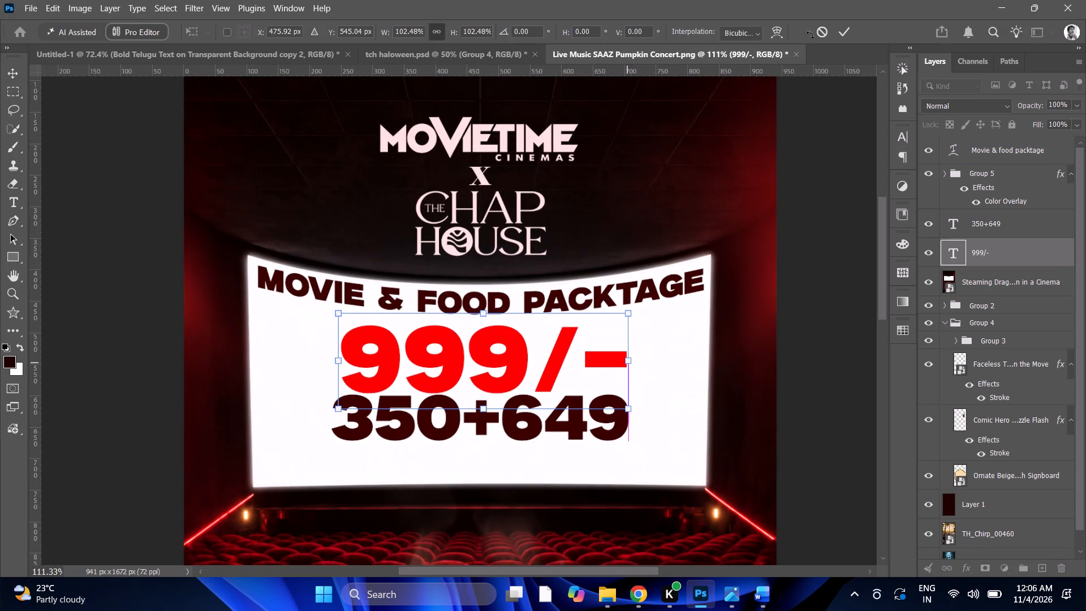
{"action": "left_click", "coordinate": [847, 33]}
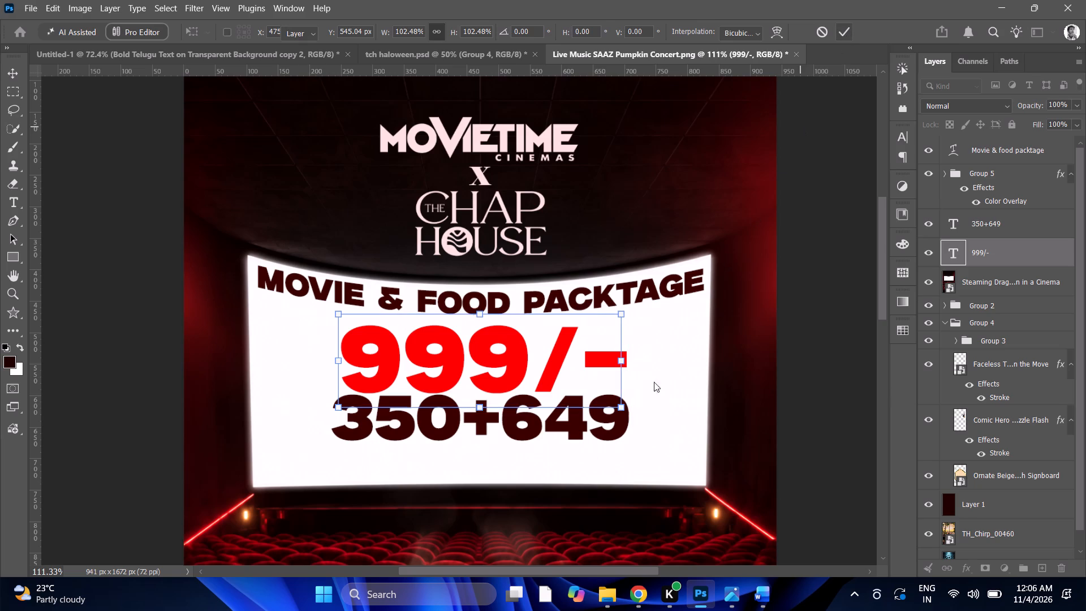
Scale the "350+649" line down to about 78% and centre it horizontally just beneath the "999/-" price.
{"action": "left_click", "coordinate": [585, 425], "text": "alt"}
{"action": "left_click_drag", "start_coordinate": [585, 425], "coordinate": [583, 428]}
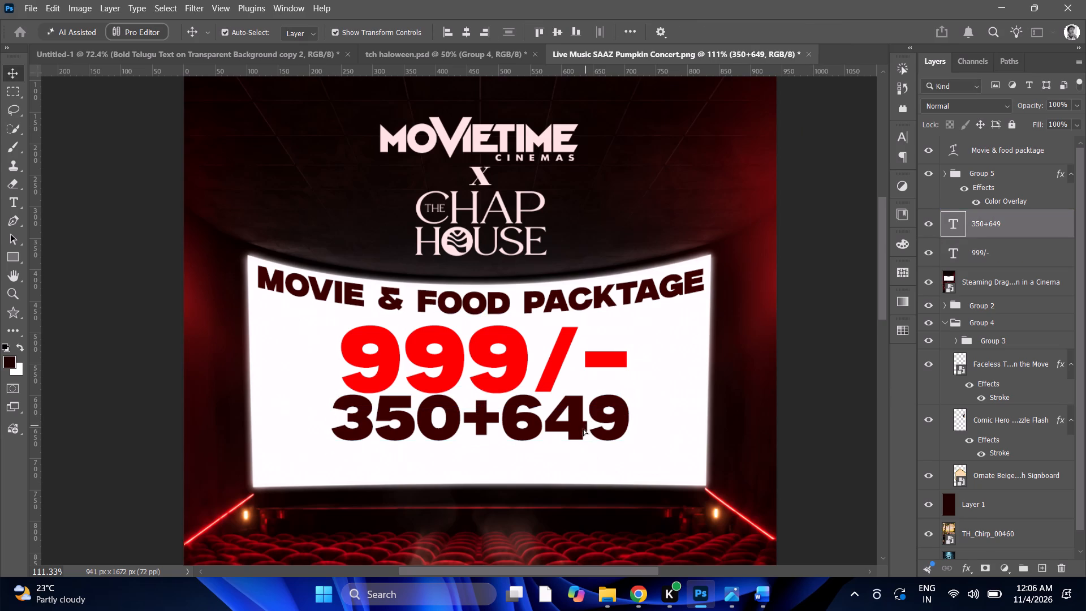
{"action": "left_click_drag", "start_coordinate": [583, 428], "coordinate": [579, 433]}
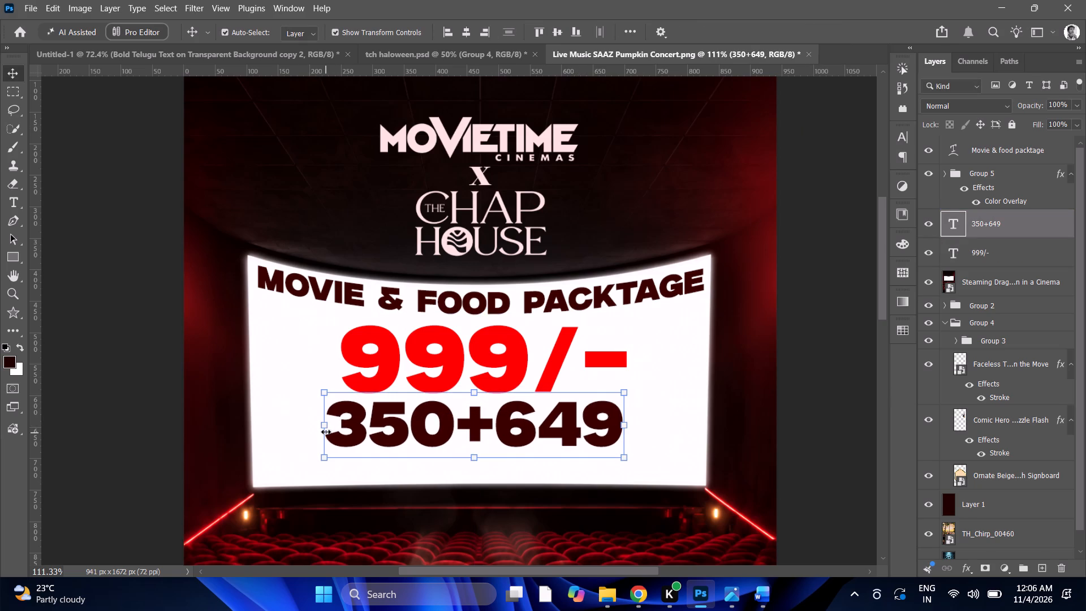
{"action": "left_click_drag", "start_coordinate": [324, 428], "coordinate": [393, 439]}
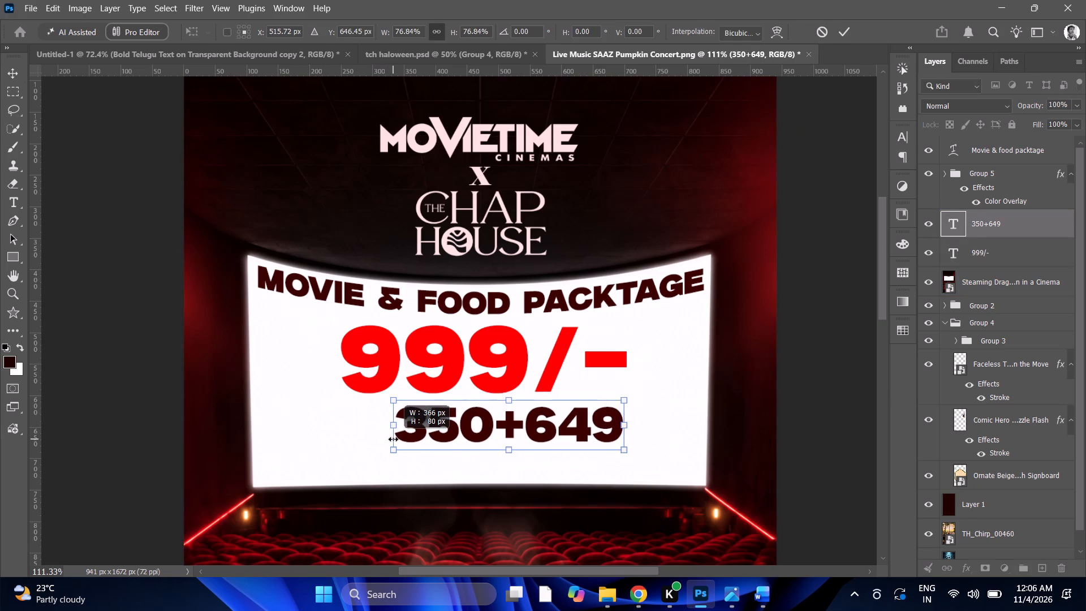
{"action": "left_click_drag", "start_coordinate": [393, 439], "coordinate": [390, 437]}
{"action": "left_click_drag", "start_coordinate": [574, 426], "coordinate": [551, 426]}
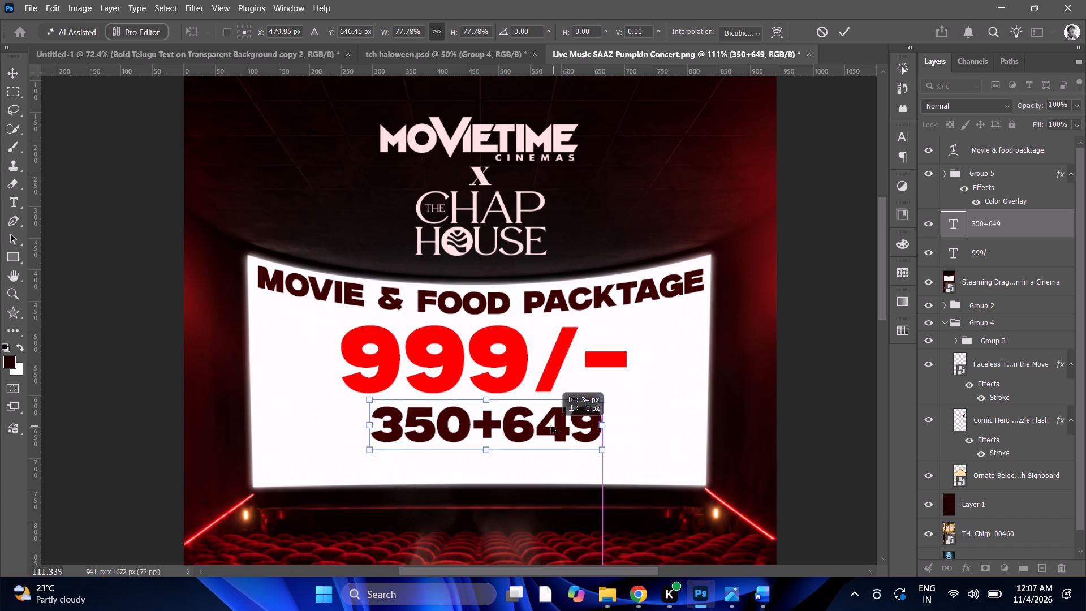
{"action": "left_click_drag", "start_coordinate": [551, 426], "coordinate": [549, 425]}
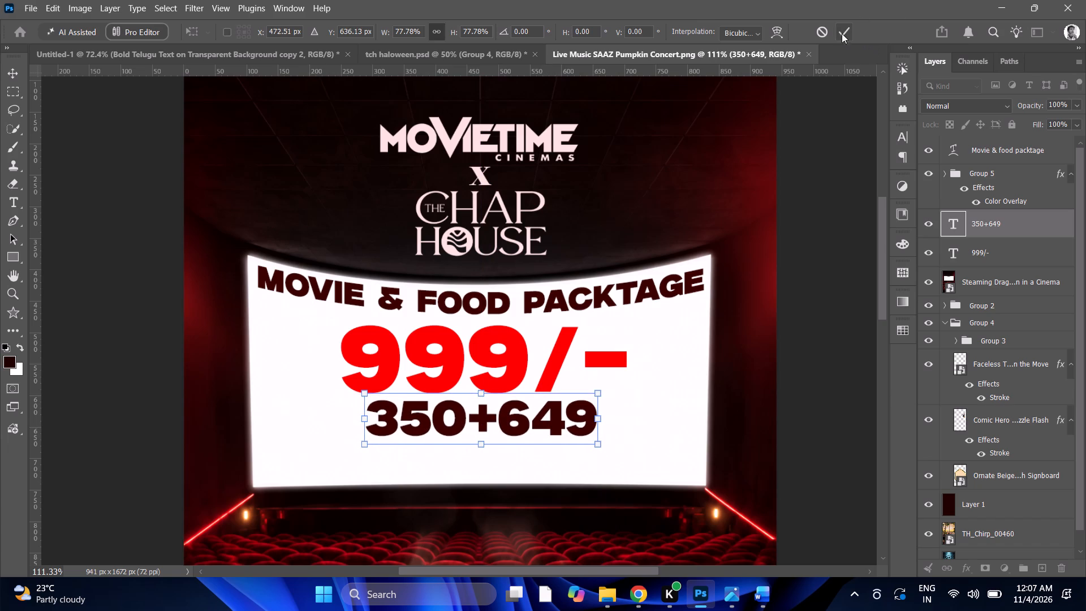
{"action": "left_click", "coordinate": [839, 32]}
{"action": "left_click", "coordinate": [468, 33]}
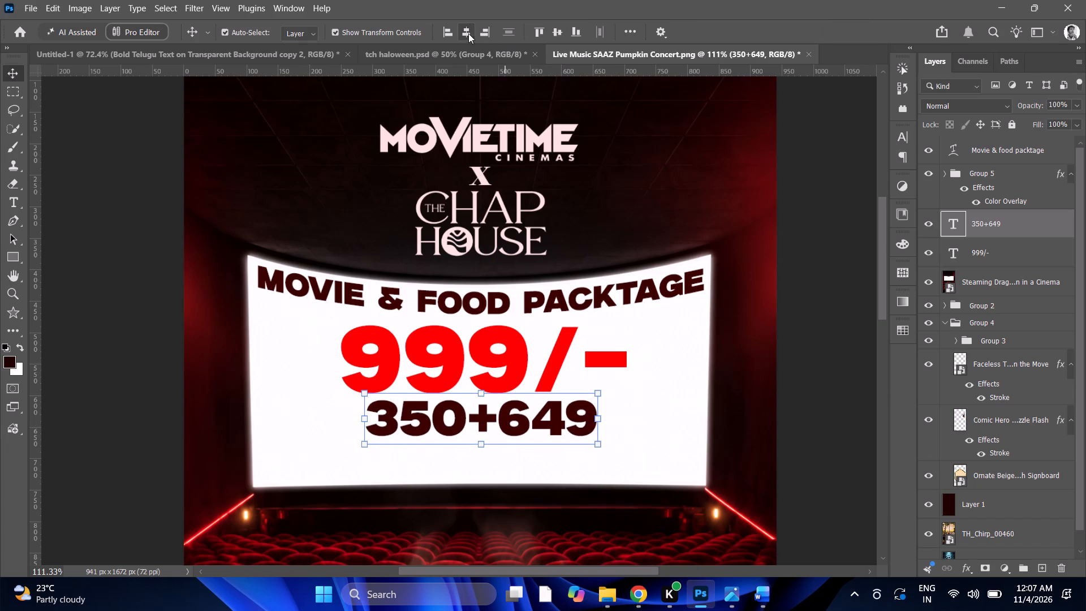
Copy the line "A perfect your favourite freshly cooked served hot" from the MOVIE Meal document in Word and return to Photoshop.
{"action": "scroll", "coordinate": [530, 341], "scroll_direction": "down", "scroll_amount": 10, "text": "alt"}
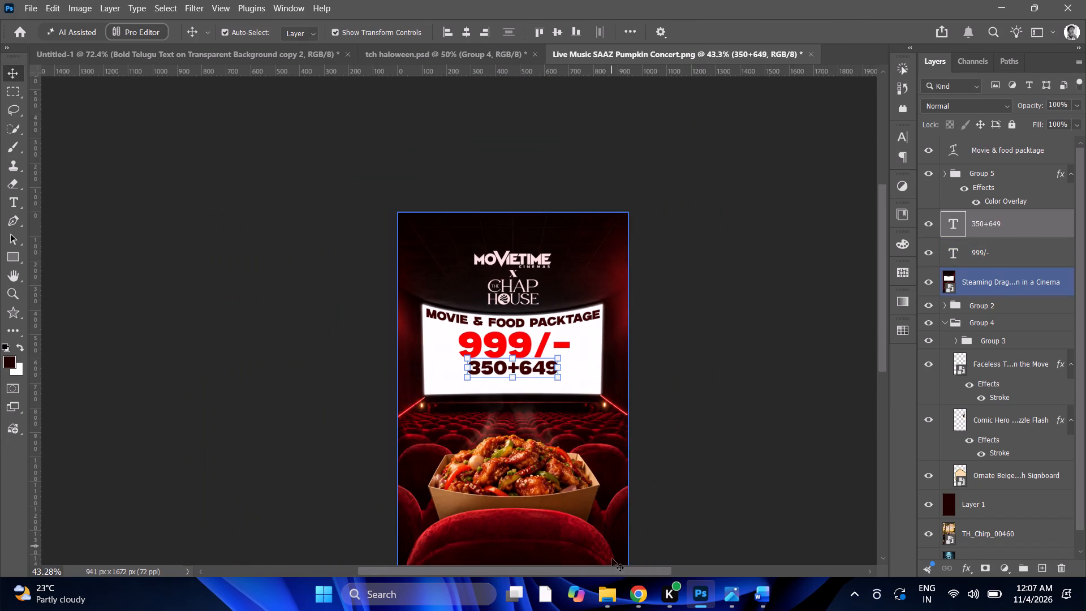
{"action": "left_click", "coordinate": [764, 597]}
{"action": "left_click", "coordinate": [382, 341]}
{"action": "triple_click", "coordinate": [381, 354]}
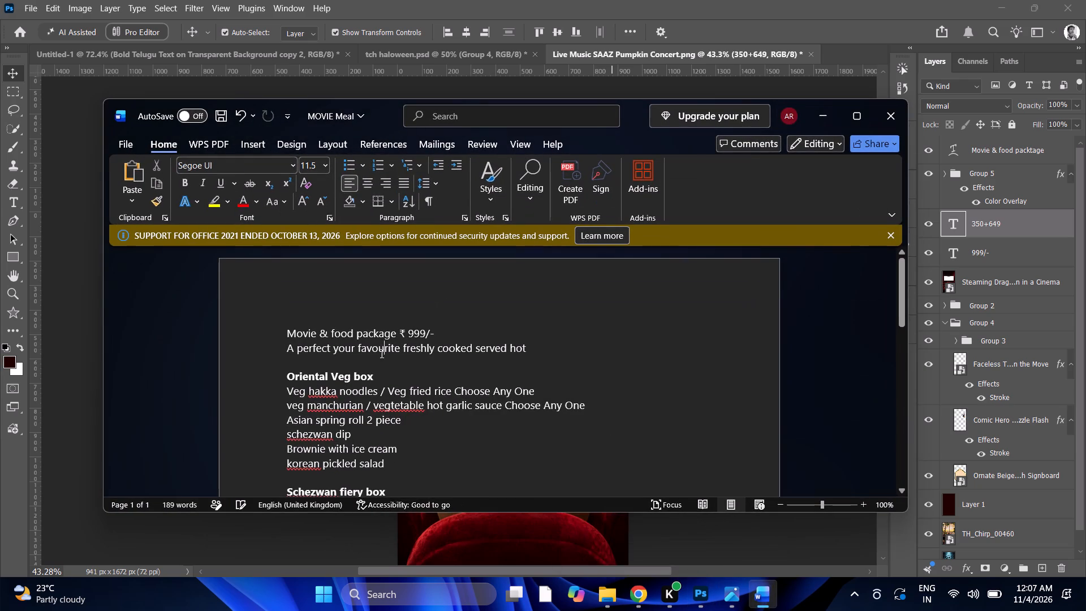
{"action": "key", "text": "ctrl+c"}
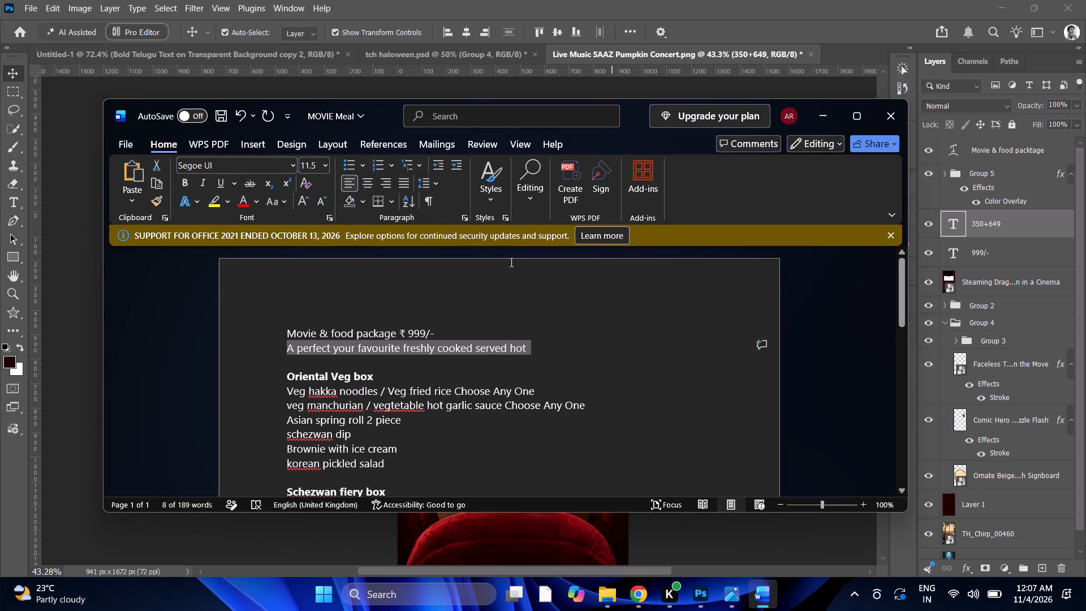
{"action": "left_click", "coordinate": [825, 113]}
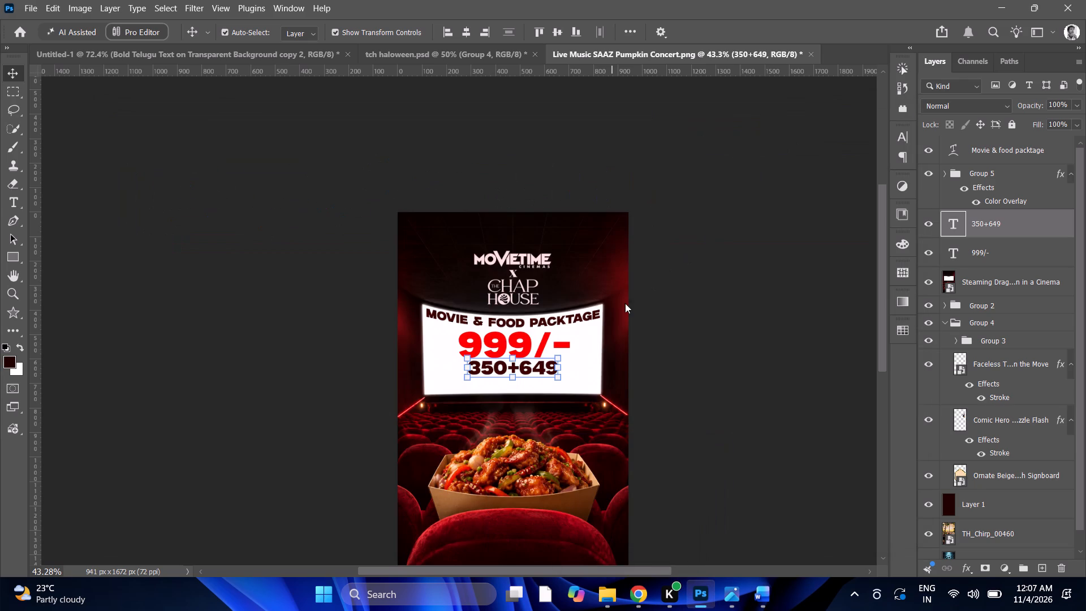
Centre the "350+649" line and the "999/-" price horizontally on the flyer.
{"action": "scroll", "coordinate": [564, 332], "scroll_direction": "up", "scroll_amount": 4, "text": "alt"}
{"action": "scroll", "coordinate": [570, 376], "scroll_direction": "up", "scroll_amount": 4}
{"action": "key", "text": "t"}
{"action": "left_click", "coordinate": [995, 260]}
{"action": "left_click", "coordinate": [988, 251]}
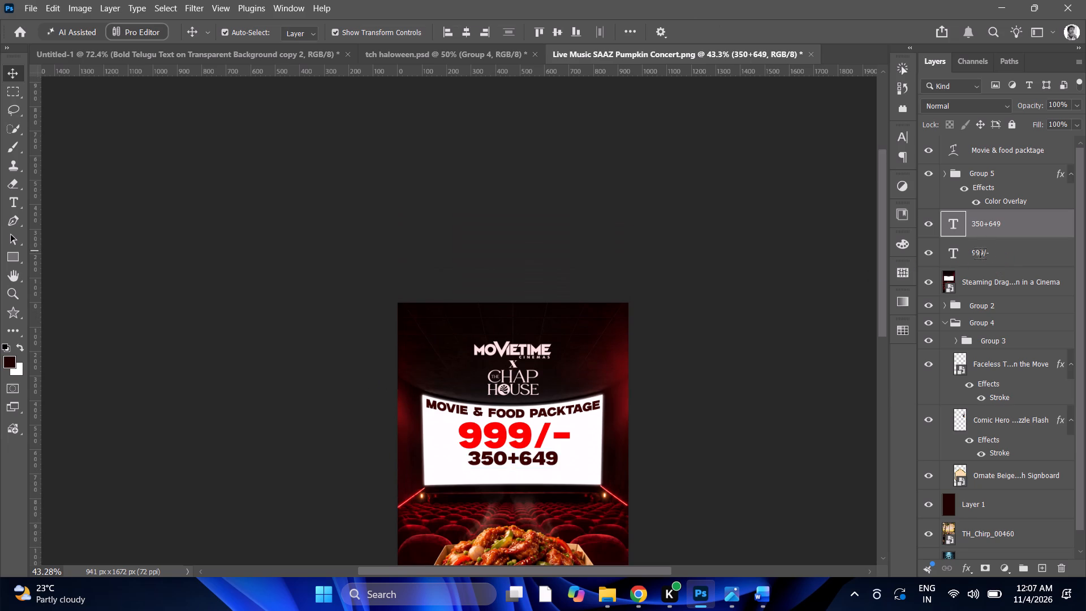
{"action": "scroll", "coordinate": [650, 429], "scroll_direction": "down", "scroll_amount": 3, "text": "alt"}
{"action": "scroll", "coordinate": [591, 454], "scroll_direction": "down", "scroll_amount": 3}
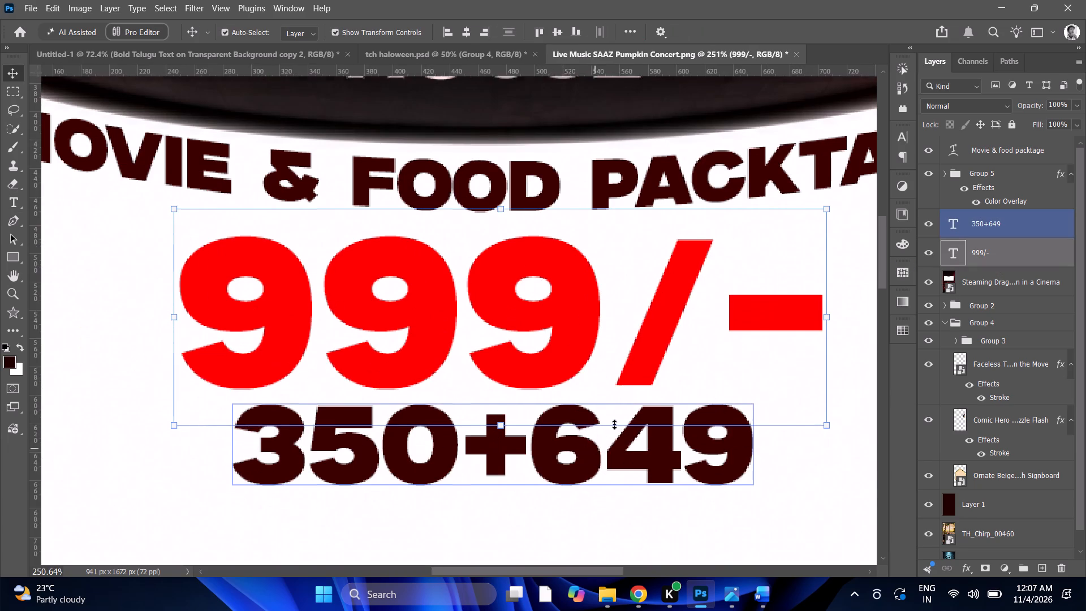
{"action": "scroll", "coordinate": [614, 424], "scroll_direction": "down", "scroll_amount": 1}
{"action": "scroll", "coordinate": [860, 239], "scroll_direction": "down", "scroll_amount": 3, "text": "alt"}
{"action": "left_click", "coordinate": [990, 222]}
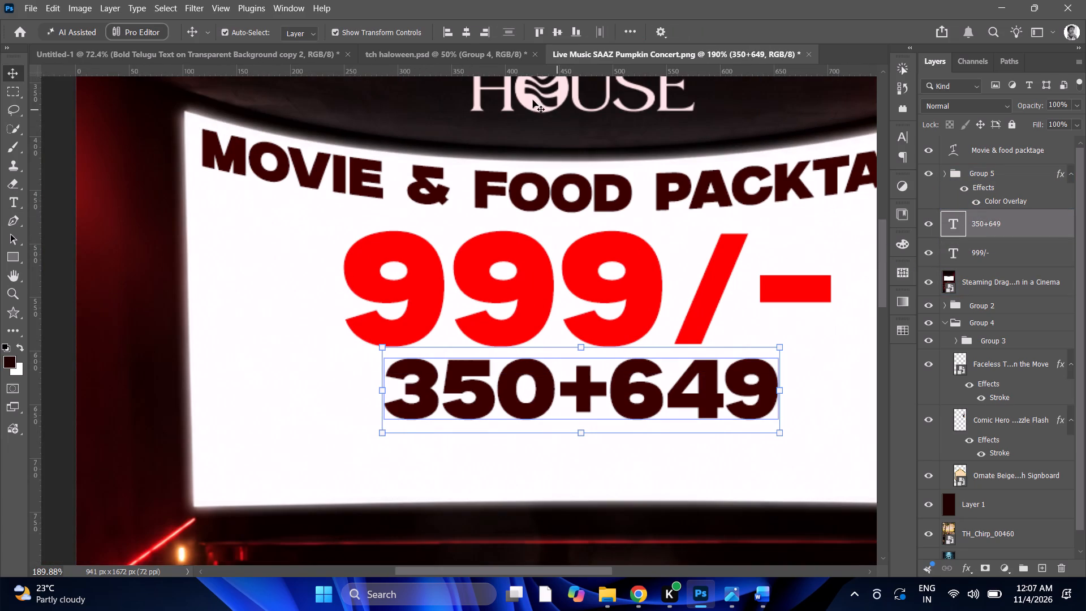
{"action": "left_click", "coordinate": [472, 39]}
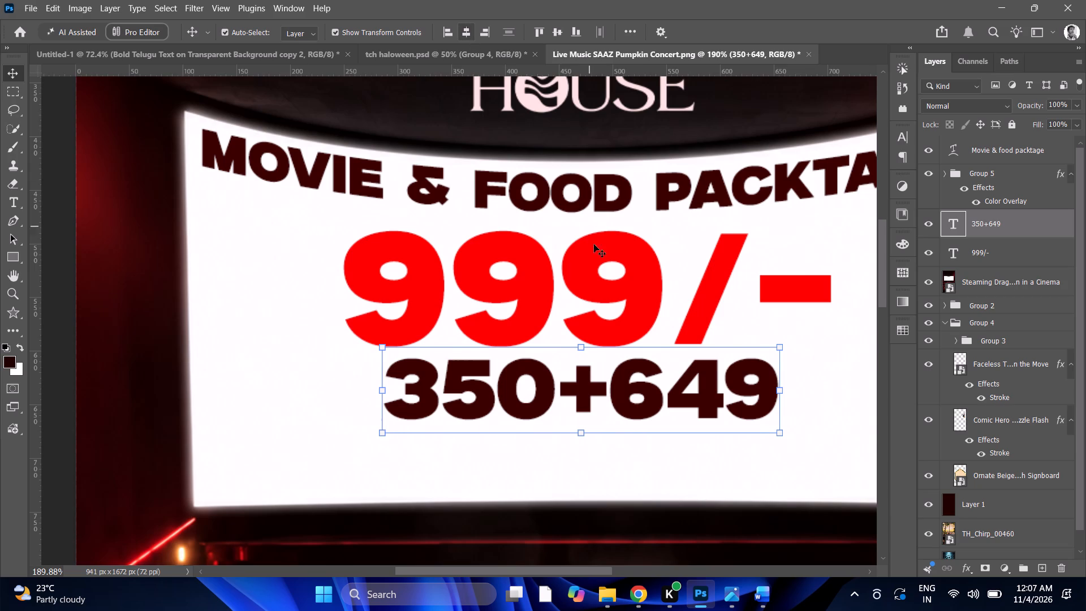
{"action": "left_click", "coordinate": [595, 265], "text": "alt"}
{"action": "left_click", "coordinate": [466, 36]}
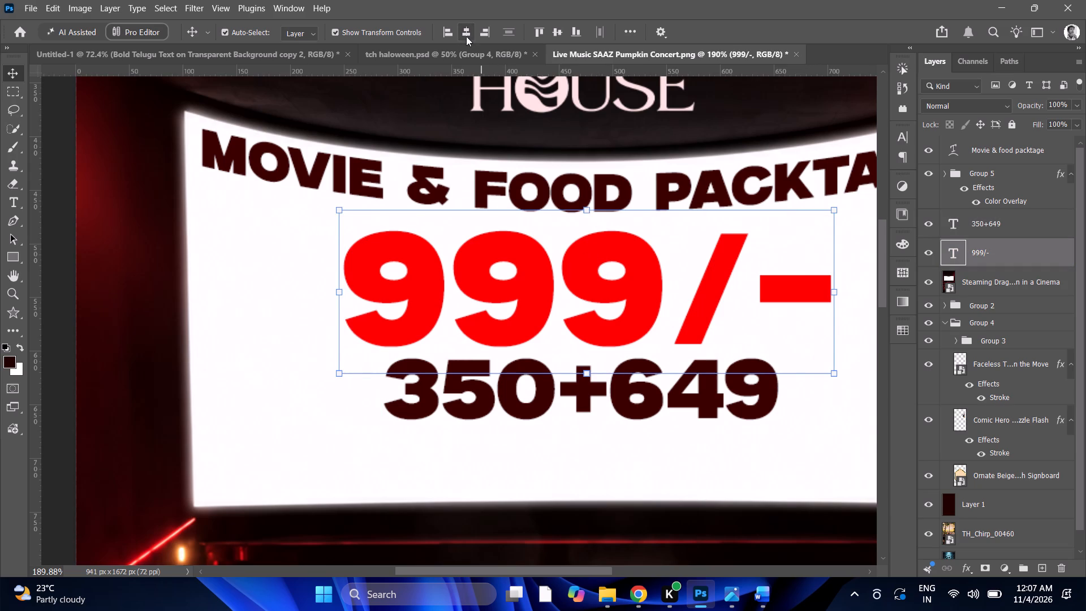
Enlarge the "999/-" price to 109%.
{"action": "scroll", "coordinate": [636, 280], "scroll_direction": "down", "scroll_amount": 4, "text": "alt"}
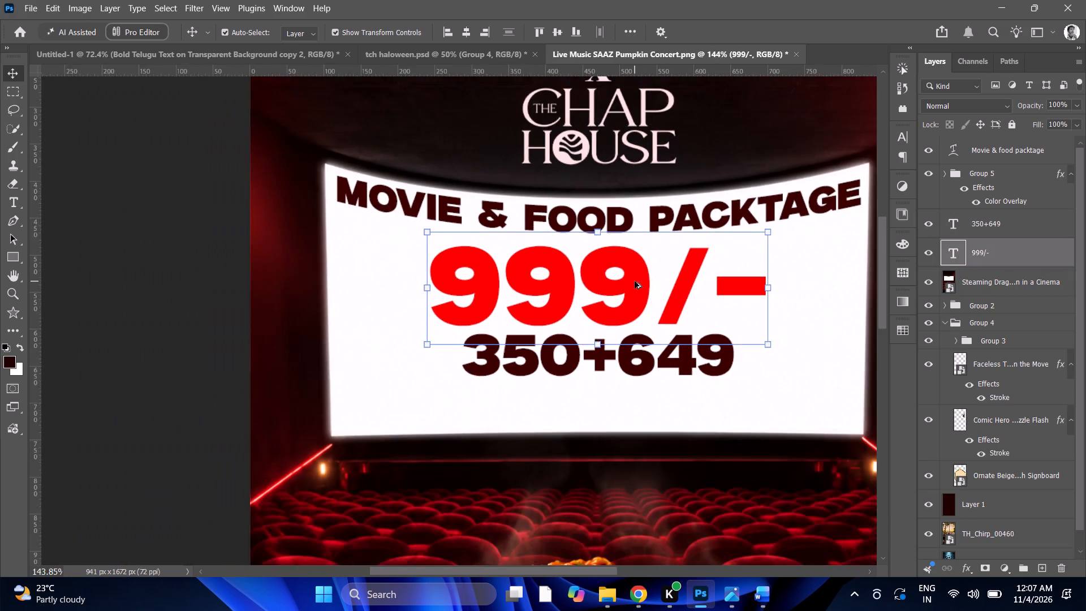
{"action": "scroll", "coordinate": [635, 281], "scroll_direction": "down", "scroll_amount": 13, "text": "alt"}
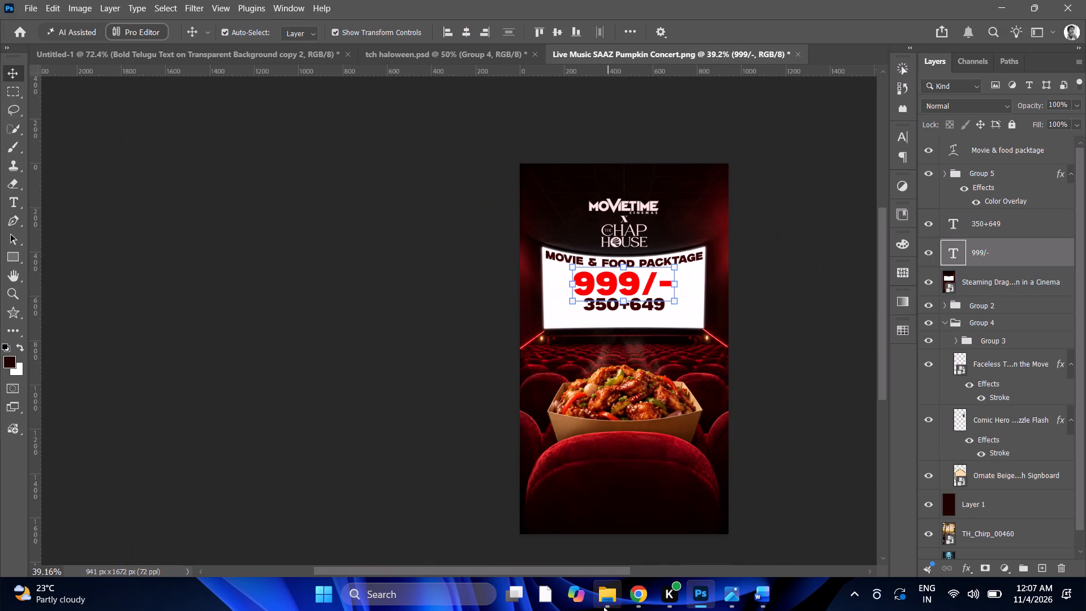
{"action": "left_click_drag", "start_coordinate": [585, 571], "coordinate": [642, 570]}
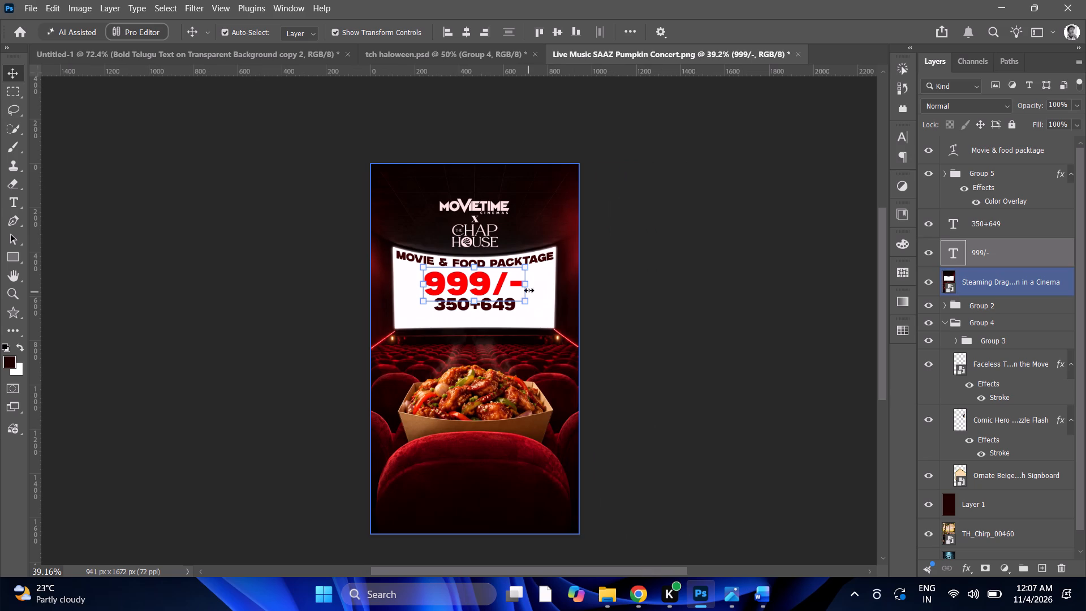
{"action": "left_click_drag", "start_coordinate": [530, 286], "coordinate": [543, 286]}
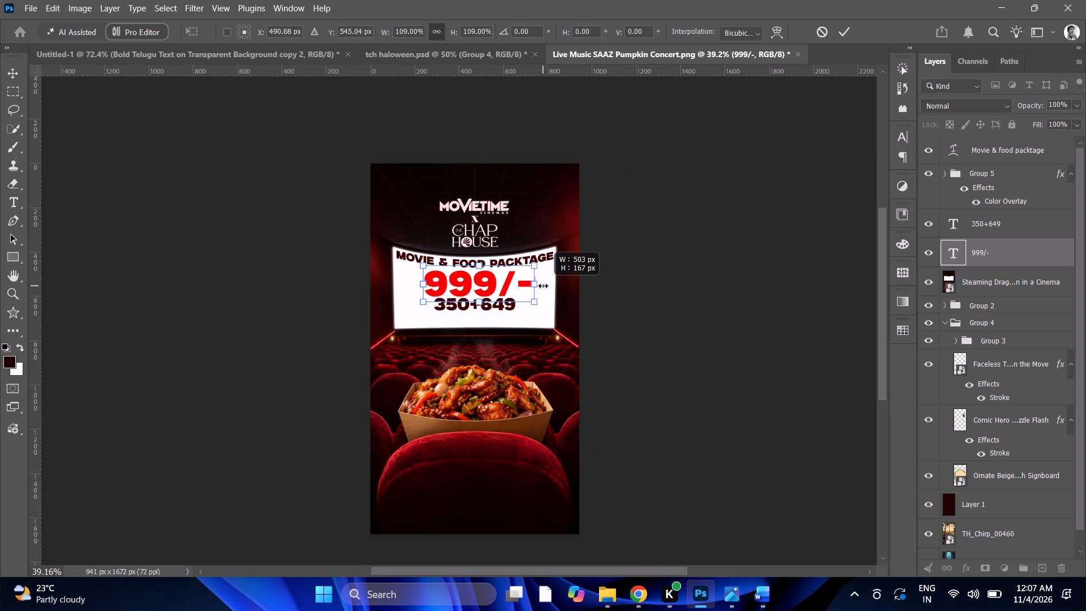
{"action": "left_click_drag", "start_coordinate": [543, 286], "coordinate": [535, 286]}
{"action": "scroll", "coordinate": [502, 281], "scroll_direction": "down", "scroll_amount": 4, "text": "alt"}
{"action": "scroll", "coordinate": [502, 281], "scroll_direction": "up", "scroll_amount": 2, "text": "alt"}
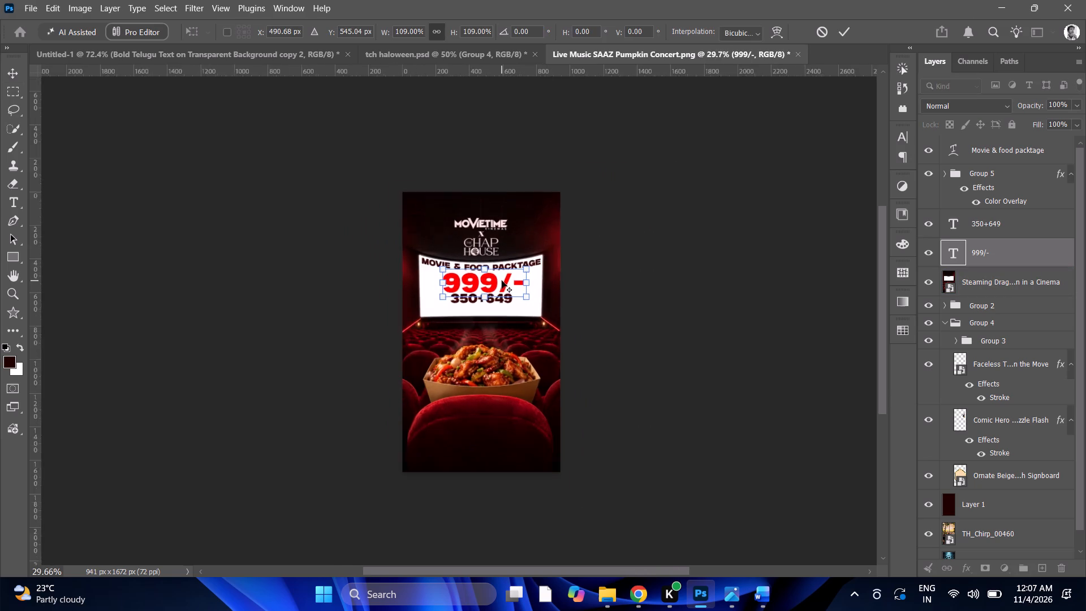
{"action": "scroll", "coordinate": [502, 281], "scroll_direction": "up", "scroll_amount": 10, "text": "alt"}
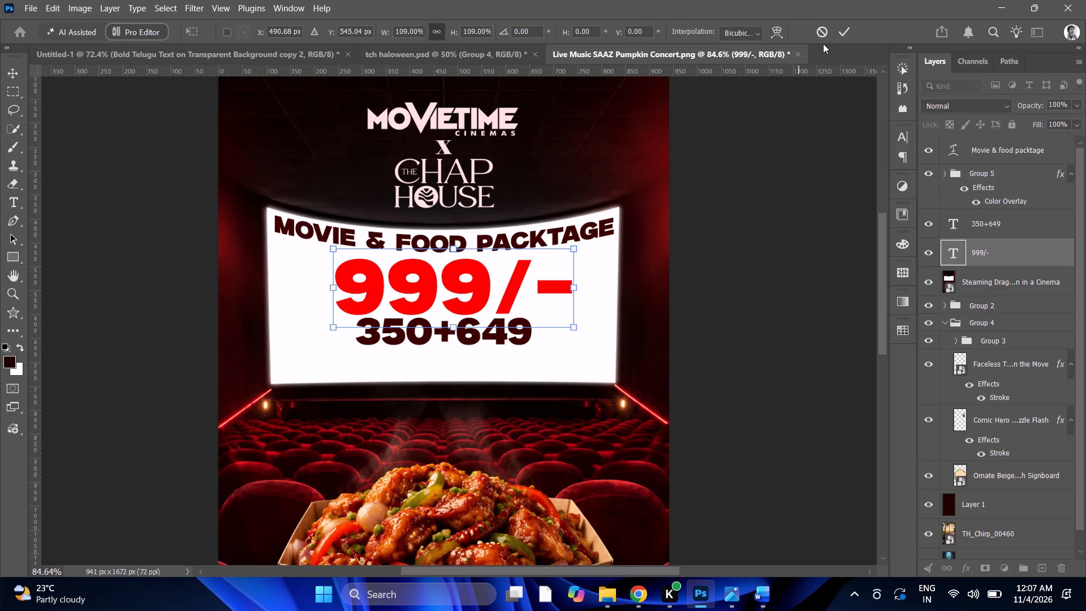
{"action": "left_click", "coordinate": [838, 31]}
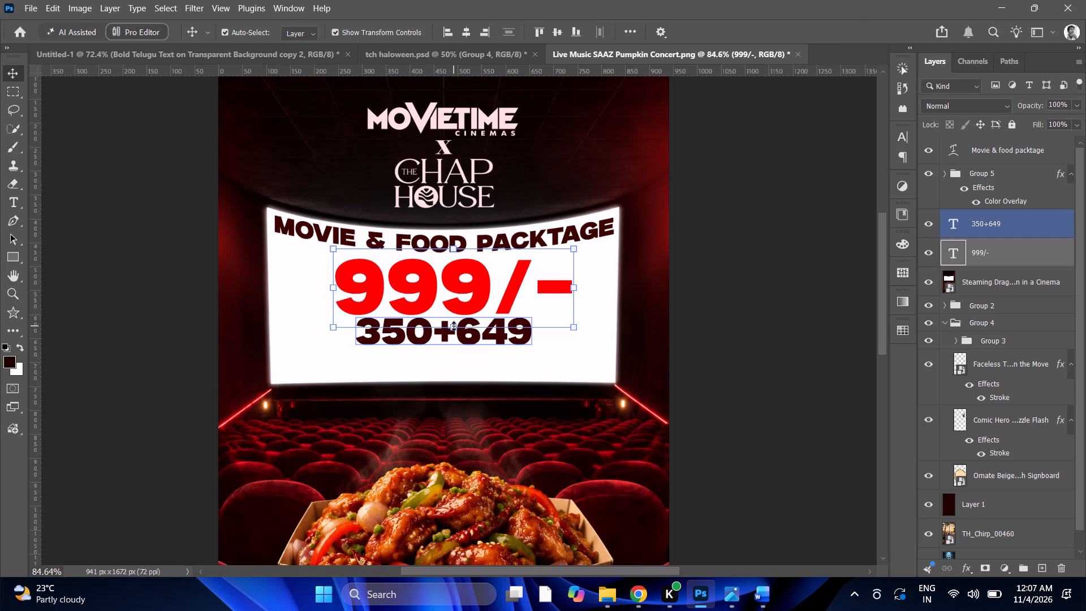
Shrink the "999/-" price to about 435 px wide, place it between the heading and "350+649", and centre it horizontally.
{"action": "left_click_drag", "start_coordinate": [454, 326], "coordinate": [453, 311]}
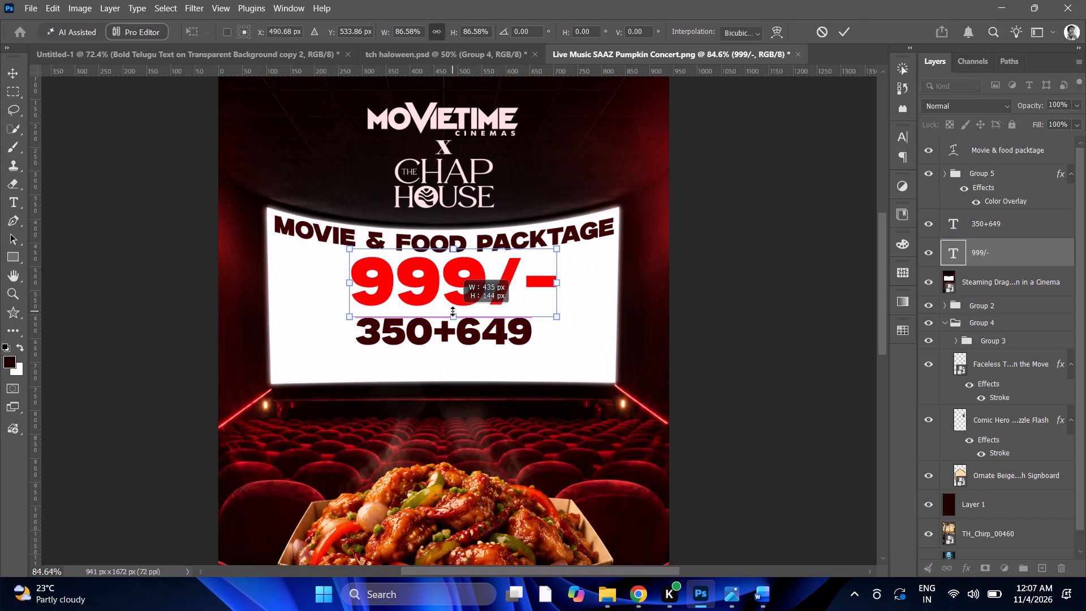
{"action": "left_click_drag", "start_coordinate": [453, 311], "coordinate": [451, 317]}
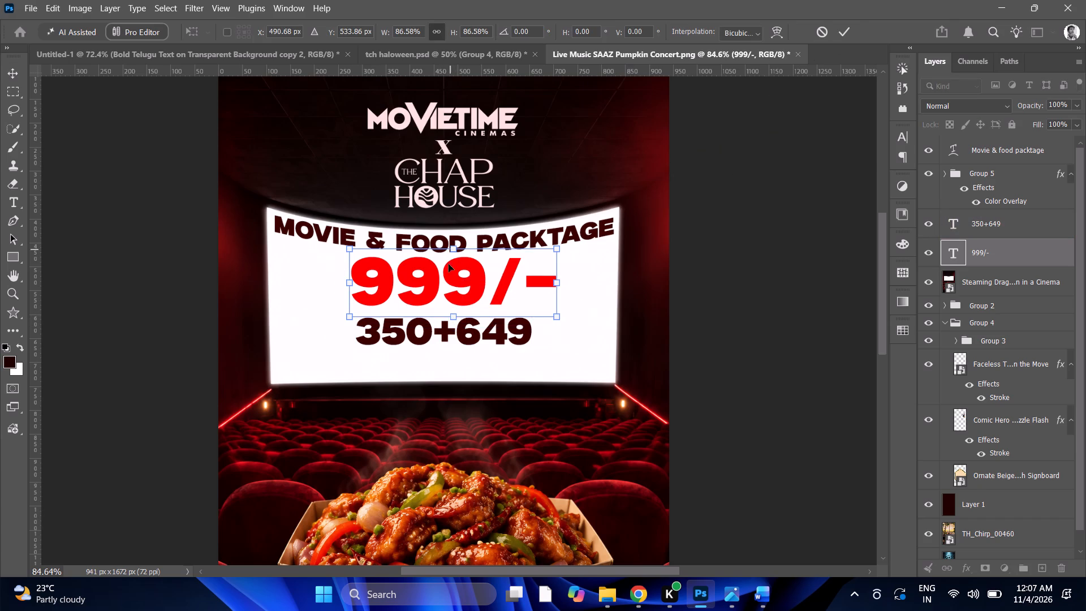
{"action": "left_click_drag", "start_coordinate": [449, 279], "coordinate": [444, 285]}
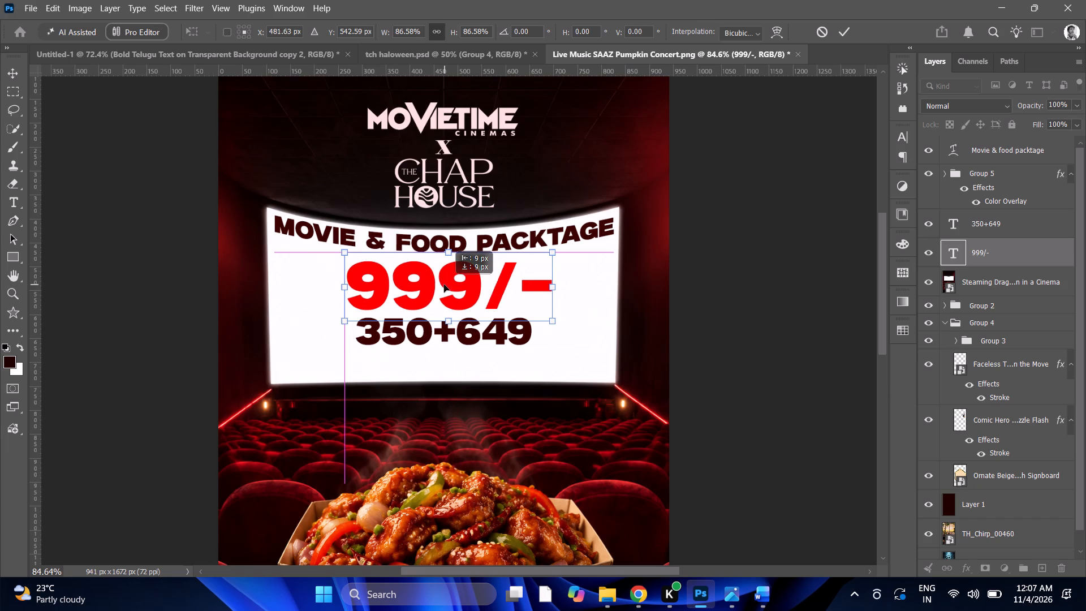
{"action": "left_click_drag", "start_coordinate": [444, 285], "coordinate": [438, 285]}
{"action": "scroll", "coordinate": [438, 285], "scroll_direction": "down", "scroll_amount": 4, "text": "alt"}
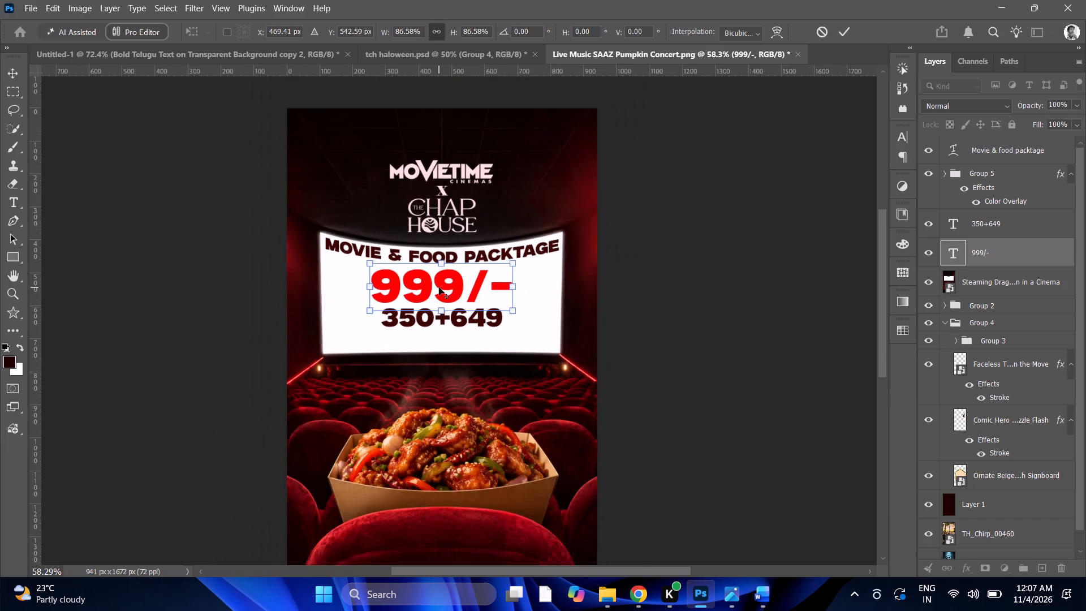
{"action": "scroll", "coordinate": [439, 287], "scroll_direction": "down", "scroll_amount": 6, "text": "alt"}
{"action": "scroll", "coordinate": [484, 281], "scroll_direction": "up", "scroll_amount": 3, "text": "alt"}
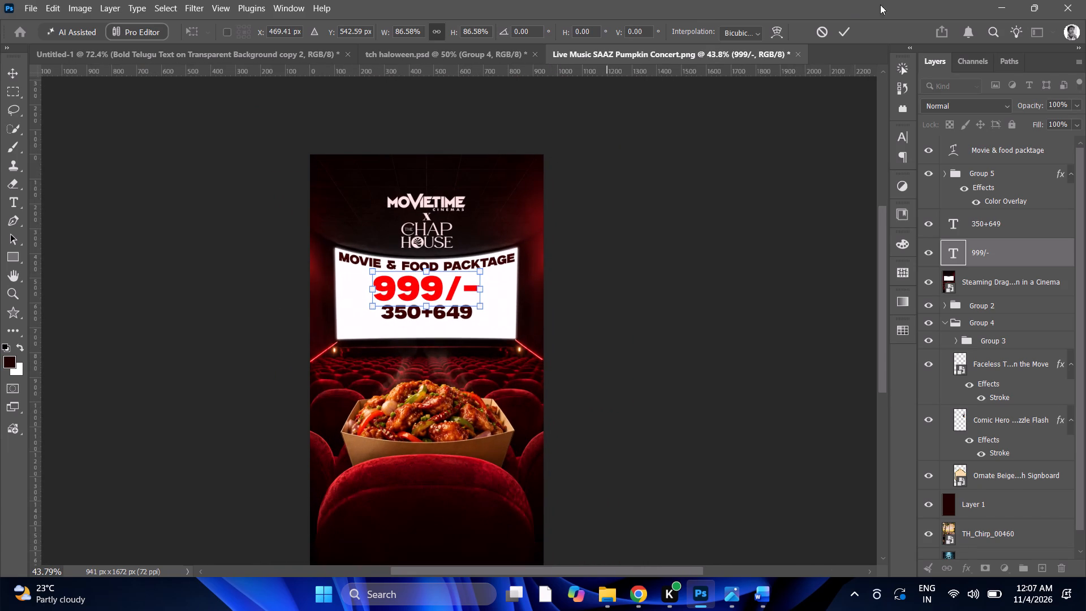
{"action": "left_click", "coordinate": [851, 31]}
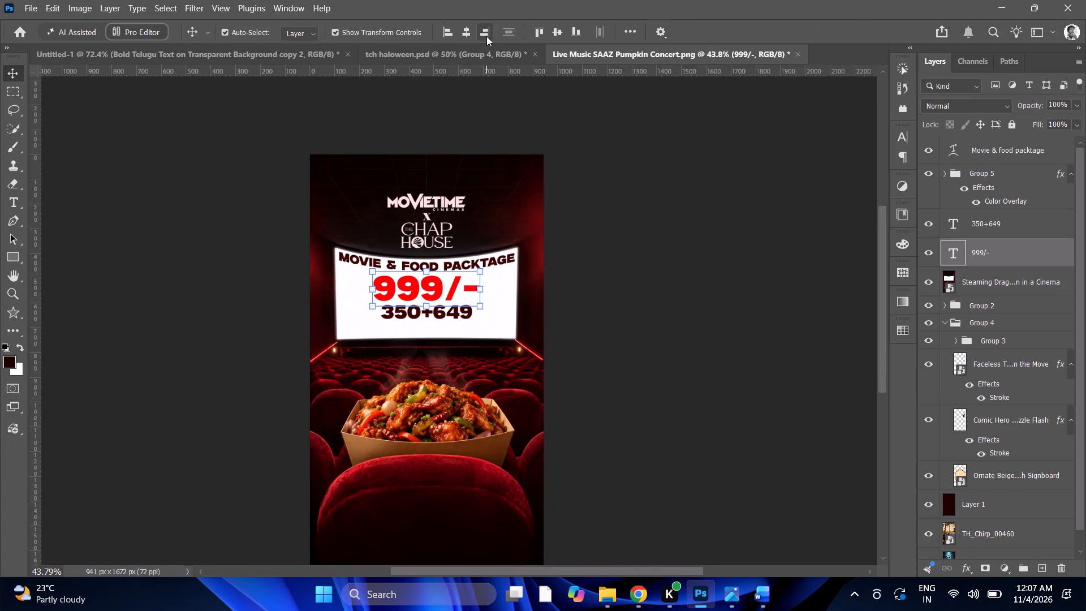
{"action": "left_click", "coordinate": [468, 34]}
Move Group 2, the footer with the RSVP and venue details, to the top of the layer stack.
{"action": "scroll", "coordinate": [493, 290], "scroll_direction": "down", "scroll_amount": 3, "text": "alt"}
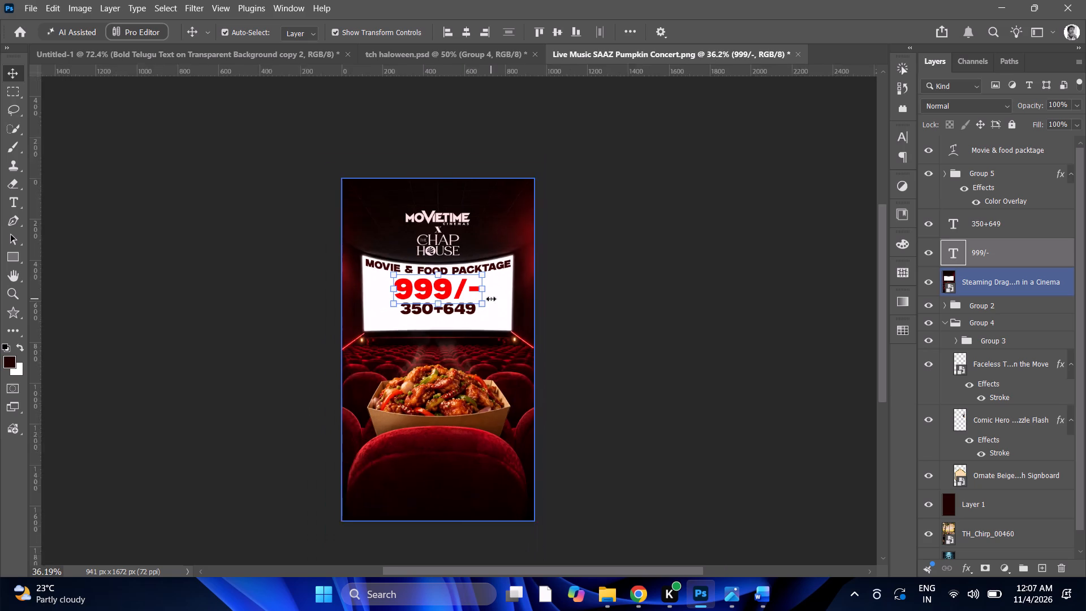
{"action": "scroll", "coordinate": [428, 358], "scroll_direction": "up", "scroll_amount": 3, "text": "alt"}
{"action": "scroll", "coordinate": [428, 358], "scroll_direction": "down", "scroll_amount": 5}
{"action": "scroll", "coordinate": [428, 358], "scroll_direction": "up", "scroll_amount": 3, "text": "alt"}
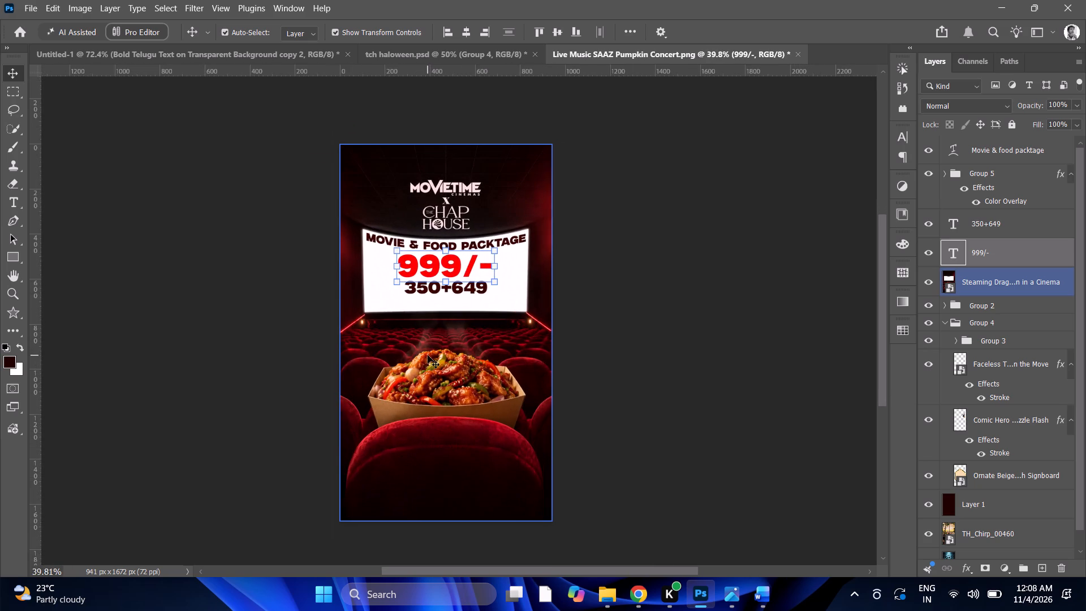
{"action": "scroll", "coordinate": [428, 355], "scroll_direction": "down", "scroll_amount": 1, "text": "alt"}
{"action": "scroll", "coordinate": [428, 355], "scroll_direction": "down", "scroll_amount": 3}
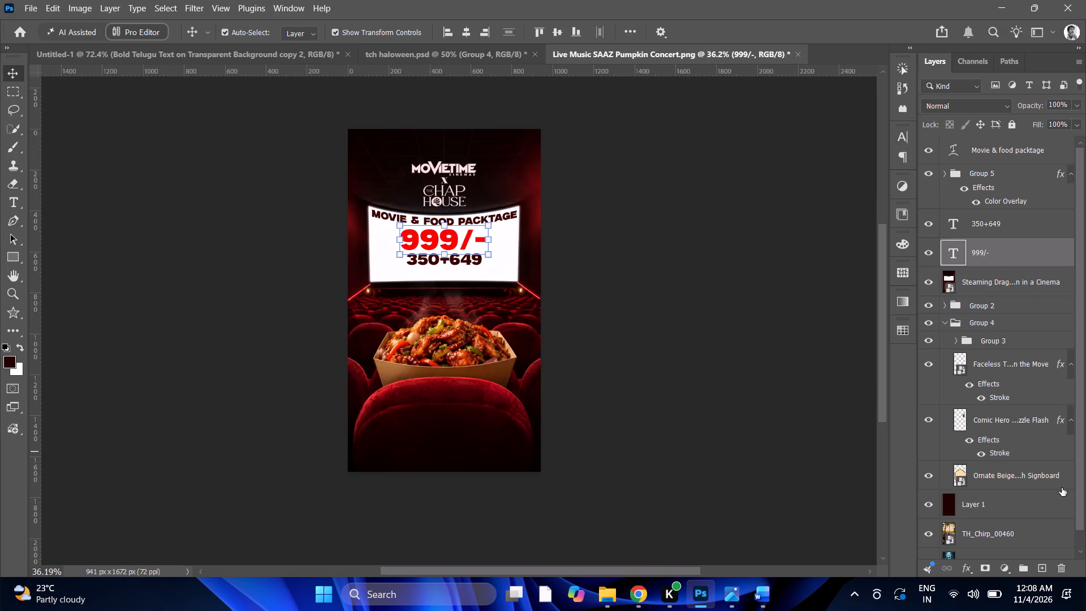
{"action": "scroll", "coordinate": [959, 457], "scroll_direction": "down", "scroll_amount": 4}
{"action": "left_click", "coordinate": [992, 286]}
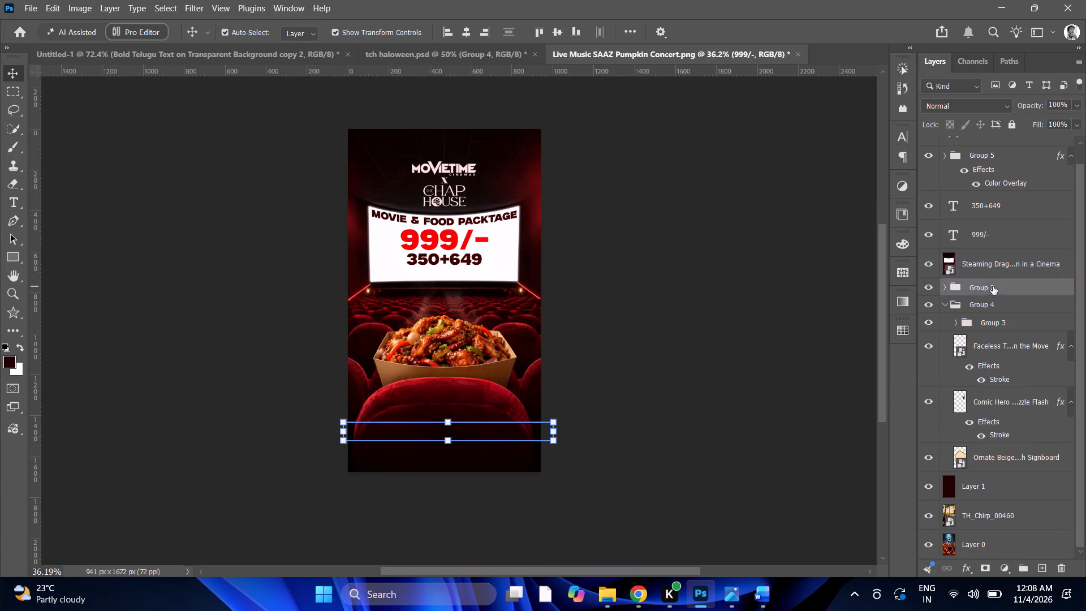
{"action": "left_click_drag", "start_coordinate": [1005, 289], "coordinate": [1028, 126]}
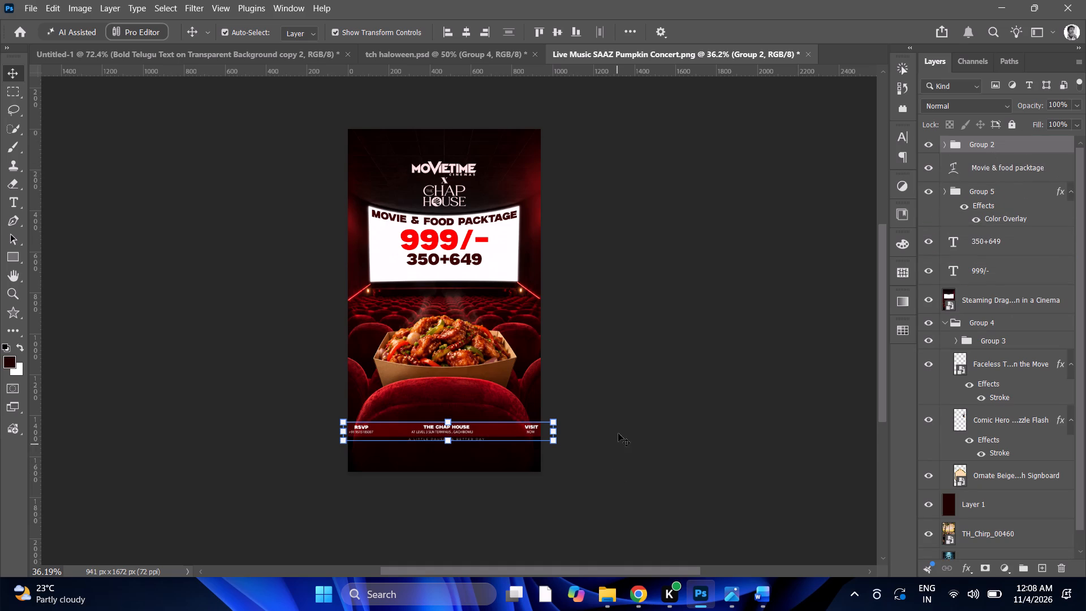
Nudge the footer group slightly down towards the flyer's lower edge.
{"action": "key", "text": "Down"}
{"action": "key", "text": "Down"}
{"action": "key", "text": "Down"}
{"action": "key", "text": "Down"}
{"action": "key", "text": "Down"}
{"action": "key", "text": "Down"}
{"action": "key", "text": "Down"}
{"action": "key", "text": "Down"}
{"action": "key", "text": "Down"}
{"action": "key", "text": "Down"}
{"action": "key", "text": "Down"}
{"action": "key", "text": "Down"}
{"action": "key", "text": "Down"}
{"action": "key", "text": "Down"}
{"action": "key", "text": "Down"}
{"action": "key", "text": "Down"}
{"action": "key", "text": "Down"}
{"action": "key", "text": "Down"}
{"action": "key", "text": "Down"}
{"action": "key", "text": "Down"}
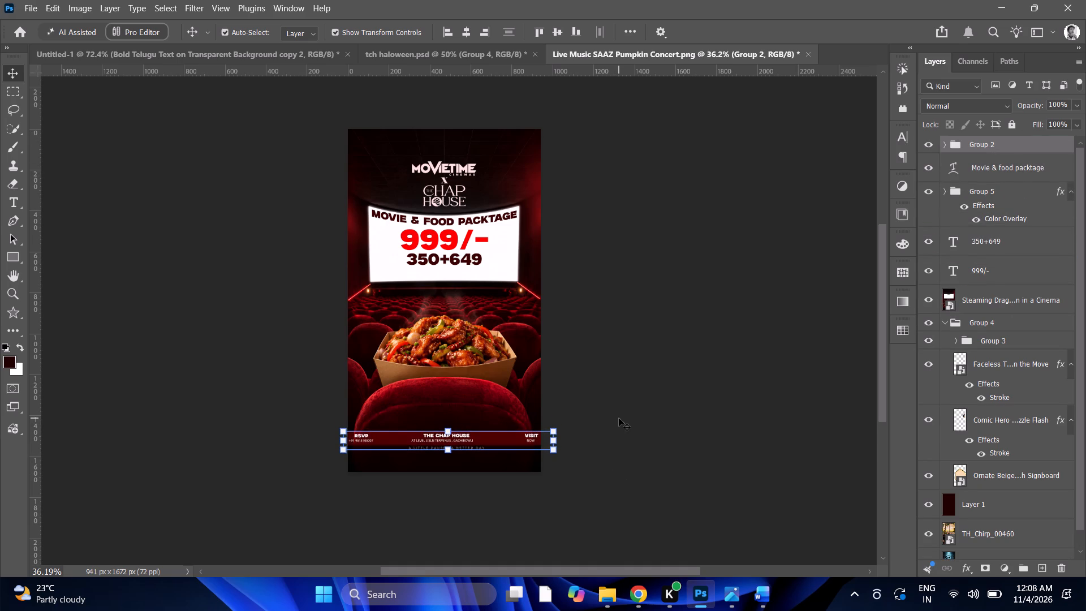
{"action": "key", "text": "Down"}
{"action": "key", "text": "Down"}
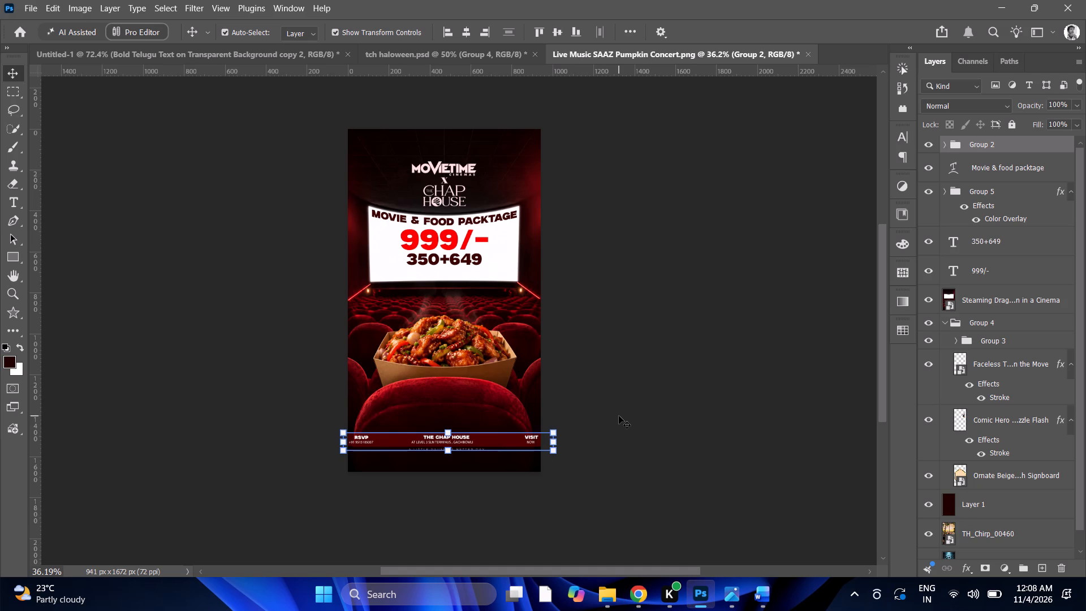
{"action": "key", "text": "Up"}
{"action": "key", "text": "Down"}
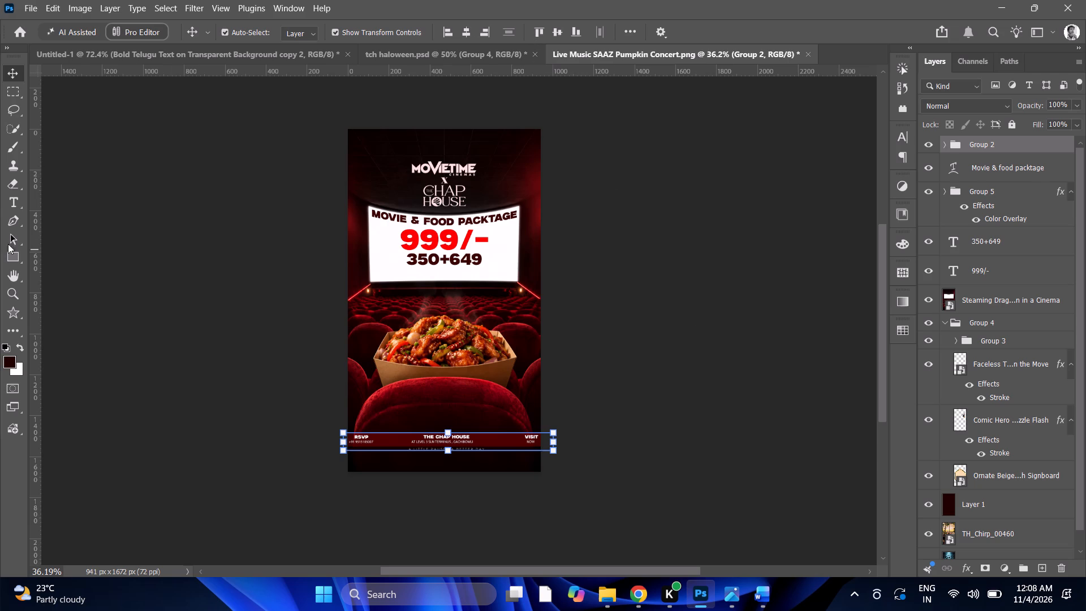
Add the text "MOVIE WITH" on the red seat below the food box.
{"action": "left_click", "coordinate": [9, 199]}
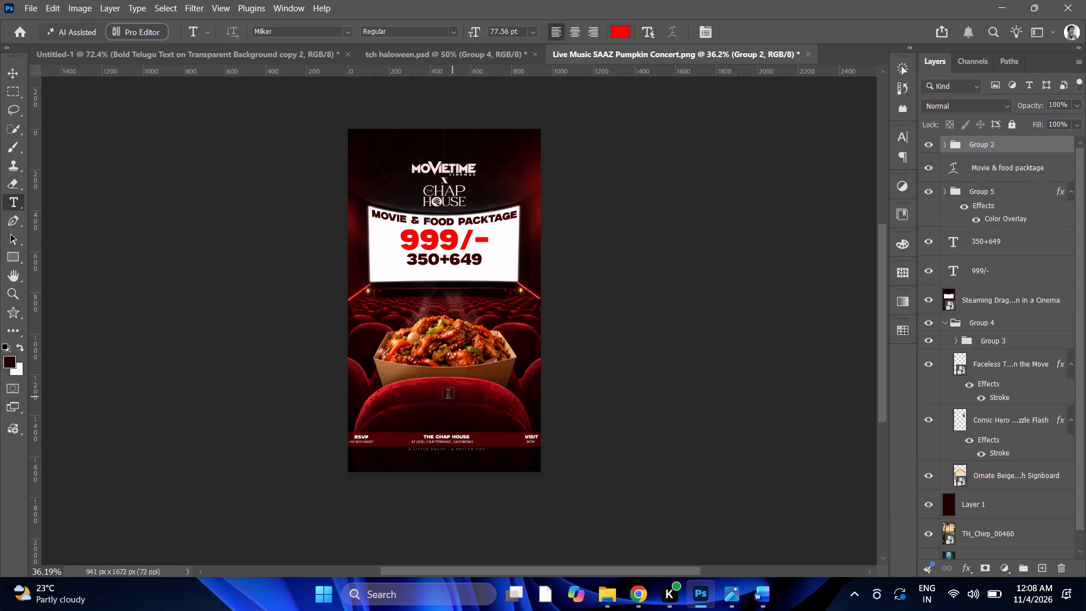
{"action": "left_click", "coordinate": [437, 395]}
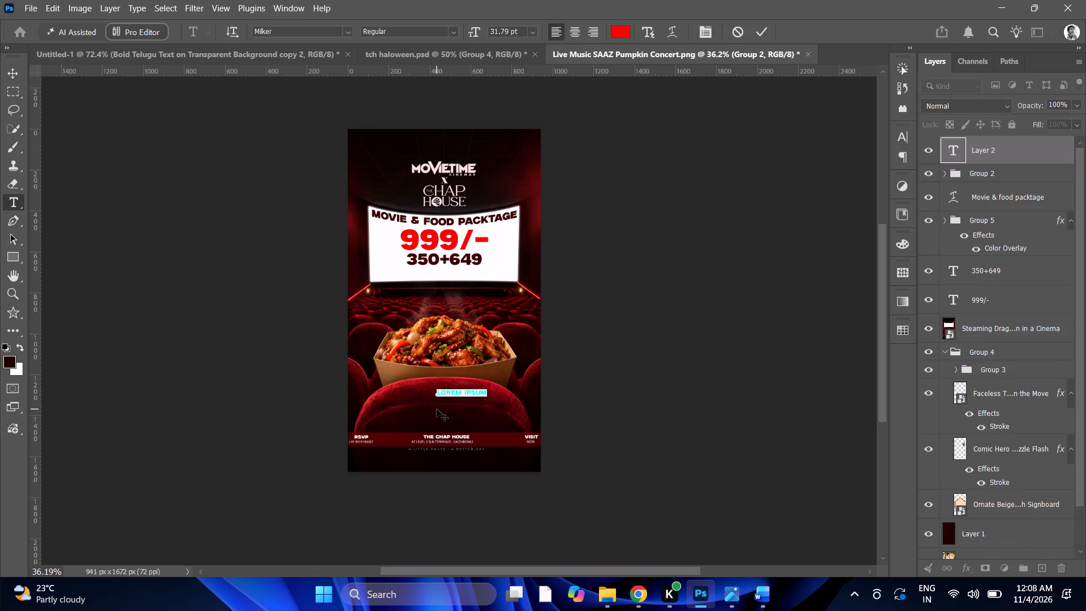
{"action": "type", "text": "MOVIE WITH"}
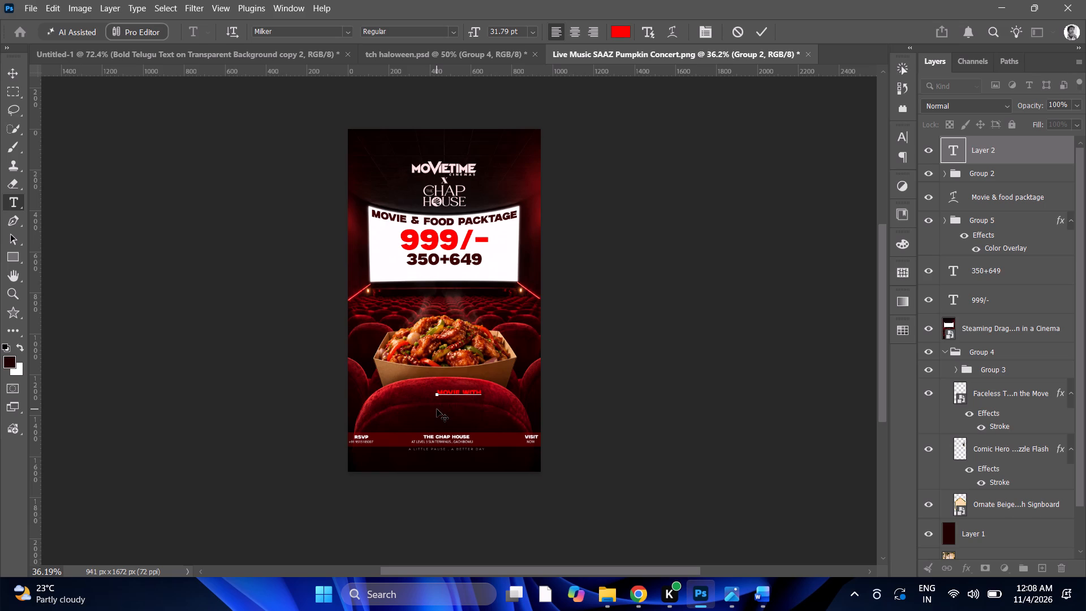
Recolour the "MOVIE WITH" text on the seat to amber yellow, ffba00.
{"action": "key", "text": "ctrl+a"}
{"action": "key", "text": "ctrl+a"}
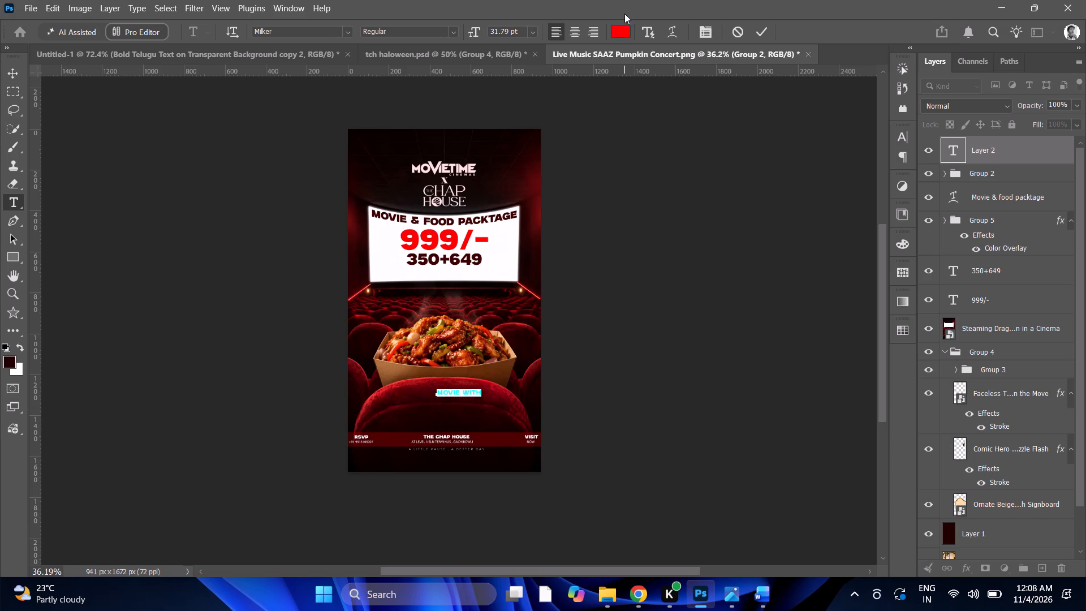
{"action": "left_click", "coordinate": [624, 28]}
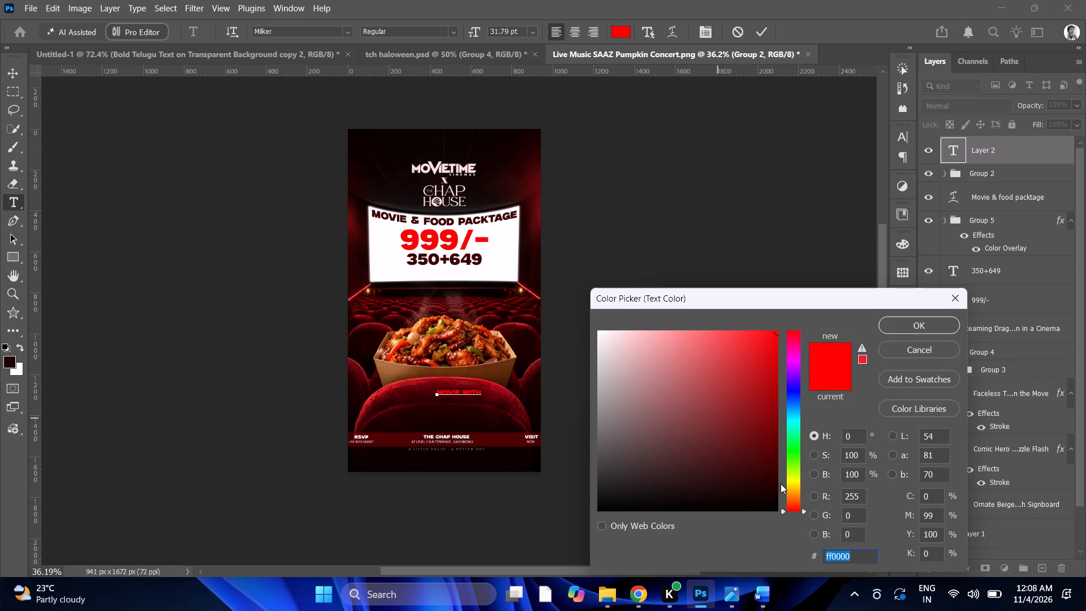
{"action": "left_click_drag", "start_coordinate": [798, 491], "coordinate": [799, 487]}
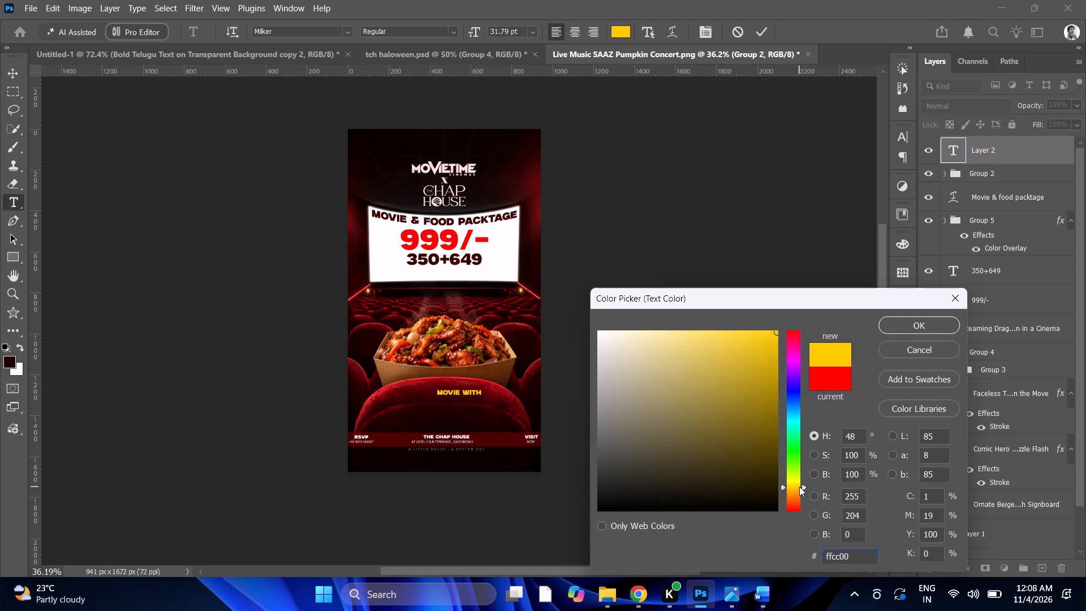
{"action": "left_click_drag", "start_coordinate": [799, 487], "coordinate": [801, 490]}
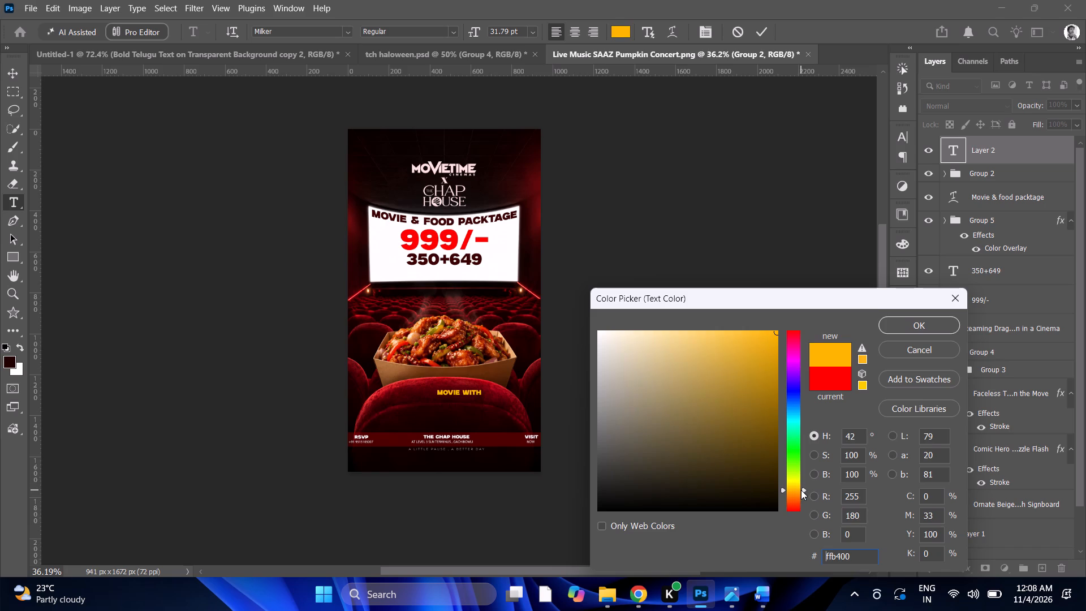
{"action": "left_click_drag", "start_coordinate": [801, 490], "coordinate": [802, 483]}
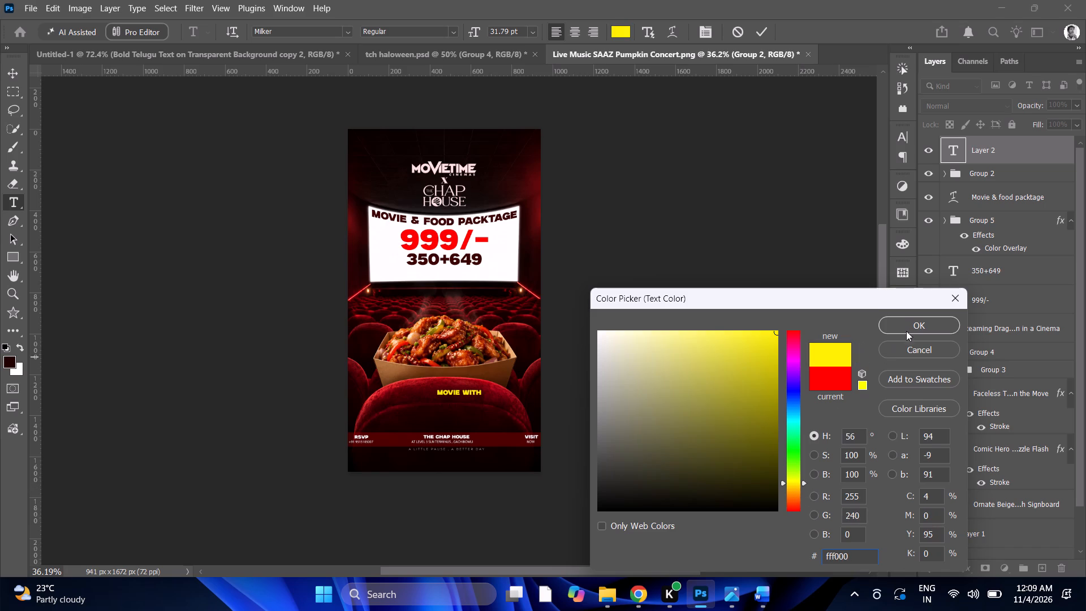
{"action": "left_click", "coordinate": [794, 489]}
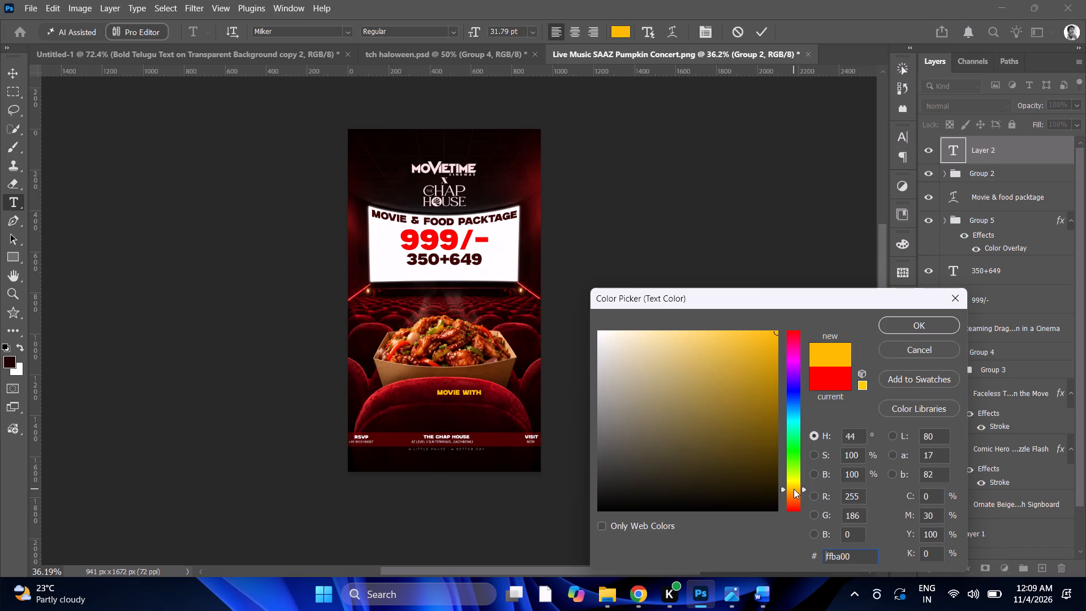
{"action": "left_click", "coordinate": [919, 326]}
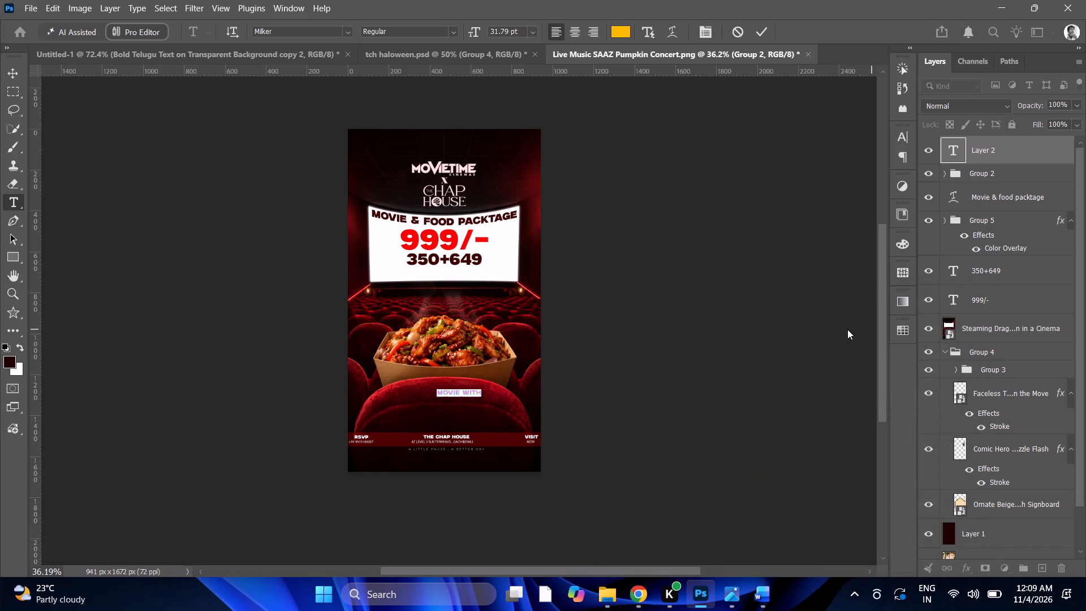
{"action": "left_click", "coordinate": [12, 72]}
Enlarge "MOVIE WITH" to about 260% of its size and centre it horizontally on the flyer.
{"action": "scroll", "coordinate": [448, 408], "scroll_direction": "up", "scroll_amount": 6, "text": "alt"}
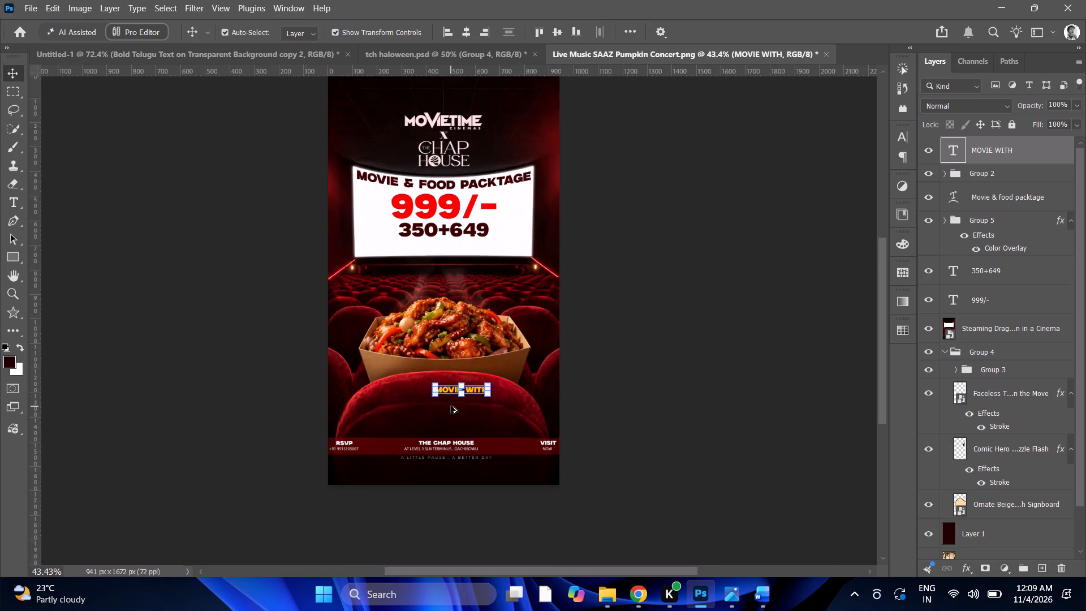
{"action": "left_click_drag", "start_coordinate": [431, 390], "coordinate": [416, 420]}
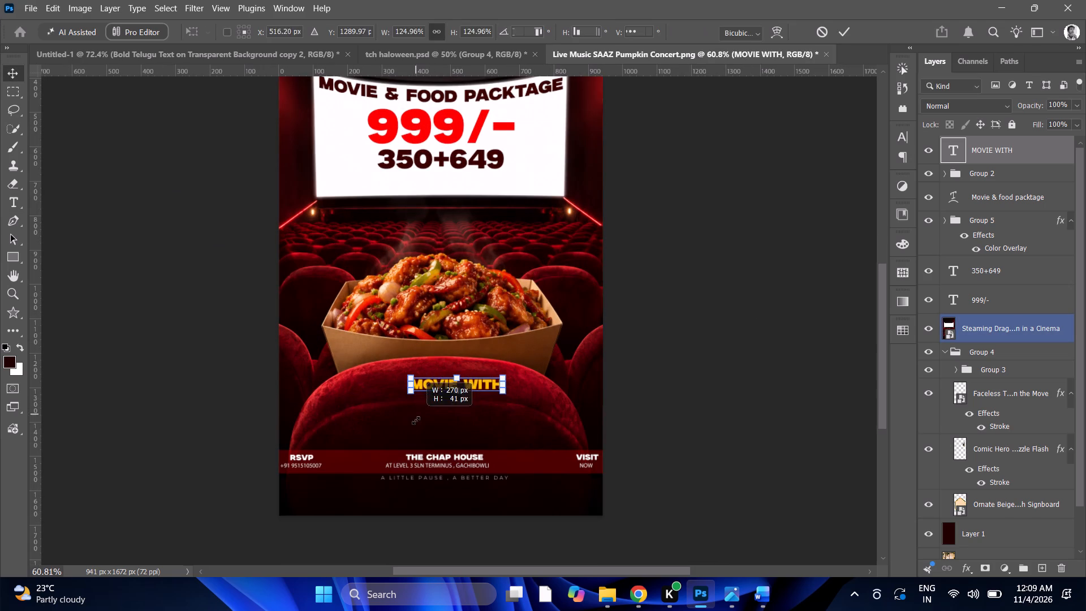
{"action": "left_click_drag", "start_coordinate": [416, 420], "coordinate": [316, 434]}
{"action": "scroll", "coordinate": [475, 290], "scroll_direction": "down", "scroll_amount": 2, "text": "alt"}
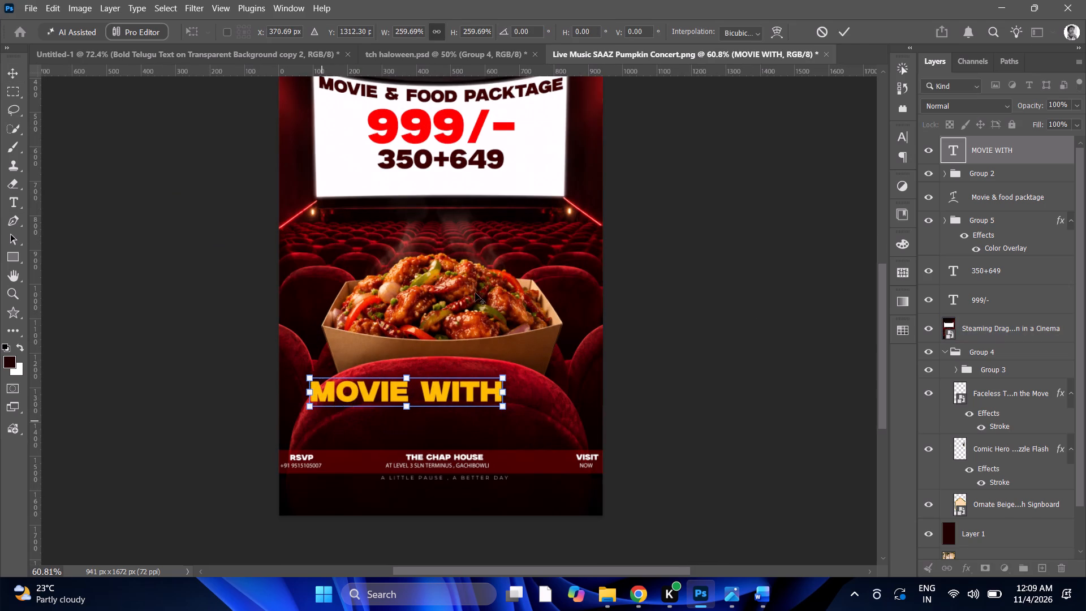
{"action": "scroll", "coordinate": [475, 293], "scroll_direction": "down", "scroll_amount": 5, "text": "alt"}
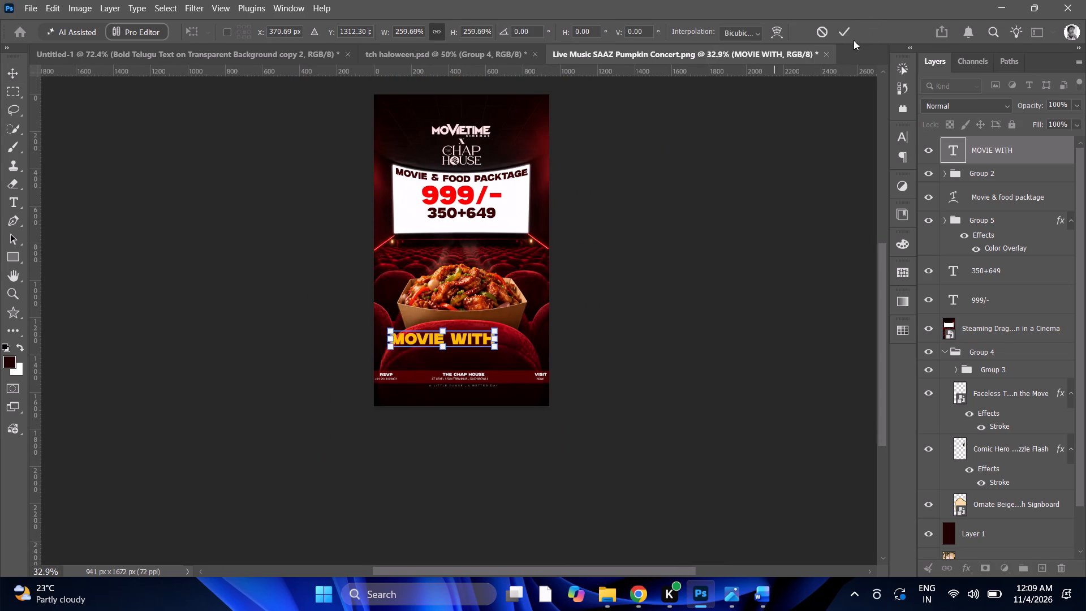
{"action": "left_click", "coordinate": [839, 31]}
{"action": "scroll", "coordinate": [532, 321], "scroll_direction": "up", "scroll_amount": 4, "text": "alt"}
{"action": "scroll", "coordinate": [322, 337], "scroll_direction": "up", "scroll_amount": 4, "text": "alt"}
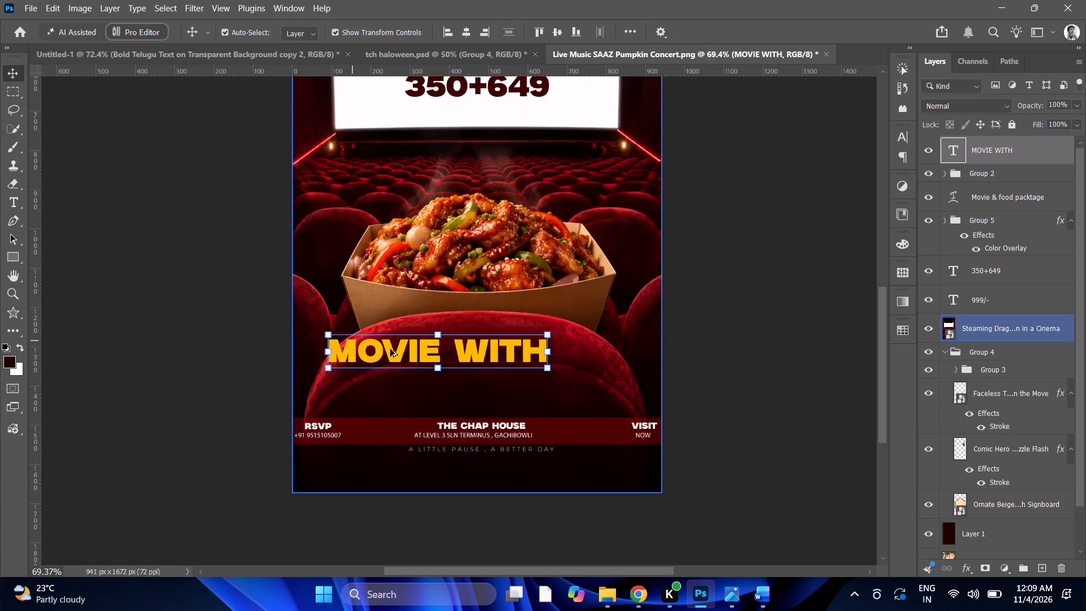
{"action": "scroll", "coordinate": [472, 354], "scroll_direction": "up", "scroll_amount": 4, "text": "alt"}
{"action": "left_click", "coordinate": [464, 31]}
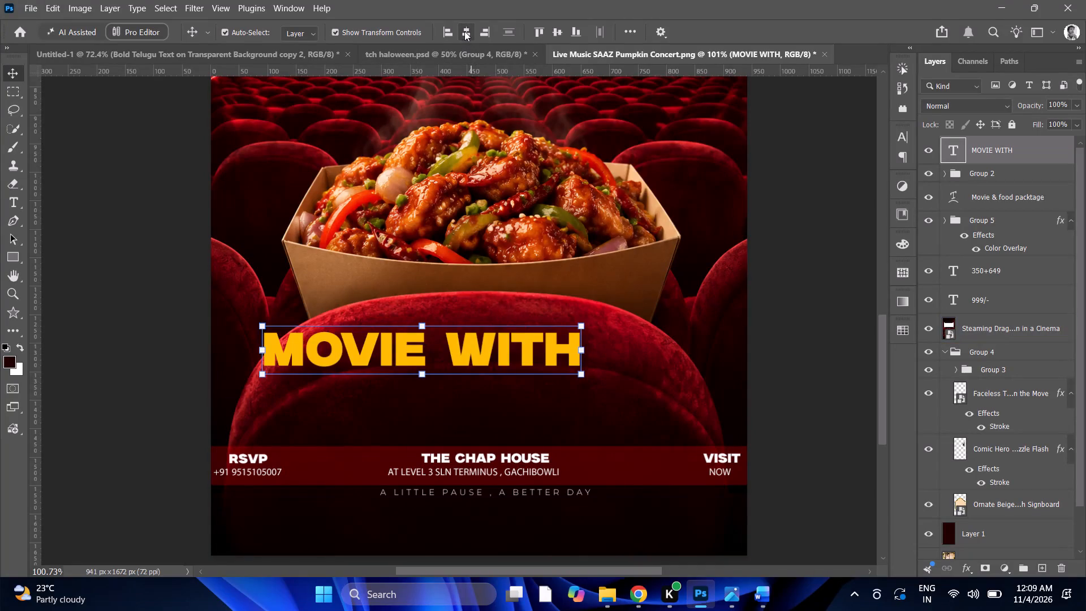
Add a dark drop shadow to "MOVIE WITH" with 86% opacity, 52° angle, 16 px distance and 20% spread.
{"action": "left_click", "coordinate": [966, 573]}
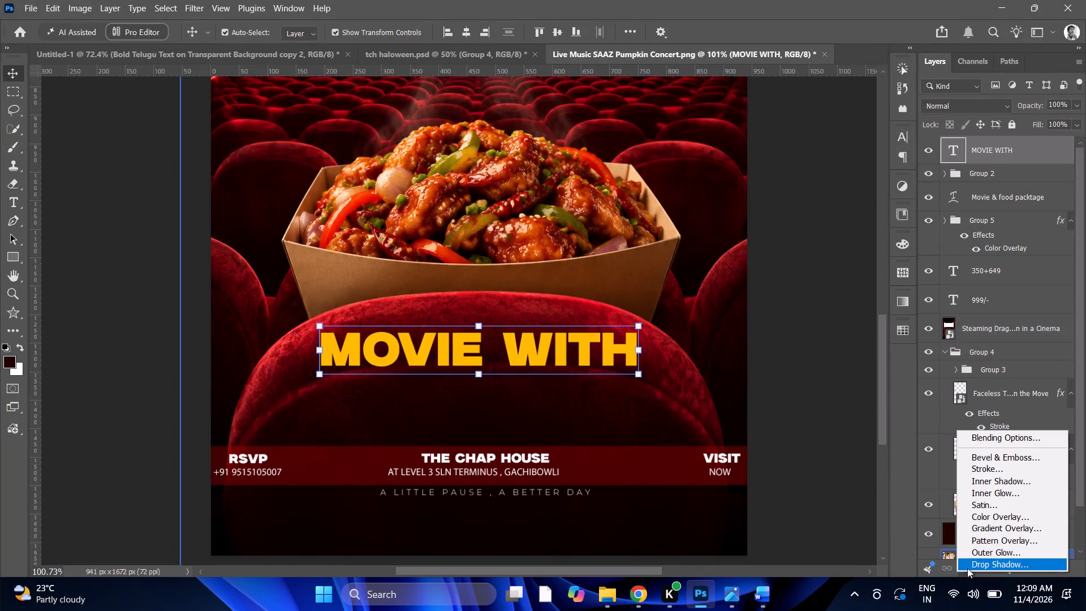
{"action": "left_click", "coordinate": [977, 562]}
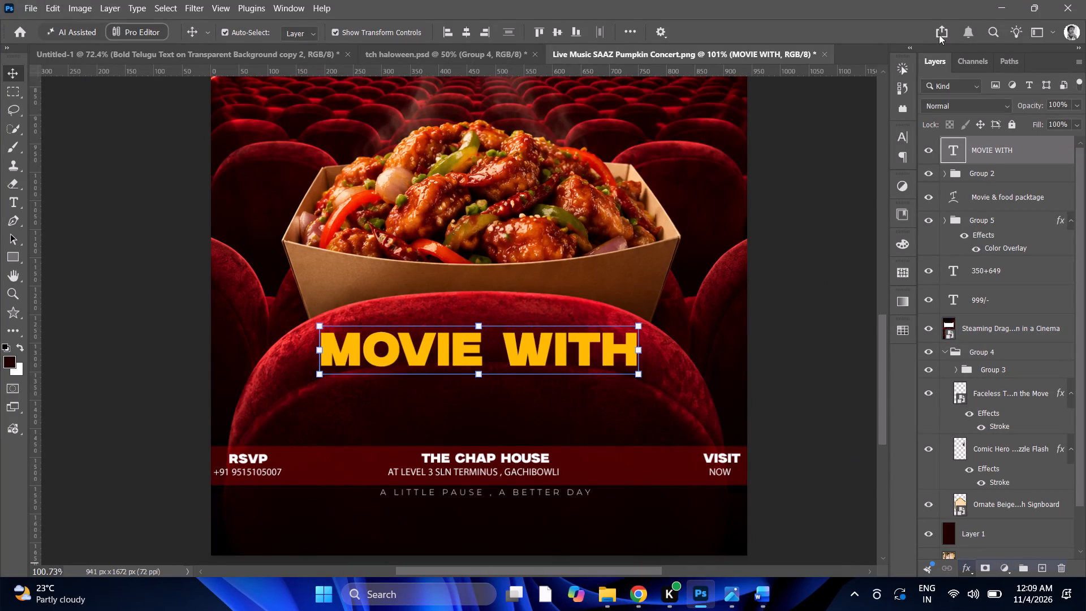
{"action": "left_click_drag", "start_coordinate": [737, 221], "coordinate": [1085, 187]}
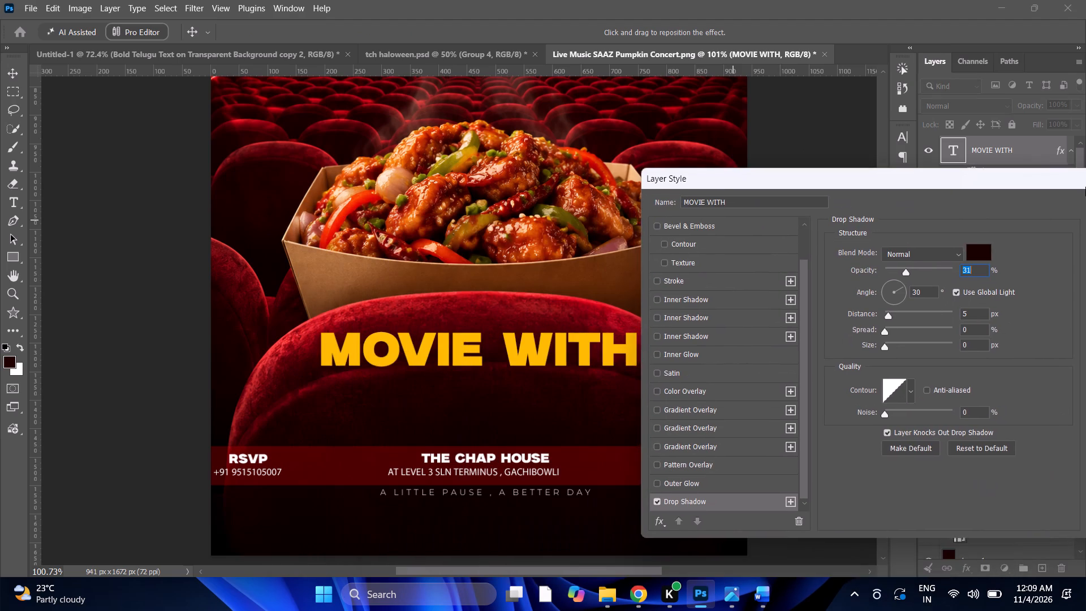
{"action": "left_click_drag", "start_coordinate": [1085, 187], "coordinate": [1080, 203]}
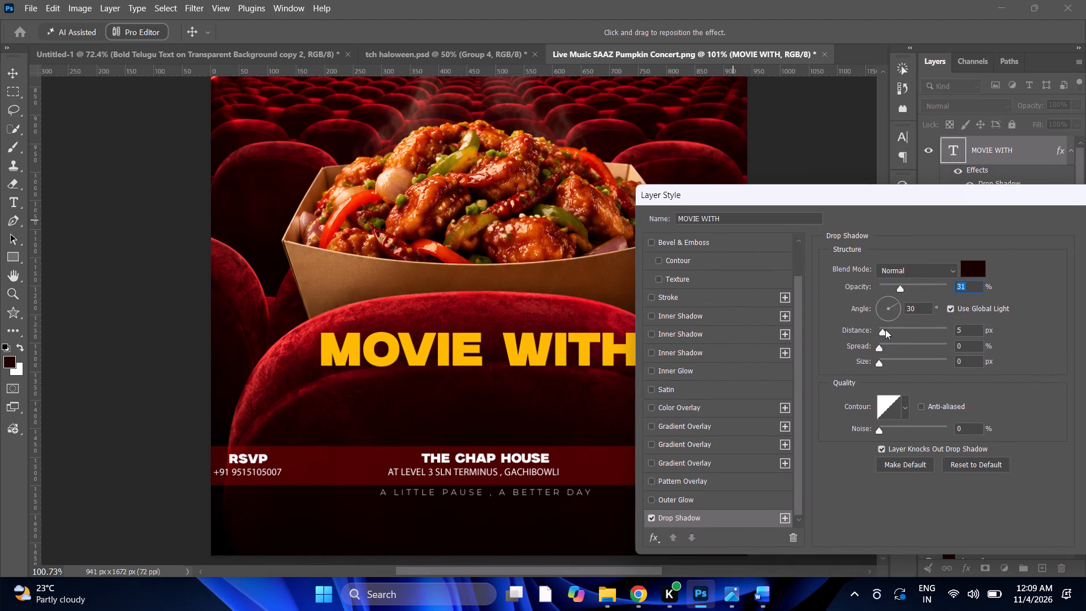
{"action": "left_click", "coordinate": [885, 329]}
{"action": "left_click", "coordinate": [891, 329]}
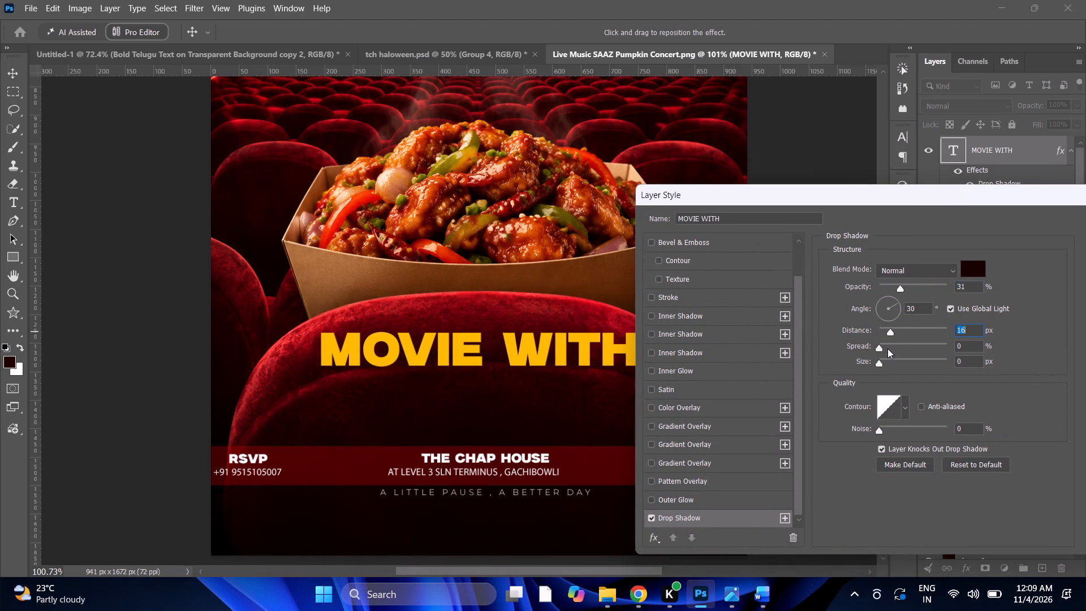
{"action": "left_click", "coordinate": [885, 344]}
{"action": "left_click", "coordinate": [893, 345]}
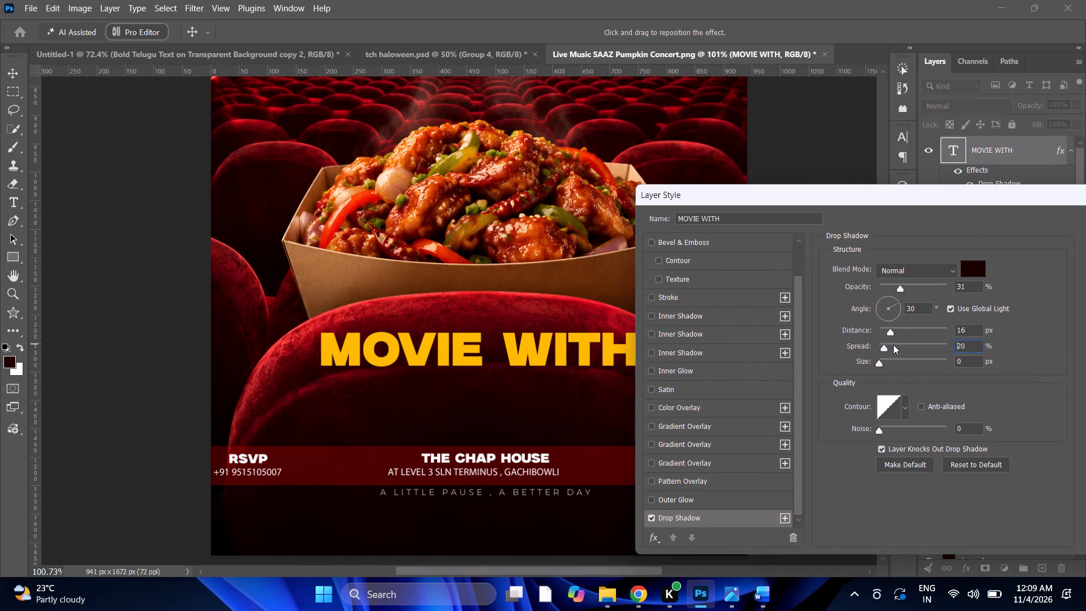
{"action": "left_click", "coordinate": [884, 296]}
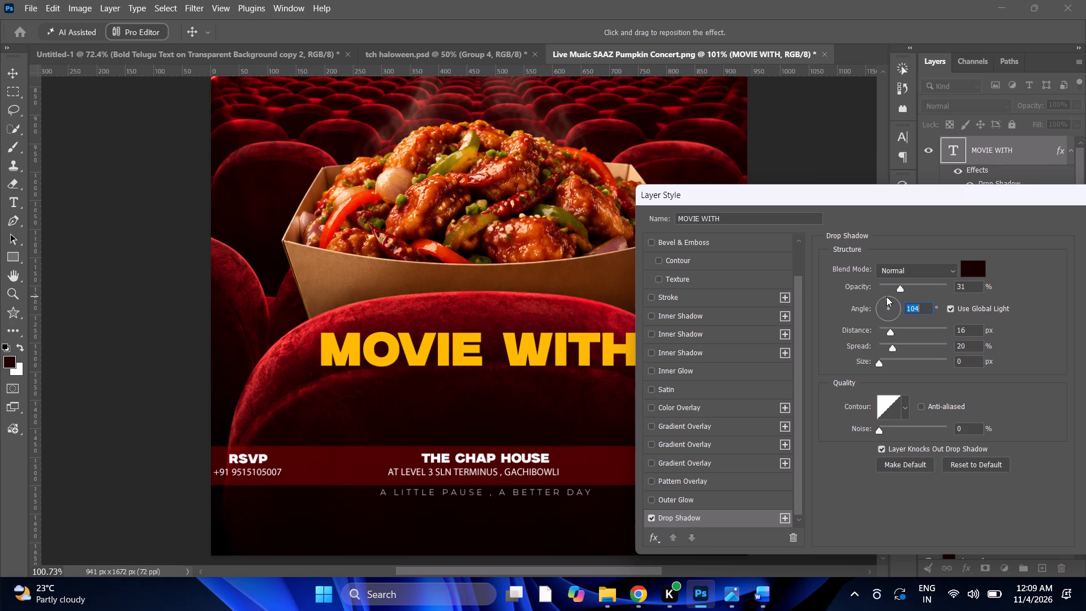
{"action": "left_click", "coordinate": [896, 298]}
{"action": "left_click", "coordinate": [897, 298]}
{"action": "left_click", "coordinate": [918, 282]}
{"action": "left_click", "coordinate": [926, 284]}
{"action": "left_click", "coordinate": [927, 284]}
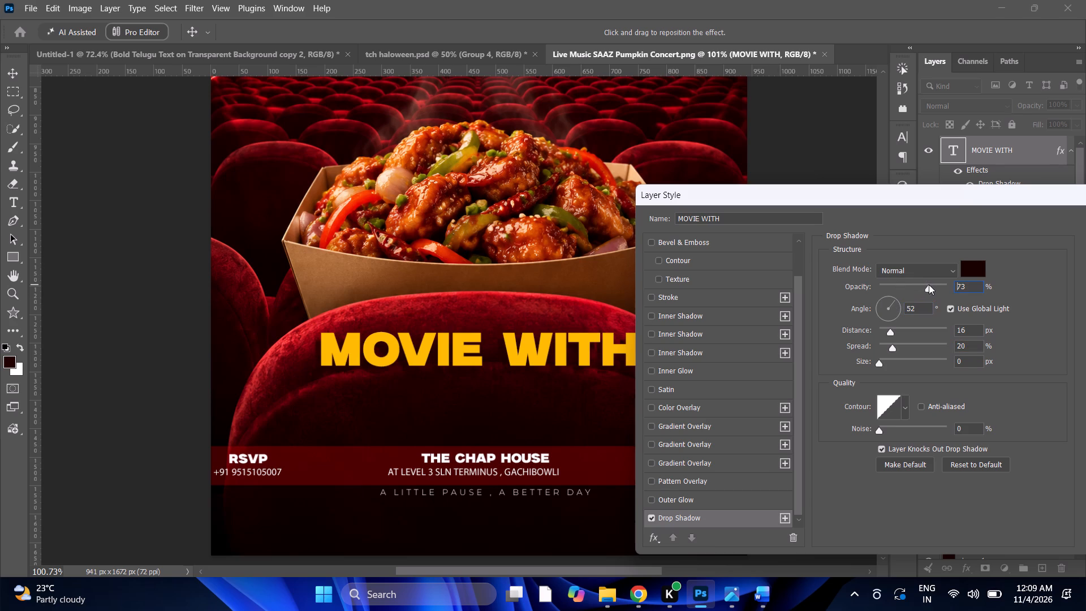
{"action": "double_click", "coordinate": [929, 285]}
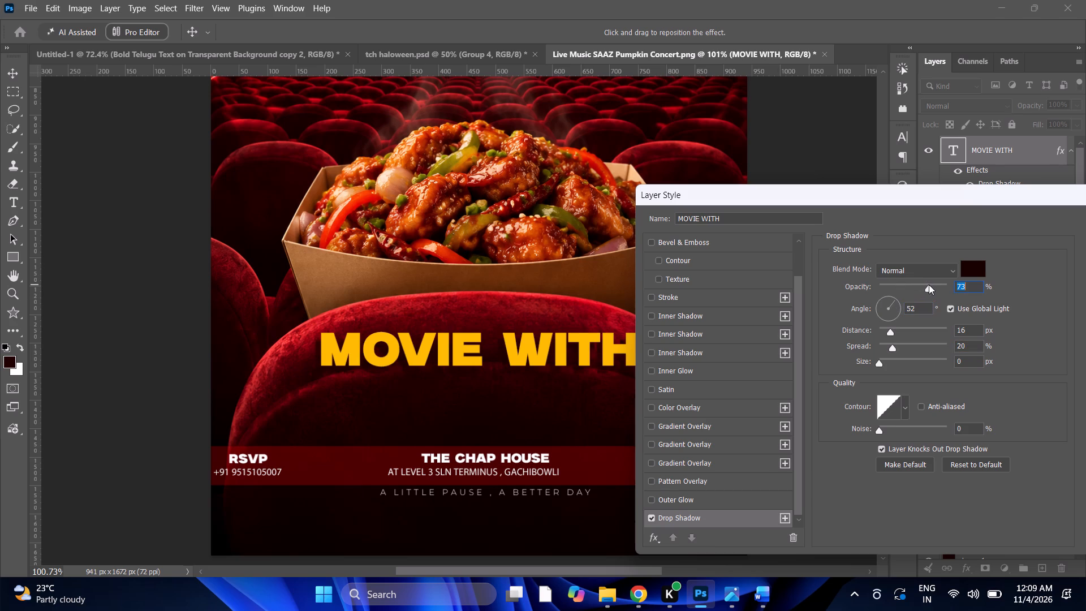
{"action": "left_click", "coordinate": [938, 285]}
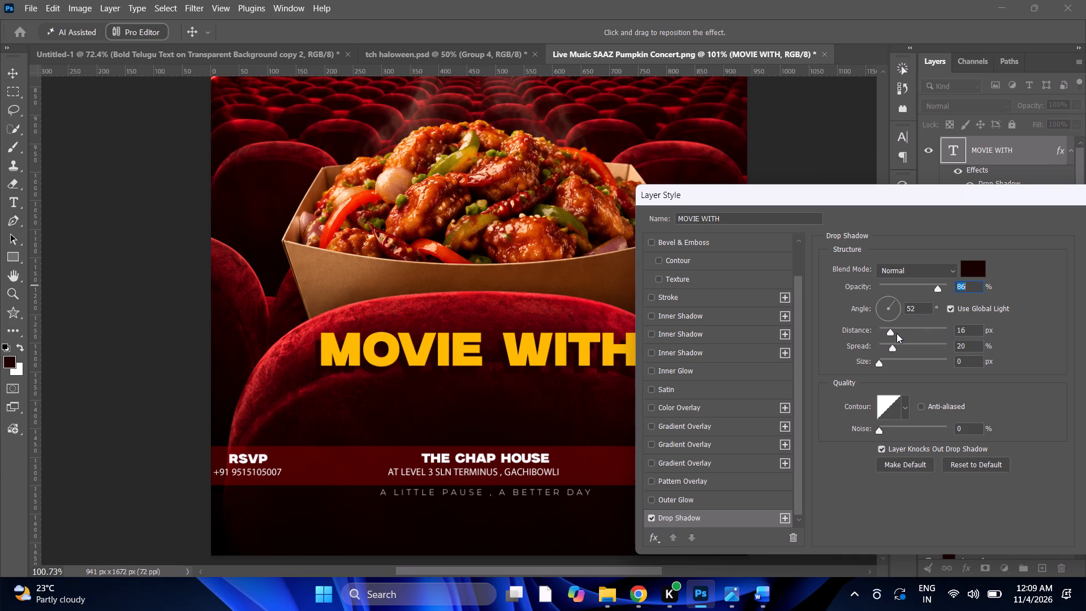
Refine the "MOVIE WITH" drop shadow to 7 px distance, 13% spread and a 168° angle, and apply it.
{"action": "left_click", "coordinate": [886, 328]}
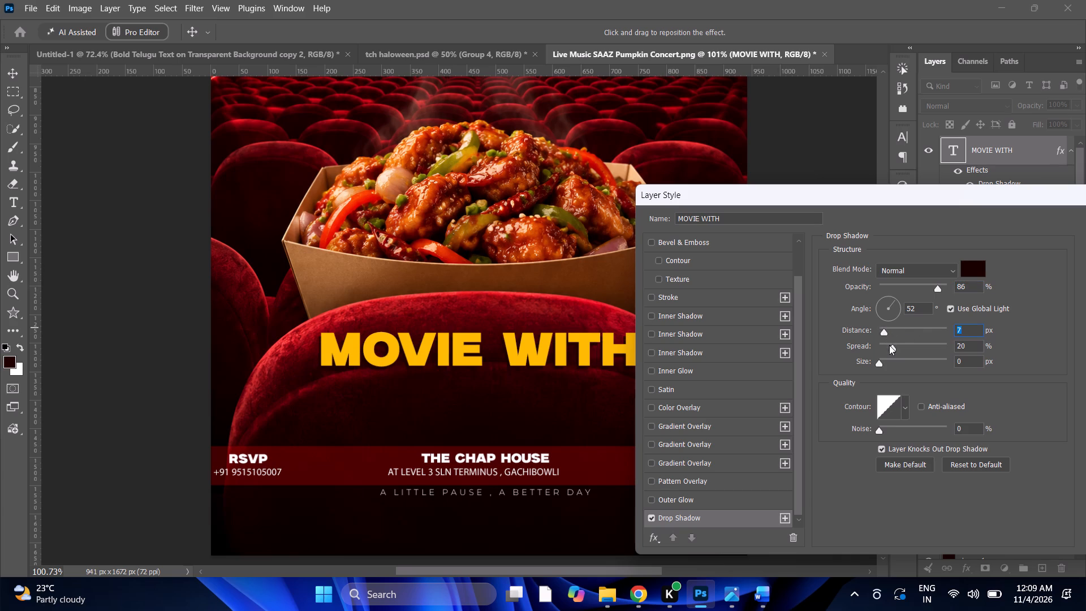
{"action": "left_click", "coordinate": [889, 345]}
{"action": "left_click", "coordinate": [884, 296]}
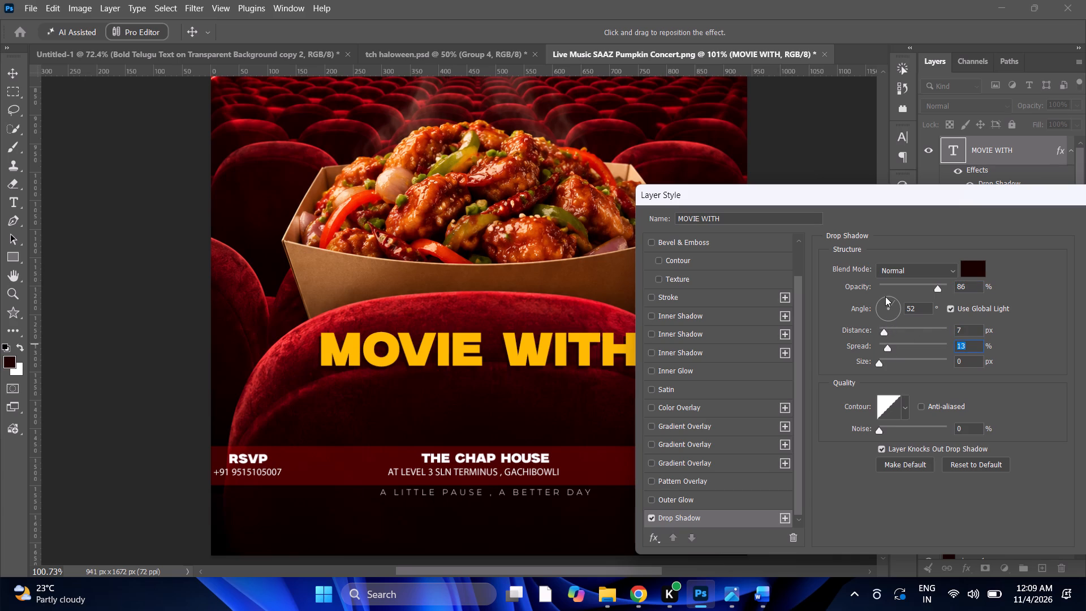
{"action": "left_click", "coordinate": [895, 306]}
{"action": "left_click", "coordinate": [888, 319]}
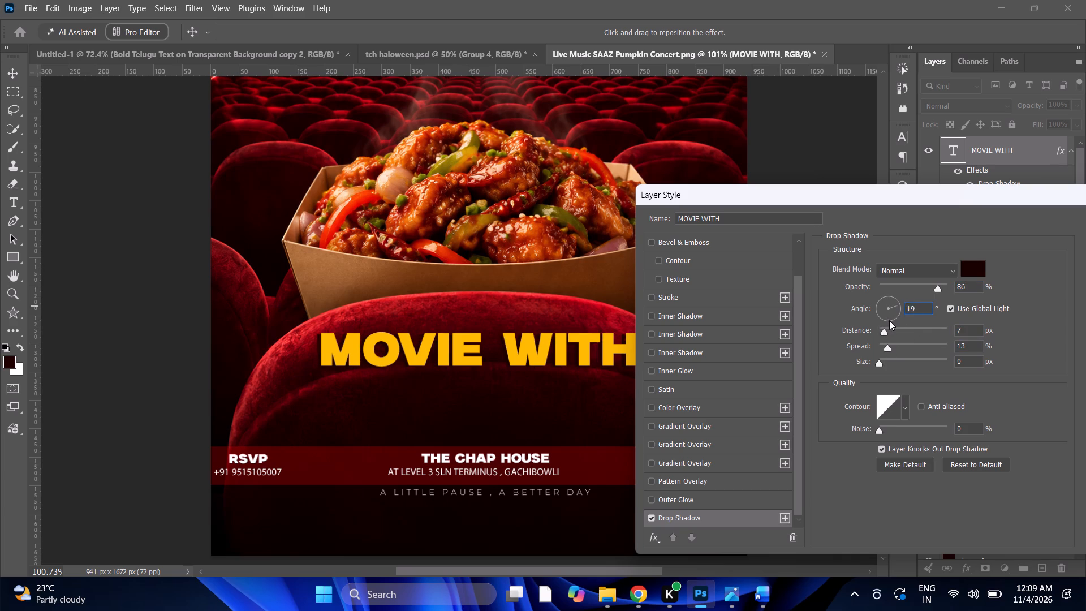
{"action": "left_click", "coordinate": [878, 307]}
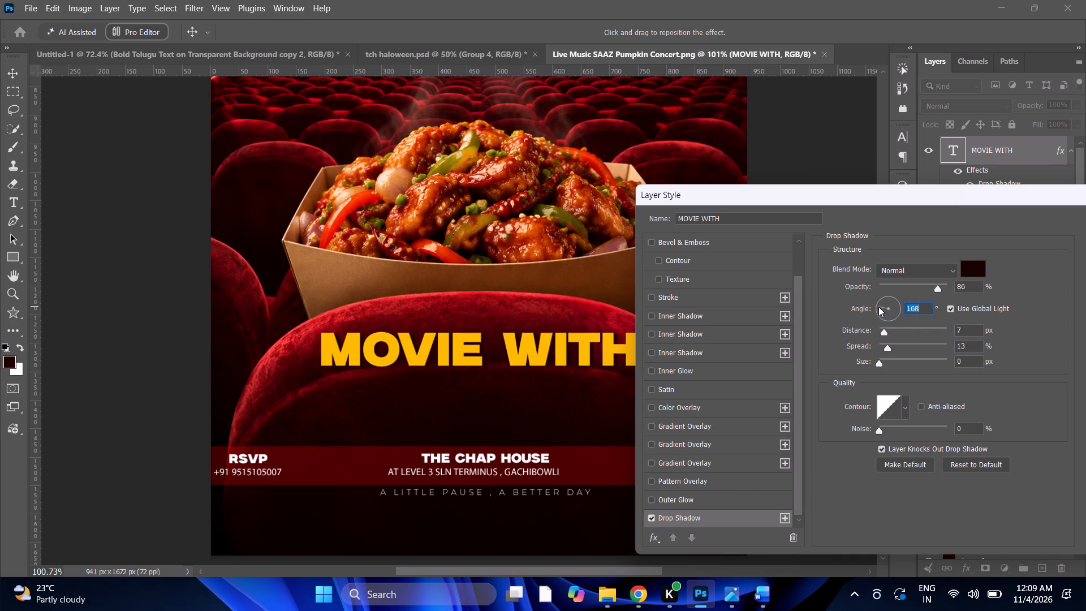
{"action": "left_click", "coordinate": [889, 295]}
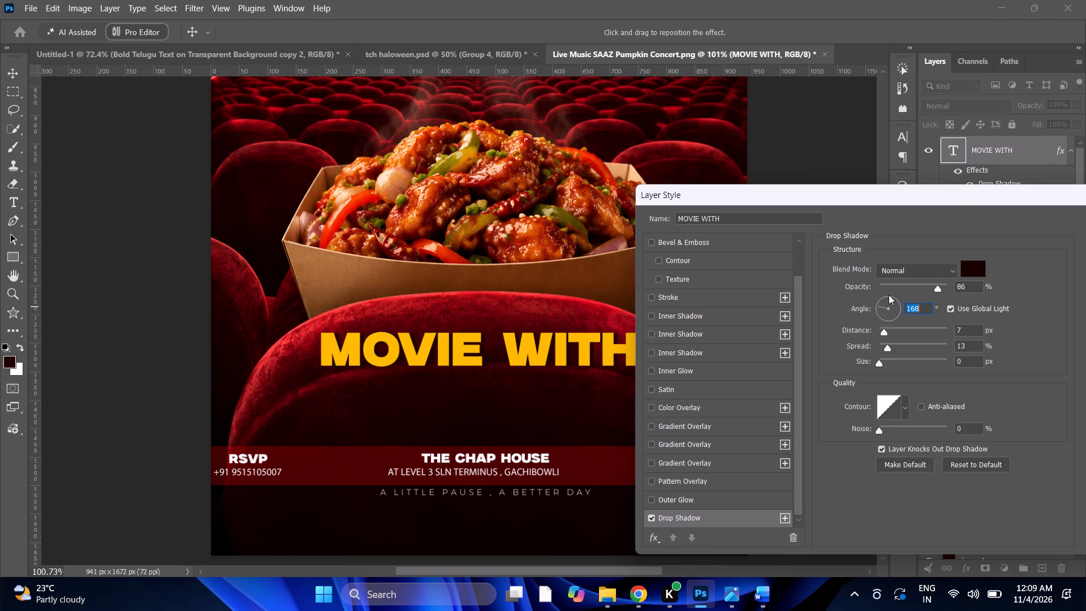
{"action": "left_click", "coordinate": [889, 295]}
{"action": "left_click_drag", "start_coordinate": [944, 201], "coordinate": [861, 385]}
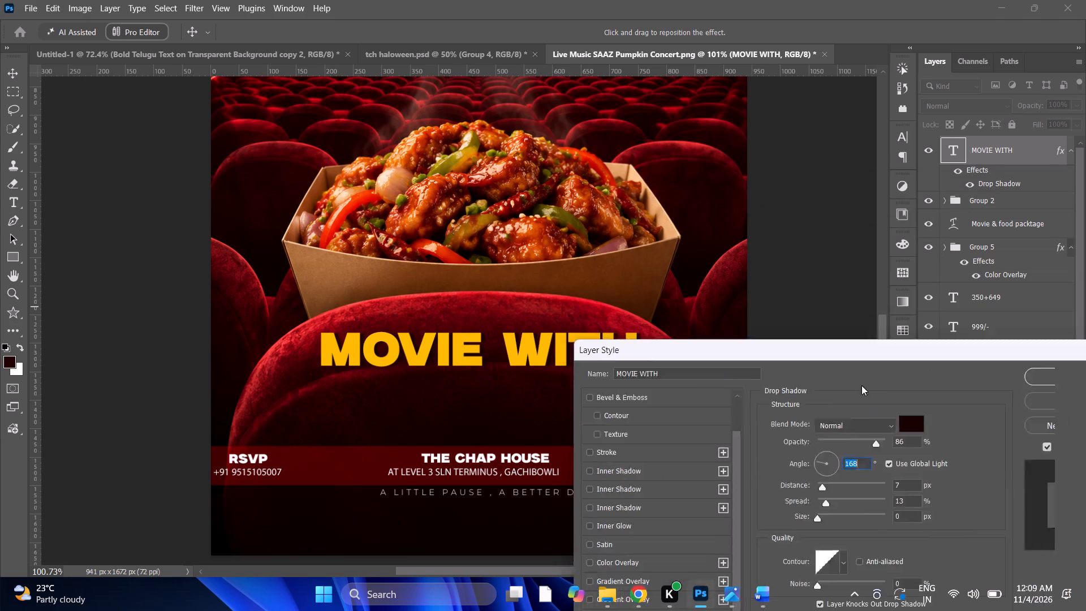
{"action": "left_click_drag", "start_coordinate": [861, 385], "coordinate": [397, 405]}
{"action": "left_click", "coordinate": [562, 421]}
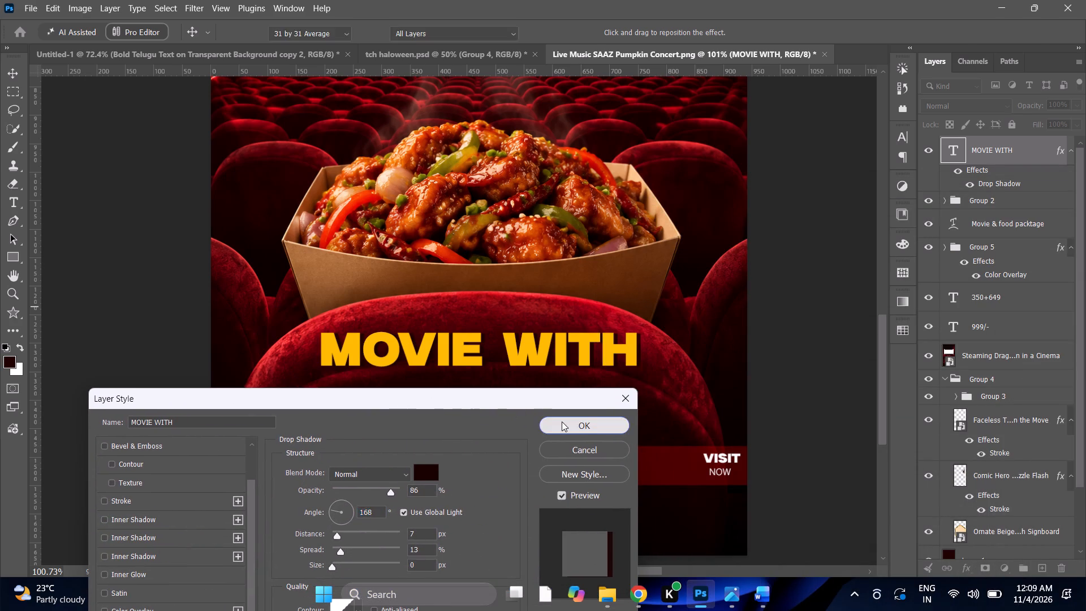
Duplicate "MOVIE WITH" directly below itself and change the copy's text to "MEAL BOX".
{"action": "left_click_drag", "start_coordinate": [455, 339], "coordinate": [453, 378], "text": "alt"}
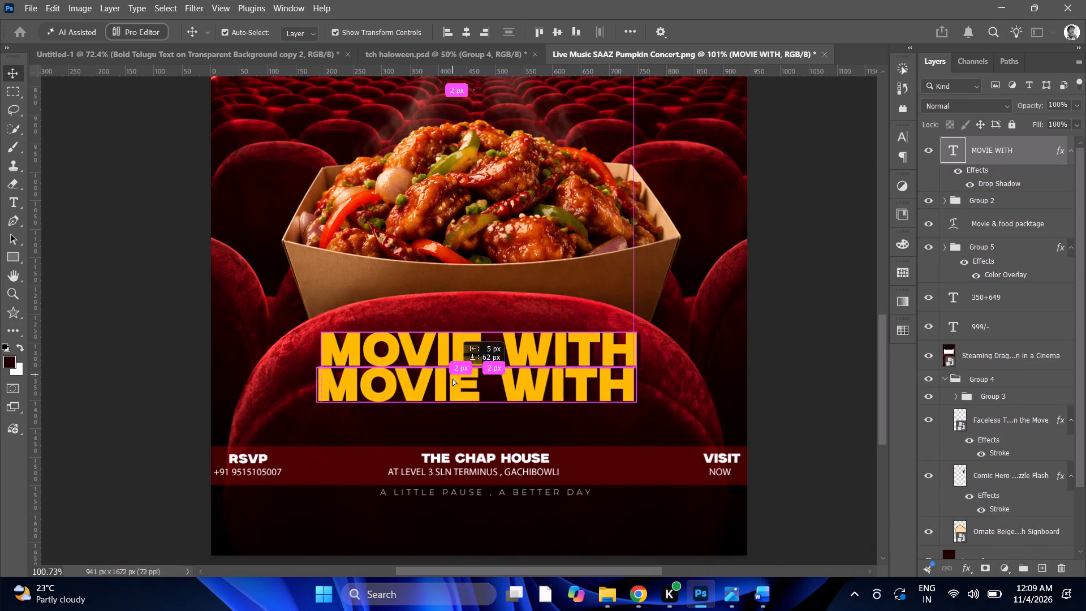
{"action": "left_click_drag", "start_coordinate": [453, 378], "coordinate": [454, 385], "text": "alt"}
{"action": "triple_click", "coordinate": [454, 385]}
{"action": "double_click", "coordinate": [454, 385]}
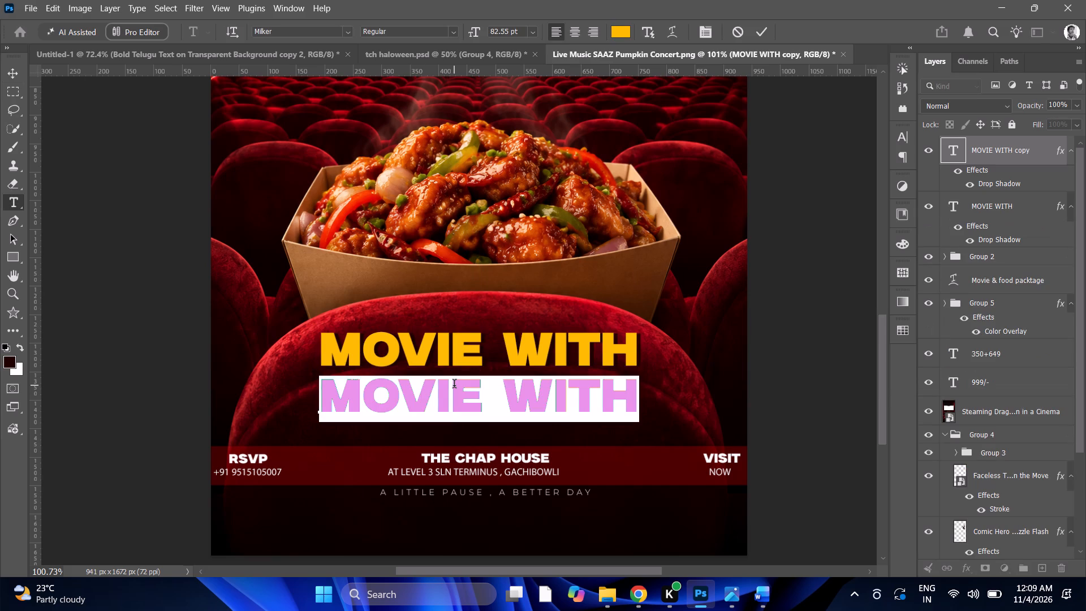
{"action": "type", "text": "MEAL"}
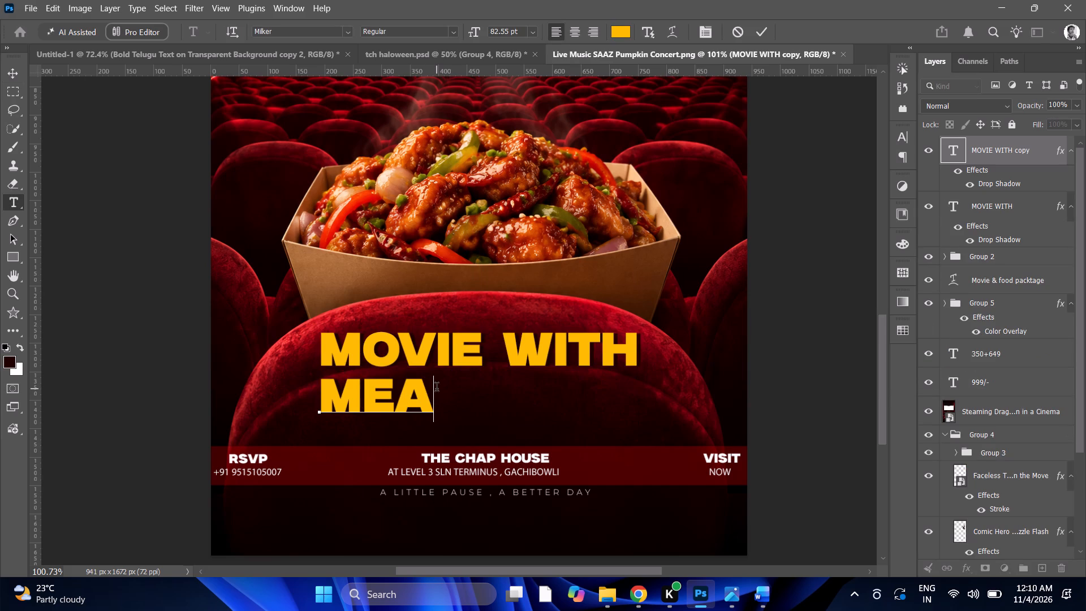
{"action": "key", "text": "space"}
{"action": "type", "text": "BOX"}
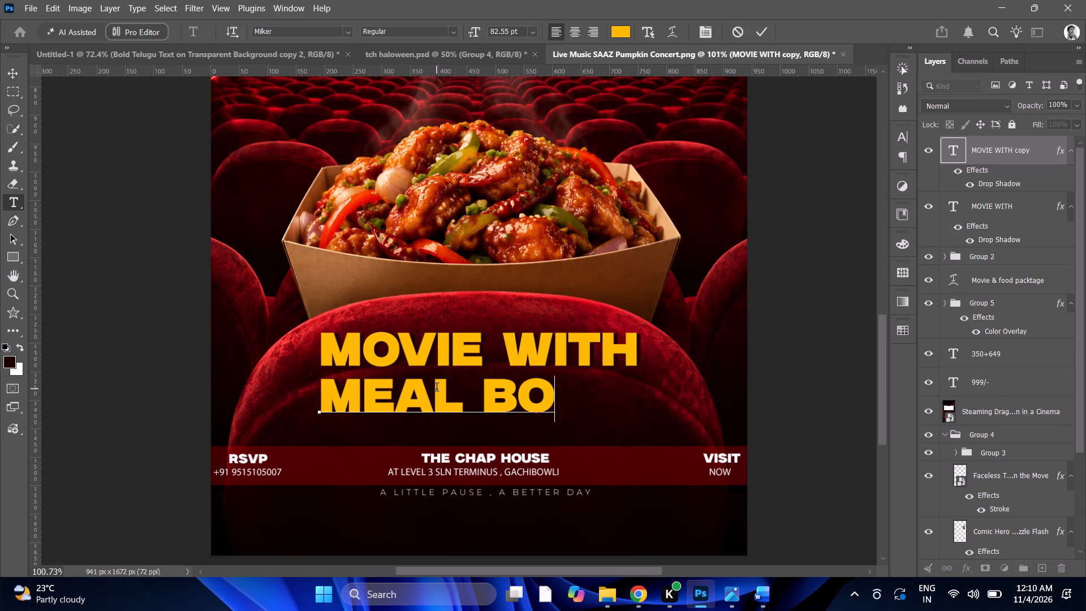
Finish the "MEAL BOX" text and centre it horizontally on the flyer beneath "MOVIE WITH".
{"action": "left_click", "coordinate": [760, 36]}
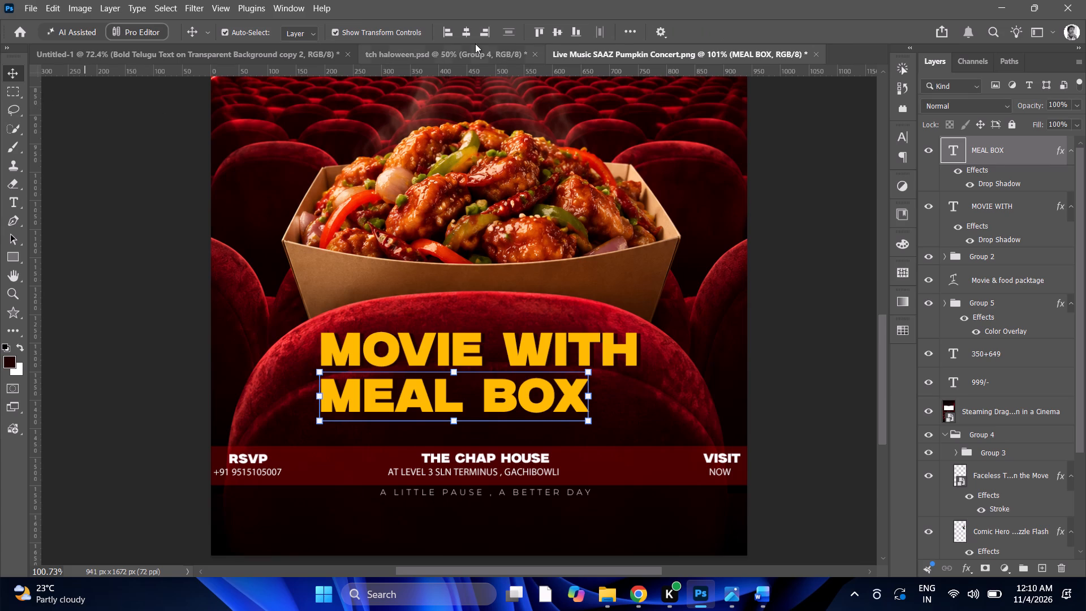
{"action": "left_click", "coordinate": [466, 40]}
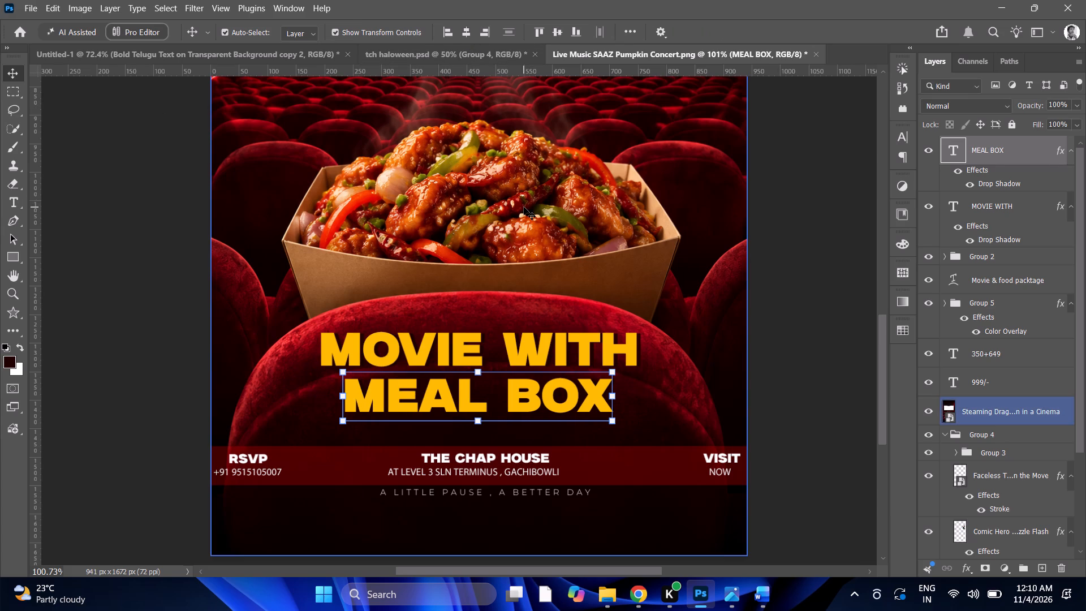
Centre the "999/-" price and the "350+649" breakdown horizontally on the flyer.
{"action": "scroll", "coordinate": [579, 340], "scroll_direction": "down", "scroll_amount": 12, "text": "alt"}
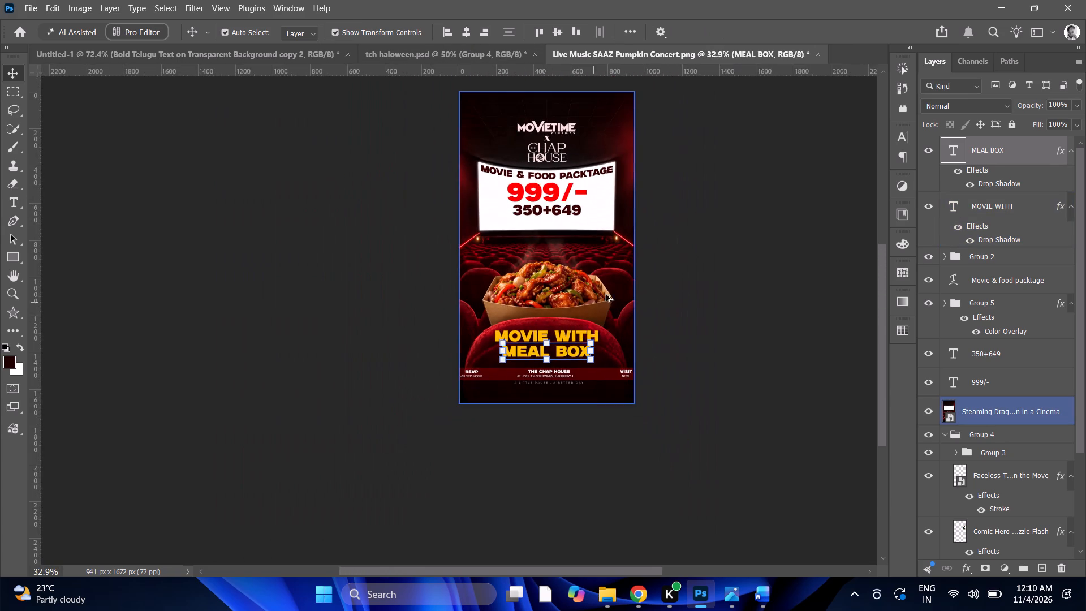
{"action": "scroll", "coordinate": [618, 287], "scroll_direction": "up", "scroll_amount": 4, "text": "alt"}
{"action": "scroll", "coordinate": [623, 261], "scroll_direction": "up", "scroll_amount": 5}
{"action": "scroll", "coordinate": [558, 226], "scroll_direction": "up", "scroll_amount": 3, "text": "alt"}
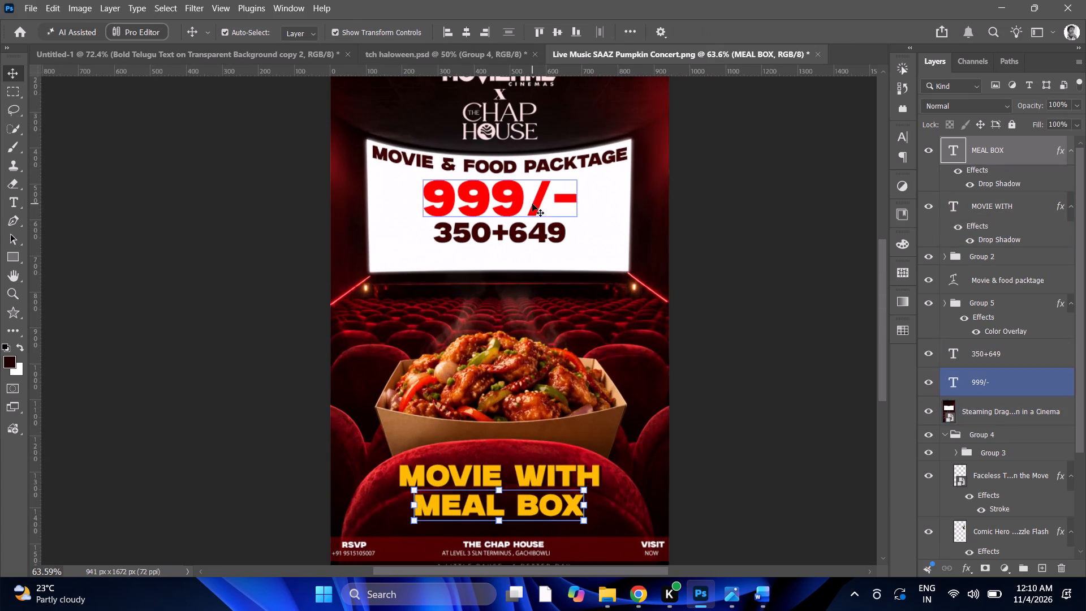
{"action": "left_click", "coordinate": [527, 204], "text": "alt"}
{"action": "left_click", "coordinate": [466, 27]}
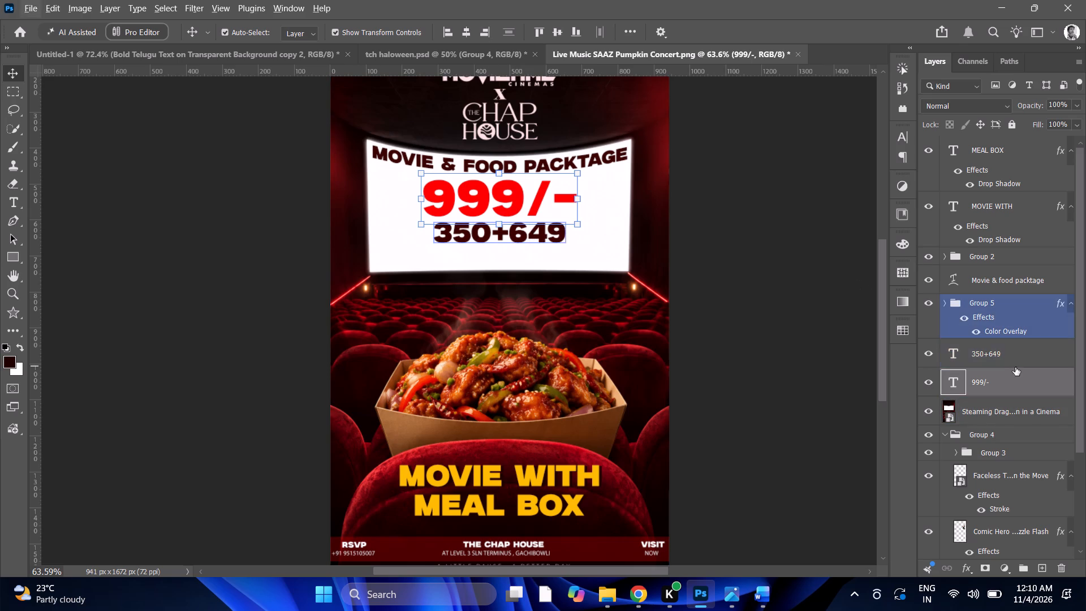
{"action": "left_click", "coordinate": [1009, 360]}
{"action": "left_click", "coordinate": [463, 33]}
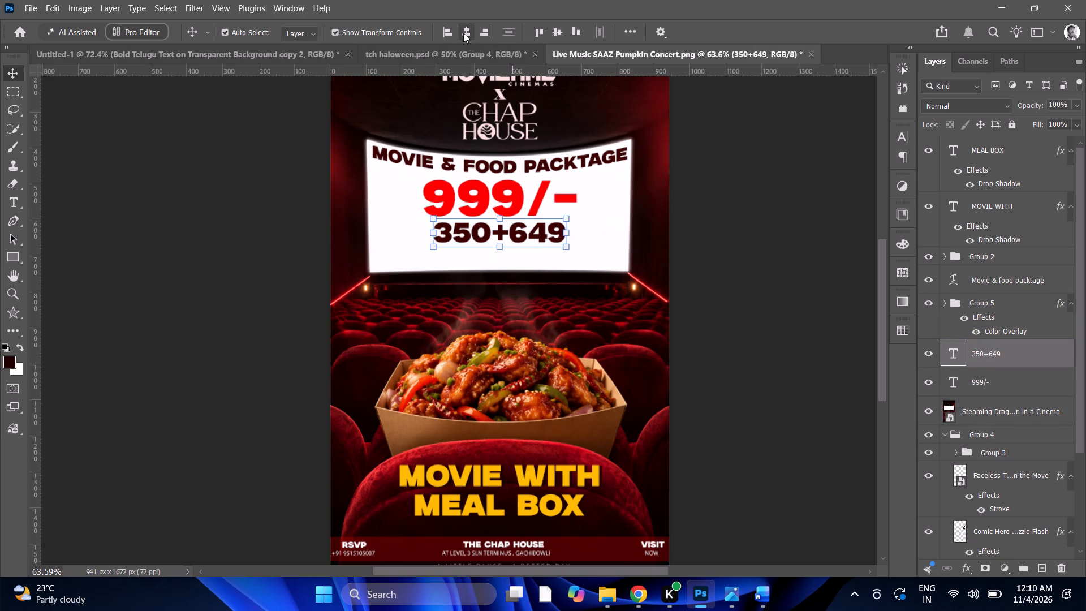
{"action": "scroll", "coordinate": [491, 206], "scroll_direction": "down", "scroll_amount": 4, "text": "alt"}
{"action": "scroll", "coordinate": [519, 222], "scroll_direction": "up", "scroll_amount": 4, "text": "alt"}
{"action": "scroll", "coordinate": [519, 222], "scroll_direction": "down", "scroll_amount": 7, "text": "alt"}
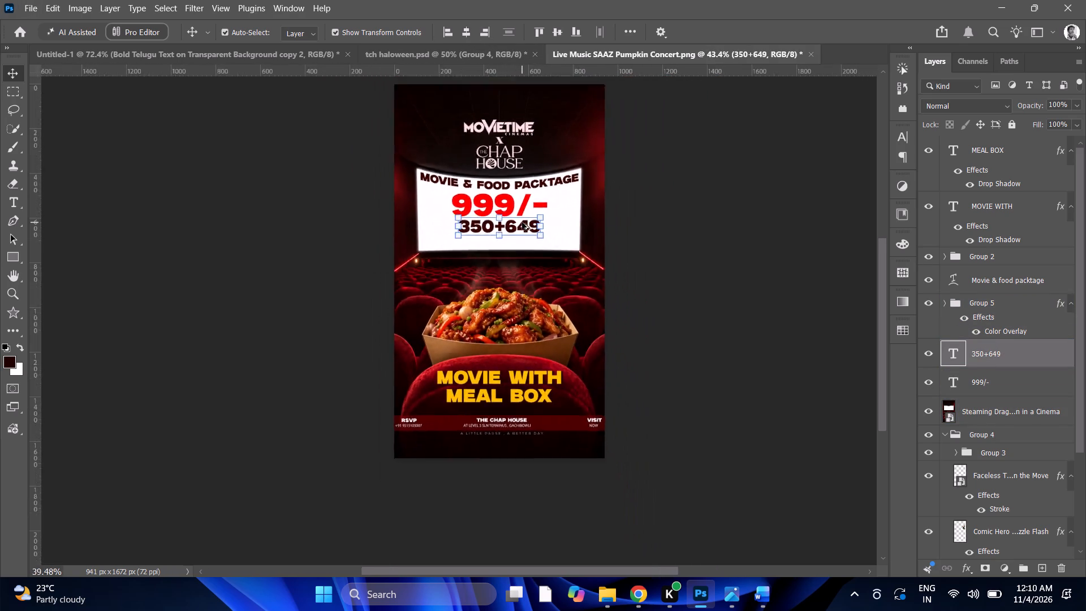
{"action": "scroll", "coordinate": [522, 222], "scroll_direction": "down", "scroll_amount": 1, "text": "alt"}
{"action": "scroll", "coordinate": [522, 222], "scroll_direction": "up", "scroll_amount": 4, "text": "alt"}
Switch to the Word document, copy the line "A perfect your favourite freshly cooked served hot", and return to Photoshop.
{"action": "left_click", "coordinate": [754, 593]}
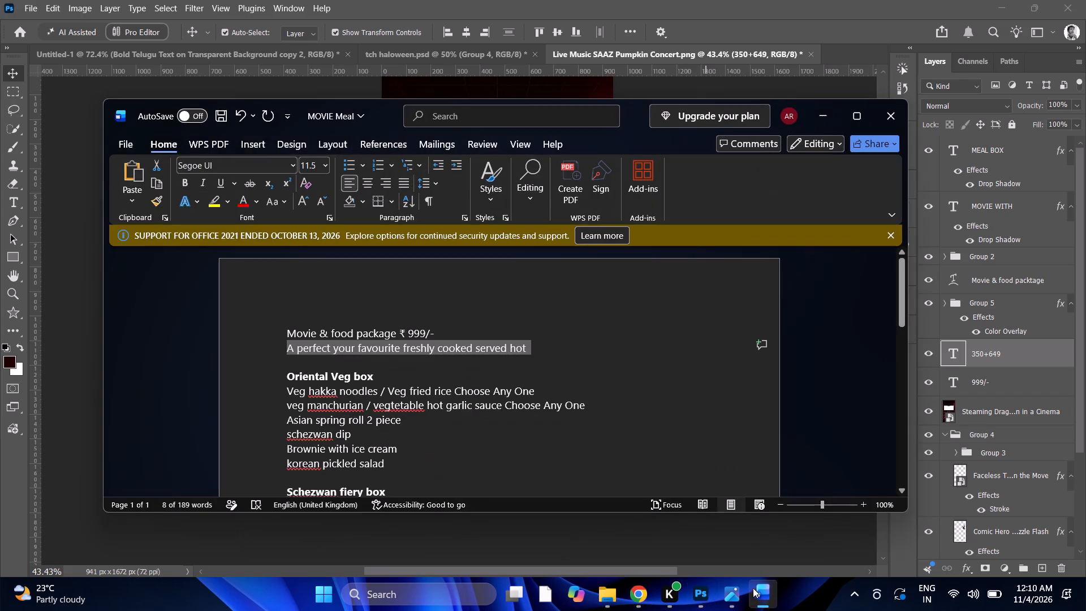
{"action": "key", "text": "ctrl+c"}
{"action": "left_click", "coordinate": [827, 121]}
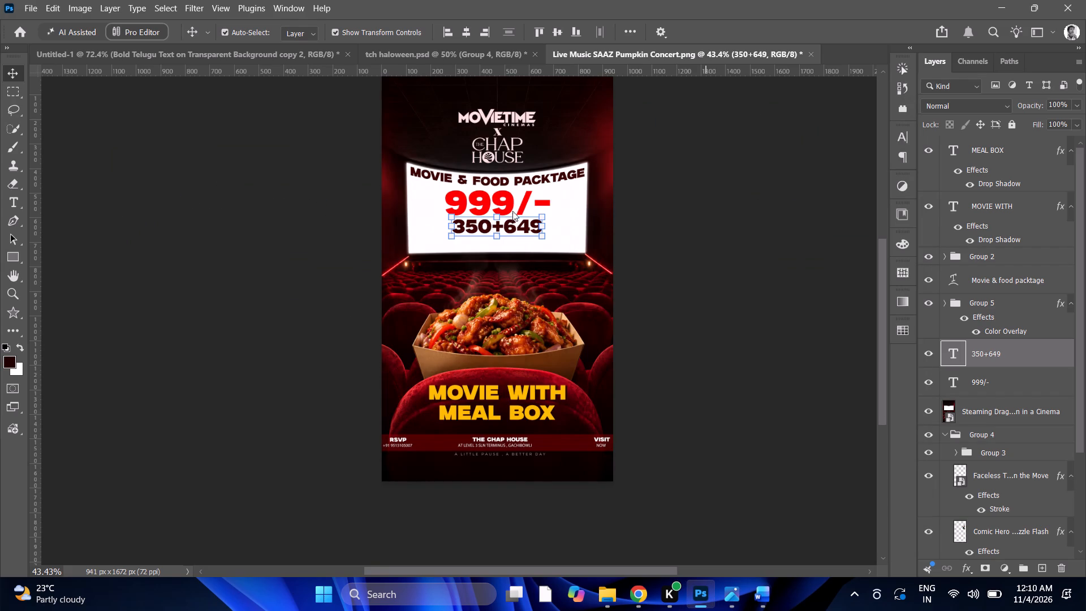
Duplicate the "350+649" text and replace the copy's content with the copied line "A perfect your favourite freshly cooked served hot".
{"action": "left_click", "coordinate": [520, 262]}
{"action": "left_click_drag", "start_coordinate": [514, 226], "coordinate": [516, 233], "text": "alt"}
{"action": "scroll", "coordinate": [538, 213], "scroll_direction": "up", "scroll_amount": 5, "text": "alt"}
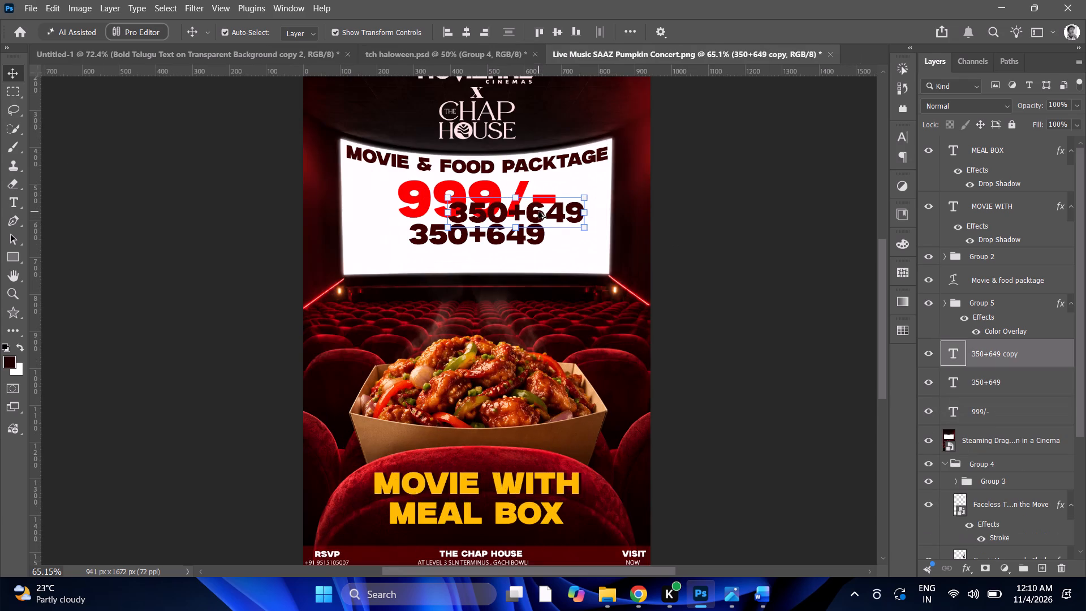
{"action": "scroll", "coordinate": [538, 212], "scroll_direction": "up", "scroll_amount": 3, "text": "alt"}
{"action": "triple_click", "coordinate": [538, 216]}
{"action": "triple_click", "coordinate": [538, 217]}
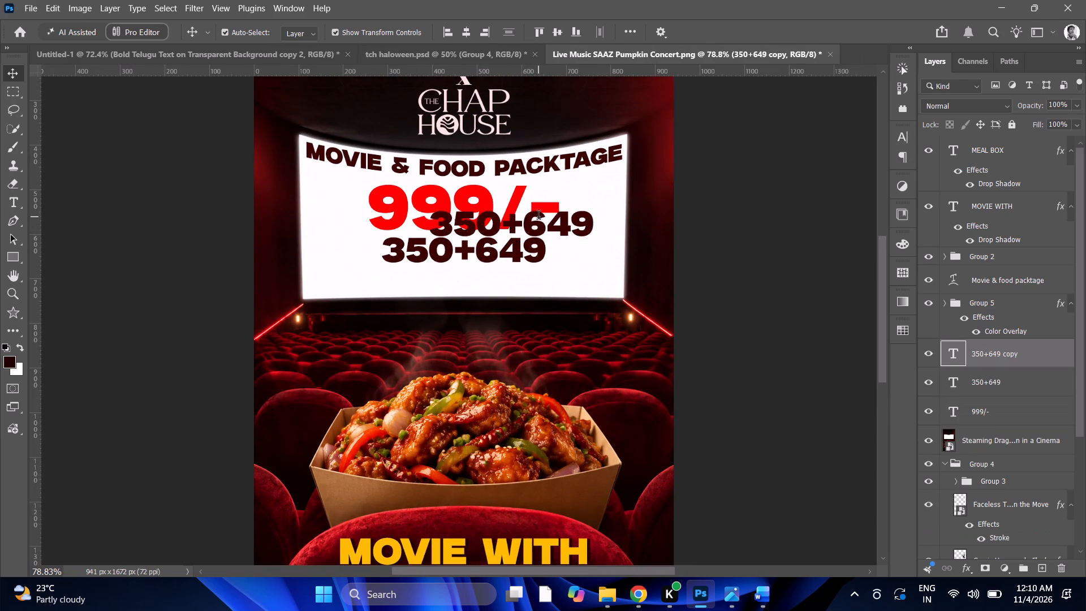
{"action": "key", "text": "ctrl+v"}
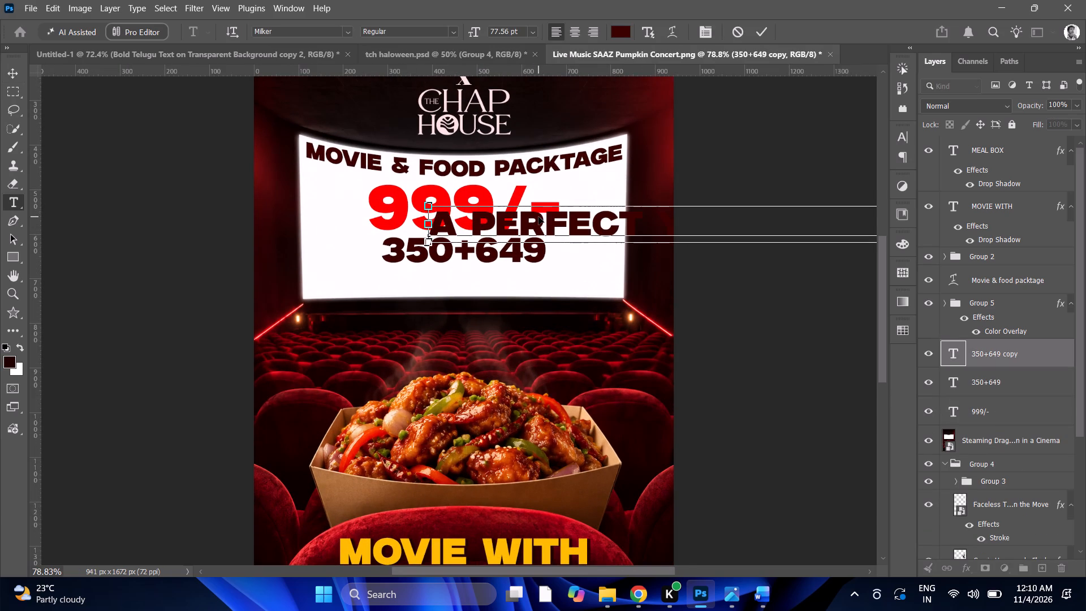
{"action": "left_click", "coordinate": [0, 57]}
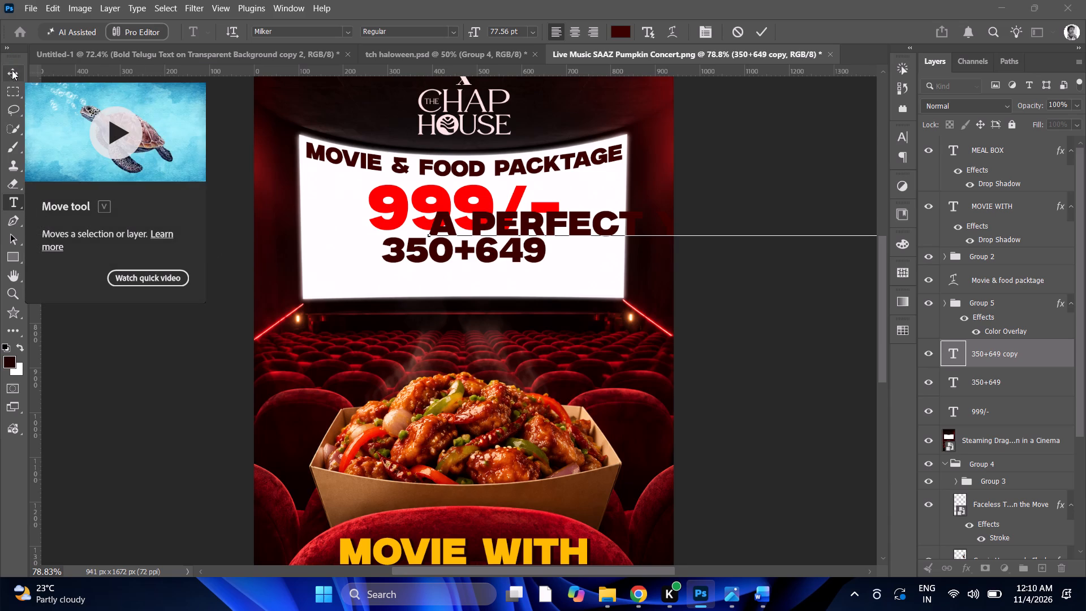
{"action": "left_click", "coordinate": [11, 70]}
Scale the "A PERFECT YOUR FAVOURITE…" line to about 23.6% and place it below "350+649" inside the white cinema screen.
{"action": "left_click_drag", "start_coordinate": [431, 204], "coordinate": [454, 220]}
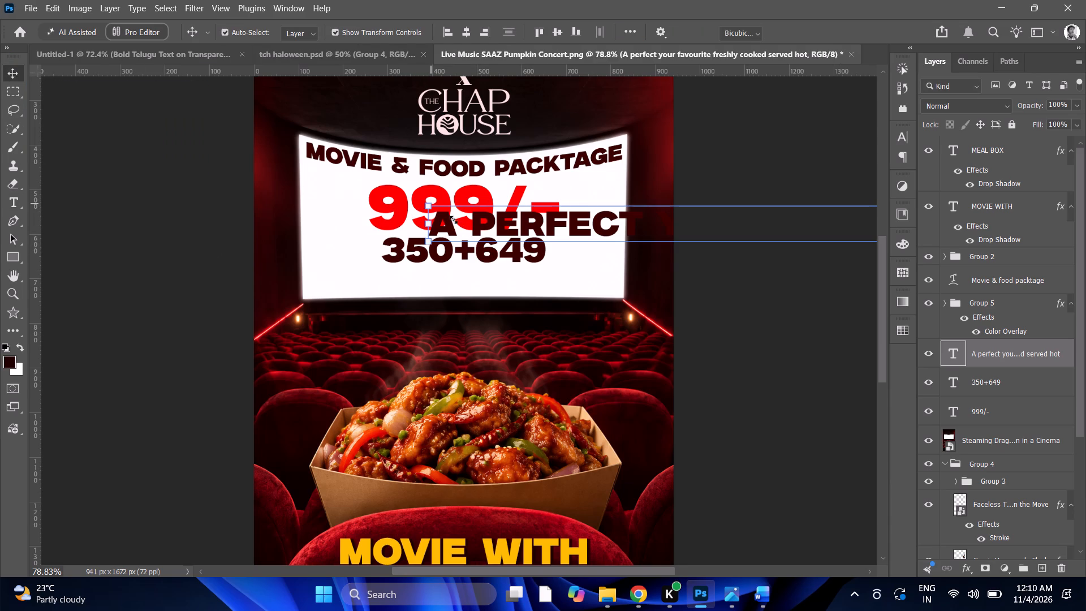
{"action": "left_click_drag", "start_coordinate": [454, 220], "coordinate": [828, 326]}
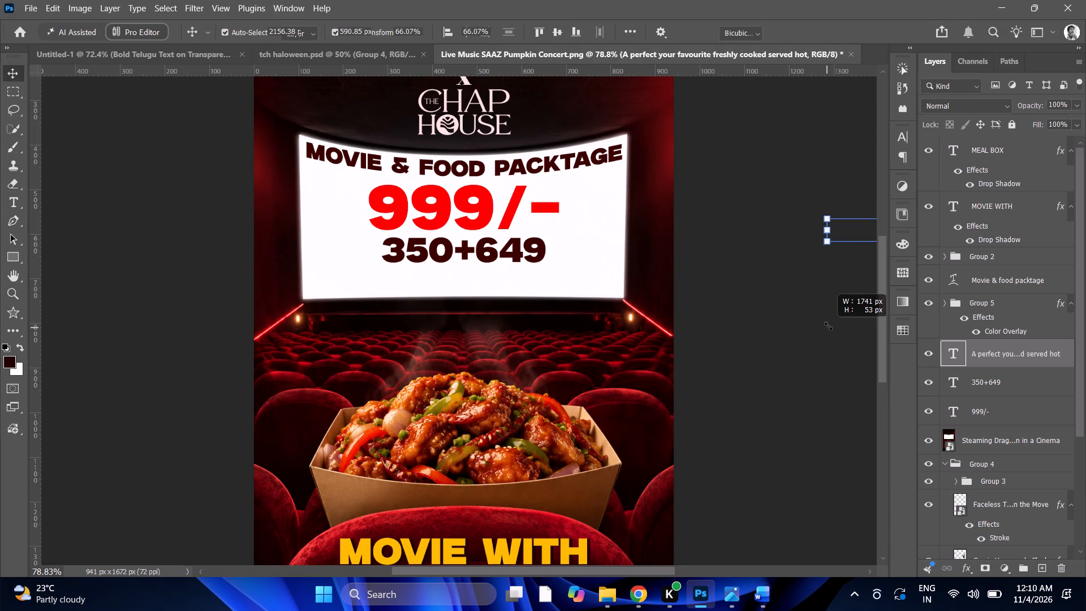
{"action": "left_click_drag", "start_coordinate": [828, 326], "coordinate": [829, 324]}
{"action": "left_click_drag", "start_coordinate": [852, 231], "coordinate": [665, 229]}
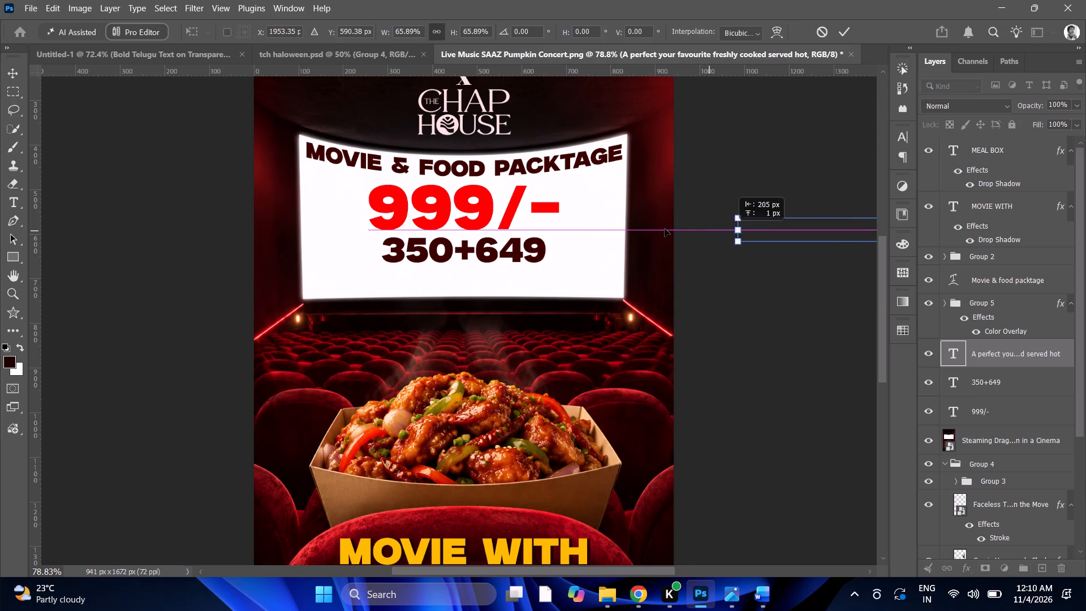
{"action": "left_click_drag", "start_coordinate": [665, 229], "coordinate": [360, 282]}
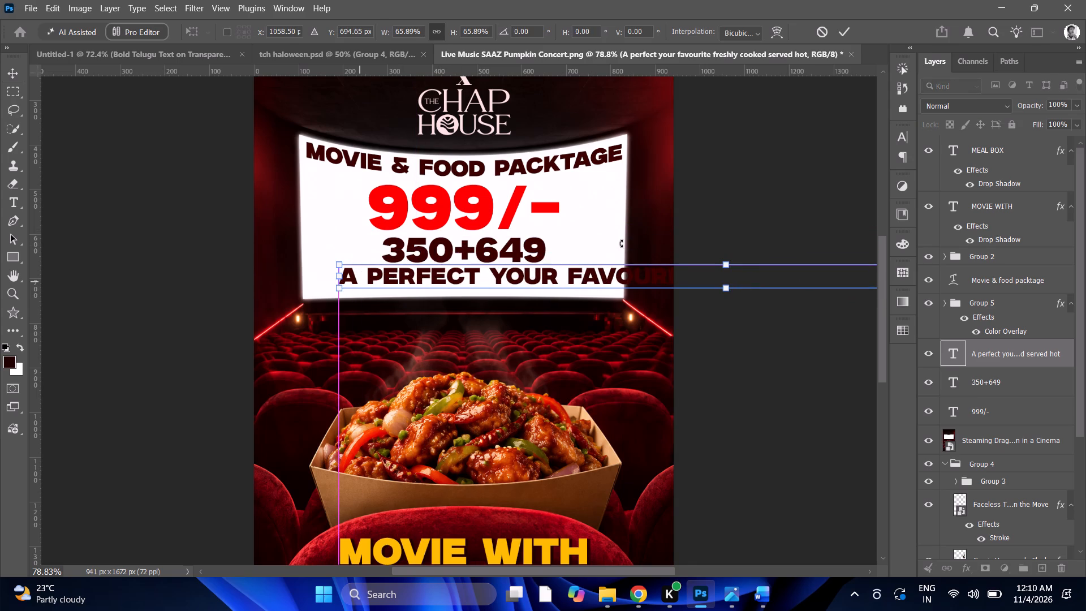
{"action": "left_click_drag", "start_coordinate": [719, 264], "coordinate": [723, 283]}
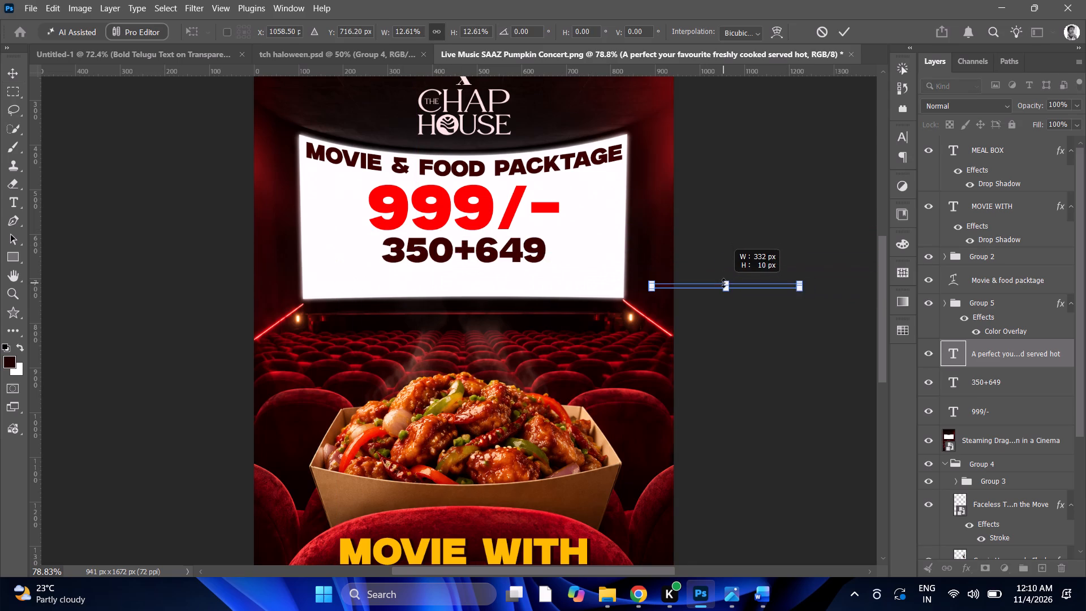
{"action": "left_click_drag", "start_coordinate": [723, 283], "coordinate": [723, 279]}
{"action": "left_click_drag", "start_coordinate": [769, 285], "coordinate": [514, 281]}
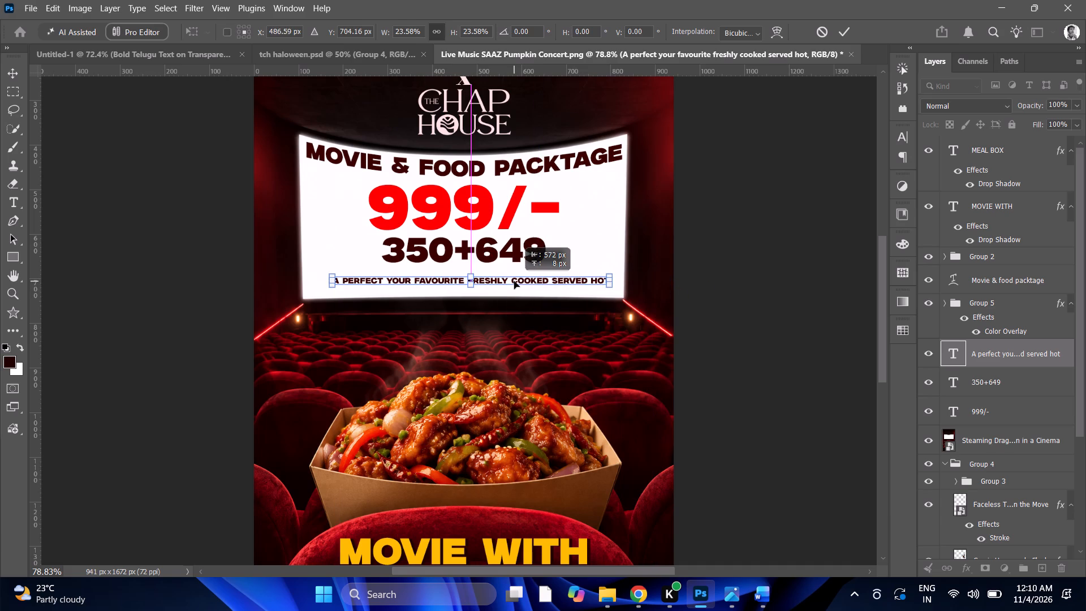
{"action": "left_click_drag", "start_coordinate": [514, 281], "coordinate": [508, 281]}
{"action": "scroll", "coordinate": [523, 272], "scroll_direction": "down", "scroll_amount": 6, "text": "alt"}
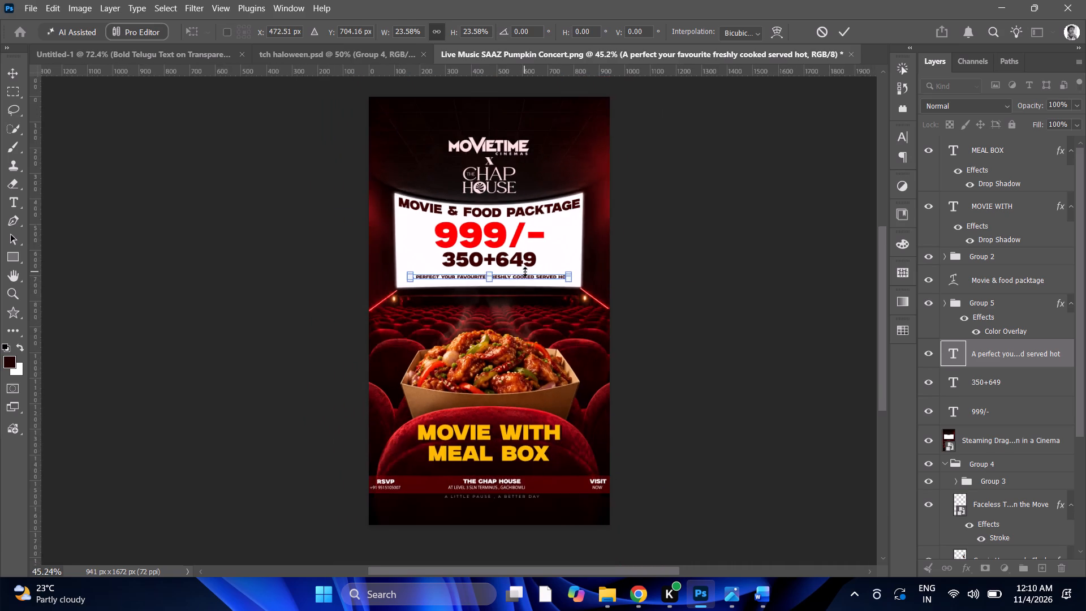
{"action": "scroll", "coordinate": [525, 272], "scroll_direction": "down", "scroll_amount": 3, "text": "alt"}
{"action": "scroll", "coordinate": [537, 268], "scroll_direction": "up", "scroll_amount": 10, "text": "alt"}
{"action": "scroll", "coordinate": [486, 276], "scroll_direction": "up", "scroll_amount": 5, "text": "alt"}
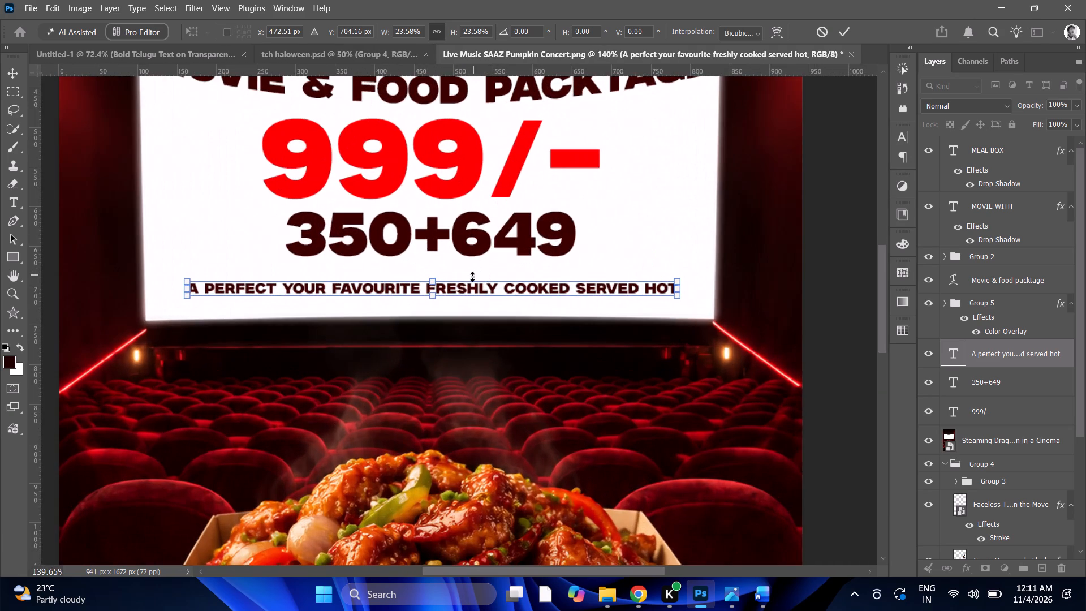
{"action": "key", "text": "t"}
{"action": "left_click", "coordinate": [845, 32]}
Break the line before "FRESHLY" so it runs over two lines, and centre-align its text.
{"action": "key", "text": "t"}
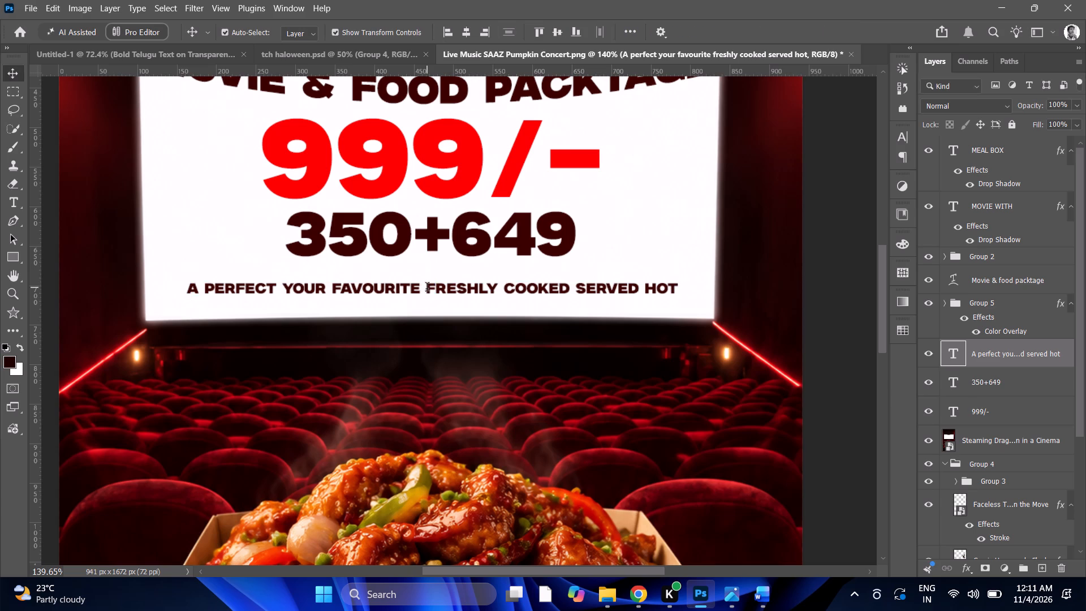
{"action": "left_click", "coordinate": [427, 289]}
{"action": "key", "text": "t"}
{"action": "left_click", "coordinate": [427, 289]}
{"action": "left_click", "coordinate": [427, 289]}
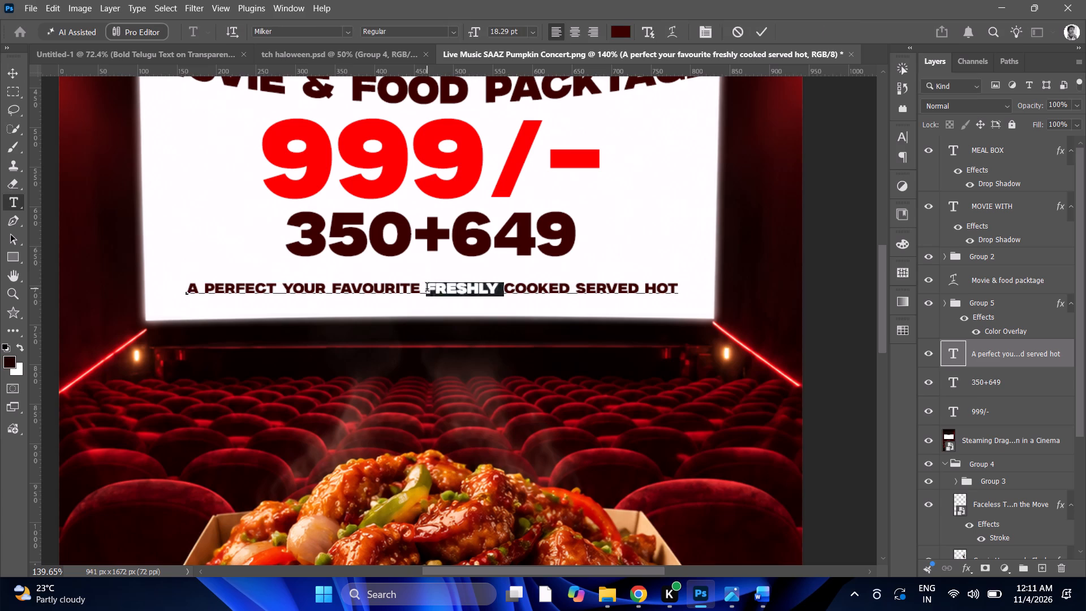
{"action": "key", "text": "Return"}
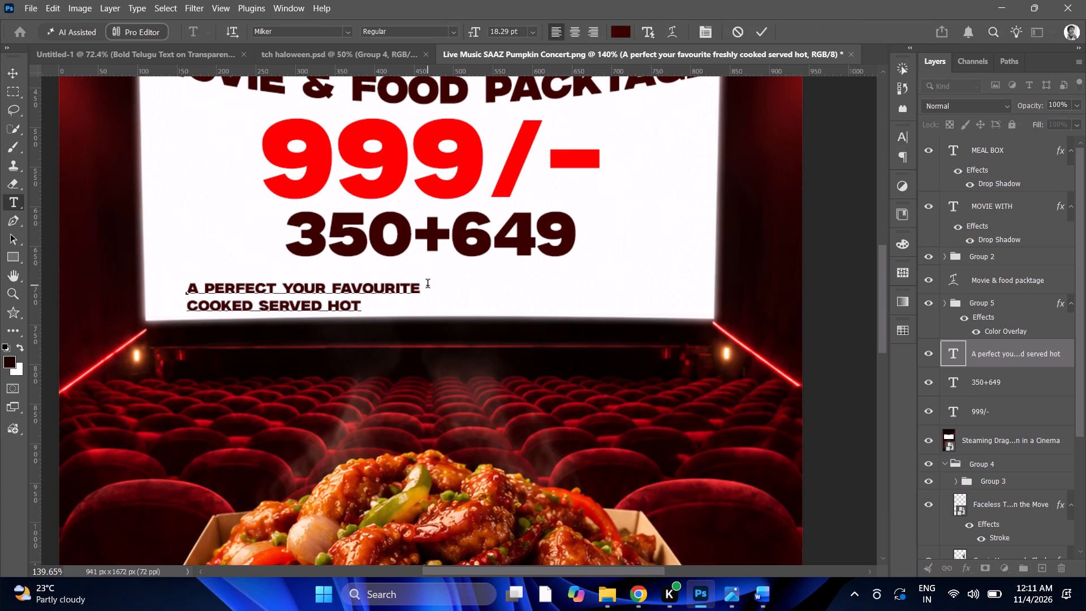
{"action": "key", "text": "ctrl+z"}
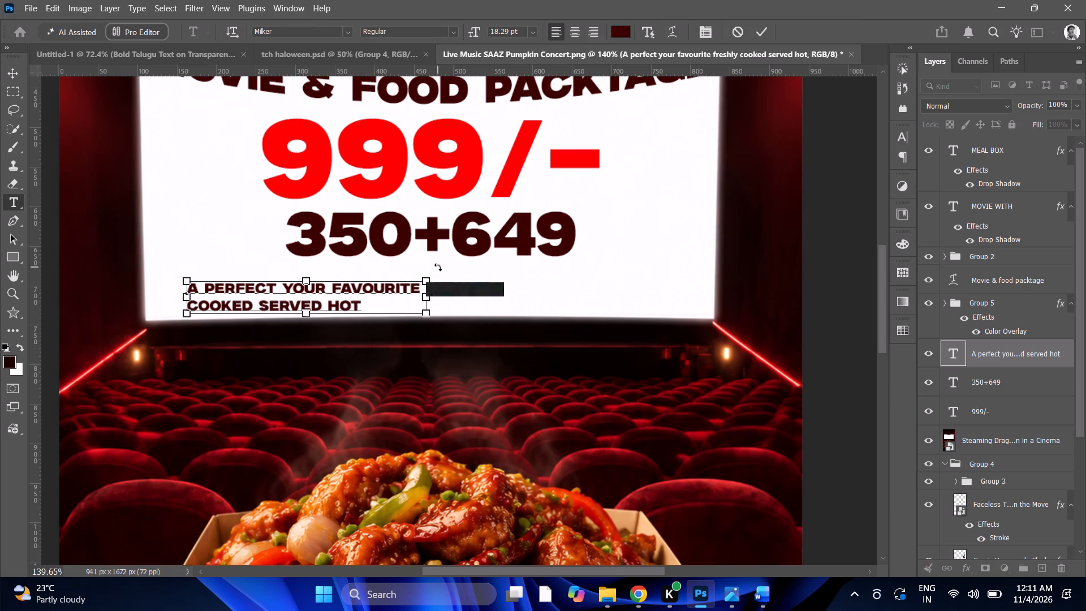
{"action": "left_click", "coordinate": [426, 287]}
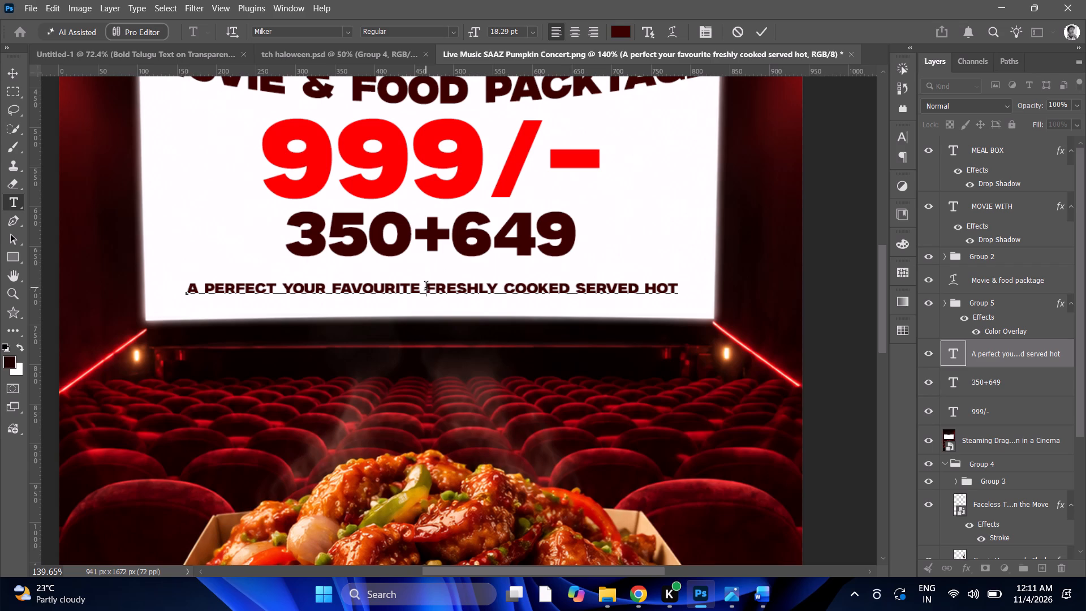
{"action": "key", "text": "Return"}
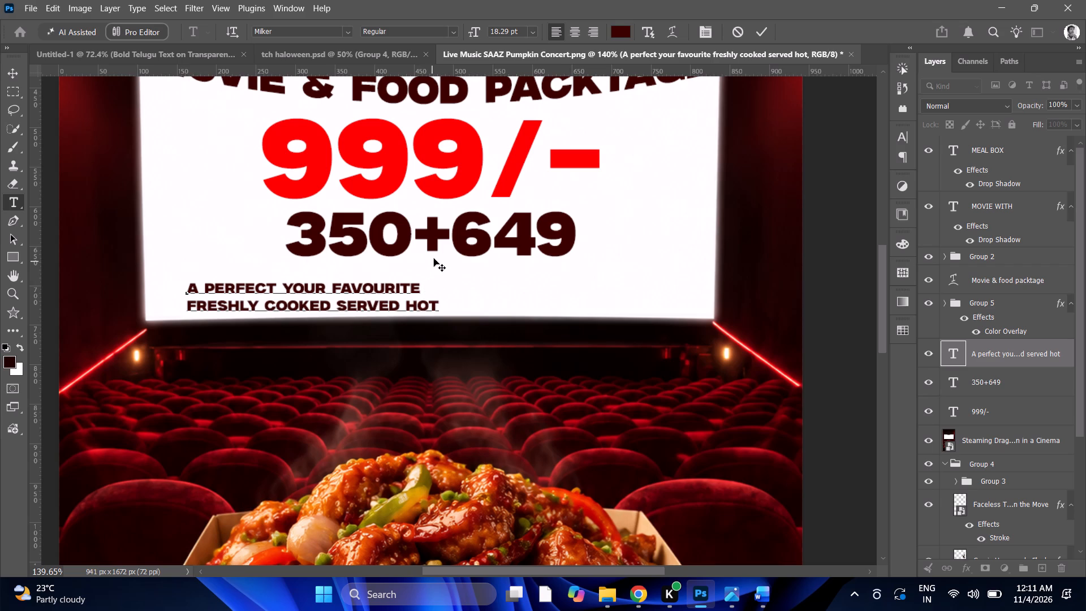
{"action": "key", "text": "ctrl+a"}
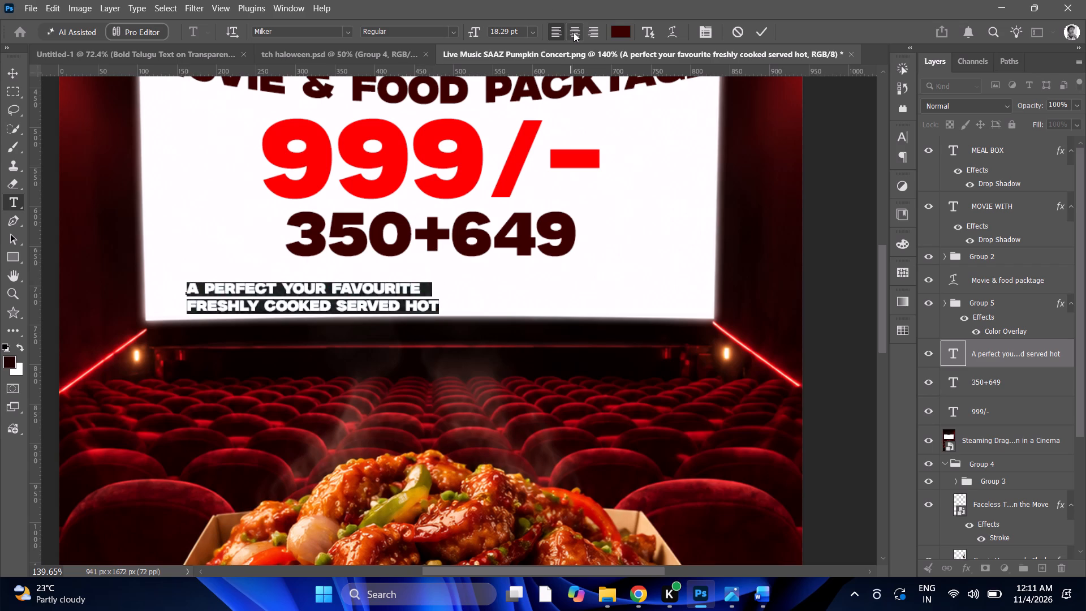
{"action": "left_click", "coordinate": [576, 33]}
{"action": "left_click", "coordinate": [770, 33]}
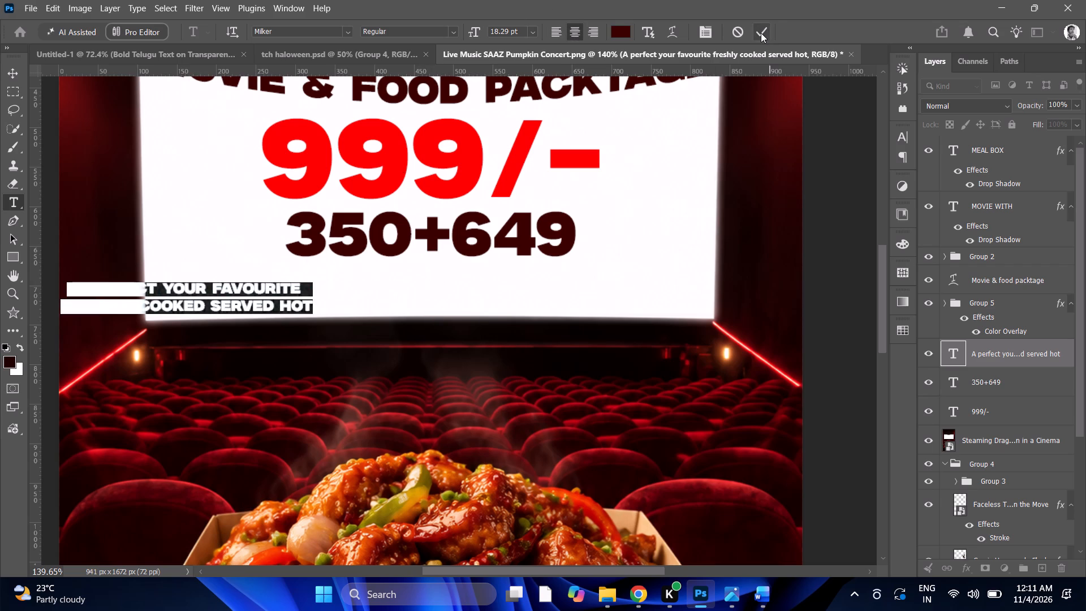
Centre the two-line "A PERFECT YOUR FAVOURITE / FRESHLY COOKED SERVED HOT" text horizontally on the flyer.
{"action": "left_click", "coordinate": [7, 76]}
{"action": "left_click", "coordinate": [469, 31]}
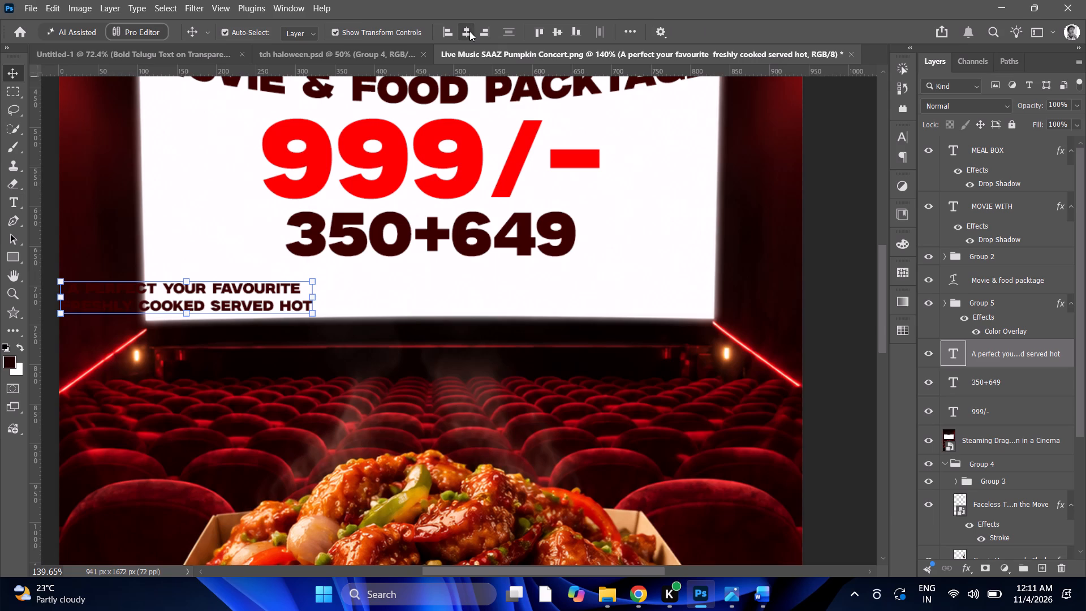
{"action": "scroll", "coordinate": [439, 128], "scroll_direction": "down", "scroll_amount": 8, "text": "alt"}
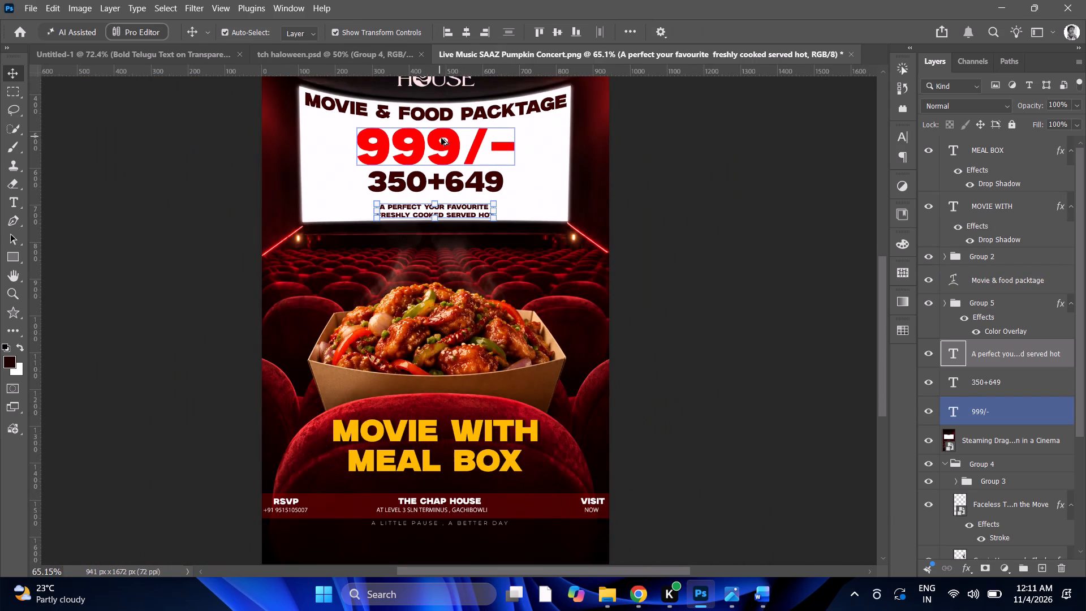
Move the two-line food tagline slightly up so it sits closer beneath "350+649" on the cinema screen.
{"action": "left_click_drag", "start_coordinate": [456, 208], "coordinate": [459, 203]}
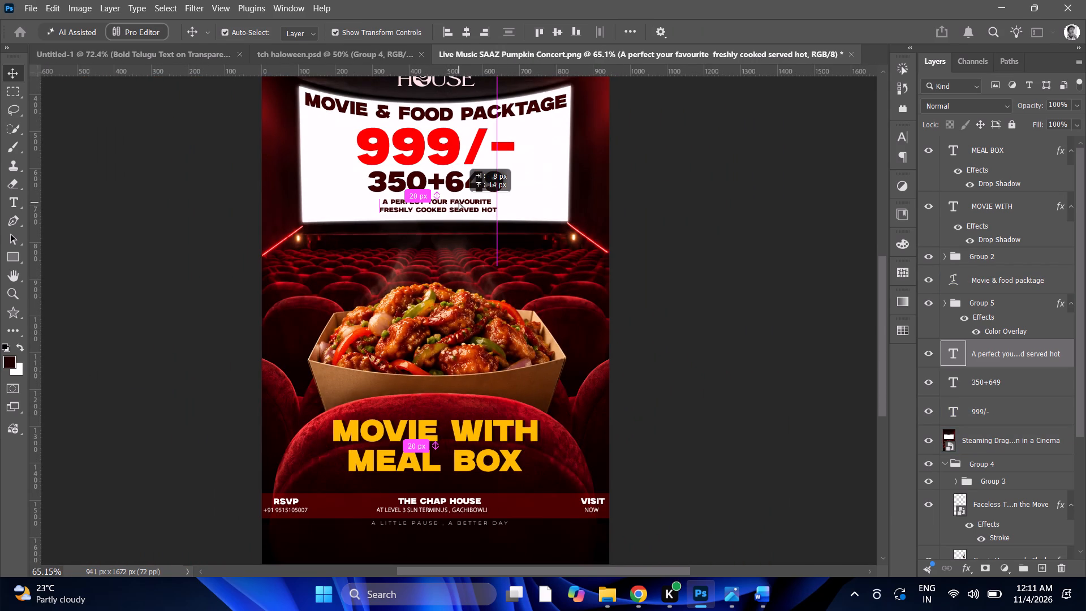
{"action": "left_click_drag", "start_coordinate": [459, 203], "coordinate": [456, 203]}
Examine the overall flyer composition and the spacing of the text on the cinema screen.
{"action": "scroll", "coordinate": [455, 203], "scroll_direction": "down", "scroll_amount": 9, "text": "alt"}
{"action": "scroll", "coordinate": [467, 165], "scroll_direction": "up", "scroll_amount": 2, "text": "alt"}
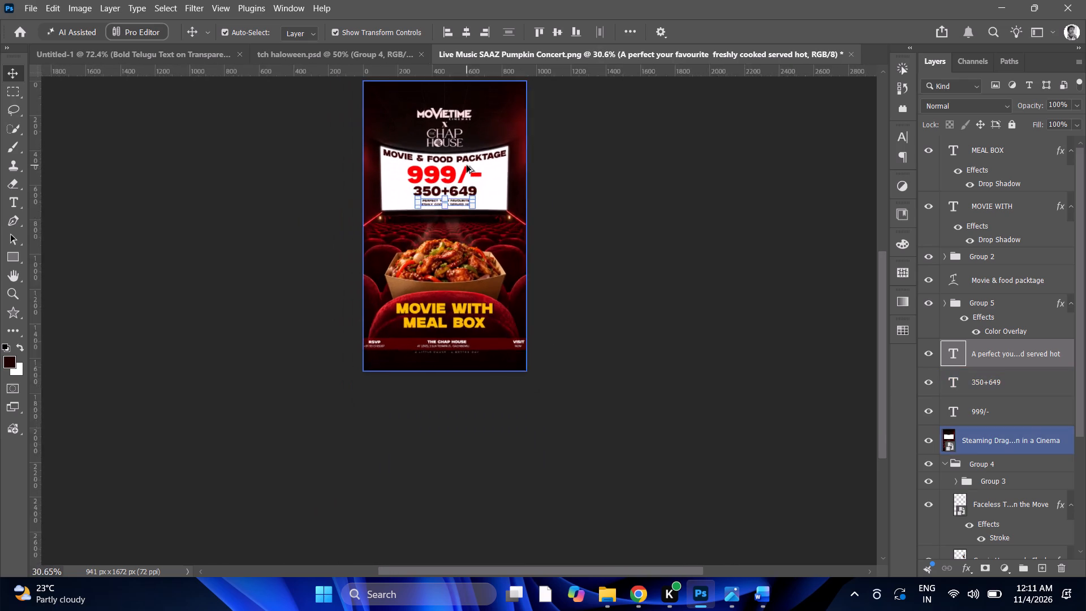
{"action": "scroll", "coordinate": [467, 165], "scroll_direction": "up", "scroll_amount": 2, "text": "alt"}
{"action": "scroll", "coordinate": [467, 165], "scroll_direction": "up", "scroll_amount": 5}
{"action": "scroll", "coordinate": [457, 169], "scroll_direction": "up", "scroll_amount": 2, "text": "alt"}
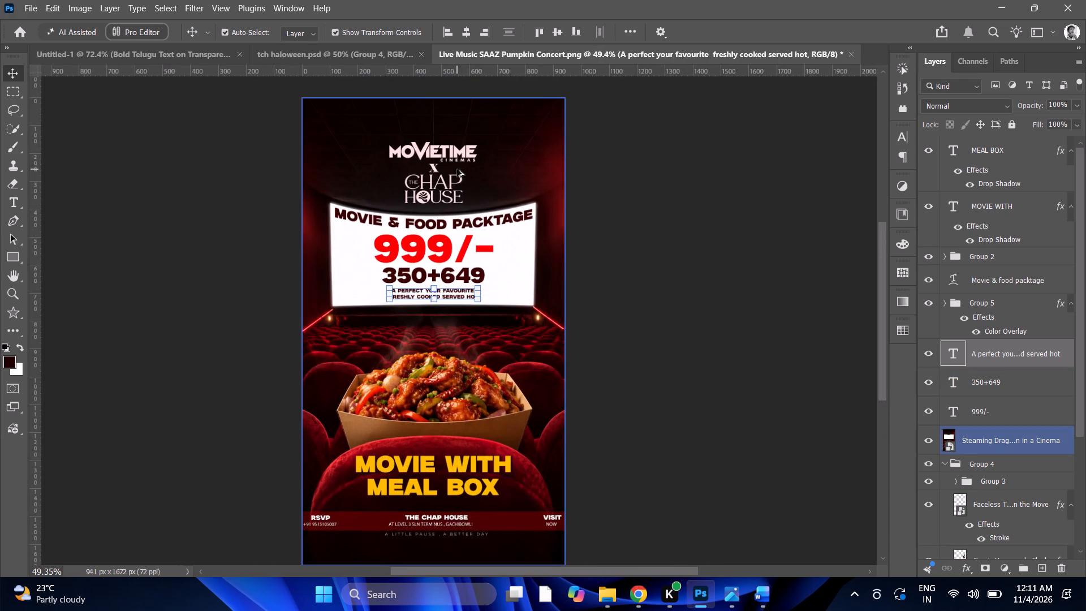
{"action": "scroll", "coordinate": [457, 169], "scroll_direction": "up", "scroll_amount": 2, "text": "alt"}
{"action": "scroll", "coordinate": [457, 169], "scroll_direction": "down", "scroll_amount": 3, "text": "alt"}
Copy the "Comic Hero with Muzzle Flash" layer from tch haloween.psd into the flyer, directly above the "Movie & food packtage" layer.
{"action": "left_click", "coordinate": [1022, 286]}
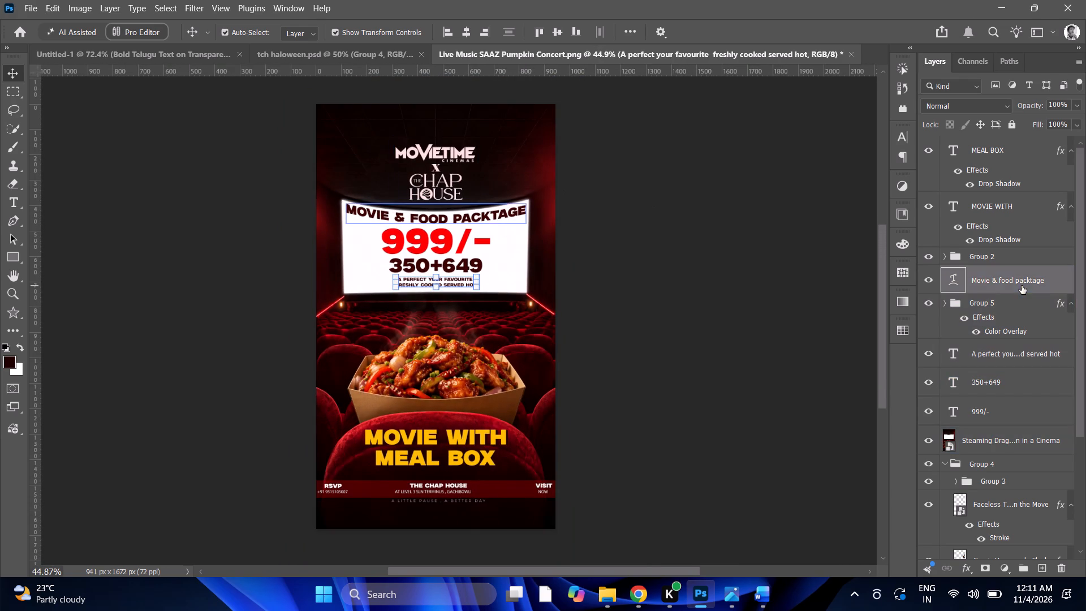
{"action": "scroll", "coordinate": [617, 221], "scroll_direction": "down", "scroll_amount": 3, "text": "alt"}
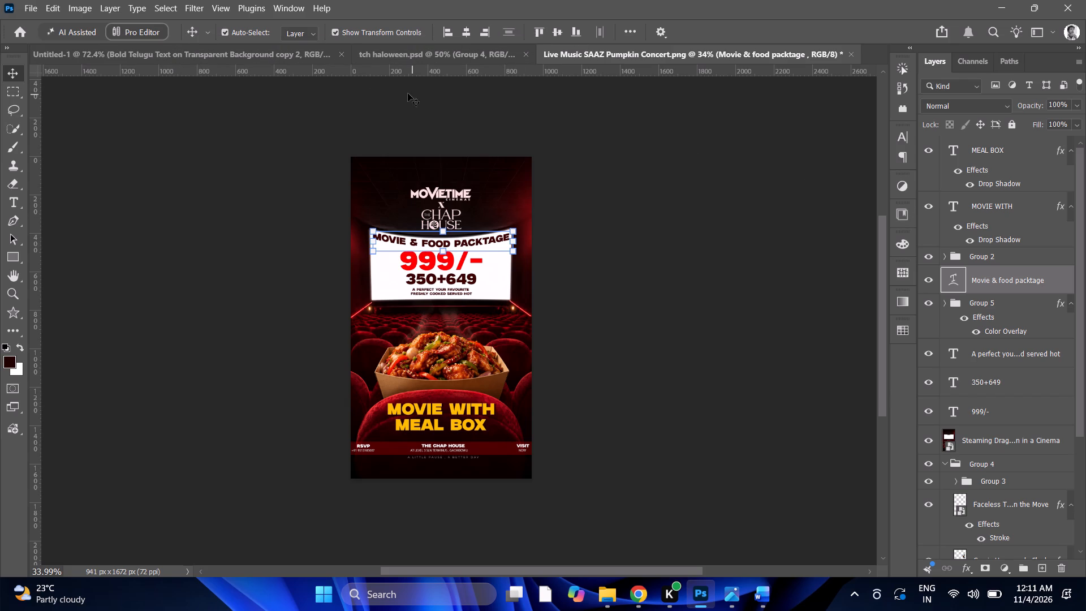
{"action": "left_click", "coordinate": [412, 59]}
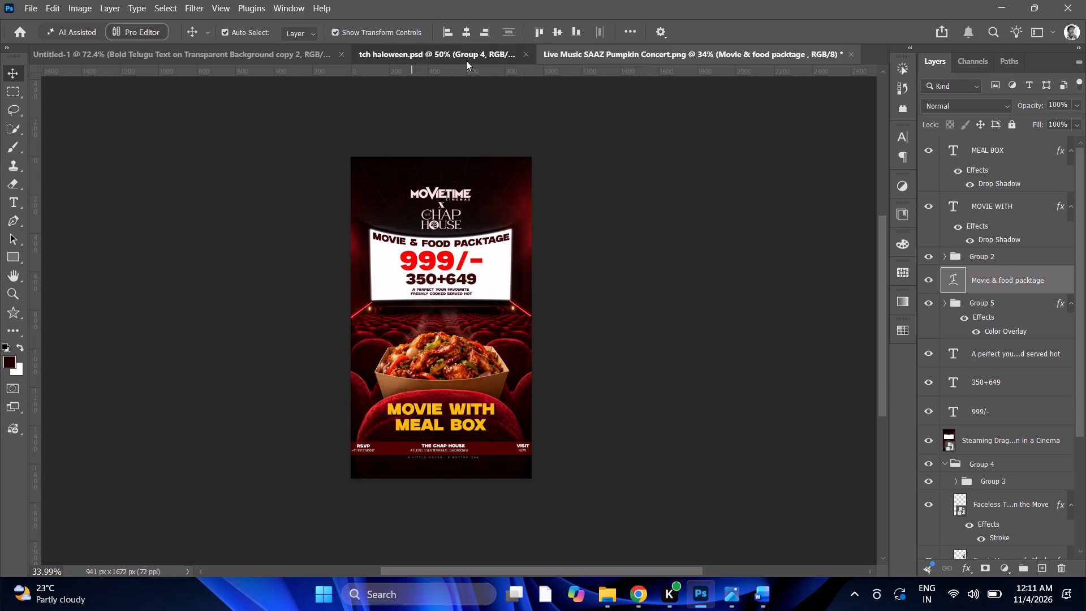
{"action": "left_click", "coordinate": [552, 217], "text": "alt"}
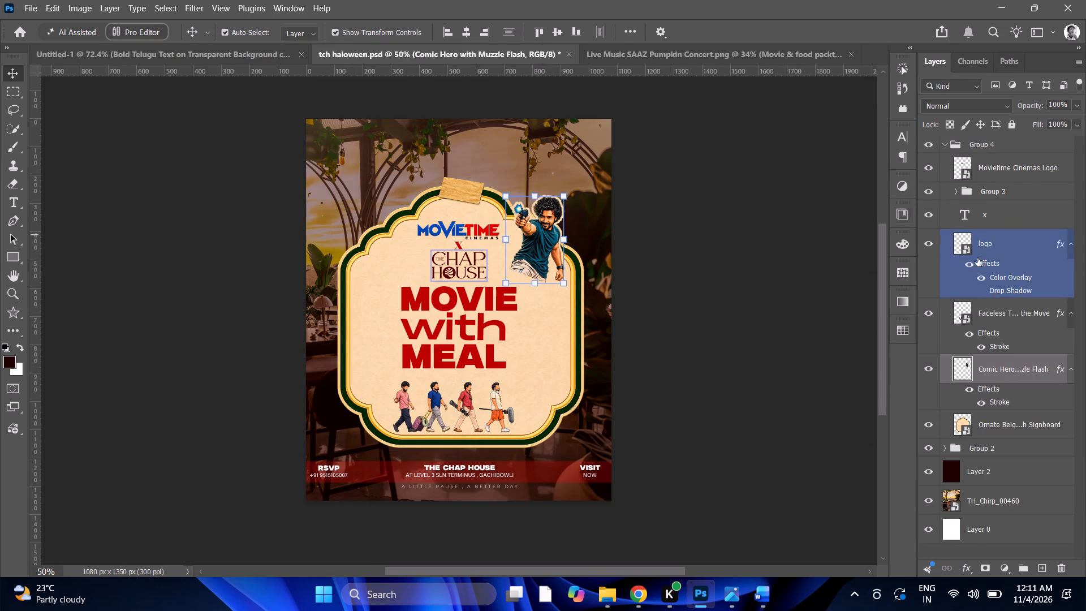
{"action": "left_click", "coordinate": [980, 403]}
{"action": "left_click_drag", "start_coordinate": [981, 372], "coordinate": [771, 193]}
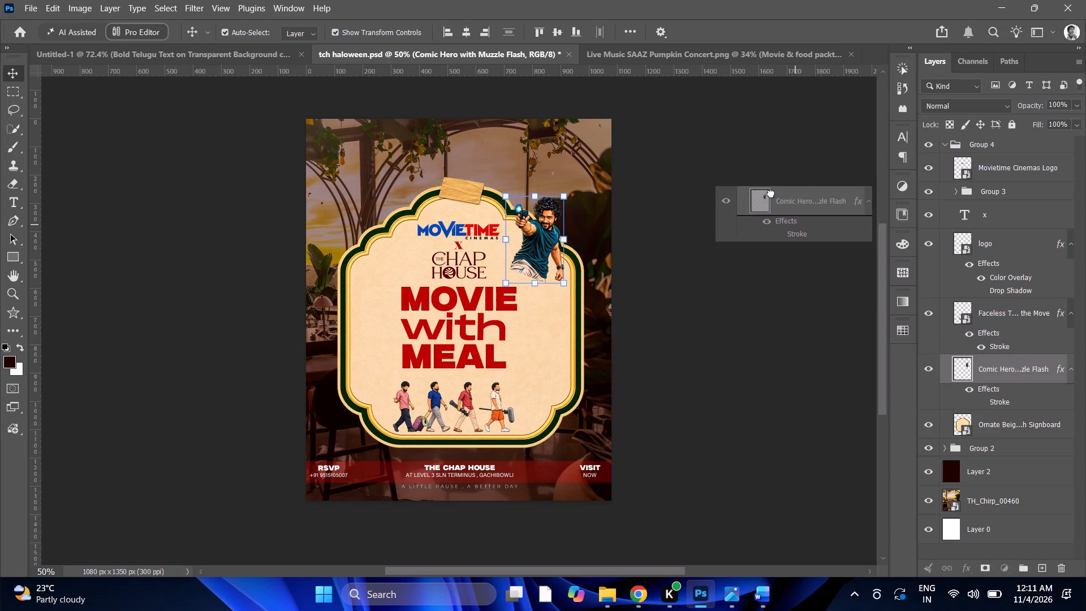
{"action": "left_click_drag", "start_coordinate": [771, 193], "coordinate": [716, 81]}
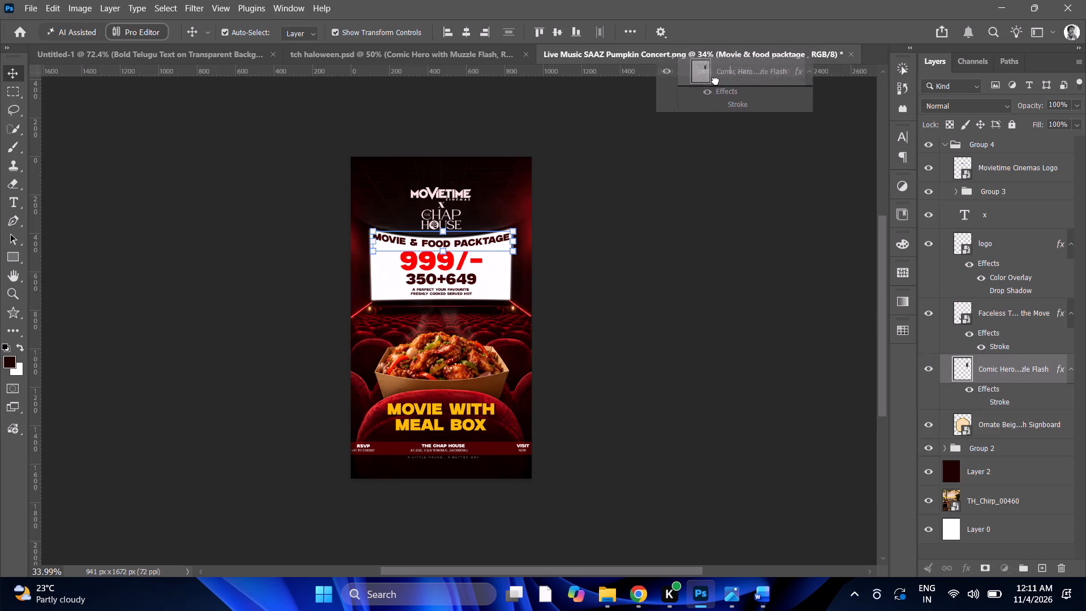
{"action": "left_click_drag", "start_coordinate": [716, 81], "coordinate": [520, 265]}
Position the comic hero over the cinema screen's right edge, beside the "999/-" and "350+649" text.
{"action": "left_click_drag", "start_coordinate": [522, 262], "coordinate": [518, 263]}
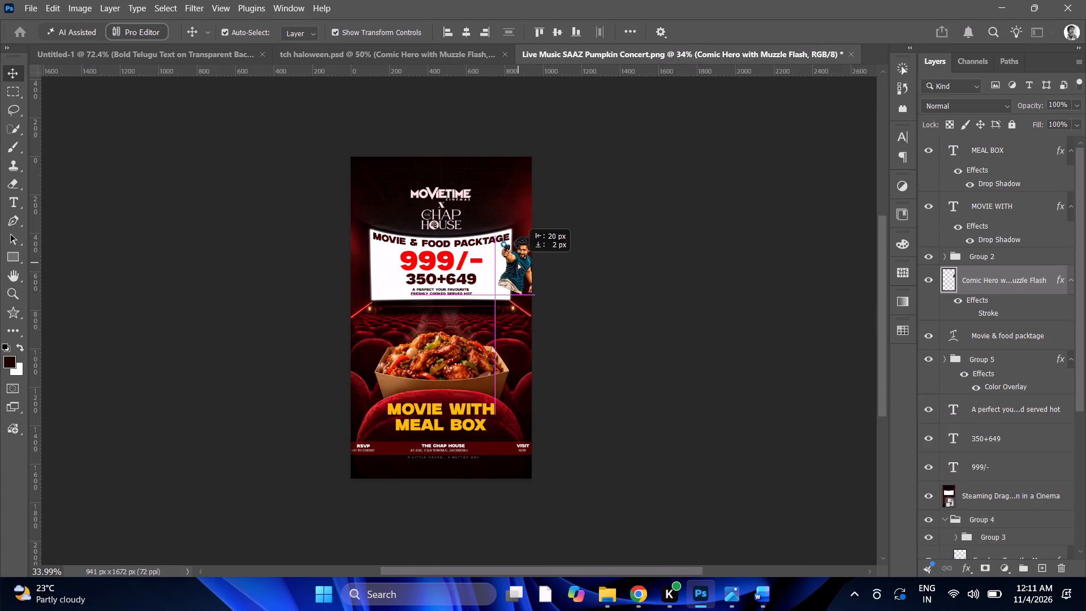
{"action": "left_click_drag", "start_coordinate": [518, 263], "coordinate": [515, 277]}
{"action": "scroll", "coordinate": [531, 243], "scroll_direction": "up", "scroll_amount": 5, "text": "alt"}
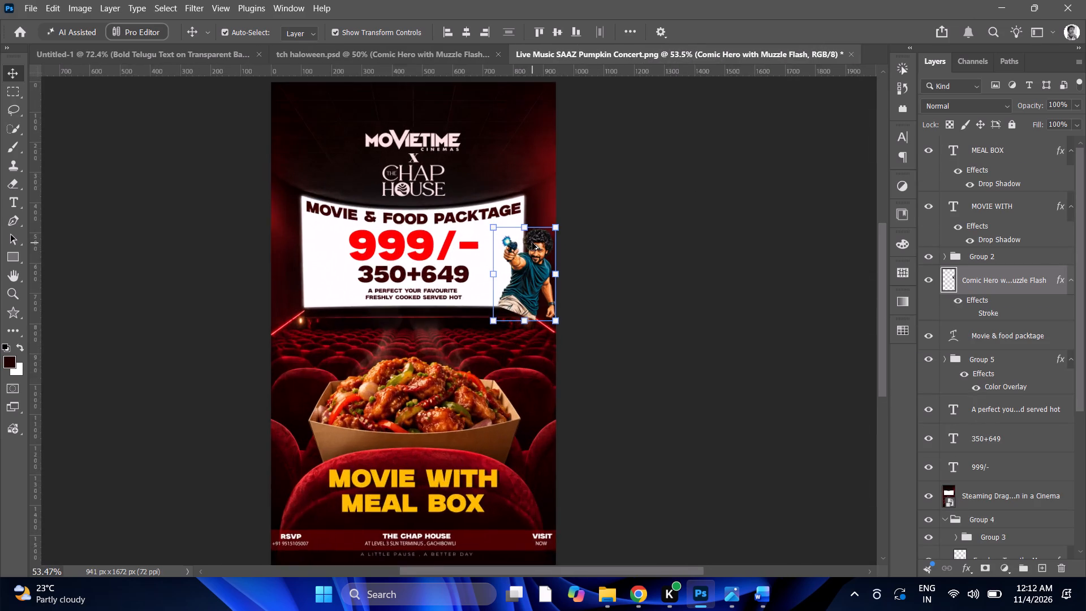
{"action": "scroll", "coordinate": [531, 243], "scroll_direction": "up", "scroll_amount": 4, "text": "alt"}
{"action": "left_click_drag", "start_coordinate": [512, 272], "coordinate": [509, 271]}
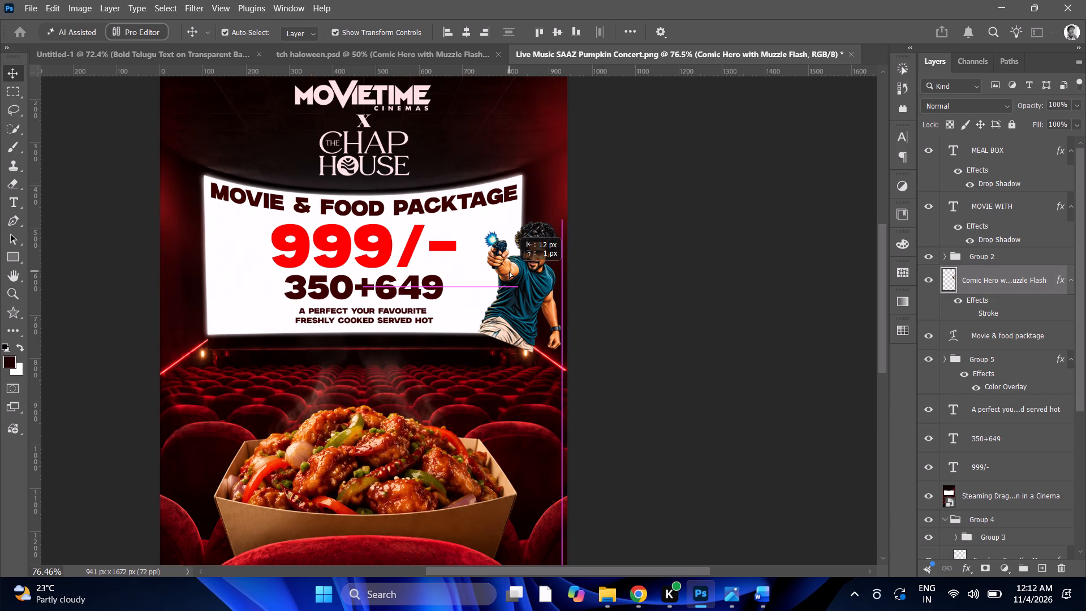
{"action": "left_click_drag", "start_coordinate": [509, 271], "coordinate": [501, 259]}
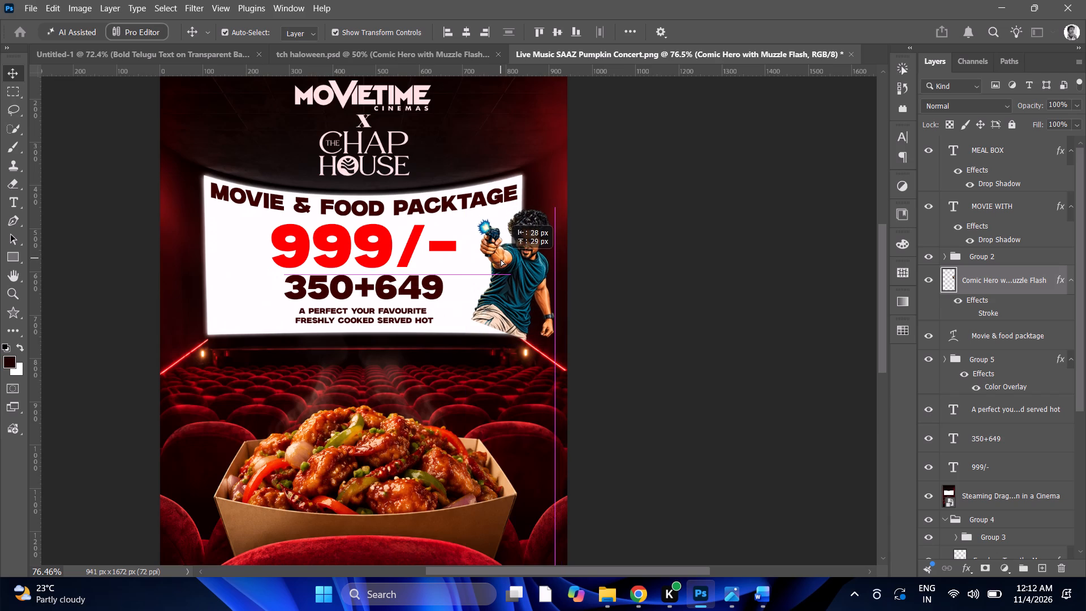
{"action": "left_click_drag", "start_coordinate": [501, 259], "coordinate": [501, 260]}
Change the comic hero's stroke colour to white.
{"action": "left_click", "coordinate": [973, 313]}
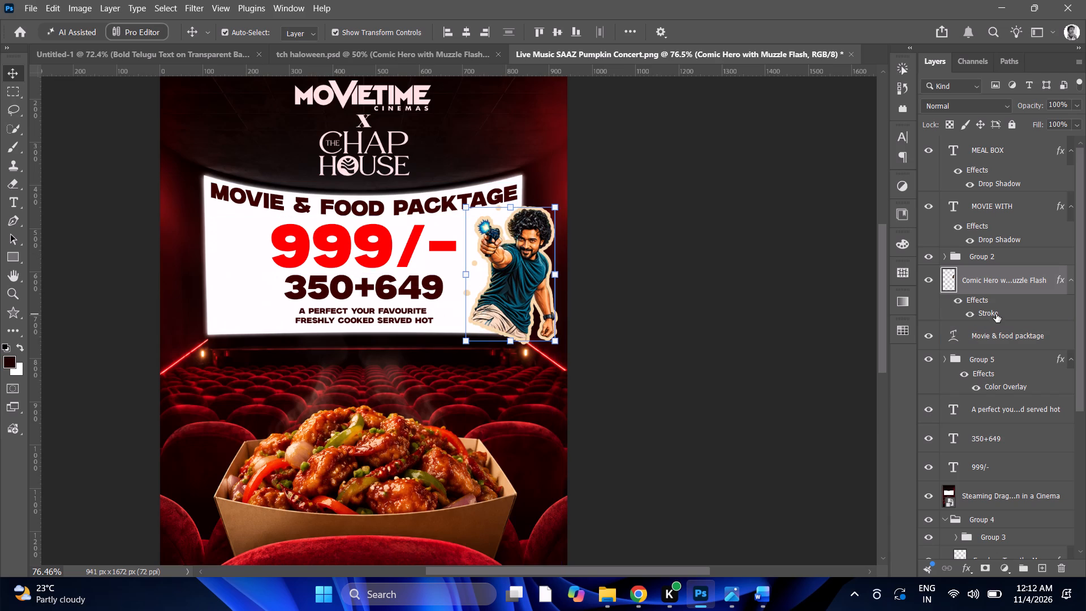
{"action": "double_click", "coordinate": [993, 312]}
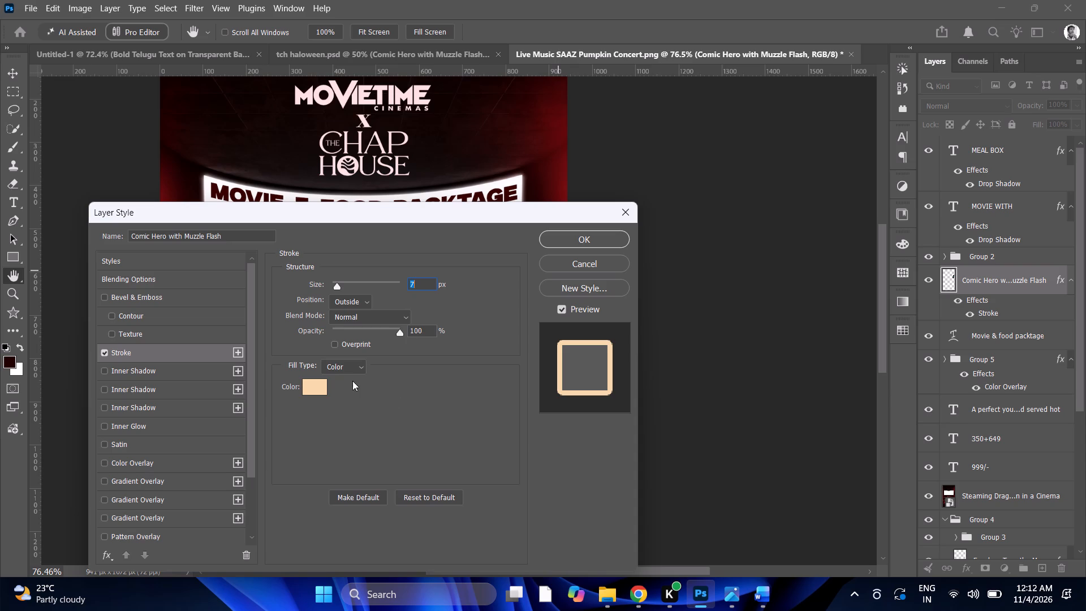
{"action": "left_click", "coordinate": [305, 390]}
{"action": "left_click_drag", "start_coordinate": [713, 381], "coordinate": [599, 292]}
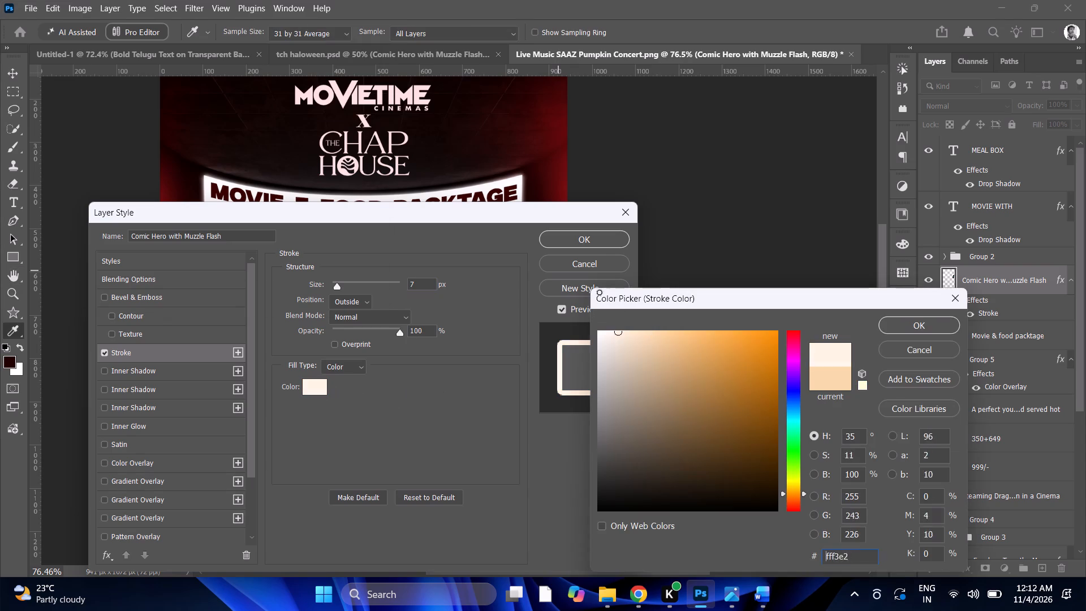
{"action": "left_click_drag", "start_coordinate": [599, 292], "coordinate": [534, 217]}
{"action": "left_click", "coordinate": [907, 332]}
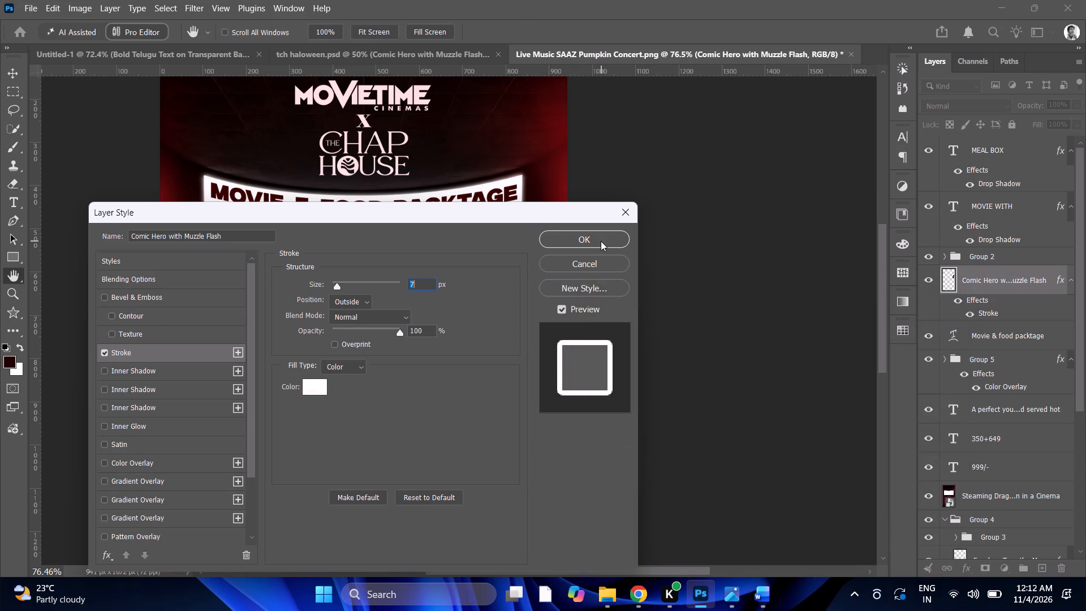
{"action": "left_click", "coordinate": [597, 239]}
Reduce the comic hero's white stroke size to 4 px.
{"action": "scroll", "coordinate": [532, 256], "scroll_direction": "down", "scroll_amount": 1, "text": "alt"}
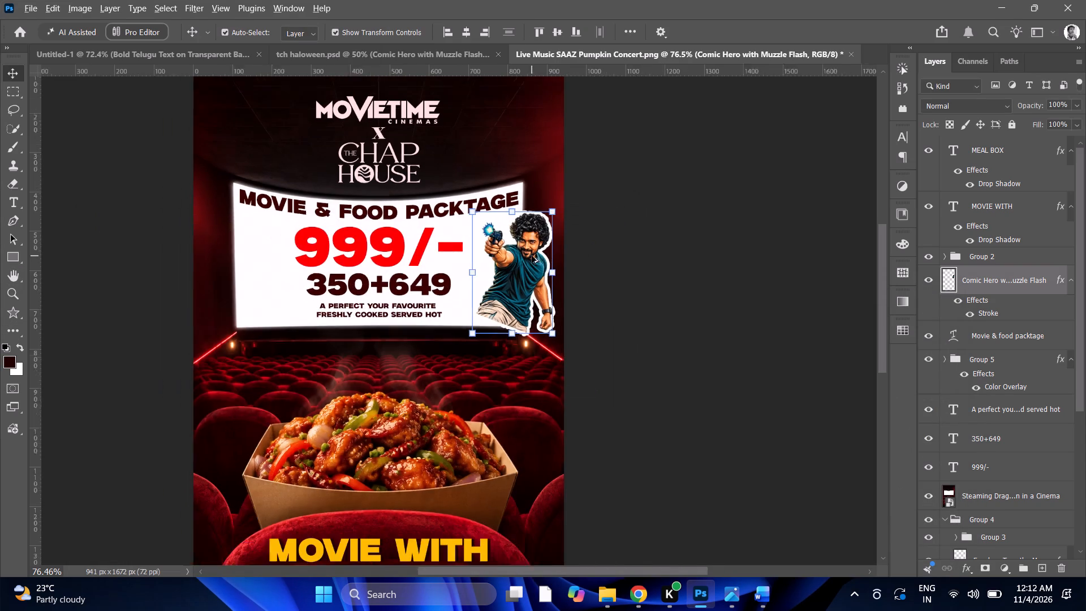
{"action": "scroll", "coordinate": [532, 256], "scroll_direction": "down", "scroll_amount": 10, "text": "alt"}
{"action": "scroll", "coordinate": [535, 247], "scroll_direction": "up", "scroll_amount": 11, "text": "alt"}
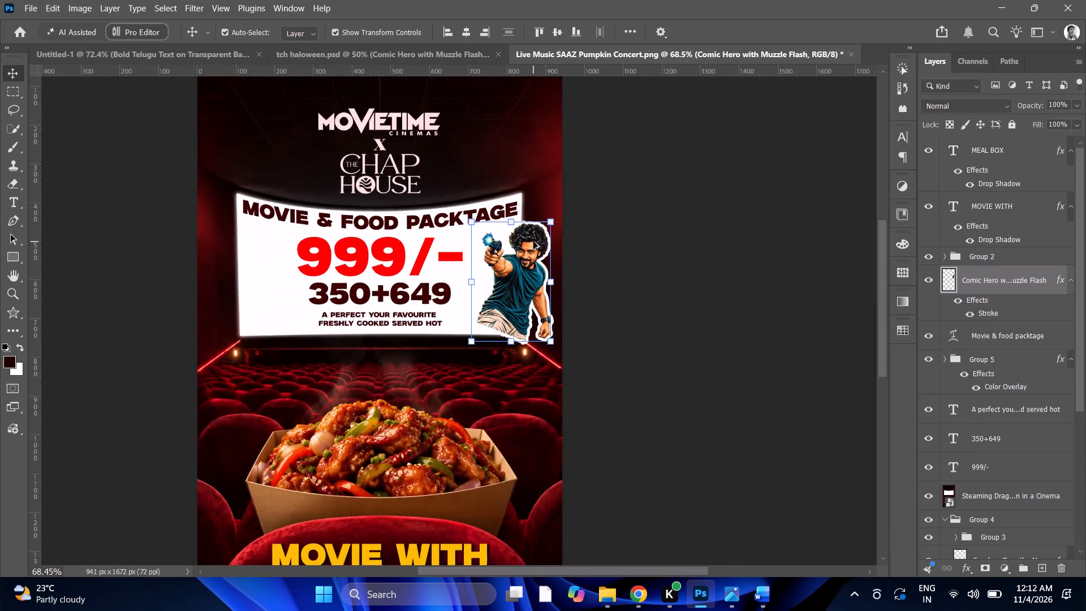
{"action": "scroll", "coordinate": [533, 242], "scroll_direction": "up", "scroll_amount": 3, "text": "alt"}
{"action": "double_click", "coordinate": [996, 313]}
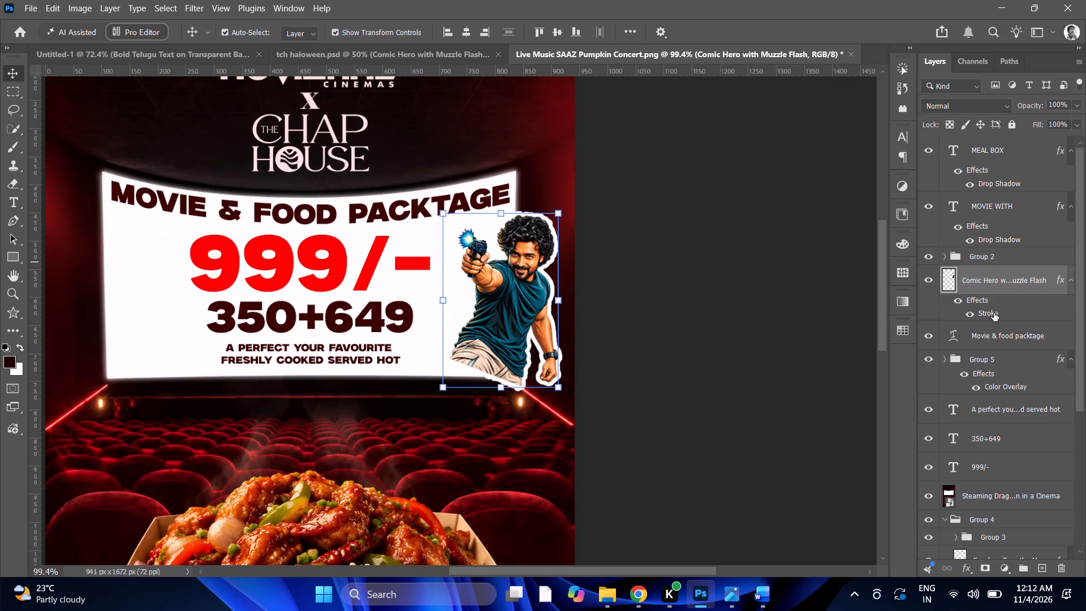
{"action": "left_click", "coordinate": [987, 316]}
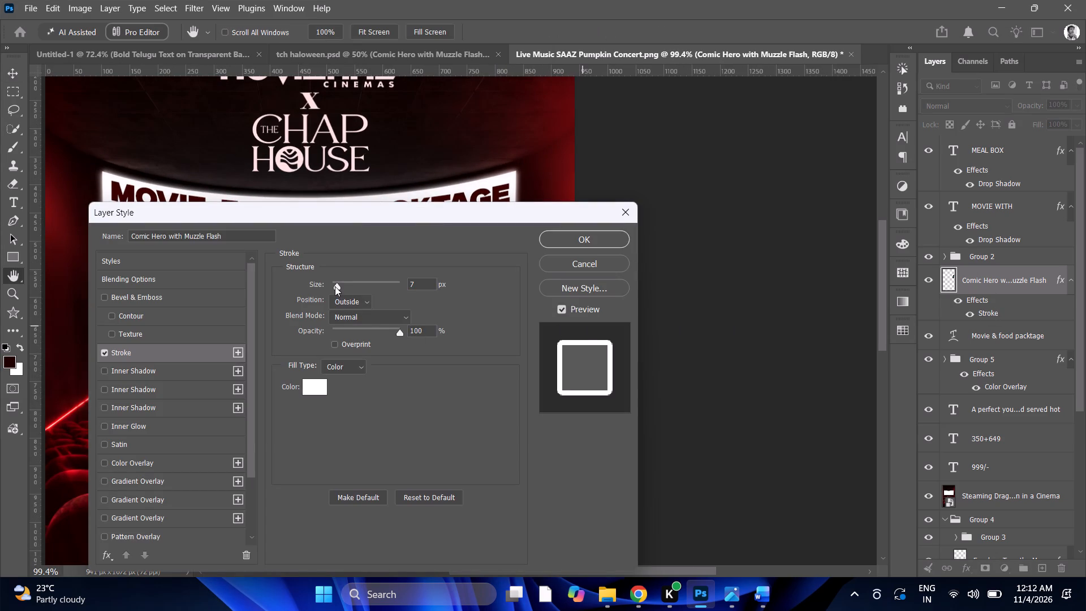
{"action": "left_click", "coordinate": [335, 286]}
{"action": "left_click", "coordinate": [600, 237]}
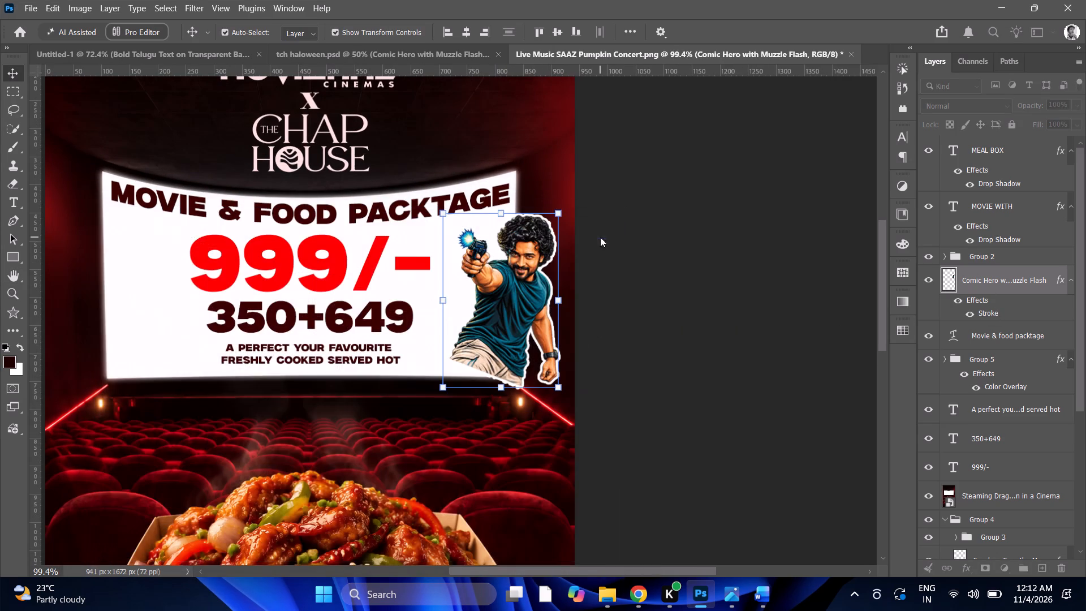
Copy the "Faceless Travel Crew on the Move" layer from tch haloween.psd into the flyer, placing it over the lower cinema screen.
{"action": "scroll", "coordinate": [594, 239], "scroll_direction": "down", "scroll_amount": 7, "text": "alt"}
{"action": "scroll", "coordinate": [550, 282], "scroll_direction": "down", "scroll_amount": 6, "text": "alt"}
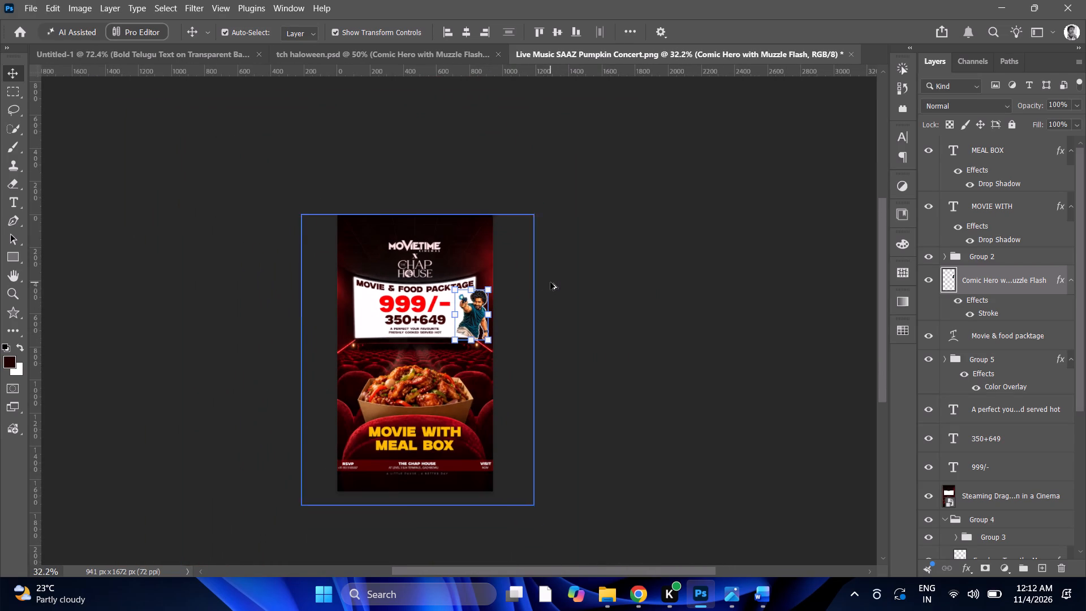
{"action": "scroll", "coordinate": [551, 281], "scroll_direction": "up", "scroll_amount": 4, "text": "alt"}
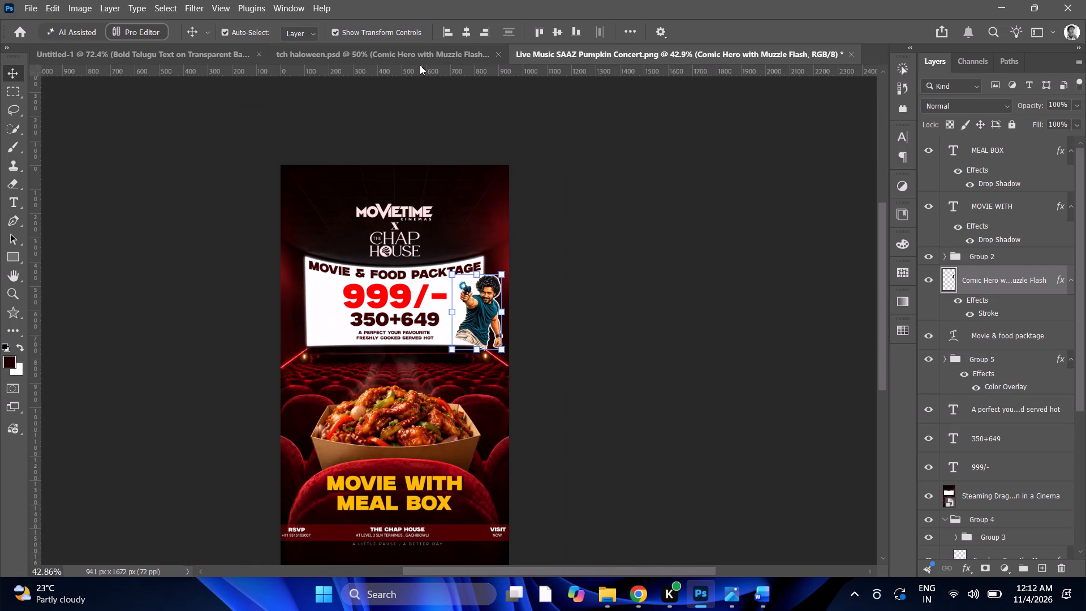
{"action": "left_click", "coordinate": [419, 57]}
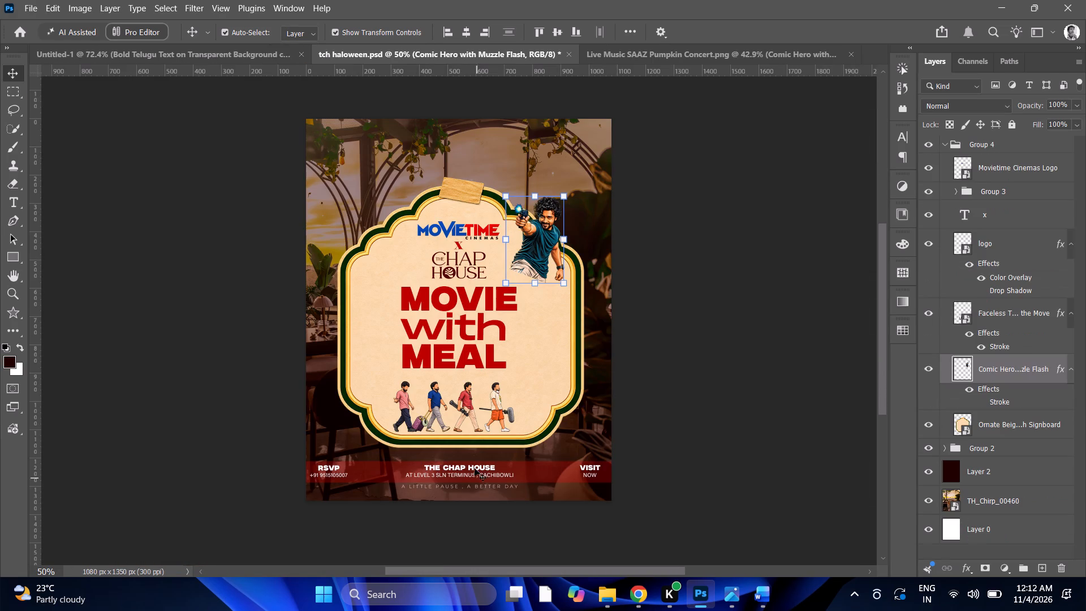
{"action": "left_click", "coordinate": [463, 408], "text": "alt"}
{"action": "left_click_drag", "start_coordinate": [1012, 317], "coordinate": [1005, 310]}
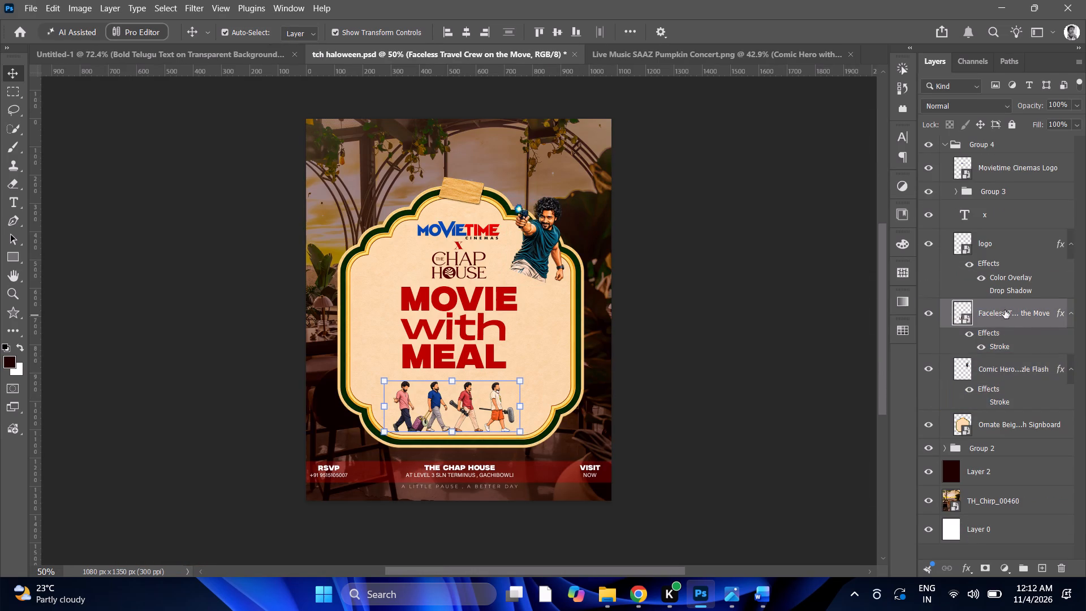
{"action": "left_click_drag", "start_coordinate": [1005, 310], "coordinate": [633, 59]}
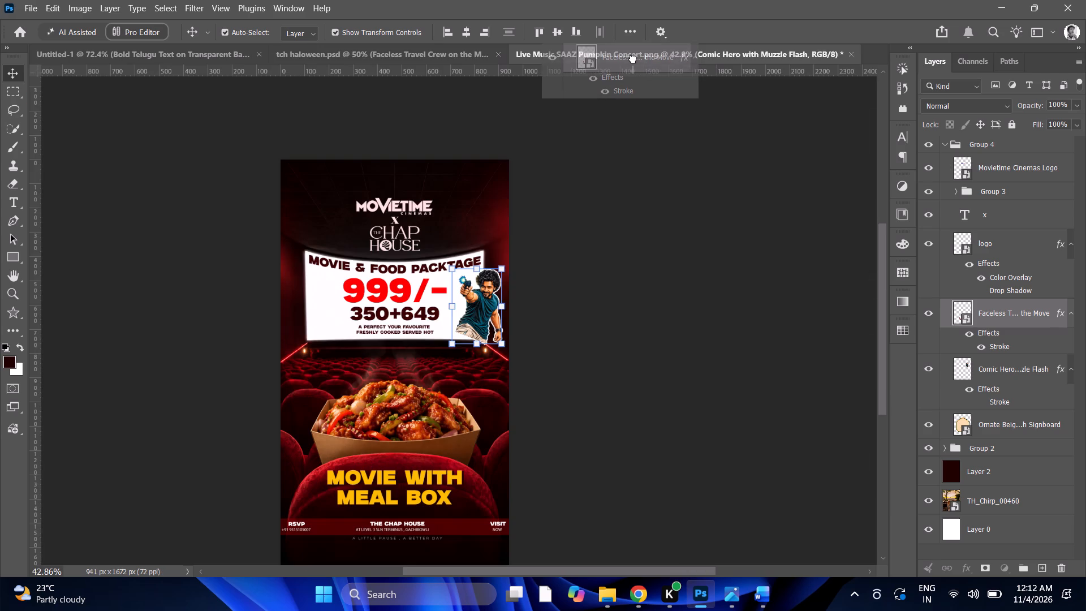
{"action": "left_click_drag", "start_coordinate": [633, 59], "coordinate": [382, 317]}
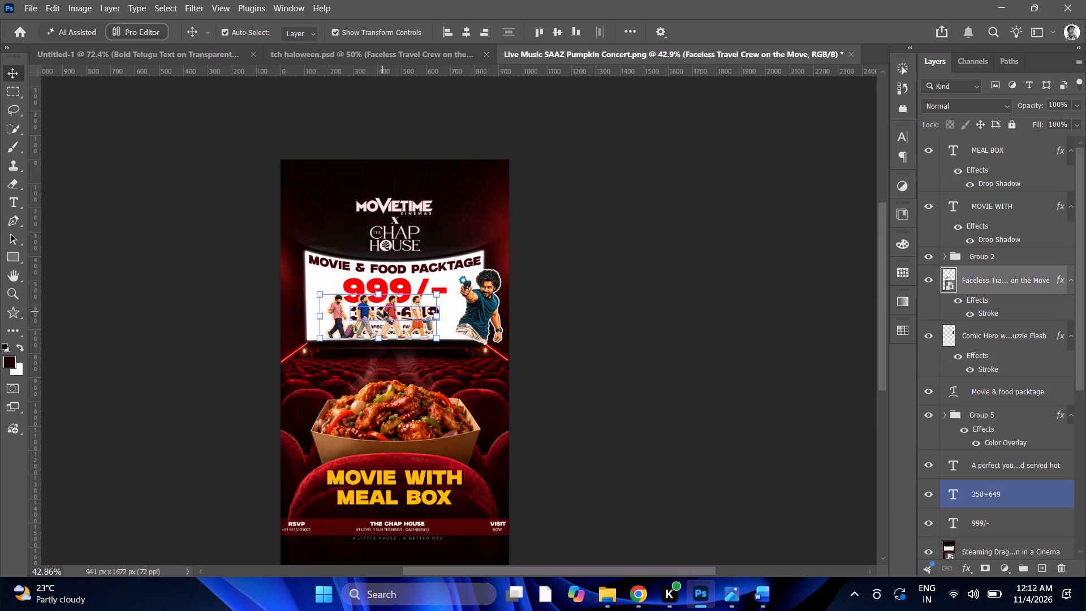
Check the comic hero's stroke settings in its layer style.
{"action": "scroll", "coordinate": [395, 313], "scroll_direction": "up", "scroll_amount": 9, "text": "alt"}
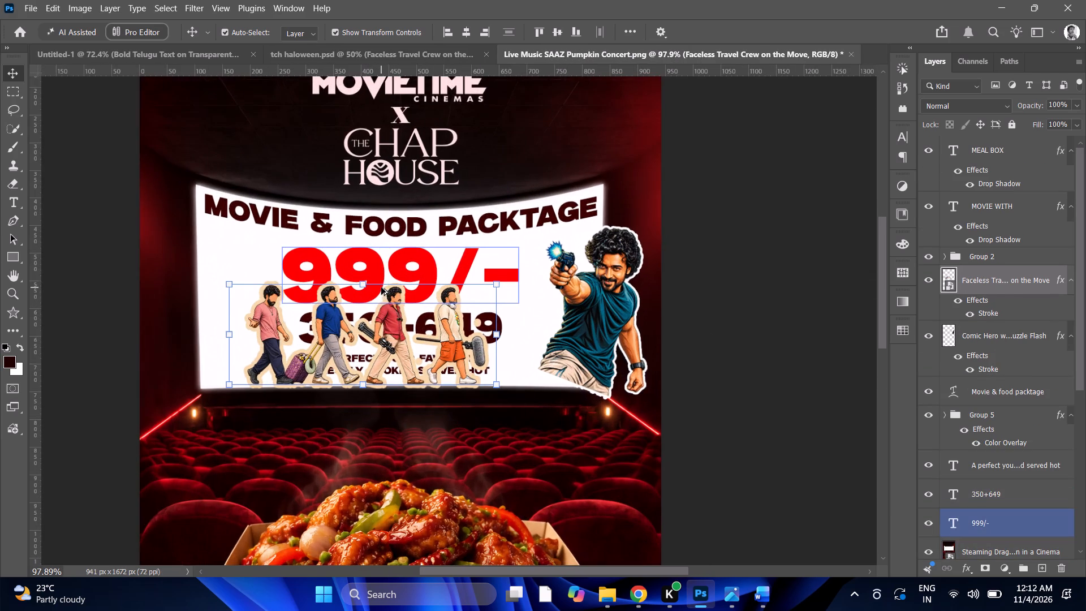
{"action": "left_click", "coordinate": [987, 315]}
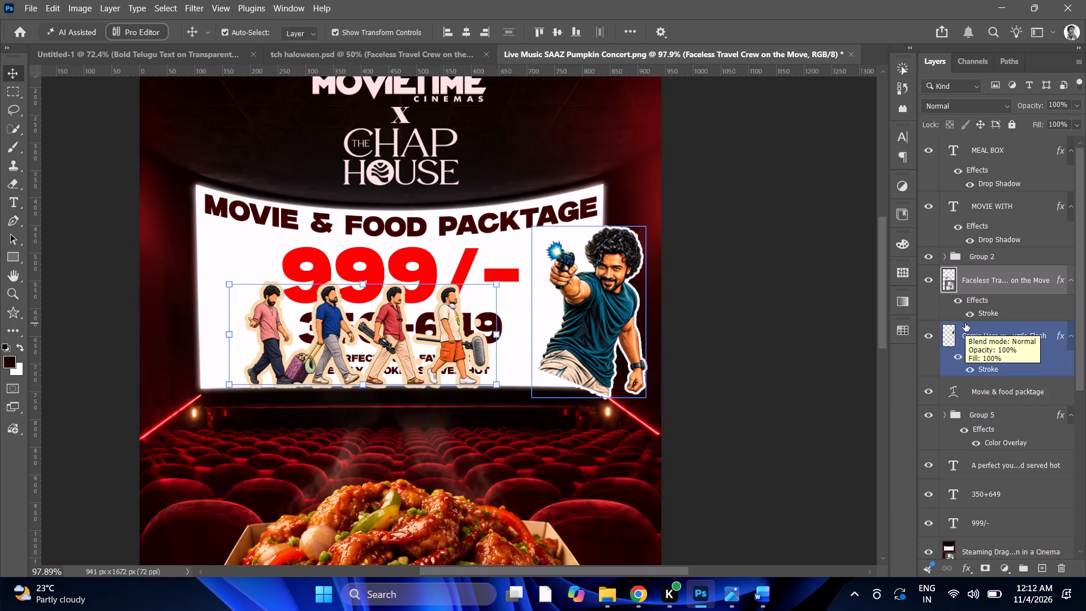
{"action": "double_click", "coordinate": [976, 369]}
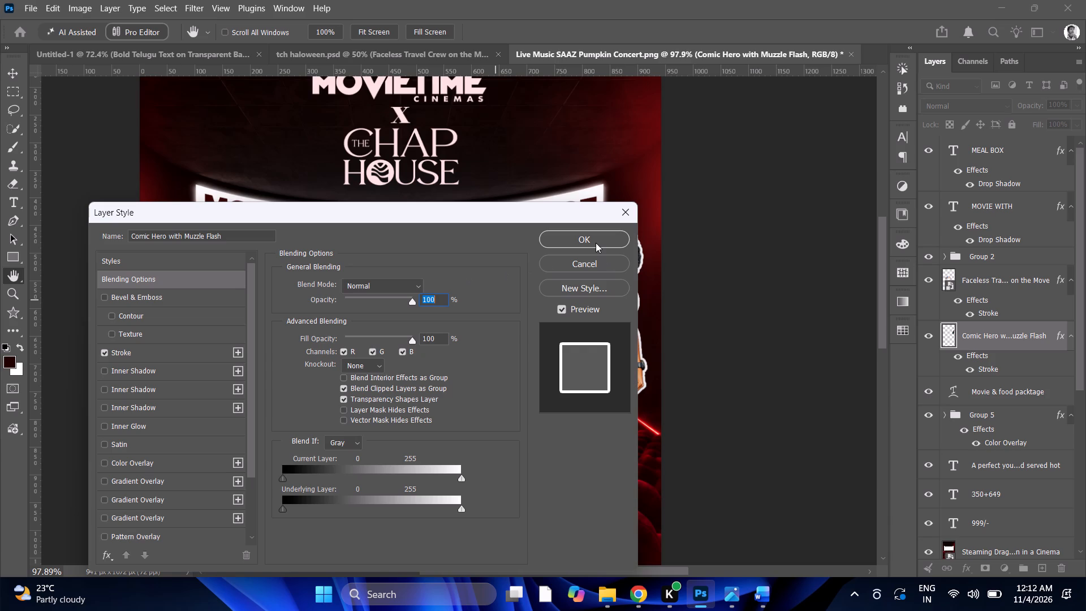
{"action": "left_click", "coordinate": [151, 347]}
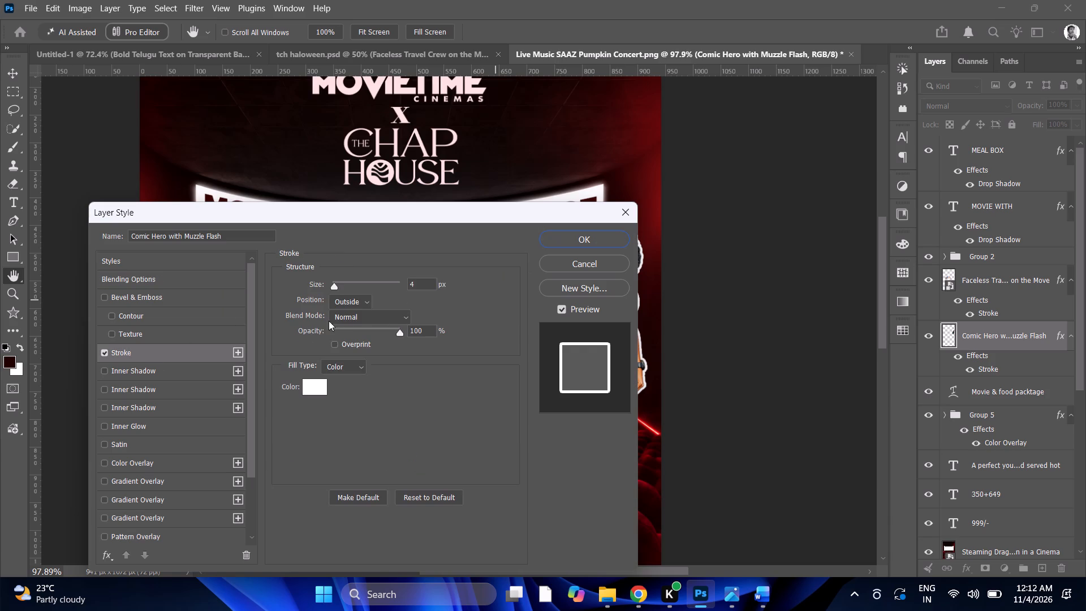
{"action": "left_click", "coordinate": [590, 270]}
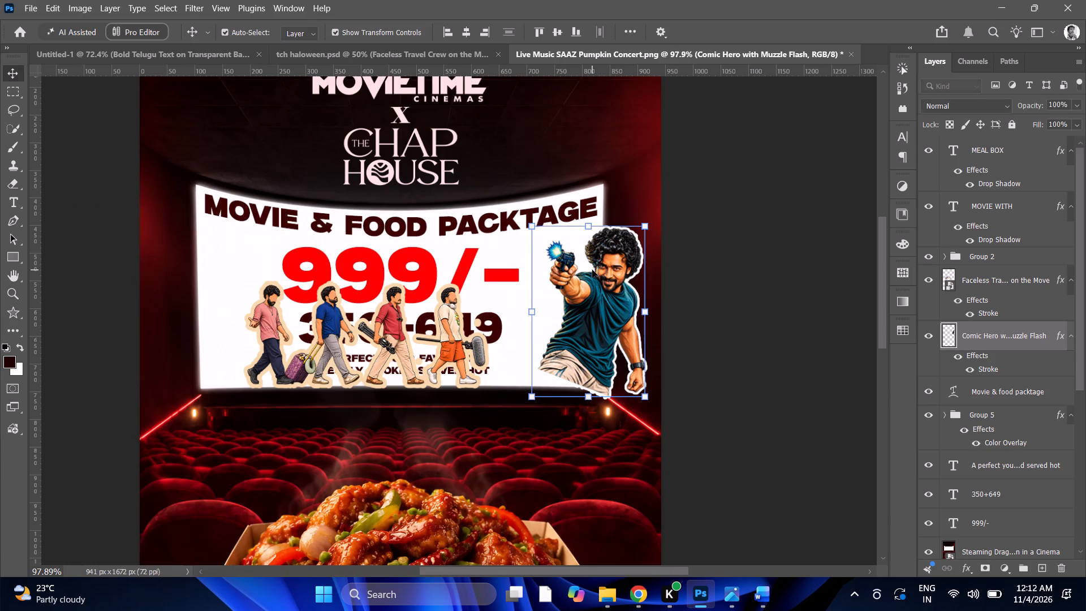
Move the comic hero slightly up and left so its base lines up with the cinema screen's lower edge.
{"action": "left_click_drag", "start_coordinate": [609, 370], "coordinate": [603, 370]}
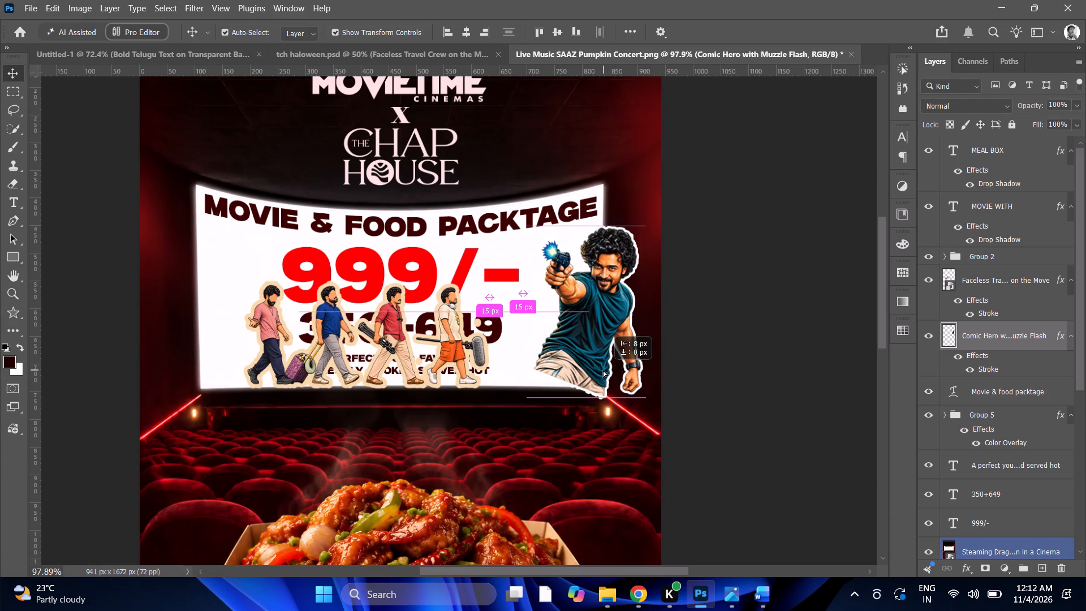
{"action": "left_click_drag", "start_coordinate": [603, 370], "coordinate": [600, 362]}
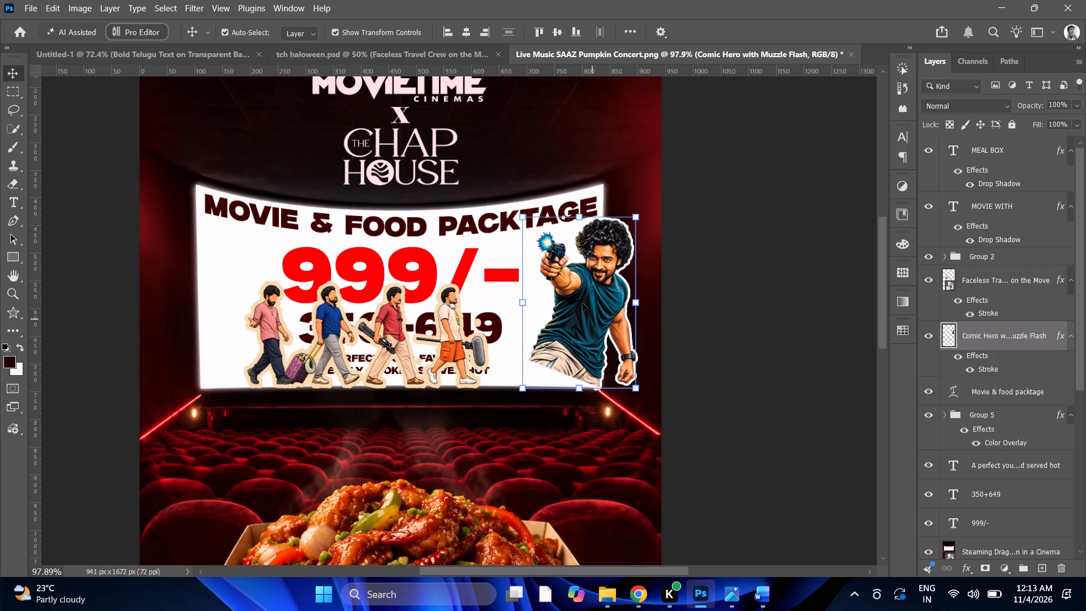
Scale the comic hero down proportionally to about 93%, keeping its base on the cinema screen's lower edge.
{"action": "left_click_drag", "start_coordinate": [526, 221], "coordinate": [529, 236]}
{"action": "scroll", "coordinate": [662, 178], "scroll_direction": "down", "scroll_amount": 9, "text": "alt"}
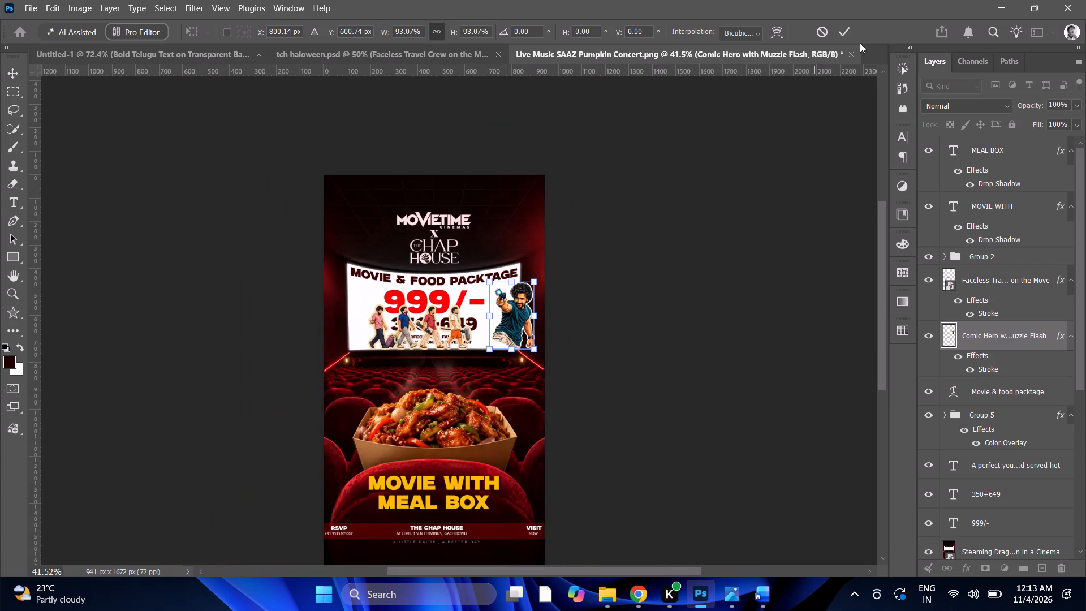
{"action": "left_click", "coordinate": [842, 32]}
Set the travel crew layer's stroke to white (ffffff) with a size of 5 px.
{"action": "left_click", "coordinate": [968, 285]}
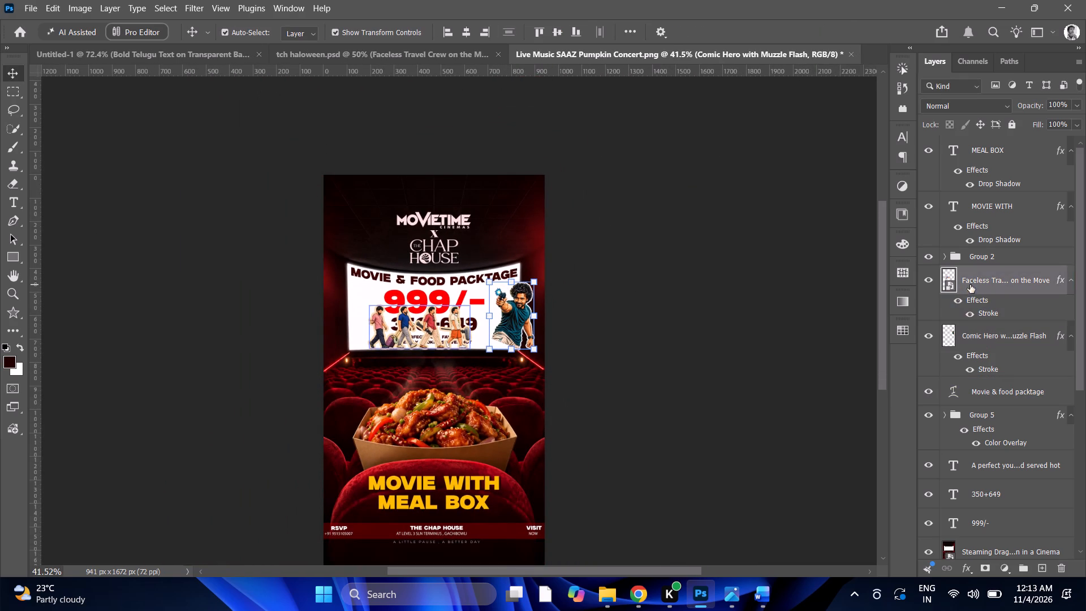
{"action": "double_click", "coordinate": [979, 313]}
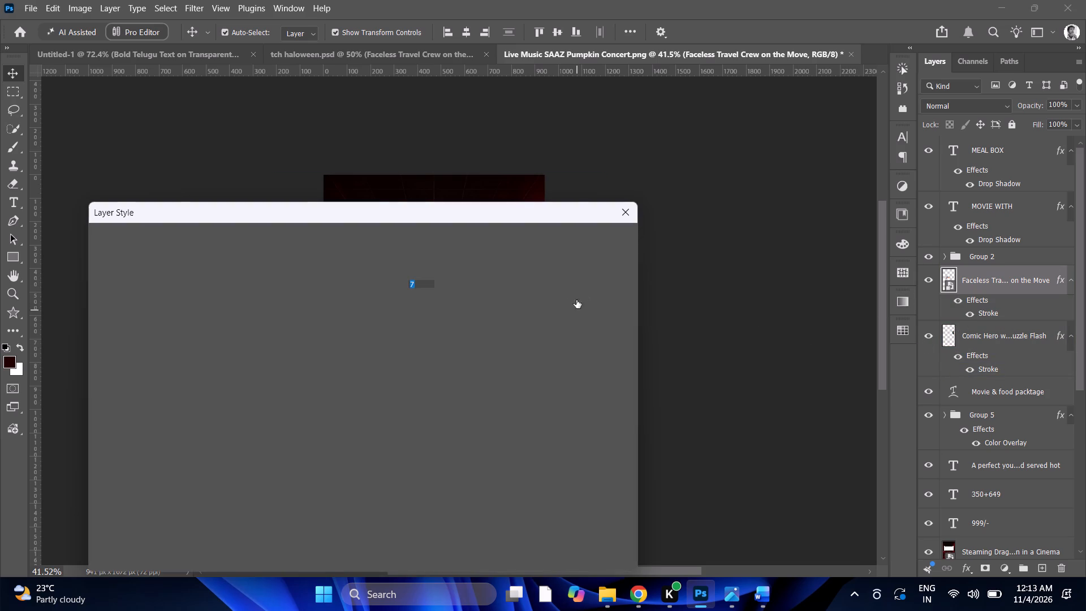
{"action": "left_click", "coordinate": [314, 384]}
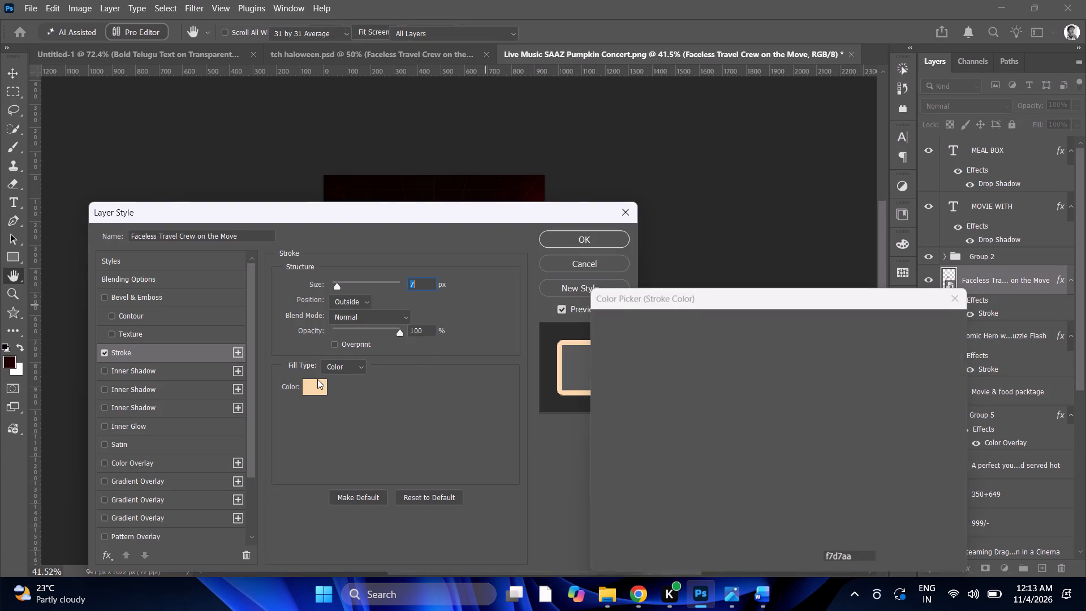
{"action": "key", "text": "ctrl+v"}
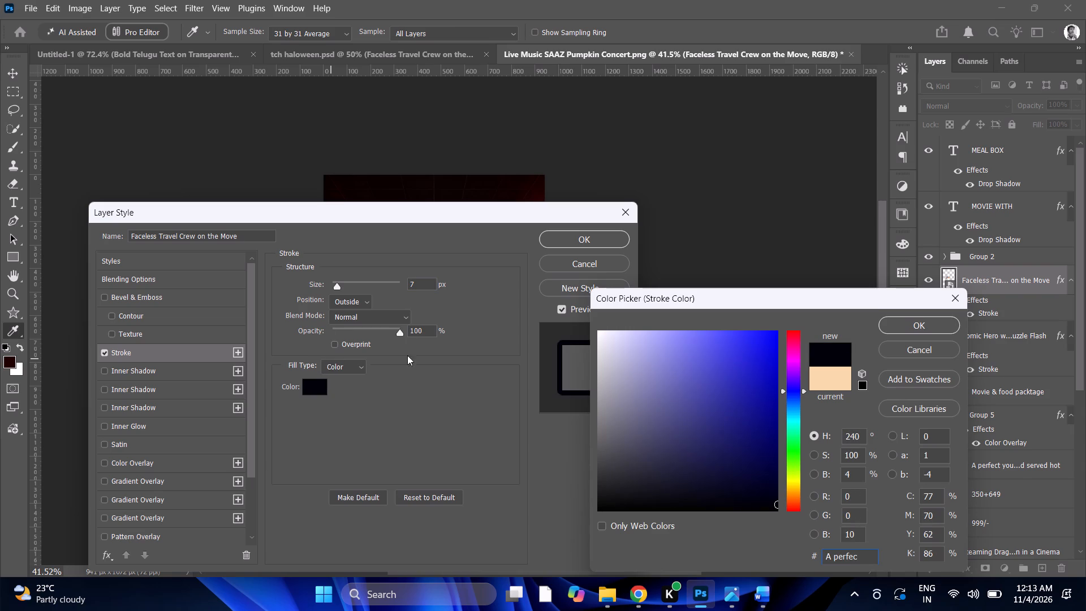
{"action": "left_click_drag", "start_coordinate": [648, 352], "coordinate": [563, 261]}
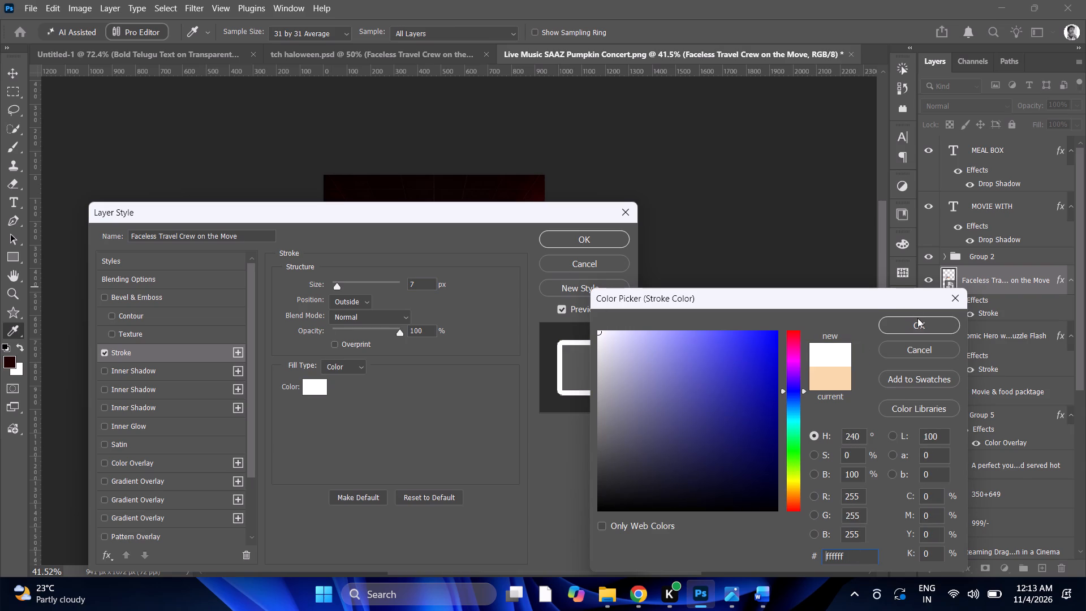
{"action": "left_click", "coordinate": [917, 317]}
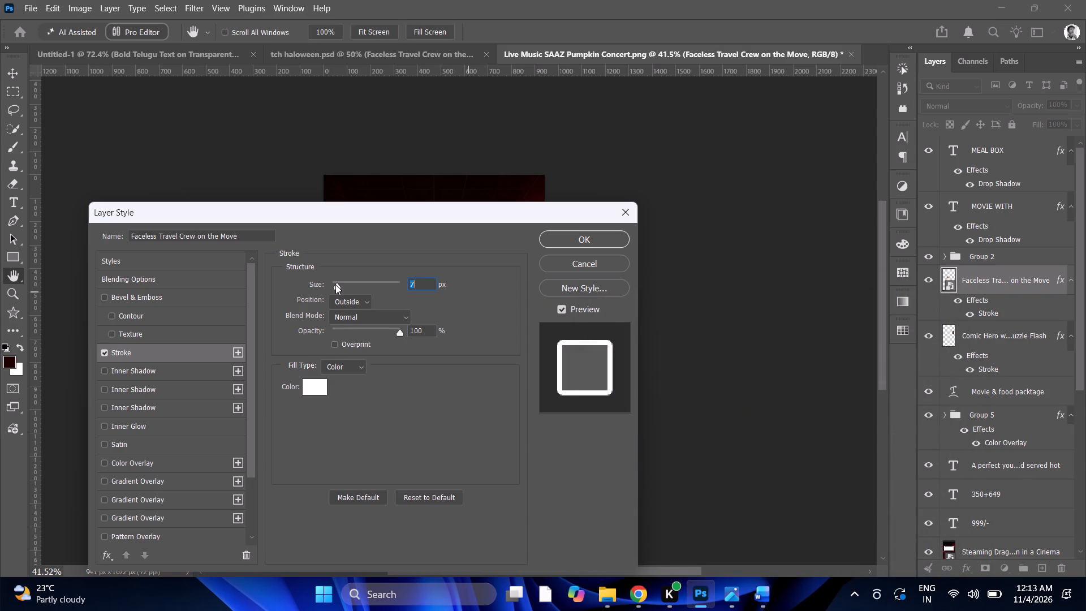
{"action": "left_click", "coordinate": [335, 285]}
{"action": "left_click", "coordinate": [569, 249]}
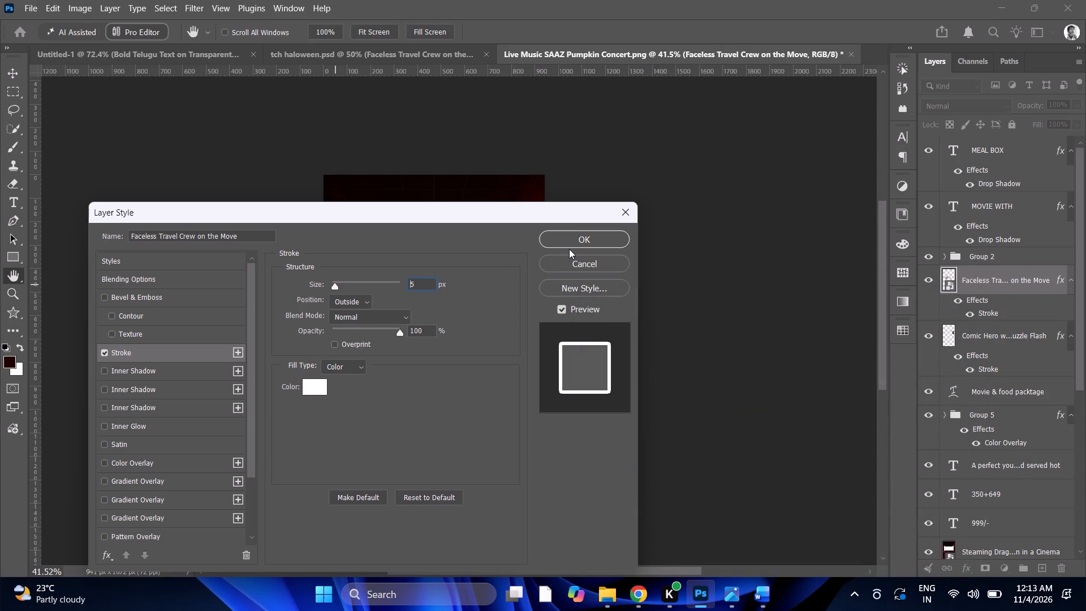
{"action": "left_click", "coordinate": [568, 239]}
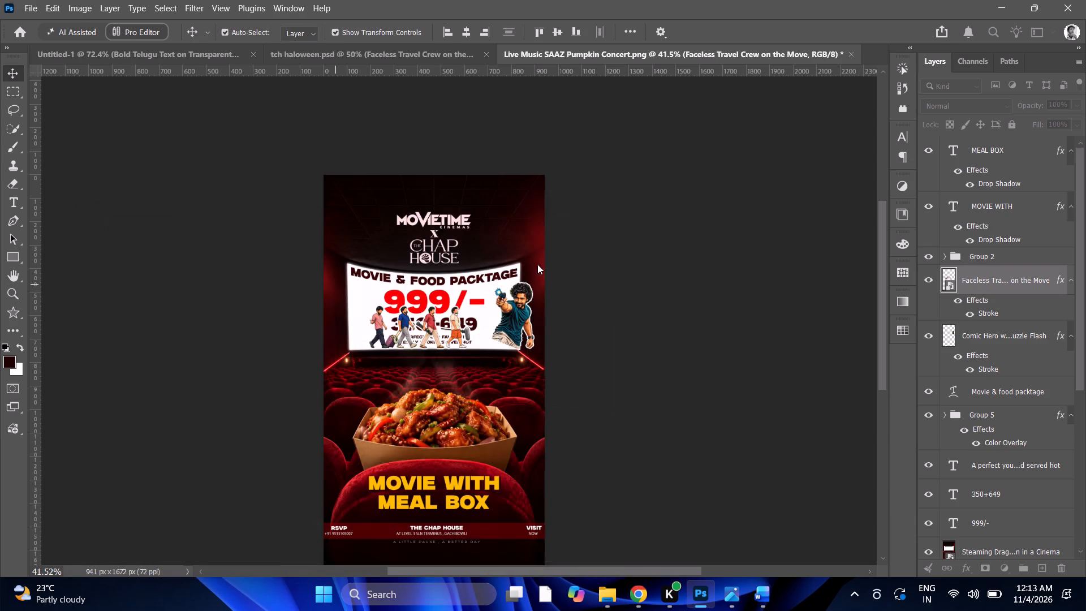
Shrink the travel crew to about 12.4% width and place it over the cinema screen's left edge beside "999/-".
{"action": "scroll", "coordinate": [451, 316], "scroll_direction": "up", "scroll_amount": 8, "text": "alt"}
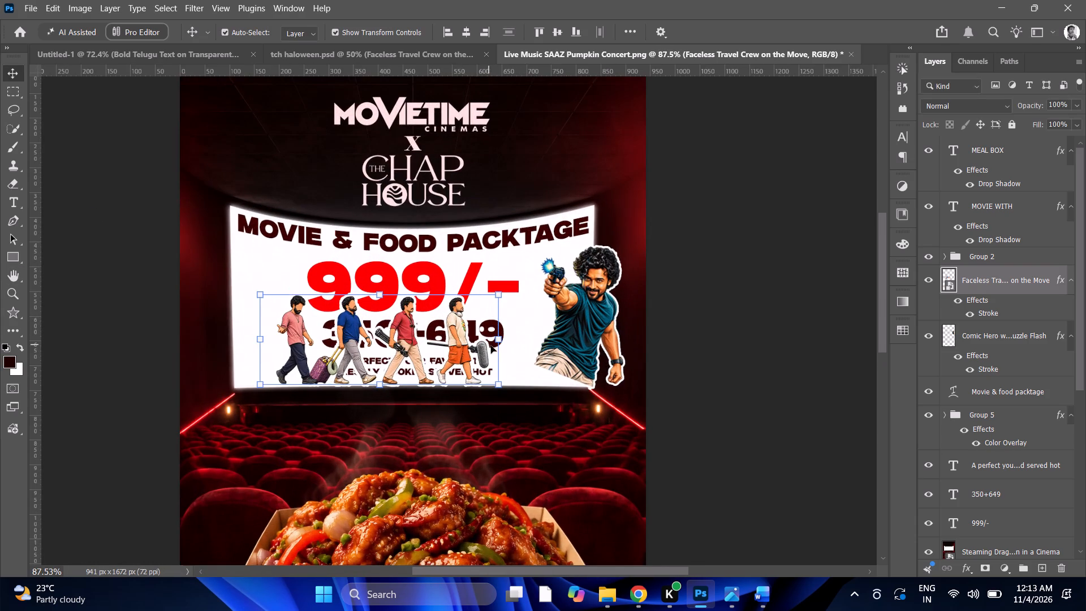
{"action": "left_click_drag", "start_coordinate": [501, 339], "coordinate": [479, 339]}
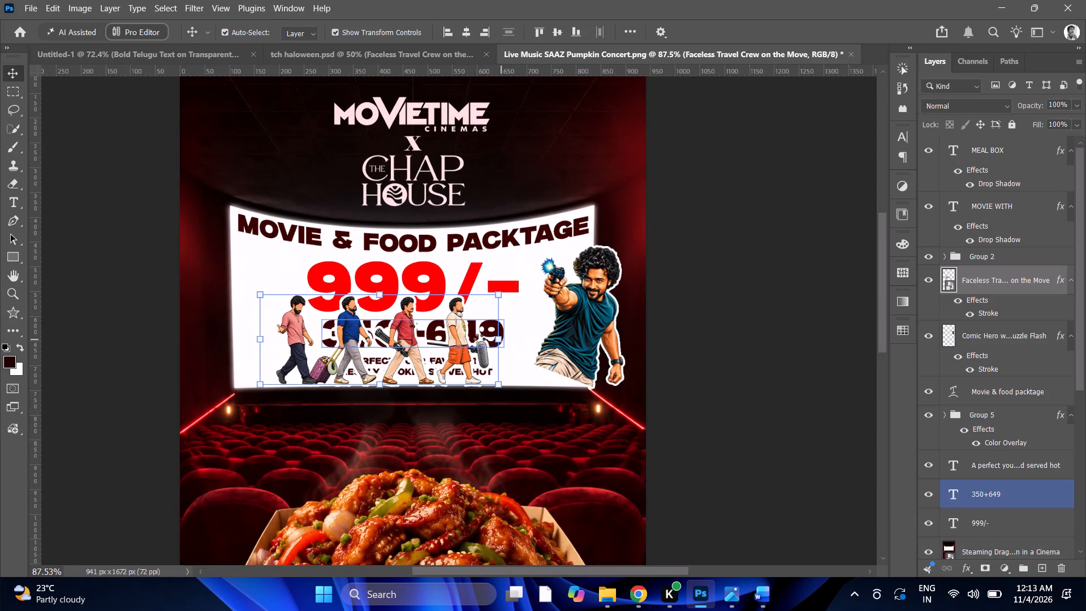
{"action": "left_click_drag", "start_coordinate": [479, 339], "coordinate": [479, 339]}
{"action": "left_click_drag", "start_coordinate": [477, 340], "coordinate": [460, 340]}
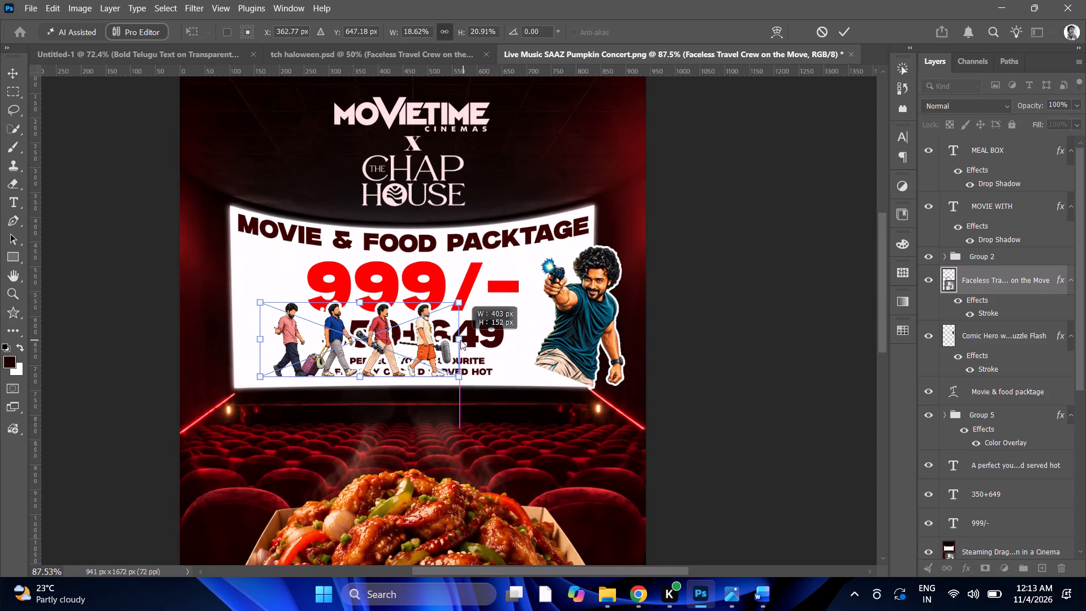
{"action": "left_click_drag", "start_coordinate": [460, 340], "coordinate": [383, 356]}
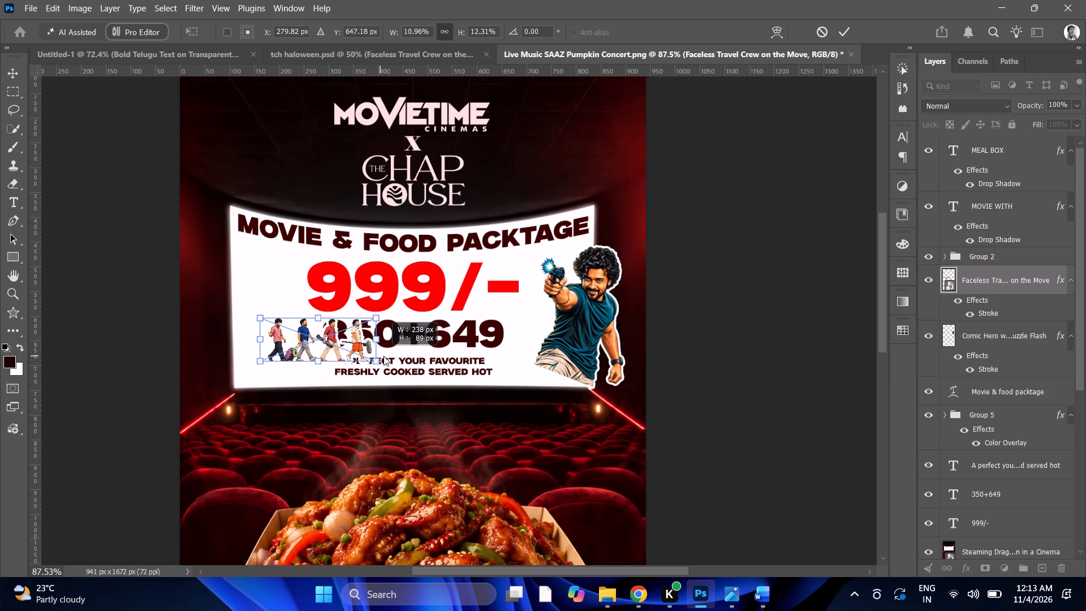
{"action": "left_click_drag", "start_coordinate": [383, 356], "coordinate": [395, 360]}
{"action": "left_click_drag", "start_coordinate": [352, 336], "coordinate": [330, 356]}
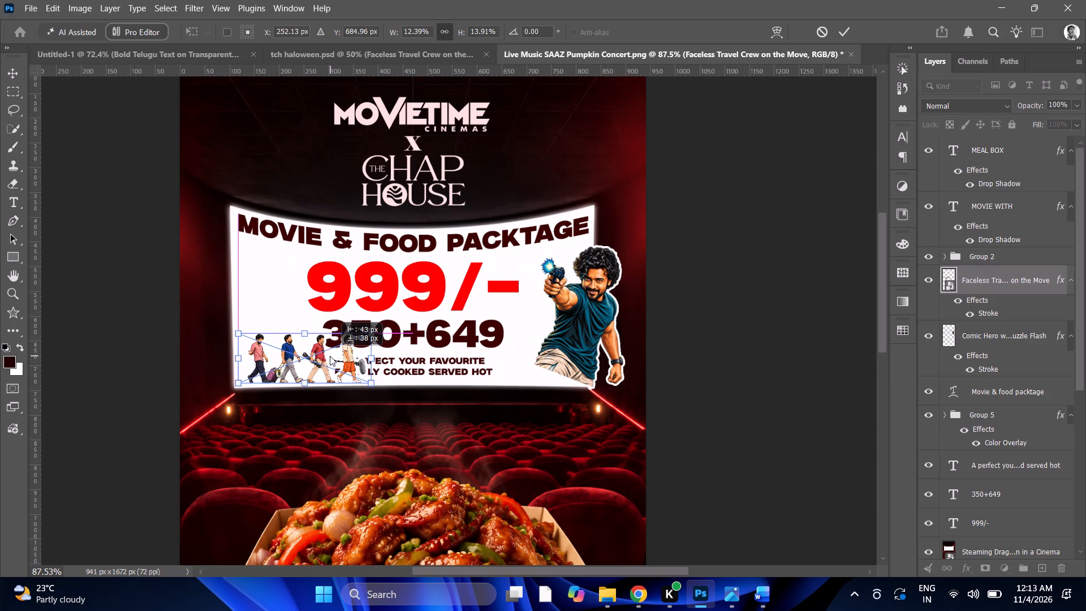
{"action": "left_click_drag", "start_coordinate": [330, 356], "coordinate": [328, 356]}
{"action": "scroll", "coordinate": [361, 337], "scroll_direction": "down", "scroll_amount": 4, "text": "alt"}
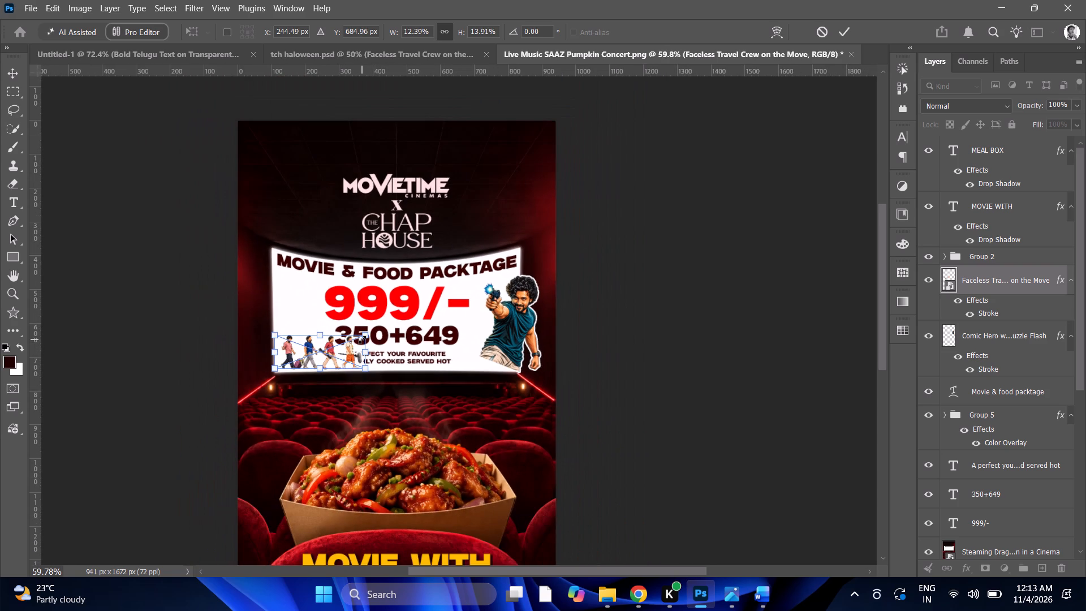
{"action": "scroll", "coordinate": [362, 339], "scroll_direction": "down", "scroll_amount": 3, "text": "alt"}
{"action": "left_click_drag", "start_coordinate": [355, 358], "coordinate": [351, 359]}
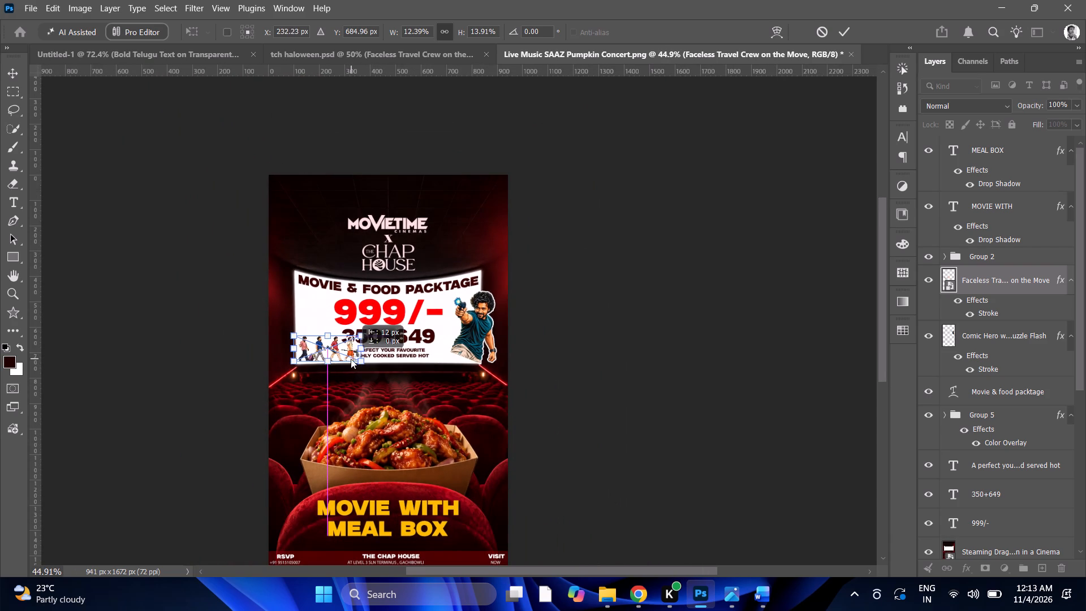
{"action": "left_click_drag", "start_coordinate": [351, 359], "coordinate": [334, 332]}
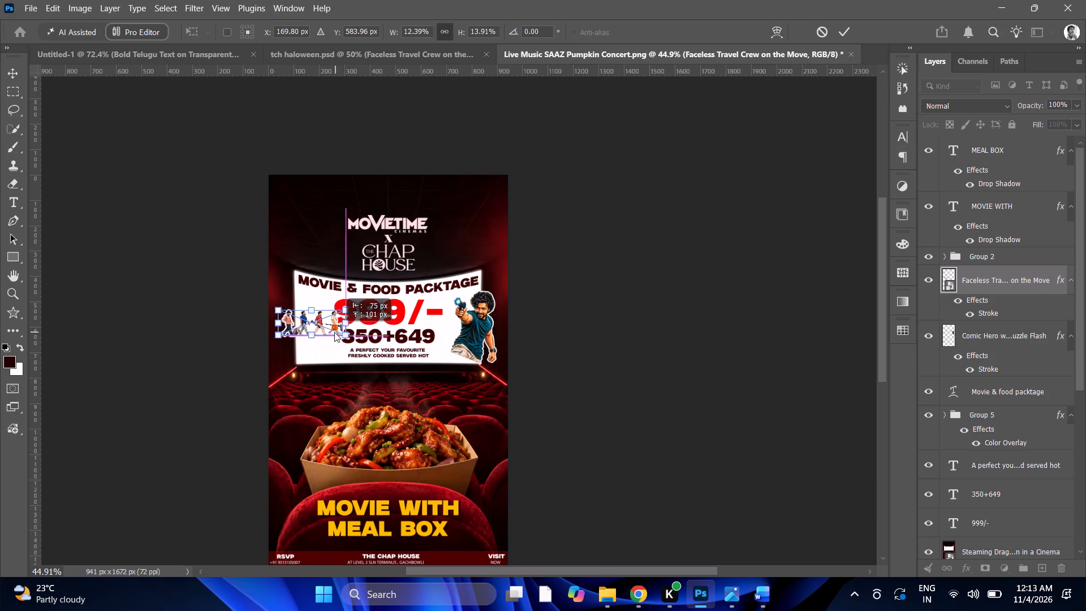
{"action": "left_click_drag", "start_coordinate": [334, 332], "coordinate": [332, 332]}
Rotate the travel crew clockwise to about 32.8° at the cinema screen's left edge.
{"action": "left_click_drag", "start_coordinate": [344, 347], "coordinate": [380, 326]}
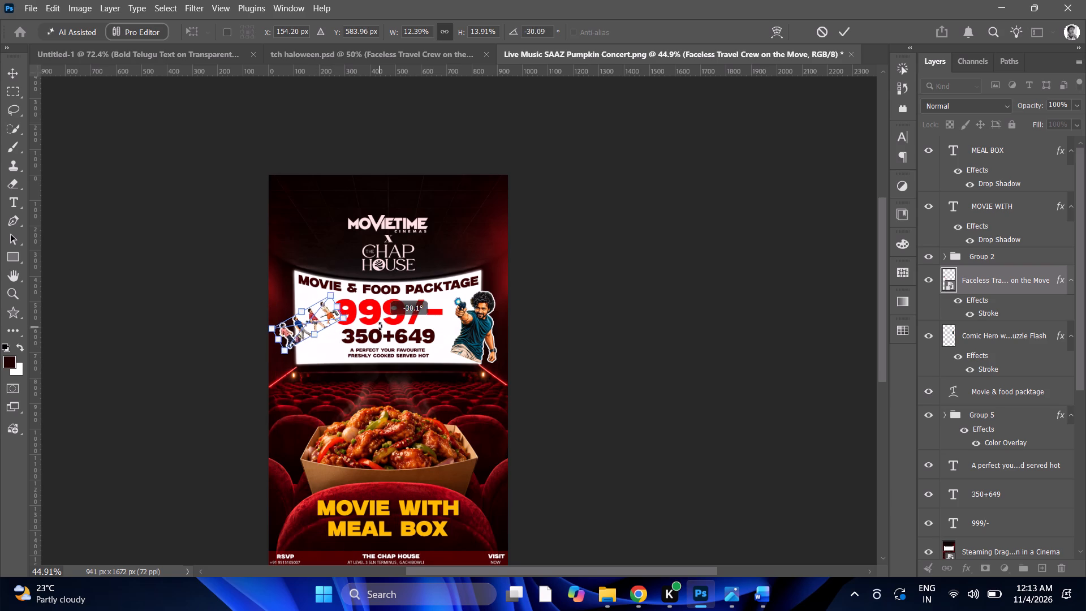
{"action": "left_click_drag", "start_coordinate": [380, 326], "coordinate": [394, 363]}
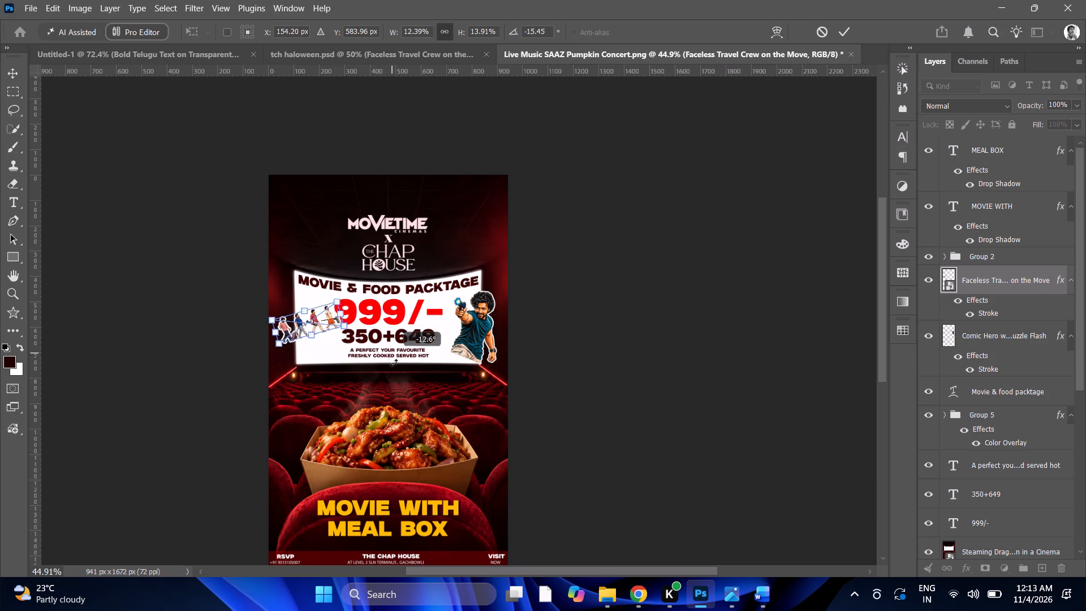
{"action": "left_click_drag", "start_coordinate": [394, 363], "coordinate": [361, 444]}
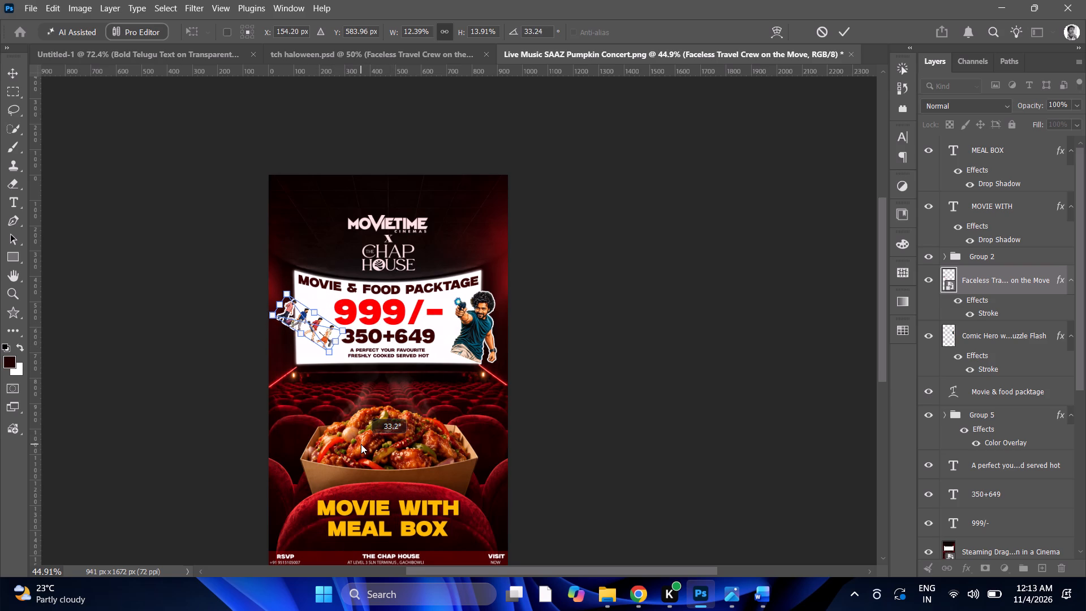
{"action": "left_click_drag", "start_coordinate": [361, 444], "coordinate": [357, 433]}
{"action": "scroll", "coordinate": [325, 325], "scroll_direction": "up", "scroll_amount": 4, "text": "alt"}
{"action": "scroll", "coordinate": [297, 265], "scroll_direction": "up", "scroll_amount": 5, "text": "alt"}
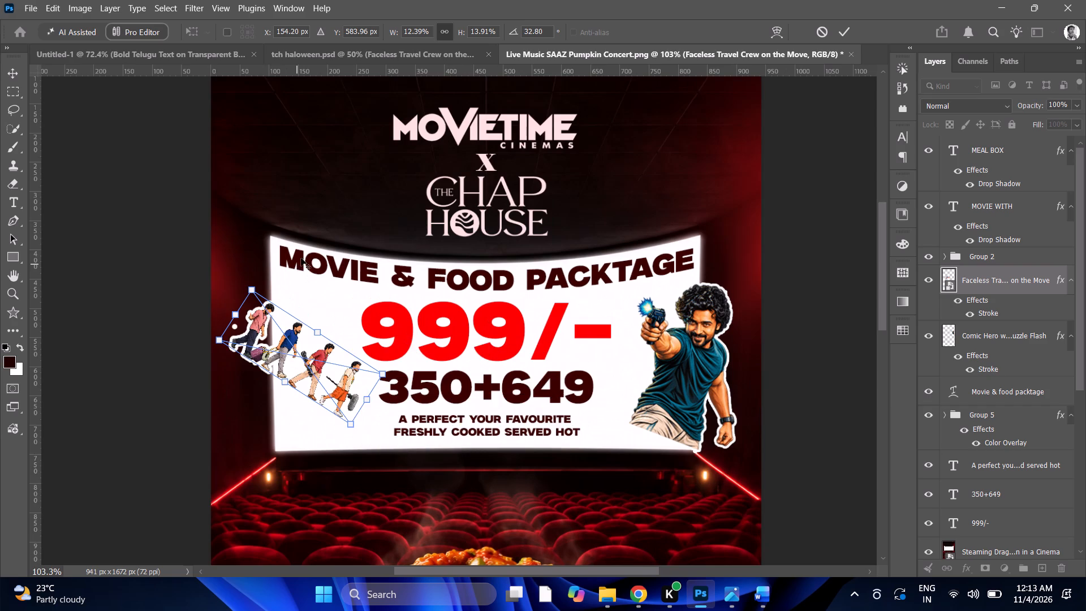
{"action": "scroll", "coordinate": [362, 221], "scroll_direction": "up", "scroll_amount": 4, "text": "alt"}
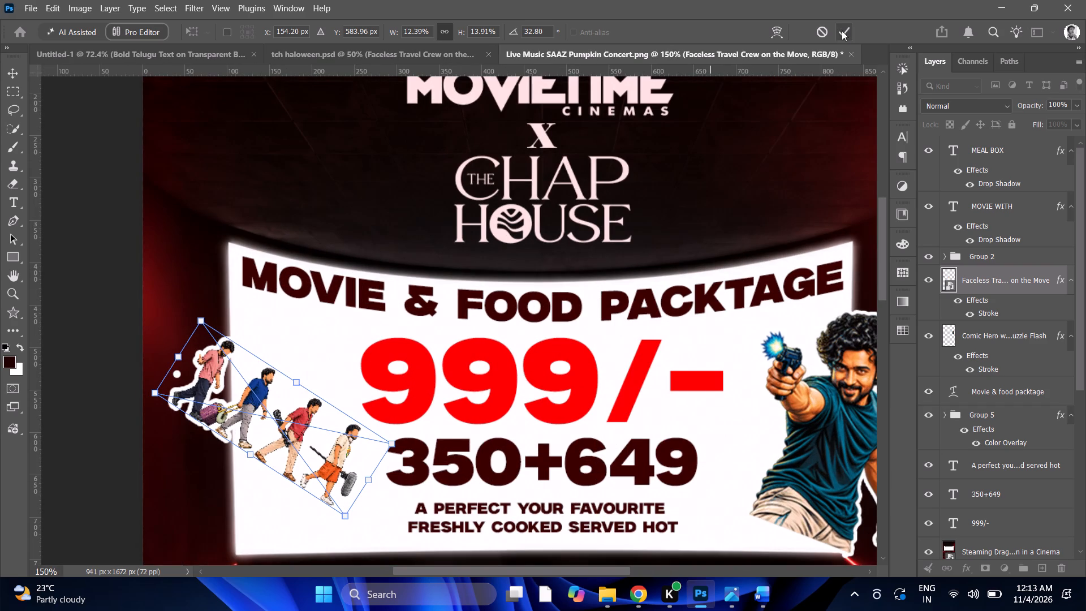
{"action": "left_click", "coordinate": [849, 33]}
Move the travel crew down and slightly right, towards the cinema screen's lower-left corner.
{"action": "scroll", "coordinate": [623, 261], "scroll_direction": "down", "scroll_amount": 2, "text": "alt"}
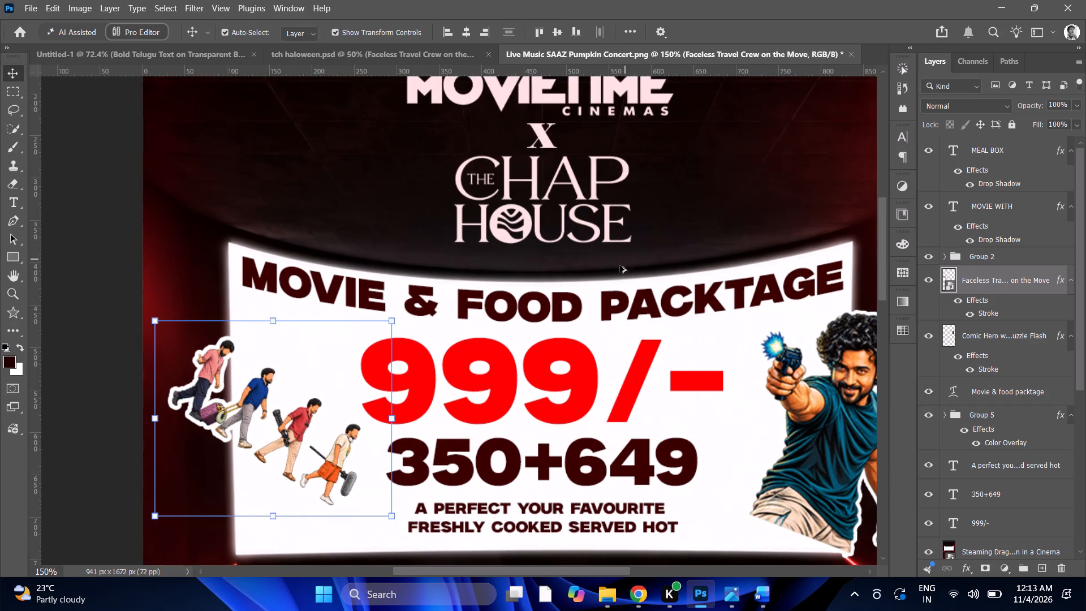
{"action": "scroll", "coordinate": [620, 265], "scroll_direction": "down", "scroll_amount": 8, "text": "alt"}
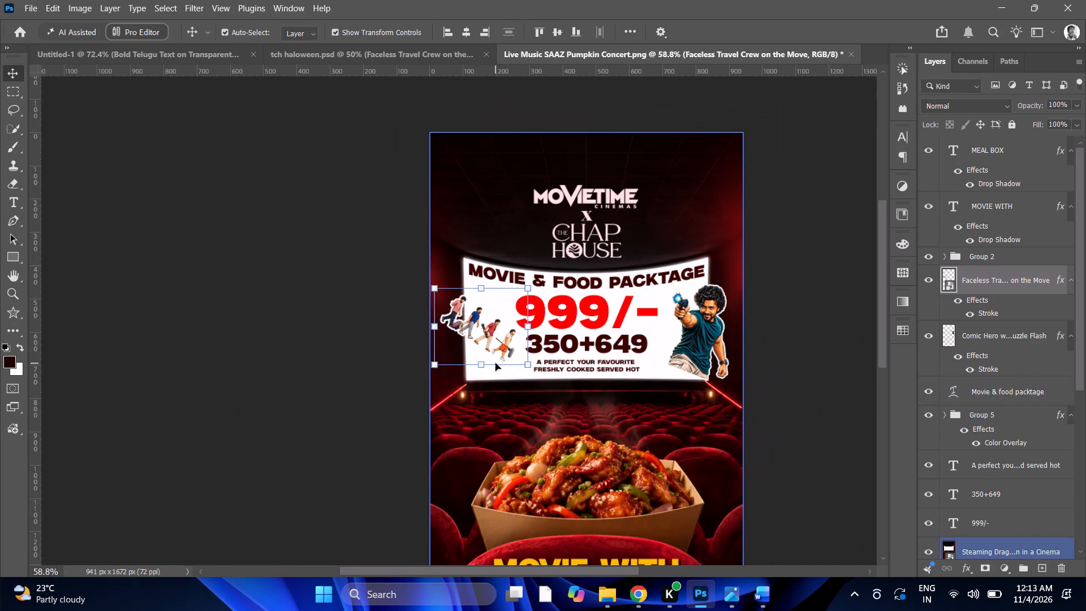
{"action": "left_click_drag", "start_coordinate": [490, 349], "coordinate": [501, 363]}
{"action": "key", "text": "ctrl+z"}
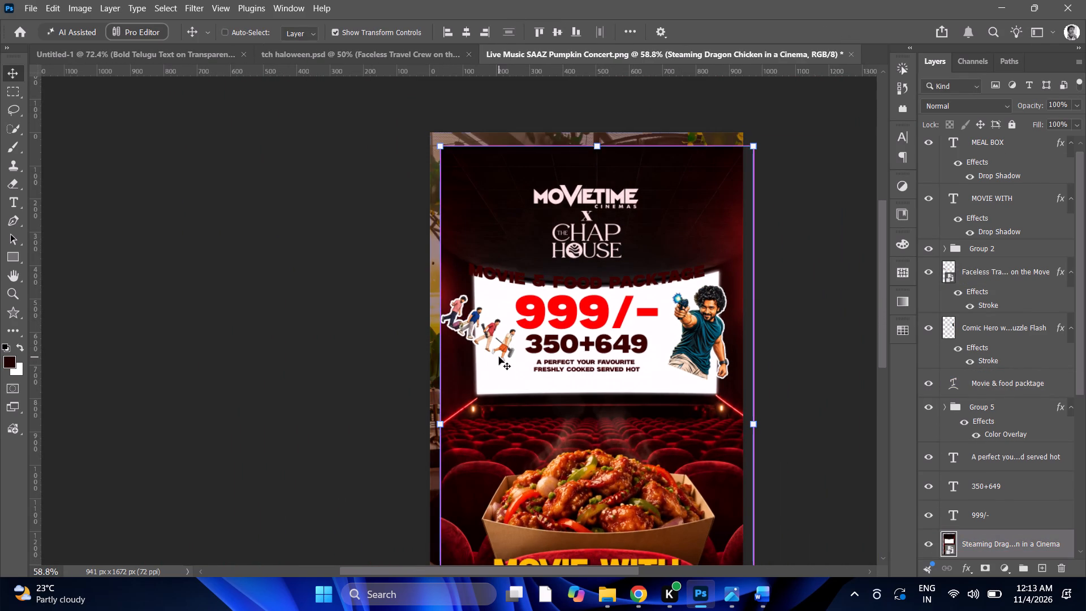
{"action": "left_click", "coordinate": [489, 329], "text": "alt"}
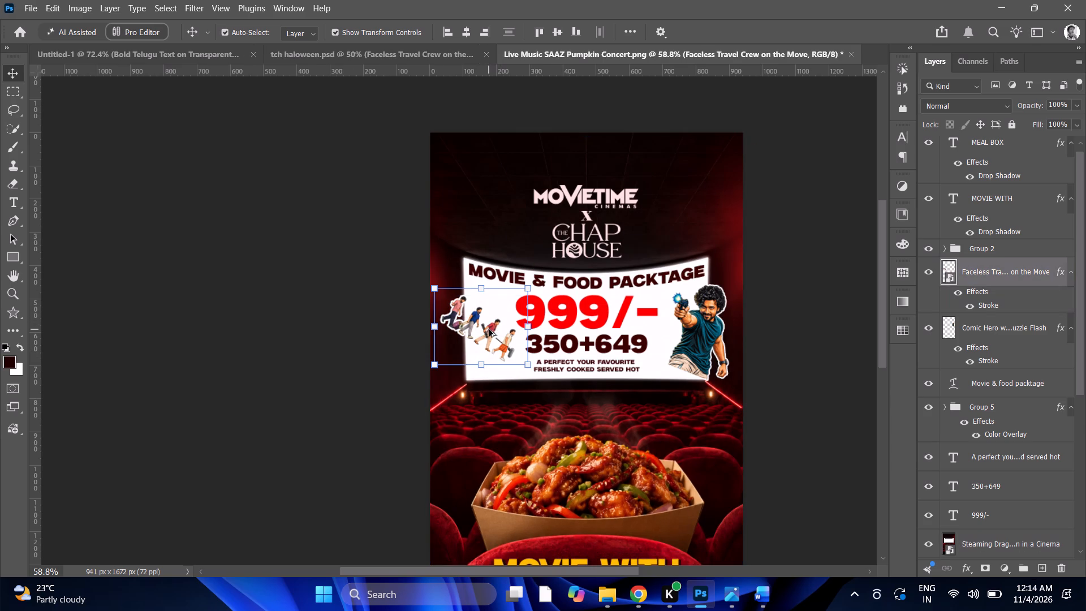
{"action": "left_click", "coordinate": [490, 333]}
{"action": "left_click_drag", "start_coordinate": [490, 332], "coordinate": [511, 353], "text": "ctrl"}
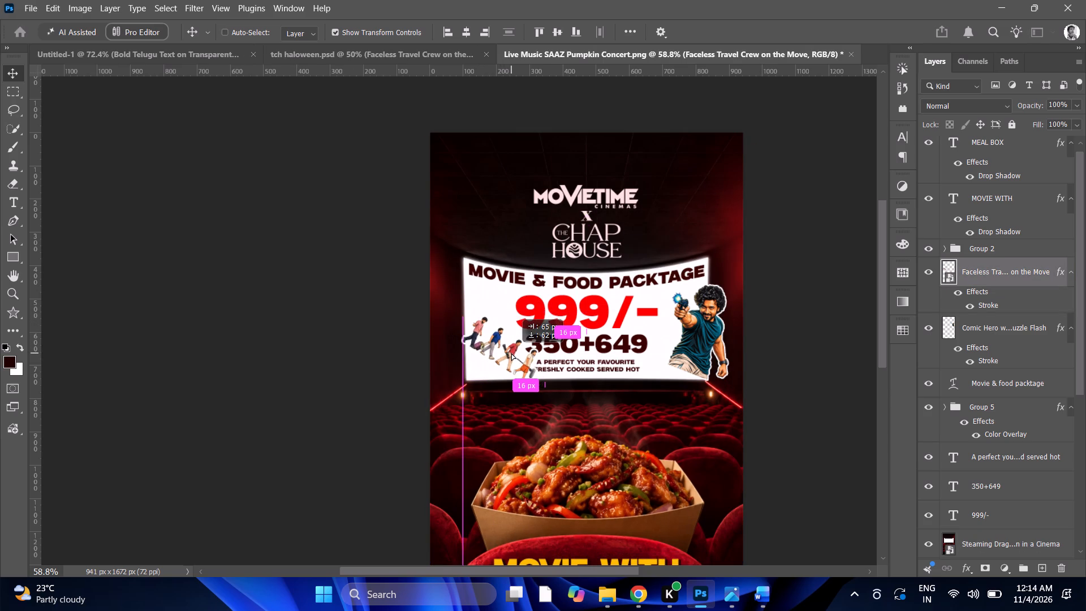
{"action": "left_click_drag", "start_coordinate": [511, 353], "coordinate": [502, 356], "text": "ctrl"}
Straighten the travel crew to a slight clockwise tilt of about 3.5°.
{"action": "scroll", "coordinate": [521, 351], "scroll_direction": "up", "scroll_amount": 4, "text": "alt"}
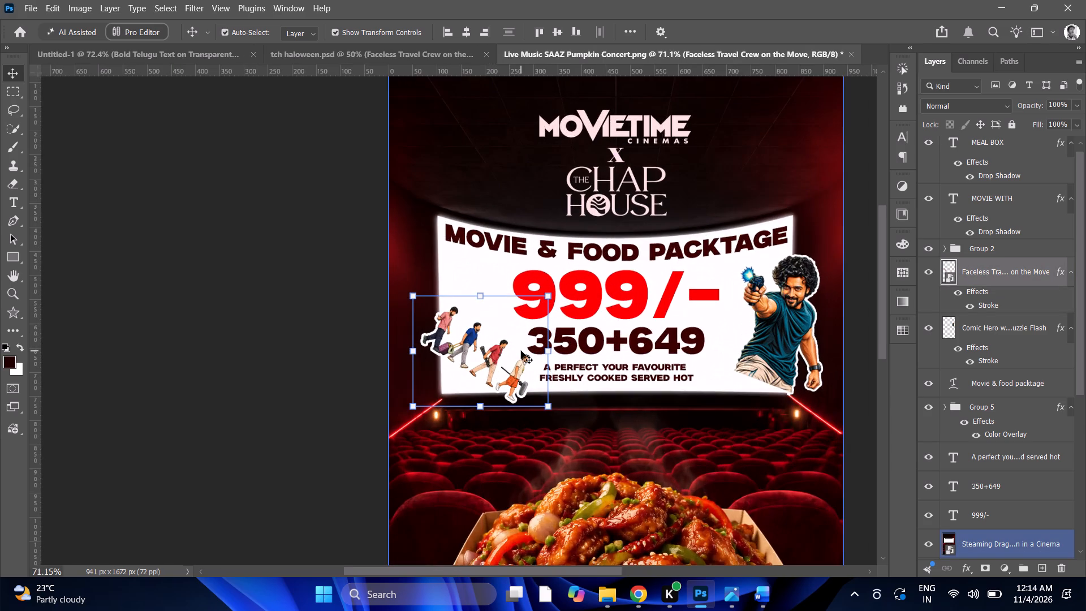
{"action": "scroll", "coordinate": [521, 348], "scroll_direction": "up", "scroll_amount": 4, "text": "alt"}
{"action": "left_click_drag", "start_coordinate": [571, 440], "coordinate": [602, 381]}
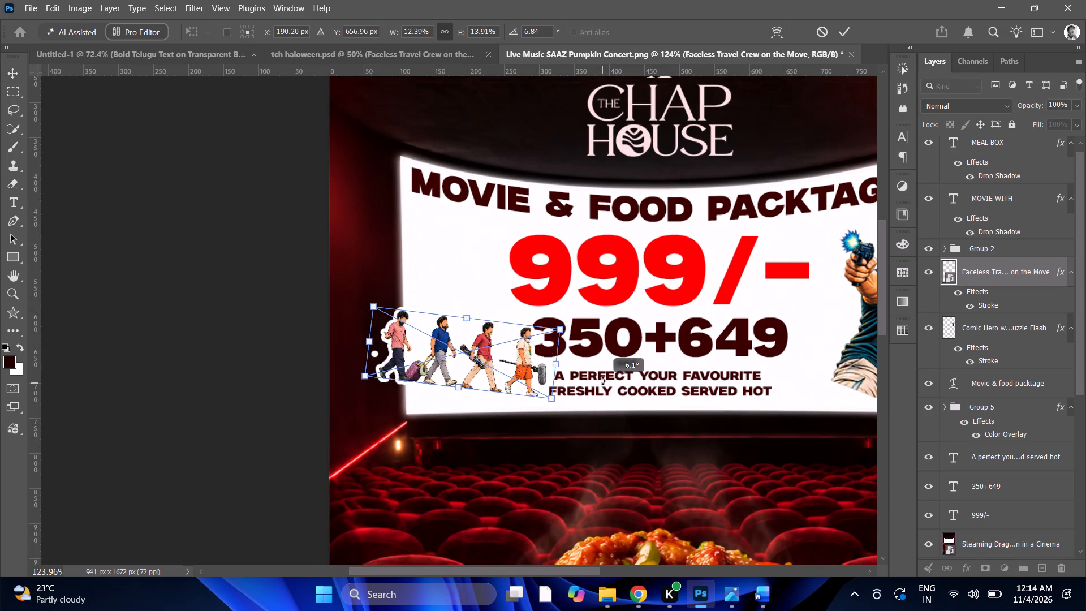
{"action": "left_click_drag", "start_coordinate": [602, 381], "coordinate": [604, 373]}
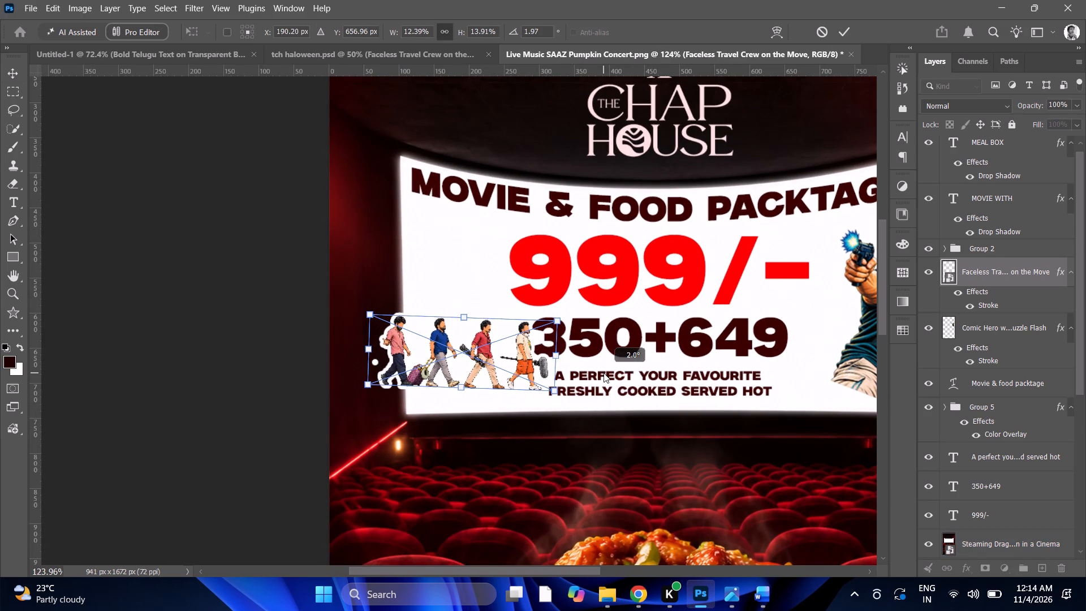
{"action": "left_click_drag", "start_coordinate": [604, 373], "coordinate": [605, 377]}
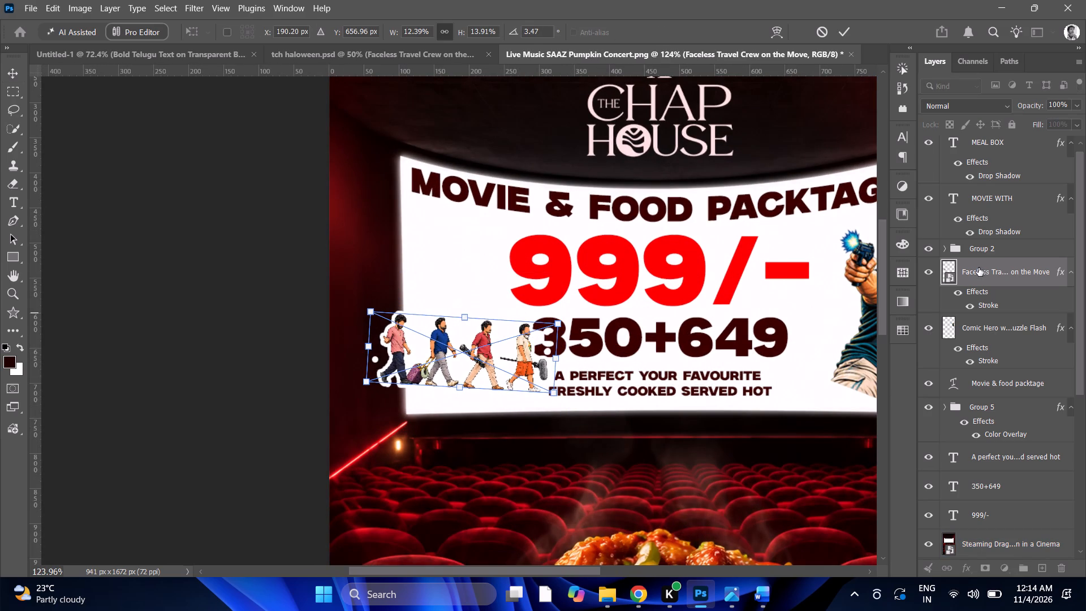
Reorder the travel crew layer so it sits beneath the "999/-" text and directly above the cinema background.
{"action": "left_click_drag", "start_coordinate": [979, 277], "coordinate": [1011, 493]}
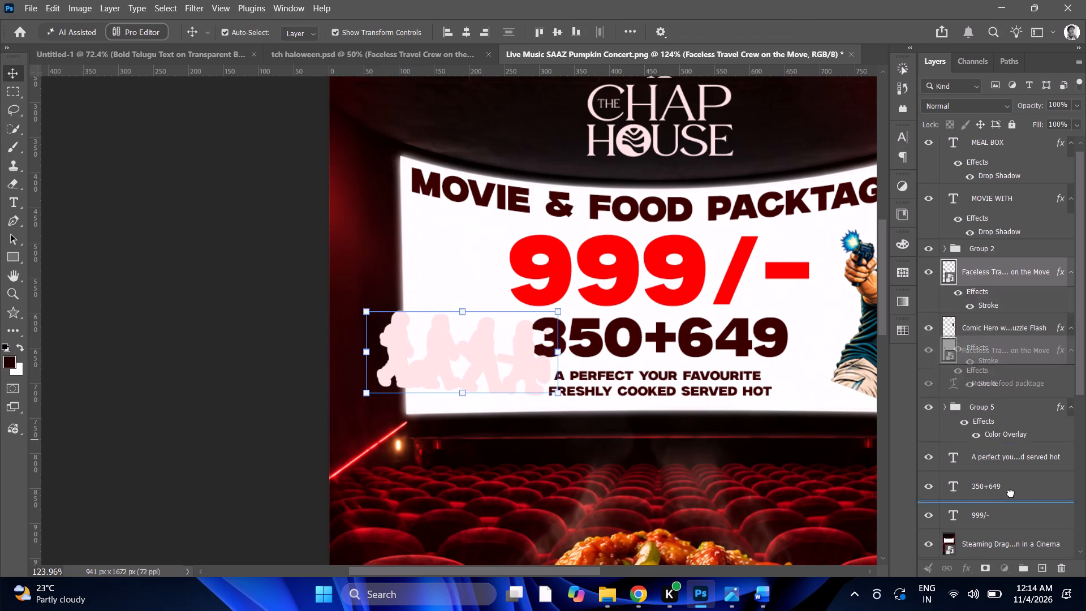
{"action": "left_click_drag", "start_coordinate": [1011, 493], "coordinate": [1009, 518]}
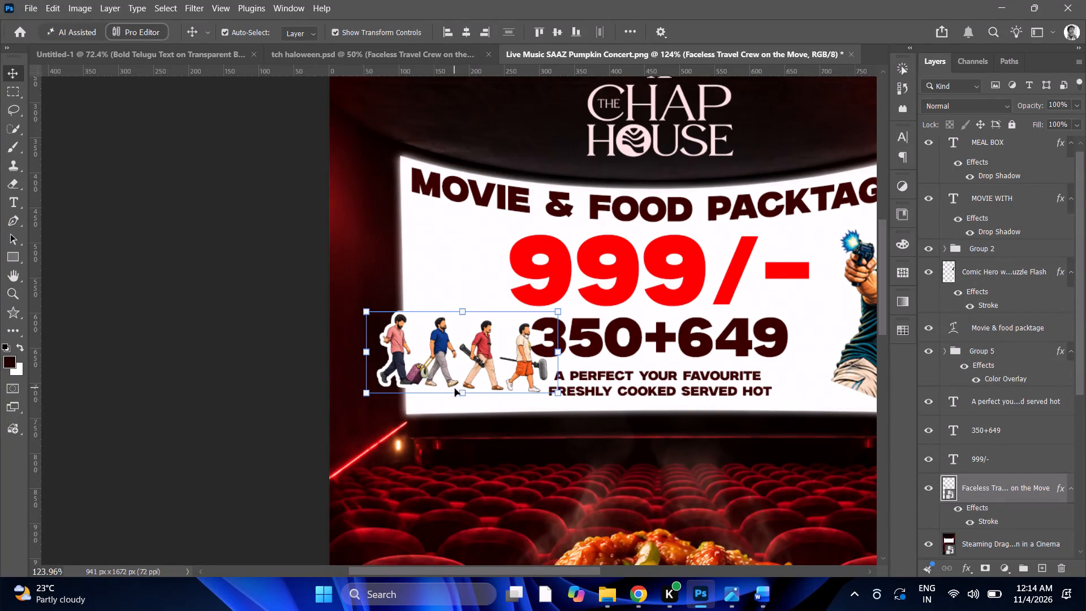
Rotate the travel crew counter-clockwise to about -5.9° and shift it down onto the cinema screen's lower-left corner.
{"action": "left_click", "coordinate": [461, 392]}
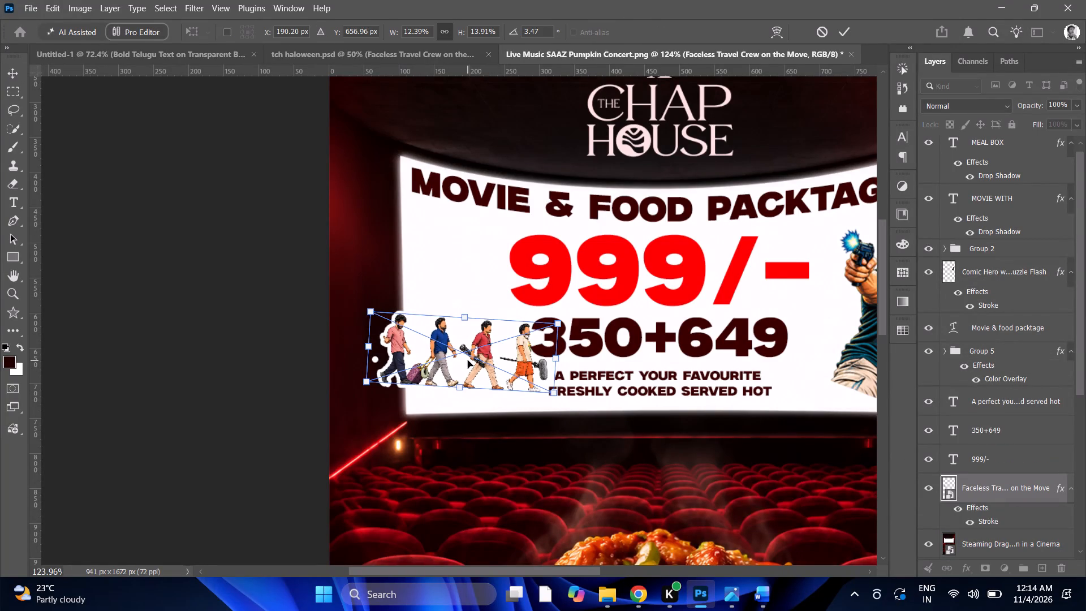
{"action": "left_click_drag", "start_coordinate": [468, 360], "coordinate": [473, 381]}
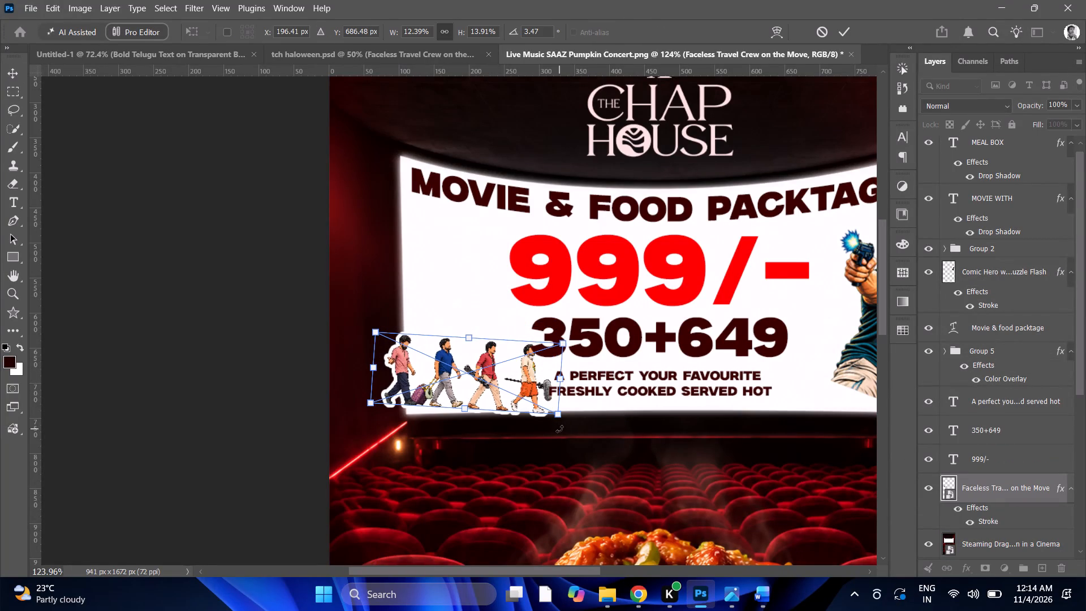
{"action": "left_click_drag", "start_coordinate": [559, 429], "coordinate": [584, 421]}
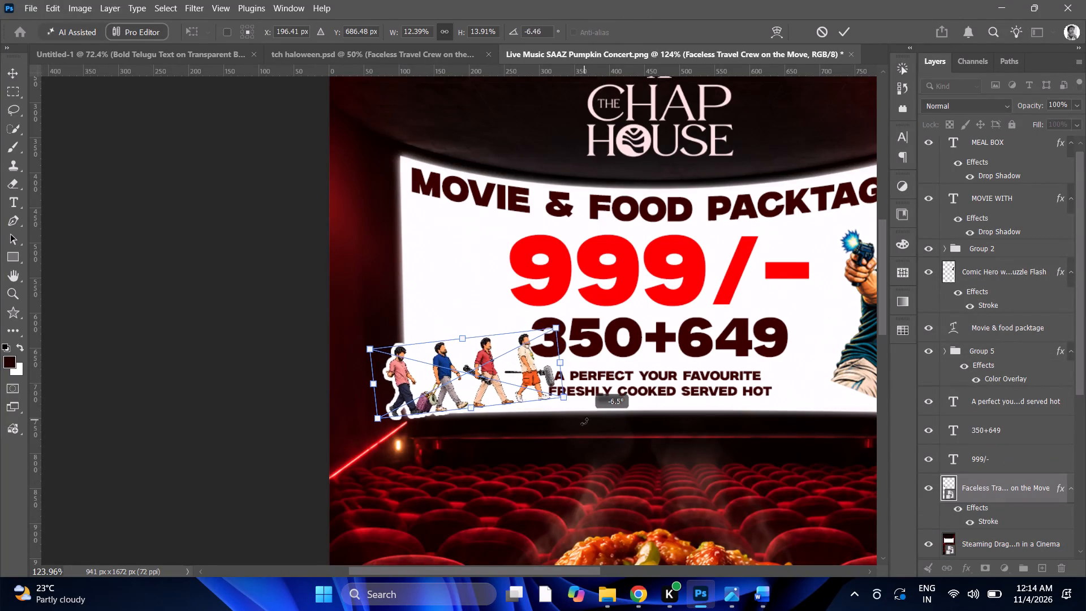
{"action": "left_click_drag", "start_coordinate": [584, 421], "coordinate": [581, 419]}
{"action": "left_click_drag", "start_coordinate": [528, 382], "coordinate": [519, 388]}
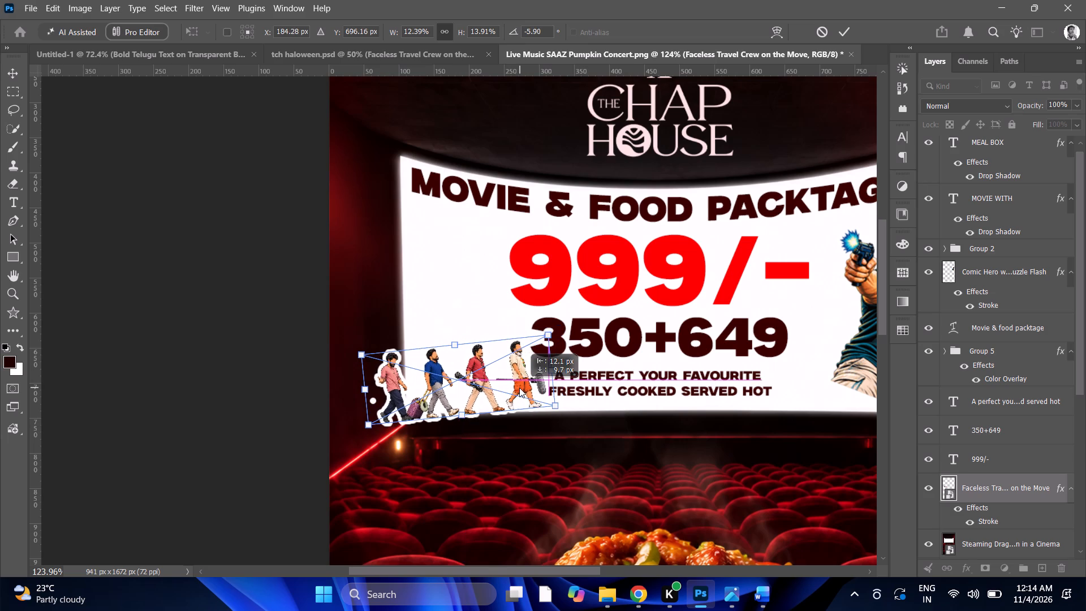
{"action": "left_click_drag", "start_coordinate": [519, 388], "coordinate": [524, 385]}
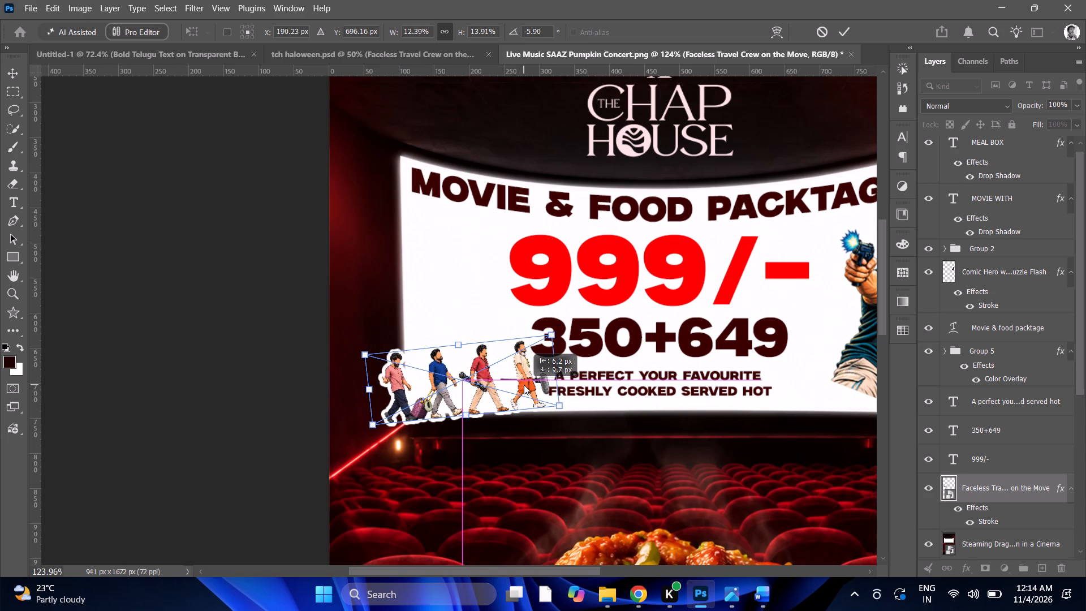
{"action": "left_click_drag", "start_coordinate": [524, 385], "coordinate": [522, 384]}
Examine the tilted travel crew's placement against the whole flyer and apply the transform.
{"action": "scroll", "coordinate": [524, 363], "scroll_direction": "down", "scroll_amount": 7, "text": "alt"}
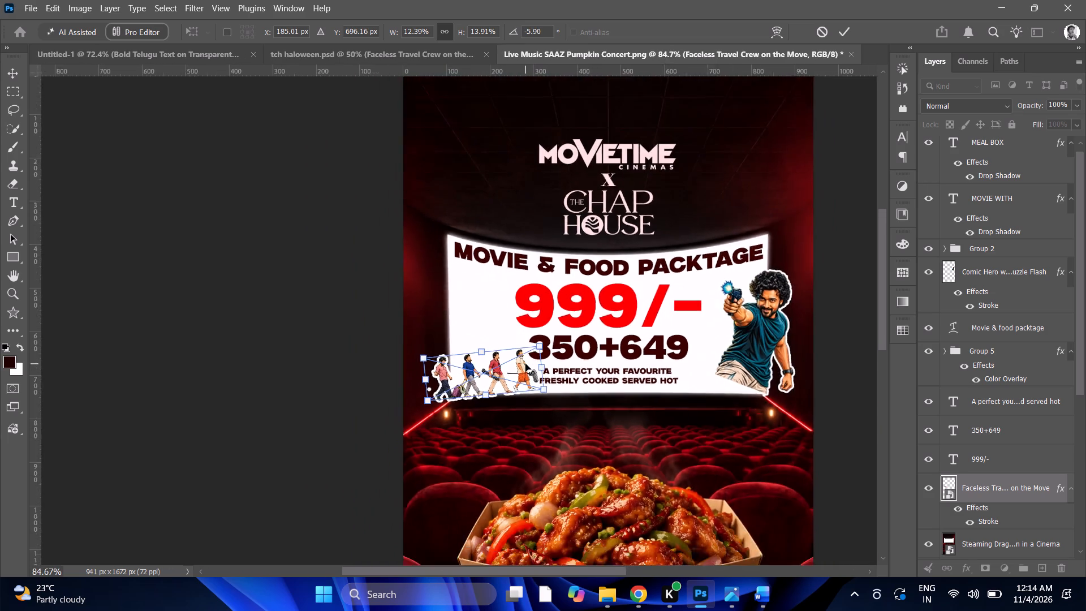
{"action": "scroll", "coordinate": [525, 364], "scroll_direction": "down", "scroll_amount": 5, "text": "alt"}
{"action": "scroll", "coordinate": [613, 322], "scroll_direction": "down", "scroll_amount": 1, "text": "alt"}
{"action": "scroll", "coordinate": [635, 346], "scroll_direction": "up", "scroll_amount": 4, "text": "alt"}
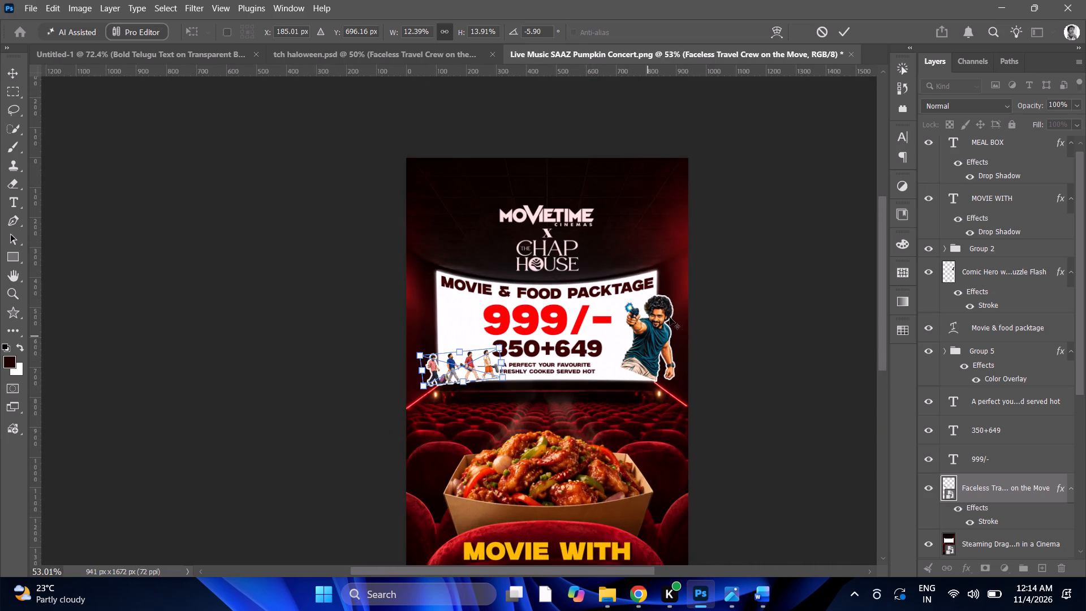
{"action": "scroll", "coordinate": [591, 338], "scroll_direction": "up", "scroll_amount": 4}
{"action": "scroll", "coordinate": [600, 331], "scroll_direction": "down", "scroll_amount": 4}
{"action": "scroll", "coordinate": [640, 342], "scroll_direction": "up", "scroll_amount": 5, "text": "alt"}
{"action": "scroll", "coordinate": [666, 281], "scroll_direction": "down", "scroll_amount": 6}
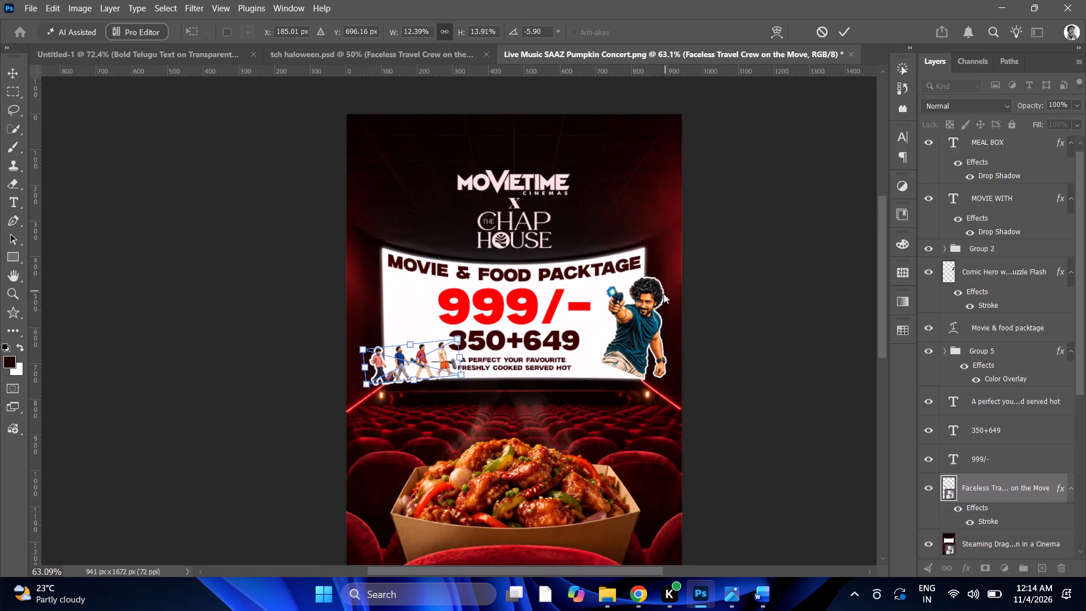
{"action": "scroll", "coordinate": [661, 291], "scroll_direction": "down", "scroll_amount": 4}
{"action": "scroll", "coordinate": [693, 242], "scroll_direction": "down", "scroll_amount": 4, "text": "alt"}
{"action": "scroll", "coordinate": [697, 240], "scroll_direction": "up", "scroll_amount": 3, "text": "alt"}
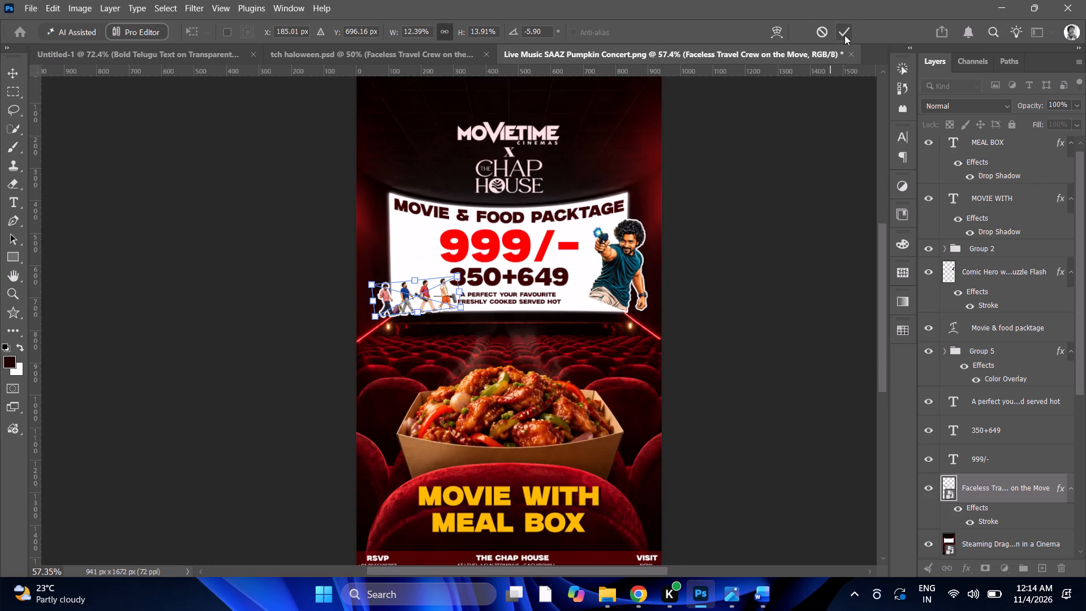
{"action": "left_click", "coordinate": [844, 35]}
Rotate the travel crew further counter-clockwise to about -9.6° and apply the transform.
{"action": "scroll", "coordinate": [437, 276], "scroll_direction": "up", "scroll_amount": 5, "text": "alt"}
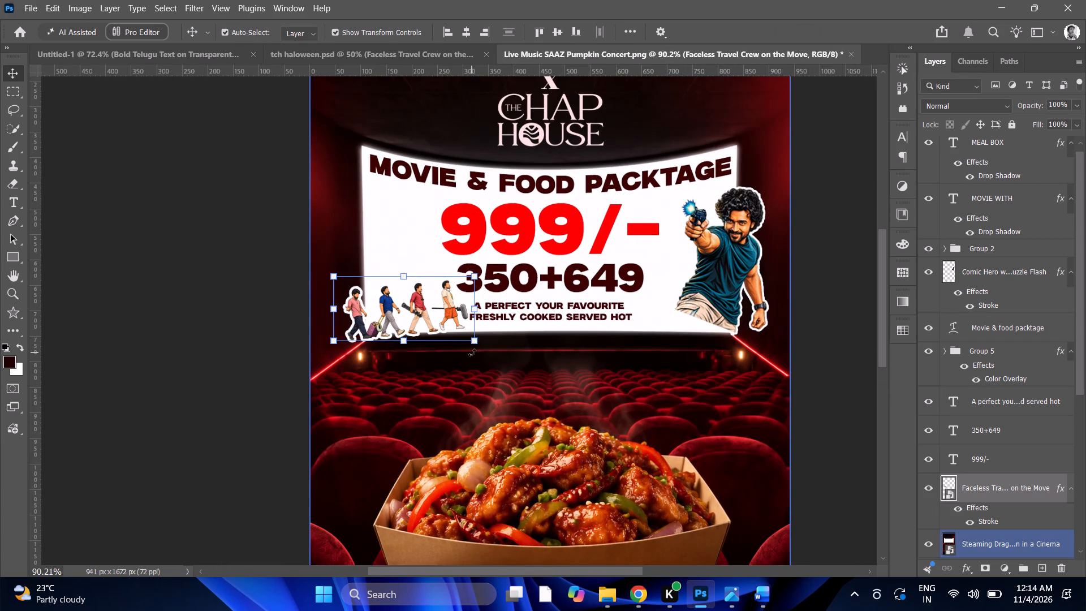
{"action": "left_click_drag", "start_coordinate": [479, 354], "coordinate": [492, 354]}
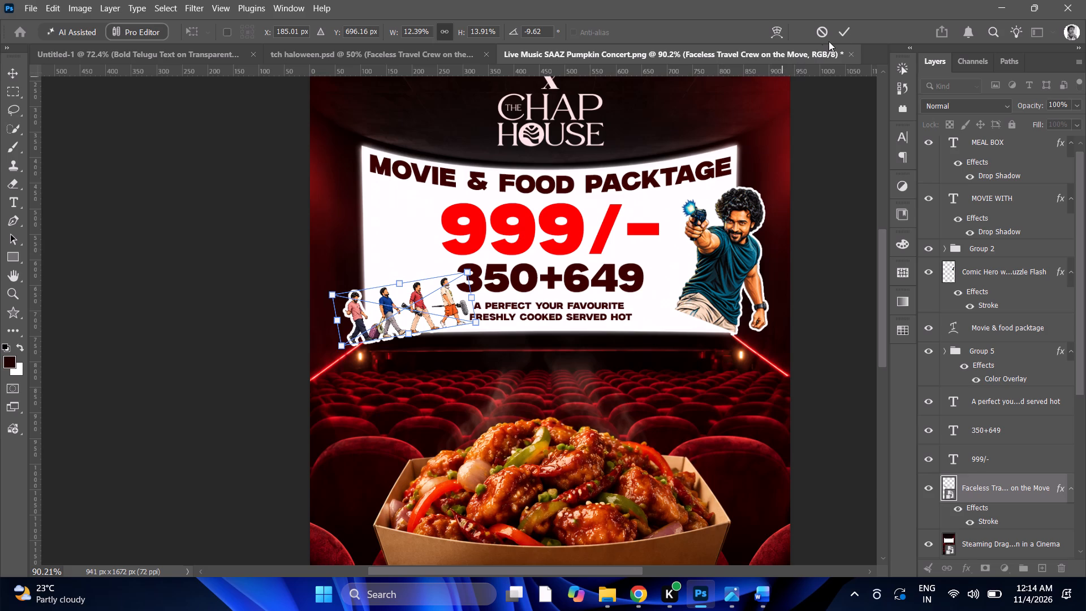
{"action": "left_click", "coordinate": [846, 25]}
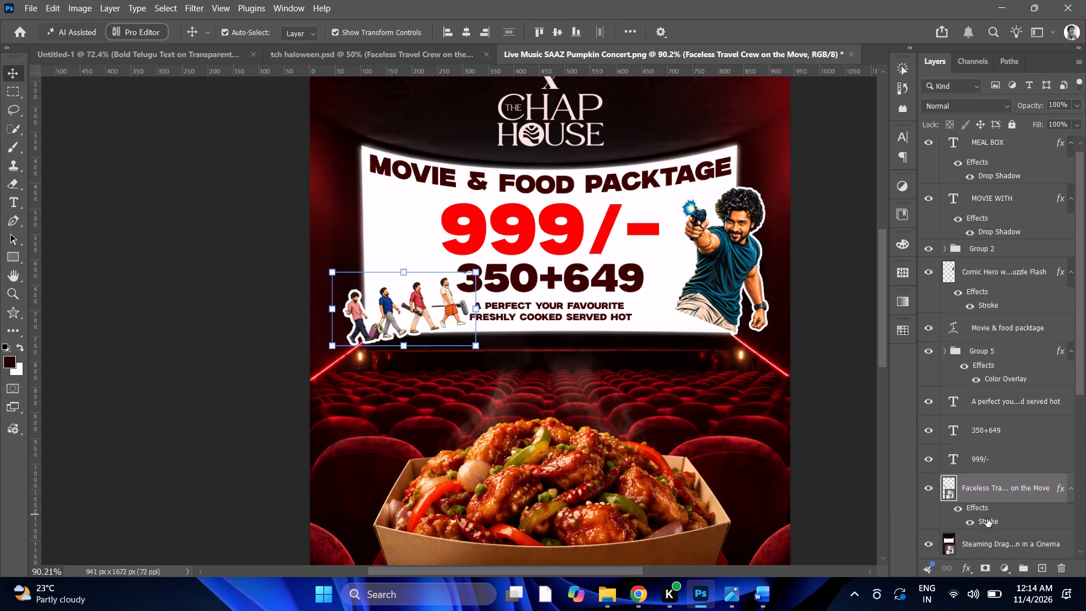
Set the travel crew layer's white outside Stroke size to 3 px.
{"action": "left_click", "coordinate": [987, 519]}
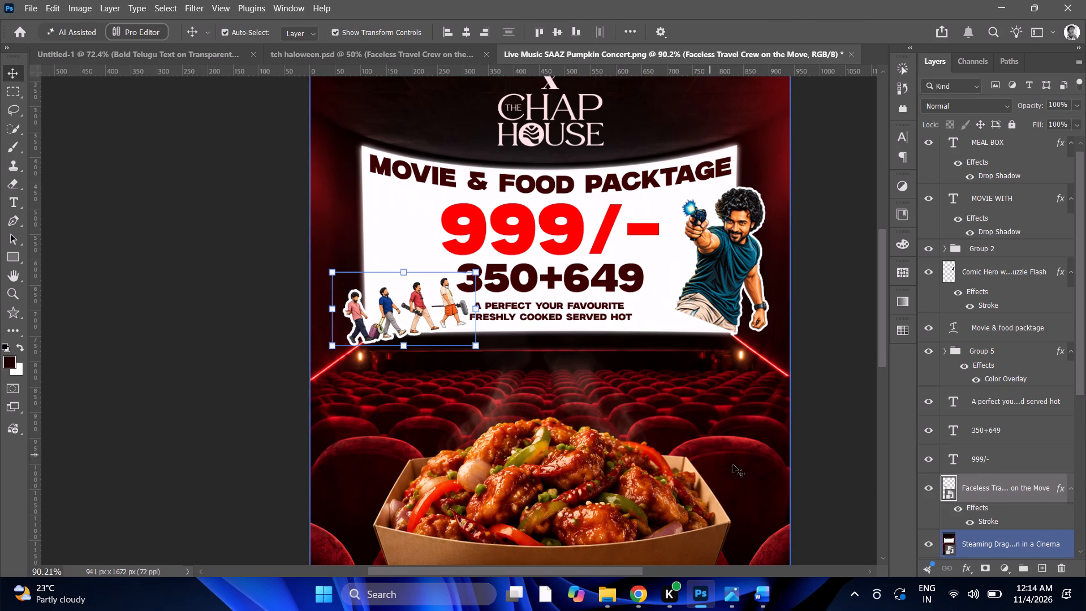
{"action": "left_click", "coordinate": [984, 523]}
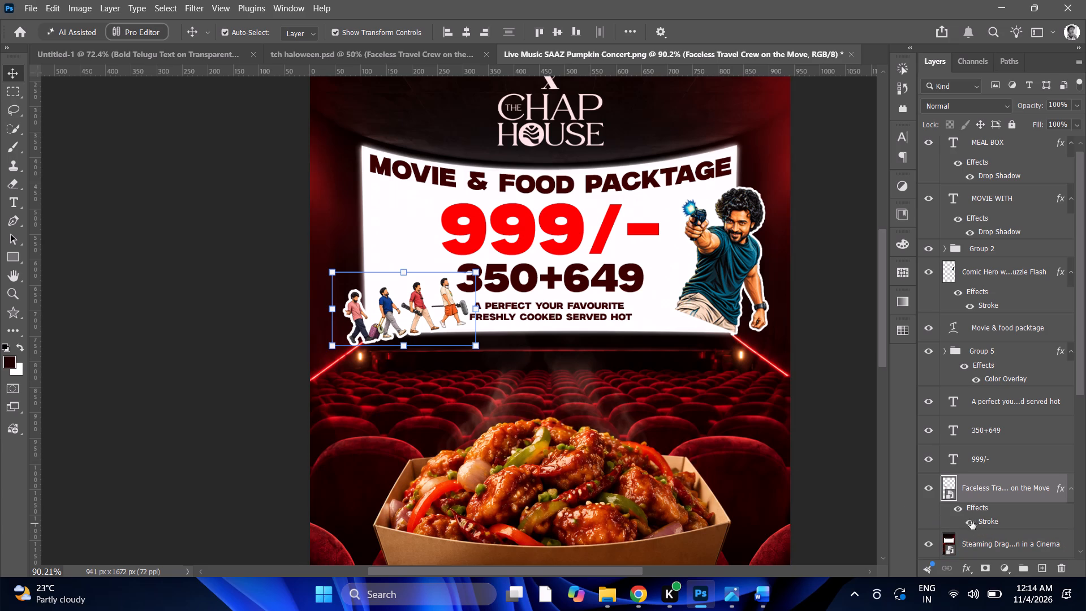
{"action": "double_click", "coordinate": [980, 521]}
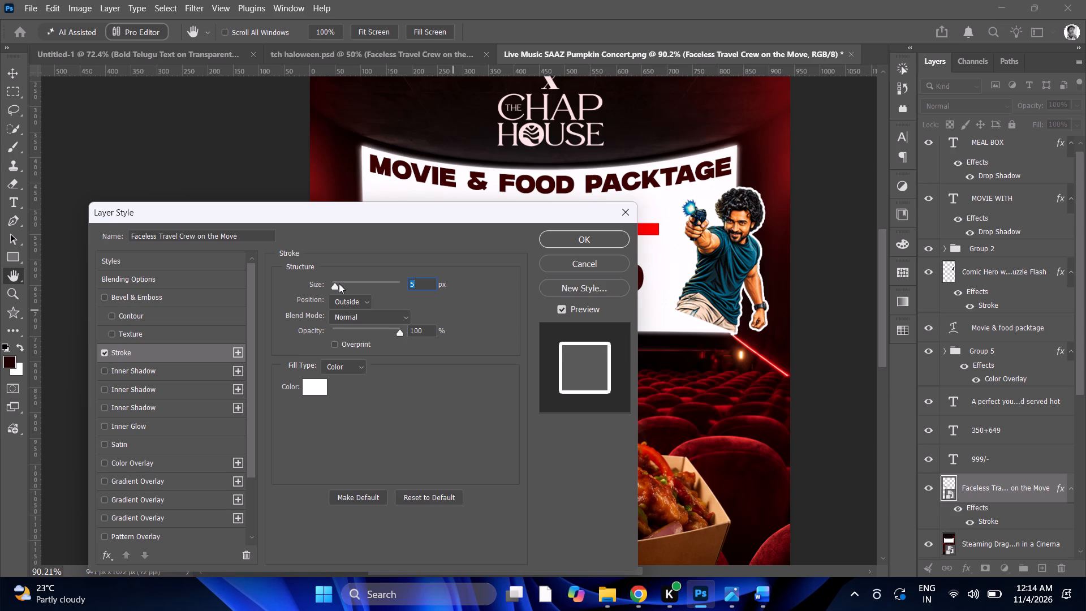
{"action": "key", "text": "3"}
{"action": "left_click", "coordinate": [605, 238]}
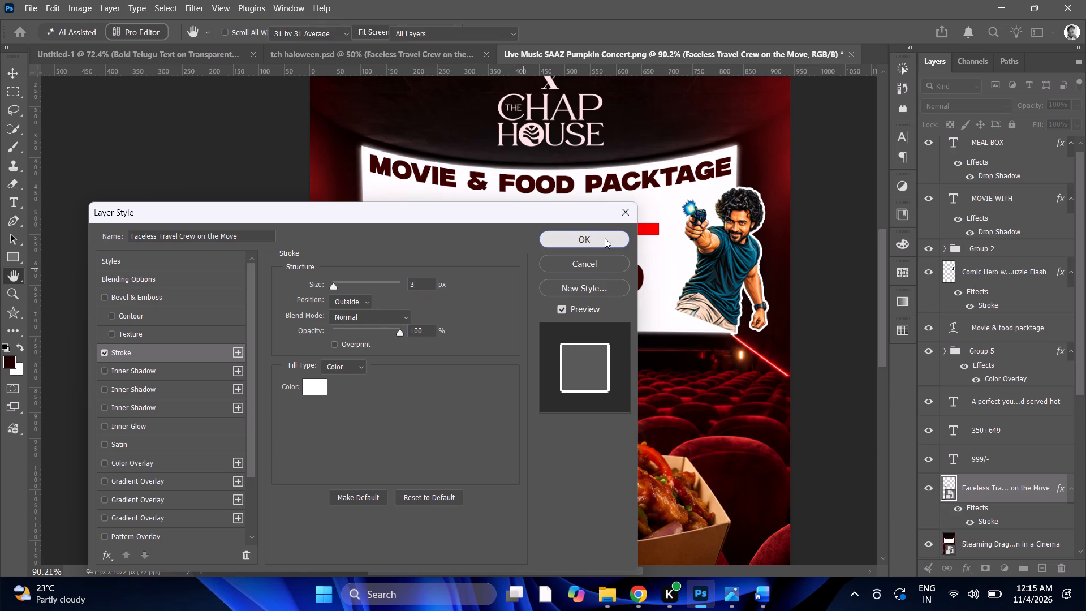
Nudge the travel crew 3 px right and 12 px up at the cinema screen's lower-left corner.
{"action": "scroll", "coordinate": [428, 299], "scroll_direction": "up", "scroll_amount": 4, "text": "alt"}
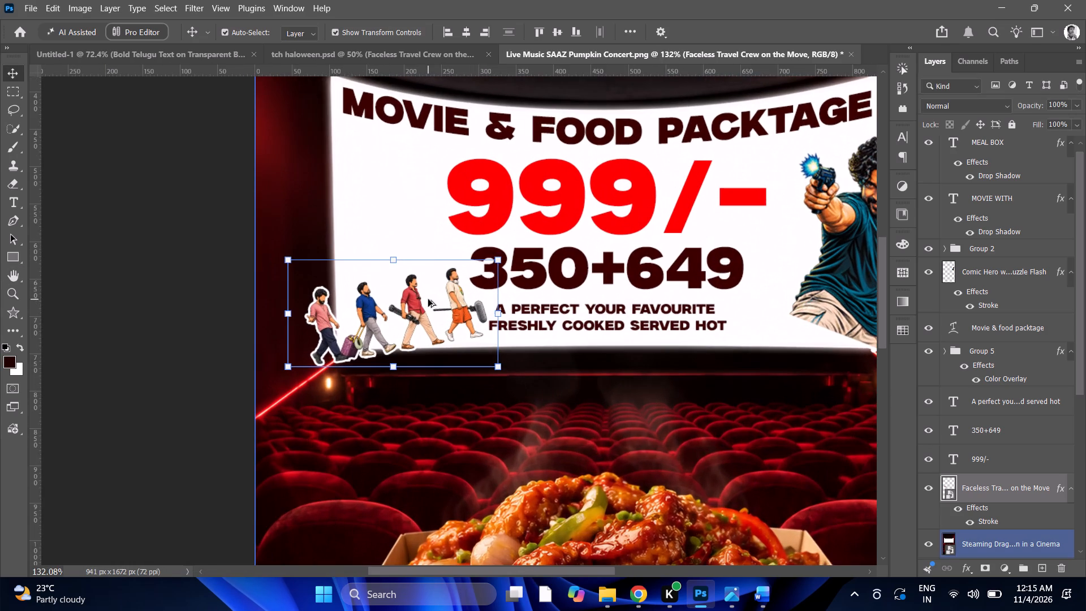
{"action": "key", "text": "Right"}
{"action": "key", "text": "Right"}
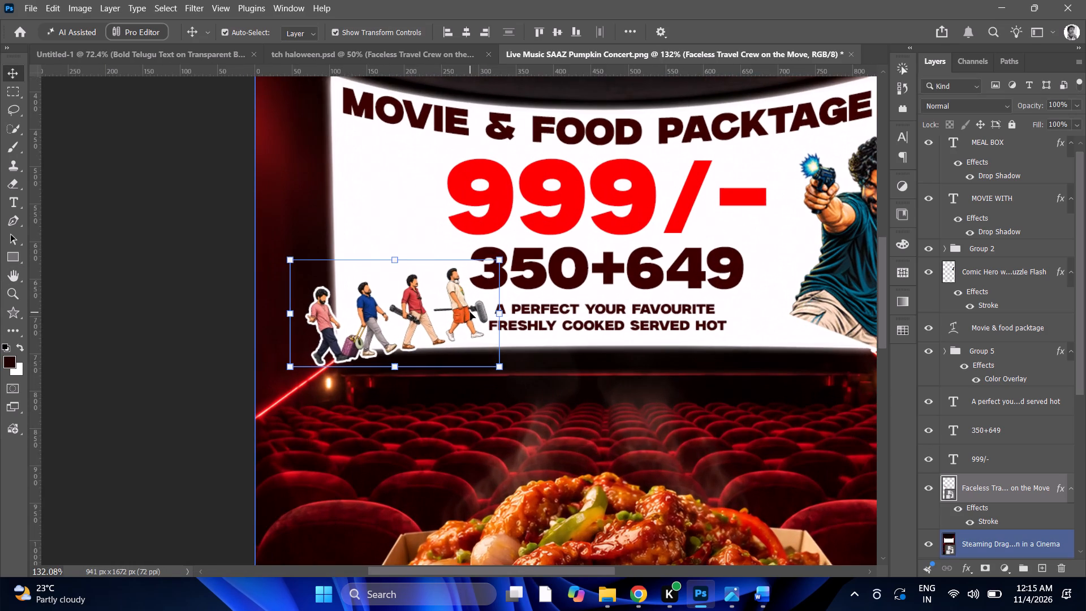
{"action": "key", "text": "Right"}
{"action": "key", "text": "Up"}
{"action": "key", "text": "Up"}
{"action": "key", "text": "Up"}
{"action": "key", "text": "Up"}
{"action": "key", "text": "Up"}
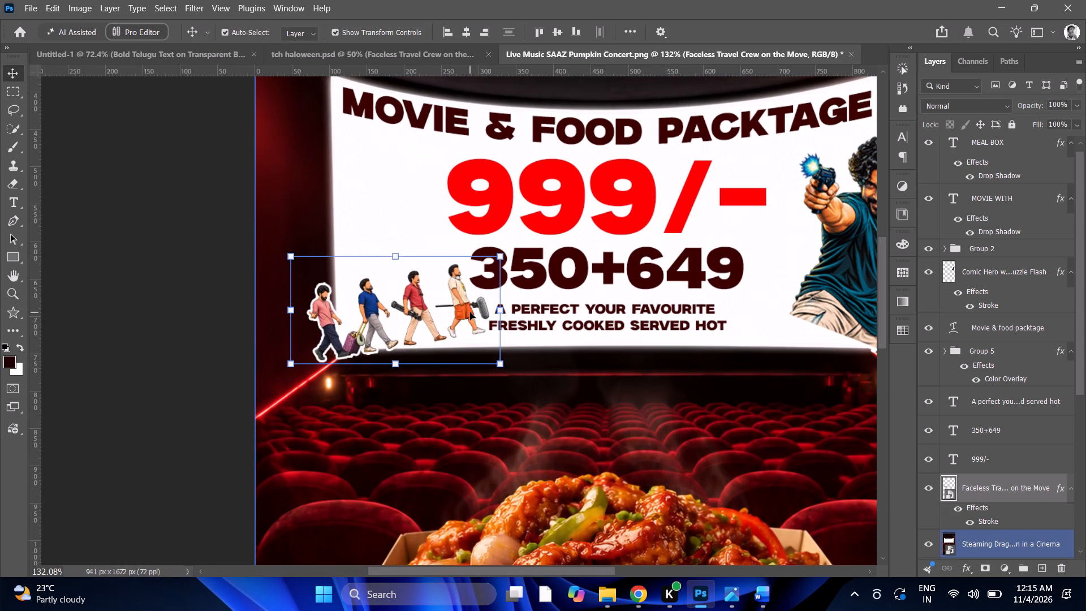
{"action": "key", "text": "Up"}
{"action": "key", "text": "Up"}
{"action": "key", "text": "Up"}
{"action": "key", "text": "Up"}
{"action": "key", "text": "Up"}
{"action": "key", "text": "Up"}
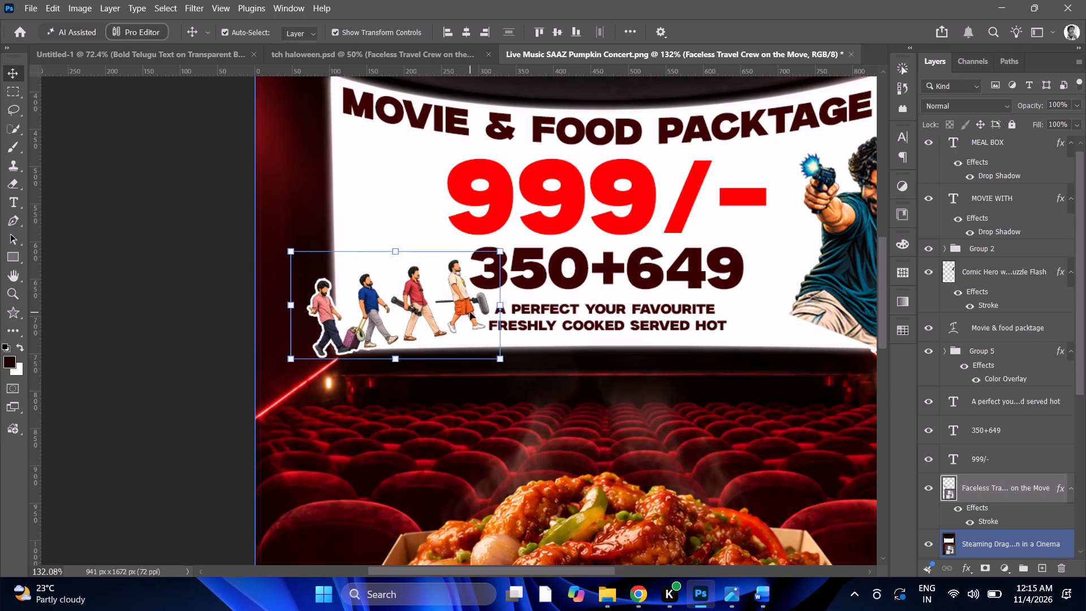
{"action": "key", "text": "Up"}
Examine the overall flyer composition with the travel crew in its adjusted position.
{"action": "key", "text": "ctrl+minus"}
{"action": "key", "text": "ctrl+minus"}
{"action": "key", "text": "ctrl+minus"}
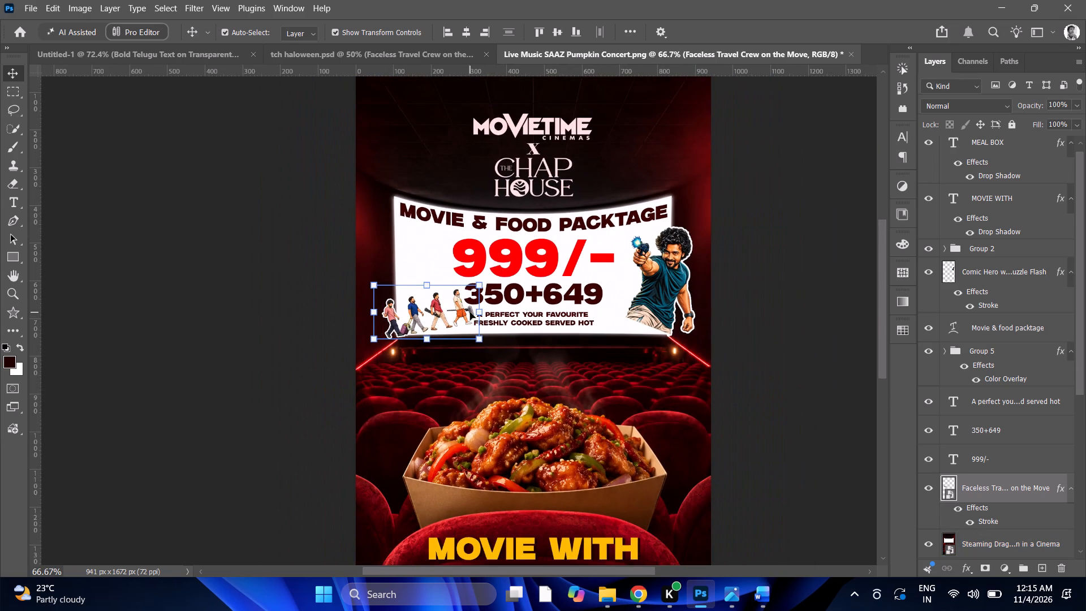
{"action": "scroll", "coordinate": [514, 284], "scroll_direction": "down", "scroll_amount": 7, "text": "alt"}
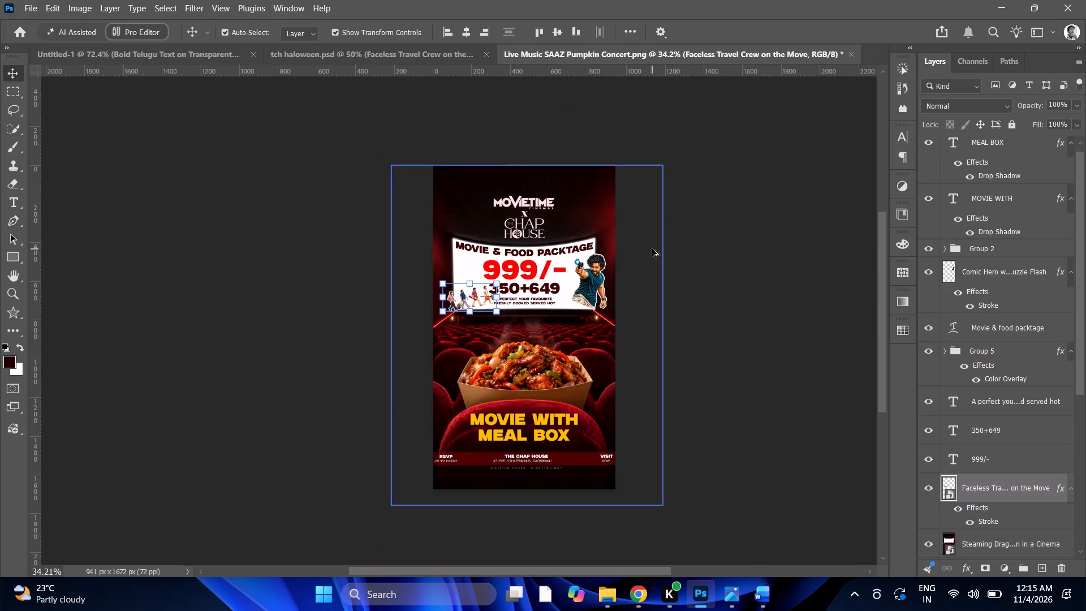
{"action": "scroll", "coordinate": [652, 249], "scroll_direction": "down", "scroll_amount": 1, "text": "alt"}
{"action": "scroll", "coordinate": [652, 249], "scroll_direction": "up", "scroll_amount": 6, "text": "alt"}
{"action": "scroll", "coordinate": [559, 228], "scroll_direction": "up", "scroll_amount": 4, "text": "alt"}
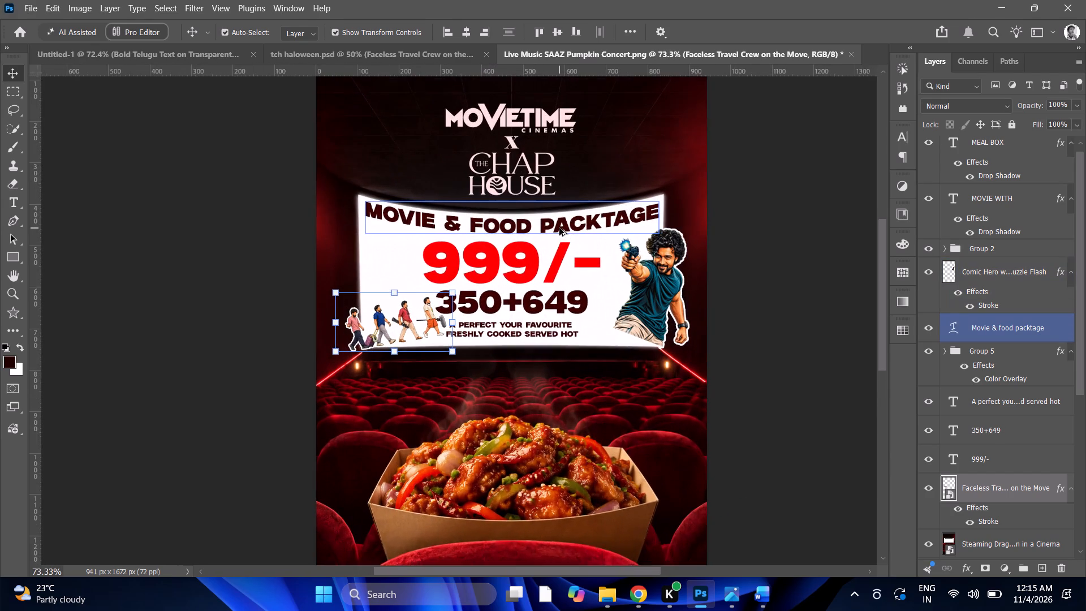
Open the Export As settings for the flyer.
{"action": "left_click", "coordinate": [37, 0]}
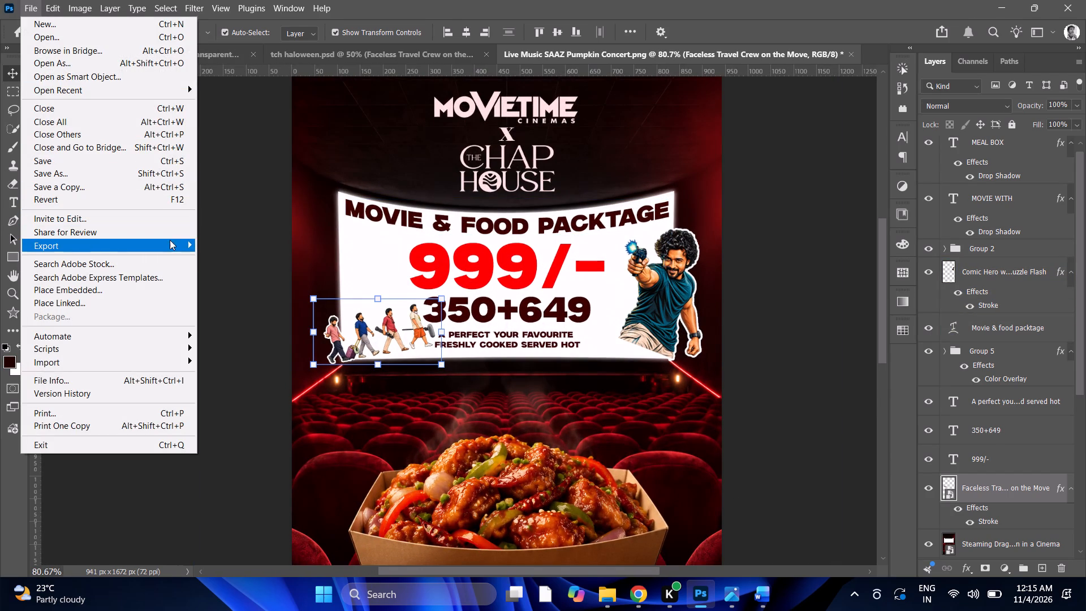
{"action": "left_click", "coordinate": [213, 256]}
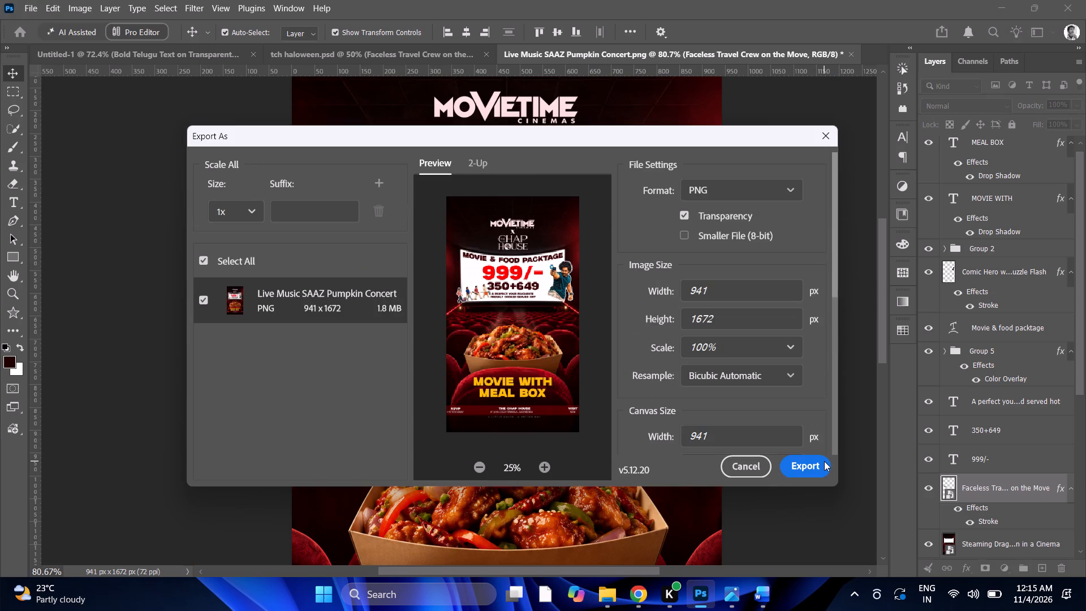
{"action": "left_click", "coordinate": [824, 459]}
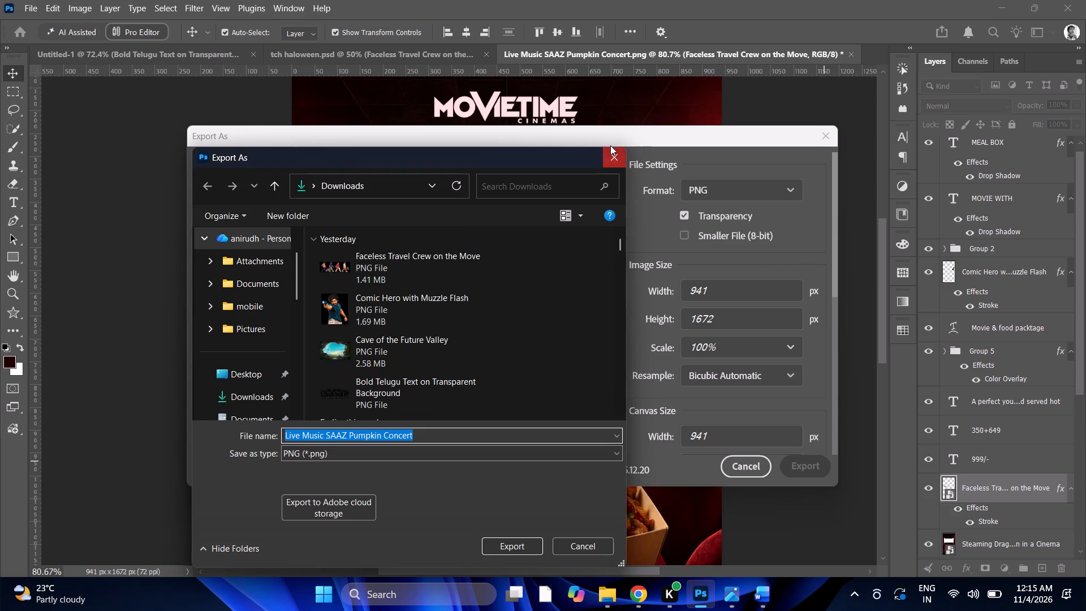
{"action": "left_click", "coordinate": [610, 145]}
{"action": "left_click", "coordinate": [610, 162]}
Set the PNG export to Preserve Details resampling at 150% scale.
{"action": "left_click", "coordinate": [734, 381]}
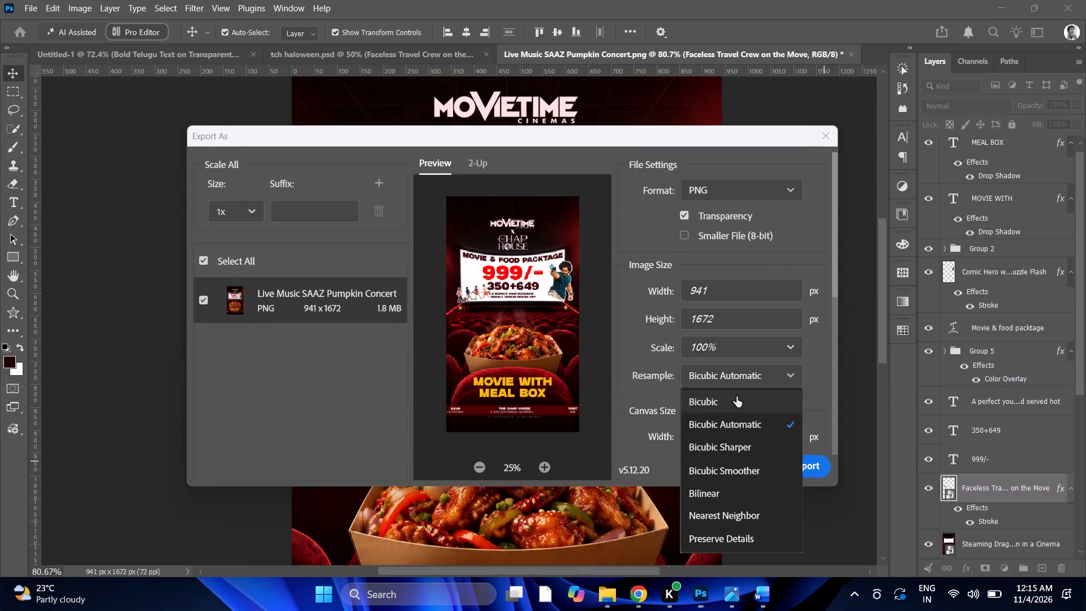
{"action": "left_click_drag", "start_coordinate": [729, 538], "coordinate": [726, 531]}
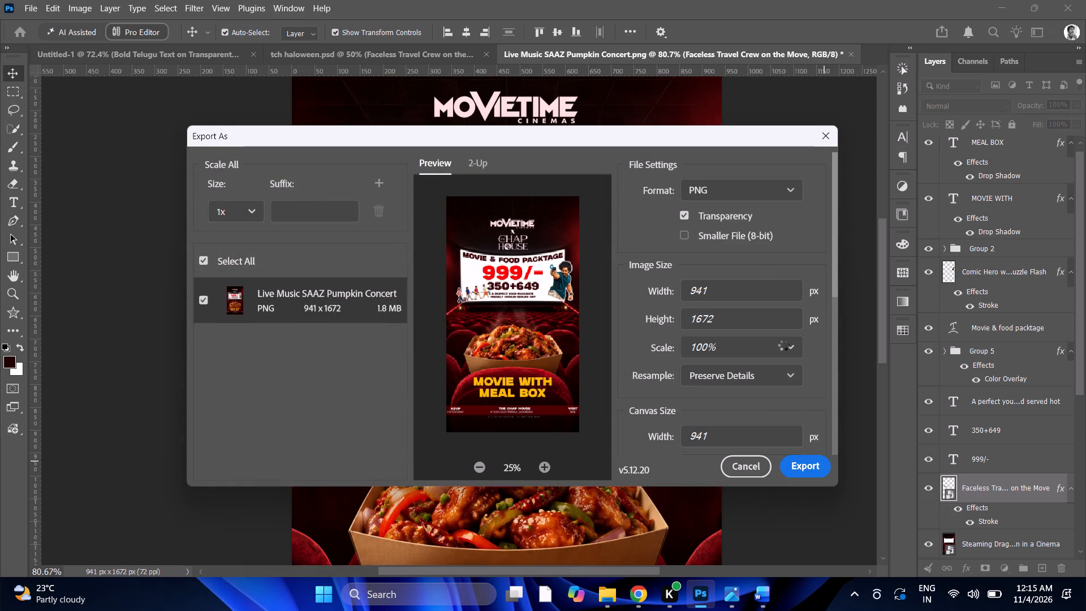
{"action": "left_click", "coordinate": [787, 347]}
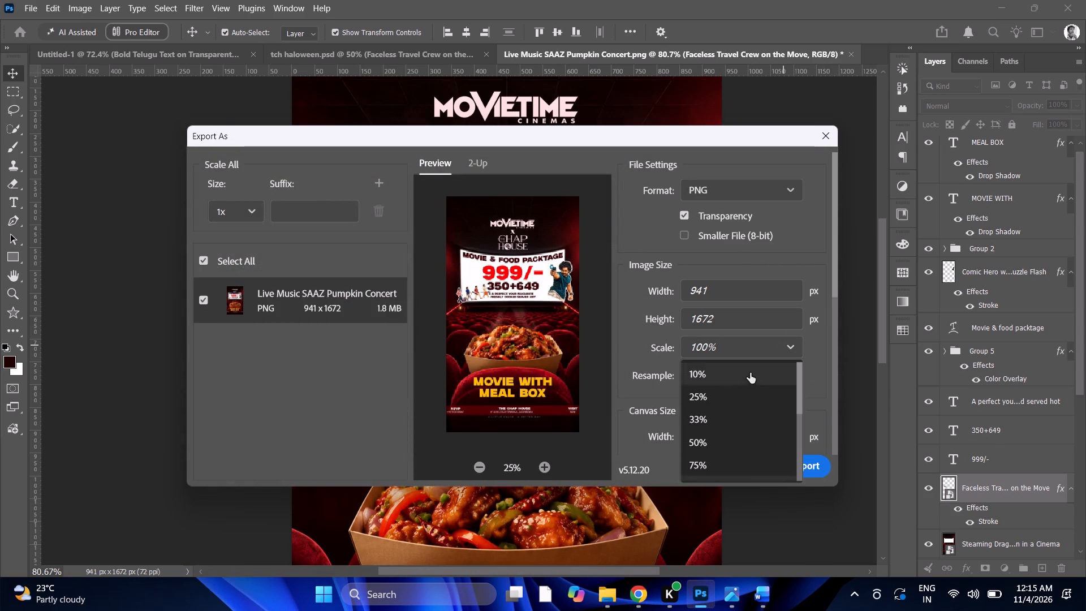
{"action": "scroll", "coordinate": [698, 451], "scroll_direction": "down", "scroll_amount": 8}
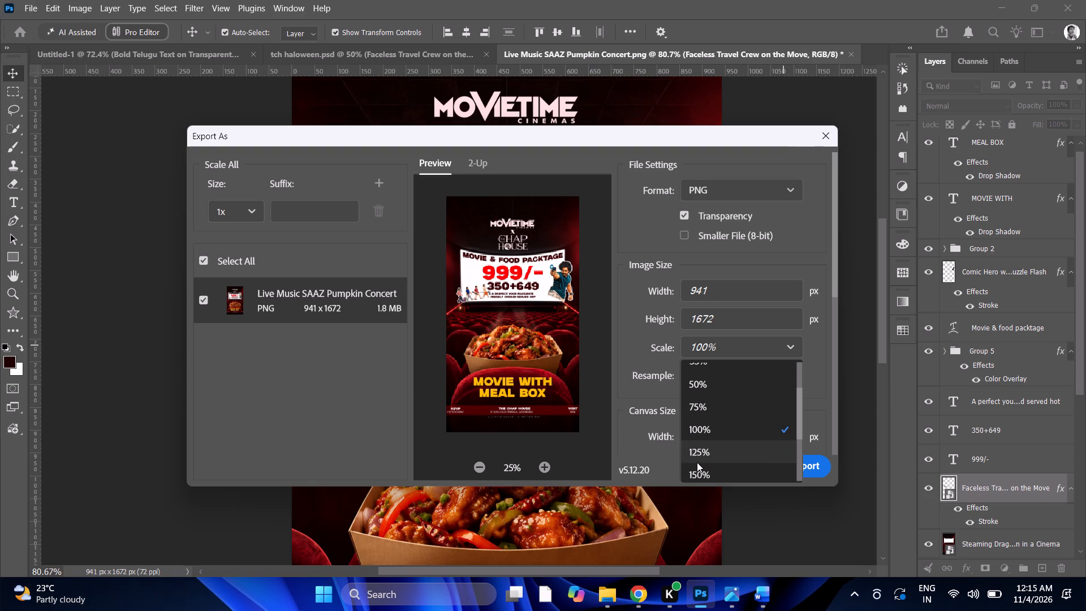
{"action": "left_click", "coordinate": [703, 470]}
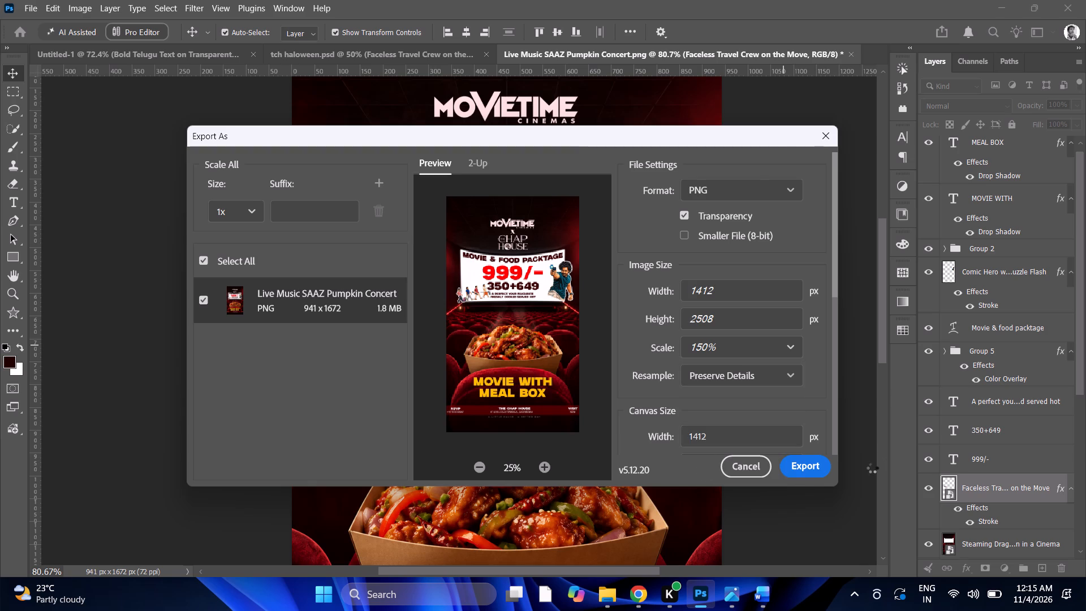
Export the flyer as a PNG named "TCH MOVIE MEAL V3" in the Downloads folder.
{"action": "left_click", "coordinate": [807, 475]}
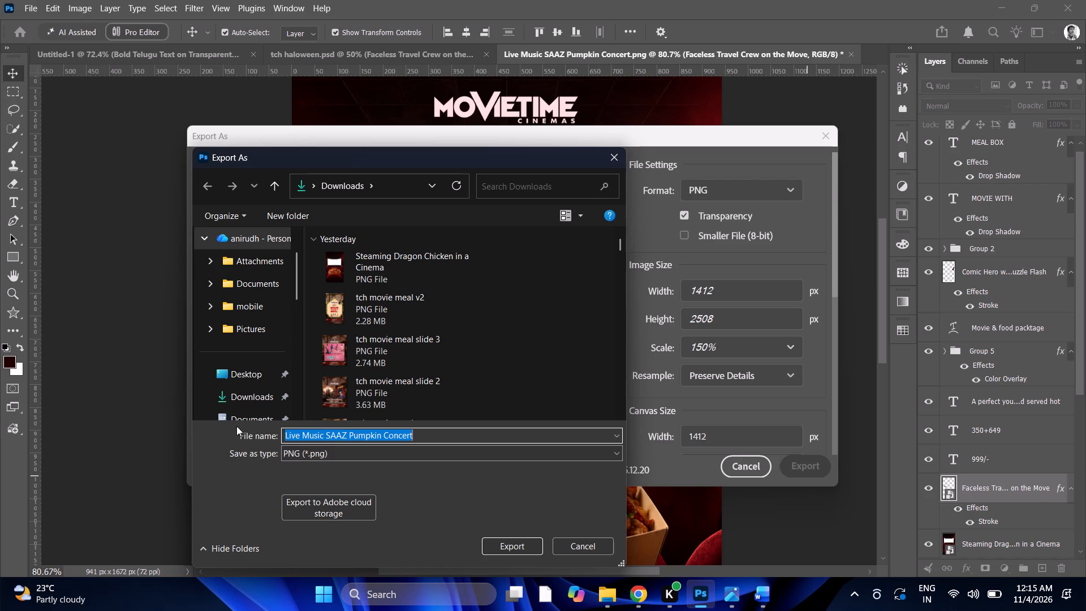
{"action": "type", "text": "TCH"}
{"action": "key", "text": "space"}
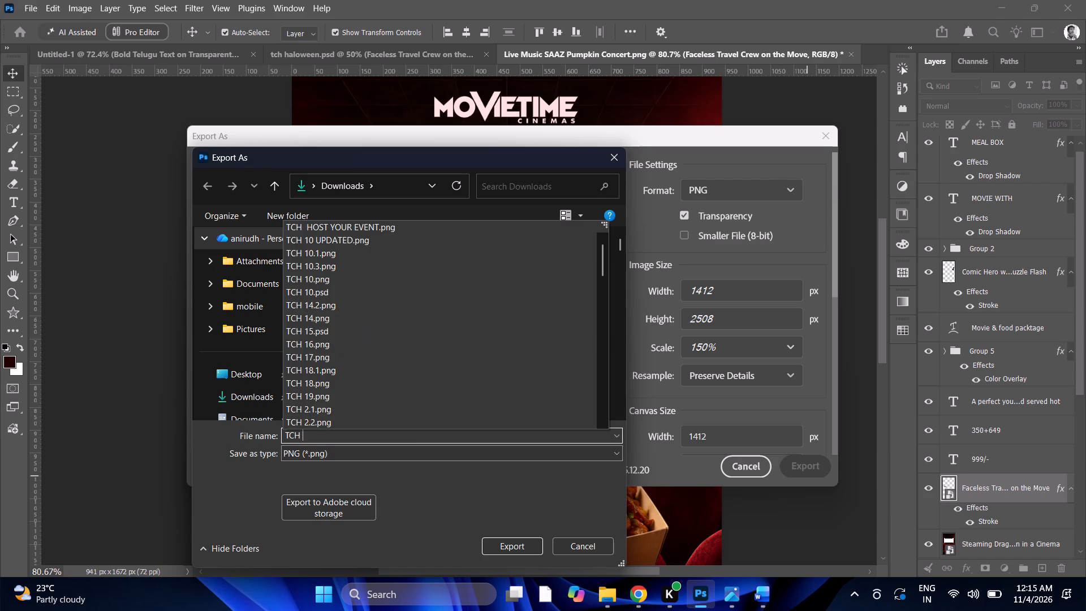
{"action": "type", "text": "V3"}
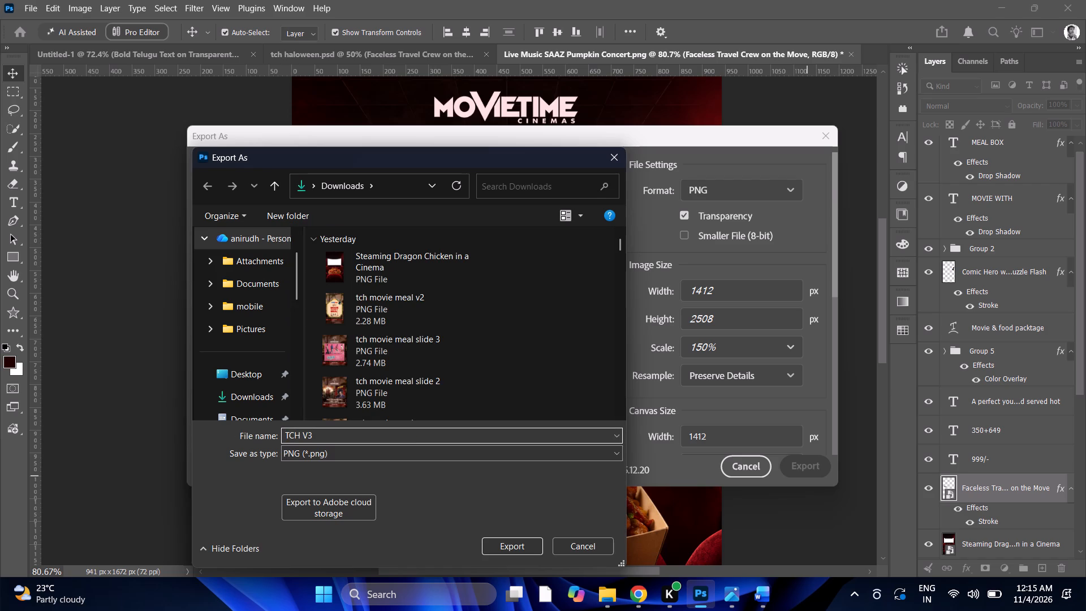
{"action": "key", "text": "Left"}
{"action": "key", "text": "Left"}
{"action": "type", "text": "MOVIE MEAL"}
{"action": "key", "text": "space"}
{"action": "key", "text": "Return"}
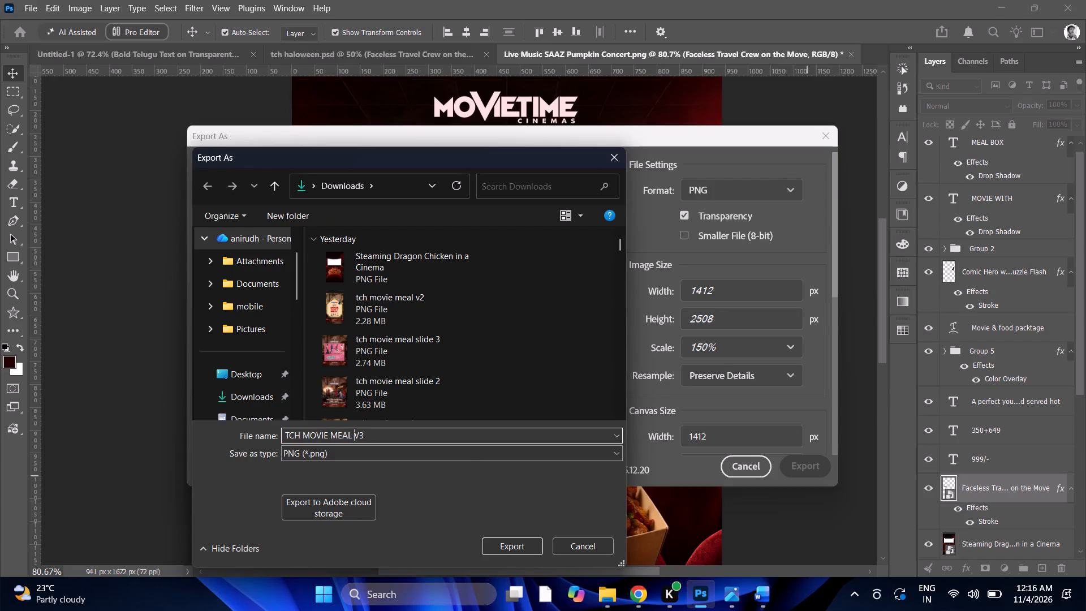
{"action": "scroll", "coordinate": [236, 426], "scroll_direction": "up", "scroll_amount": 1}
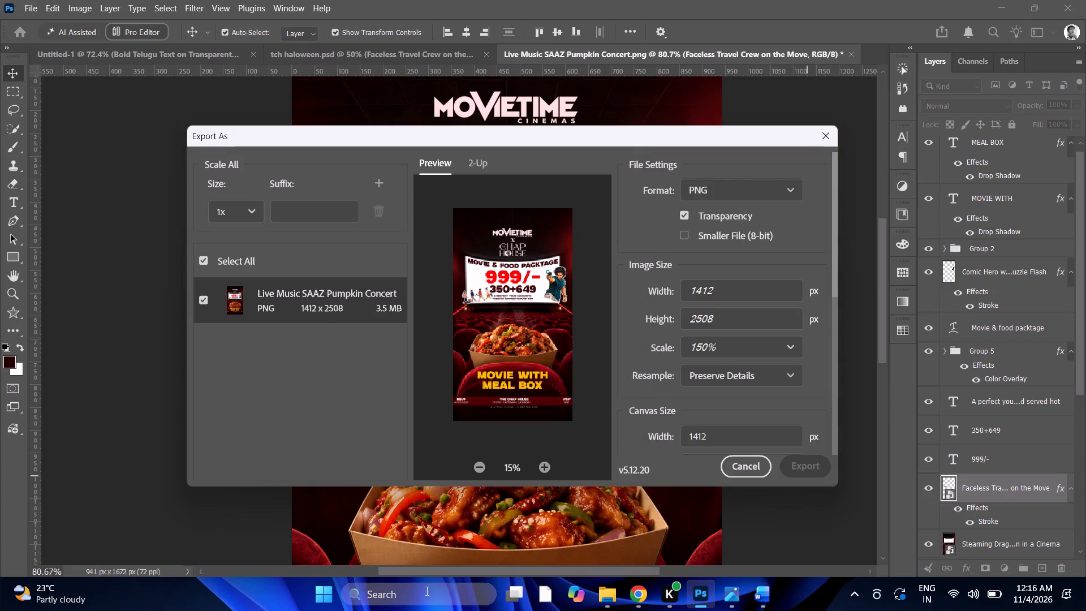
Find WhatsApp through the Windows search and launch it.
{"action": "left_click", "coordinate": [426, 591]}
{"action": "key", "text": "w"}
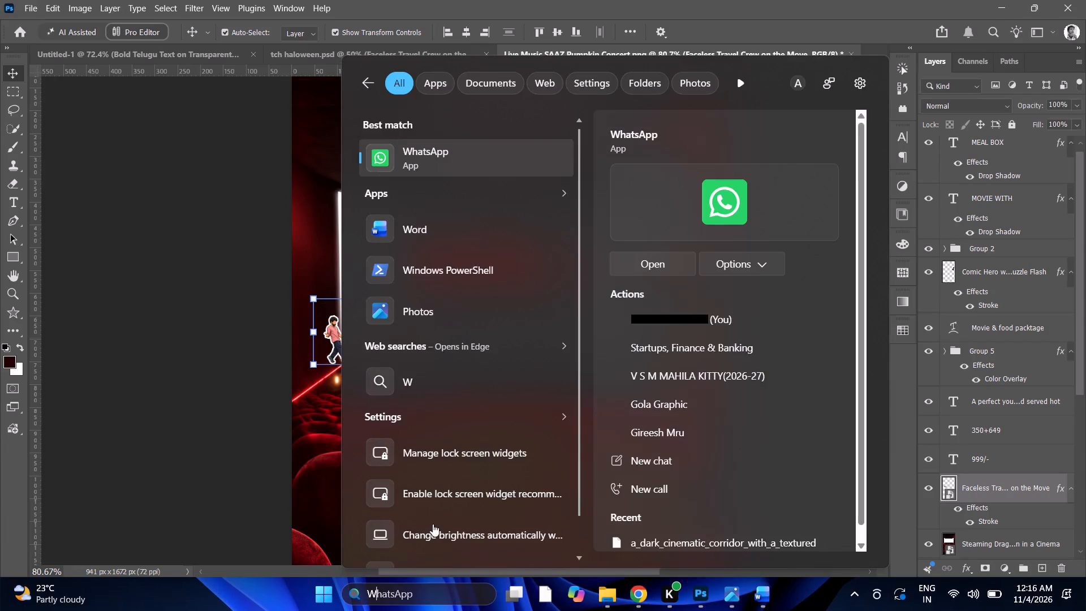
{"action": "left_click", "coordinate": [453, 169]}
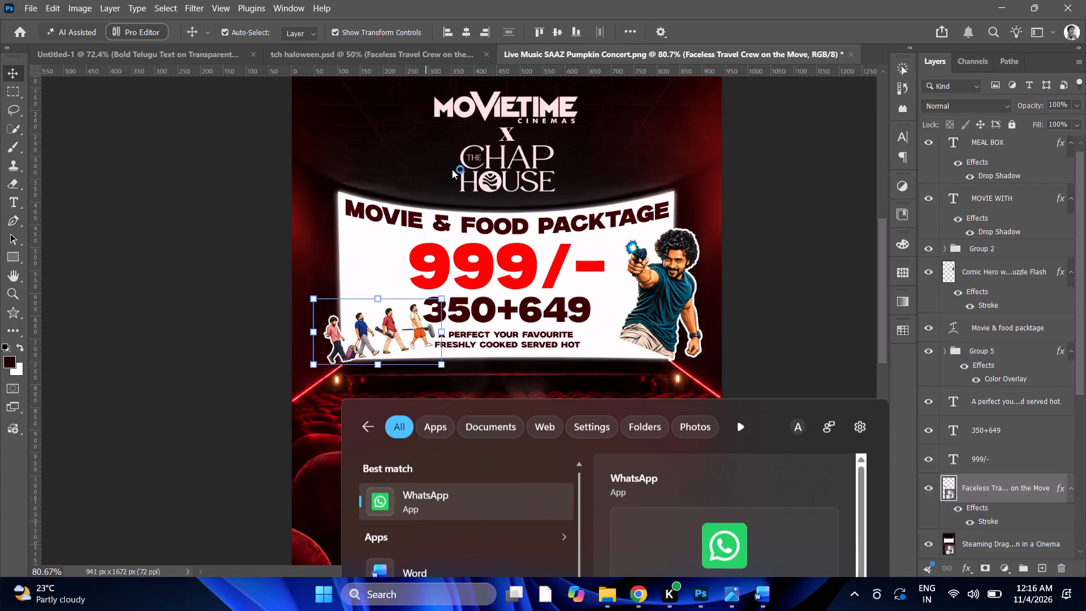
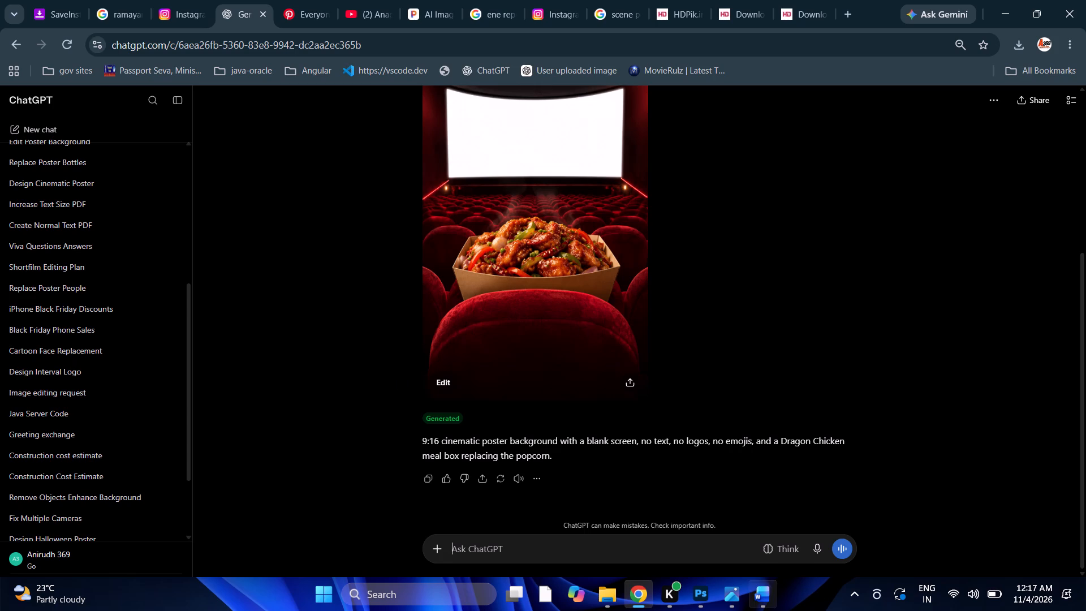
Switch to Photoshop and correct the curved headline's misspelled last word so it reads "Movie & food package".
{"action": "left_click", "coordinate": [692, 598]}
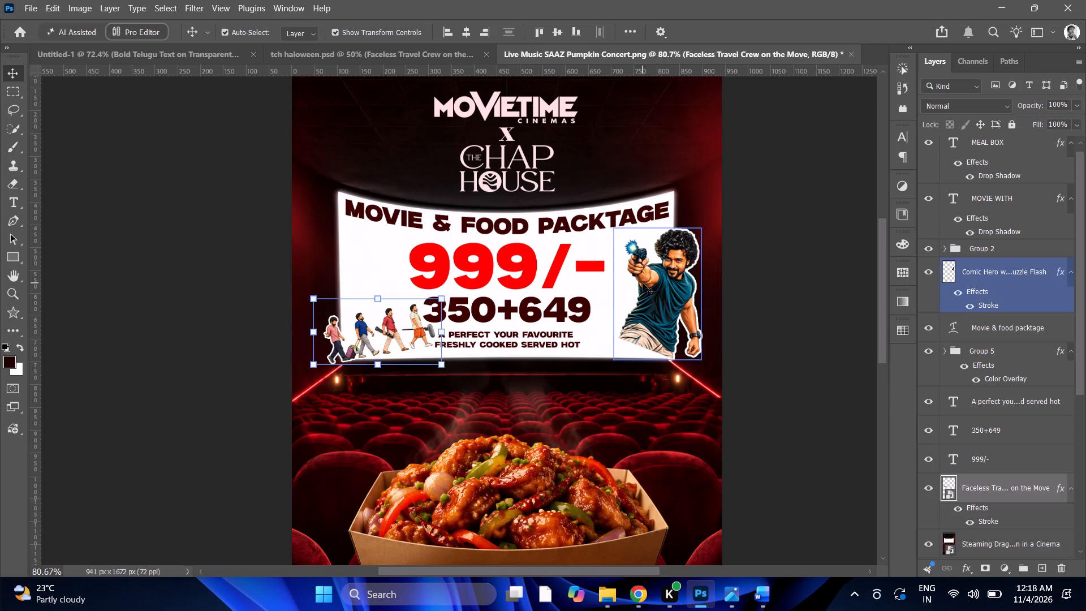
{"action": "key", "text": "t"}
{"action": "left_click", "coordinate": [615, 218]}
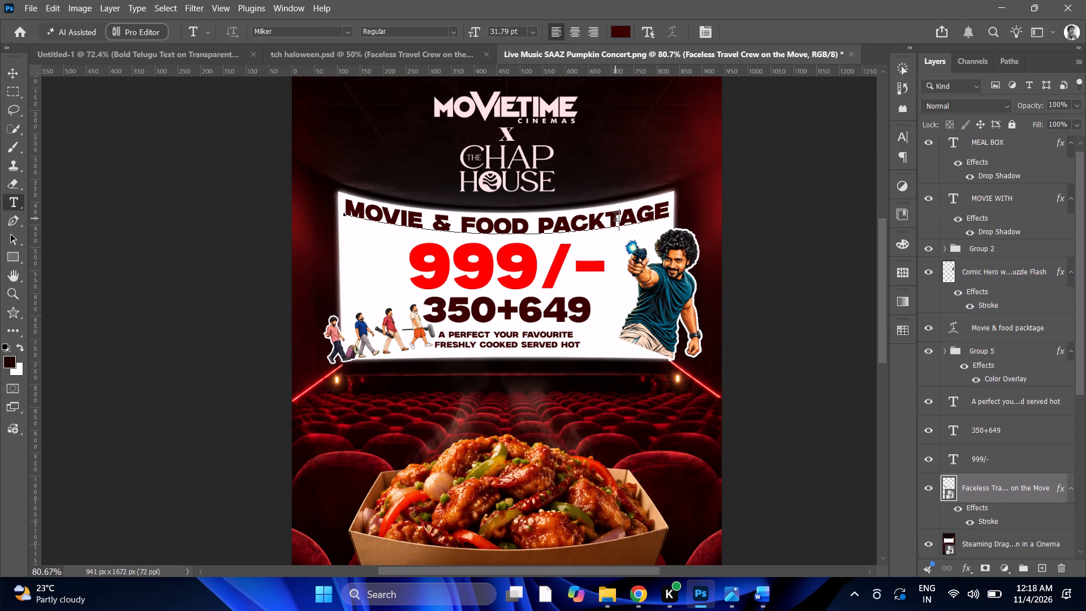
{"action": "key", "text": "BackSpace"}
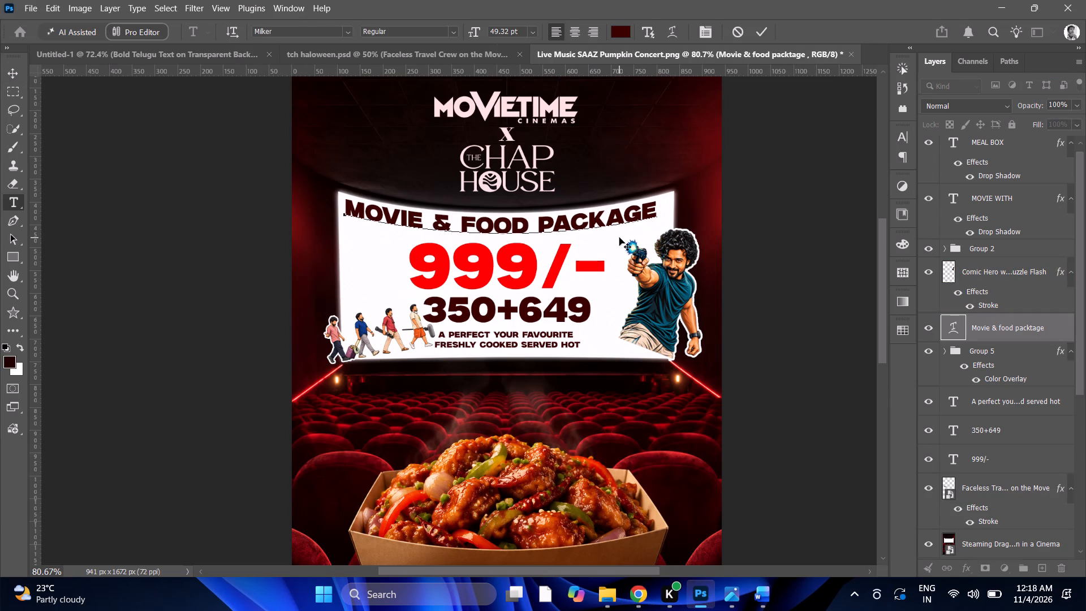
{"action": "left_click", "coordinate": [761, 33]}
Centre the "Movie & food package" headline horizontally on the poster.
{"action": "left_click", "coordinate": [7, 68]}
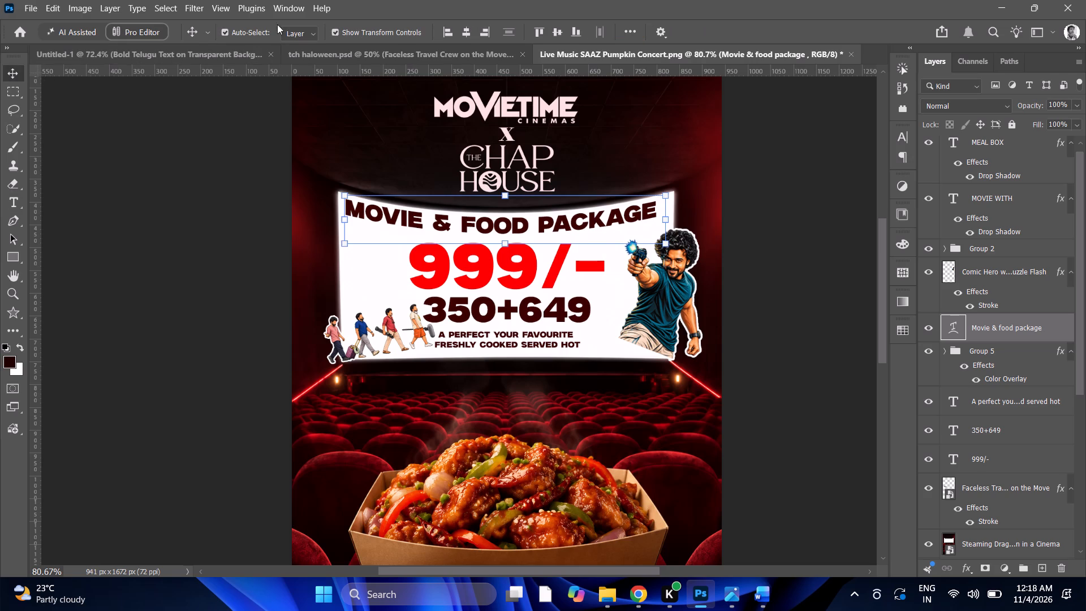
{"action": "left_click", "coordinate": [474, 40]}
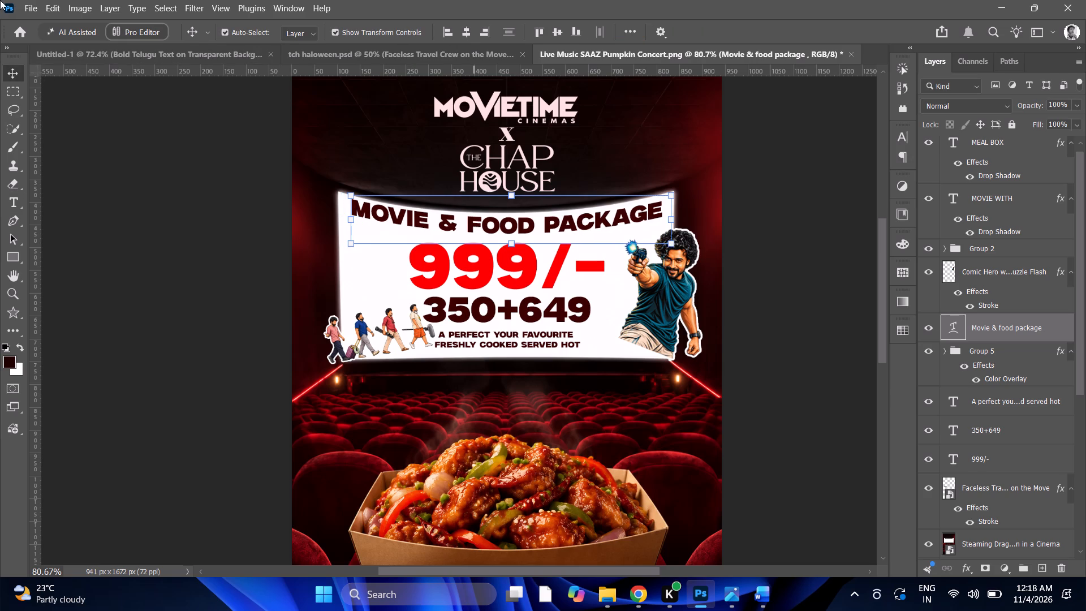
Start exporting the finished poster with Export As.
{"action": "left_click", "coordinate": [36, 6]}
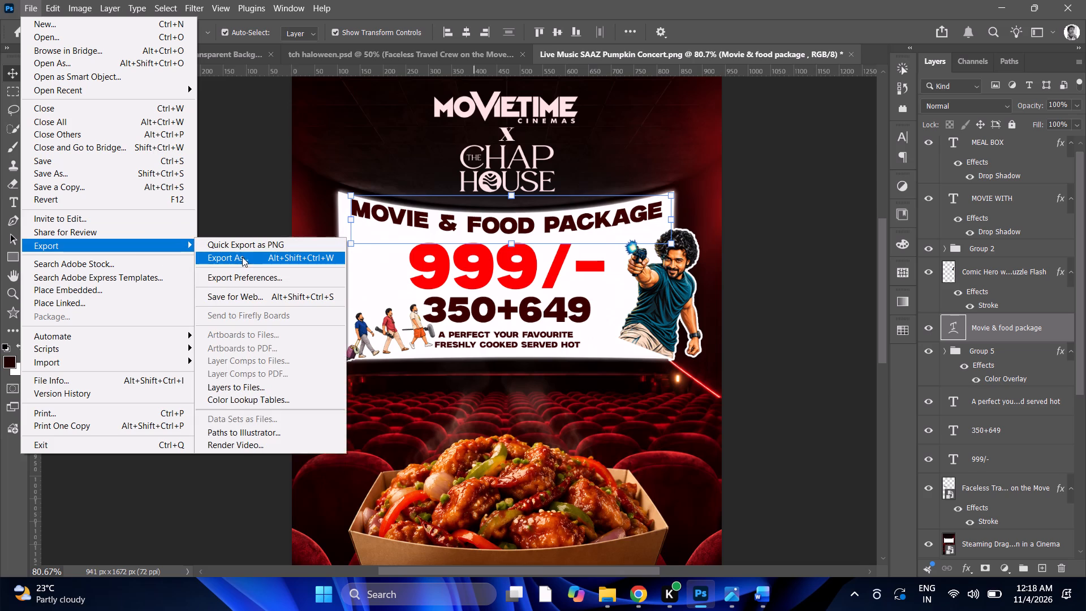
Export the finished poster as a PNG into Downloads under the file name TCH MOVIE MEAL V3.1.
{"action": "left_click", "coordinate": [243, 257]}
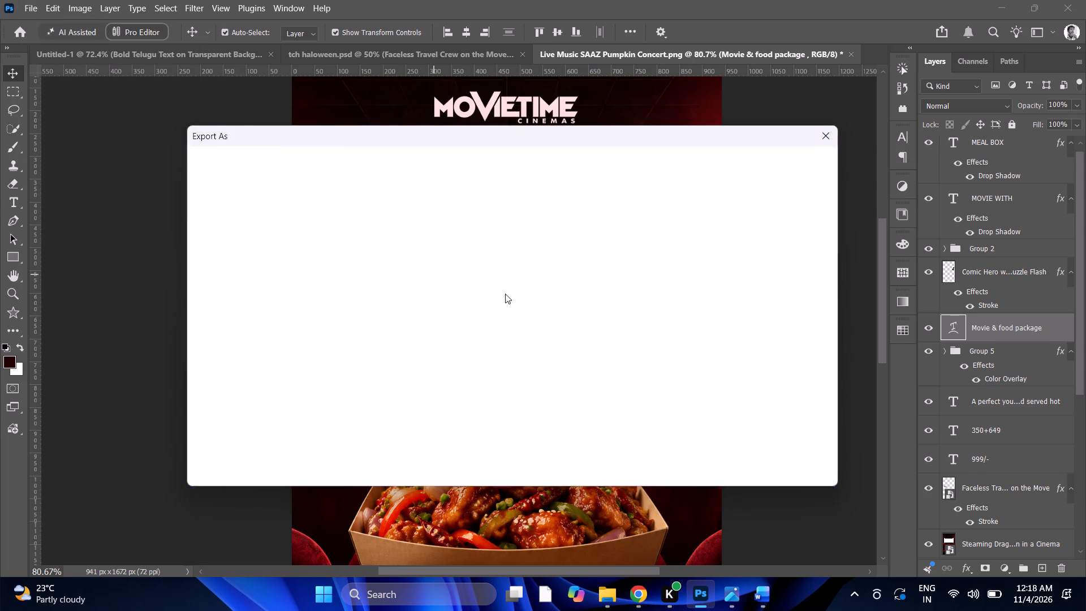
{"action": "left_click", "coordinate": [824, 472]}
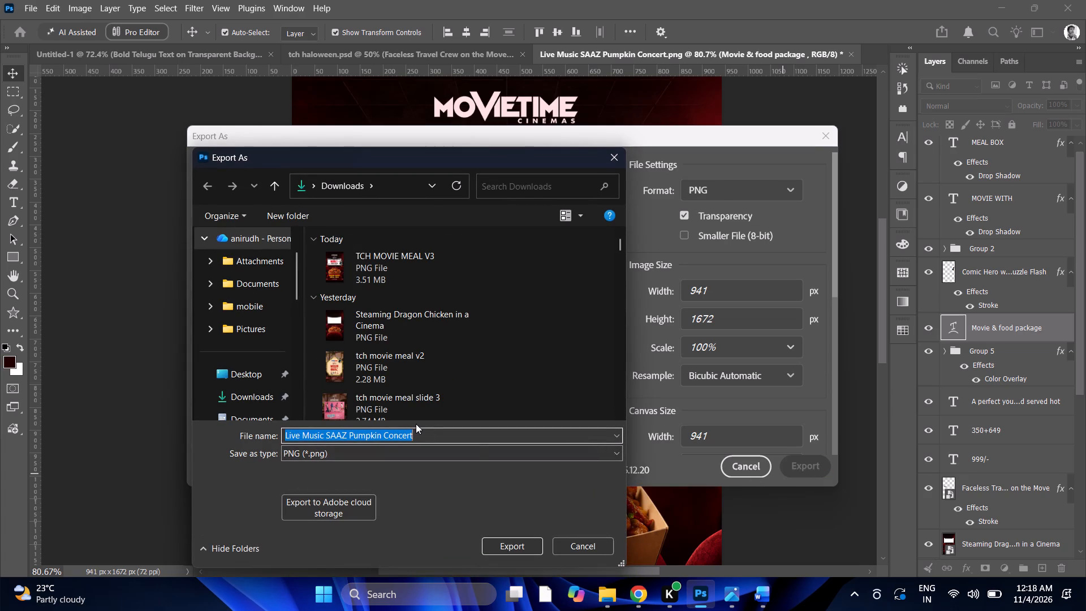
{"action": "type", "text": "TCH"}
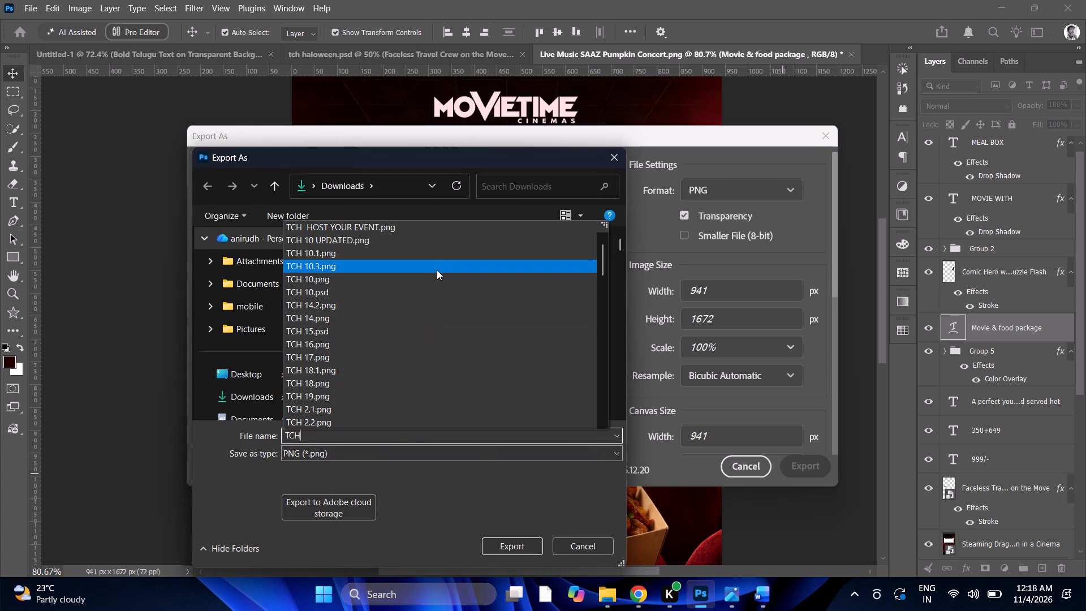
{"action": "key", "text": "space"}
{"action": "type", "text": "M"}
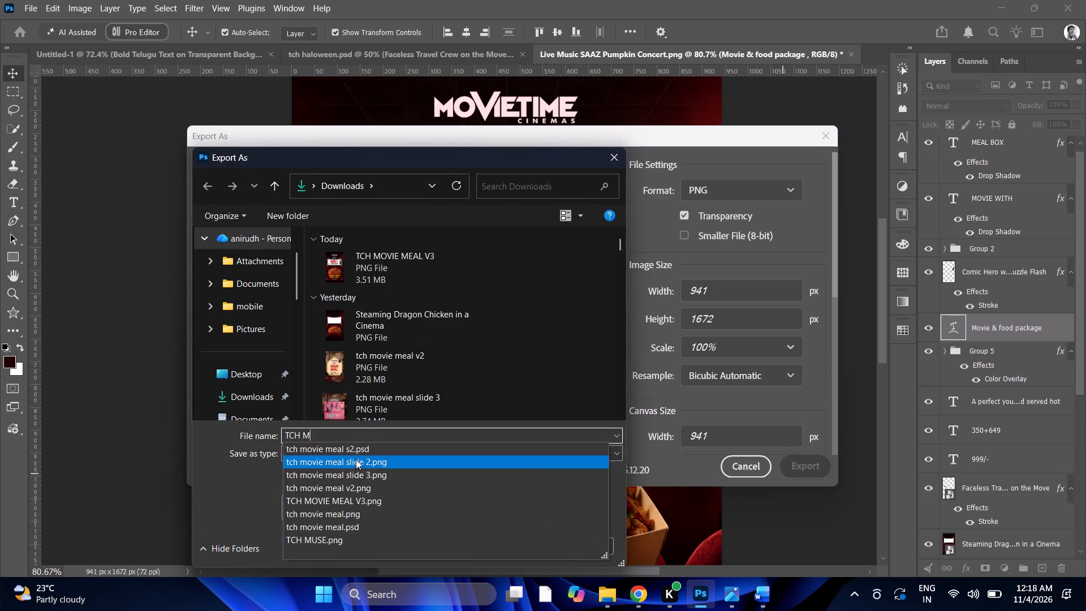
{"action": "left_click", "coordinate": [355, 502]}
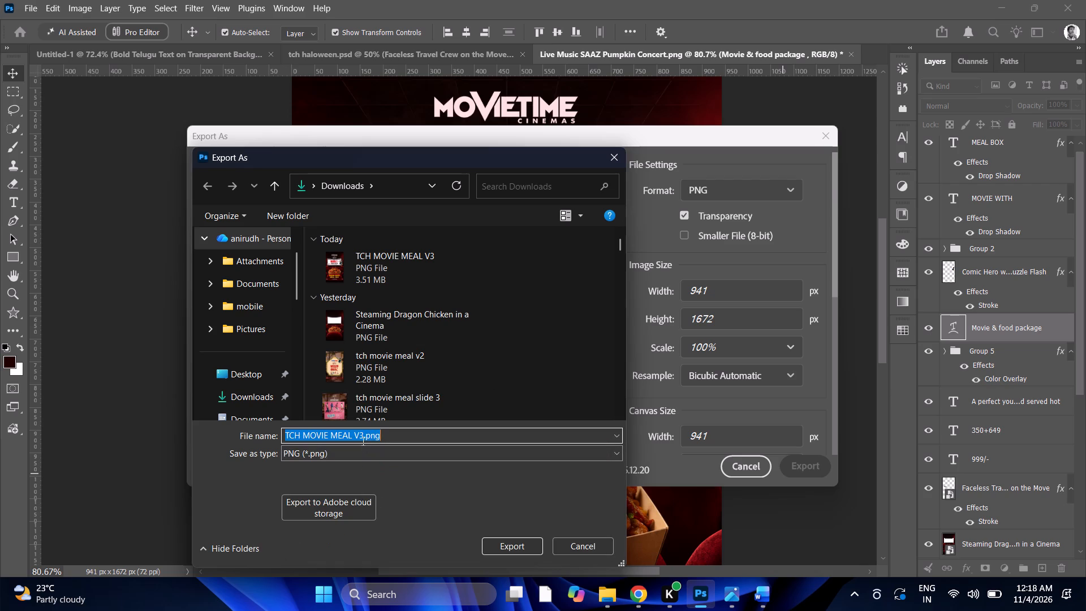
{"action": "left_click", "coordinate": [362, 439]}
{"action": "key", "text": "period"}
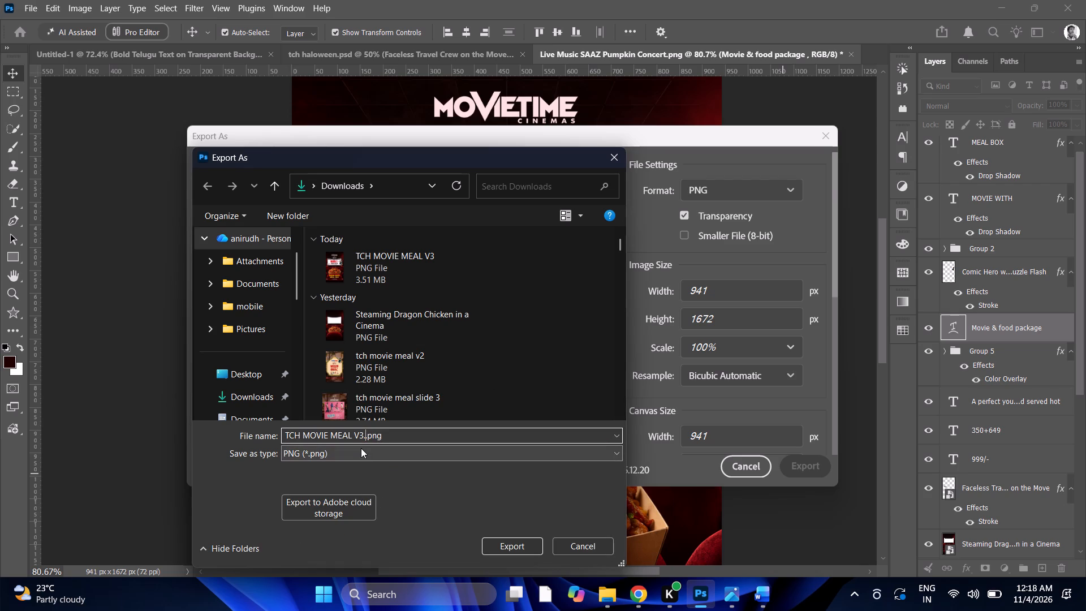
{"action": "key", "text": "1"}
{"action": "left_click", "coordinate": [389, 437]}
{"action": "key", "text": "BackSpace"}
{"action": "key", "text": "BackSpace"}
{"action": "key", "text": "BackSpace"}
{"action": "key", "text": "BackSpace"}
{"action": "key", "text": "Return"}
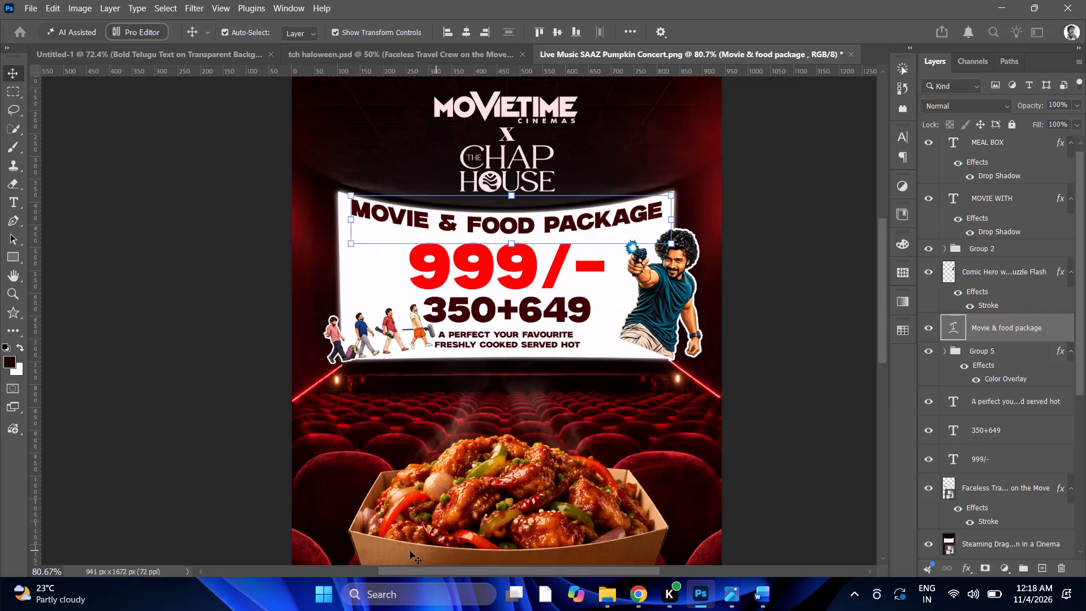
Search Windows for the WhatsApp app to switch to it.
{"action": "left_click", "coordinate": [410, 583]}
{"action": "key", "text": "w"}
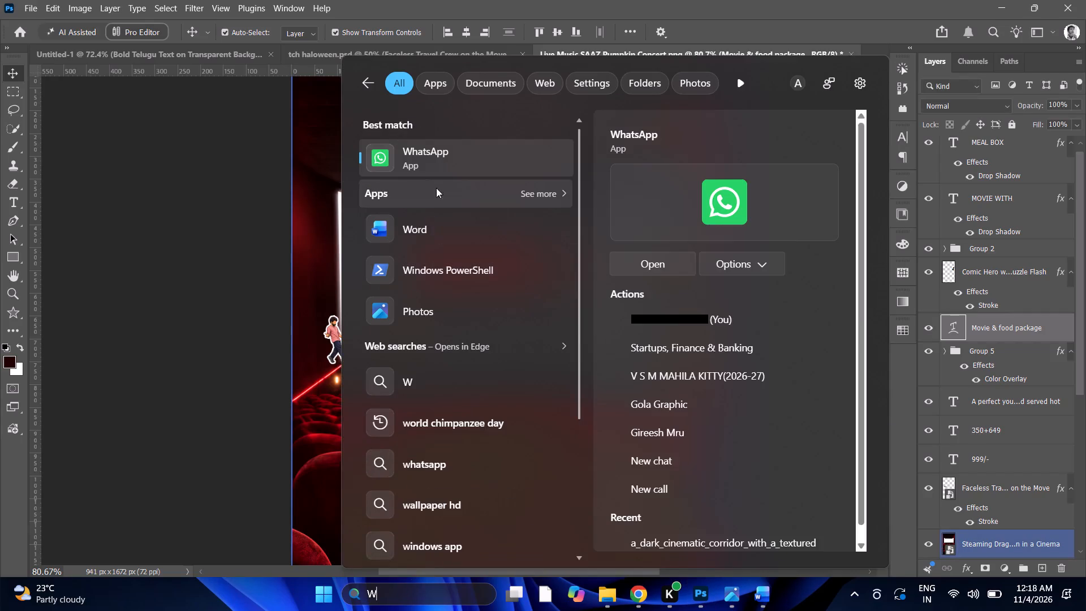
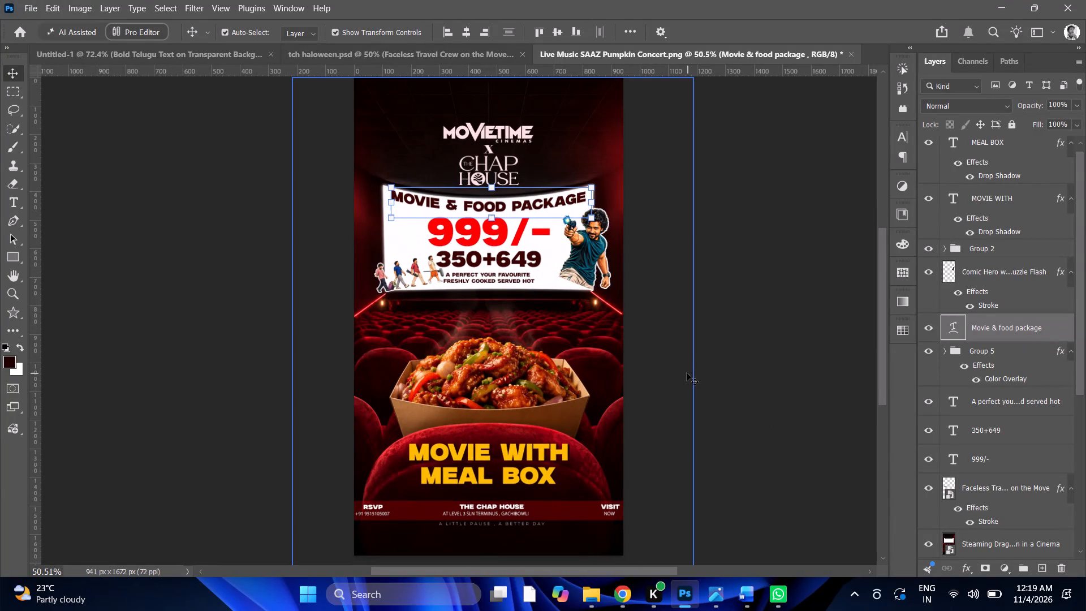
Start saving the layered movie-and-food-package poster as a Photoshop document.
{"action": "scroll", "coordinate": [687, 372], "scroll_direction": "up", "scroll_amount": 2, "text": "alt"}
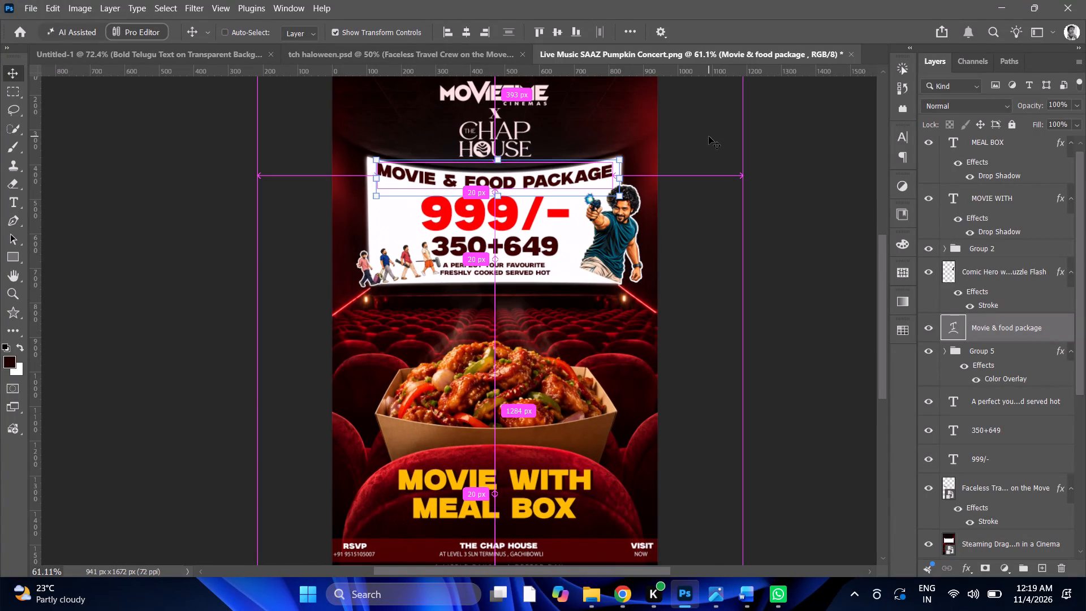
{"action": "key", "text": "ctrl+s"}
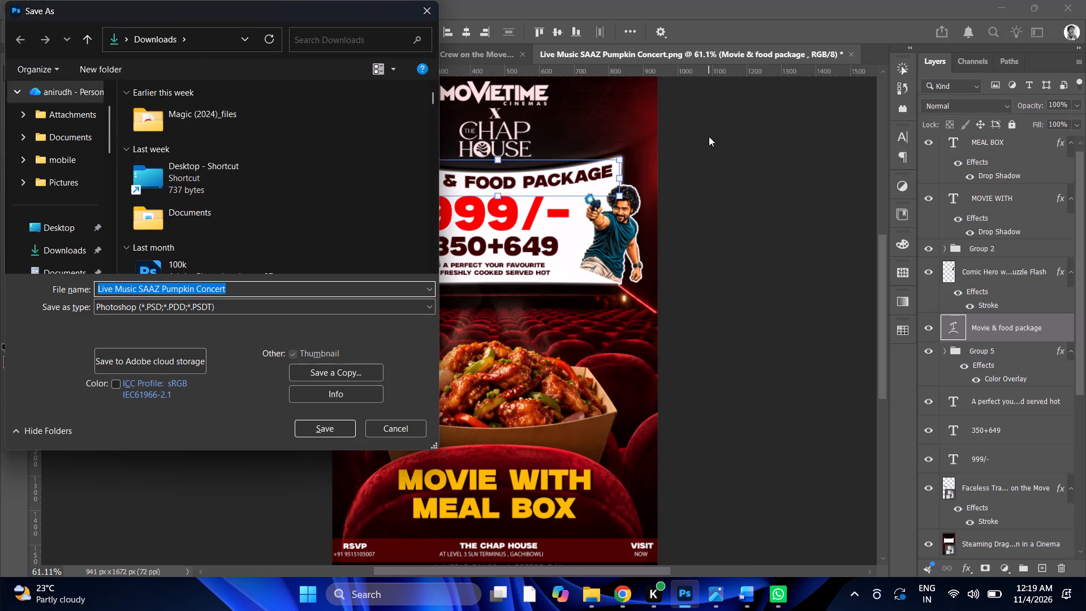
Save the poster in Downloads as a Photoshop PSD named "TCH MOVIE MEAL V3" with Maximize Compatibility on, without replacing the existing "tch movie meal" file.
{"action": "key", "text": "t"}
{"action": "type", "text": "CH MOVIW"}
{"action": "key", "text": "BackSpace"}
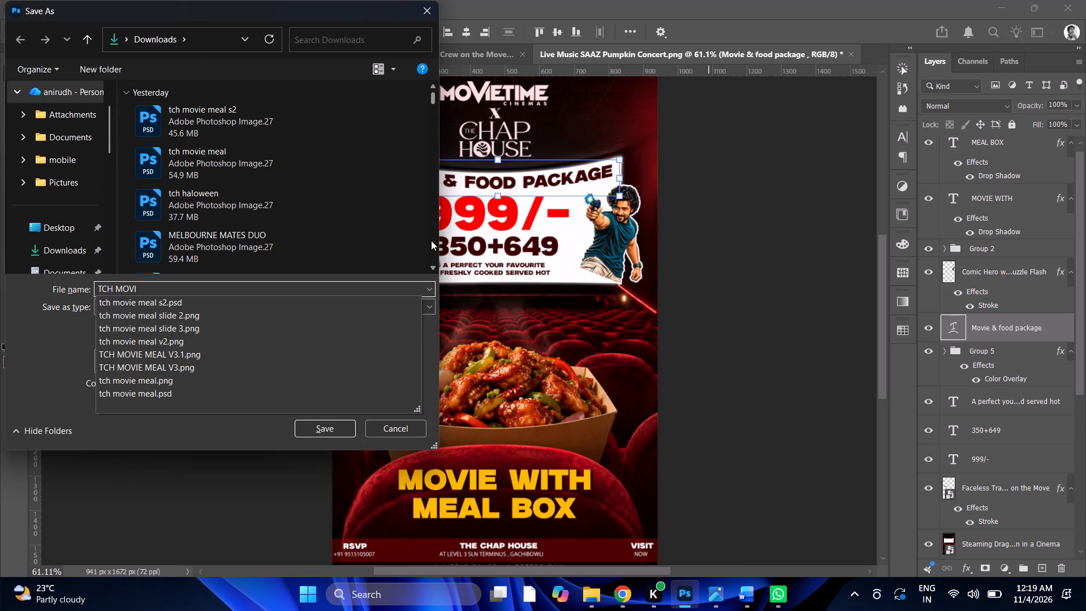
{"action": "type", "text": "E M"}
{"action": "type", "text": "EAL"}
{"action": "key", "text": "Return"}
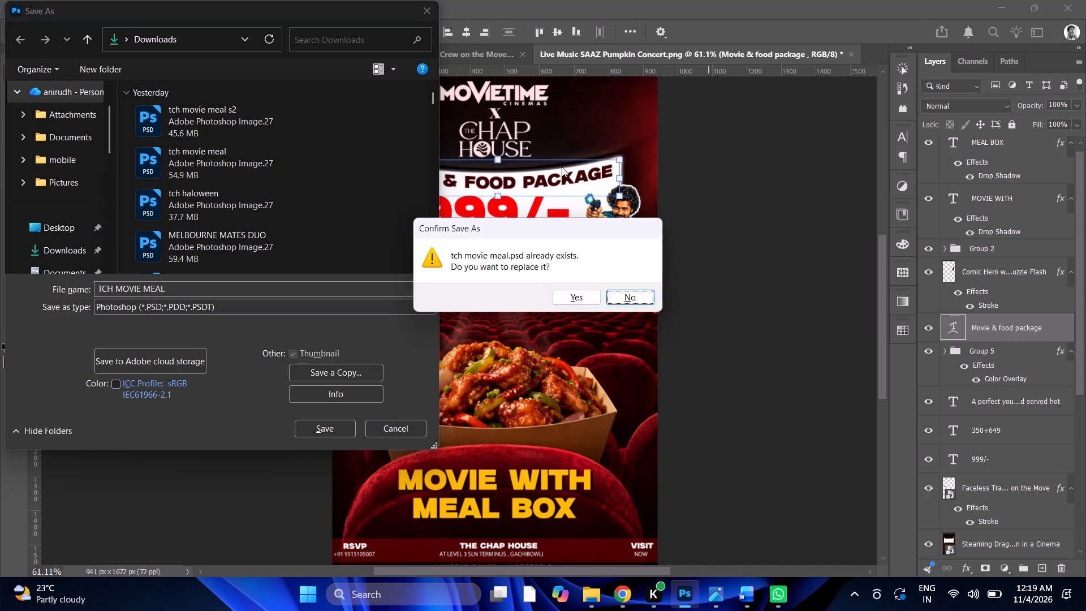
{"action": "left_click", "coordinate": [627, 296]}
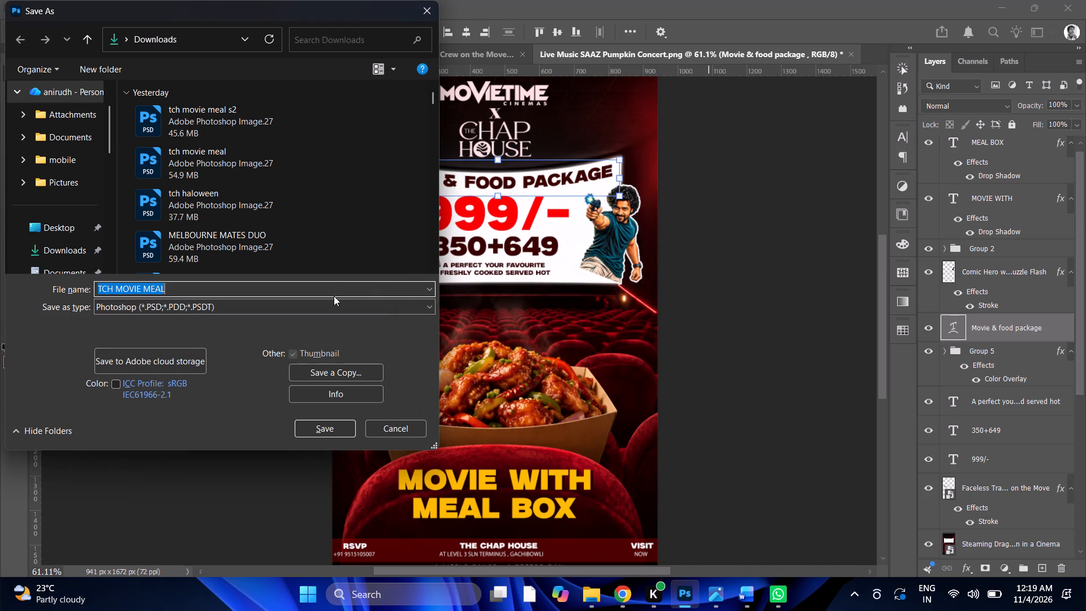
{"action": "left_click", "coordinate": [334, 296]}
{"action": "left_click", "coordinate": [330, 289]}
{"action": "key", "text": "space"}
{"action": "type", "text": "V3"}
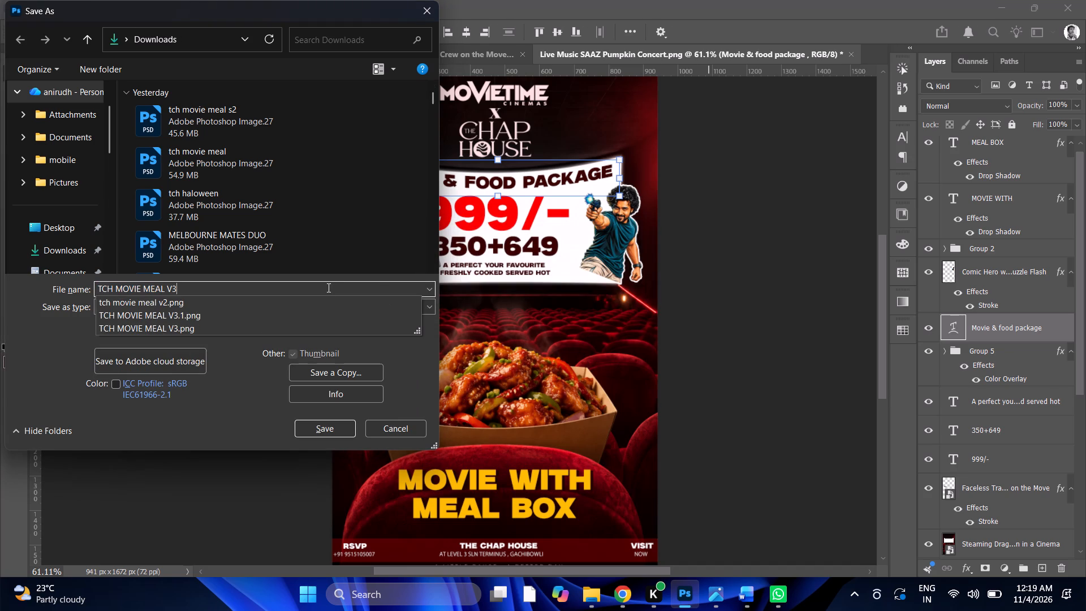
{"action": "key", "text": "Return"}
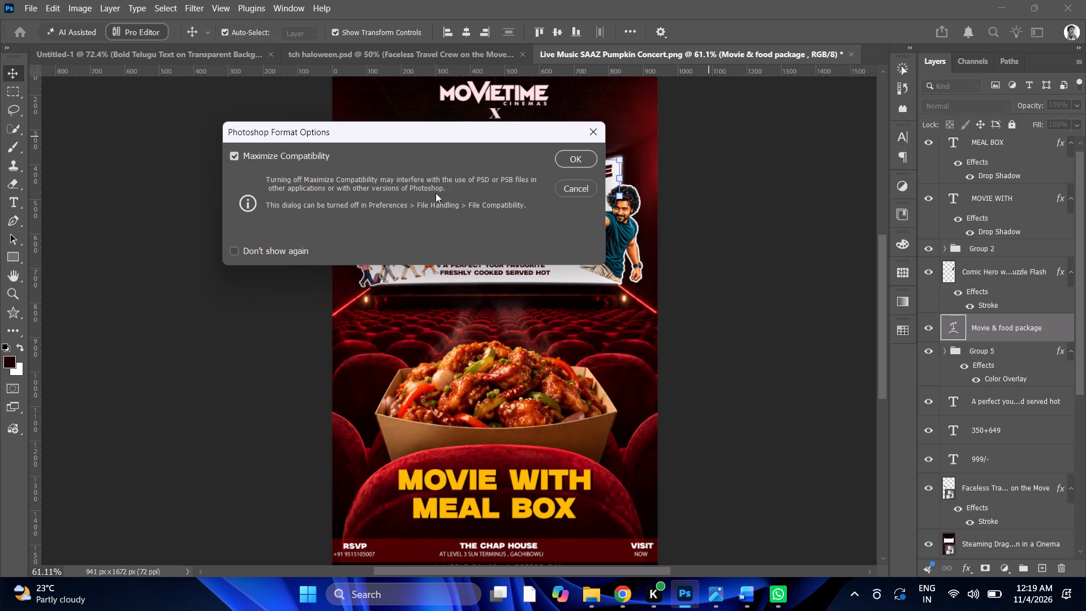
{"action": "left_click", "coordinate": [568, 158]}
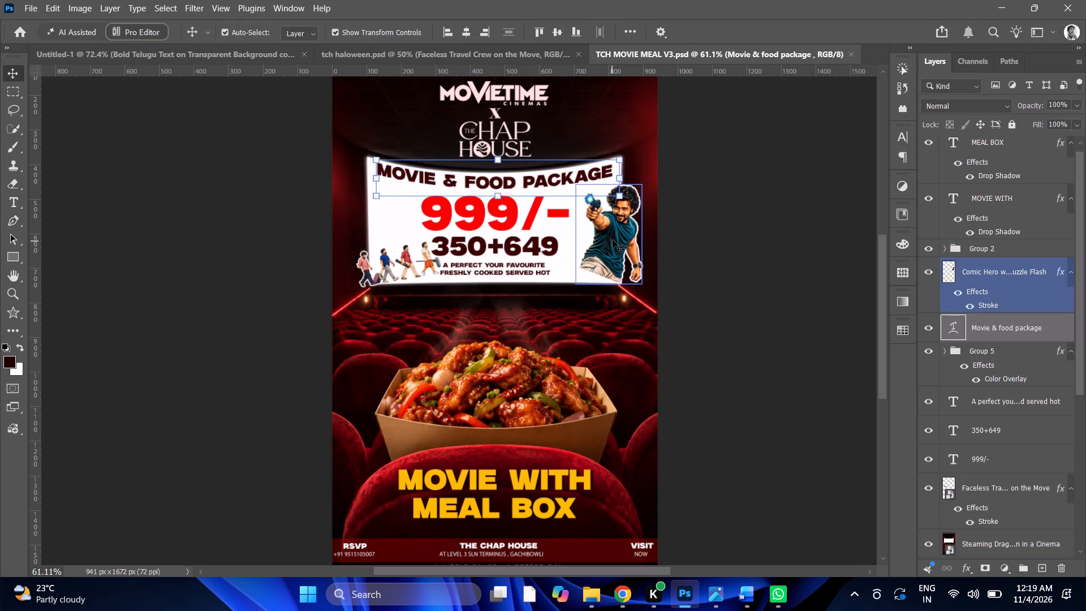
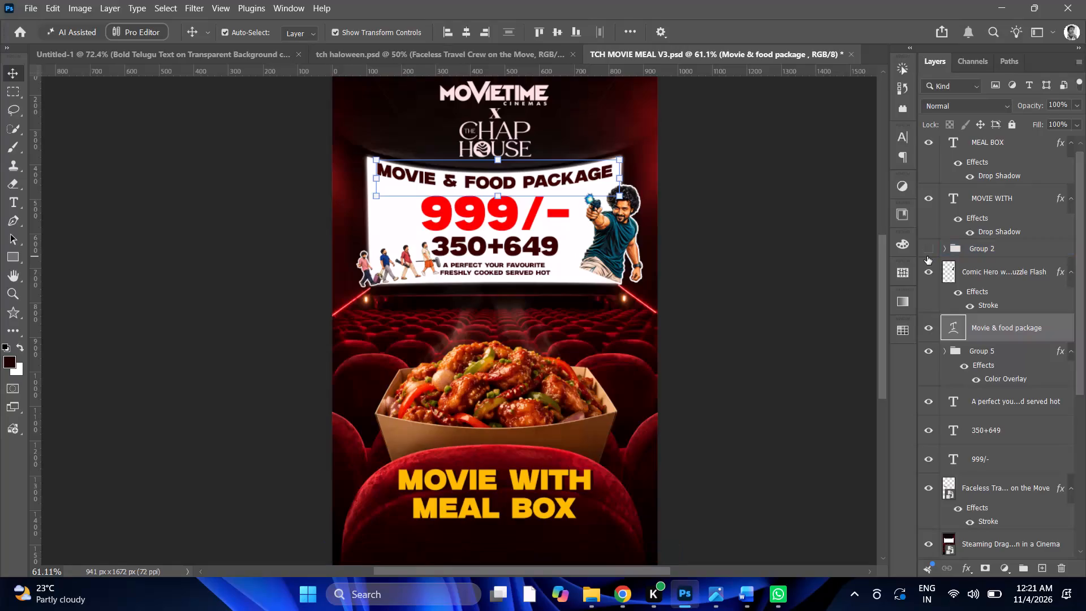
Make the contact footer in Group 2 visible again and check the poster with the comic hero layer hidden and shown.
{"action": "left_click", "coordinate": [927, 256]}
{"action": "left_click", "coordinate": [928, 275]}
{"action": "left_click", "coordinate": [928, 275]}
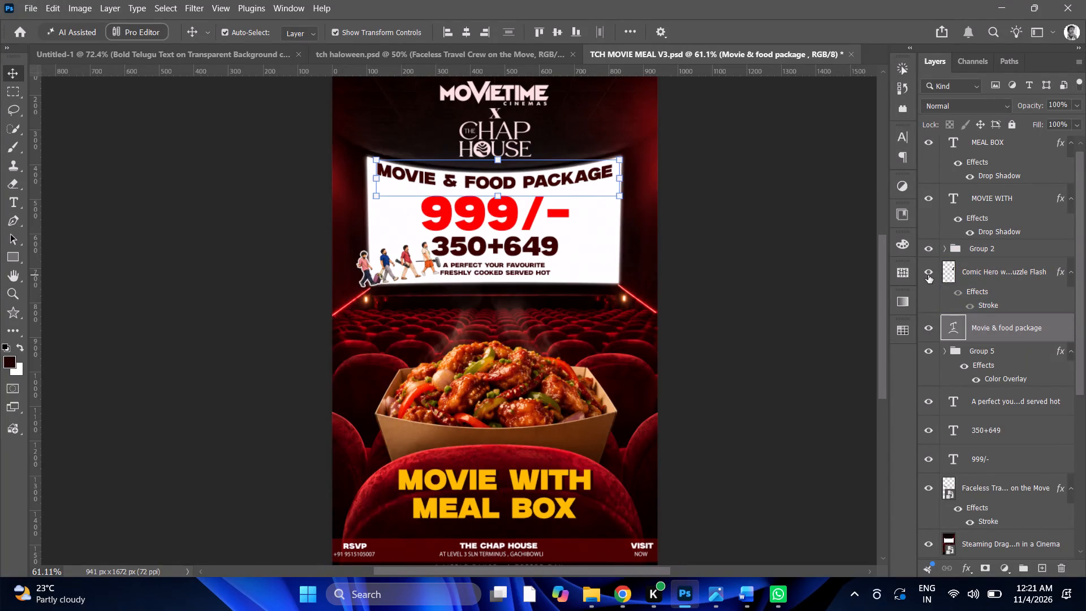
{"action": "left_click", "coordinate": [928, 275]}
{"action": "left_click", "coordinate": [928, 275]}
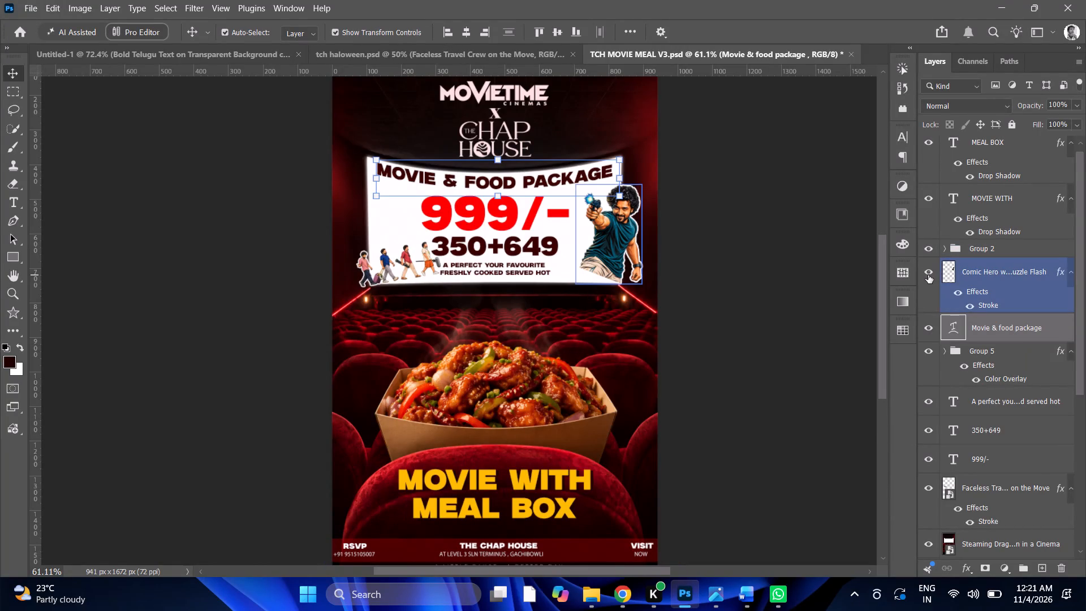
Save the finished poster to its existing TCH MOVIE MEAL V3.psd file.
{"action": "scroll", "coordinate": [716, 240], "scroll_direction": "down", "scroll_amount": 5, "text": "alt"}
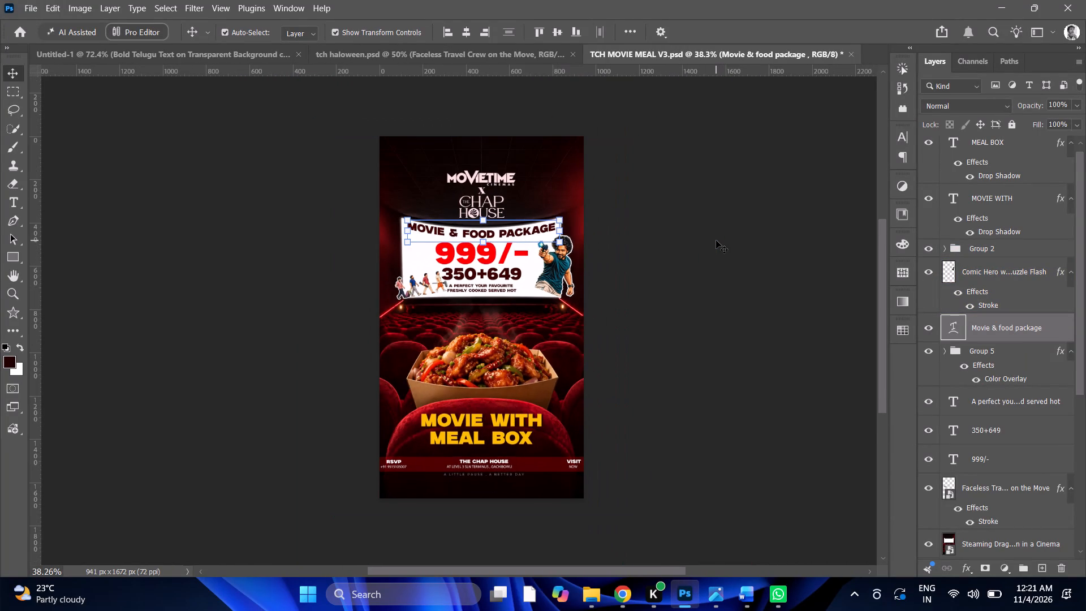
{"action": "key", "text": "ctrl+a"}
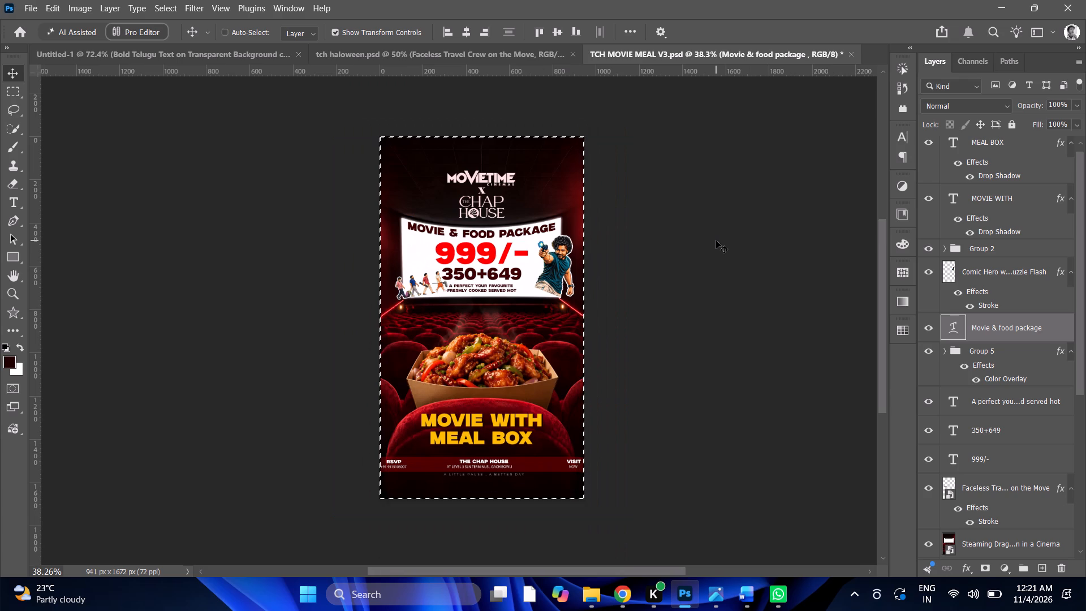
{"action": "key", "text": "ctrl+d"}
{"action": "key", "text": "ctrl+s"}
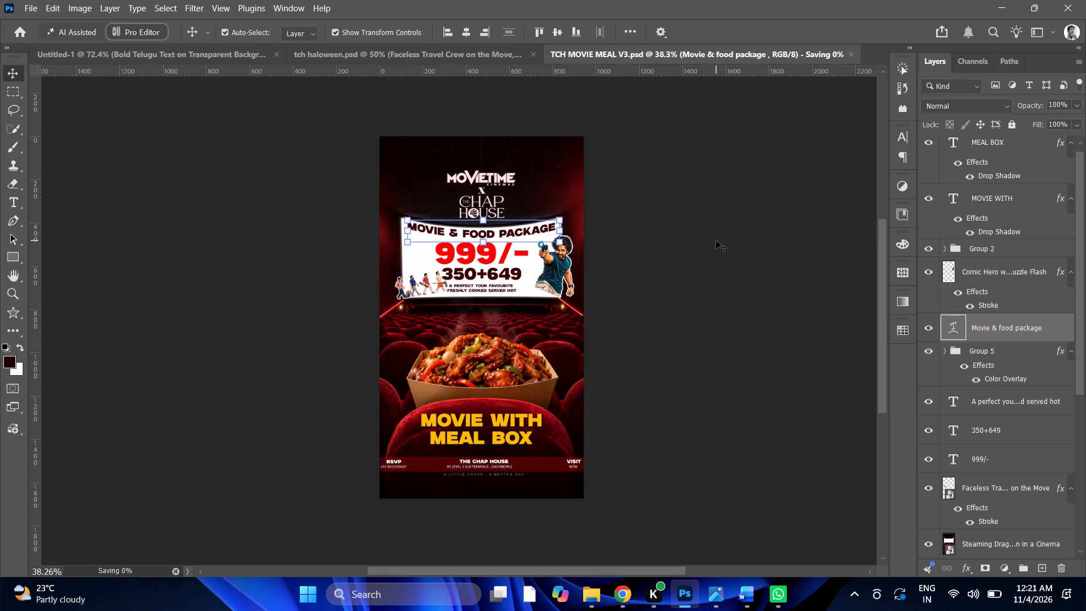
Close tch haloween.psd with its changes saved, and close the saved TCH MOVIE MEAL V3.psd.
{"action": "left_click", "coordinate": [445, 51]}
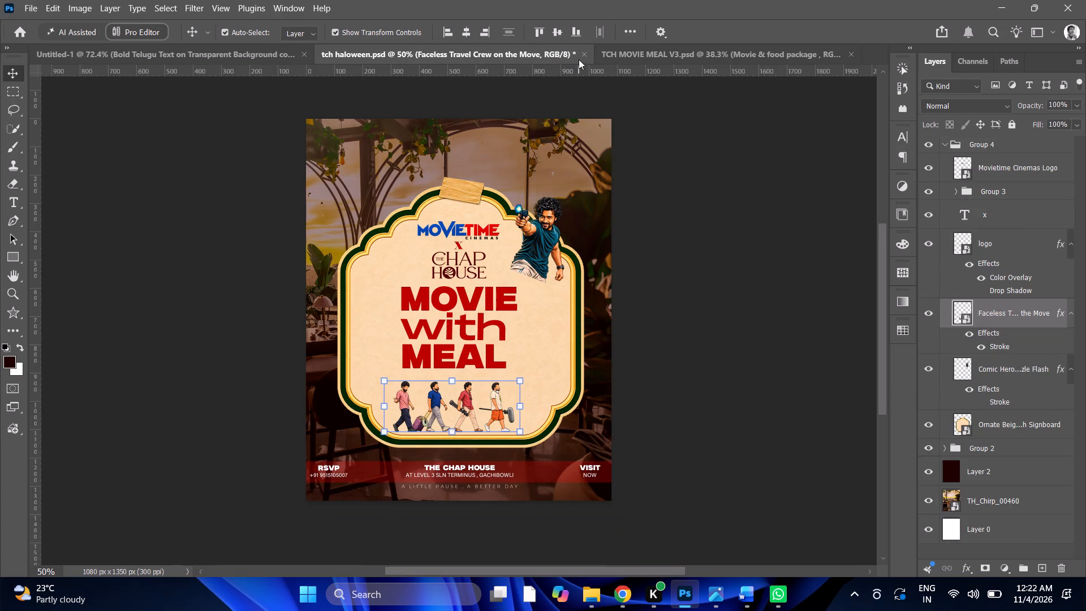
{"action": "left_click", "coordinate": [583, 50]}
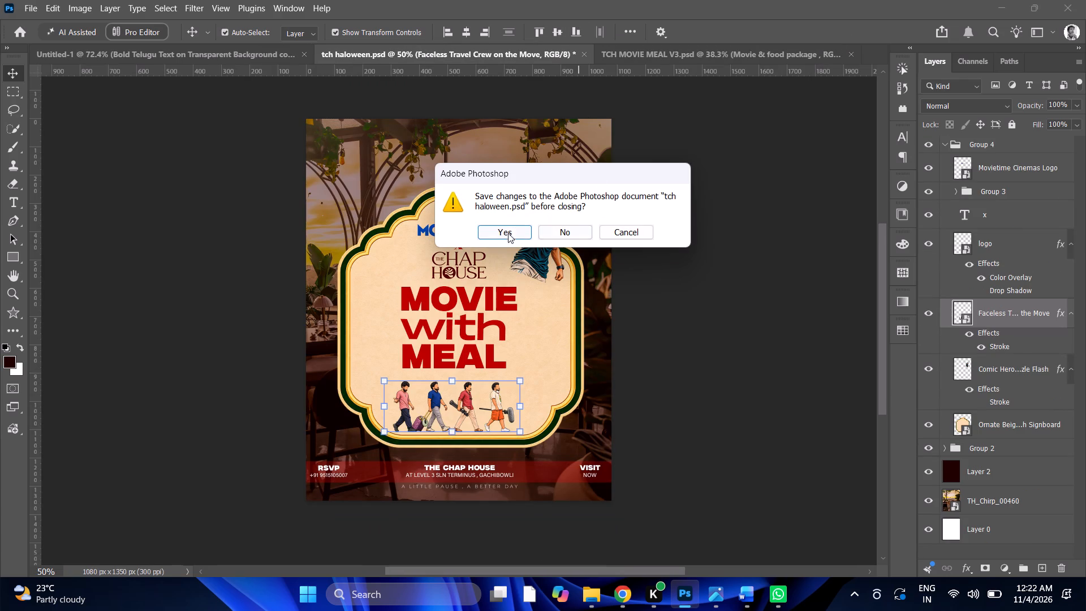
{"action": "left_click_drag", "start_coordinate": [505, 233], "coordinate": [503, 227]}
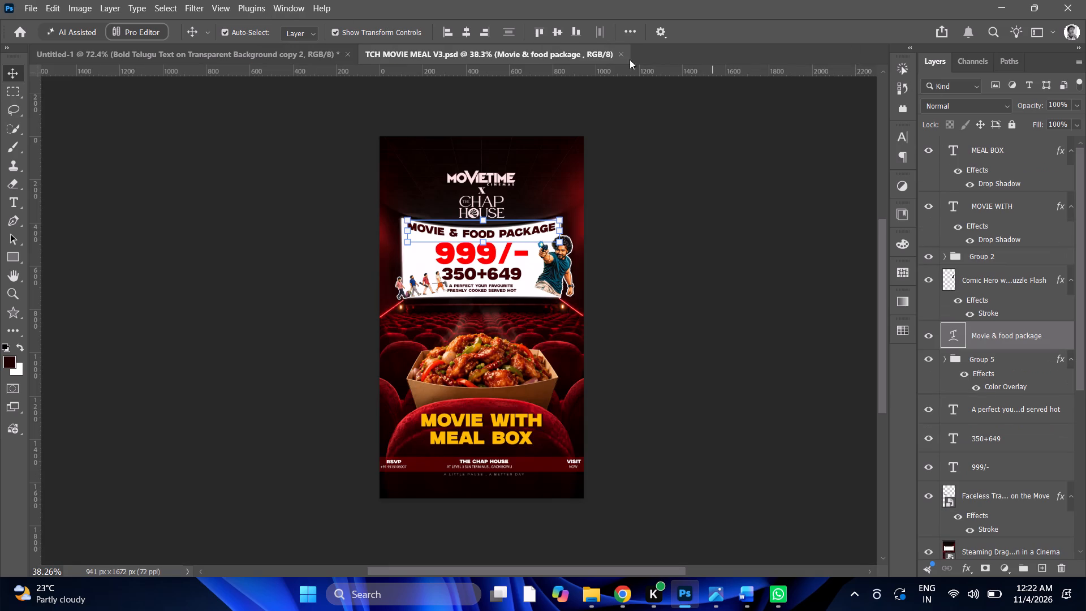
{"action": "left_click", "coordinate": [621, 55]}
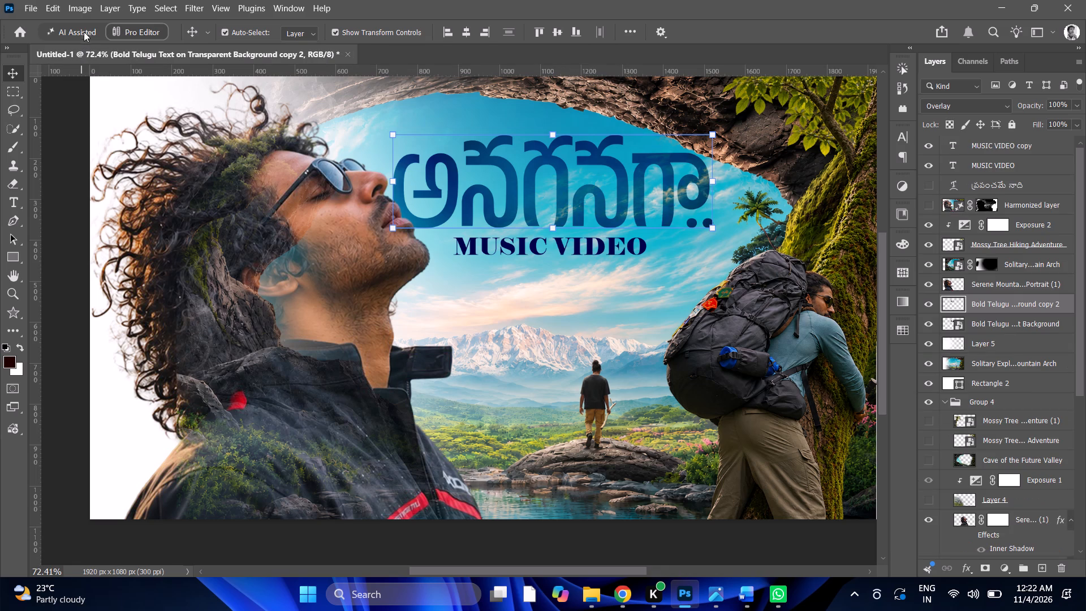
Examine the music video artwork in Untitled-1, including the large portrait, the Telugu title and the hiker at the mossy tree.
{"action": "scroll", "coordinate": [650, 240], "scroll_direction": "down", "scroll_amount": 5, "text": "alt"}
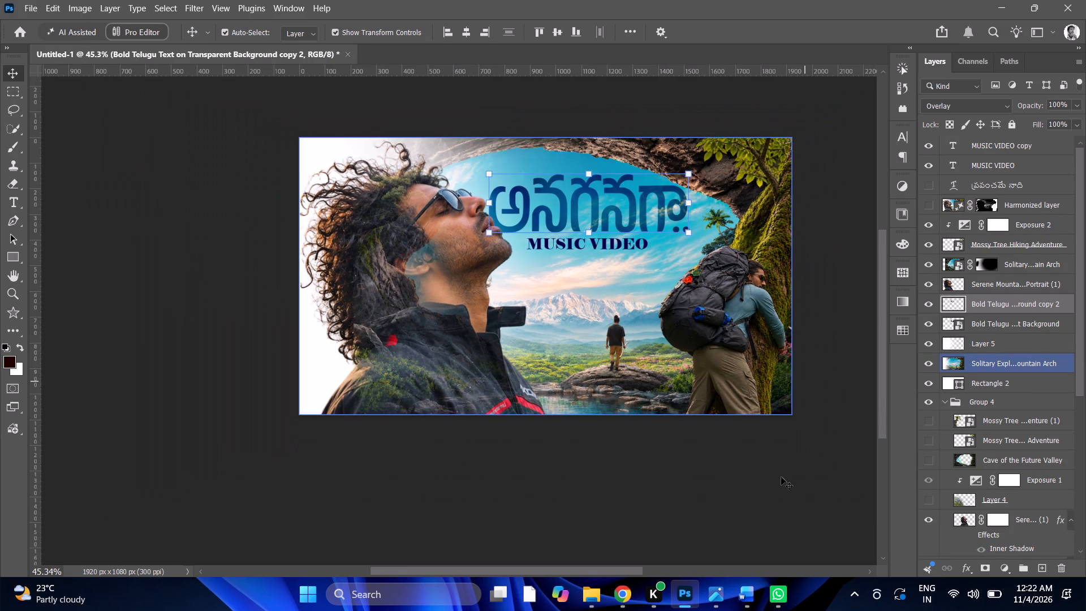
{"action": "left_click_drag", "start_coordinate": [589, 570], "coordinate": [628, 557]}
{"action": "scroll", "coordinate": [607, 406], "scroll_direction": "up", "scroll_amount": 3}
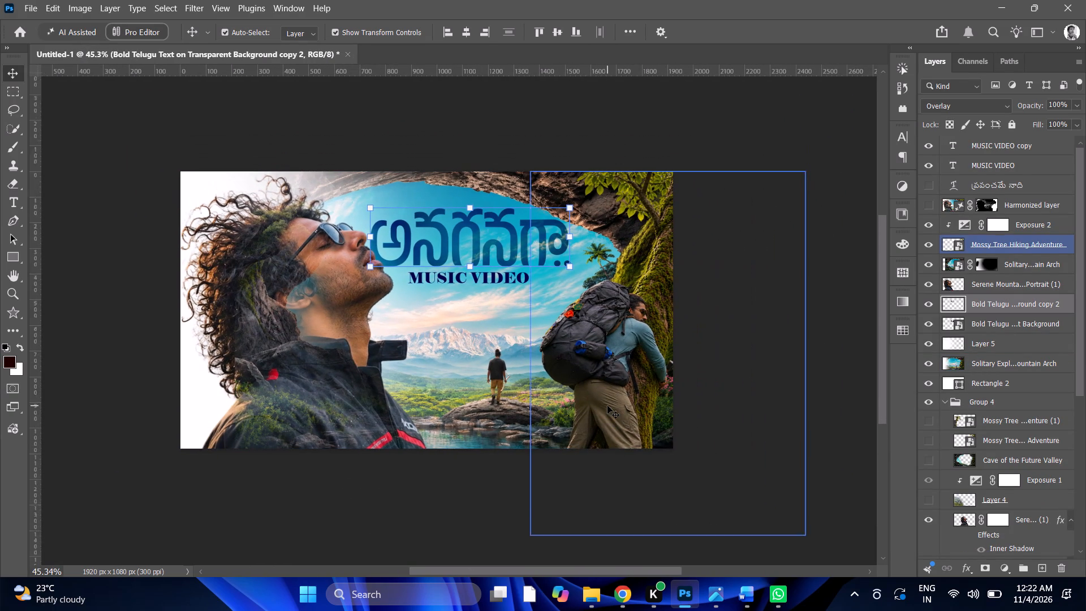
{"action": "scroll", "coordinate": [607, 406], "scroll_direction": "up", "scroll_amount": 2}
{"action": "scroll", "coordinate": [584, 368], "scroll_direction": "up", "scroll_amount": 2, "text": "alt"}
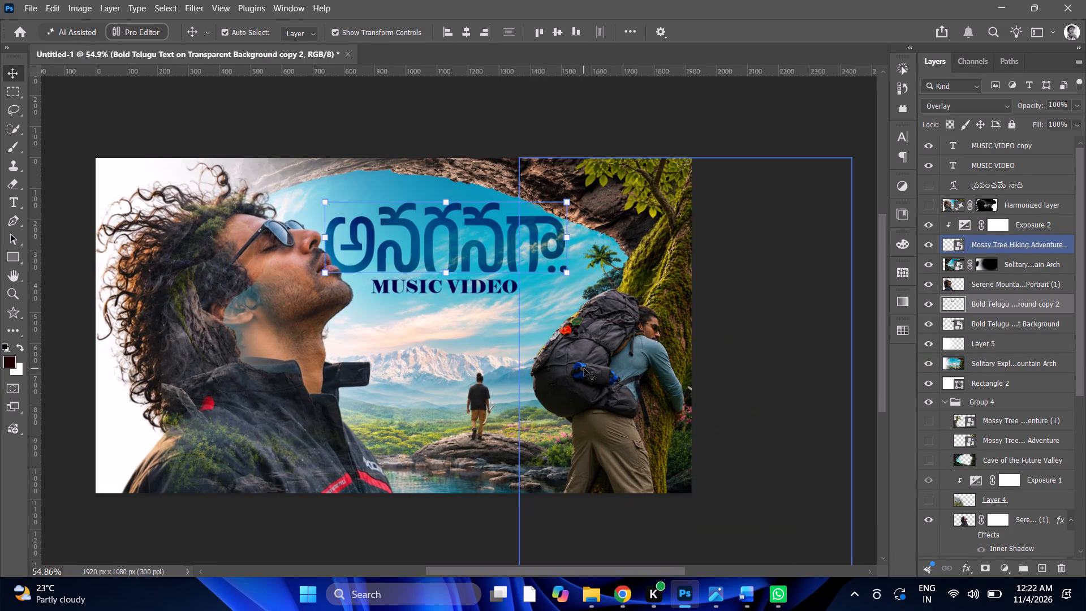
{"action": "scroll", "coordinate": [584, 368], "scroll_direction": "down", "scroll_amount": 4, "text": "alt"}
{"action": "scroll", "coordinate": [400, 316], "scroll_direction": "up", "scroll_amount": 4, "text": "alt"}
{"action": "scroll", "coordinate": [594, 337], "scroll_direction": "down", "scroll_amount": 3}
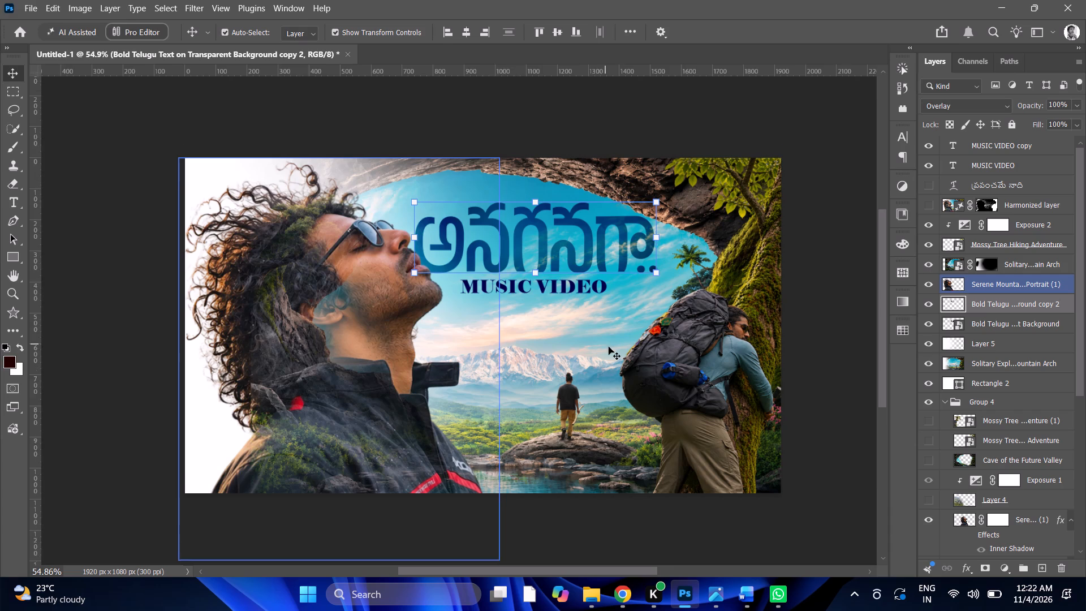
{"action": "scroll", "coordinate": [768, 451], "scroll_direction": "up", "scroll_amount": 2, "text": "alt"}
{"action": "scroll", "coordinate": [512, 427], "scroll_direction": "down", "scroll_amount": 1, "text": "alt"}
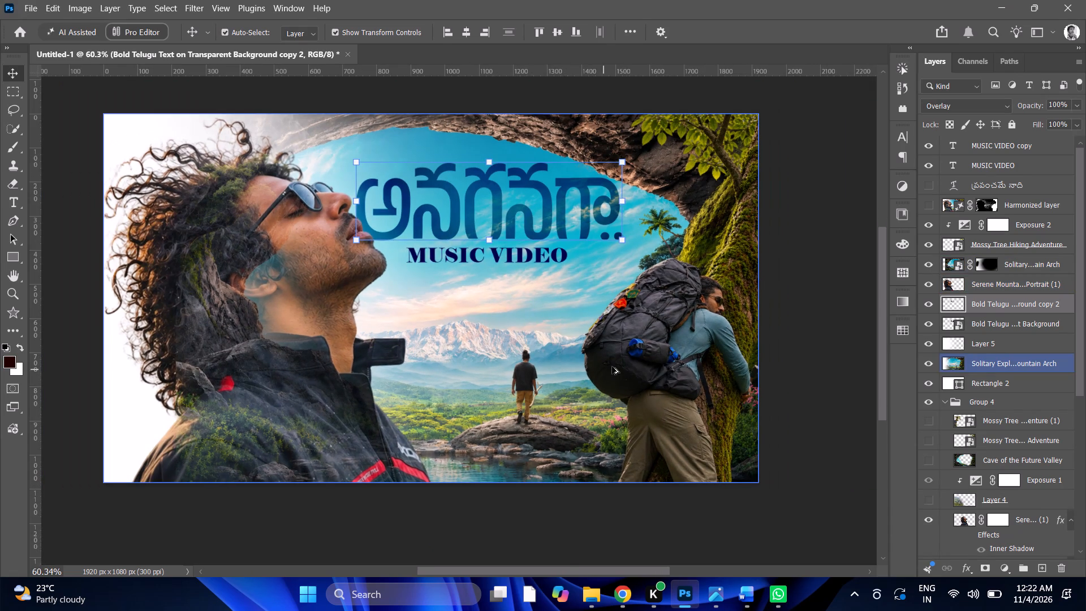
{"action": "scroll", "coordinate": [632, 359], "scroll_direction": "up", "scroll_amount": 1, "text": "alt"}
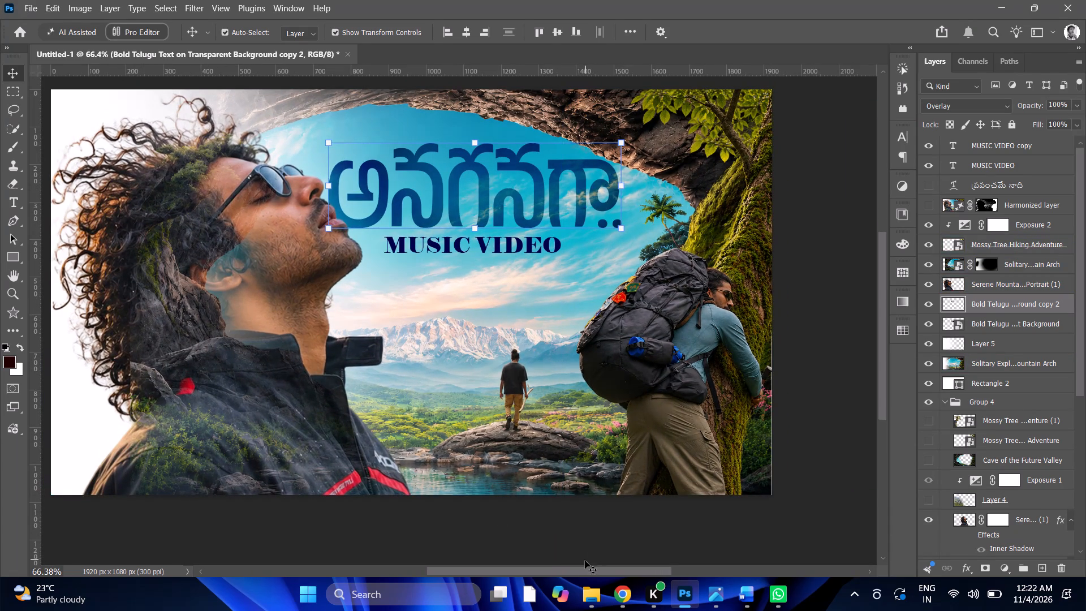
{"action": "left_click_drag", "start_coordinate": [581, 571], "coordinate": [573, 574]}
{"action": "scroll", "coordinate": [539, 356], "scroll_direction": "up", "scroll_amount": 4, "text": "alt"}
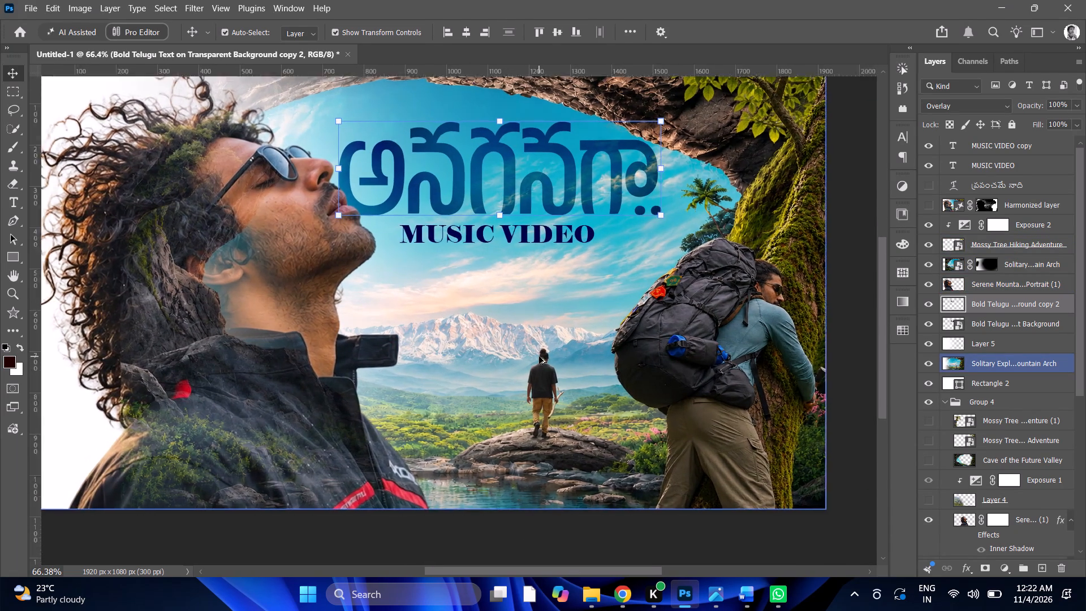
{"action": "scroll", "coordinate": [539, 356], "scroll_direction": "down", "scroll_amount": 6, "text": "alt"}
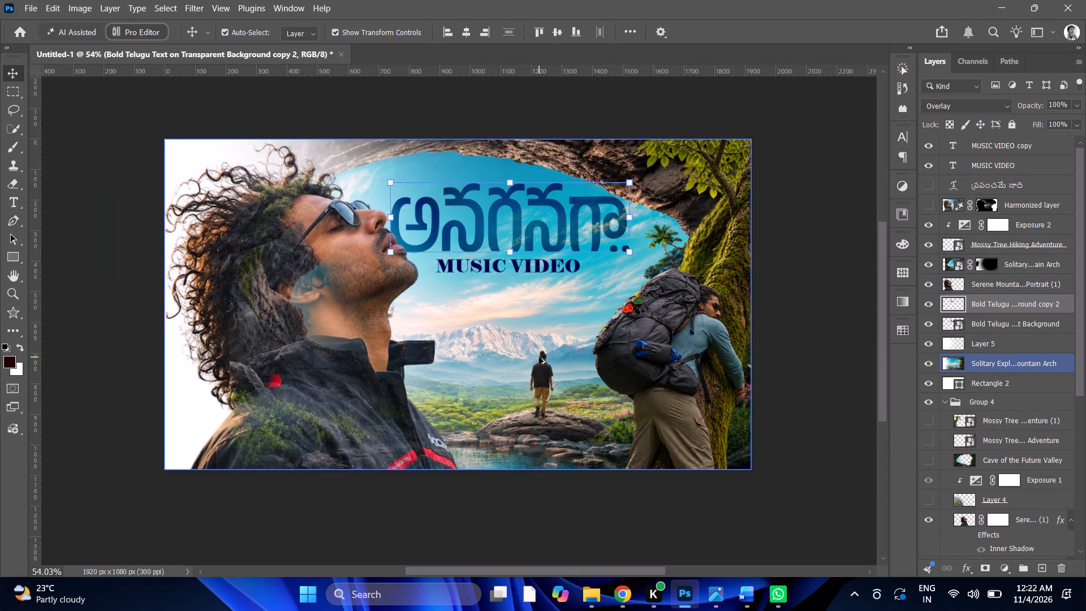
{"action": "scroll", "coordinate": [539, 357], "scroll_direction": "up", "scroll_amount": 2, "text": "alt"}
{"action": "scroll", "coordinate": [532, 355], "scroll_direction": "up", "scroll_amount": 4}
{"action": "scroll", "coordinate": [454, 328], "scroll_direction": "up", "scroll_amount": 2, "text": "alt"}
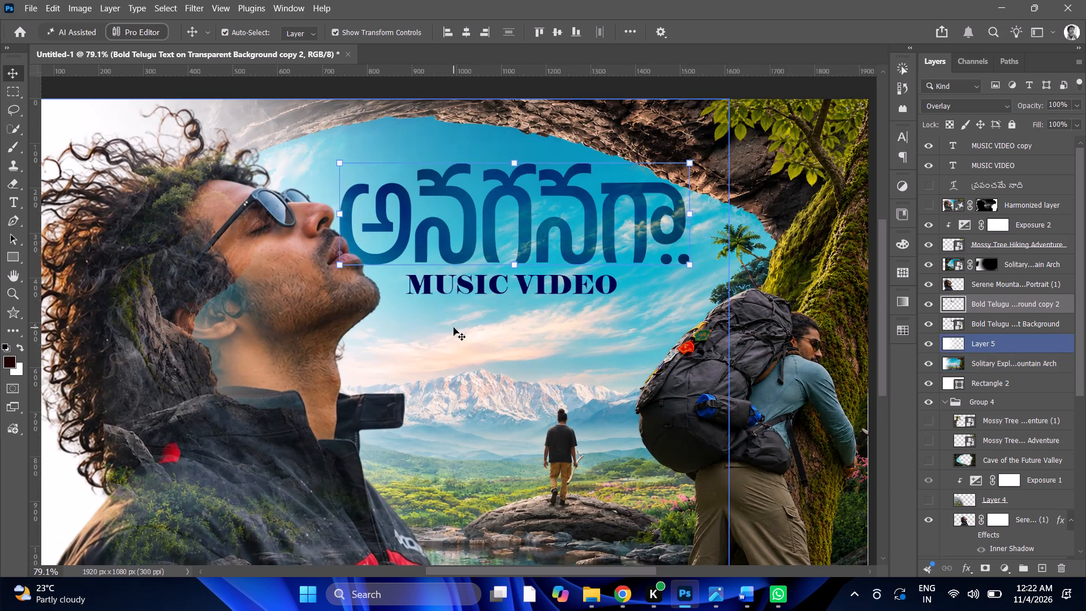
{"action": "scroll", "coordinate": [454, 328], "scroll_direction": "down", "scroll_amount": 9, "text": "alt"}
{"action": "scroll", "coordinate": [453, 326], "scroll_direction": "up", "scroll_amount": 4, "text": "alt"}
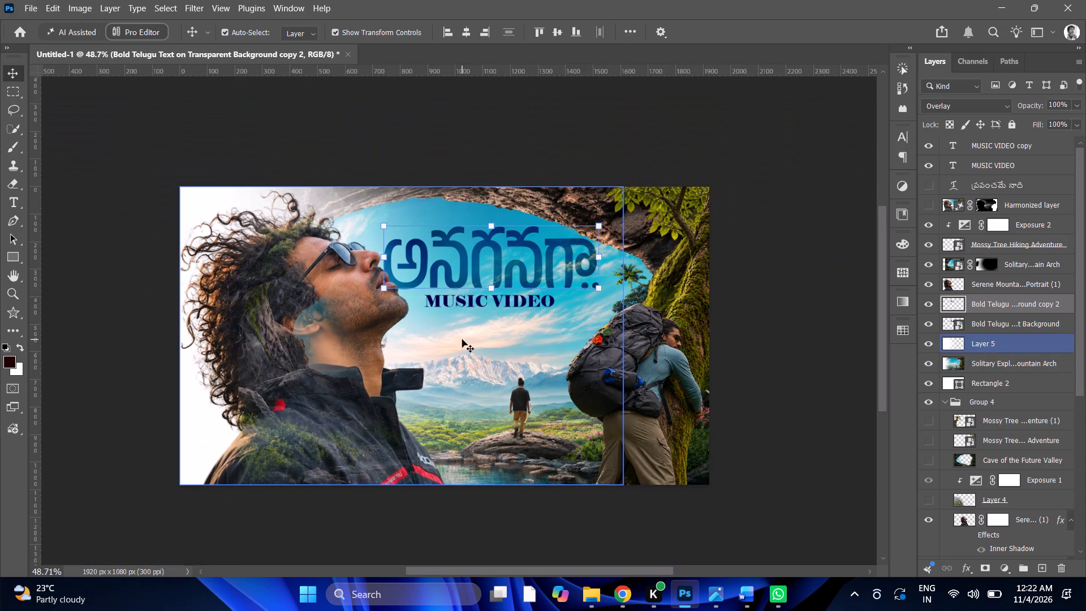
{"action": "scroll", "coordinate": [462, 339], "scroll_direction": "up", "scroll_amount": 2, "text": "alt"}
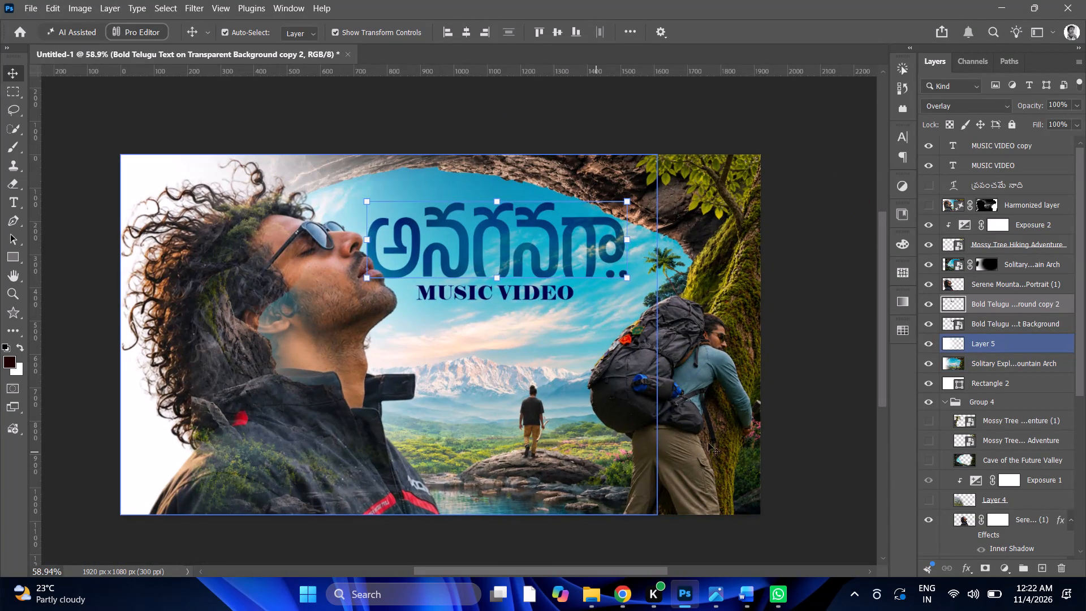
{"action": "left_click", "coordinate": [731, 436]}
{"action": "scroll", "coordinate": [727, 434], "scroll_direction": "down", "scroll_amount": 4, "text": "alt"}
{"action": "scroll", "coordinate": [726, 434], "scroll_direction": "up", "scroll_amount": 4, "text": "alt"}
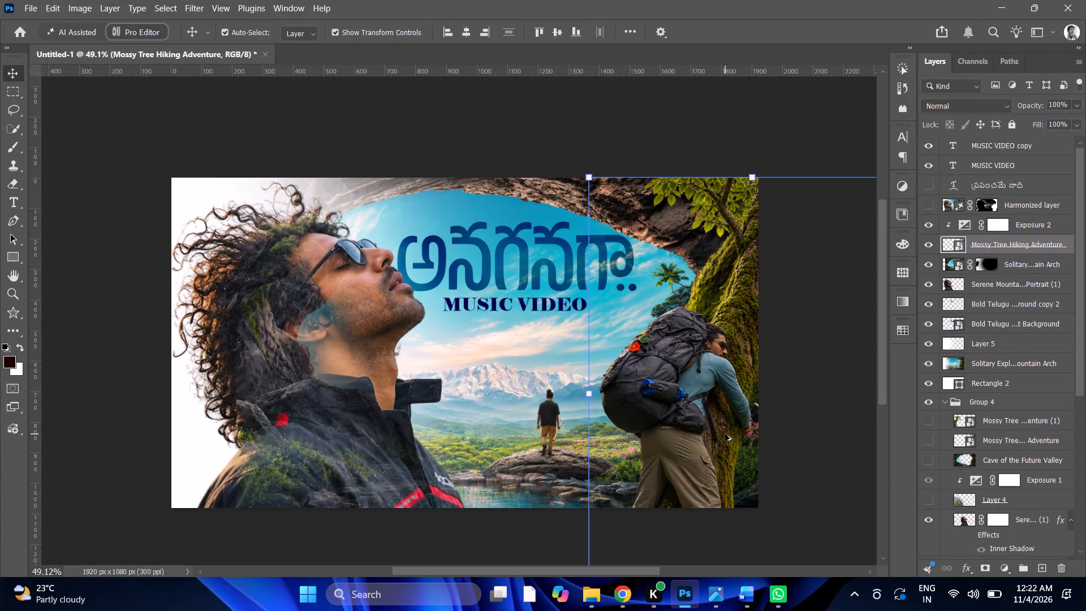
{"action": "scroll", "coordinate": [725, 433], "scroll_direction": "up", "scroll_amount": 1, "text": "alt"}
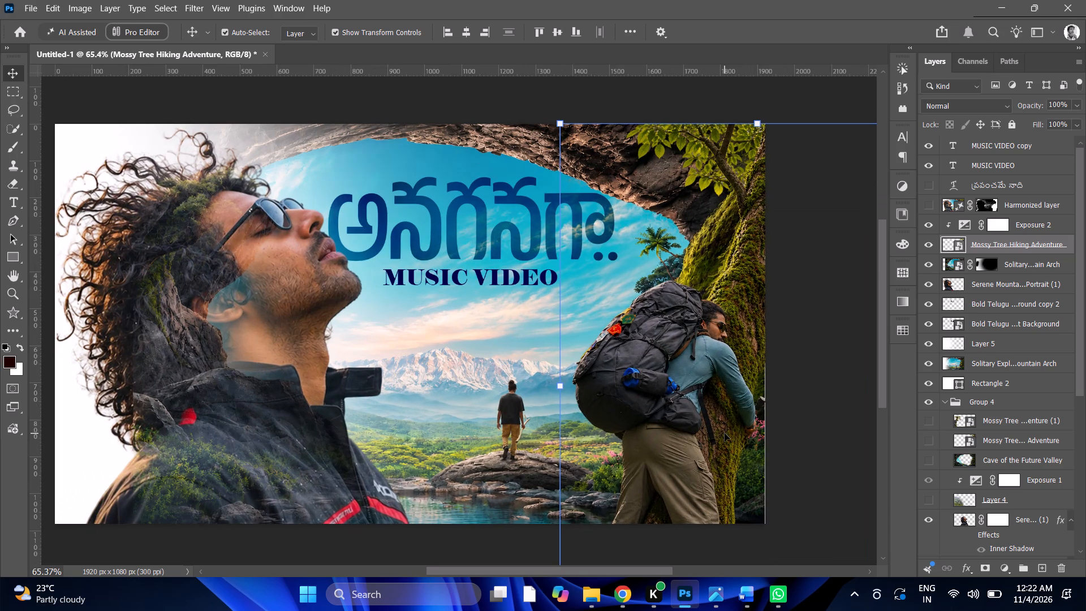
{"action": "scroll", "coordinate": [725, 432], "scroll_direction": "down", "scroll_amount": 1, "text": "alt"}
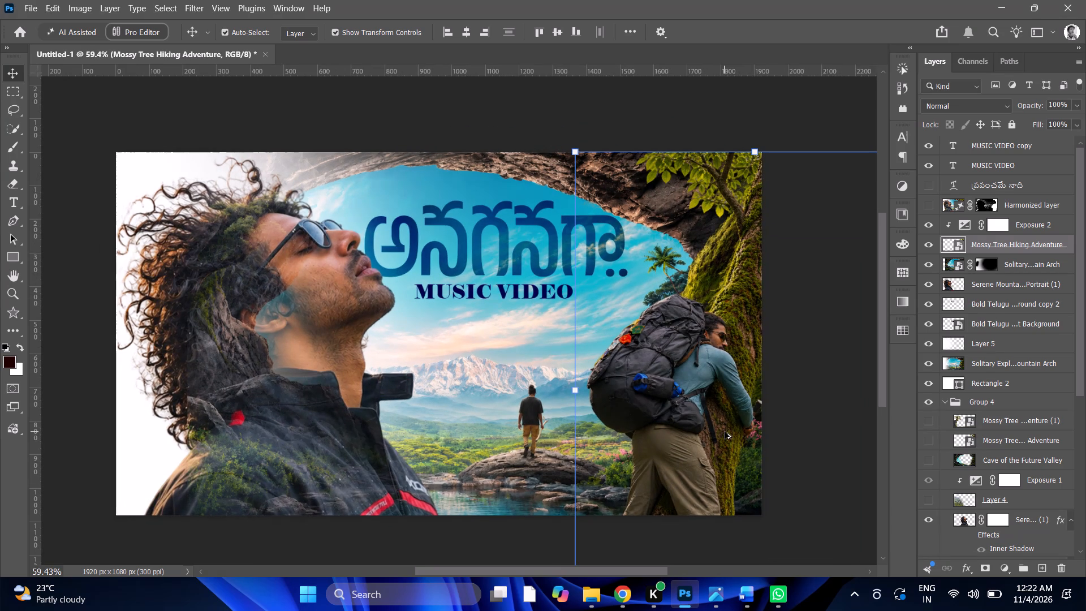
Check what the Group 4 cave and tree layers, Rectangle 2, Layer 5 and the Telugu title copy contribute by toggling their visibility.
{"action": "left_click", "coordinate": [927, 465]}
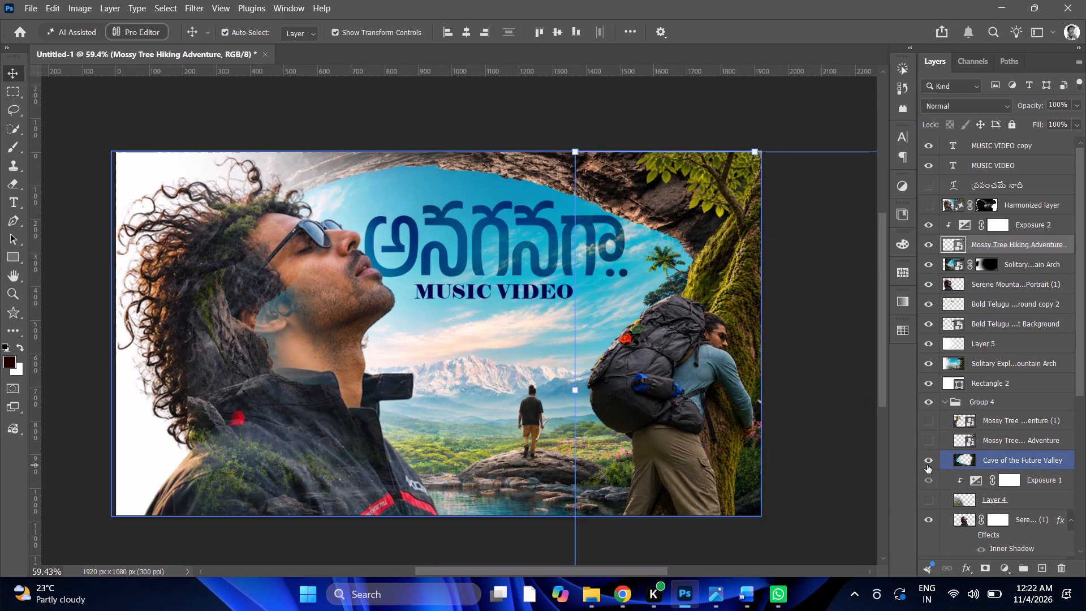
{"action": "left_click", "coordinate": [927, 465]}
{"action": "double_click", "coordinate": [927, 429]}
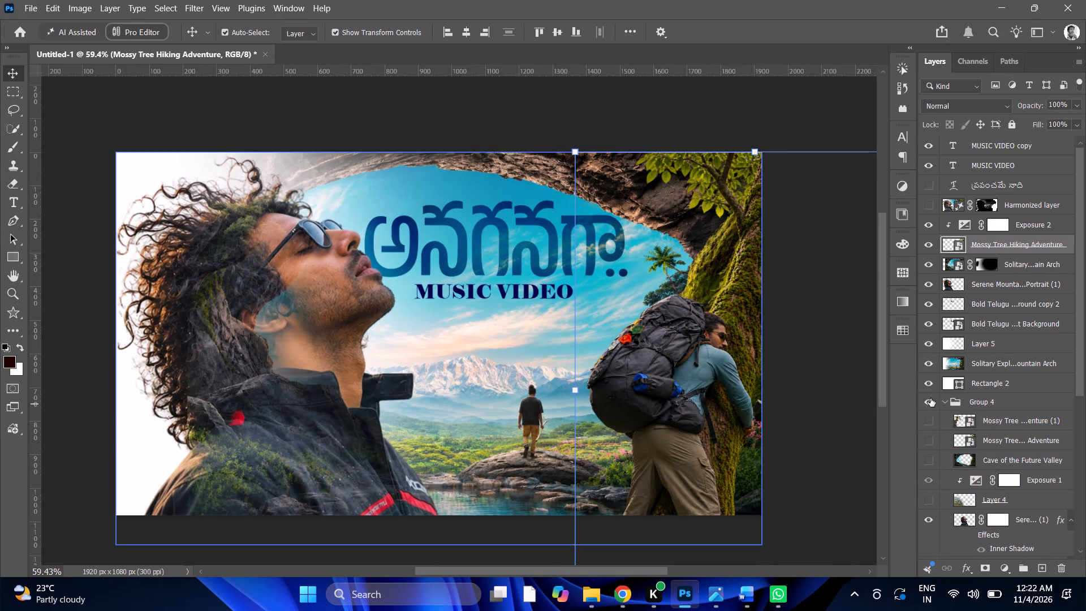
{"action": "left_click", "coordinate": [932, 387]}
{"action": "left_click", "coordinate": [932, 387]}
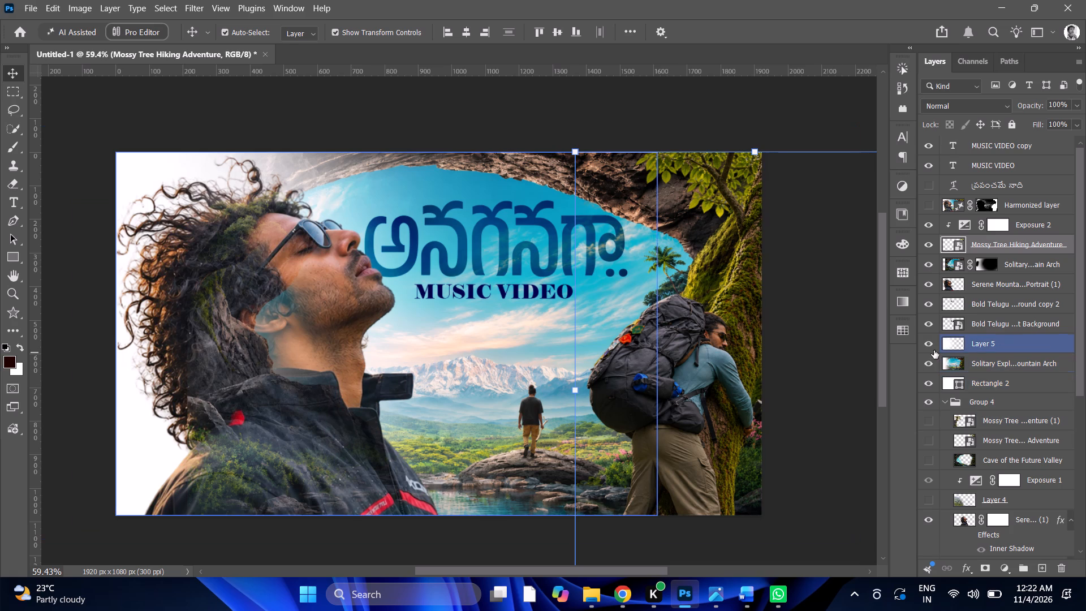
{"action": "left_click", "coordinate": [934, 348]}
{"action": "left_click", "coordinate": [934, 348]}
{"action": "left_click", "coordinate": [934, 348]}
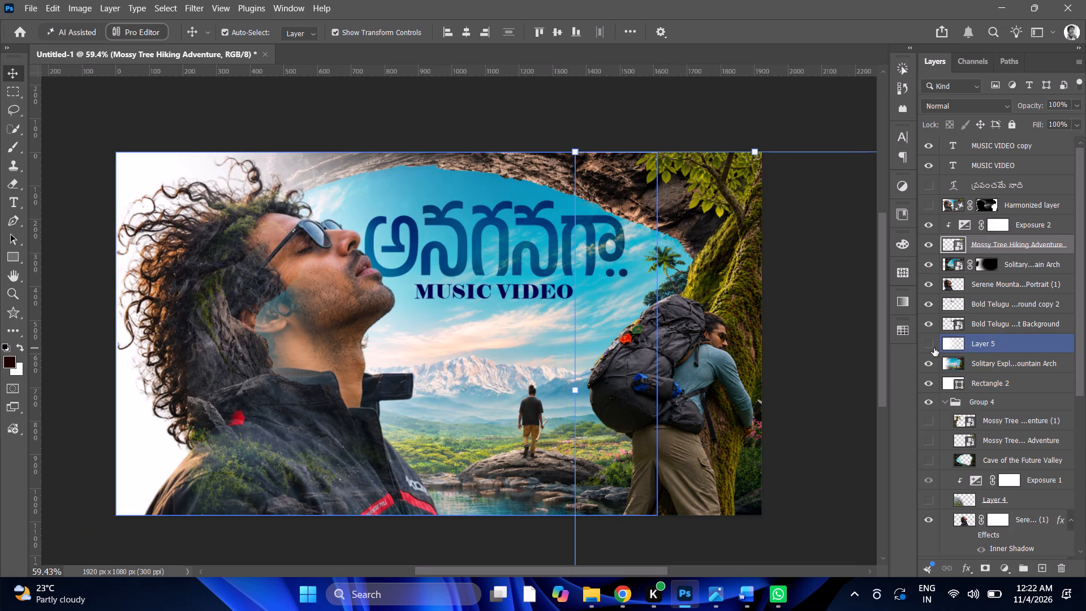
{"action": "left_click", "coordinate": [934, 348]}
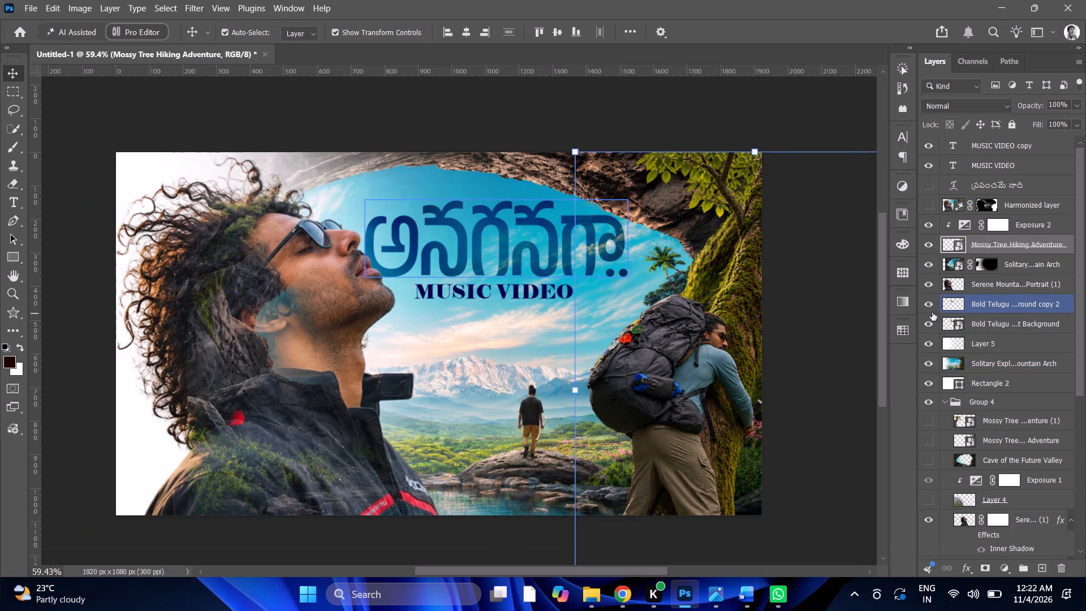
{"action": "left_click", "coordinate": [932, 307]}
{"action": "left_click", "coordinate": [932, 307]}
Compare the large portrait with and without the masked mountain arch layer's double-exposure effect, leaving that layer visible.
{"action": "left_click", "coordinate": [930, 269]}
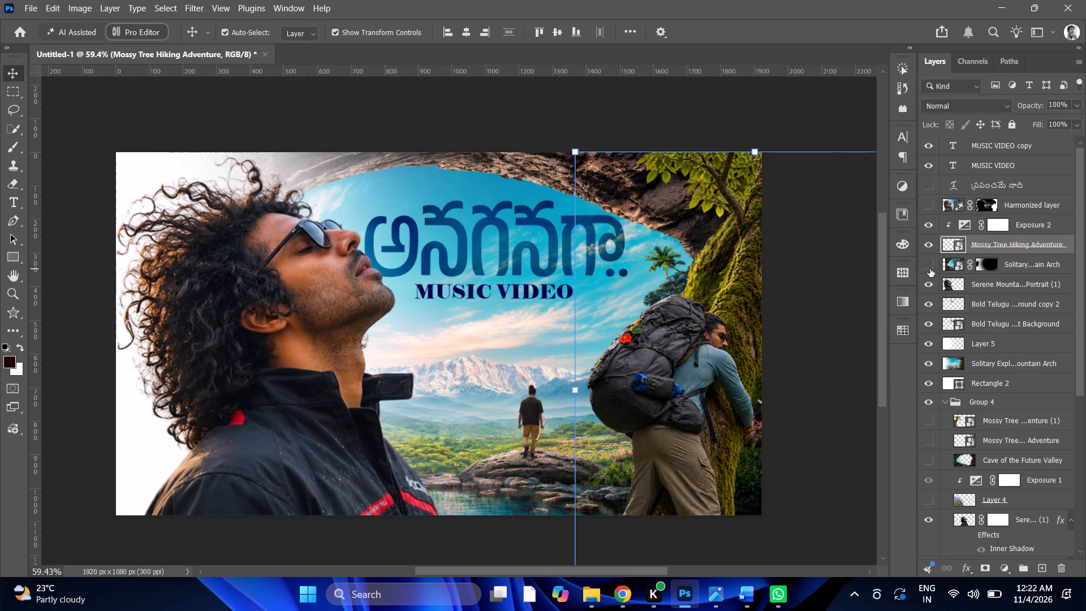
{"action": "scroll", "coordinate": [538, 268], "scroll_direction": "down", "scroll_amount": 5, "text": "alt"}
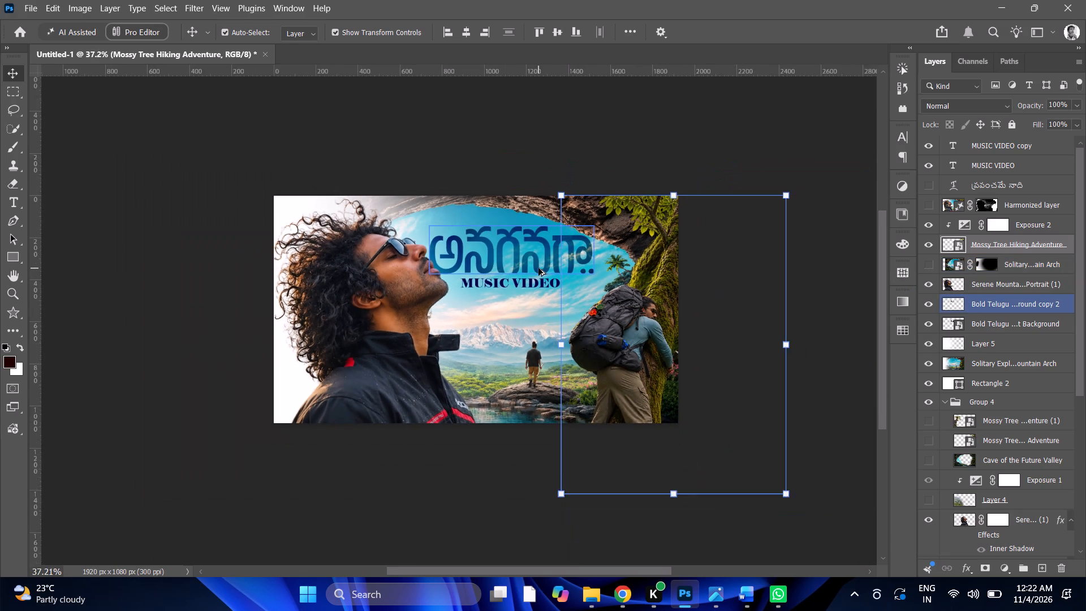
{"action": "scroll", "coordinate": [538, 268], "scroll_direction": "down", "scroll_amount": 3, "text": "alt"}
{"action": "scroll", "coordinate": [366, 277], "scroll_direction": "up", "scroll_amount": 4, "text": "alt"}
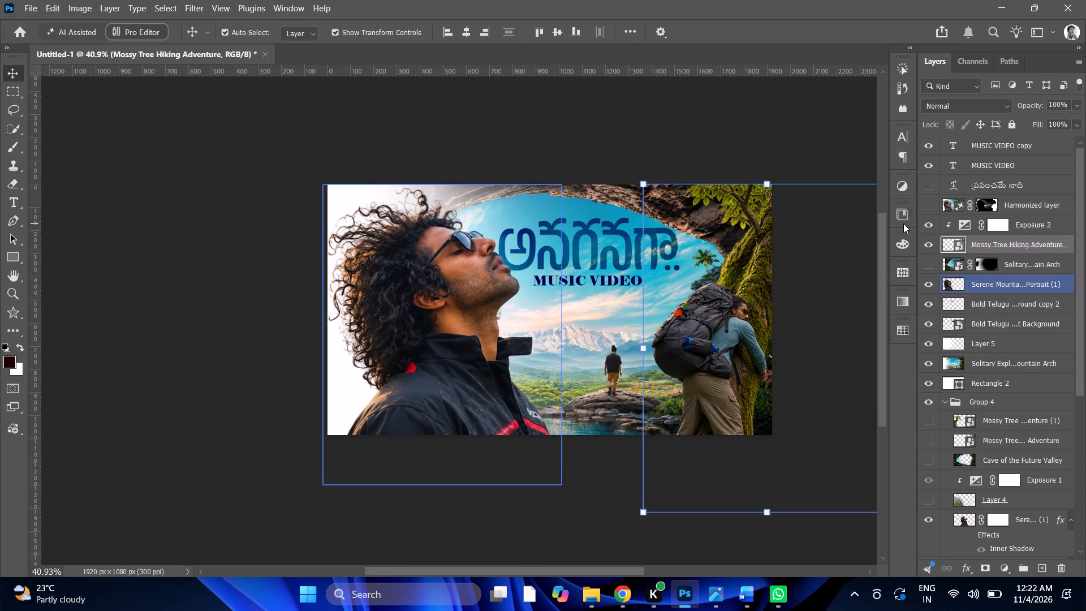
{"action": "left_click", "coordinate": [925, 263]}
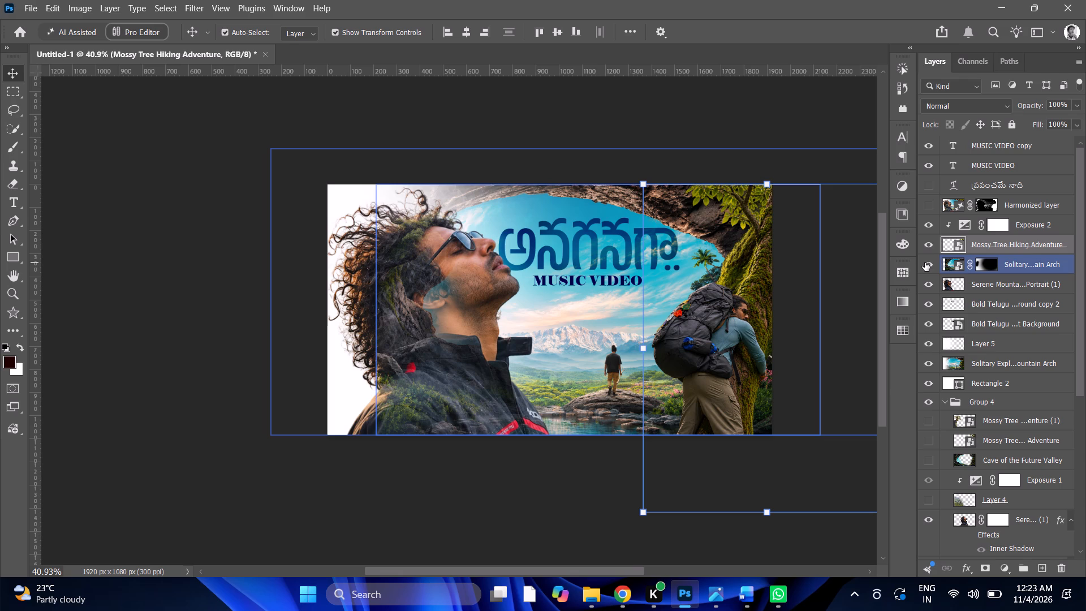
{"action": "left_click", "coordinate": [925, 263]}
{"action": "left_click", "coordinate": [925, 263]}
Show the Harmonized layer and compare the artwork with and without it, leaving the layer visible.
{"action": "left_click", "coordinate": [929, 213]}
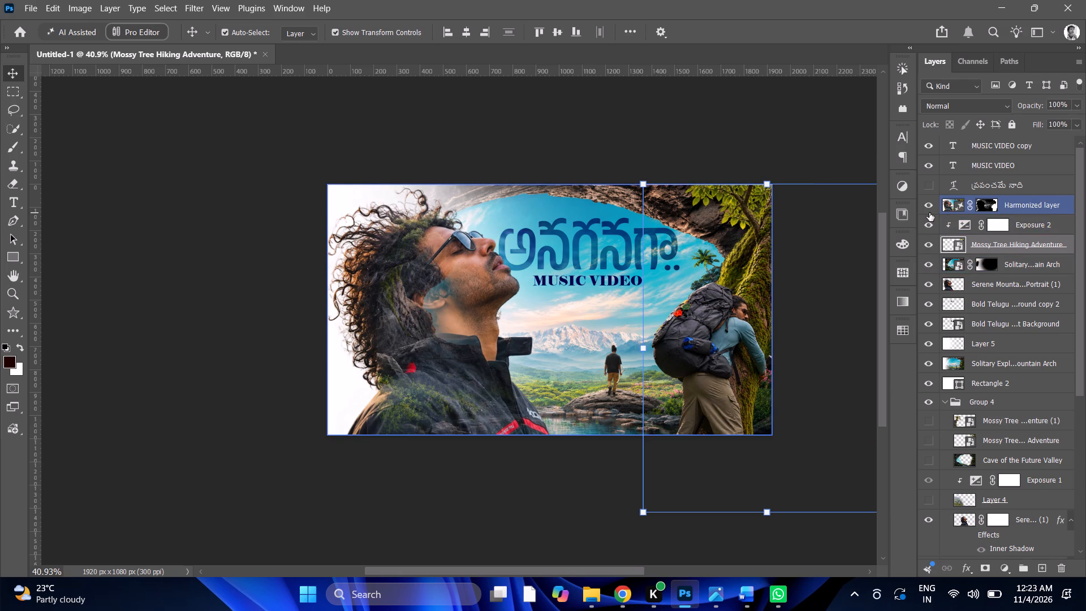
{"action": "left_click", "coordinate": [929, 213]}
{"action": "left_click", "coordinate": [929, 213]}
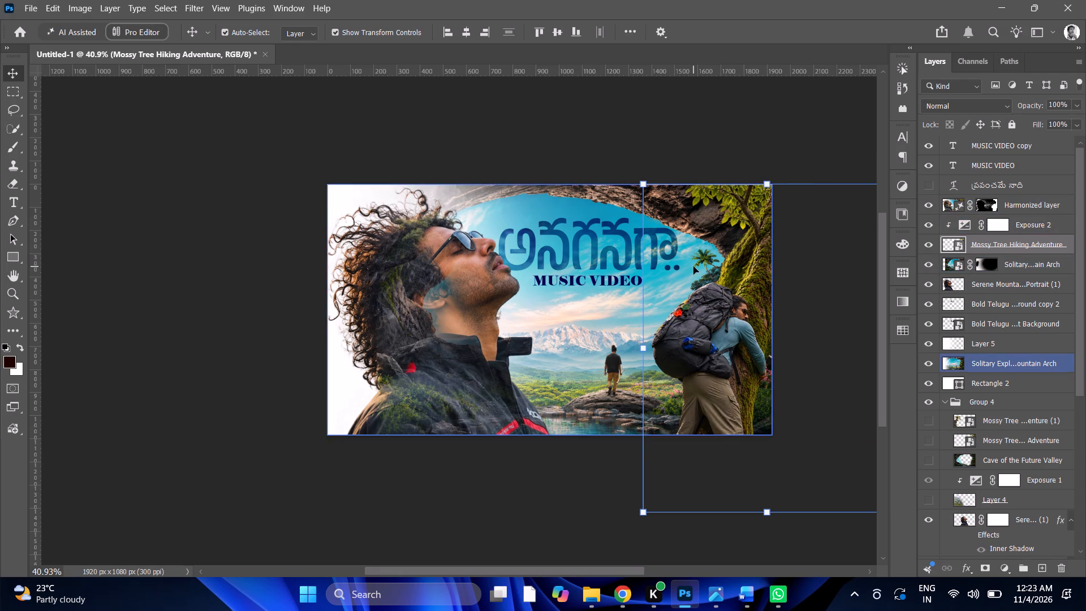
{"action": "scroll", "coordinate": [693, 266], "scroll_direction": "up", "scroll_amount": 4, "text": "alt"}
{"action": "scroll", "coordinate": [468, 210], "scroll_direction": "up", "scroll_amount": 4, "text": "alt"}
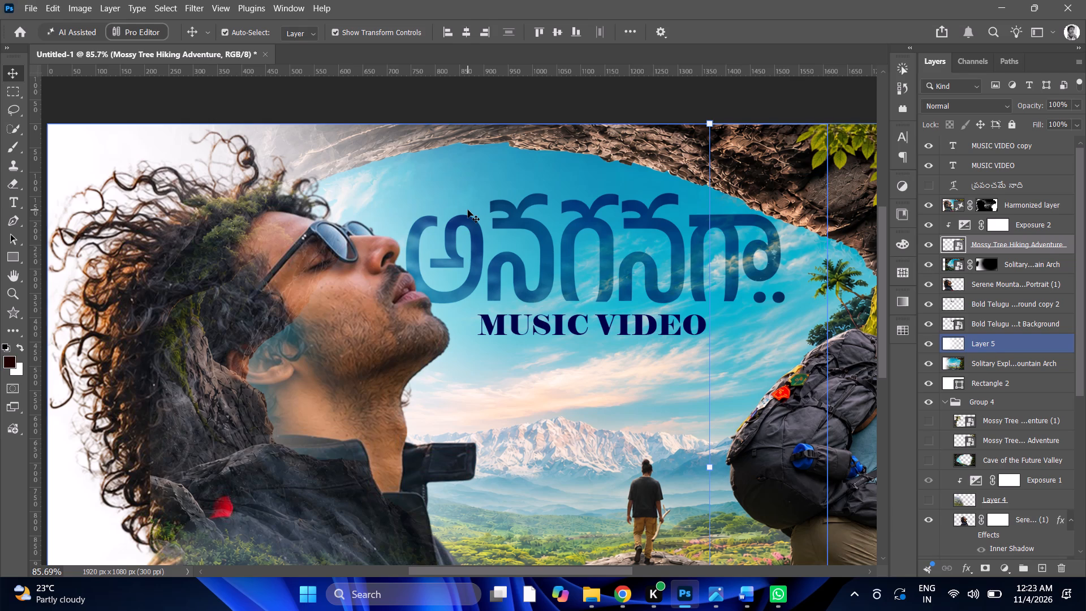
{"action": "scroll", "coordinate": [468, 210], "scroll_direction": "up", "scroll_amount": 3, "text": "alt"}
{"action": "scroll", "coordinate": [468, 210], "scroll_direction": "down", "scroll_amount": 2, "text": "alt"}
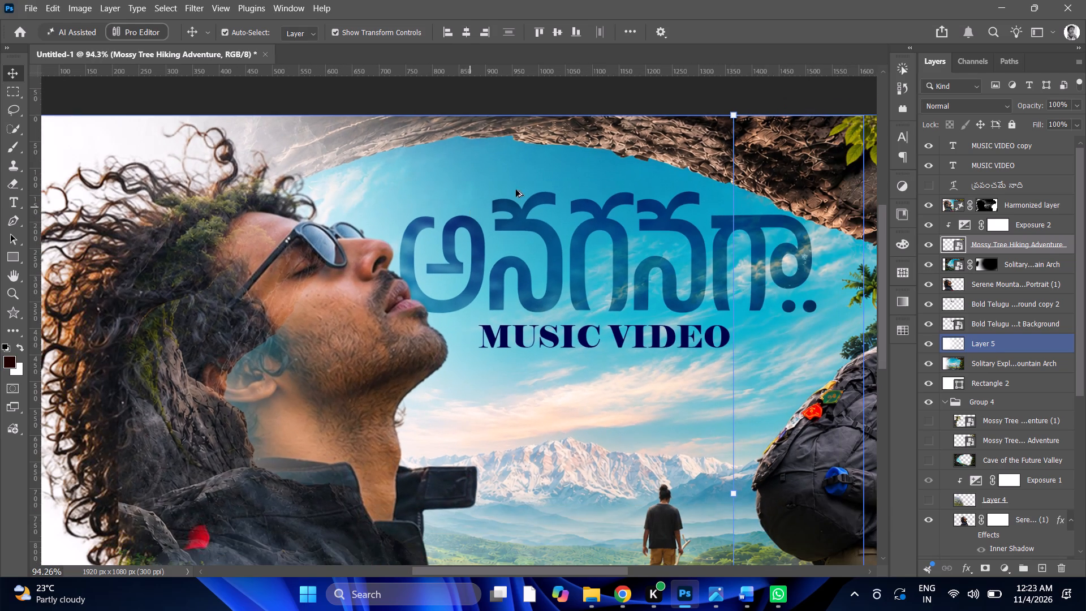
{"action": "left_click", "coordinate": [928, 209]}
{"action": "left_click", "coordinate": [928, 209]}
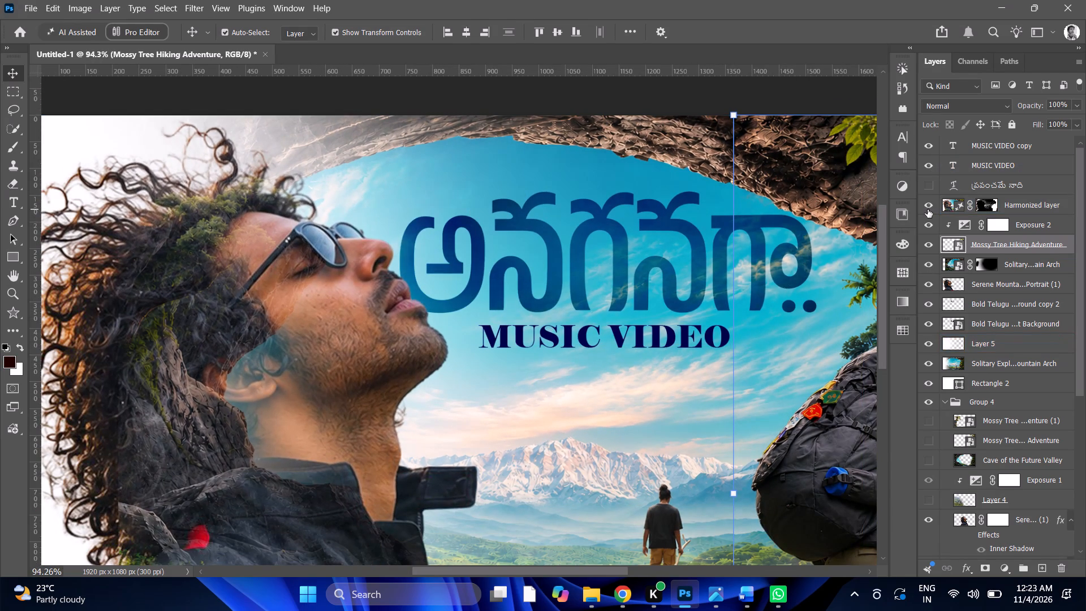
{"action": "left_click", "coordinate": [928, 209]}
{"action": "left_click", "coordinate": [928, 209]}
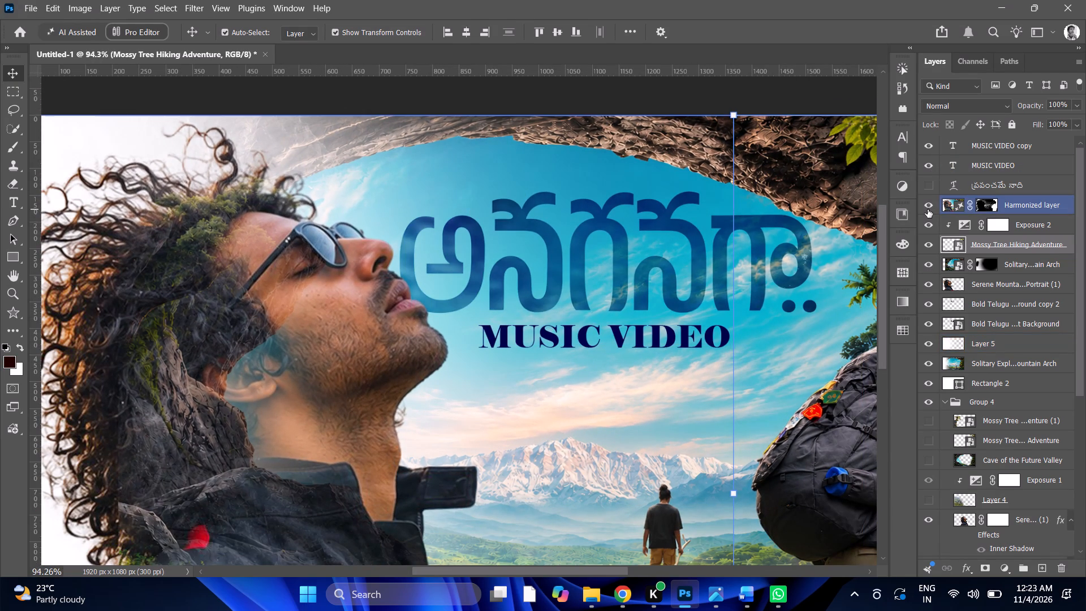
Compare the subtitle with and without the MUSIC VIDEO and MUSIC VIDEO copy layers, leaving only the copy hidden.
{"action": "scroll", "coordinate": [490, 214], "scroll_direction": "down", "scroll_amount": 8, "text": "alt"}
{"action": "scroll", "coordinate": [688, 224], "scroll_direction": "up", "scroll_amount": 2, "text": "alt"}
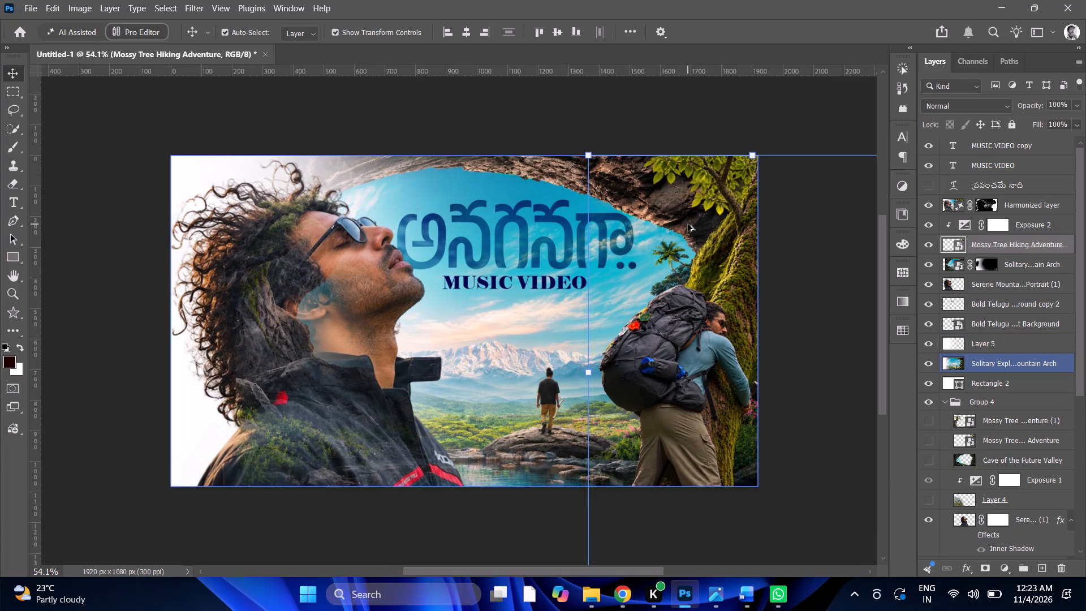
{"action": "scroll", "coordinate": [668, 227], "scroll_direction": "up", "scroll_amount": 1}
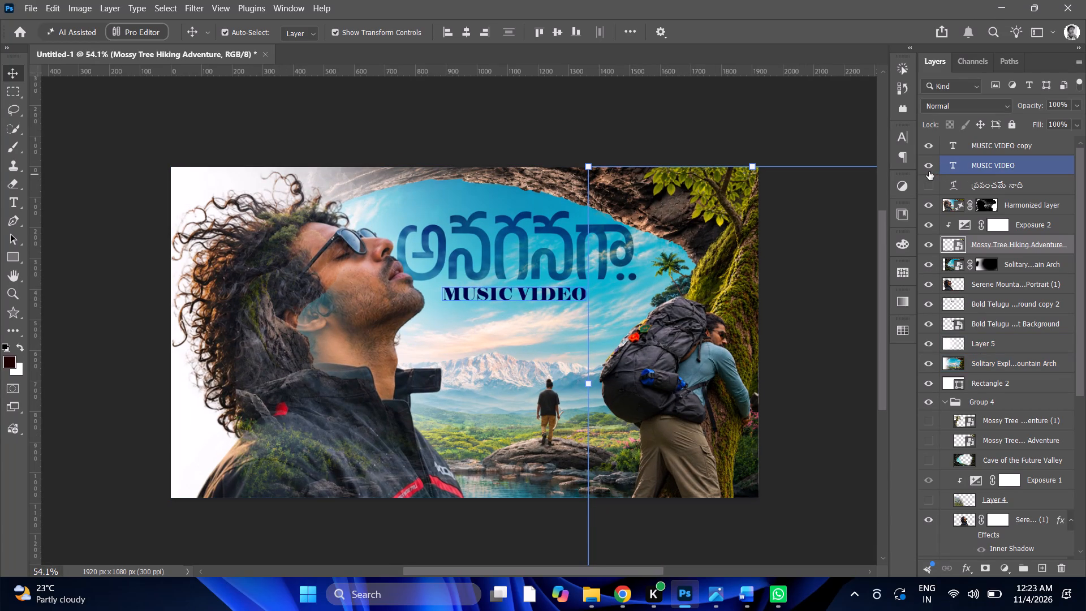
{"action": "left_click", "coordinate": [929, 171]}
{"action": "left_click", "coordinate": [929, 171]}
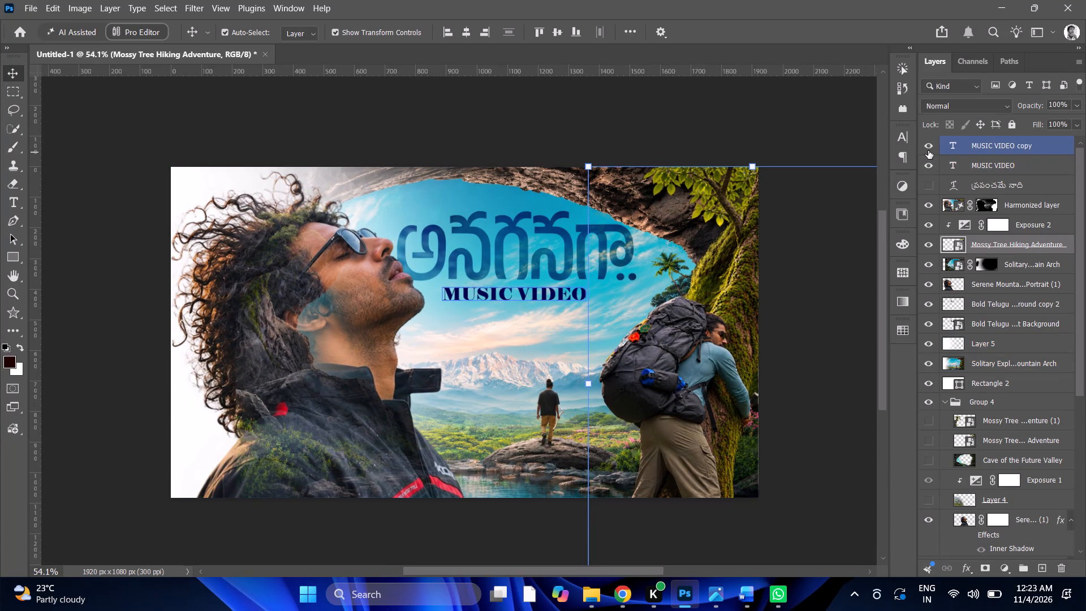
{"action": "left_click", "coordinate": [928, 150]}
{"action": "left_click", "coordinate": [928, 150]}
{"action": "left_click", "coordinate": [928, 150]}
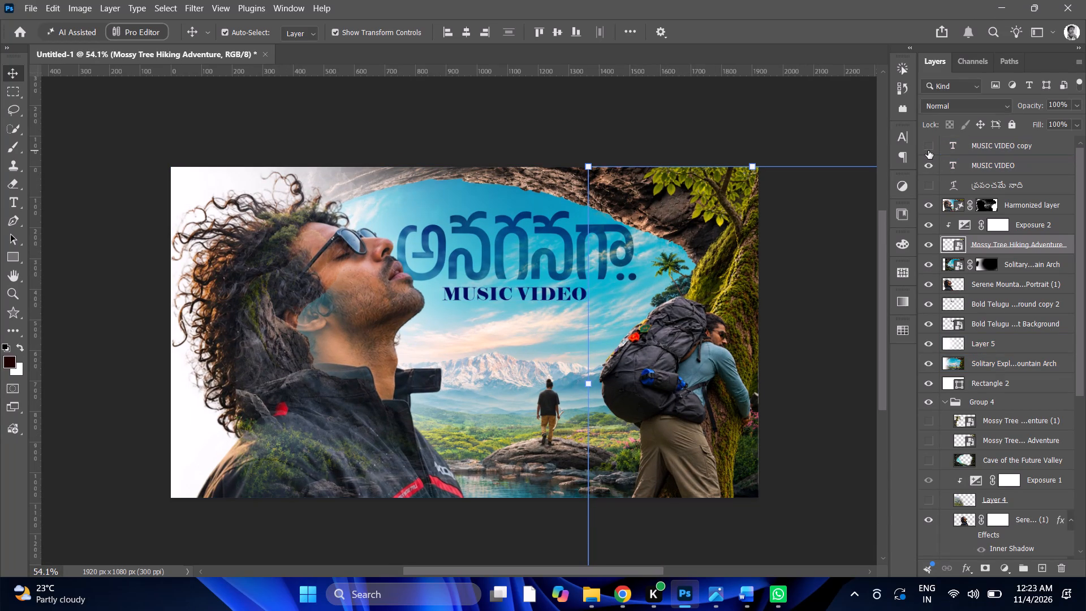
{"action": "left_click", "coordinate": [928, 150]}
{"action": "left_click", "coordinate": [932, 162]}
{"action": "left_click", "coordinate": [932, 162]}
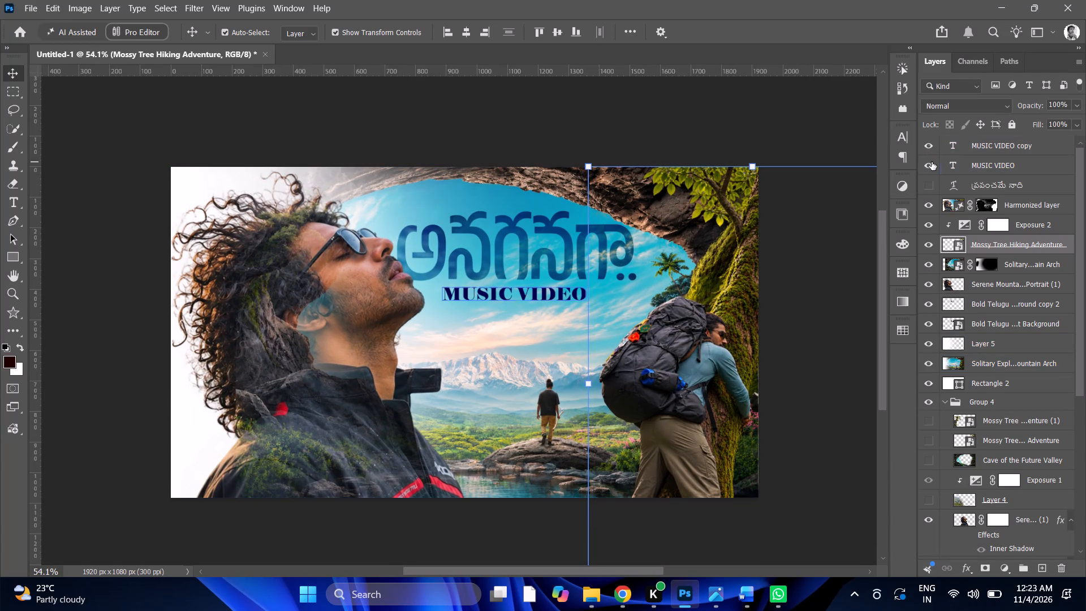
{"action": "left_click", "coordinate": [932, 162]}
{"action": "left_click", "coordinate": [932, 162]}
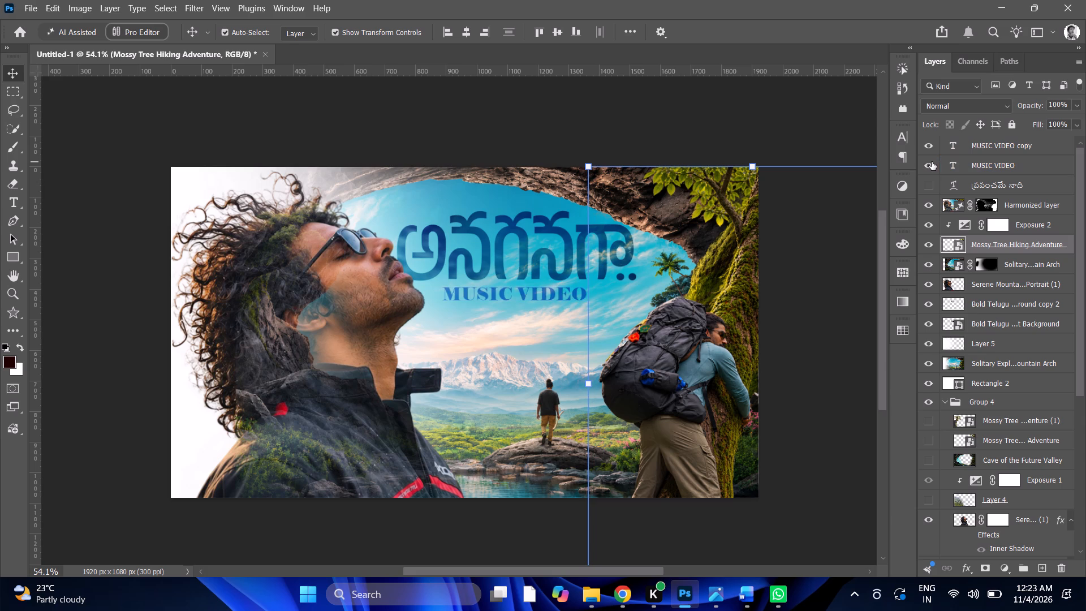
{"action": "left_click", "coordinate": [930, 145]}
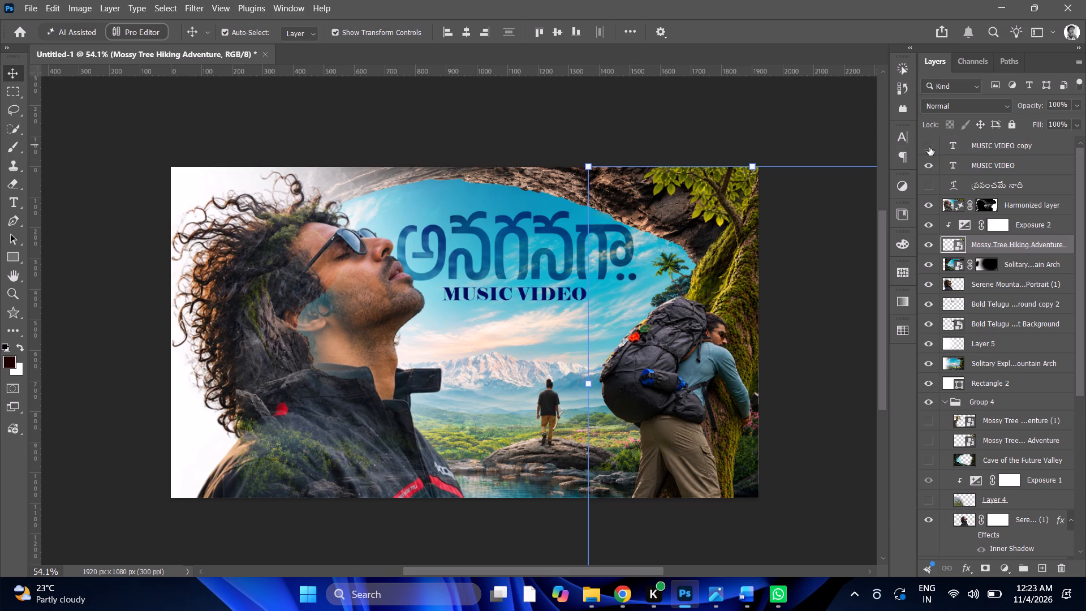
{"action": "scroll", "coordinate": [581, 240], "scroll_direction": "up", "scroll_amount": 4, "text": "alt"}
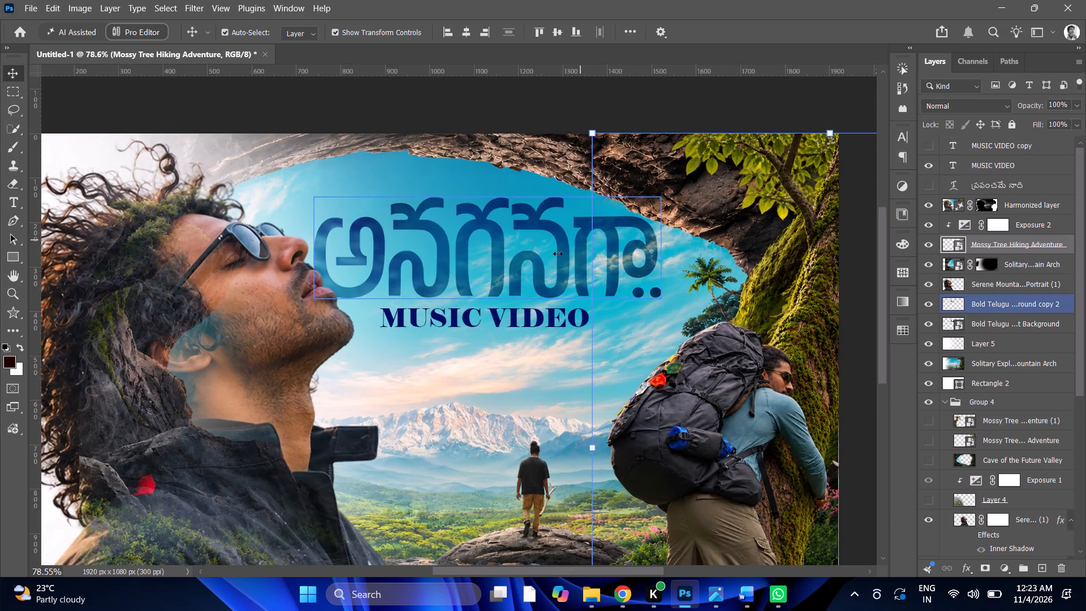
{"action": "scroll", "coordinate": [463, 269], "scroll_direction": "up", "scroll_amount": 10, "text": "alt"}
{"action": "scroll", "coordinate": [463, 269], "scroll_direction": "down", "scroll_amount": 4, "text": "alt"}
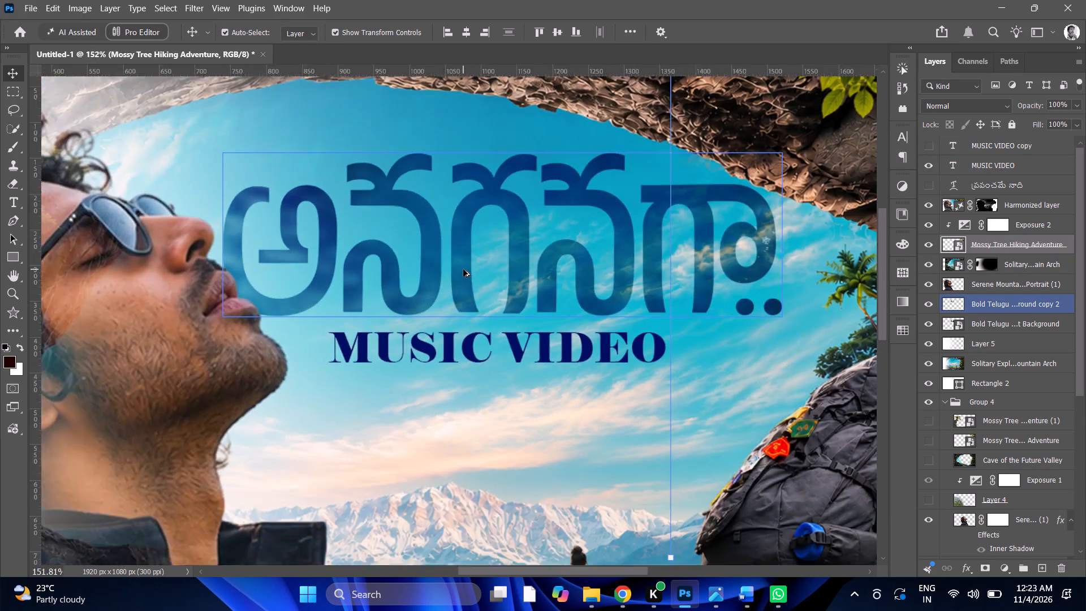
{"action": "scroll", "coordinate": [463, 269], "scroll_direction": "down", "scroll_amount": 11, "text": "alt"}
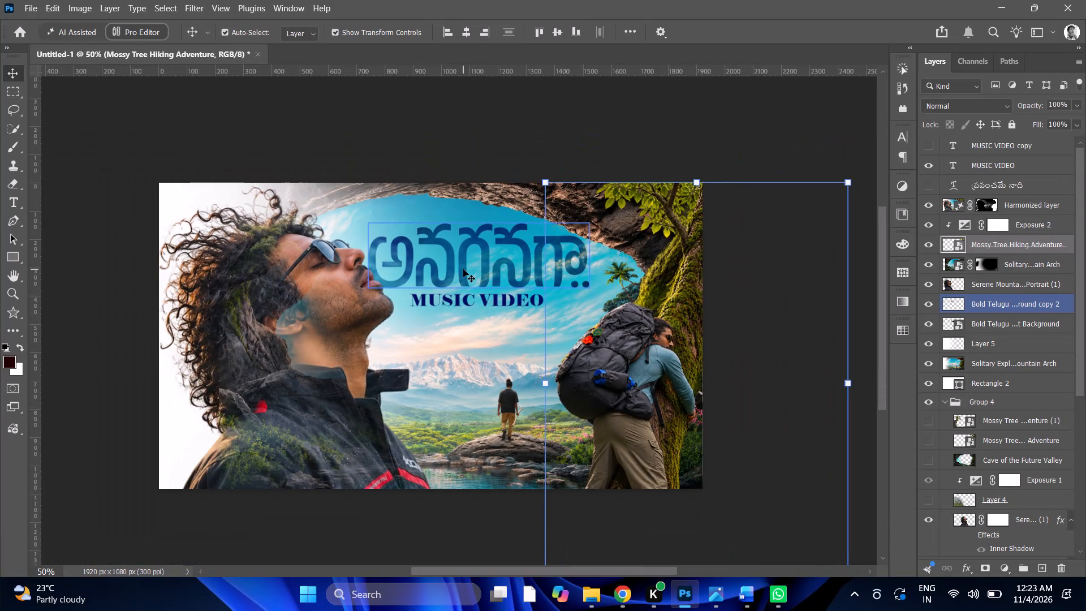
{"action": "scroll", "coordinate": [463, 269], "scroll_direction": "down", "scroll_amount": 4}
{"action": "scroll", "coordinate": [996, 227], "scroll_direction": "up", "scroll_amount": 4}
Add a Color Lookup adjustment layer above the MUSIC VIDEO copy layer and move its floating settings clear of the artwork's center.
{"action": "left_click", "coordinate": [993, 136]}
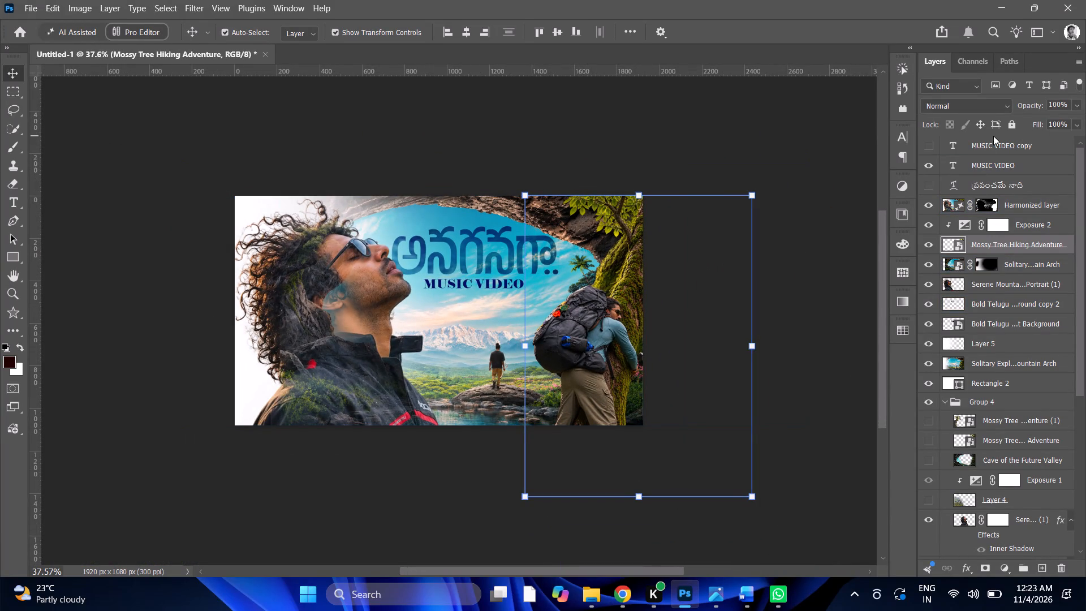
{"action": "left_click", "coordinate": [987, 142]}
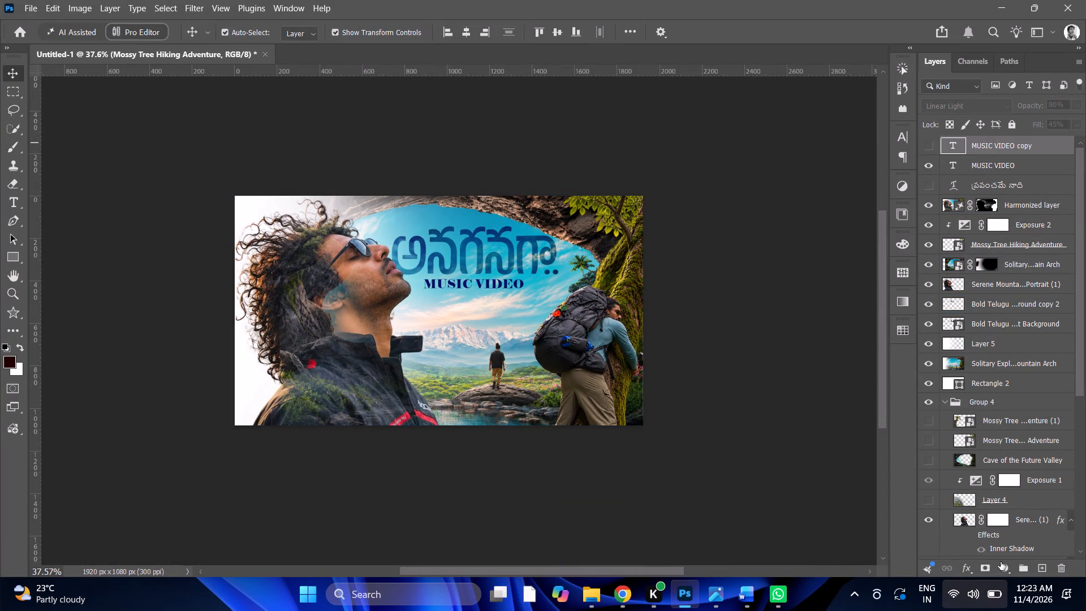
{"action": "left_click", "coordinate": [1001, 562]}
{"action": "left_click", "coordinate": [1001, 567]}
{"action": "left_click", "coordinate": [1006, 569]}
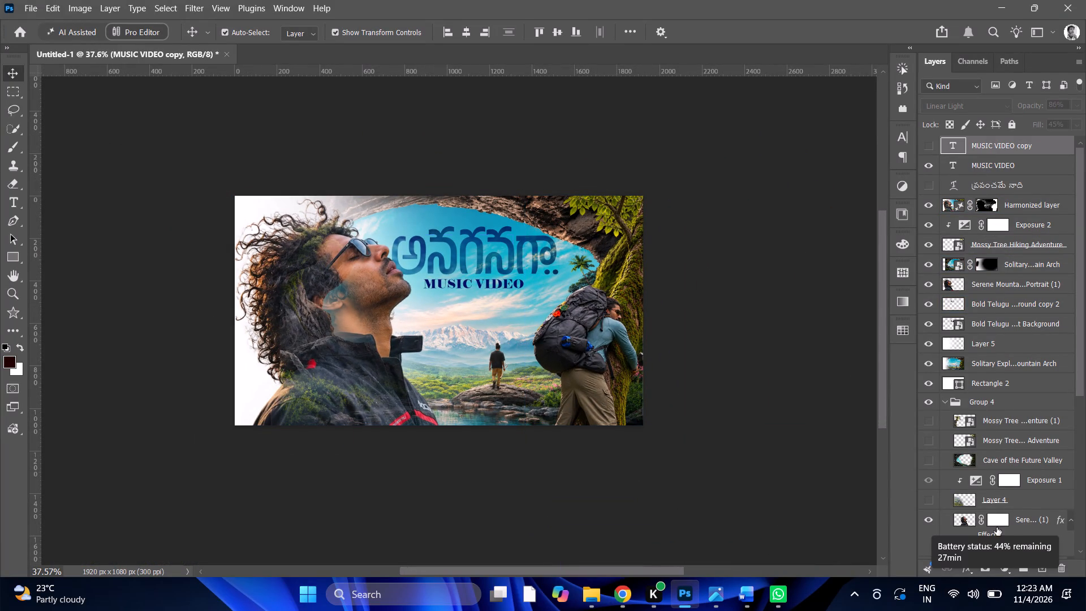
{"action": "left_click", "coordinate": [1008, 569]}
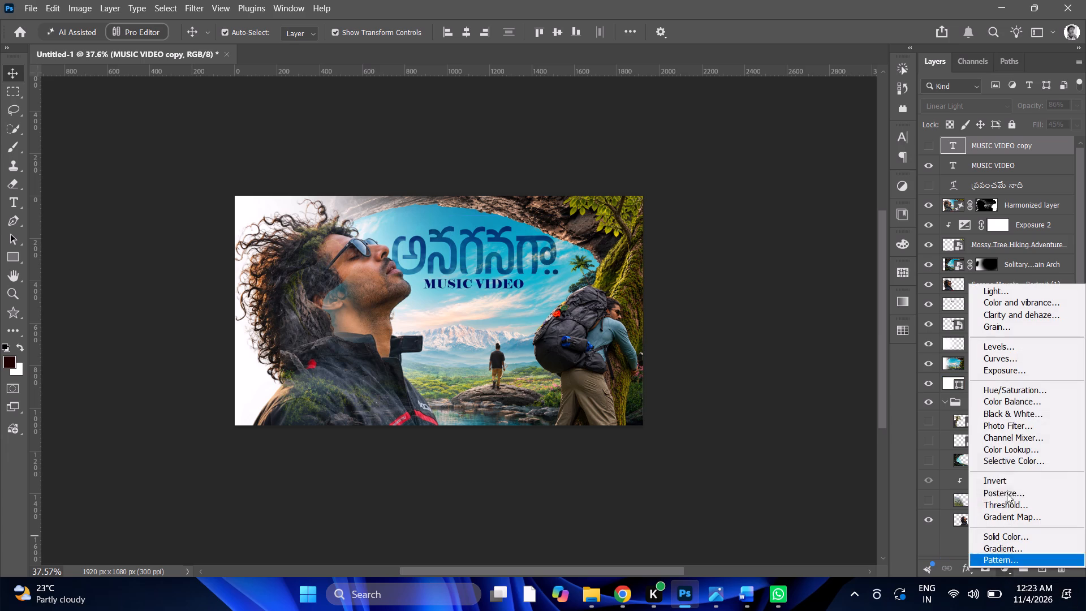
{"action": "left_click", "coordinate": [1020, 454]}
{"action": "left_click_drag", "start_coordinate": [370, 269], "coordinate": [370, 269]}
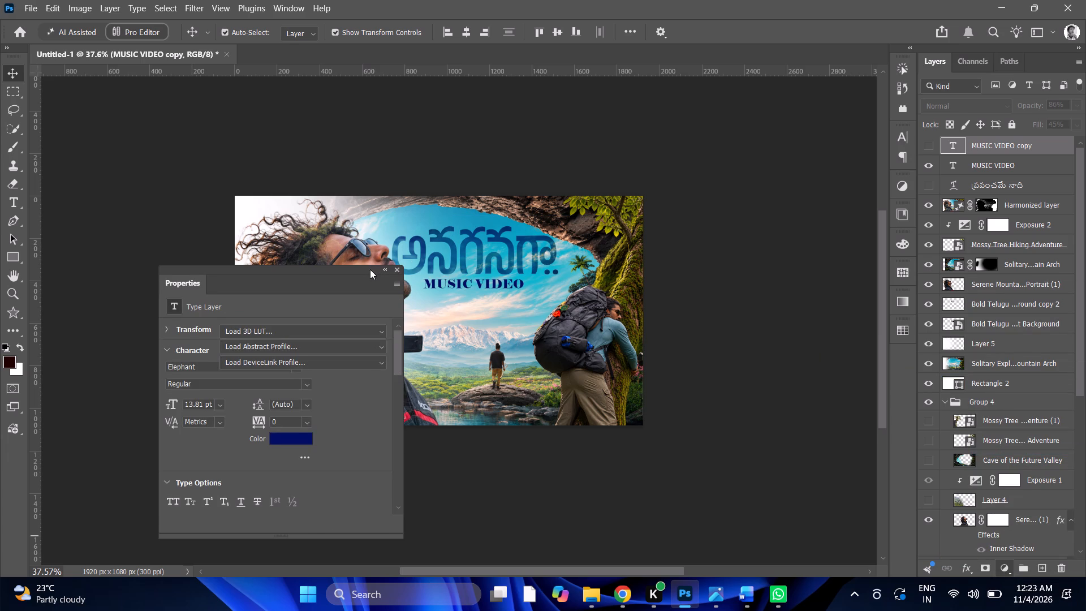
{"action": "left_click_drag", "start_coordinate": [370, 269], "coordinate": [852, 292]}
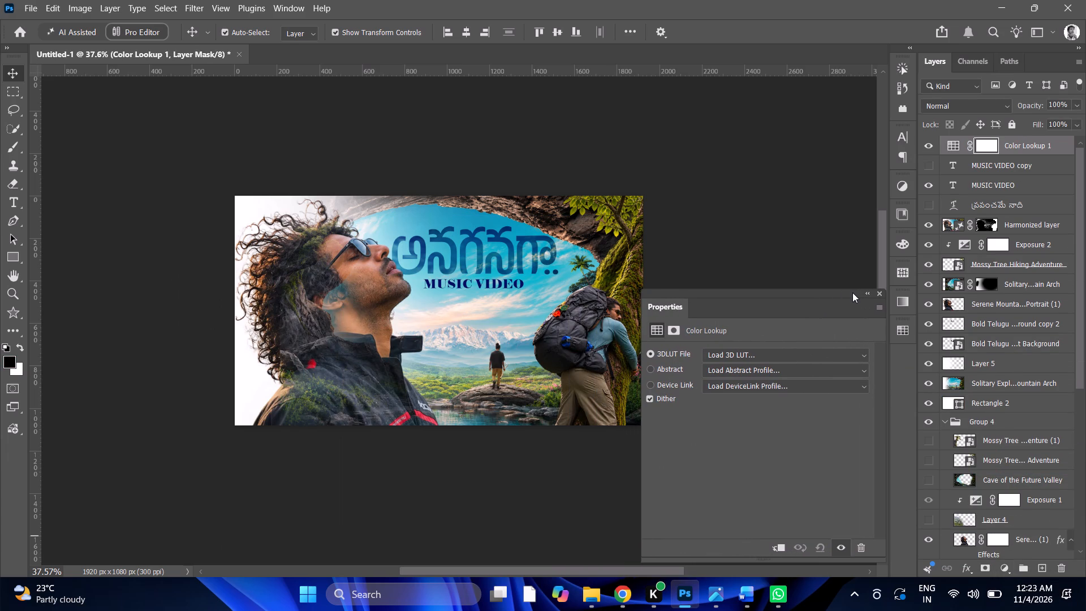
{"action": "left_click_drag", "start_coordinate": [852, 292], "coordinate": [859, 293]}
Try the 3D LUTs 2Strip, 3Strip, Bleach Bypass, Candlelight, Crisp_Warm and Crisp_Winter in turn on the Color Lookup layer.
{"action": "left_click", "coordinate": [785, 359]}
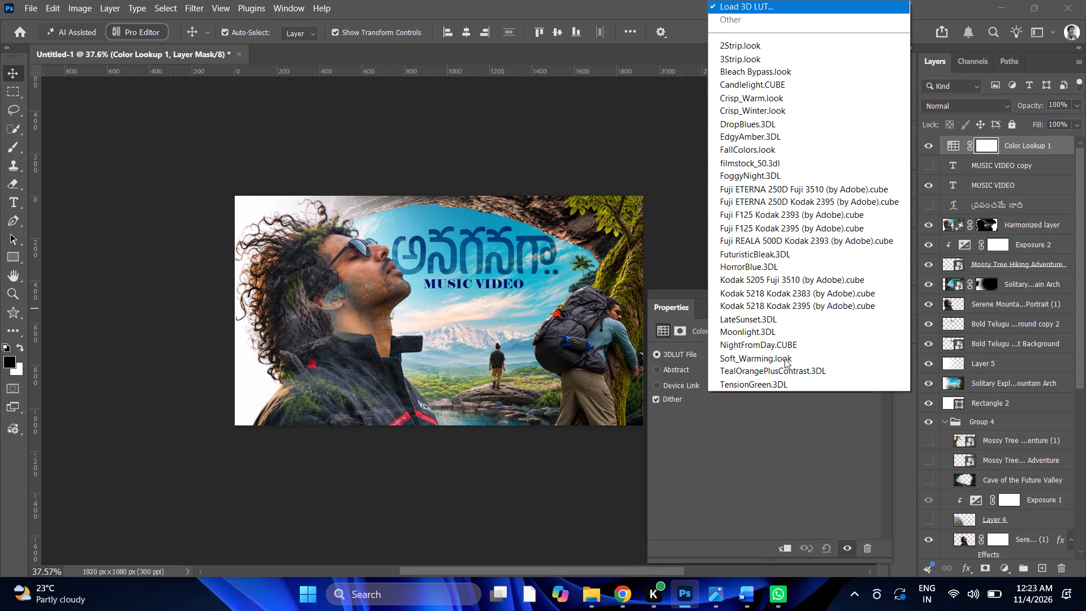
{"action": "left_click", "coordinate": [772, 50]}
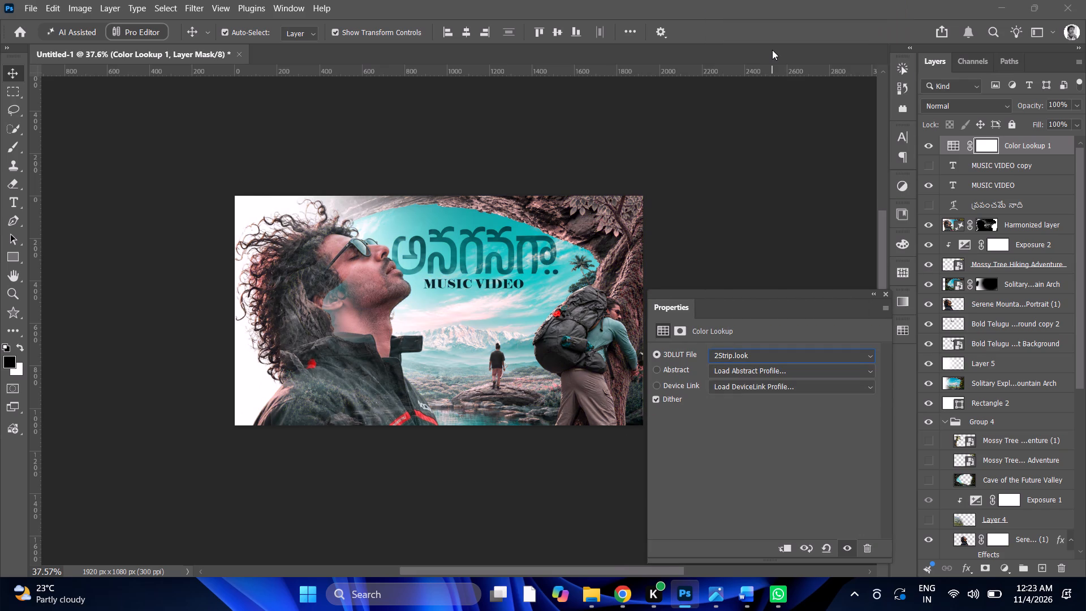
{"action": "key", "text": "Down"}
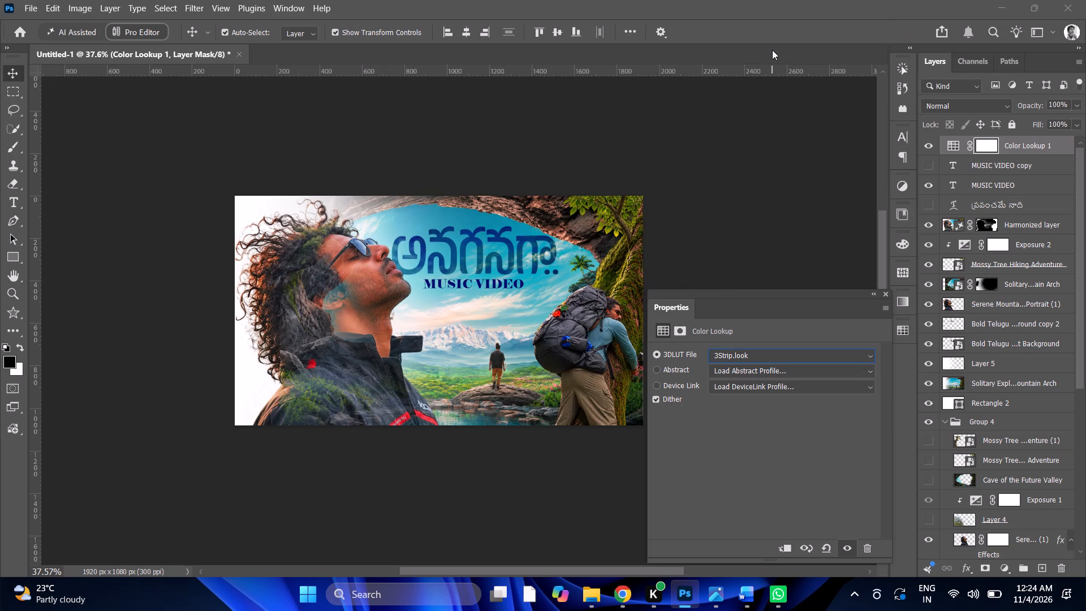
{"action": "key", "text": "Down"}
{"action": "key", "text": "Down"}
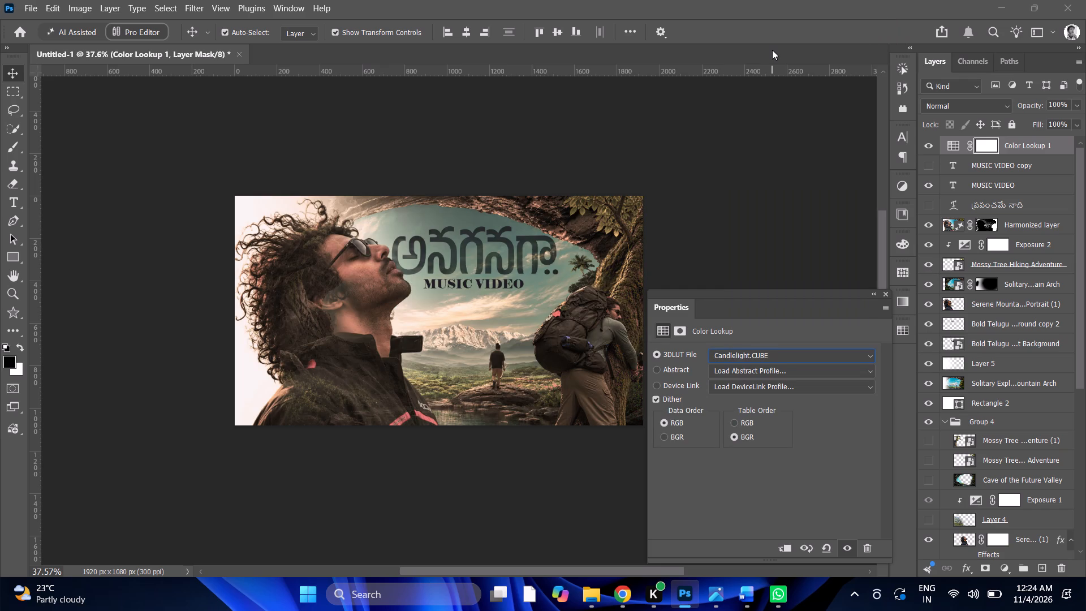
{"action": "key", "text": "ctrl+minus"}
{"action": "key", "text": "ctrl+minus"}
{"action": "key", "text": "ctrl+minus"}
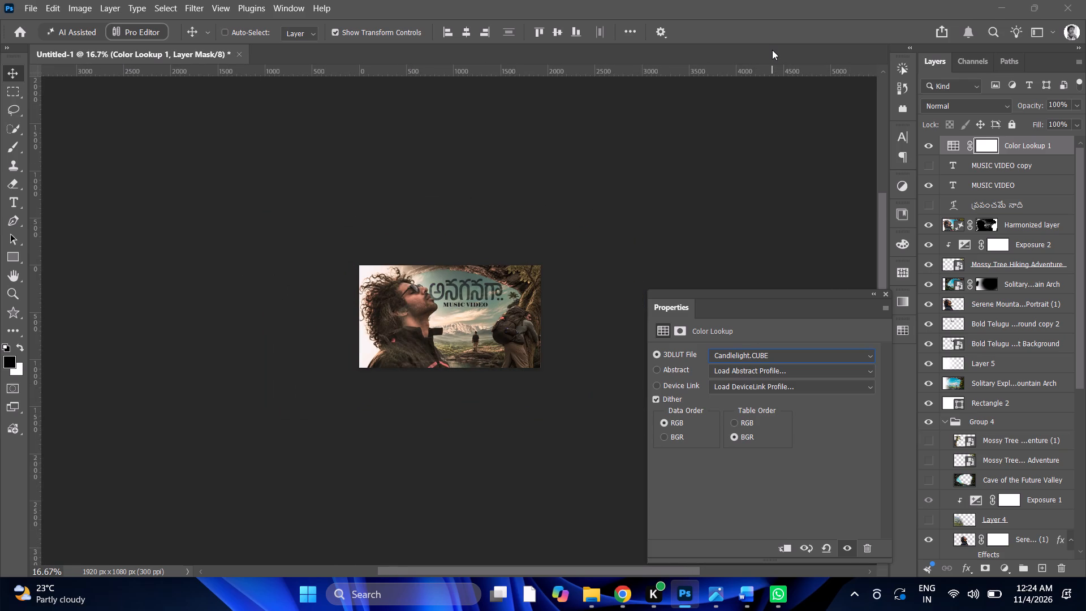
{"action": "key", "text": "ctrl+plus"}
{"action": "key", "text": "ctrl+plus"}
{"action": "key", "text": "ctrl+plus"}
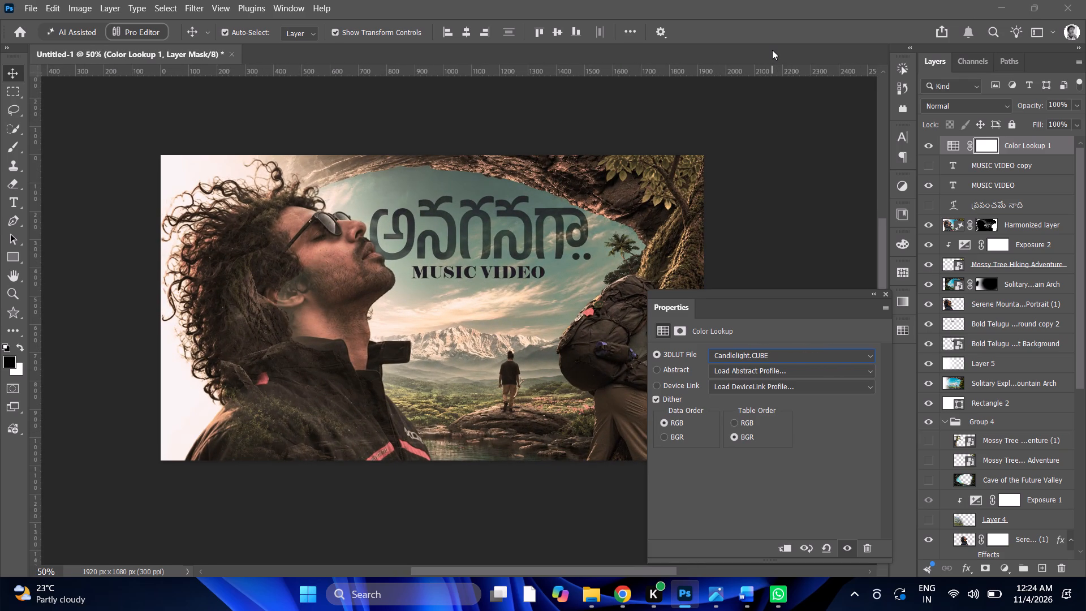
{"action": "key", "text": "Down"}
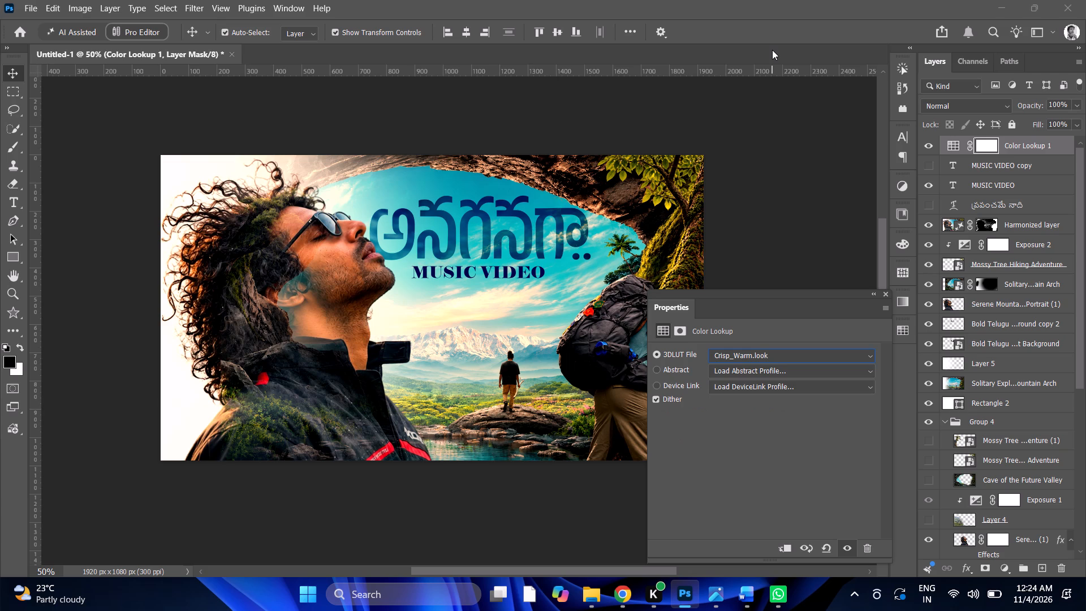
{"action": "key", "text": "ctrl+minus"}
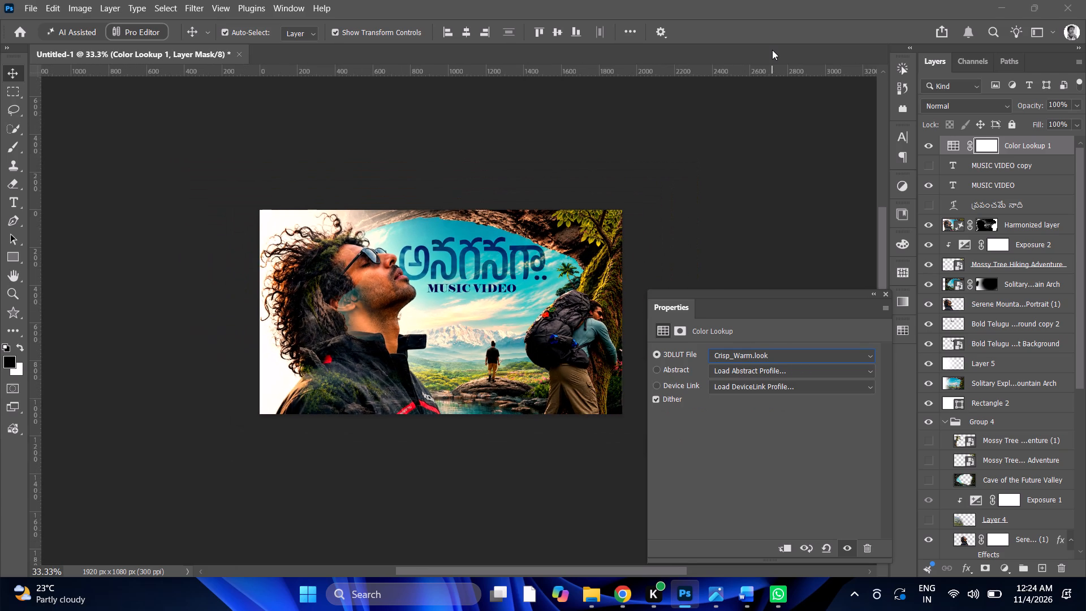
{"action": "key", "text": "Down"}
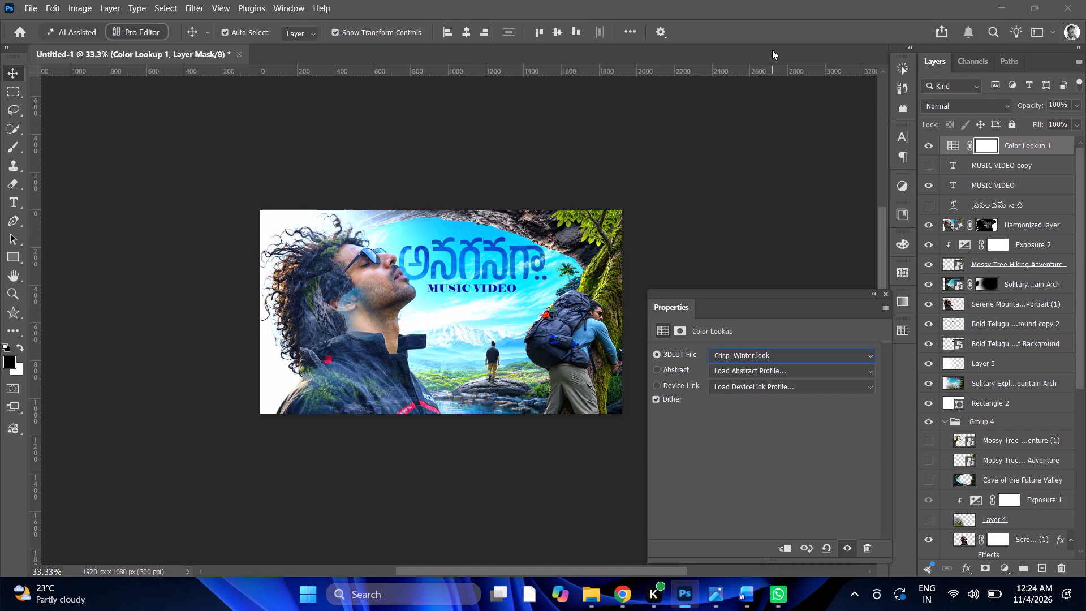
Set the Color Lookup layer's 3D LUT to DropBlues.3DL, comparing it against EdgyAmber.3DL.
{"action": "key", "text": "Down"}
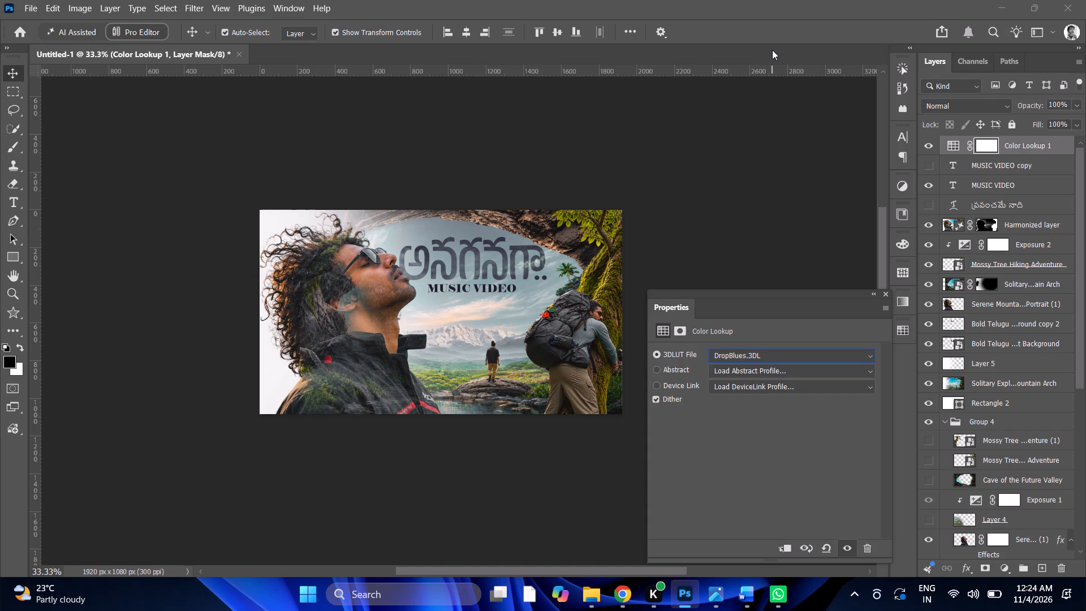
{"action": "key", "text": "Down"}
{"action": "key", "text": "Up"}
{"action": "key", "text": "Down"}
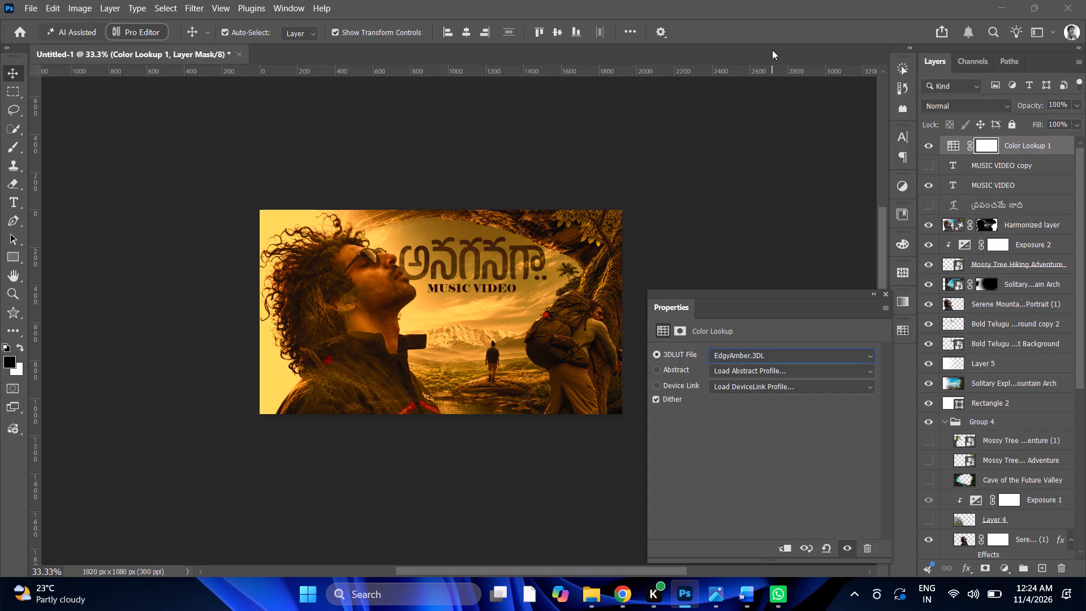
{"action": "key", "text": "Up"}
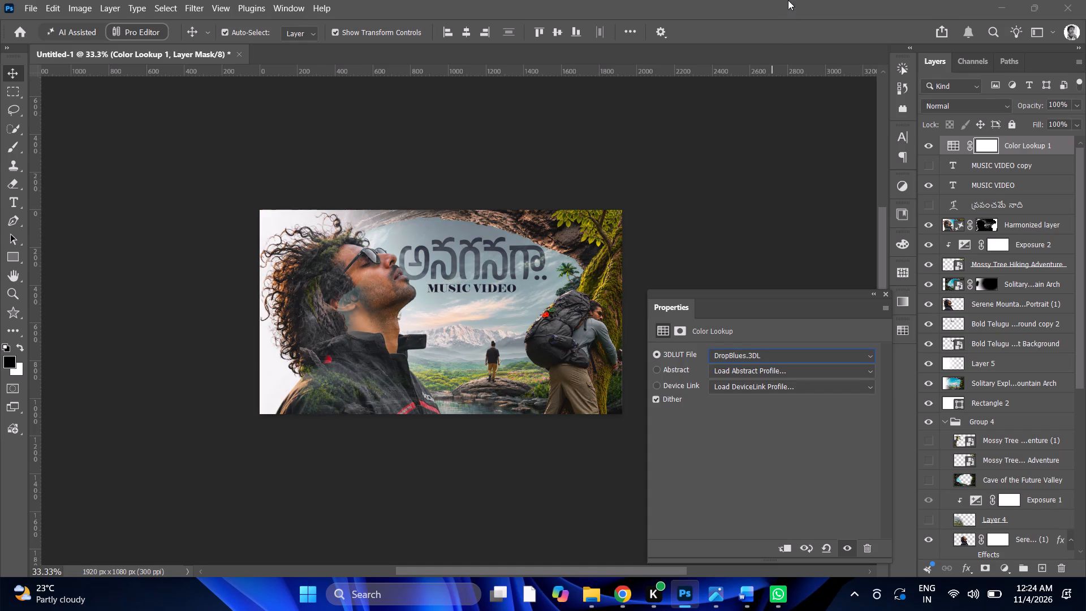
Compare the artwork with and without the Color Lookup 1 grade, leaving the adjustment layer hidden.
{"action": "left_click", "coordinate": [926, 139]}
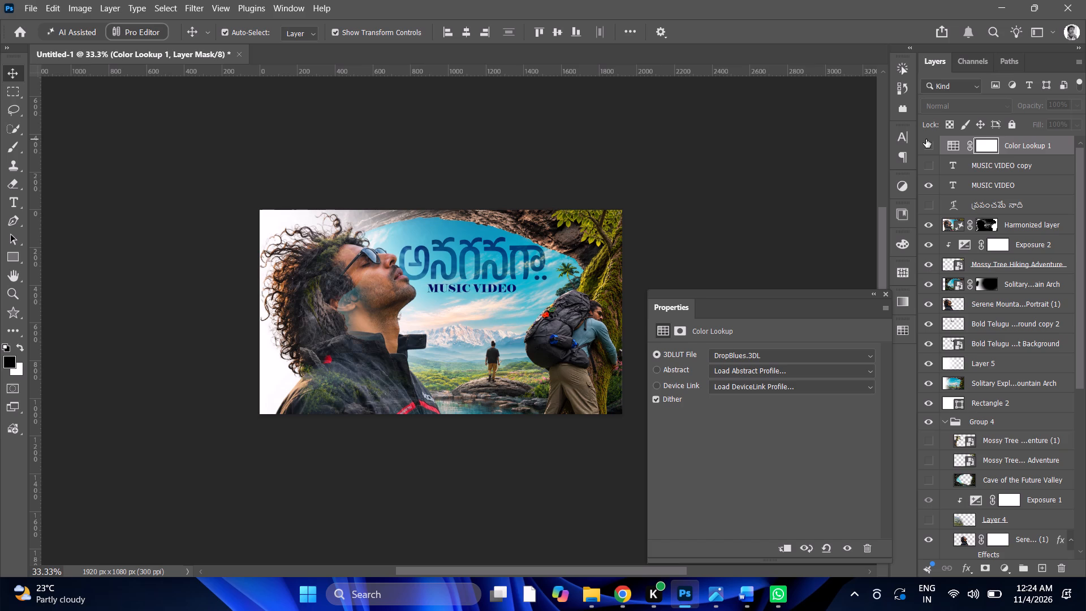
{"action": "left_click", "coordinate": [926, 139]}
{"action": "left_click", "coordinate": [926, 139]}
{"action": "left_click", "coordinate": [926, 139]}
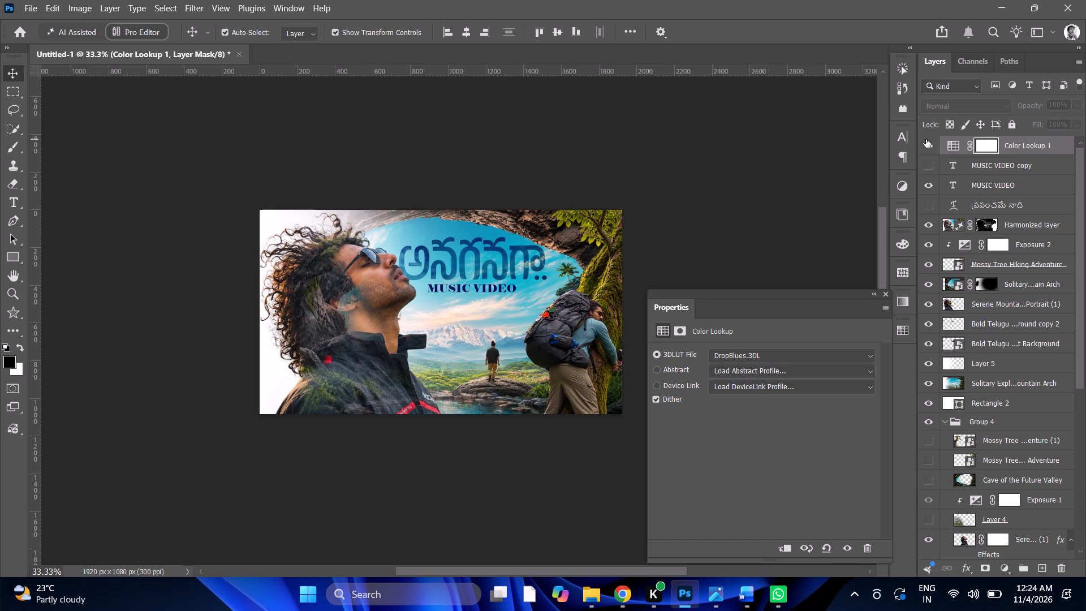
{"action": "left_click", "coordinate": [926, 139]}
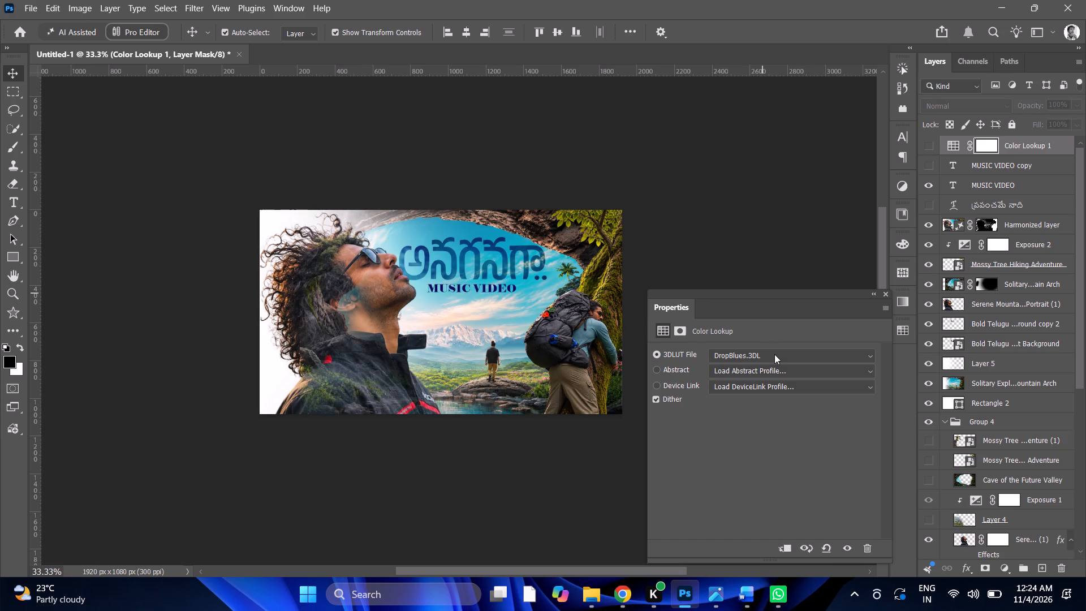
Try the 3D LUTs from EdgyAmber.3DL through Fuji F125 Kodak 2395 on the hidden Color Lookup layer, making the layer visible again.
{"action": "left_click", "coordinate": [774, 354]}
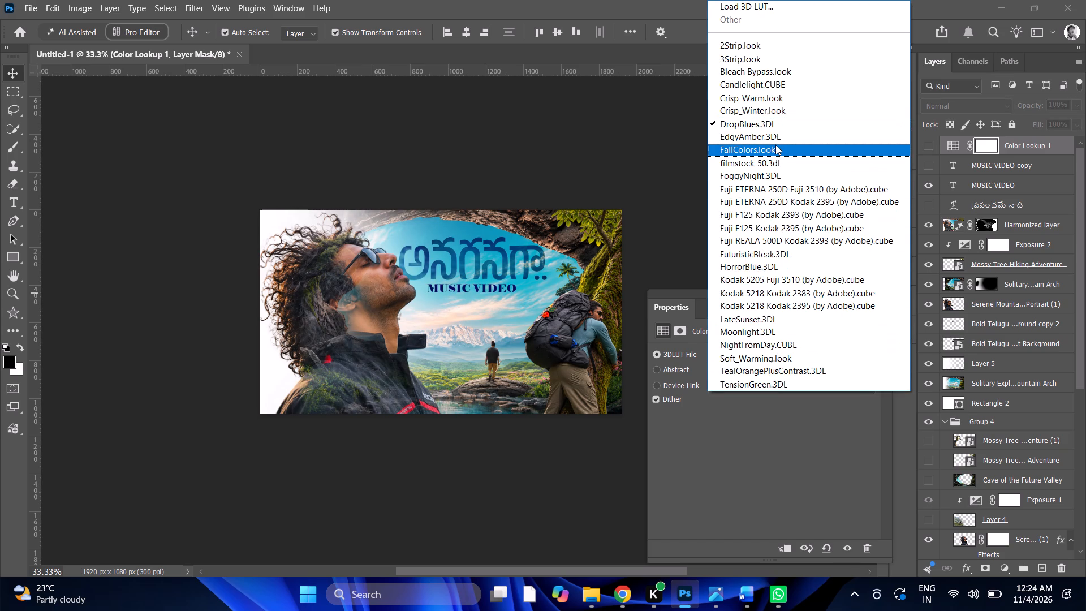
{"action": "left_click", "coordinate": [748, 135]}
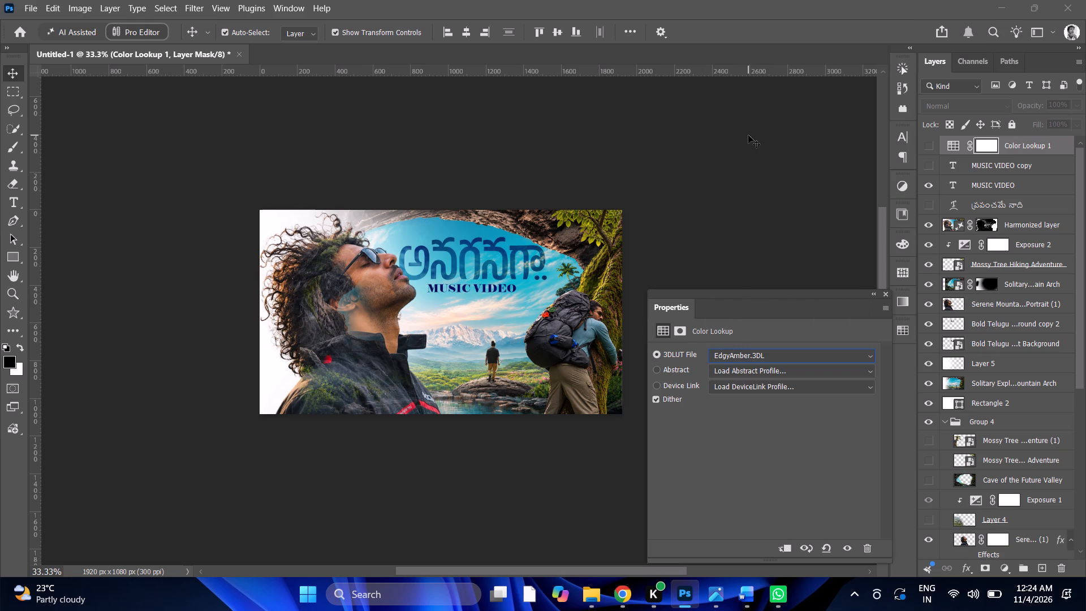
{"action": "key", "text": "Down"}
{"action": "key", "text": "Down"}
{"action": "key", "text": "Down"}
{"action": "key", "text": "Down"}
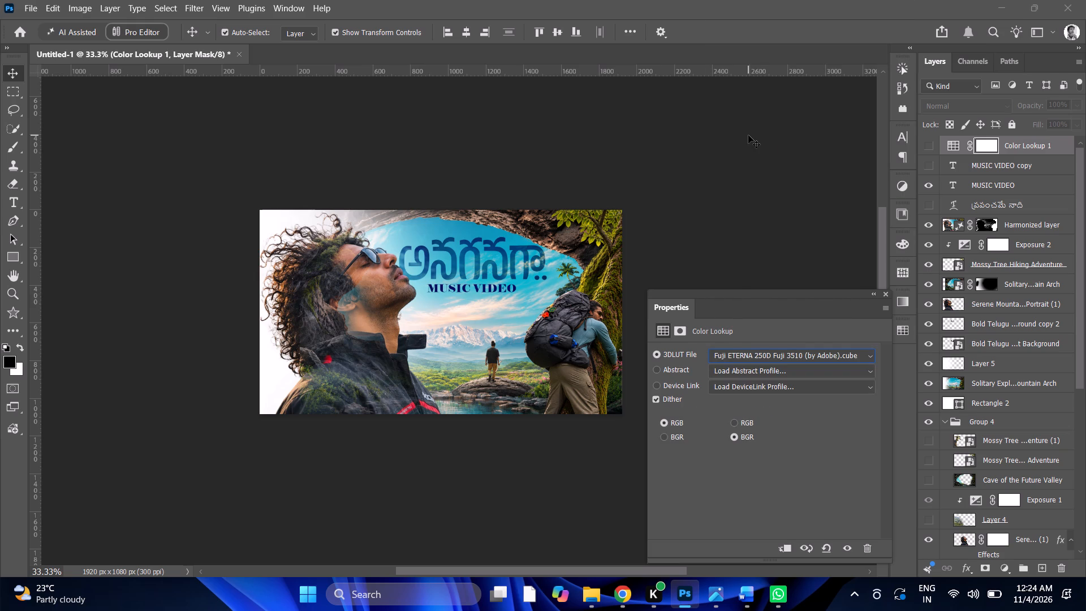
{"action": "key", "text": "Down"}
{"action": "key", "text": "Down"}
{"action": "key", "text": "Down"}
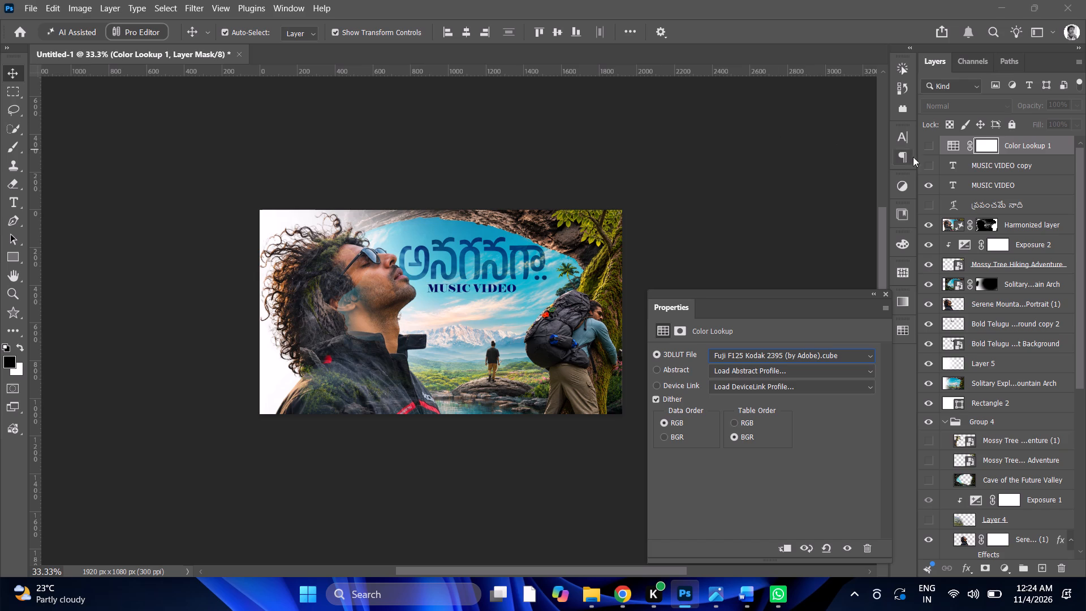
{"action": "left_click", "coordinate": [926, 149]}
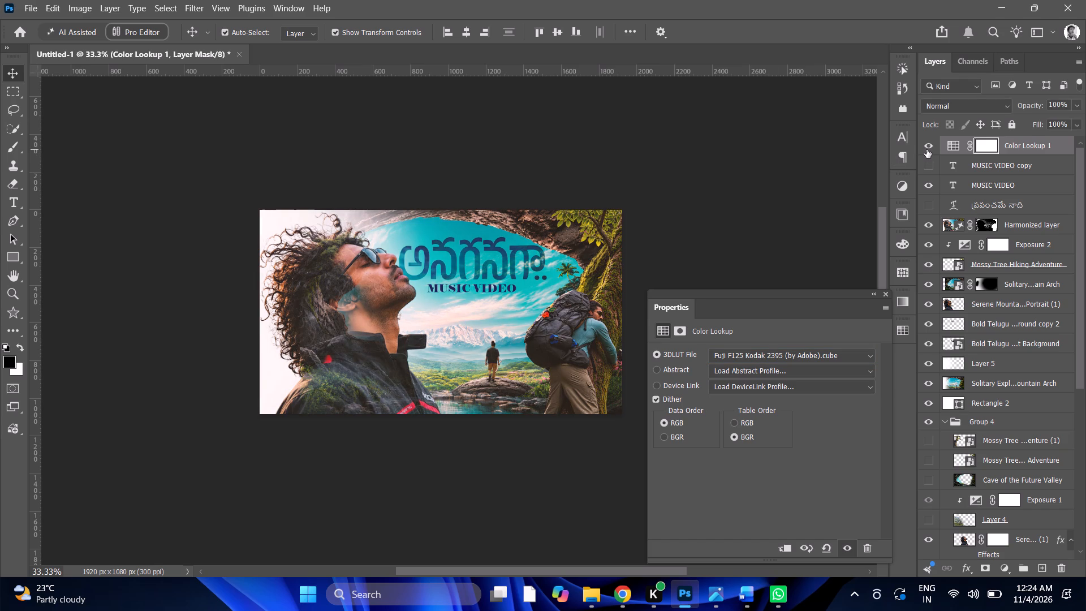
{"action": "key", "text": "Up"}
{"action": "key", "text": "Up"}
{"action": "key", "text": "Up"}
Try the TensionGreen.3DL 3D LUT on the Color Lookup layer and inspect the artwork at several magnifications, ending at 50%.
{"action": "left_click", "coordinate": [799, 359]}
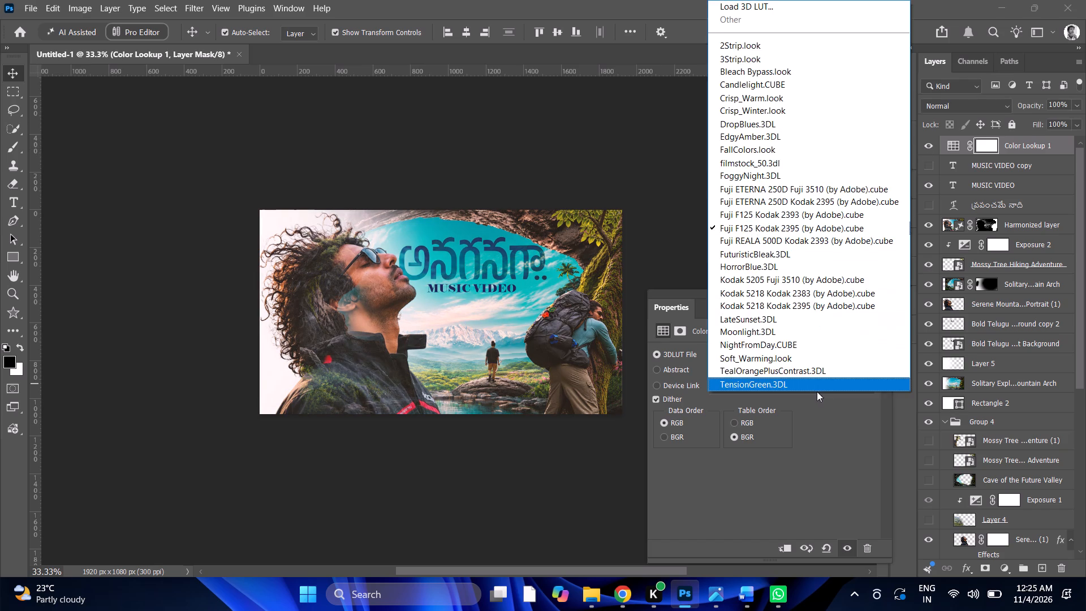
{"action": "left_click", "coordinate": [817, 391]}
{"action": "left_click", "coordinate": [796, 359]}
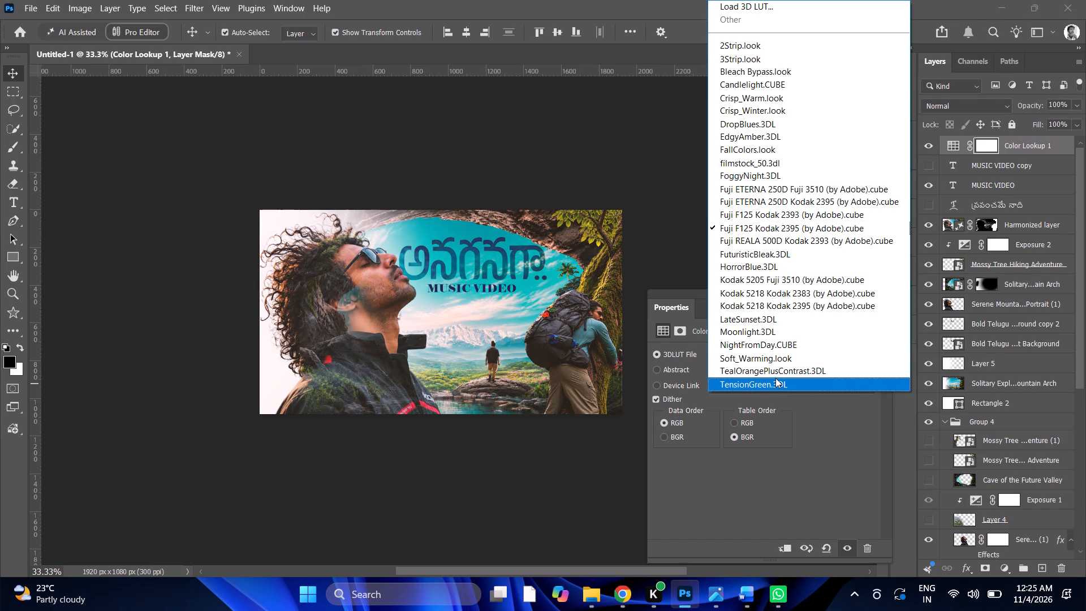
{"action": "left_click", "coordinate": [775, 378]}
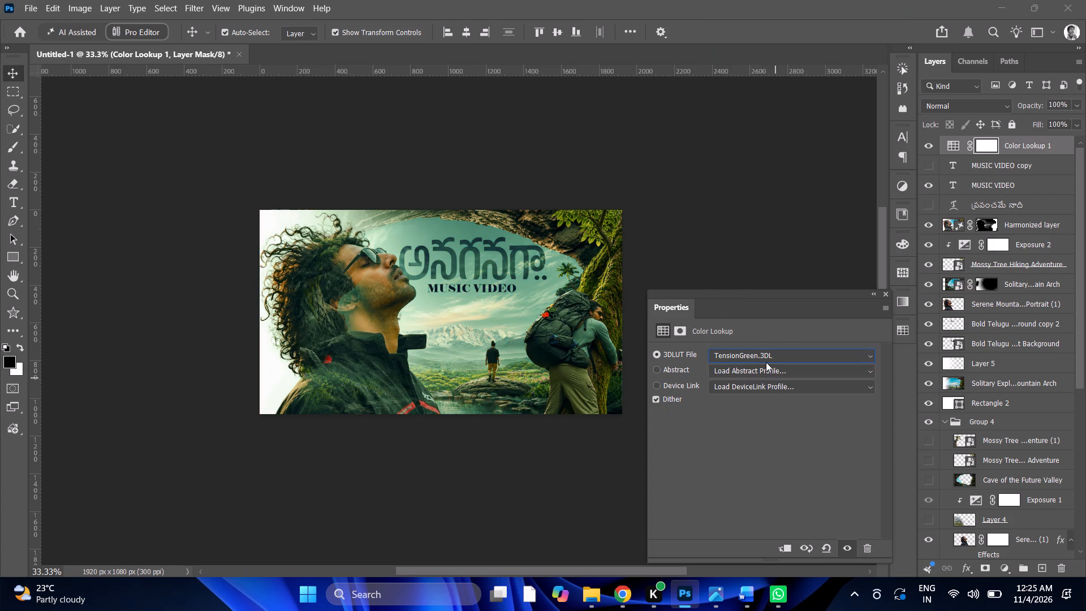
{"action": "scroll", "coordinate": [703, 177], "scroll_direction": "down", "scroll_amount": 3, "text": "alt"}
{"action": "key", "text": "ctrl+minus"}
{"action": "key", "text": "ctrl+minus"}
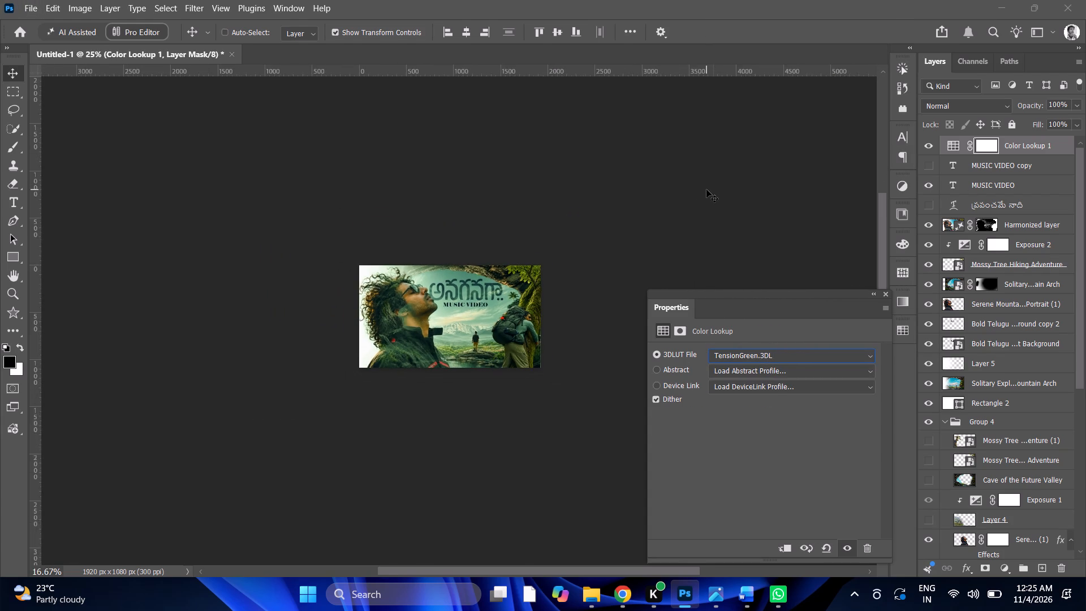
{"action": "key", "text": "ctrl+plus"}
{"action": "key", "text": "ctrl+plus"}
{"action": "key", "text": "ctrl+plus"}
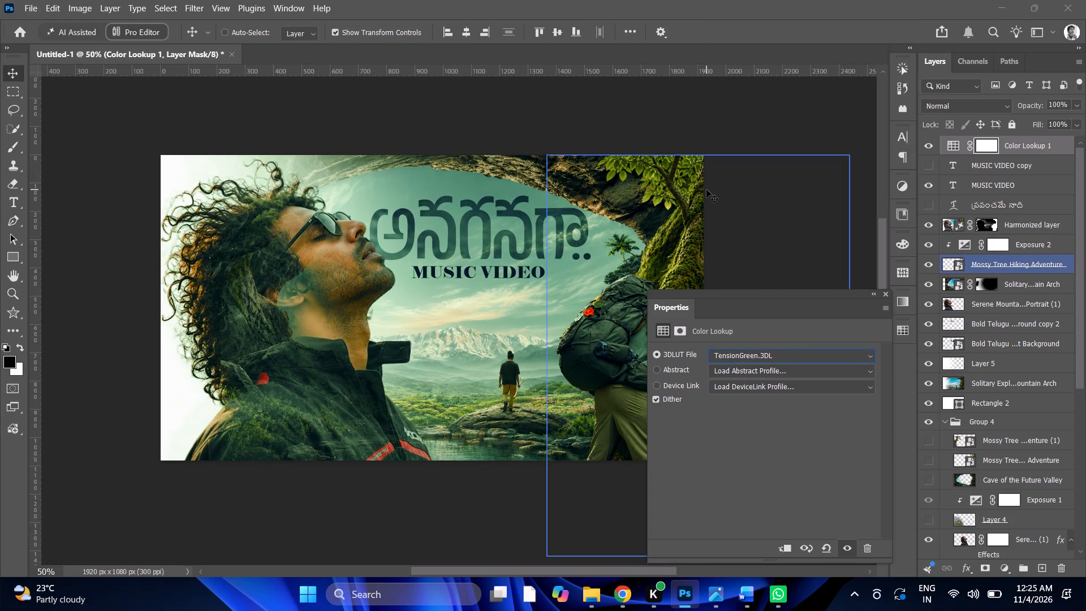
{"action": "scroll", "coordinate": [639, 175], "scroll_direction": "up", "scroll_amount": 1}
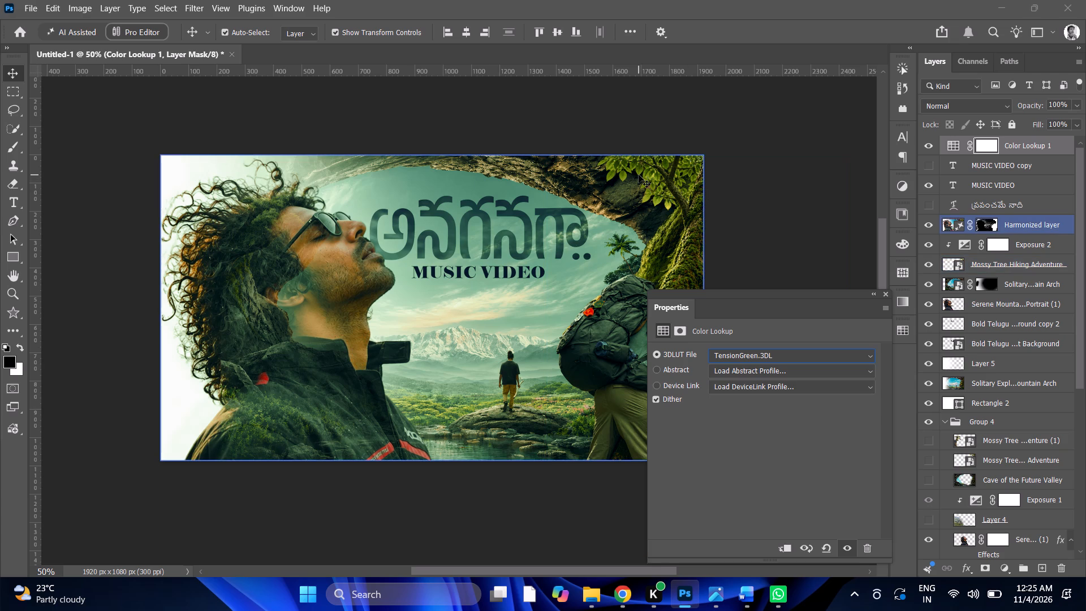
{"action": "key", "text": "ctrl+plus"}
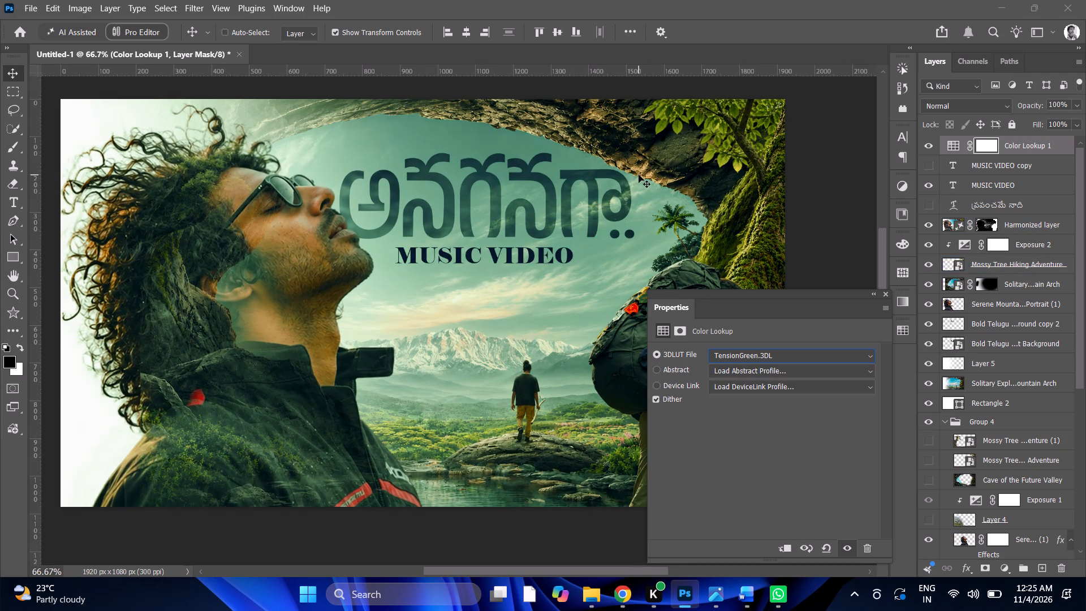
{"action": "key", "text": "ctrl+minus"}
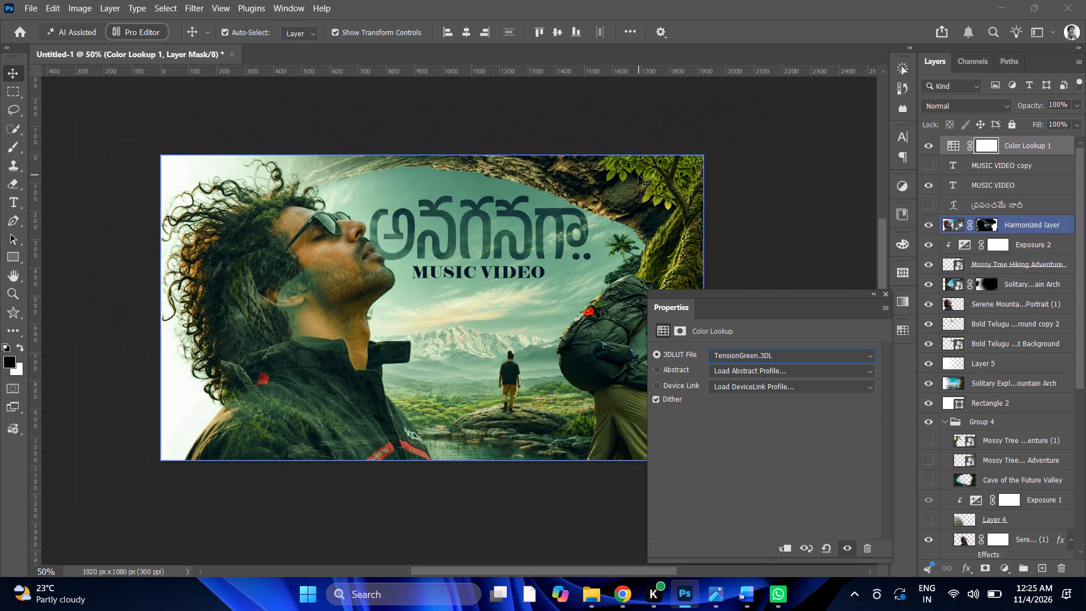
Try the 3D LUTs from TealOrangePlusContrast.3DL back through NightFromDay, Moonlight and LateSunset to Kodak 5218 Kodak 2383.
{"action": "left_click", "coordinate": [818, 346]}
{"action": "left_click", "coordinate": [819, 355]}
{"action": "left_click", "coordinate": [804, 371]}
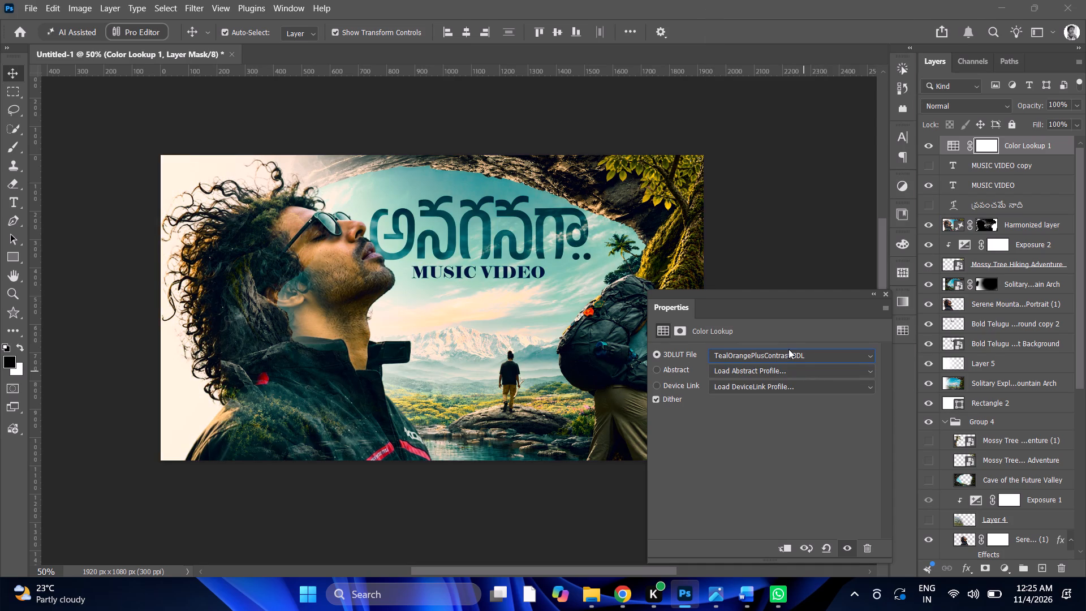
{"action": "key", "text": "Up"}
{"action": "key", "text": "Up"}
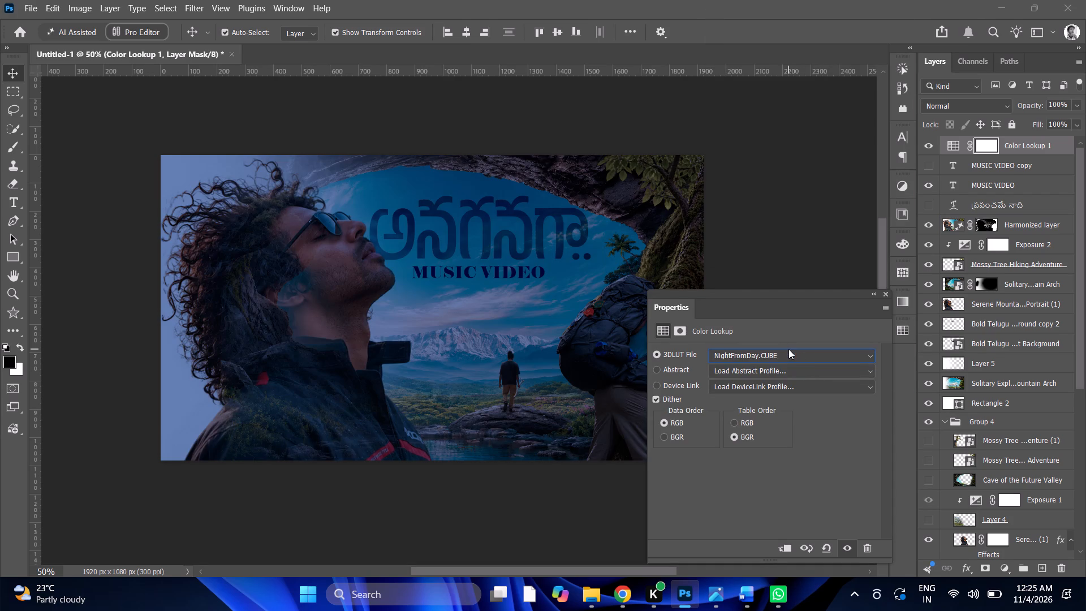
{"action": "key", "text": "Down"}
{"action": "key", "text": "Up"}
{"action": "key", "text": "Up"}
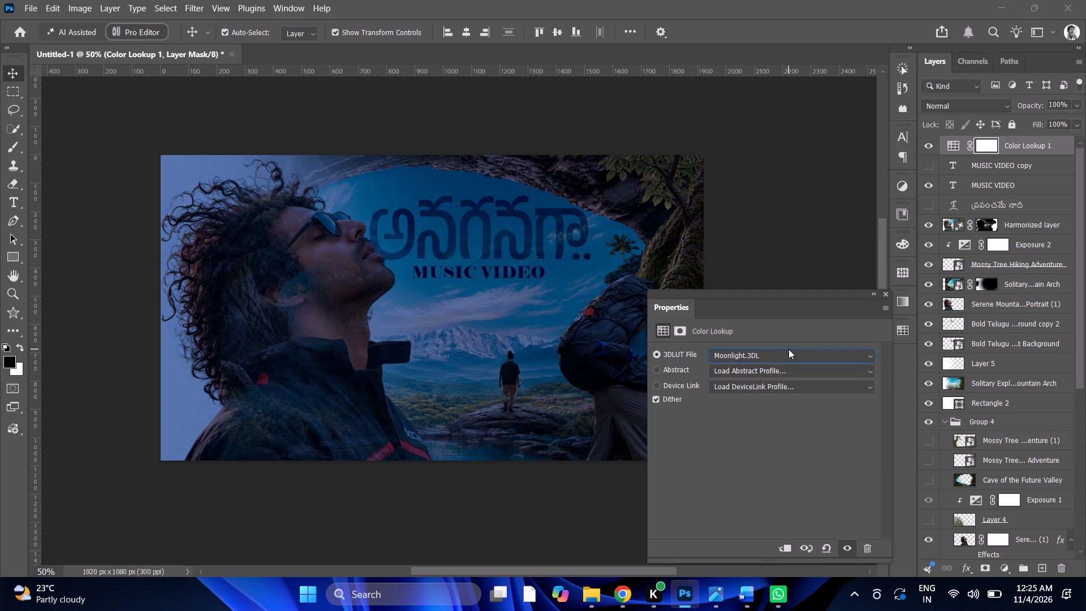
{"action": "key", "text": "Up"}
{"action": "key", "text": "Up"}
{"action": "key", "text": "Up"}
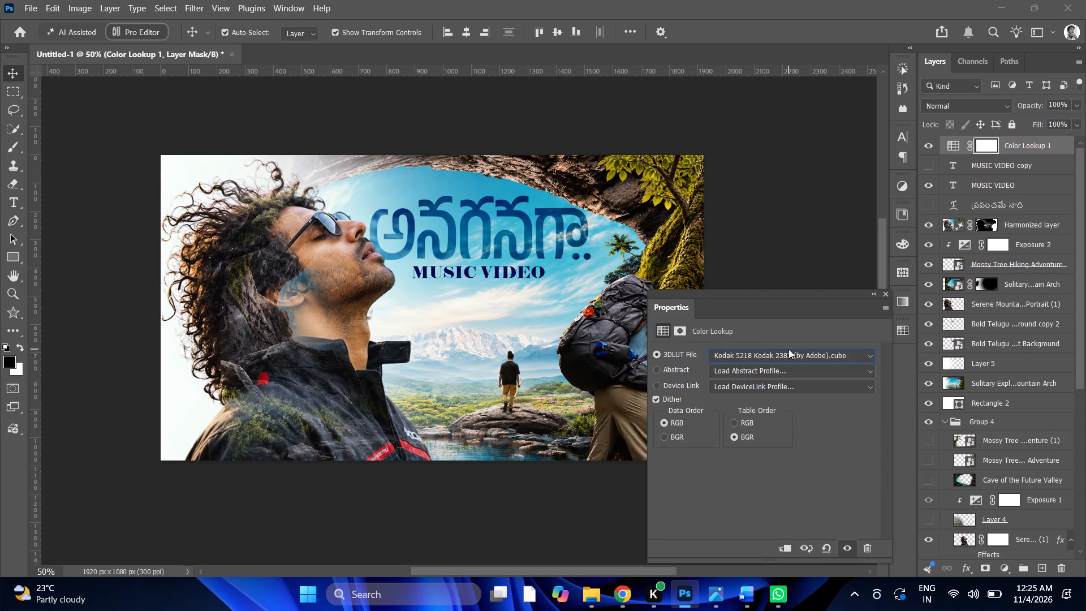
Move the floating Color Lookup settings off the artwork, dock them beside the layer list and reopen them.
{"action": "left_click_drag", "start_coordinate": [828, 300], "coordinate": [911, 311]}
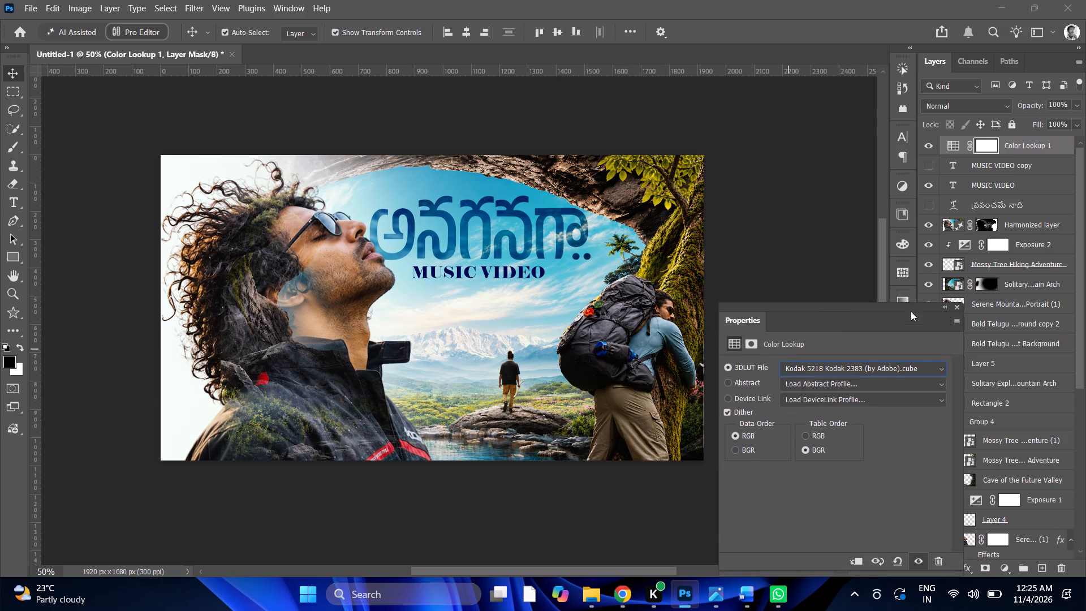
{"action": "left_click_drag", "start_coordinate": [911, 311], "coordinate": [900, 277]}
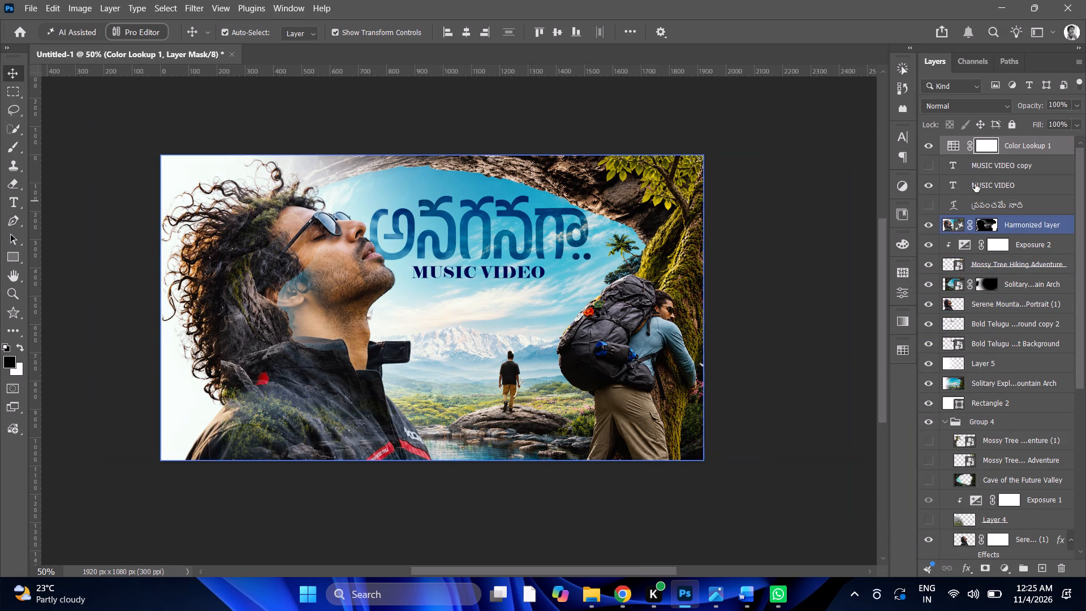
{"action": "left_click", "coordinate": [958, 139]}
{"action": "double_click", "coordinate": [956, 141]}
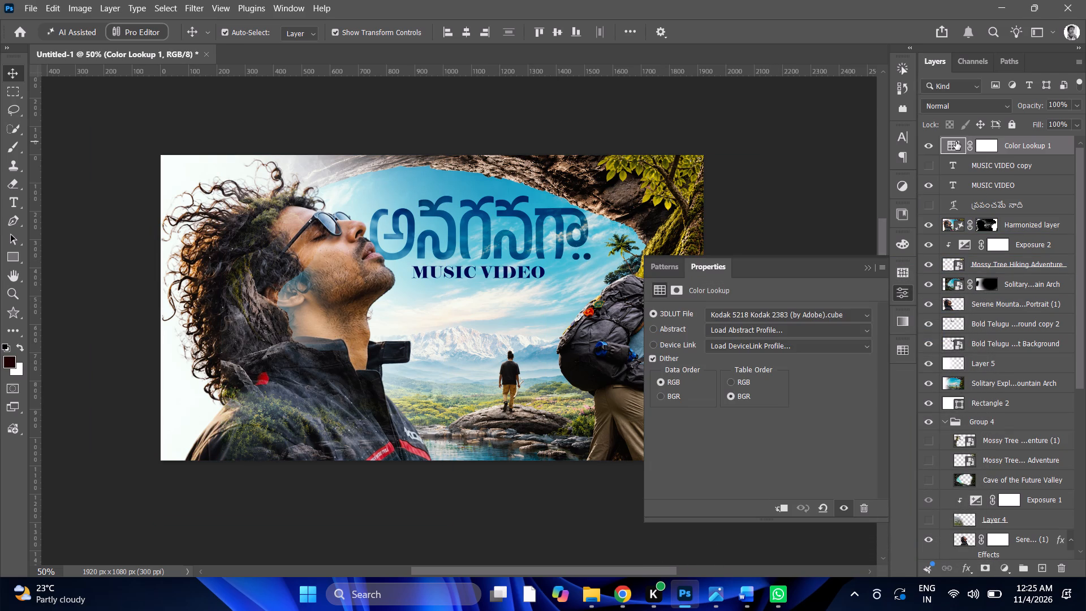
Examine the whole artwork under the Kodak 5218 Kodak 2383 grade, keeping it clear of the Color Lookup settings.
{"action": "scroll", "coordinate": [700, 217], "scroll_direction": "down", "scroll_amount": 9, "text": "alt"}
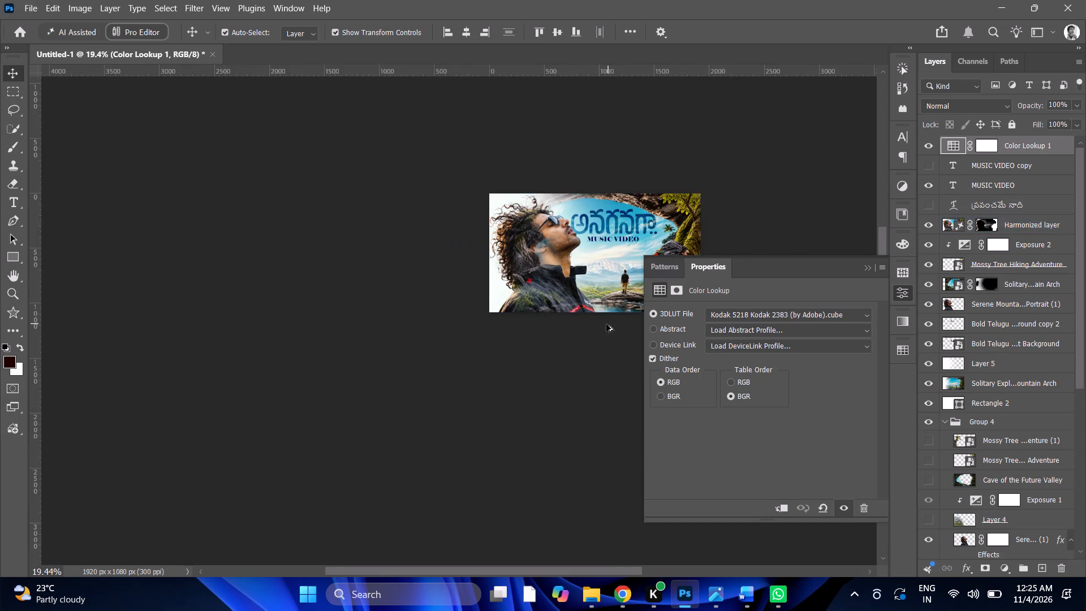
{"action": "scroll", "coordinate": [606, 324], "scroll_direction": "up", "scroll_amount": 4, "text": "alt"}
{"action": "left_click_drag", "start_coordinate": [490, 570], "coordinate": [657, 547]}
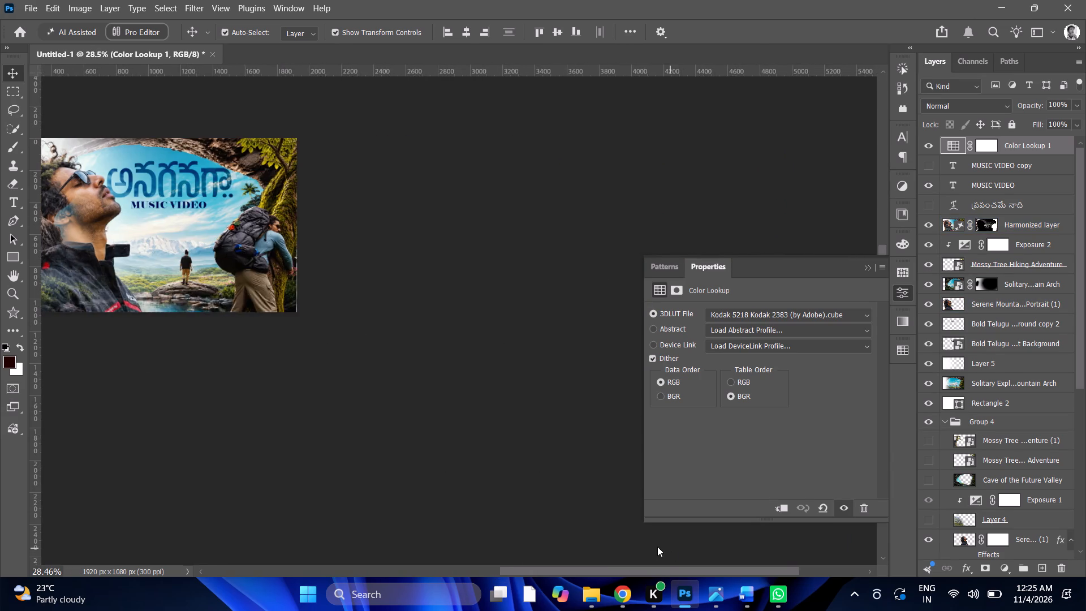
{"action": "left_click_drag", "start_coordinate": [657, 547], "coordinate": [600, 539]}
{"action": "scroll", "coordinate": [481, 265], "scroll_direction": "down", "scroll_amount": 1, "text": "alt"}
{"action": "scroll", "coordinate": [478, 255], "scroll_direction": "up", "scroll_amount": 4, "text": "alt"}
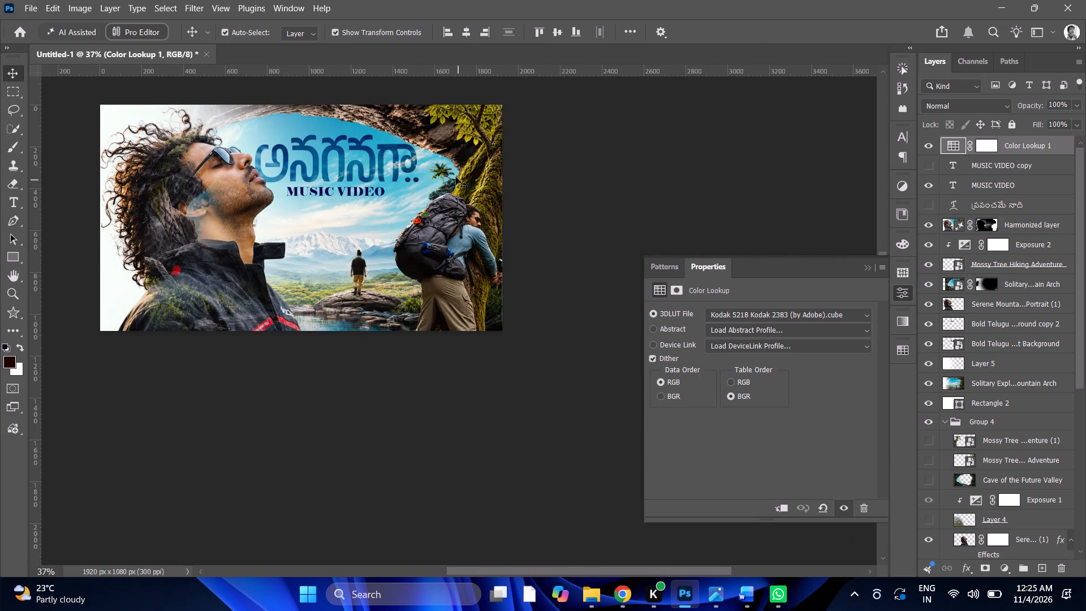
{"action": "scroll", "coordinate": [438, 174], "scroll_direction": "up", "scroll_amount": 9}
{"action": "scroll", "coordinate": [438, 170], "scroll_direction": "up", "scroll_amount": 1, "text": "alt"}
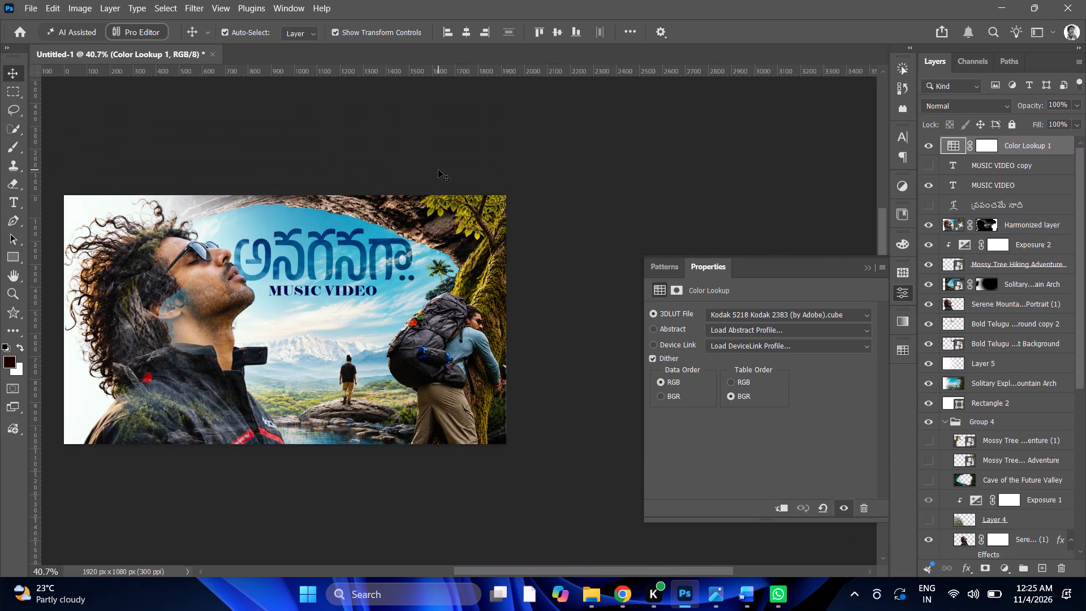
{"action": "scroll", "coordinate": [111, 245], "scroll_direction": "up", "scroll_amount": 2, "text": "alt"}
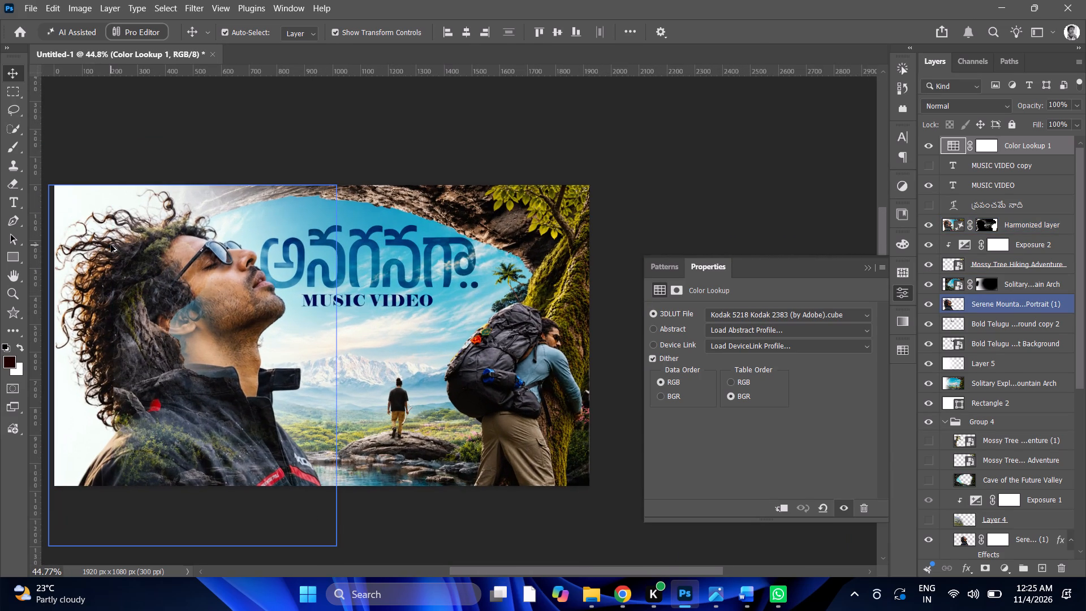
Set the Color Lookup layer's 3D LUT to Kodak 5205 Fuji 3510 (by Adobe).cube.
{"action": "left_click", "coordinate": [717, 313]}
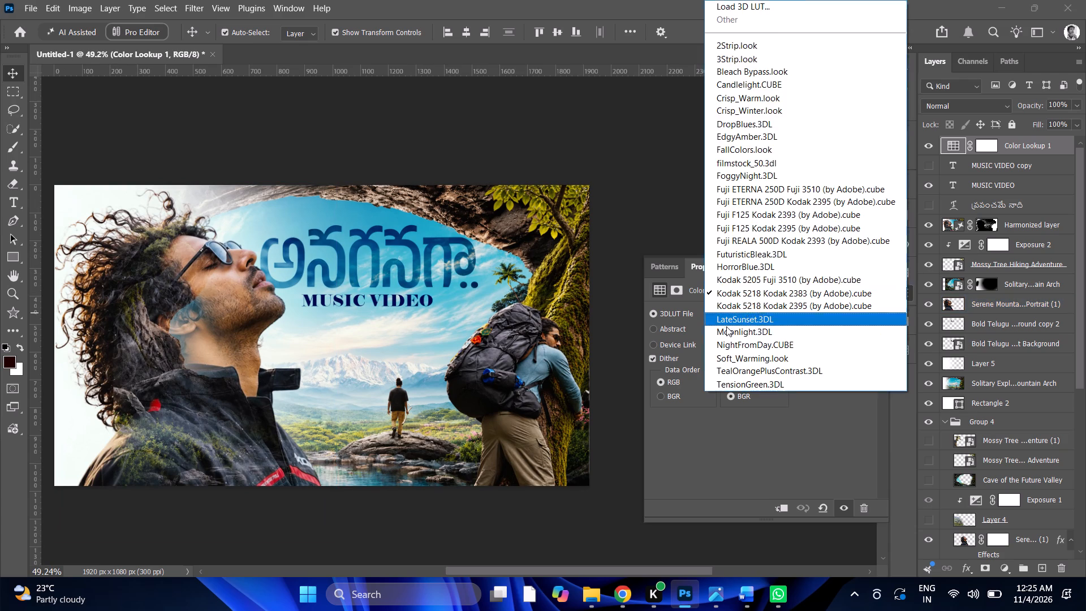
{"action": "left_click", "coordinate": [718, 279]}
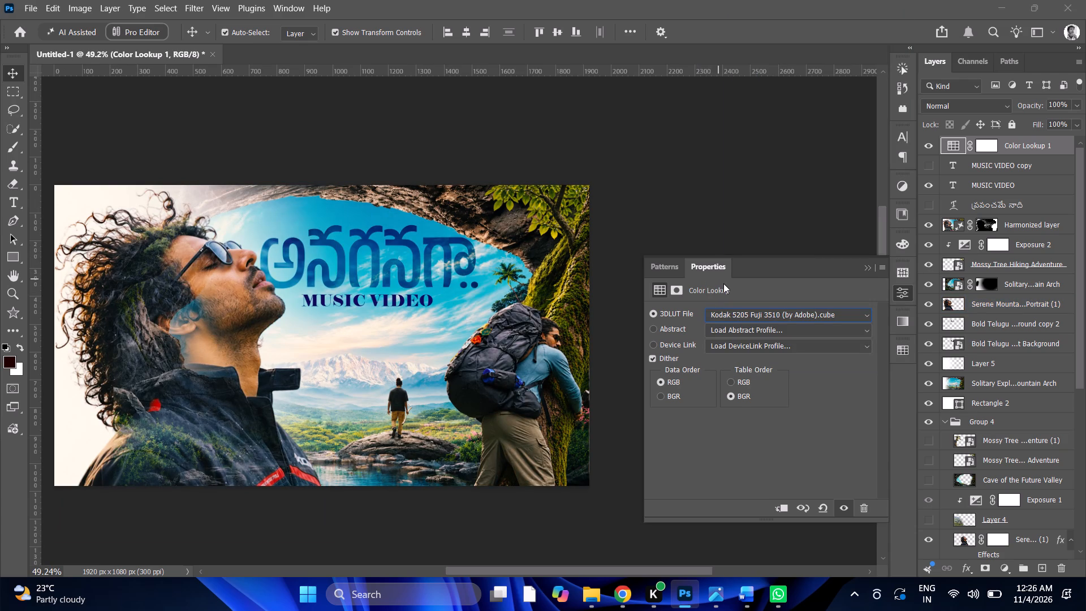
Examine the artwork and its title text under the Kodak 5205 Fuji 3510 grade at different magnifications.
{"action": "key", "text": "ctrl+minus"}
{"action": "key", "text": "ctrl+minus"}
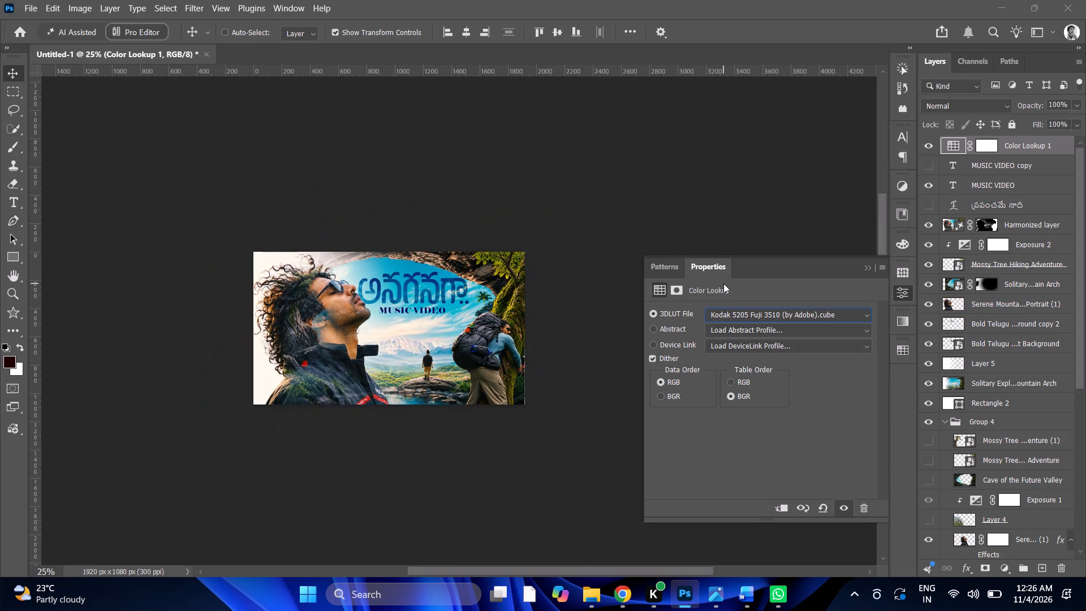
{"action": "key", "text": "ctrl+plus"}
{"action": "key", "text": "ctrl+plus"}
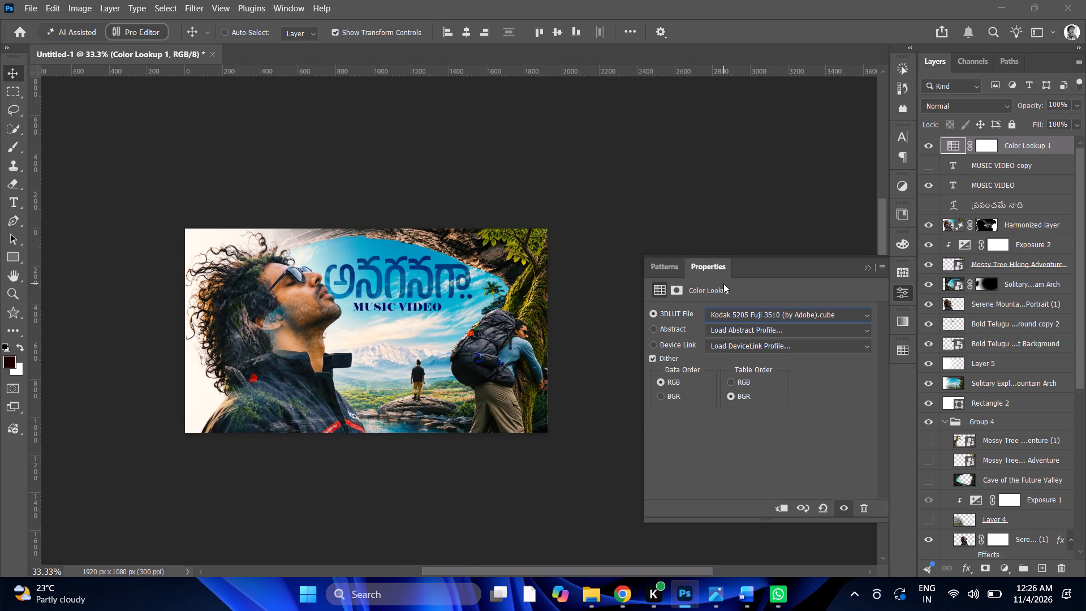
{"action": "key", "text": "ctrl+minus"}
{"action": "scroll", "coordinate": [314, 252], "scroll_direction": "up", "scroll_amount": 3, "text": "alt"}
{"action": "scroll", "coordinate": [258, 225], "scroll_direction": "up", "scroll_amount": 3, "text": "alt"}
{"action": "scroll", "coordinate": [308, 222], "scroll_direction": "up", "scroll_amount": 2, "text": "alt"}
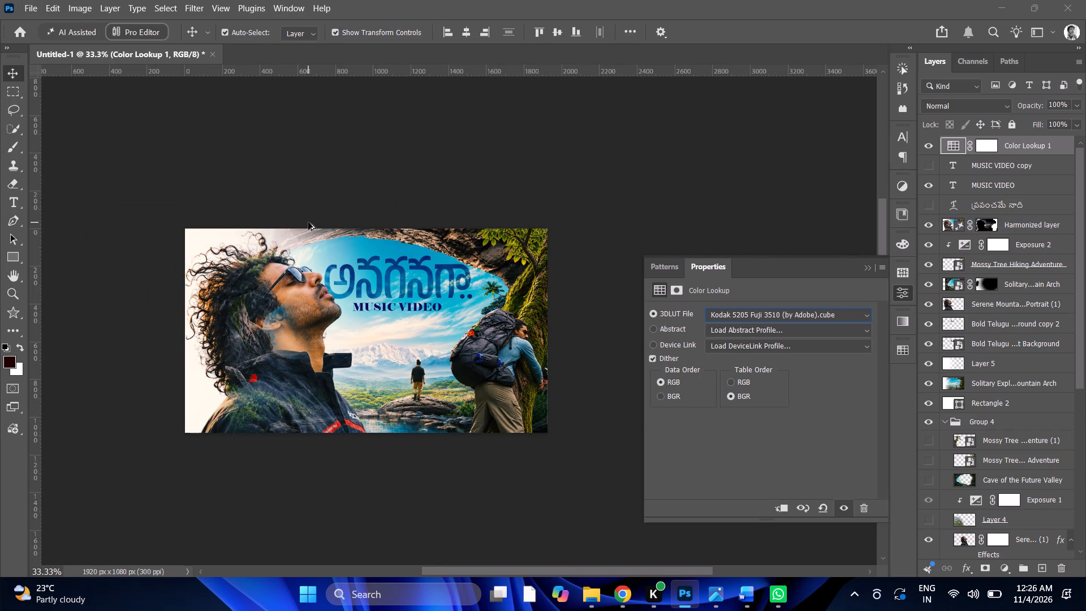
{"action": "scroll", "coordinate": [308, 222], "scroll_direction": "up", "scroll_amount": 1, "text": "alt"}
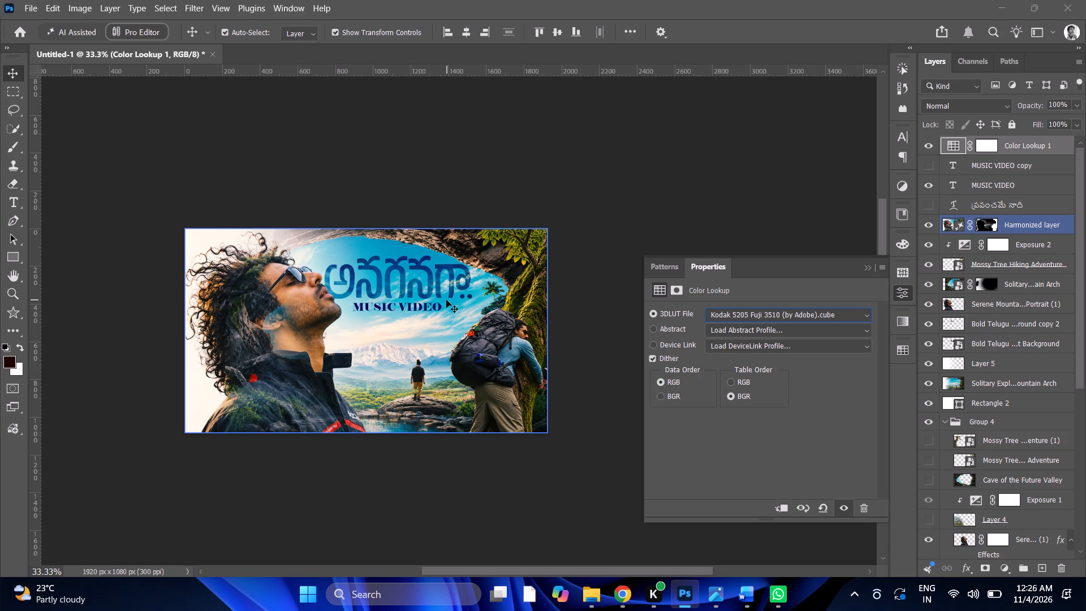
{"action": "scroll", "coordinate": [407, 309], "scroll_direction": "up", "scroll_amount": 8, "text": "alt"}
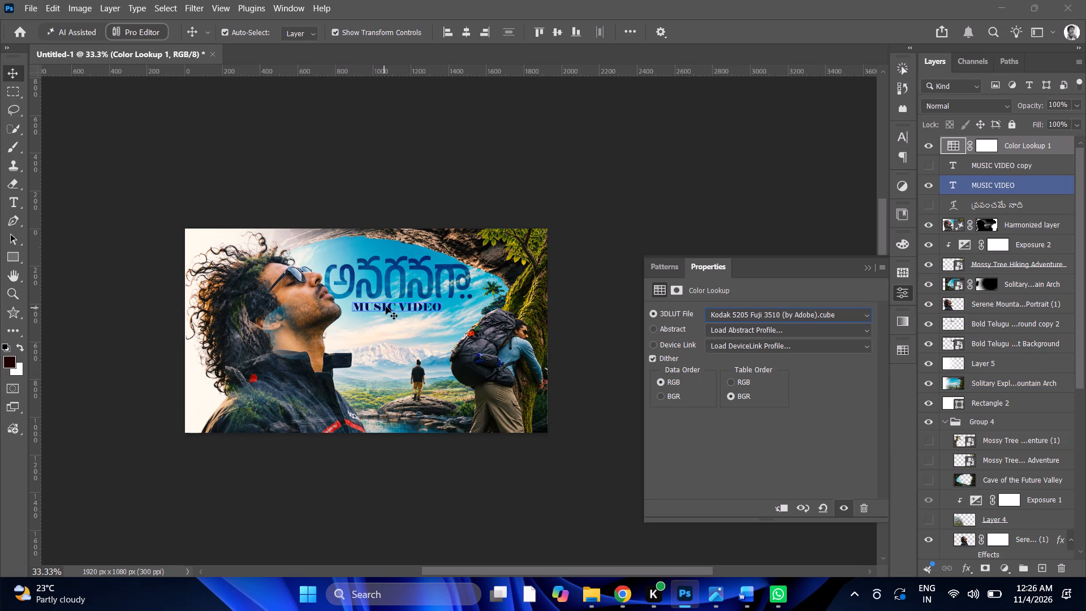
{"action": "key", "text": "ctrl+plus"}
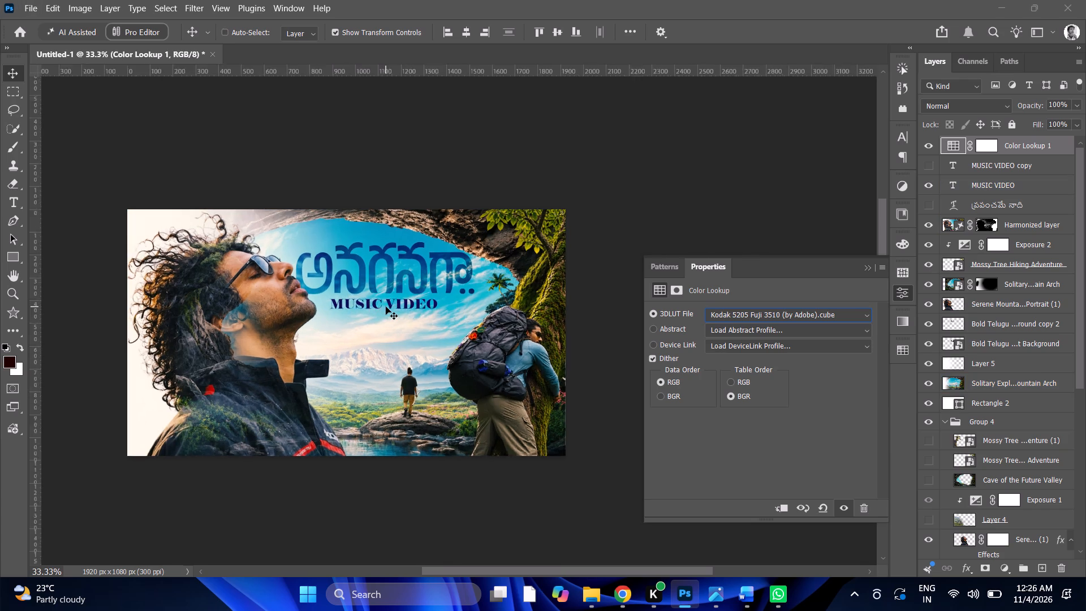